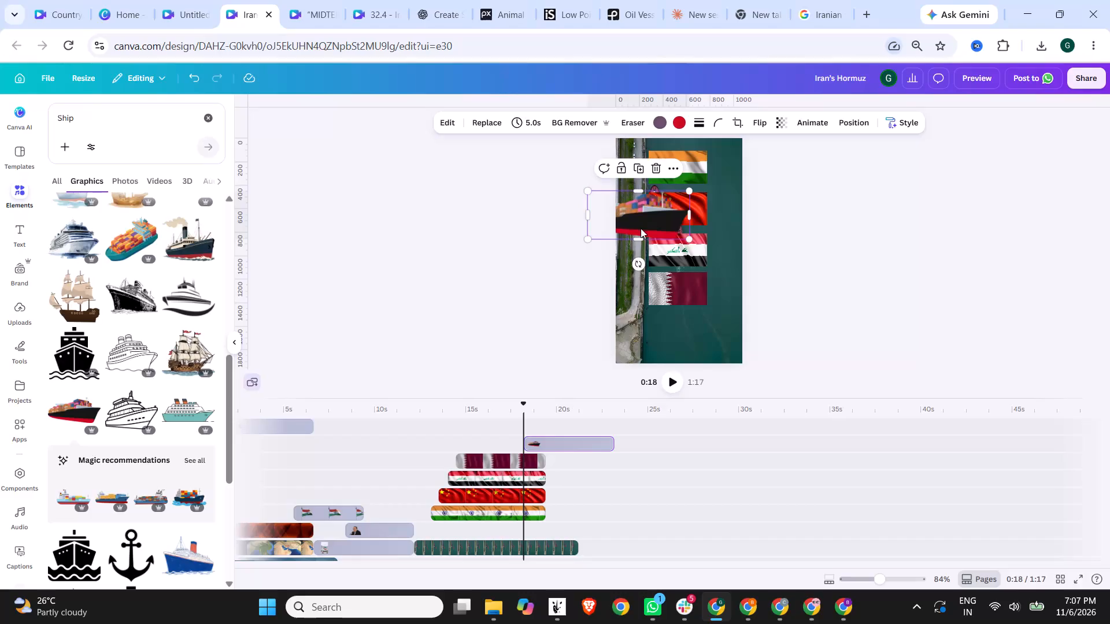
Enlarge the container ship graphic and position it across the flags with its bow over the water.
left_click_drag(686, 241, 845, 370)
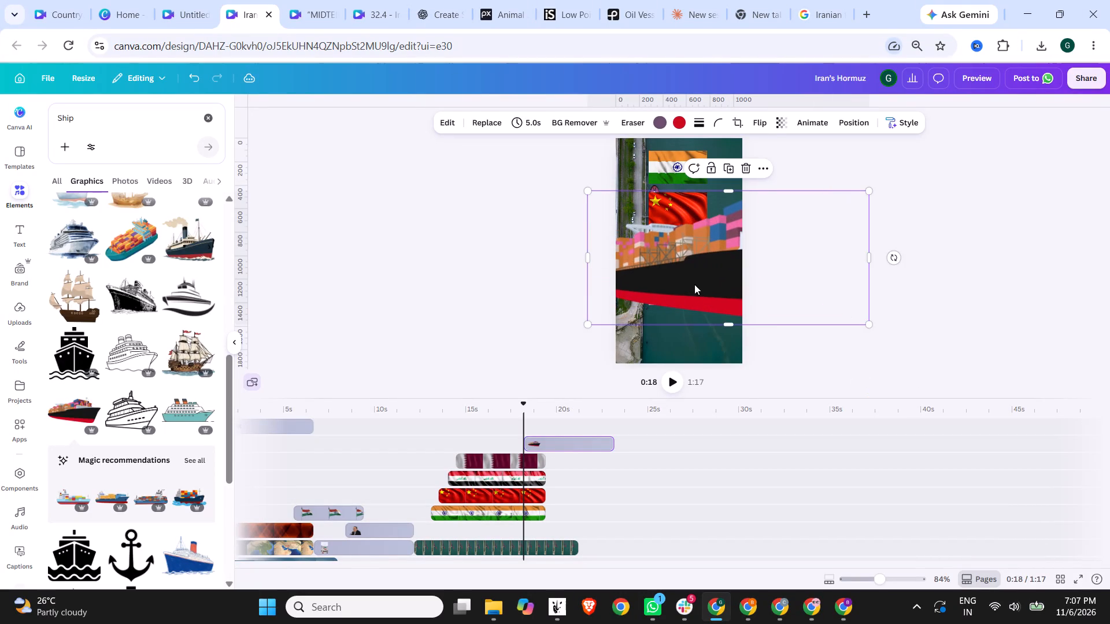
left_click_drag(694, 284, 554, 246)
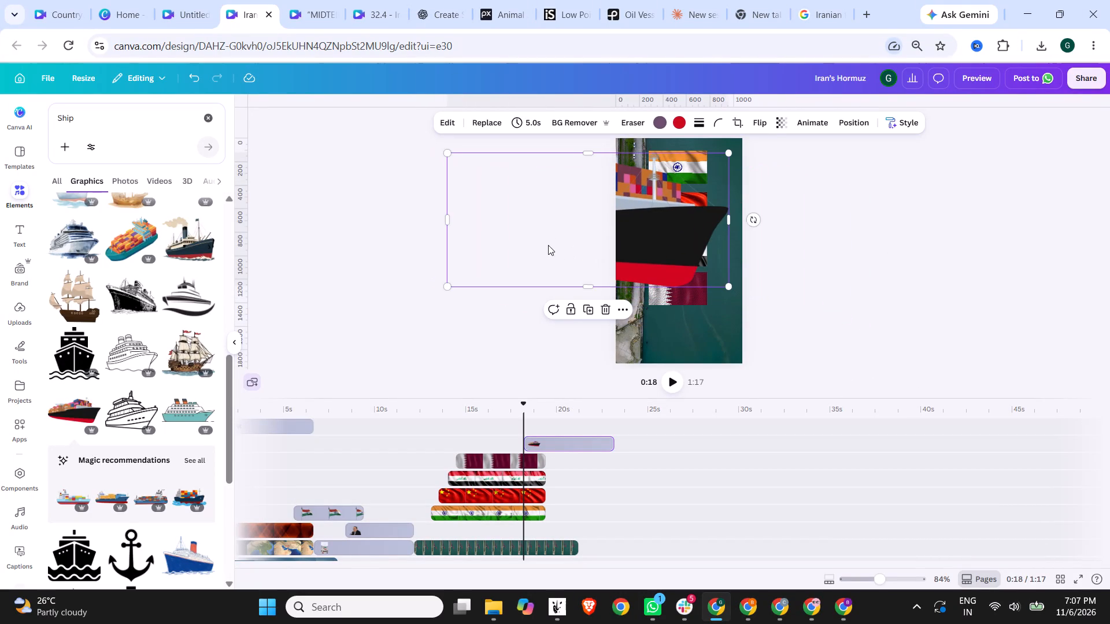
left_click_drag(447, 153, 549, 220)
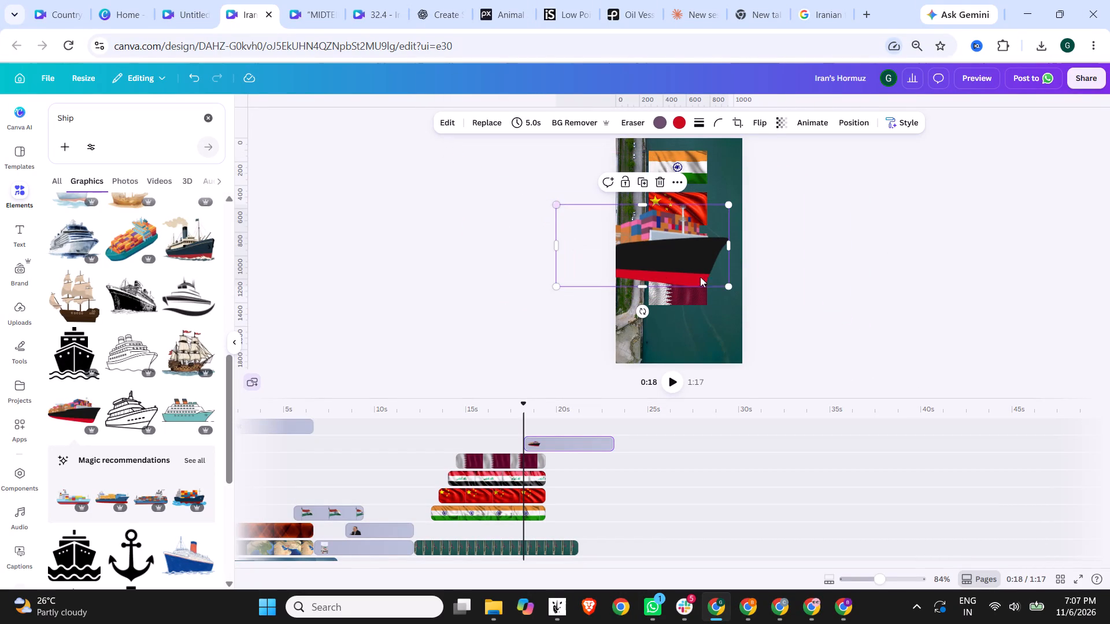
left_click(839, 275)
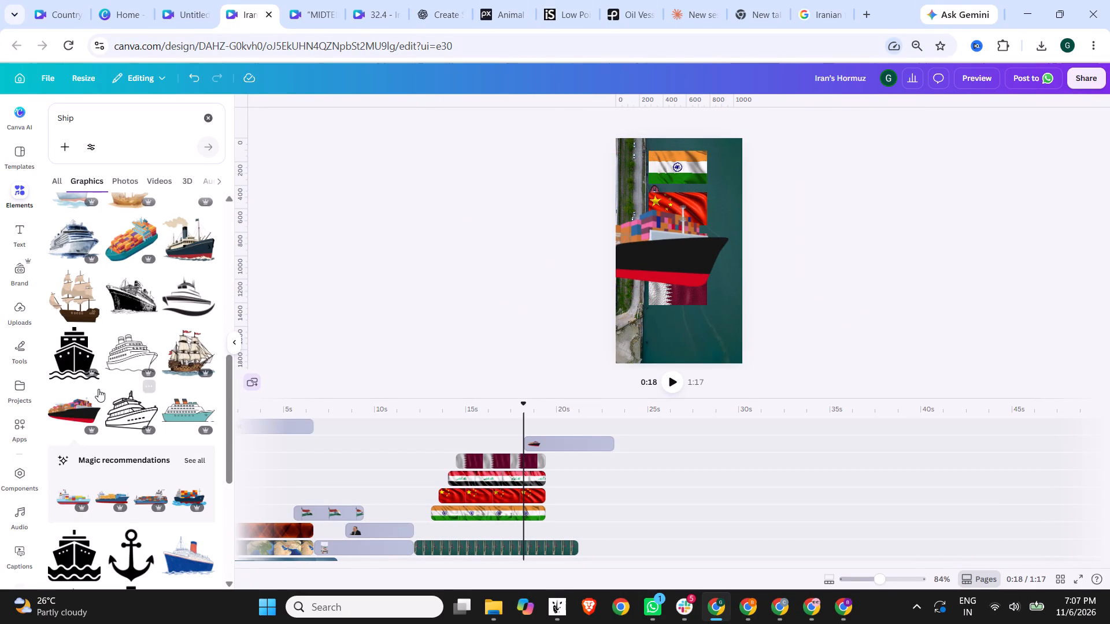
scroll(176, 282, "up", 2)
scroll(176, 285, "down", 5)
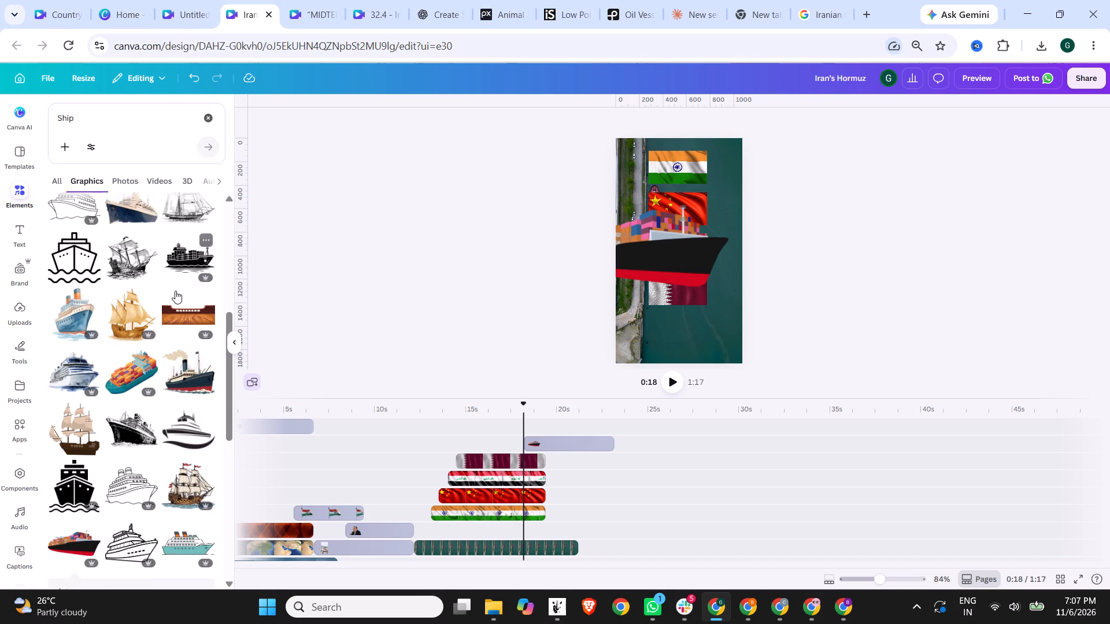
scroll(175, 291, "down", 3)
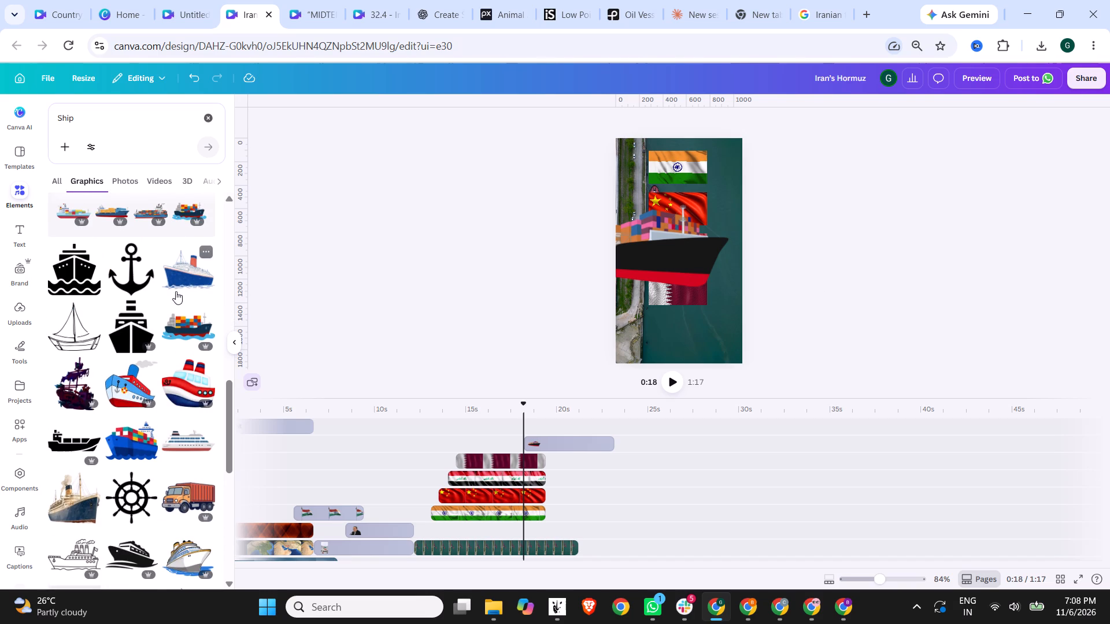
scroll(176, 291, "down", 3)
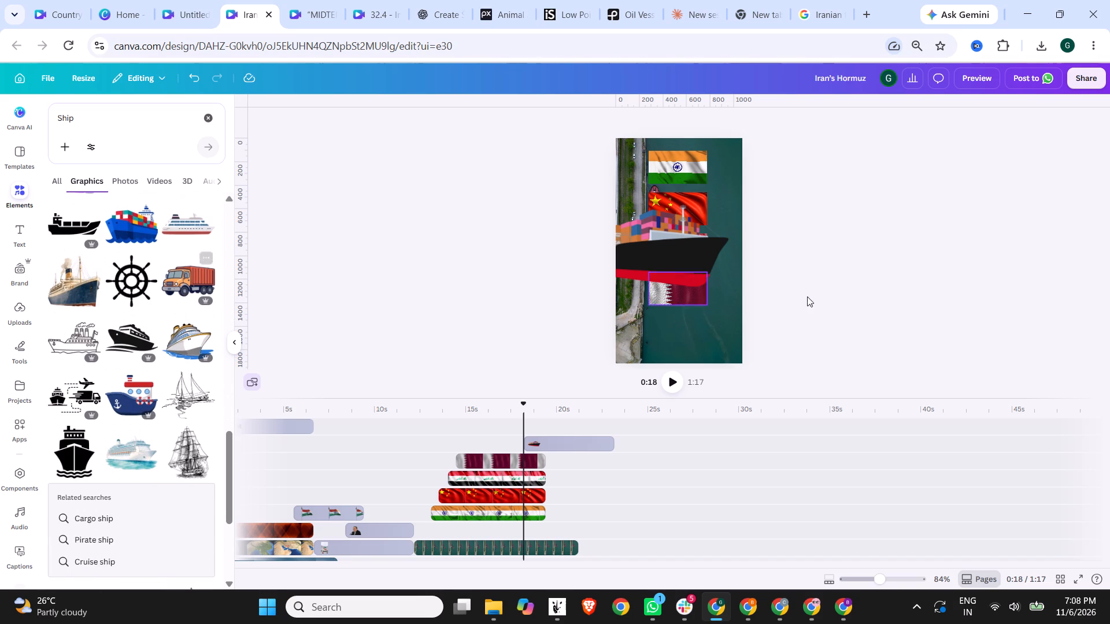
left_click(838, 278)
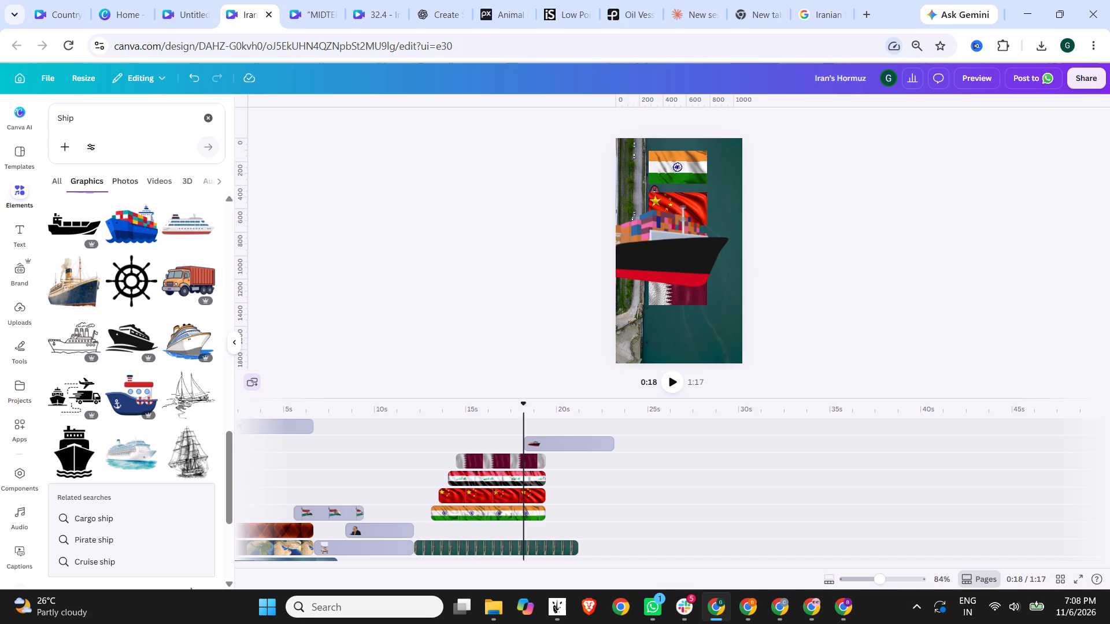
Search the graphics for "tick" and look through the results for a suitable mark.
left_click_drag(103, 125, 4, 124)
left_click_drag(109, 115, 73, 116)
left_click_drag(73, 116, 21, 112)
type("tick")
key("Return")
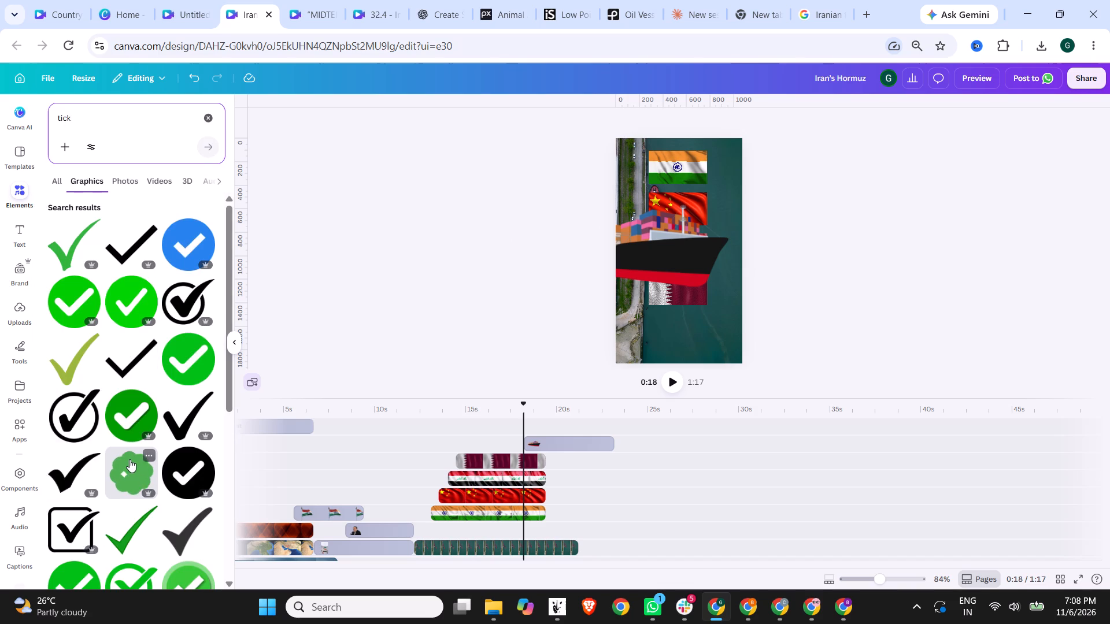
scroll(129, 459, "down", 2)
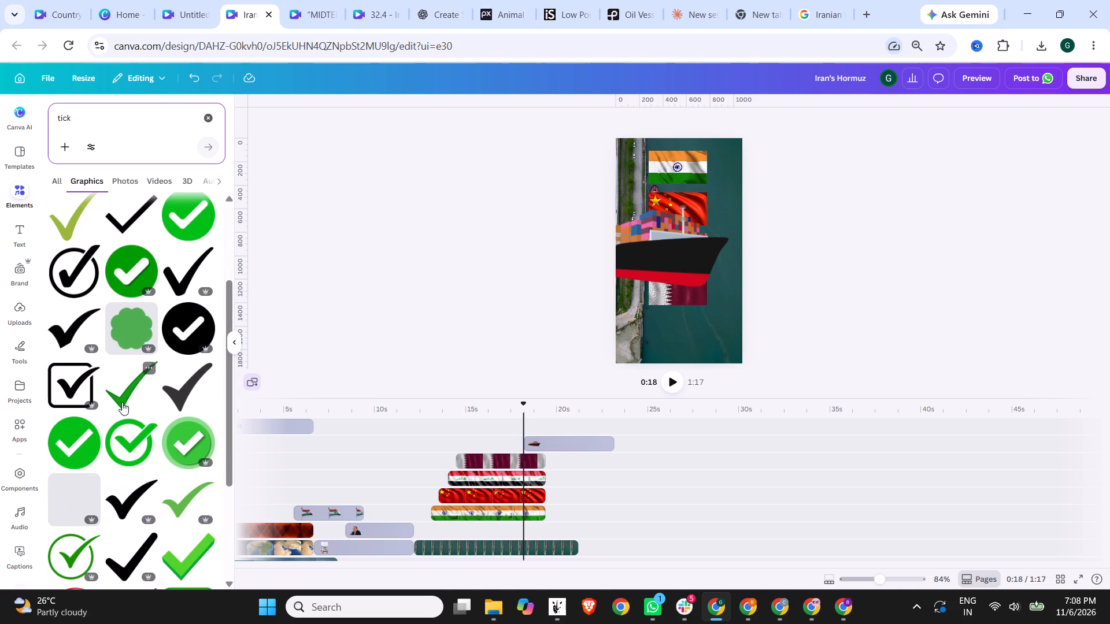
scroll(109, 444, "down", 3)
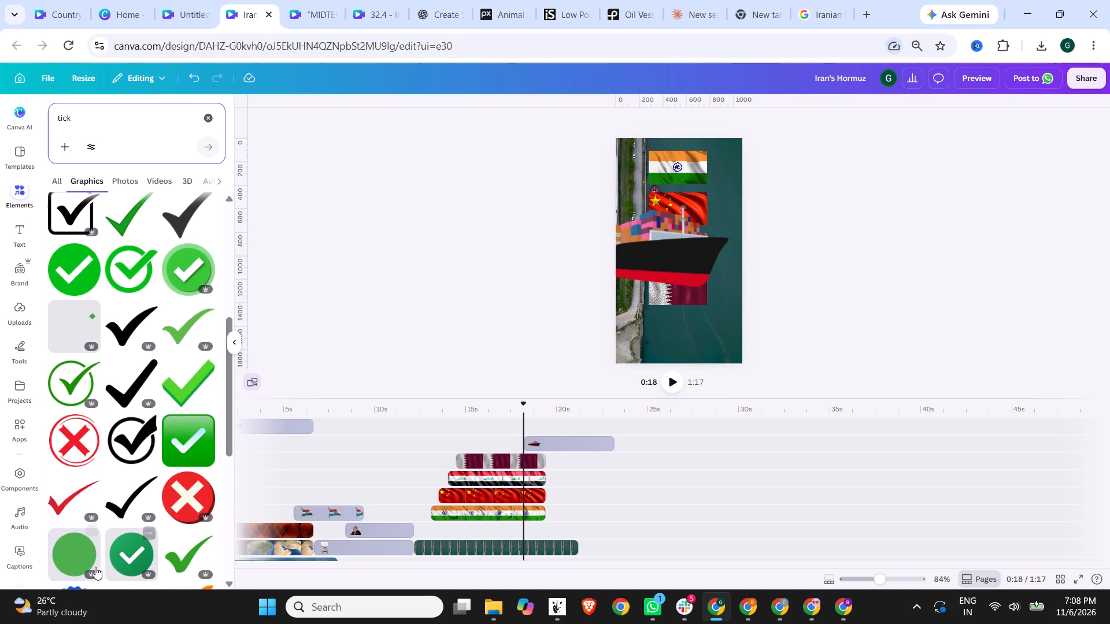
scroll(86, 552, "down", 2)
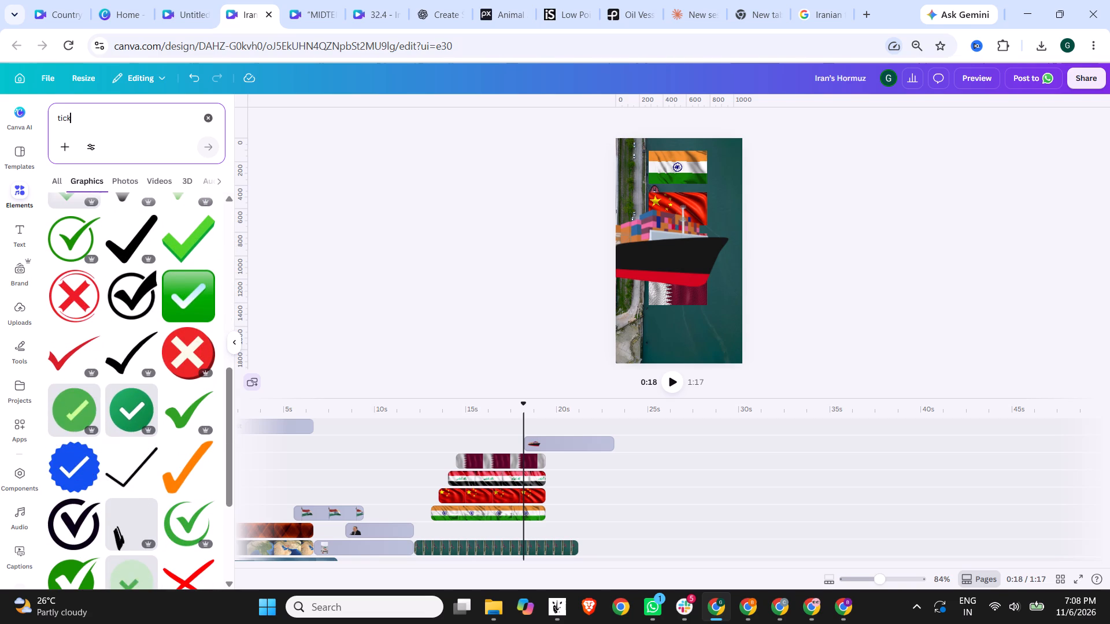
Search the graphics for "No Restriction" and look through the resulting signs.
left_click_drag(145, 117, 16, 114)
type("nO")
key("space")
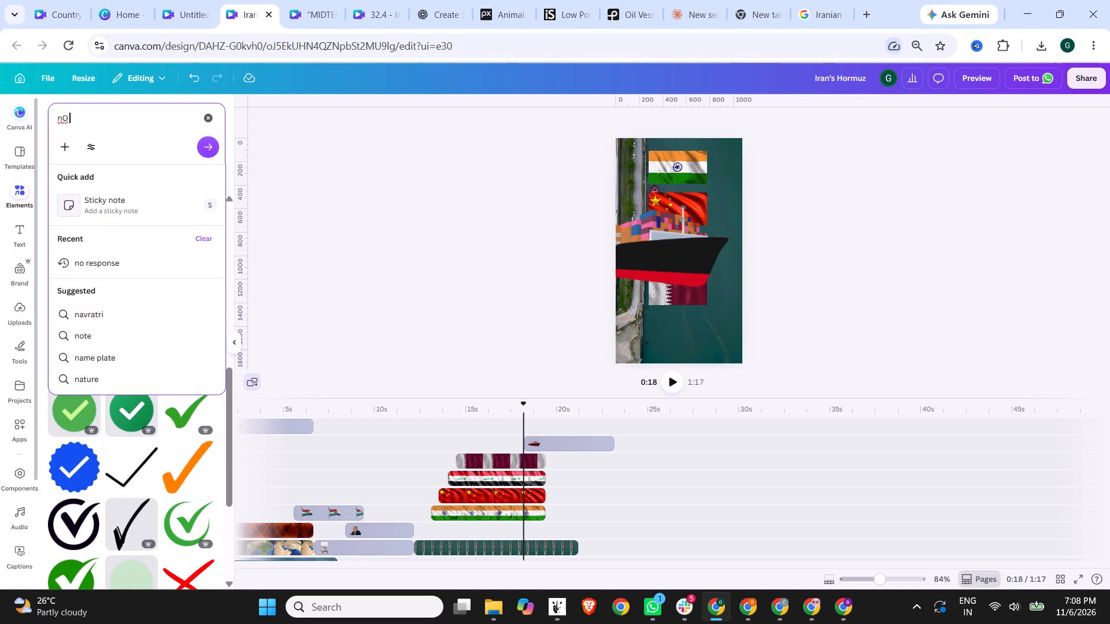
key("BackSpace")
type("No")
key("space")
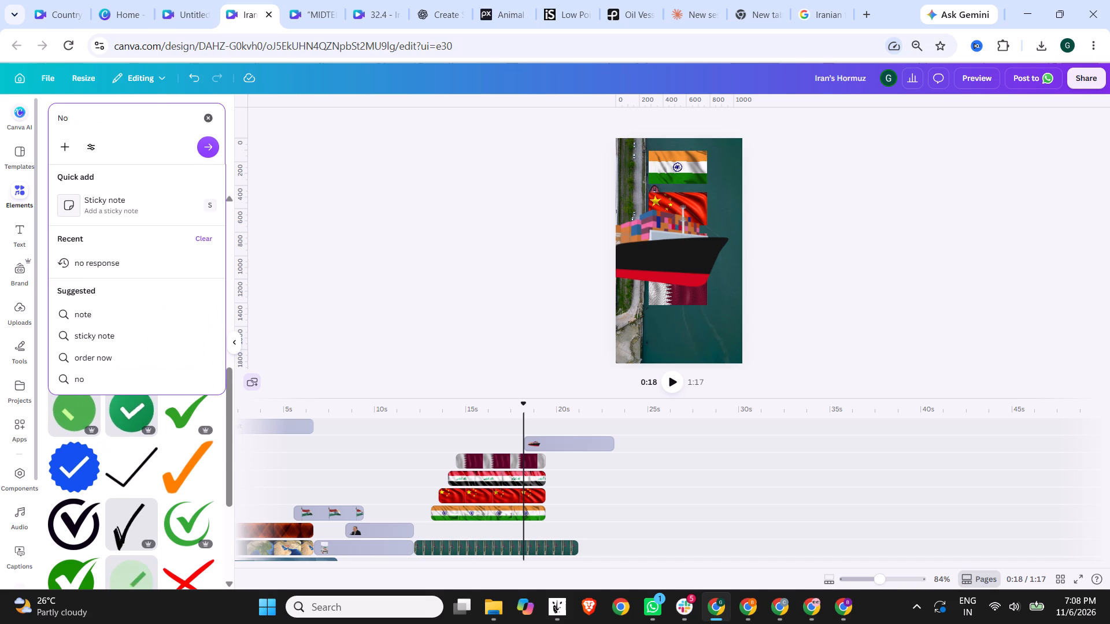
type("Restriction")
key("Return")
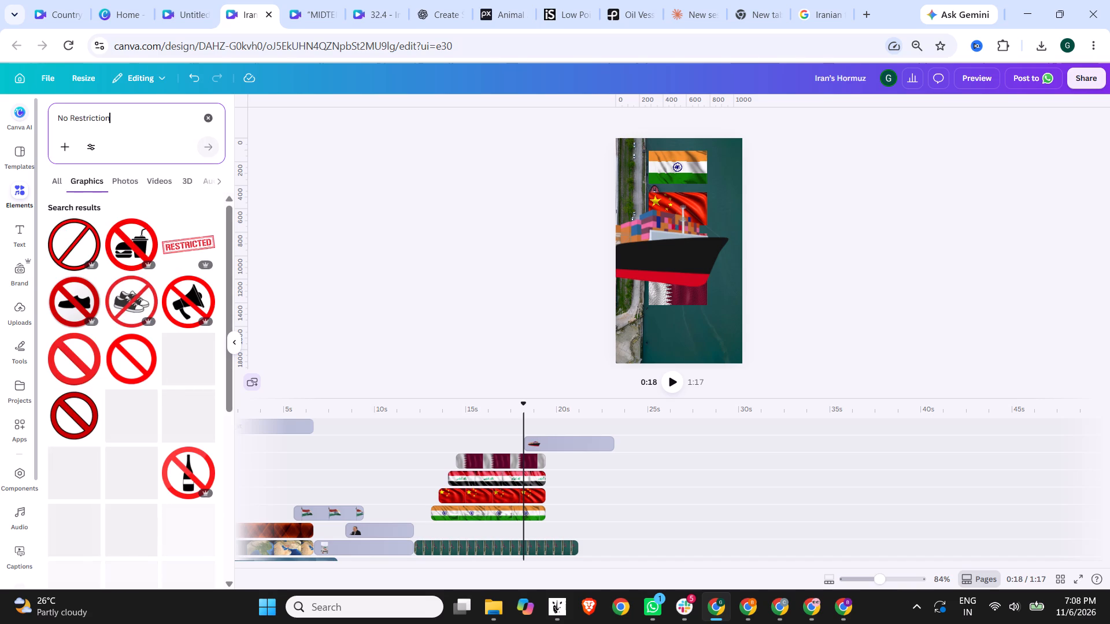
scroll(97, 252, "down", 4)
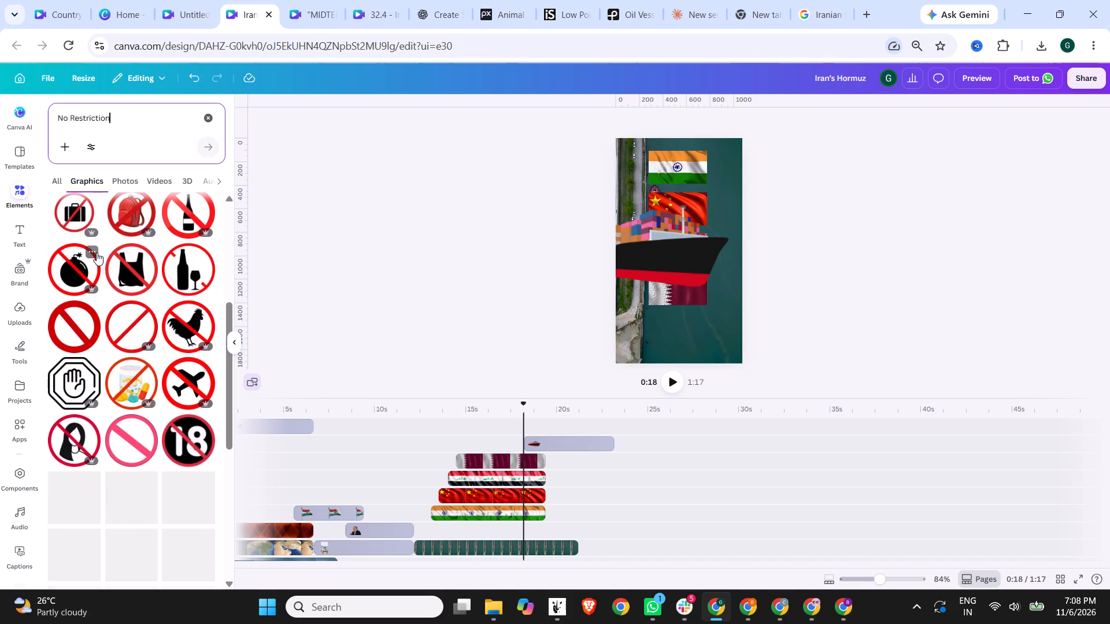
scroll(97, 252, "down", 12)
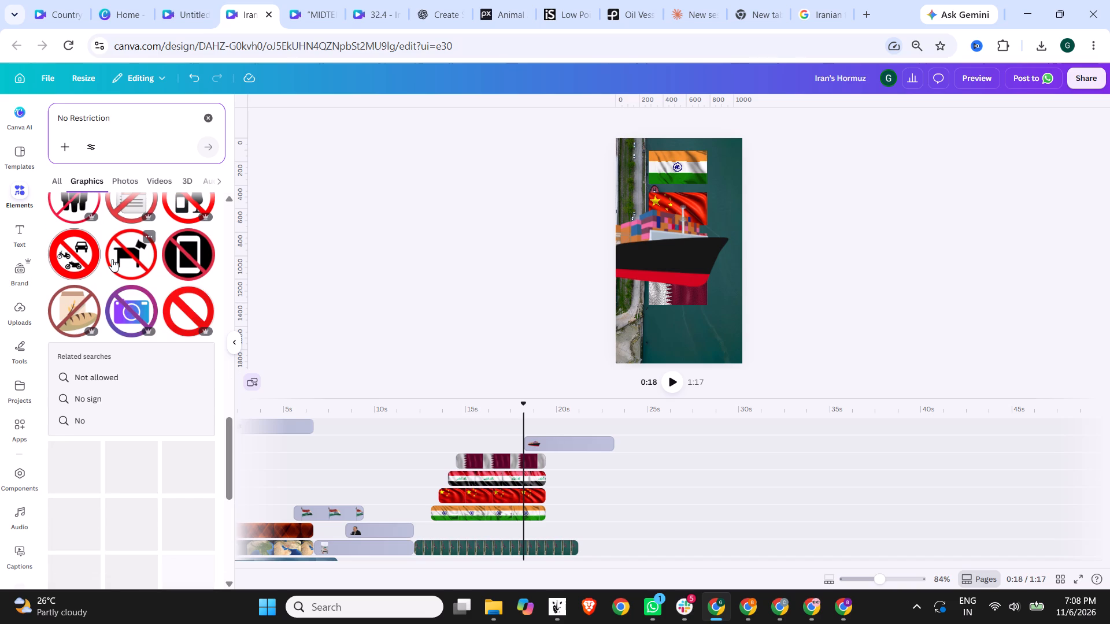
Search the graphics for "Tick mark".
left_click_drag(128, 110, 42, 115)
left_click_drag(117, 125, 51, 122)
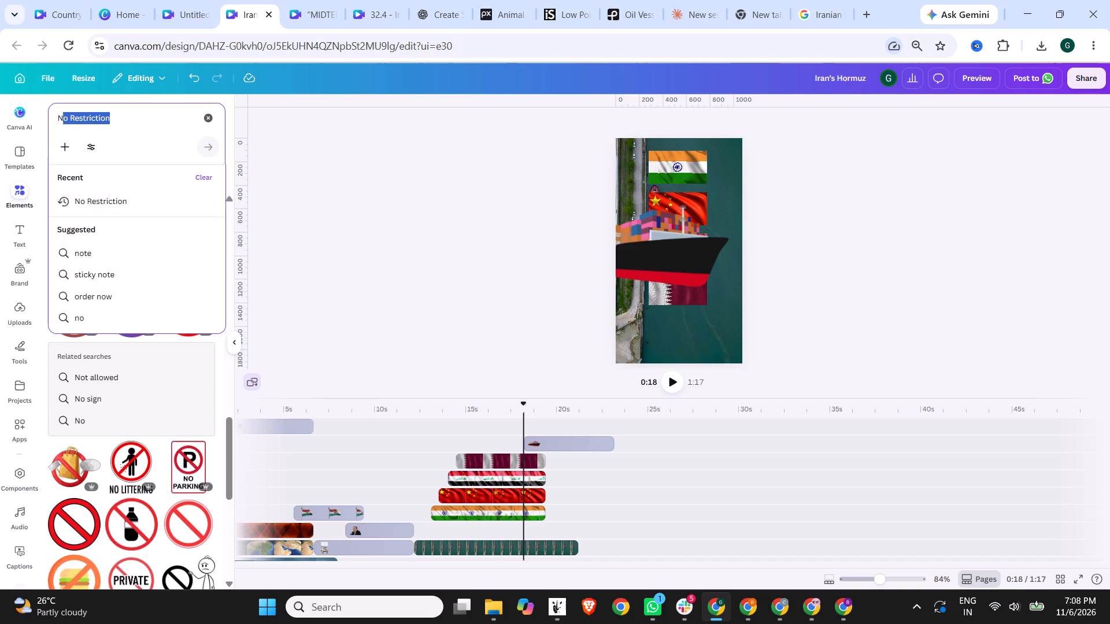
left_click_drag(51, 122, 50, 122)
key("shift+i")
key("BackSpace")
key("BackSpace")
type("Tick mark")
key("Return")
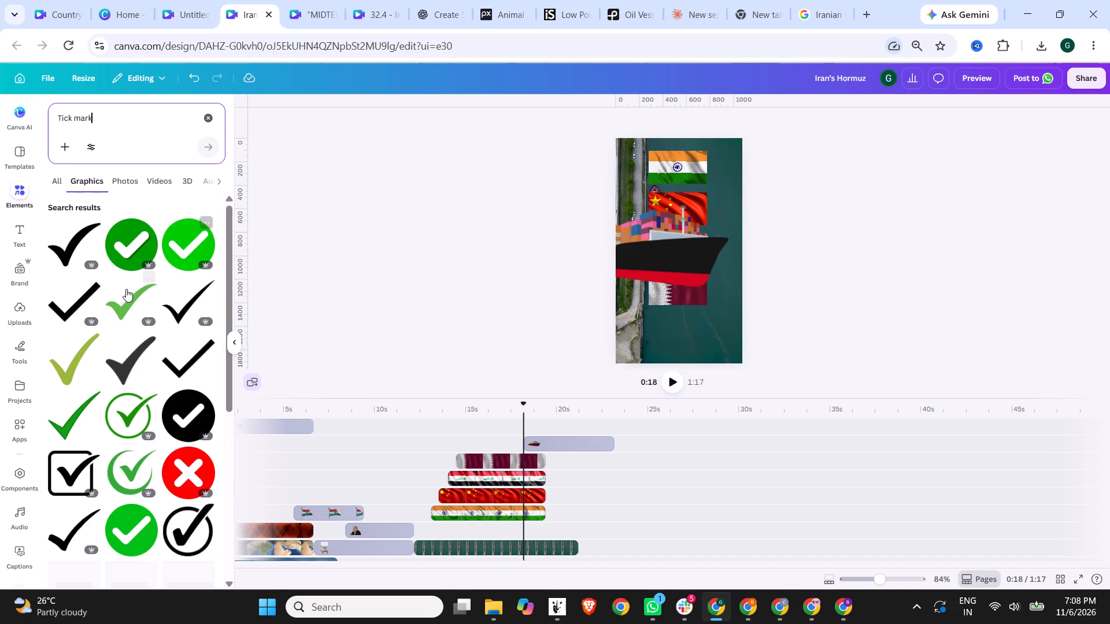
Examine the tick mark graphics for one that suits the ship scene.
scroll(127, 253, "down", 4)
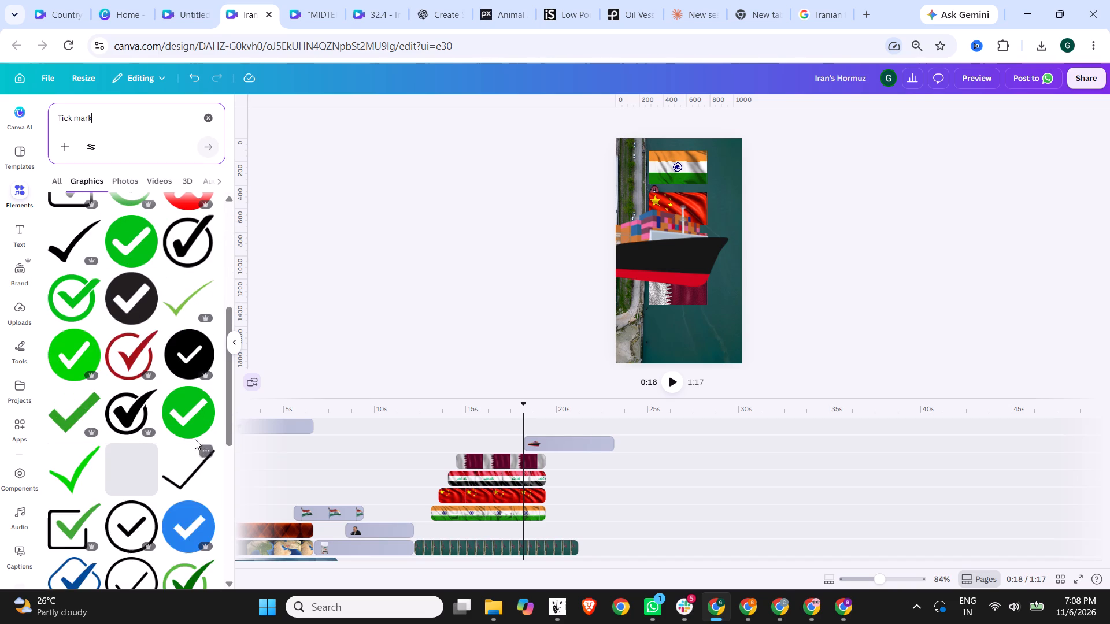
scroll(179, 419, "down", 3)
scroll(129, 255, "down", 3)
scroll(180, 488, "down", 5)
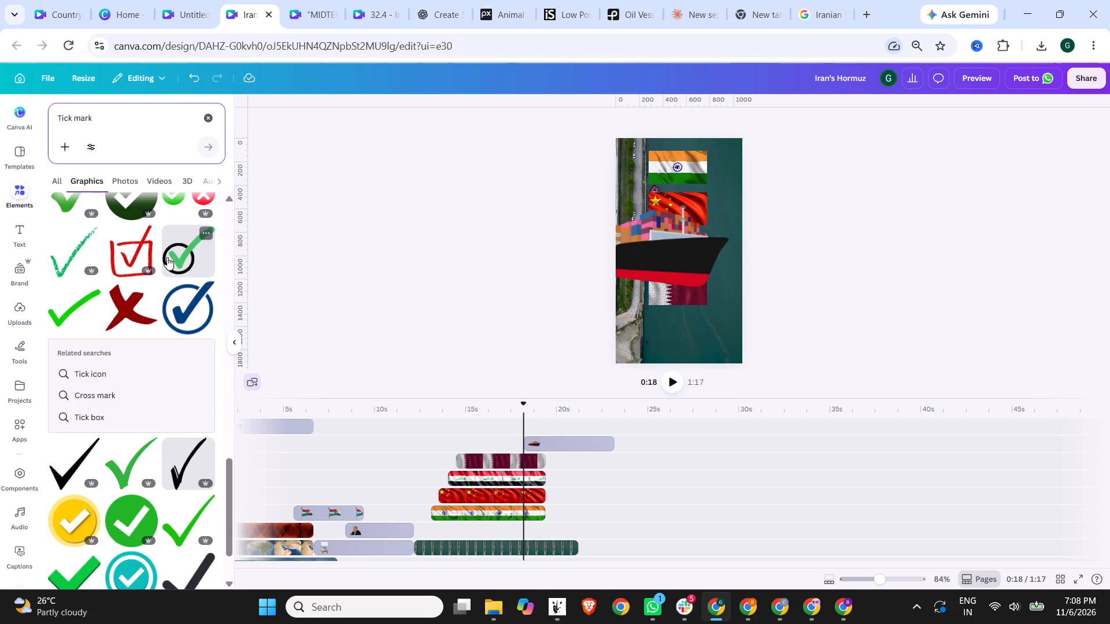
scroll(211, 288, "down", 4)
scroll(157, 376, "down", 2)
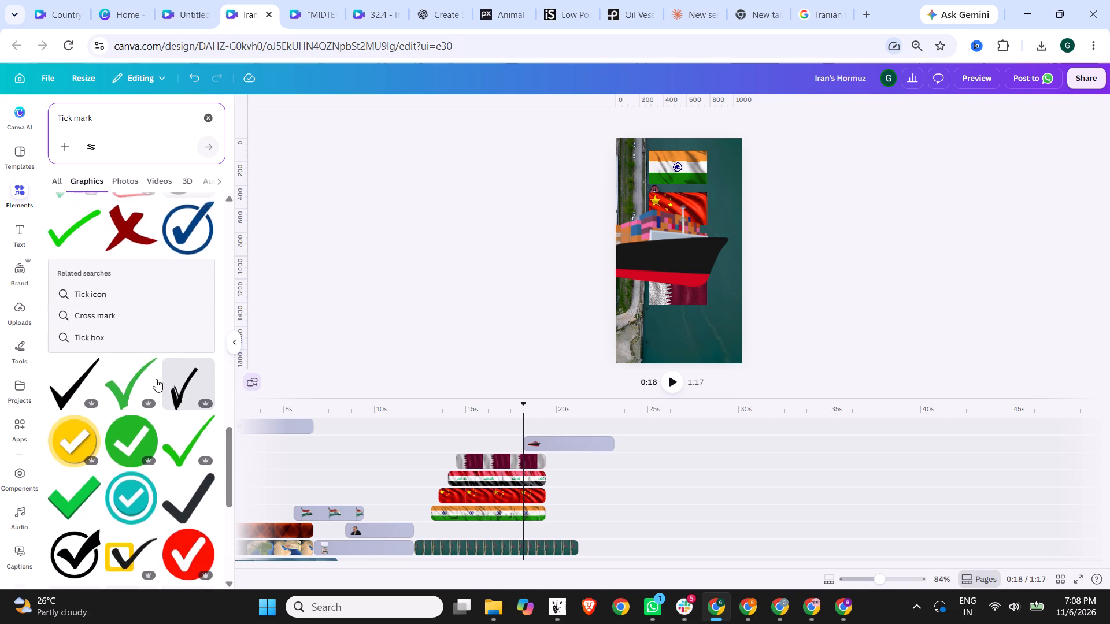
scroll(156, 379, "down", 6)
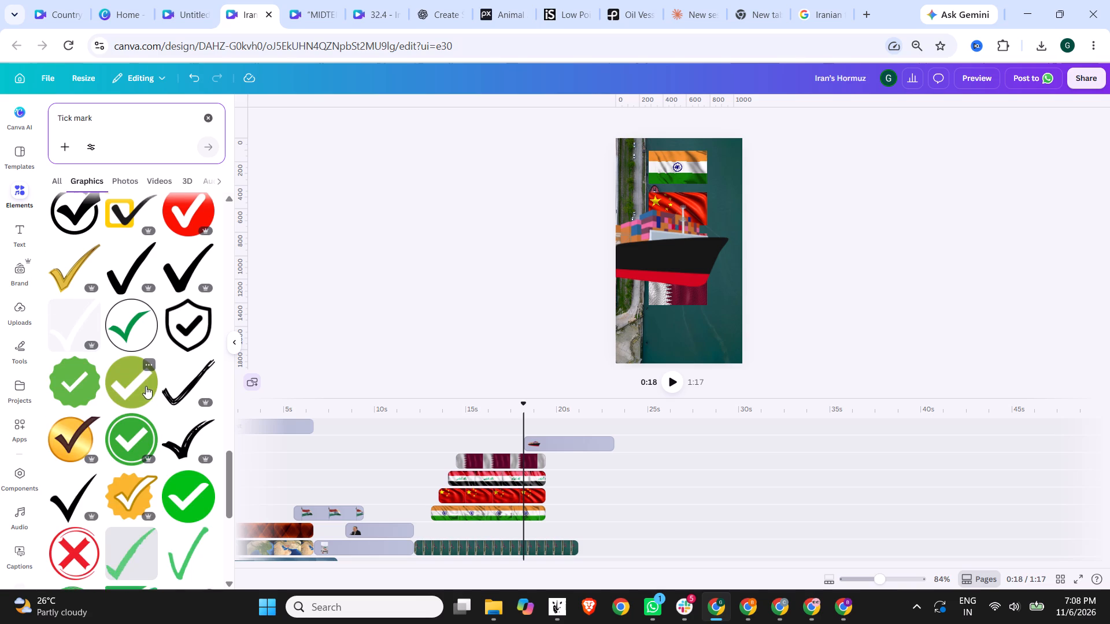
scroll(146, 386, "down", 5)
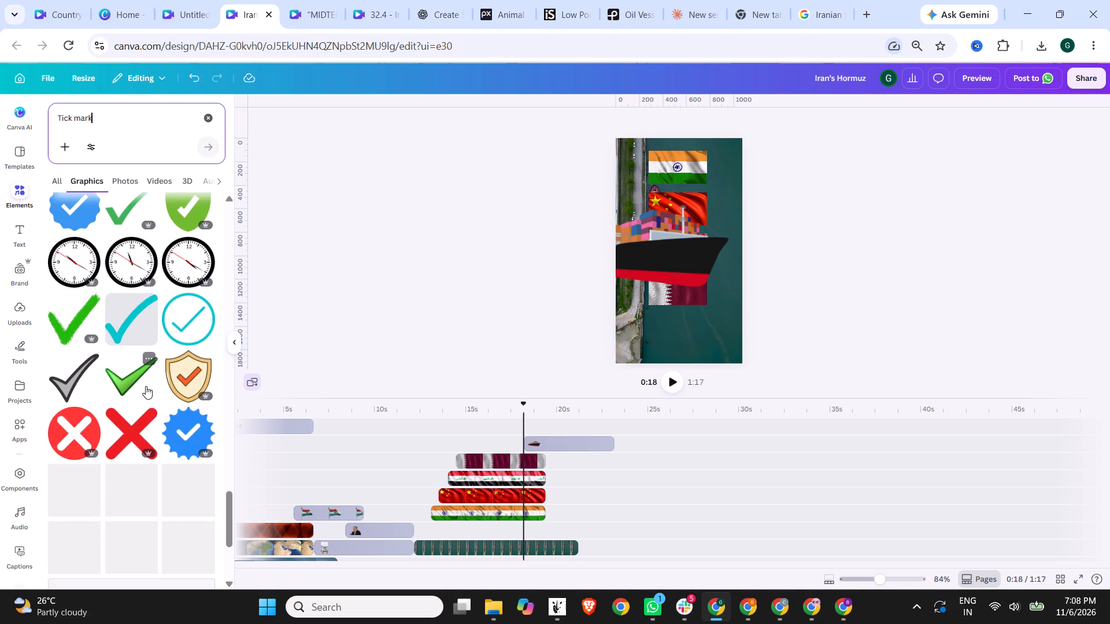
scroll(146, 386, "down", 3)
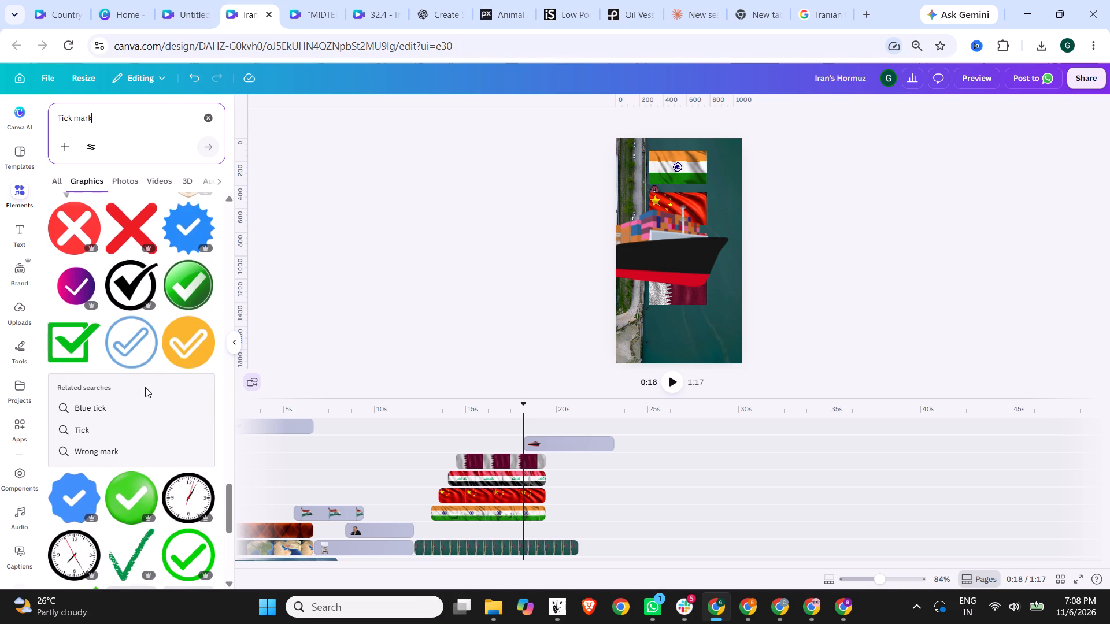
scroll(145, 387, "down", 4)
scroll(130, 325, "down", 4)
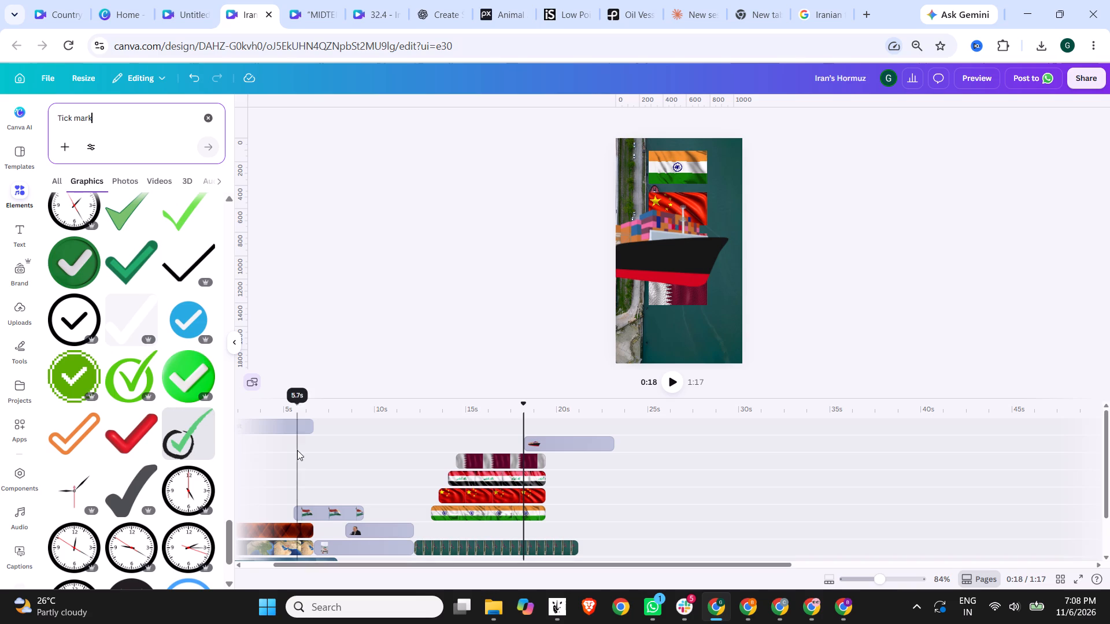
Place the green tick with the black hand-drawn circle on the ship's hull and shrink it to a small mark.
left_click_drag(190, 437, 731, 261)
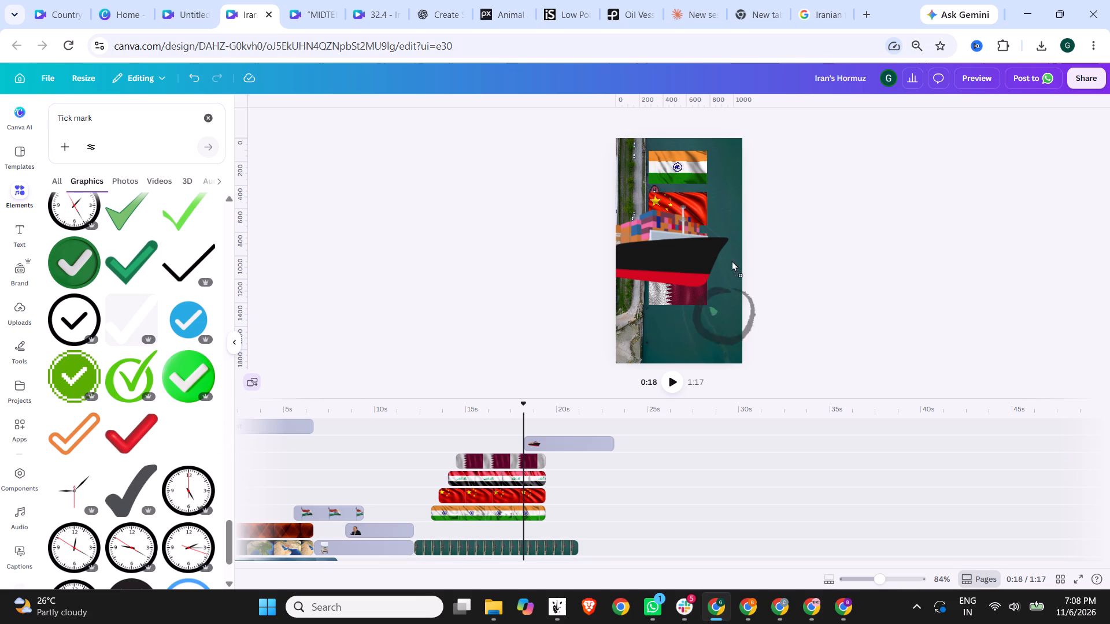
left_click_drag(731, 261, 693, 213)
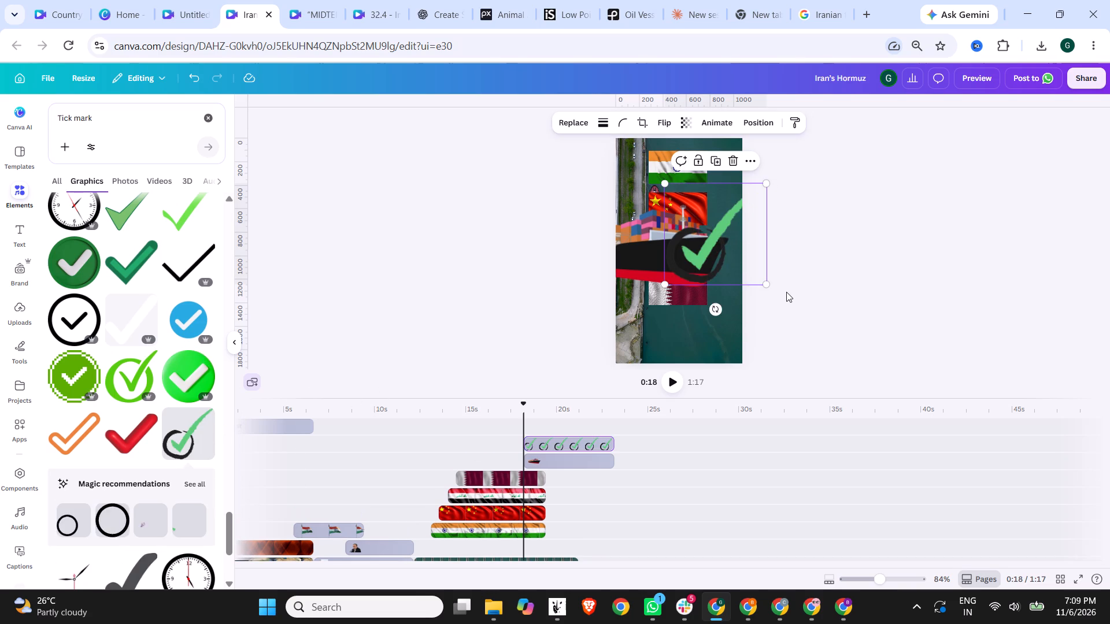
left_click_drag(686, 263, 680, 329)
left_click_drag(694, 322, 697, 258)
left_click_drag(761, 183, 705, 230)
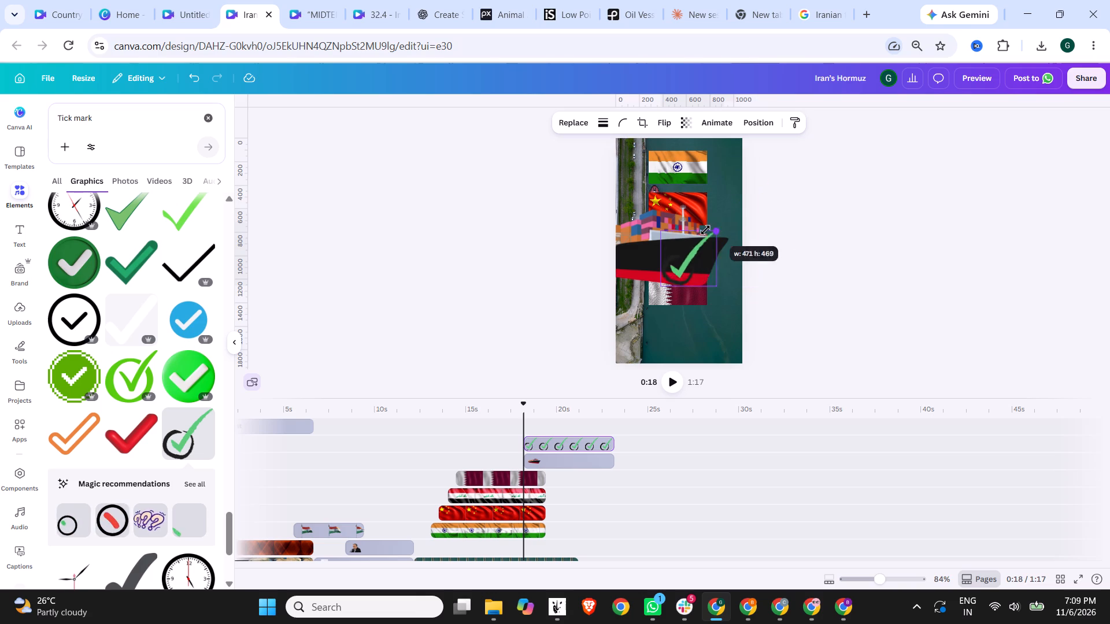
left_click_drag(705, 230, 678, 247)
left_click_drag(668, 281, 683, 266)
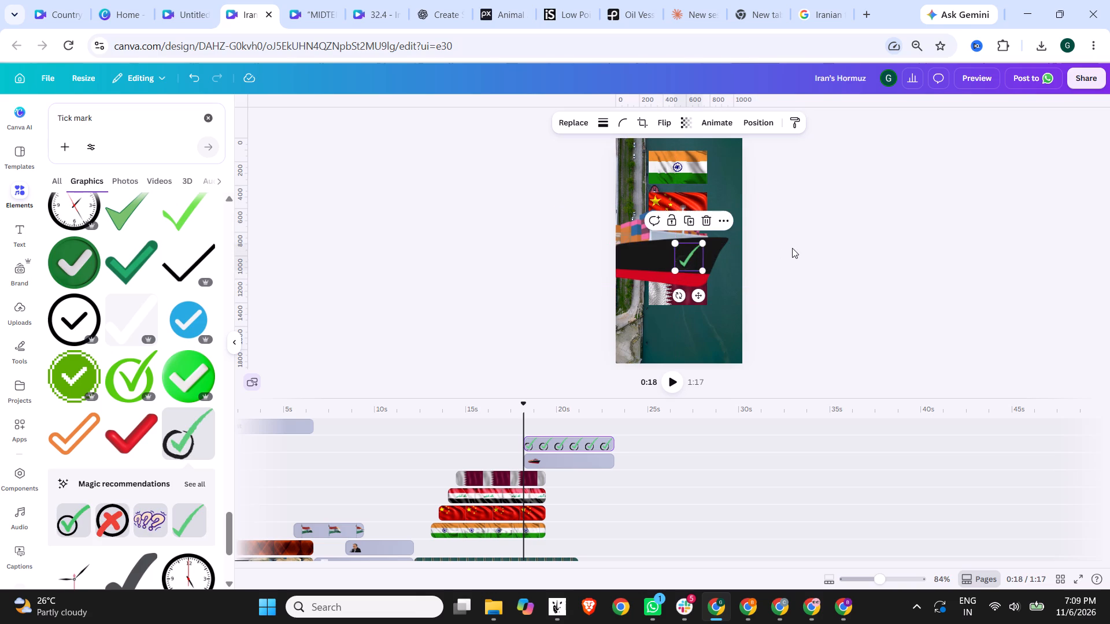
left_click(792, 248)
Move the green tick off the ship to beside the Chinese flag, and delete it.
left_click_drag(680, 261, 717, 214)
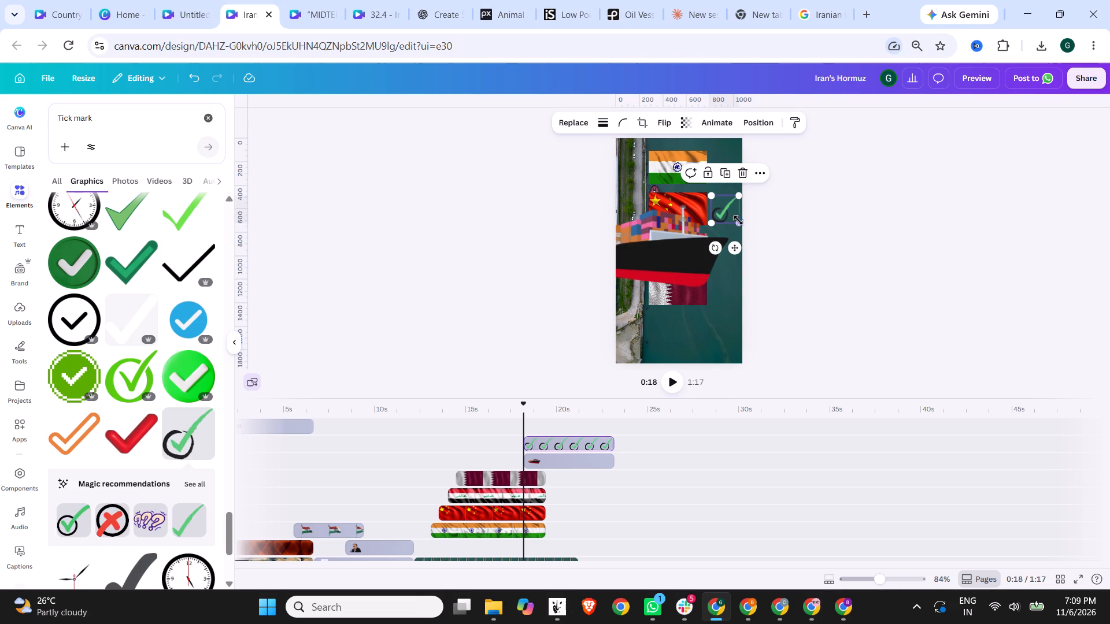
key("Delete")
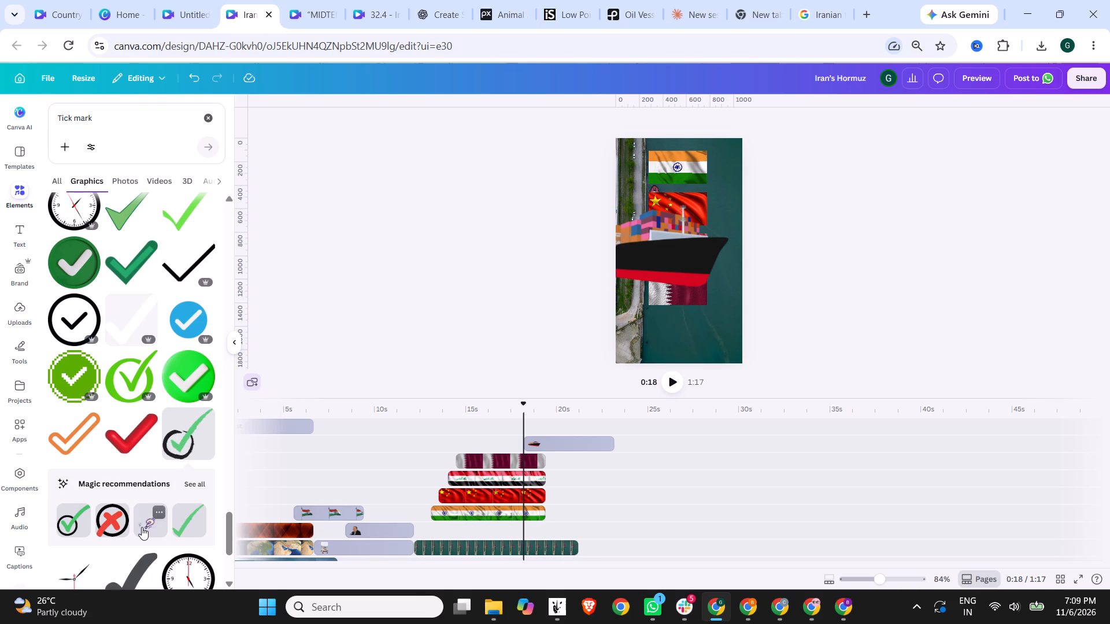
Look over the remaining tick mark graphics, and search the graphics for "Okay".
scroll(116, 484, "down", 3)
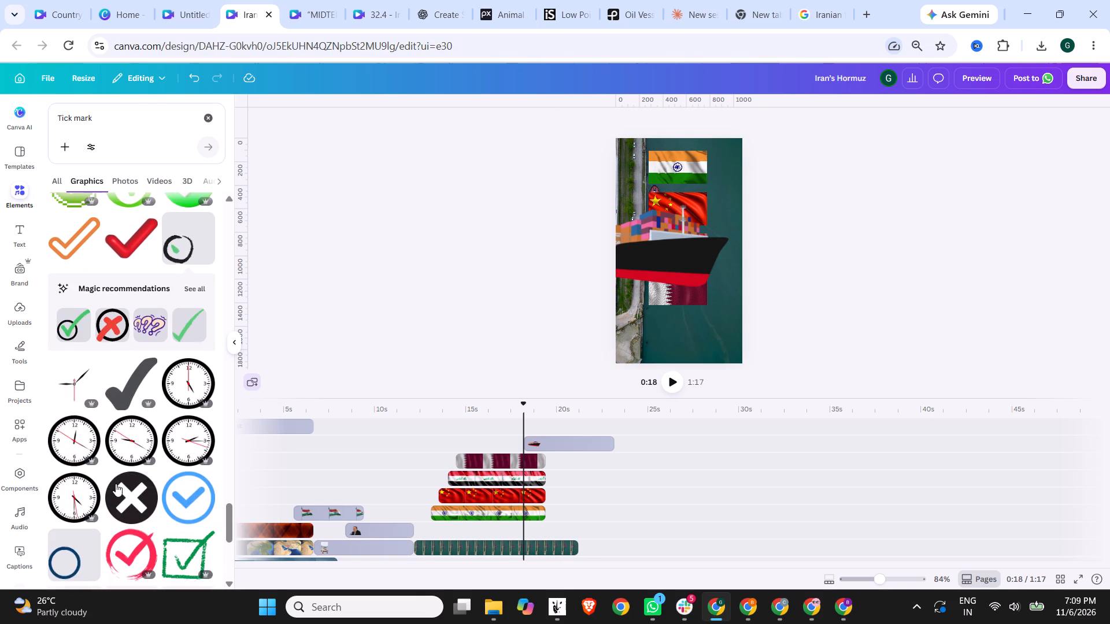
scroll(180, 470, "down", 3)
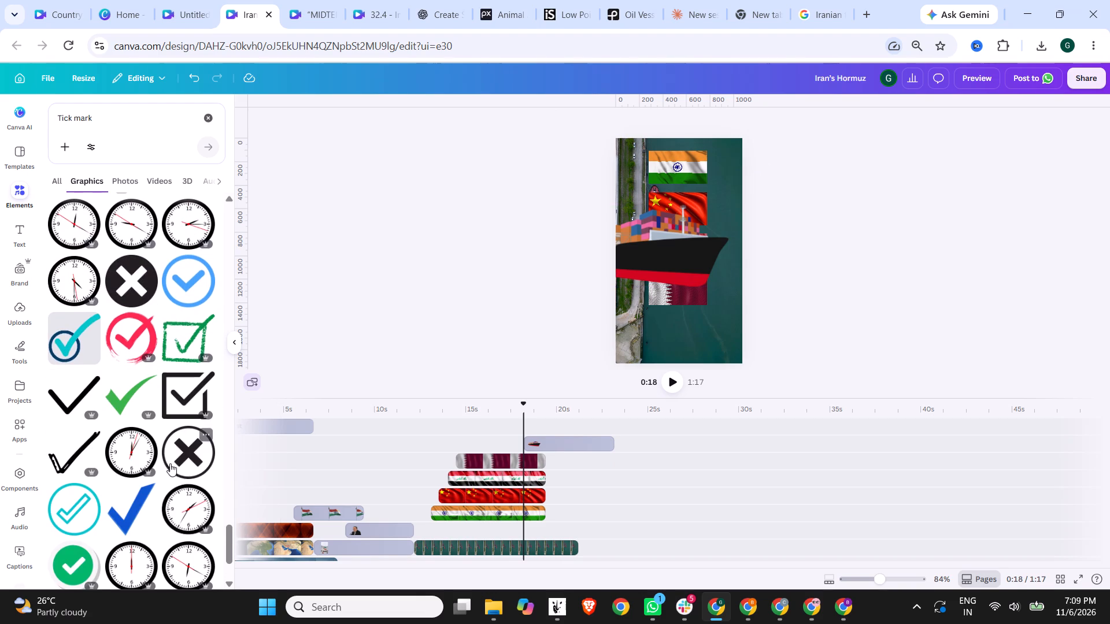
scroll(173, 467, "down", 4)
left_click_drag(99, 121, 37, 121)
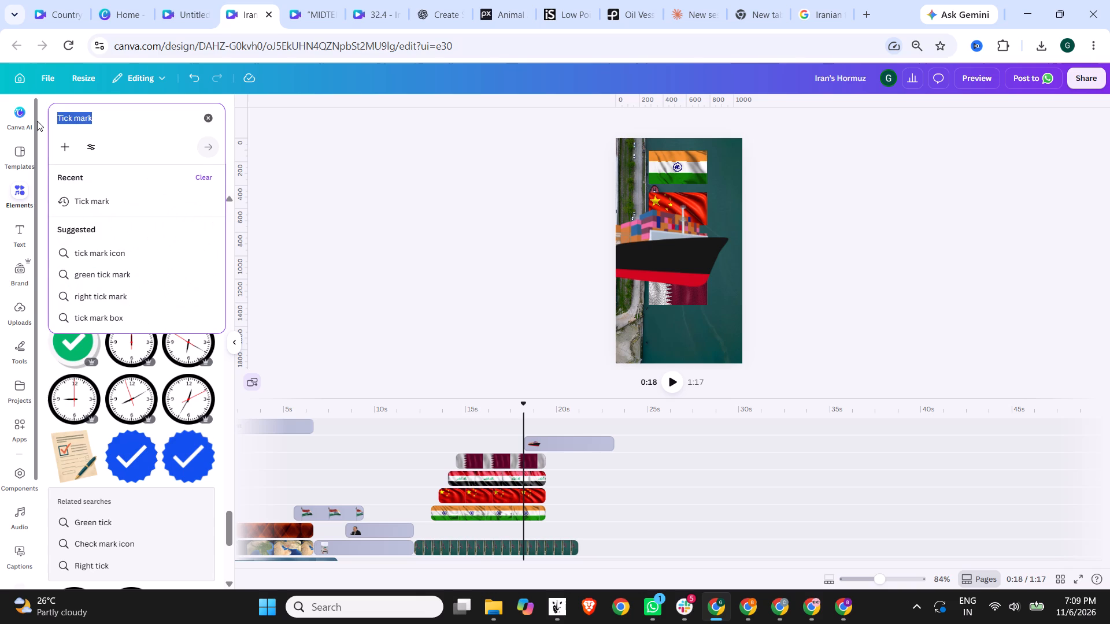
type("Okay")
key("Return")
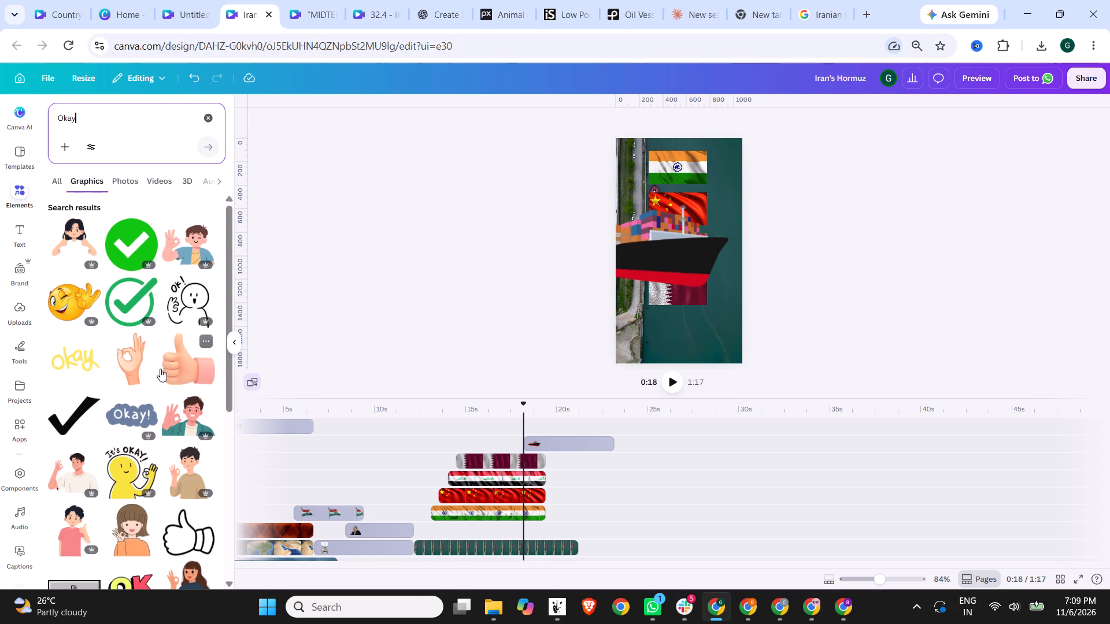
Search the graphics for "Thumbs up".
left_click_drag(80, 120, 9, 112)
type("Thumbs up")
key("Return")
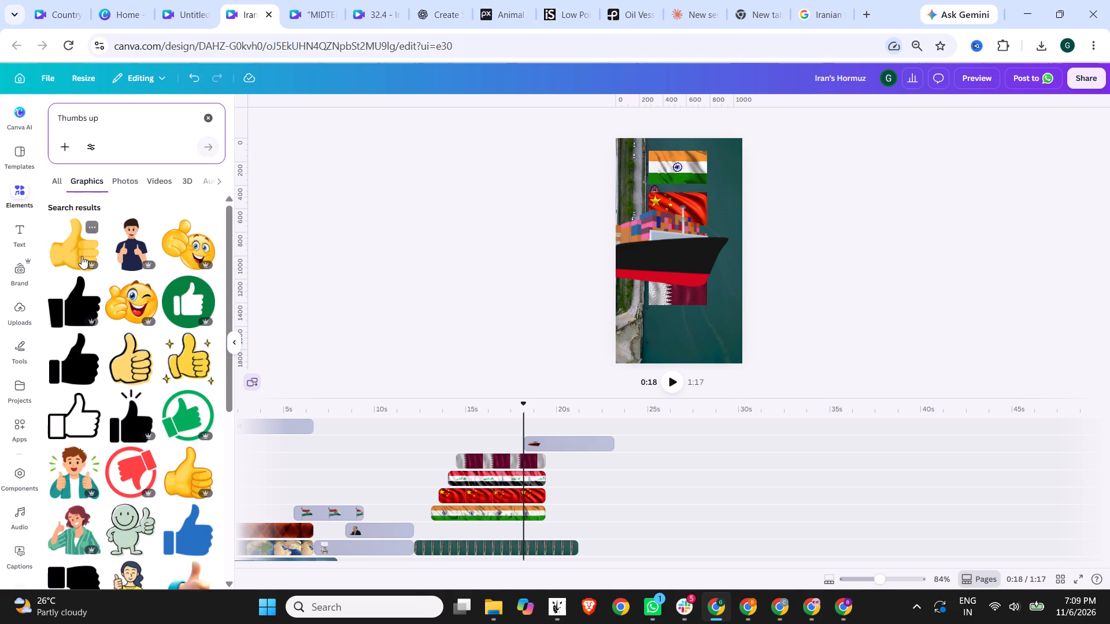
Place the thumbs-up hand with the blue cuff on the page, shrink it, and position it just below the cargo ship.
scroll(157, 444, "down", 2)
scroll(172, 325, "down", 3)
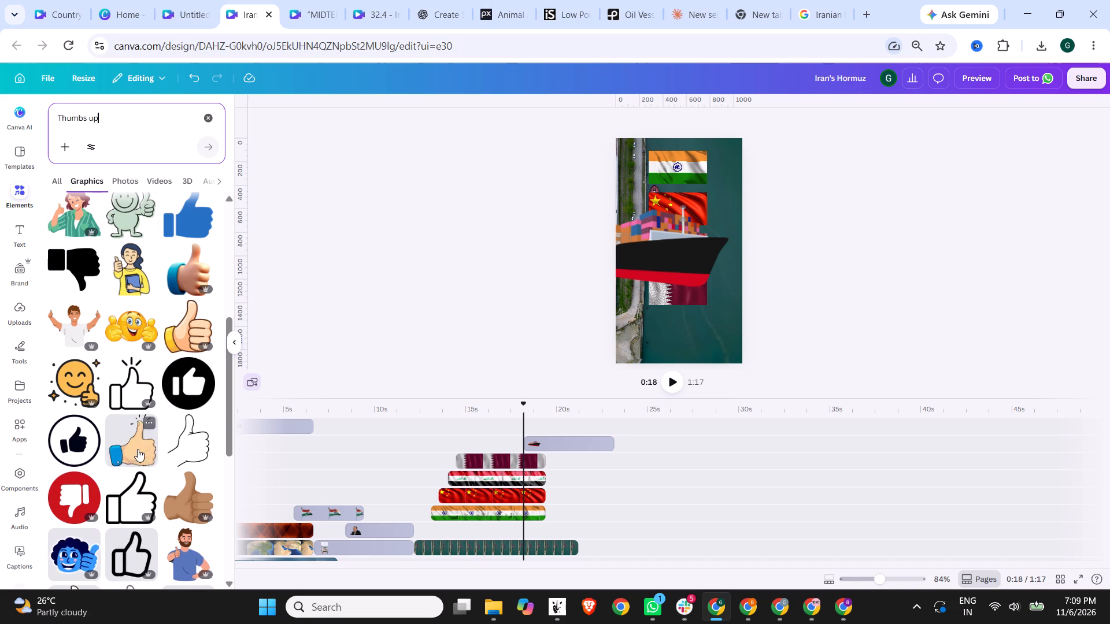
scroll(138, 449, "down", 1)
left_click_drag(134, 377, 162, 373)
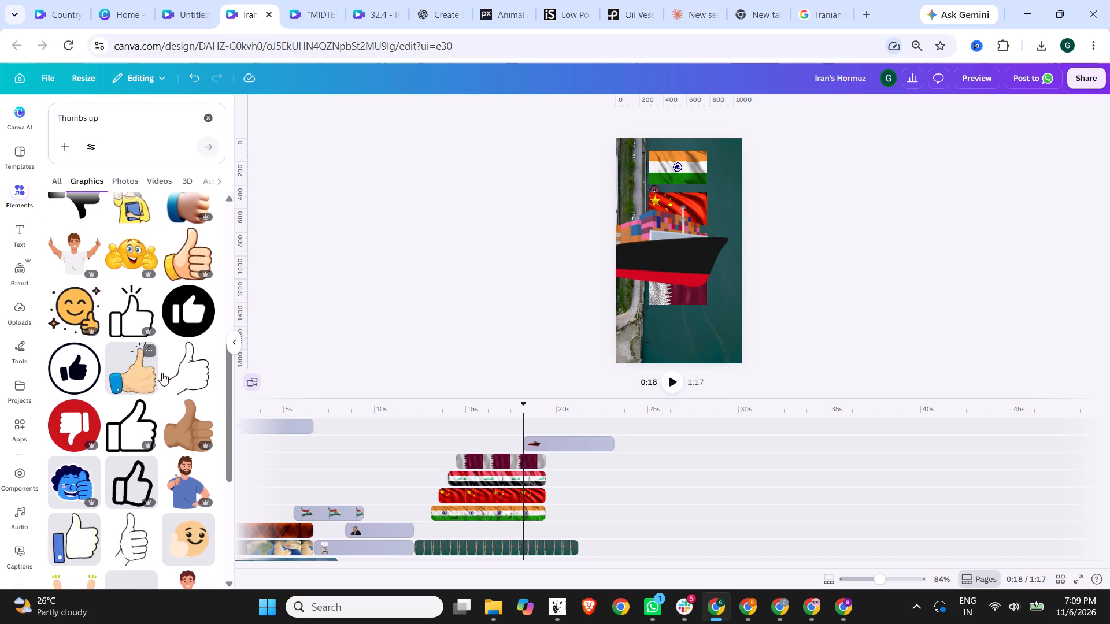
left_click_drag(162, 373, 663, 300)
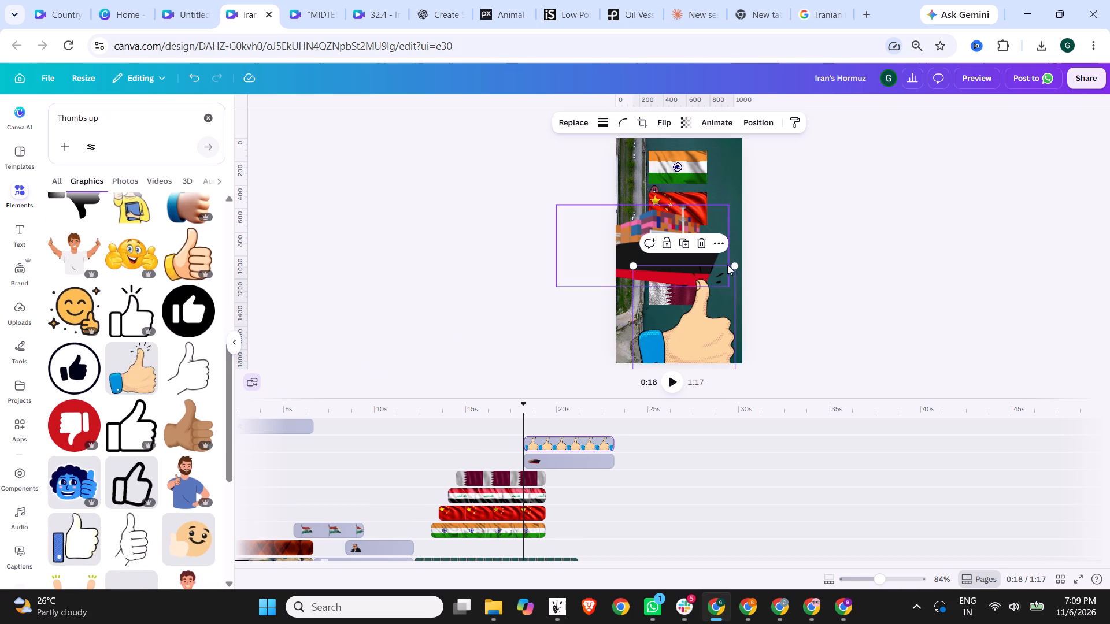
left_click_drag(734, 266, 679, 309)
left_click_drag(667, 348, 679, 321)
left_click(801, 304)
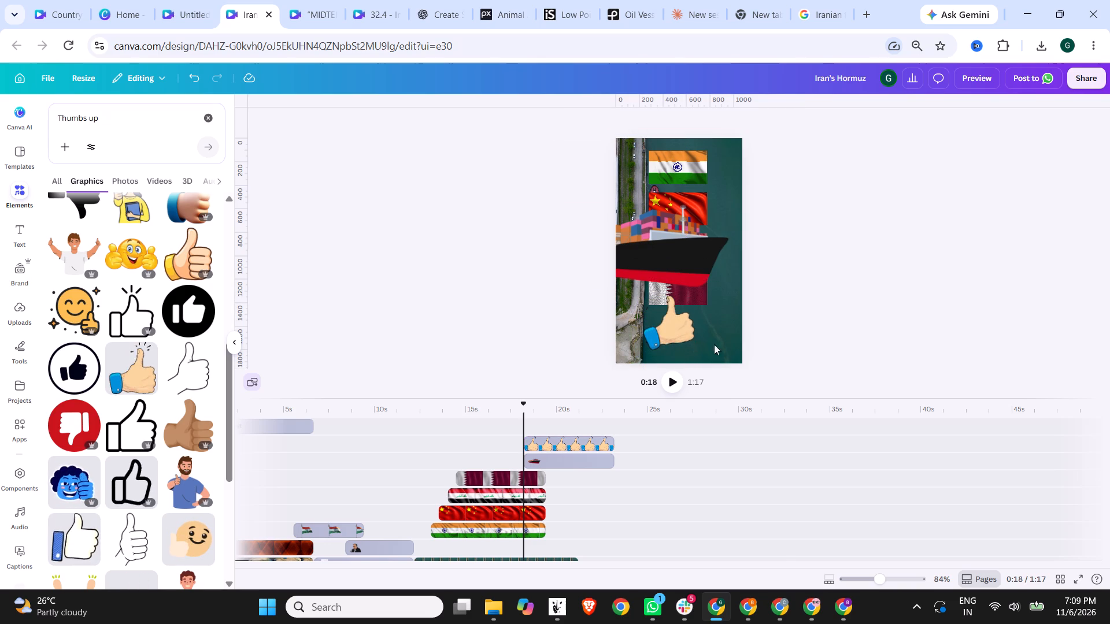
Shorten the thumbs-up clip and the cargo ship clip to the same end point, about 1.8 s long each.
left_click_drag(612, 440, 562, 440)
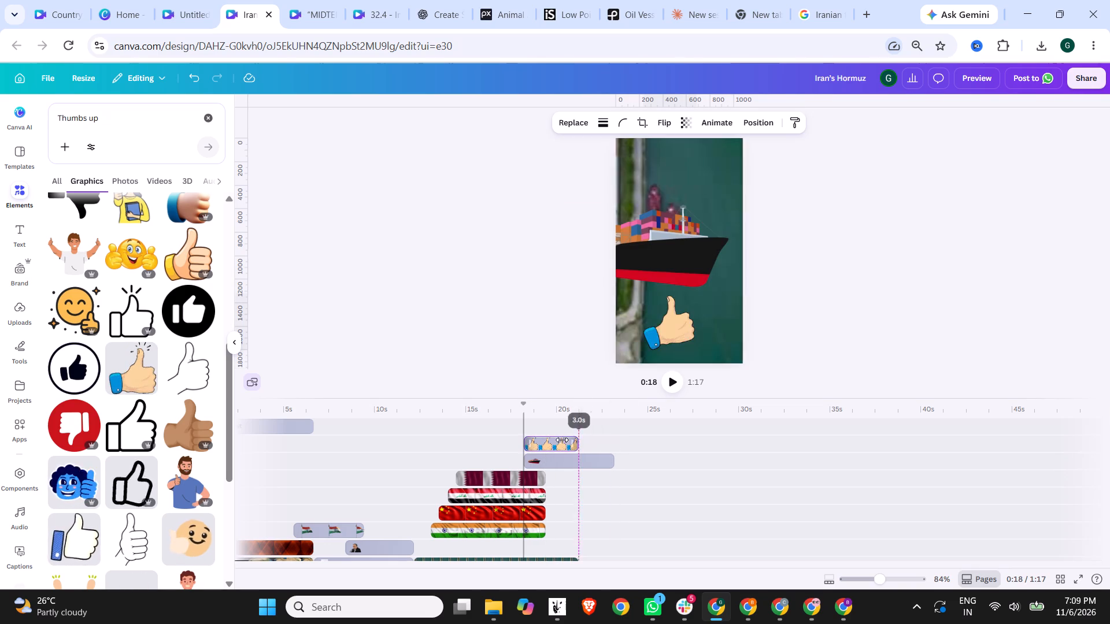
left_click_drag(562, 440, 554, 440)
left_click_drag(612, 462, 564, 458)
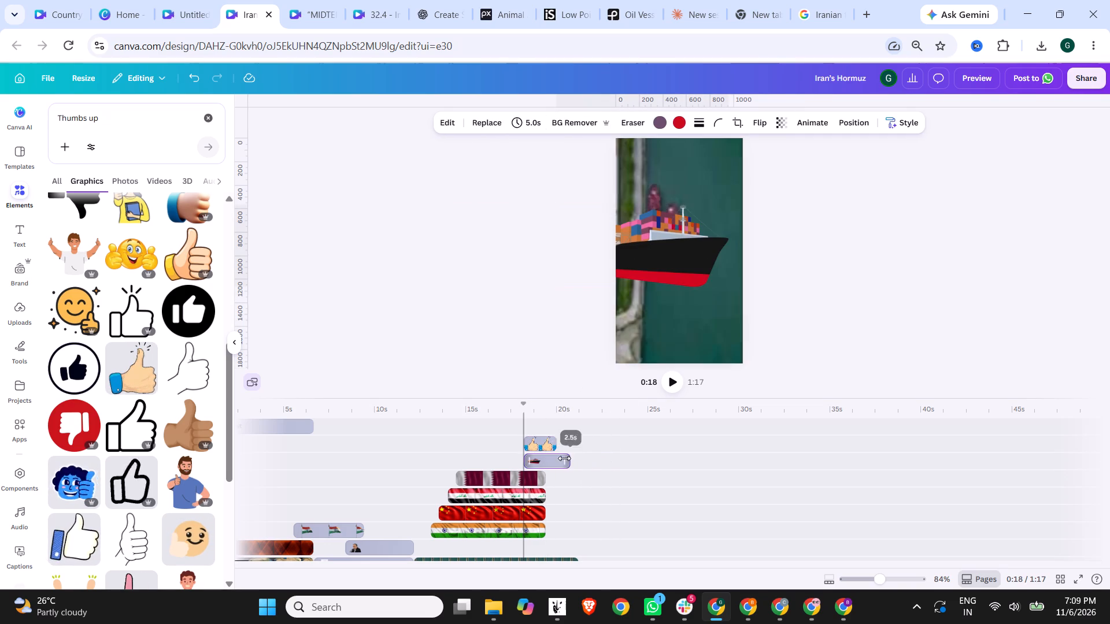
left_click_drag(564, 458, 555, 458)
Apply the Drift animation to the cargo ship and raise its intensity to near the maximum.
left_click(542, 438)
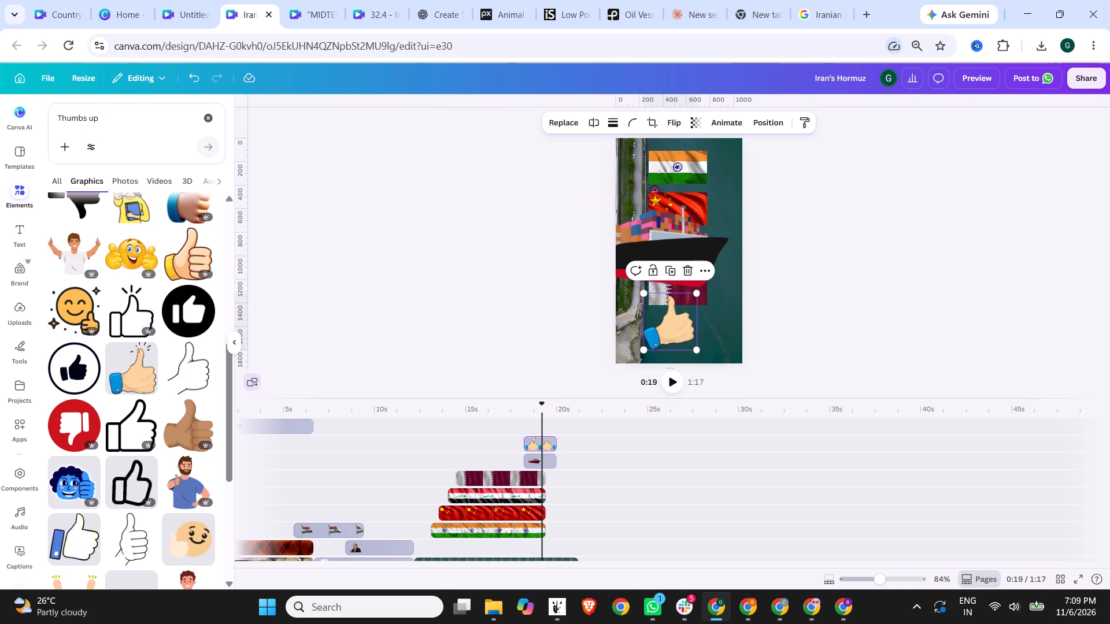
left_click(730, 118)
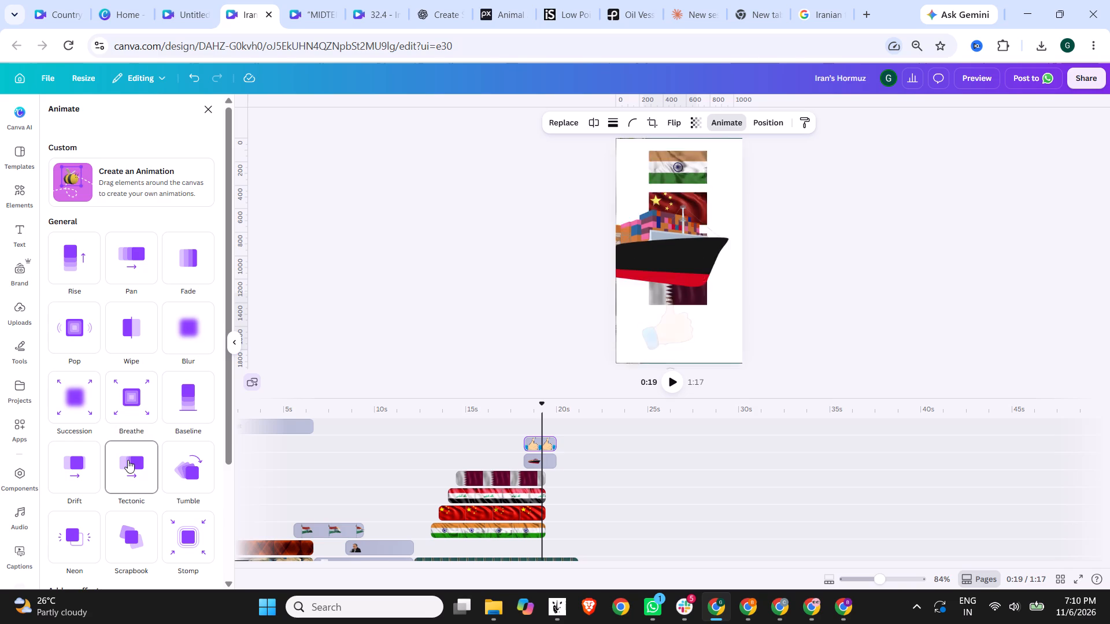
left_click(531, 402)
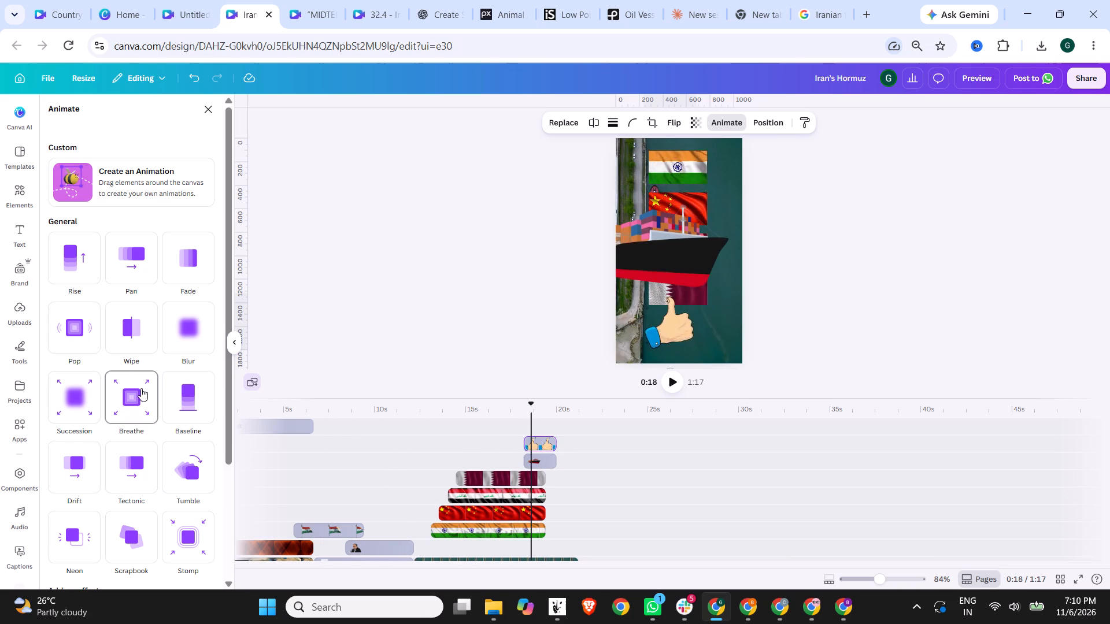
left_click(543, 462)
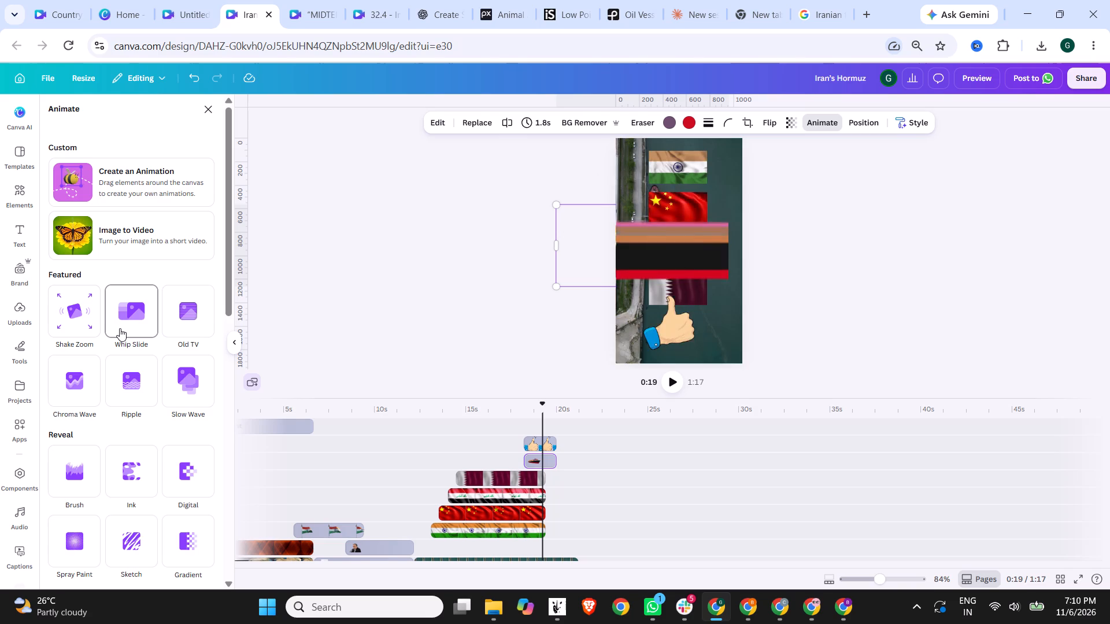
scroll(101, 437, "down", 4)
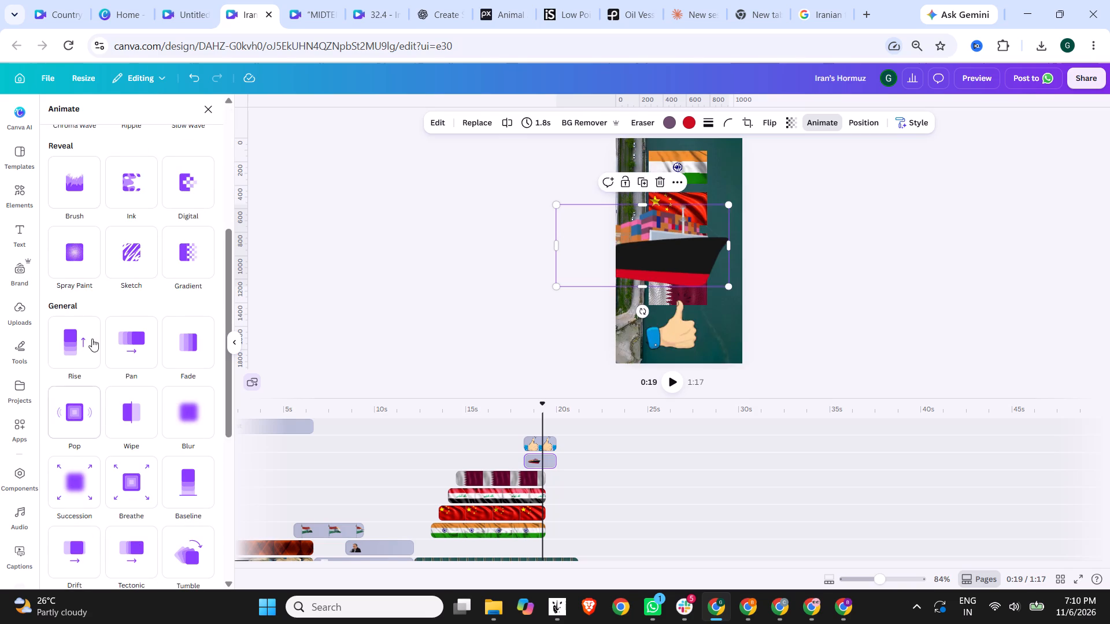
scroll(127, 359, "down", 2)
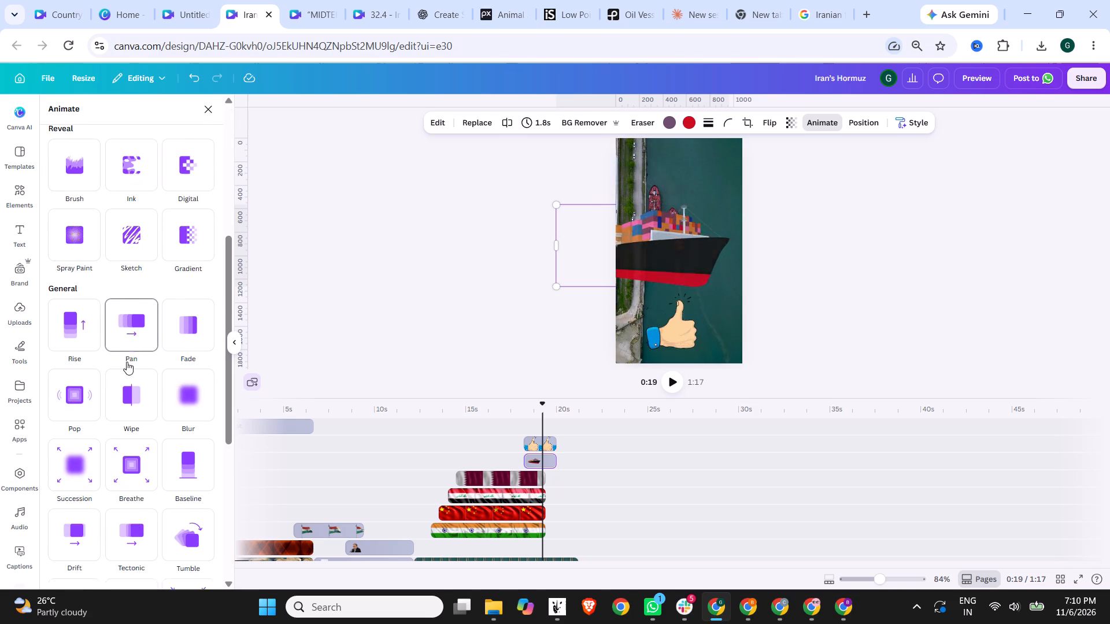
scroll(136, 414, "down", 3)
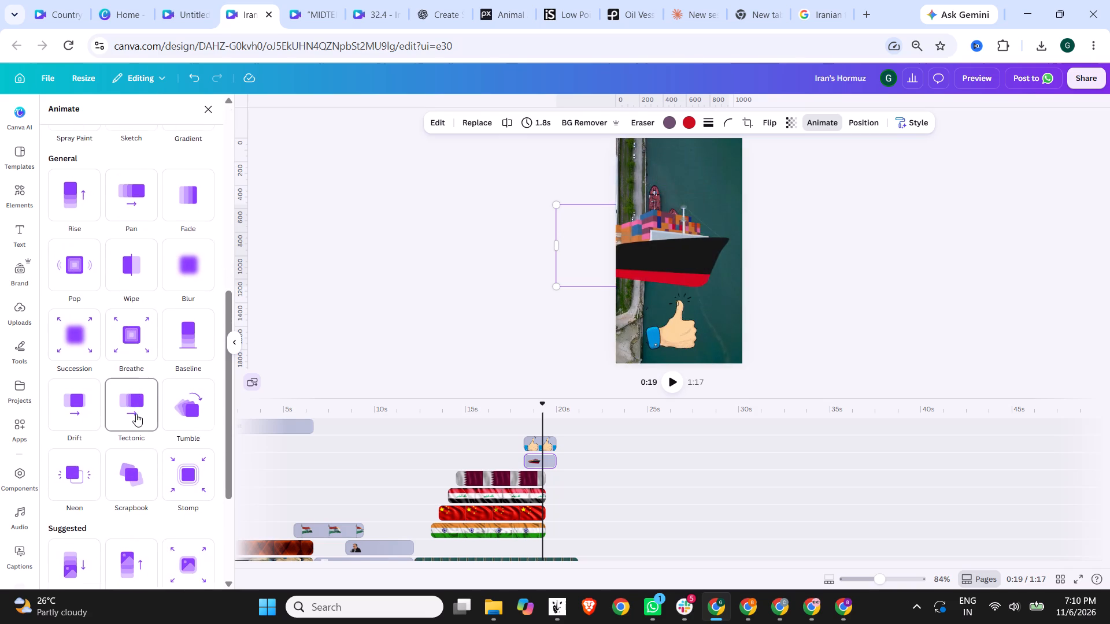
scroll(181, 309, "down", 2)
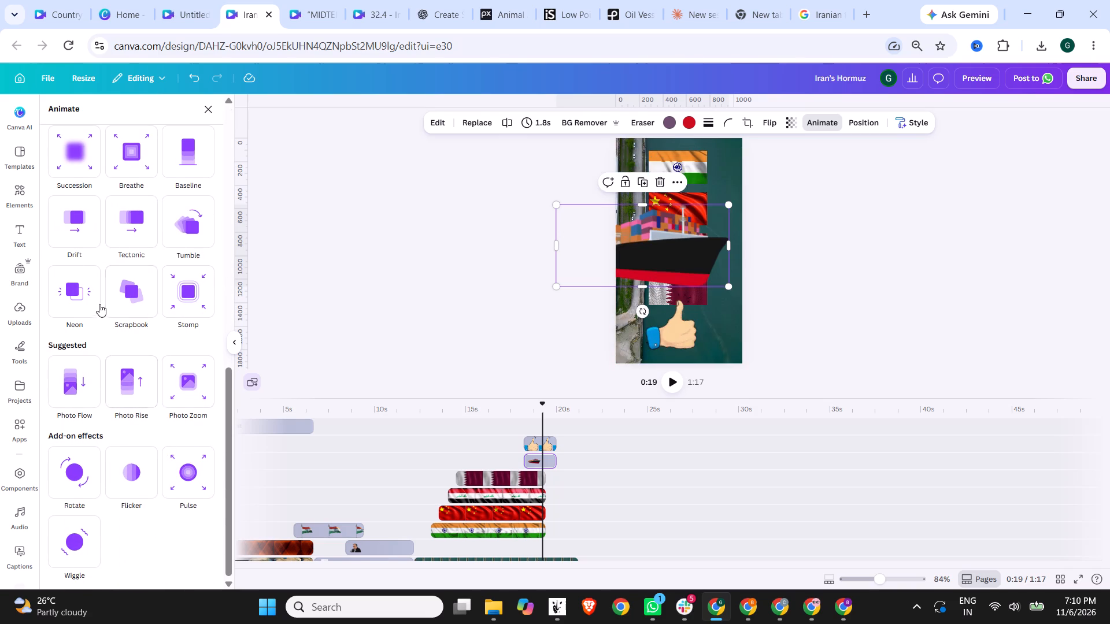
left_click(69, 232)
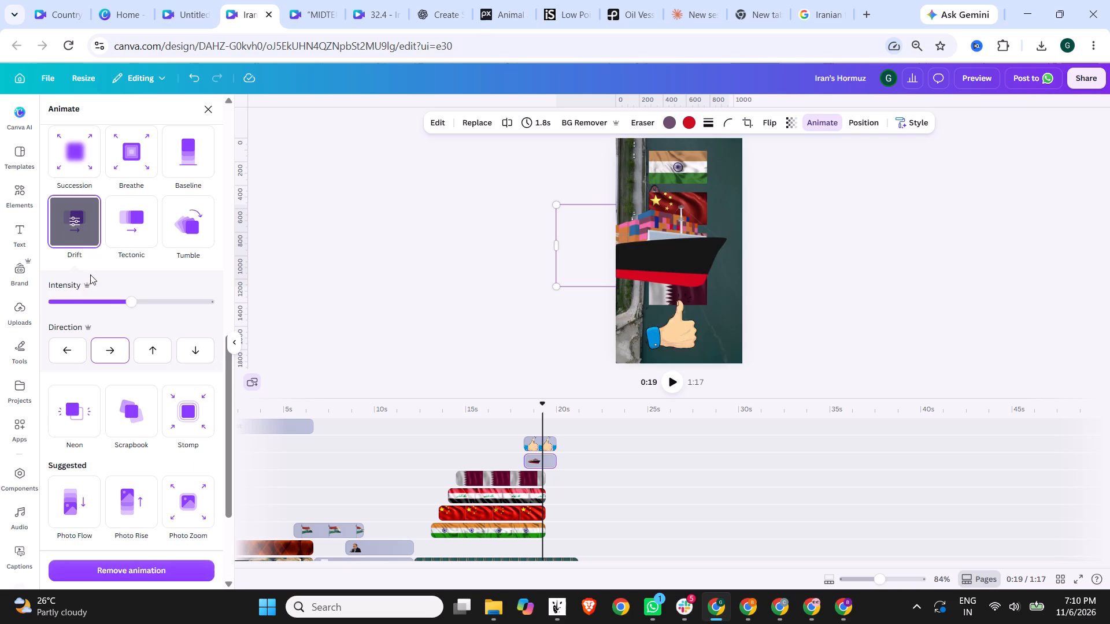
left_click_drag(131, 300, 195, 303)
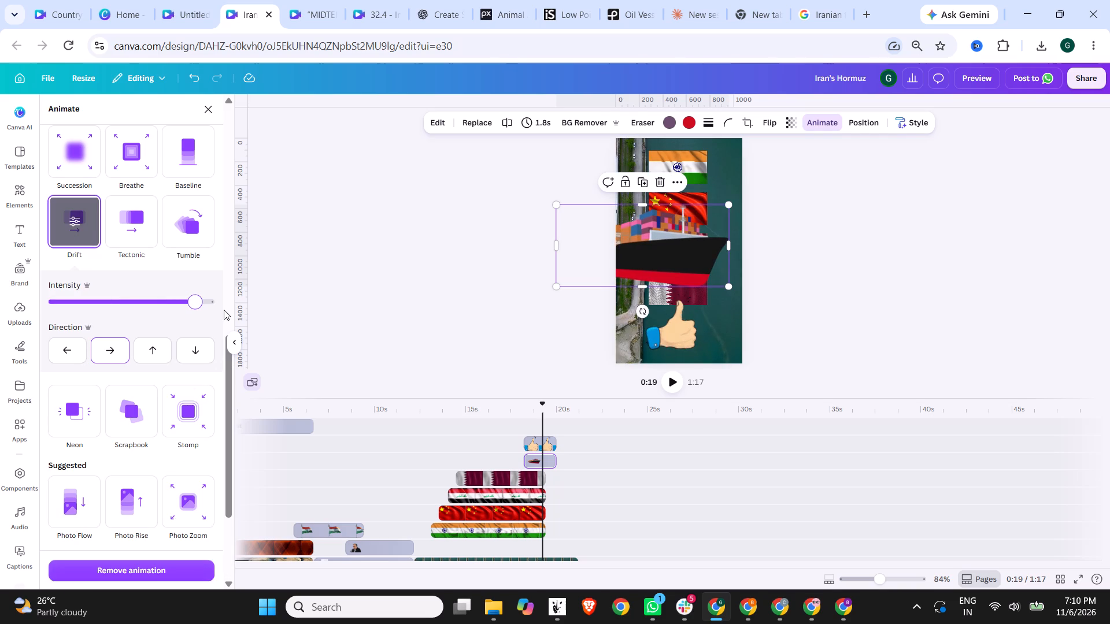
Apply the Breathe animation to the thumbs-up graphic.
left_click(680, 336)
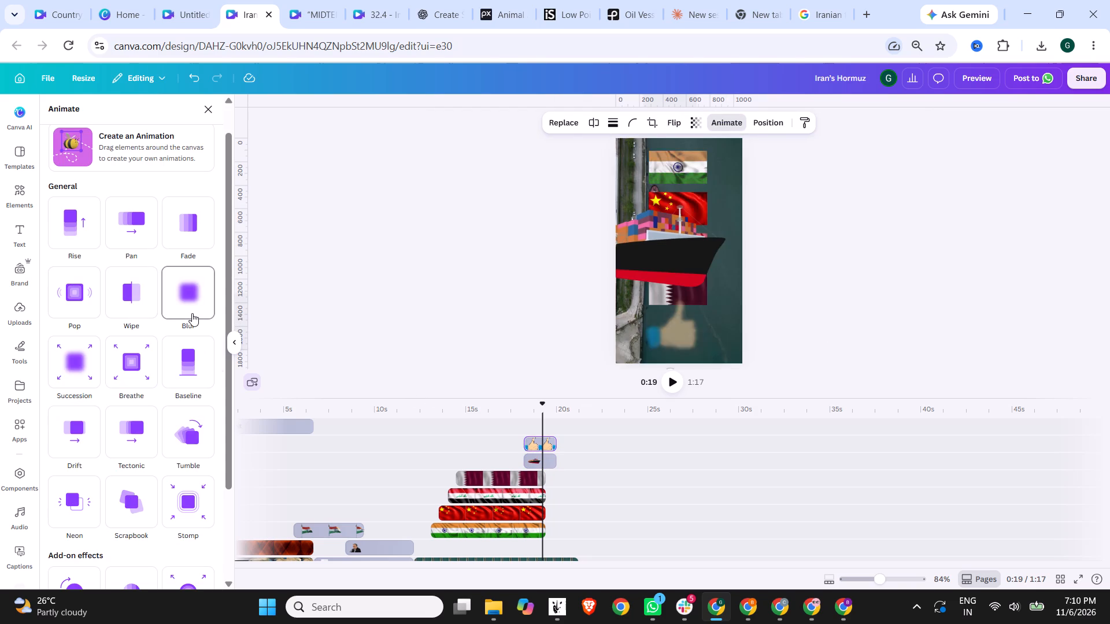
left_click(131, 370)
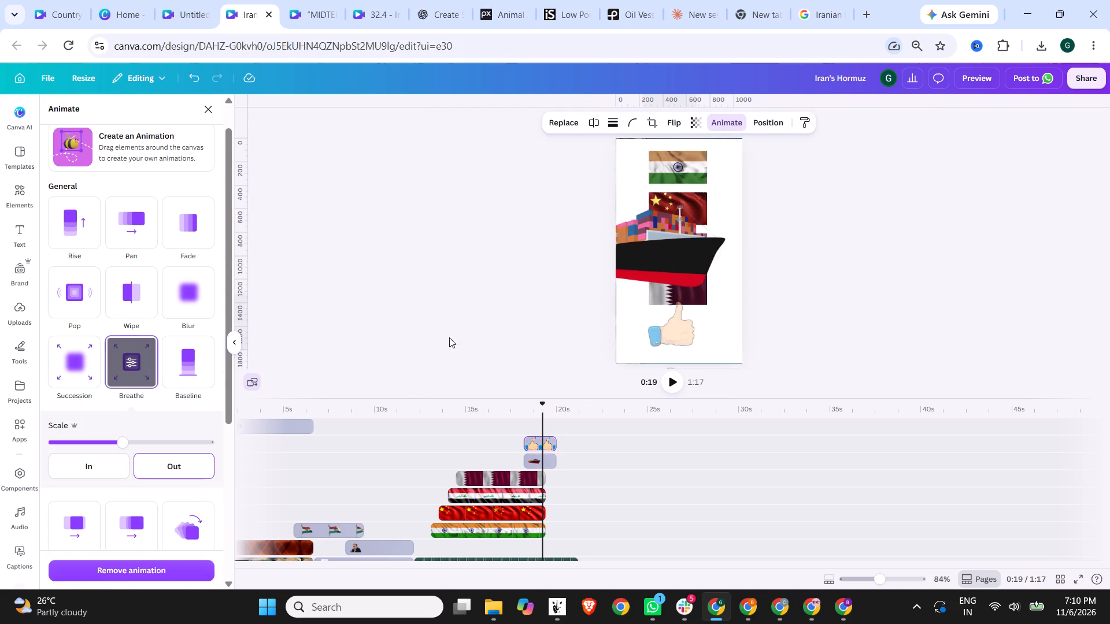
Trim the Qatar flag clip to 4.3 s and shorten the Iraq, China and India flag clips to the same end point.
left_click(520, 477)
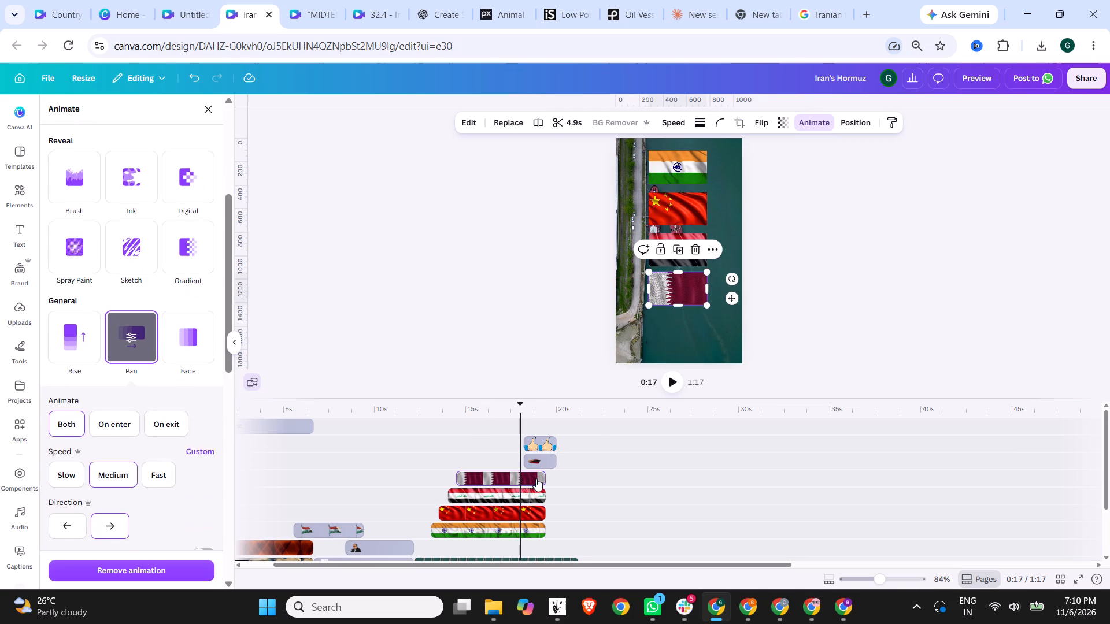
left_click_drag(543, 478, 531, 478)
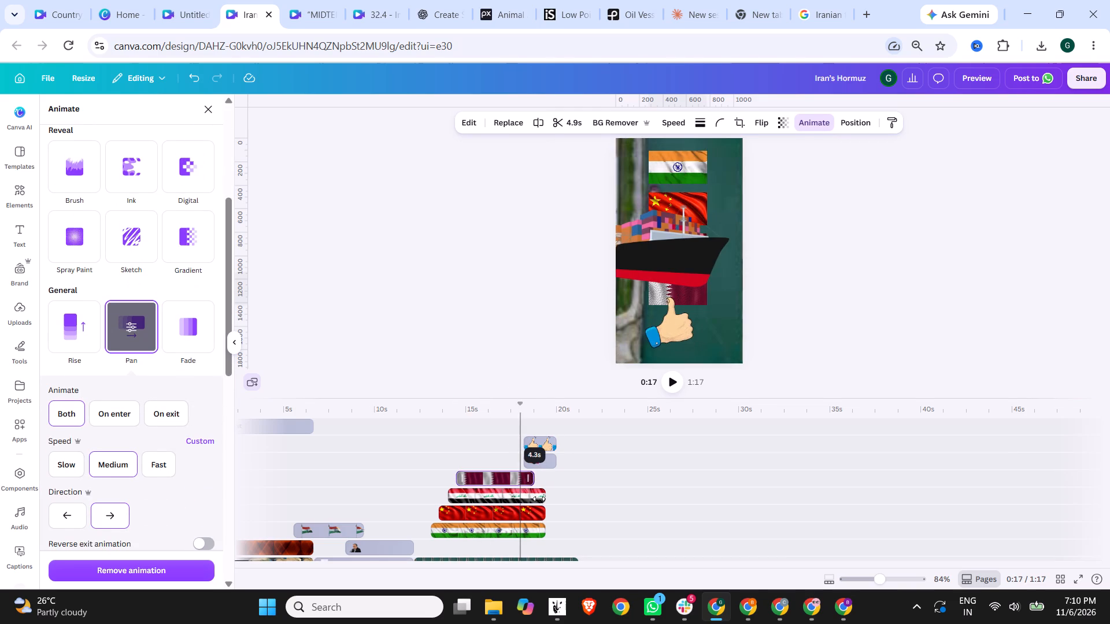
left_click_drag(542, 498, 533, 497)
left_click_drag(545, 511, 542, 511)
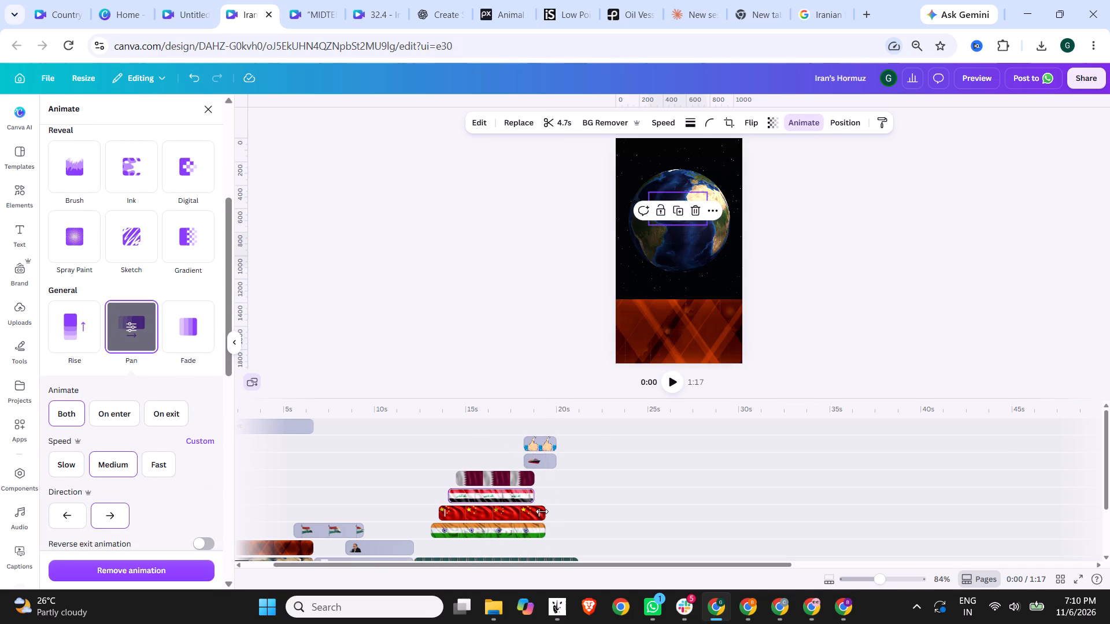
left_click_drag(542, 511, 534, 511)
left_click_drag(543, 527, 535, 528)
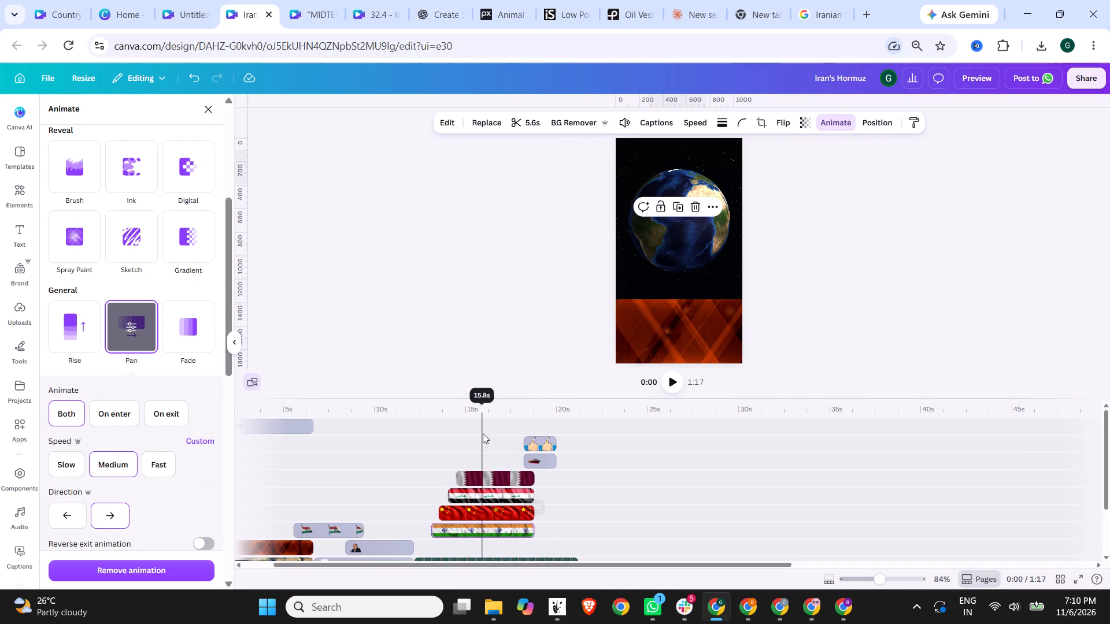
Play back the scene from about 0:16 to 0:20 to check the timing of the flags, ship and thumbs-up.
left_click(486, 416)
left_click(672, 381)
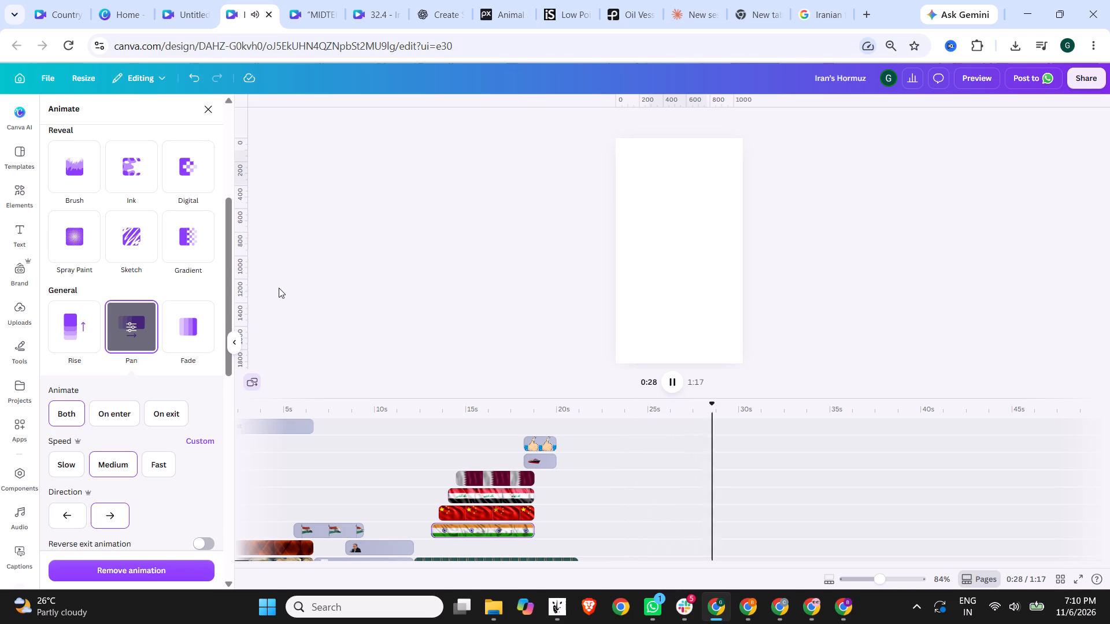
left_click(512, 409)
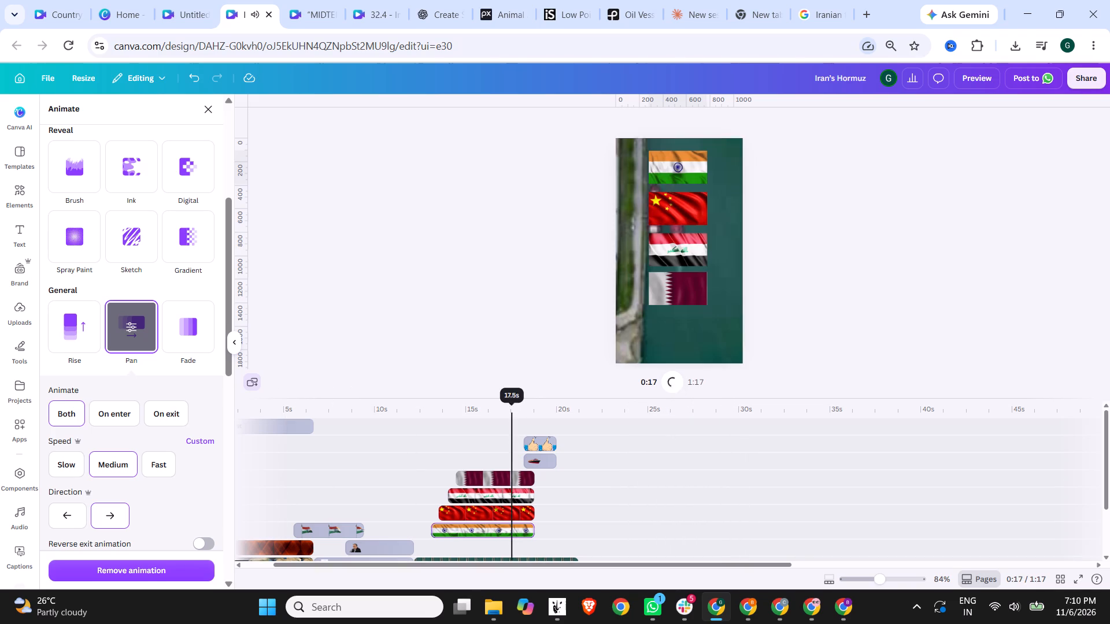
left_click(680, 370)
left_click(672, 382)
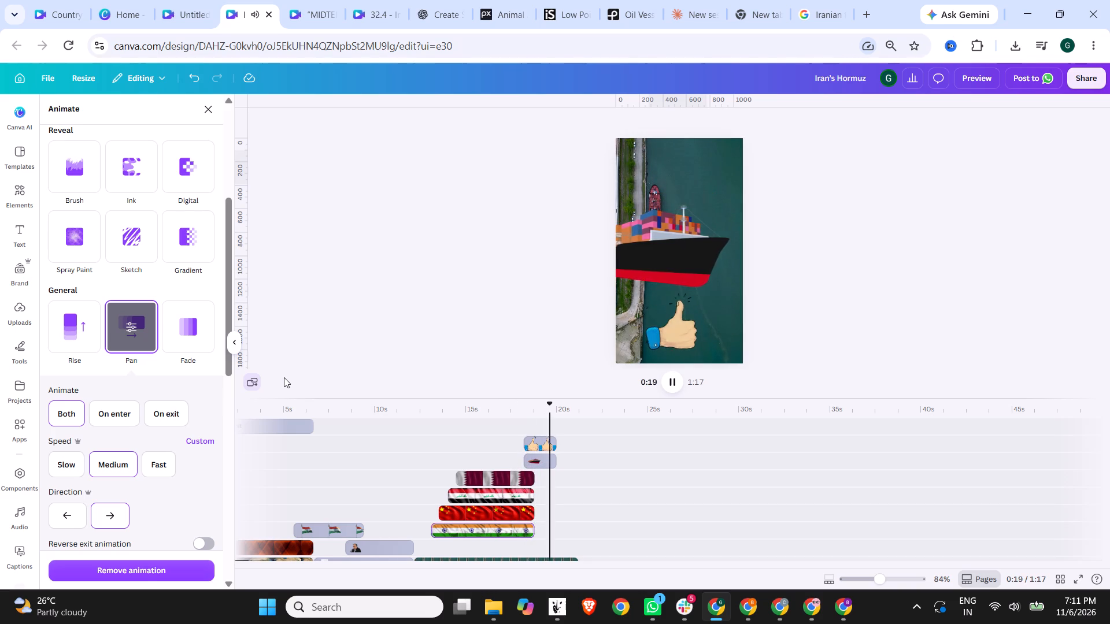
left_click(673, 378)
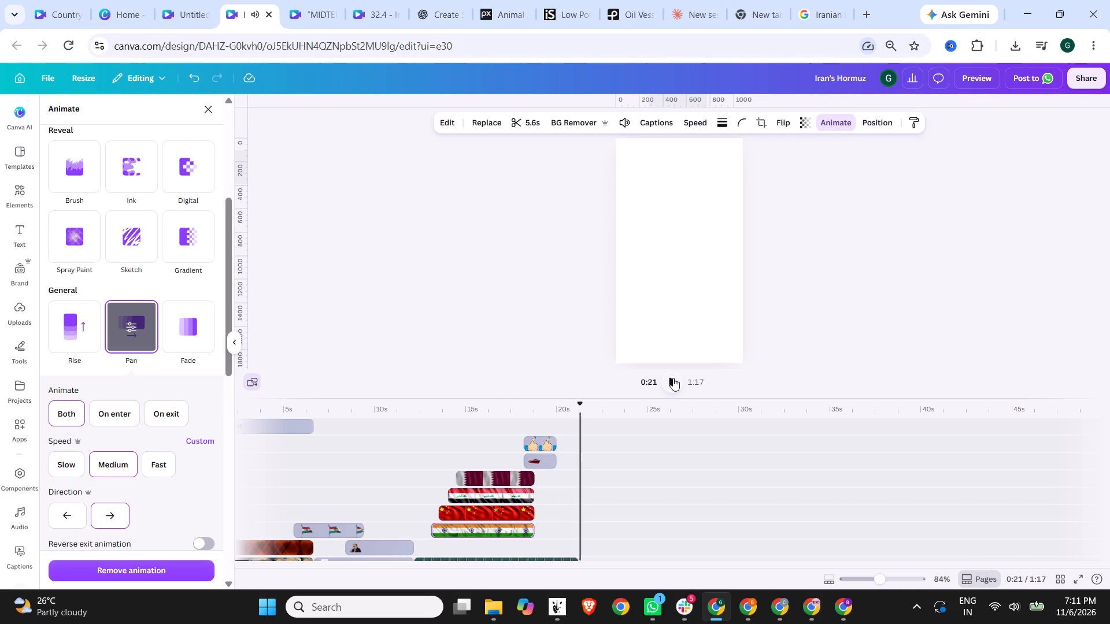
left_click(673, 378)
left_click(673, 378)
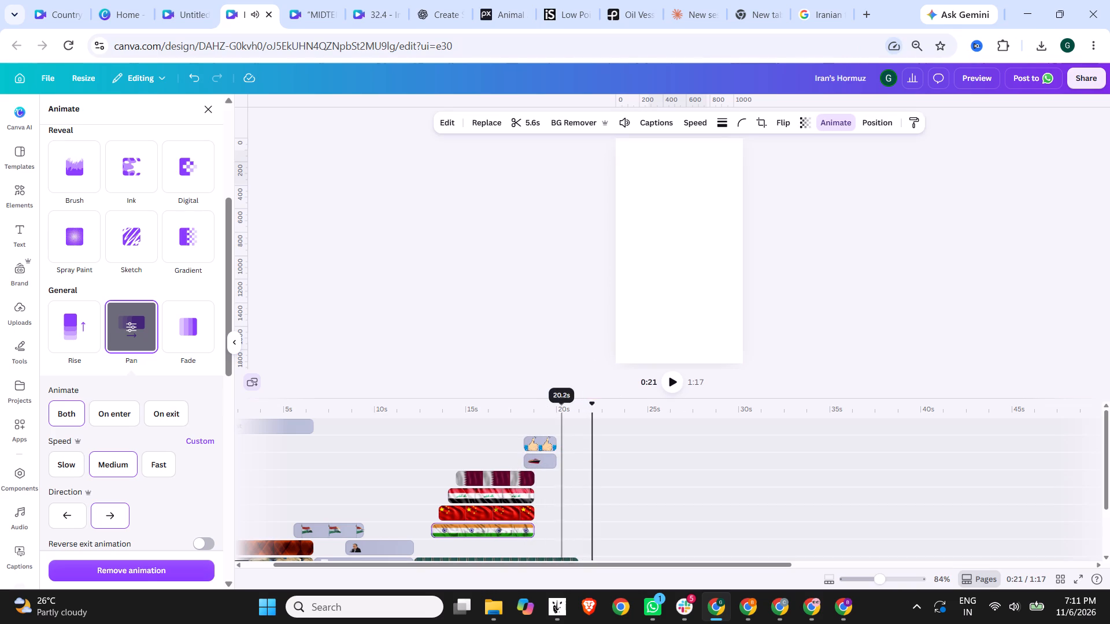
left_click(556, 402)
left_click(676, 385)
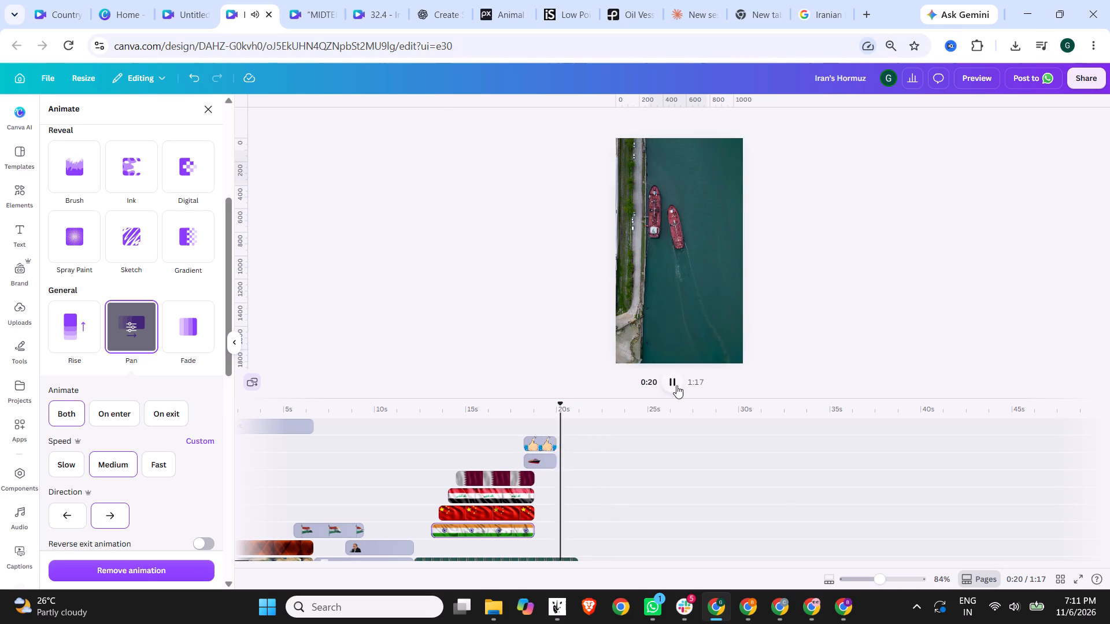
left_click(676, 385)
left_click(547, 405)
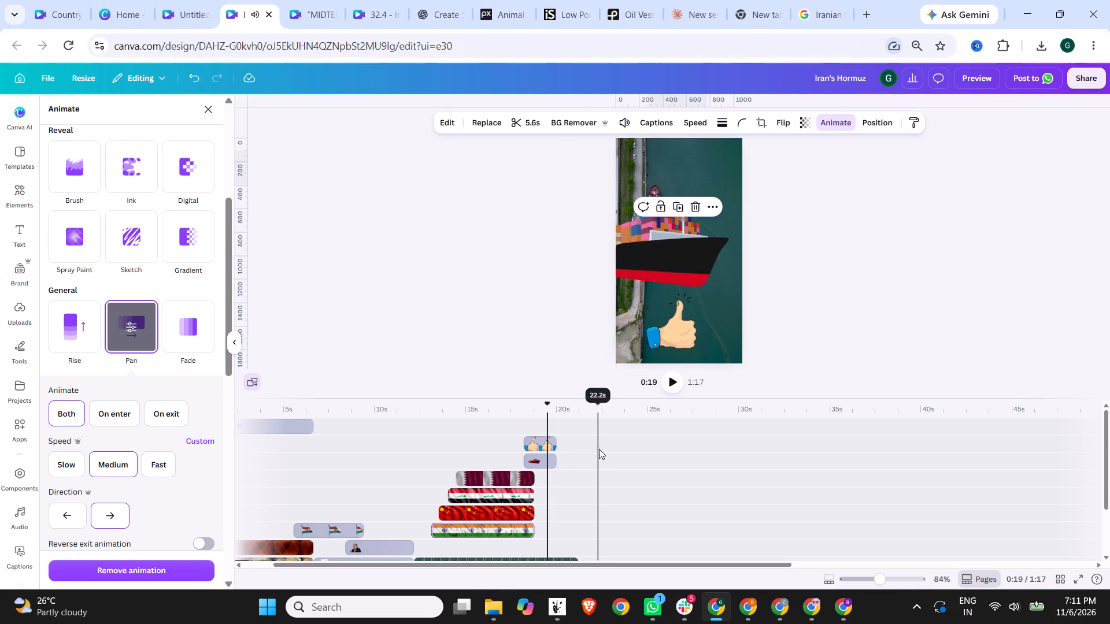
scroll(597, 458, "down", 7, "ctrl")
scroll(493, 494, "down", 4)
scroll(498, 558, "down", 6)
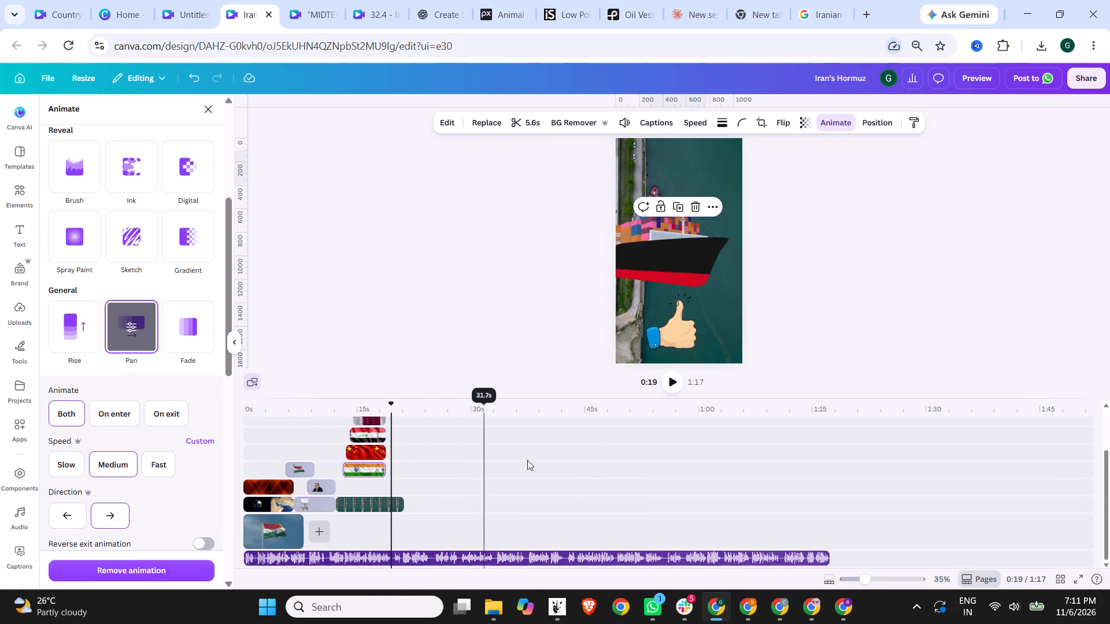
Play back the end of the ship scene and split the voiceover audio at about 20.7 s.
left_click(673, 380)
left_click(673, 380)
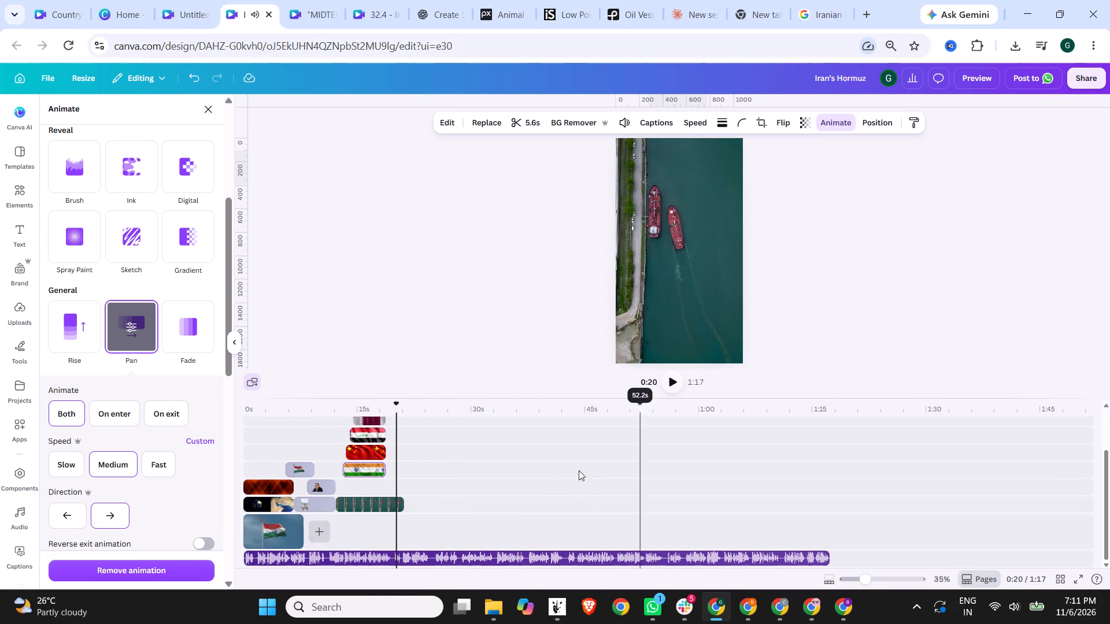
left_click(671, 381)
left_click(671, 381)
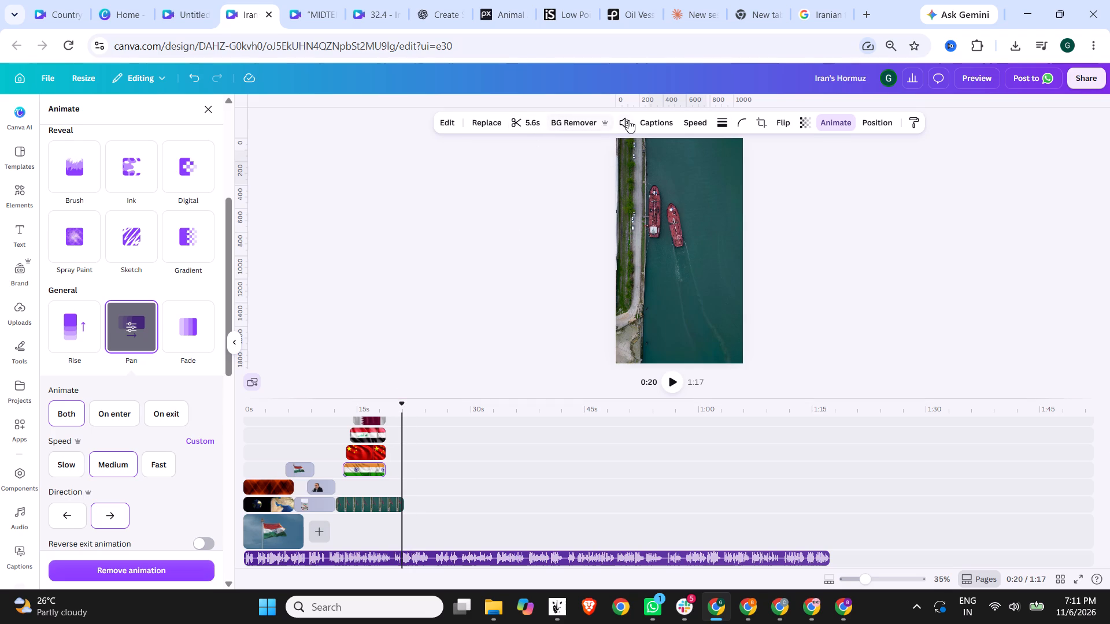
scroll(490, 534, "up", 4, "ctrl")
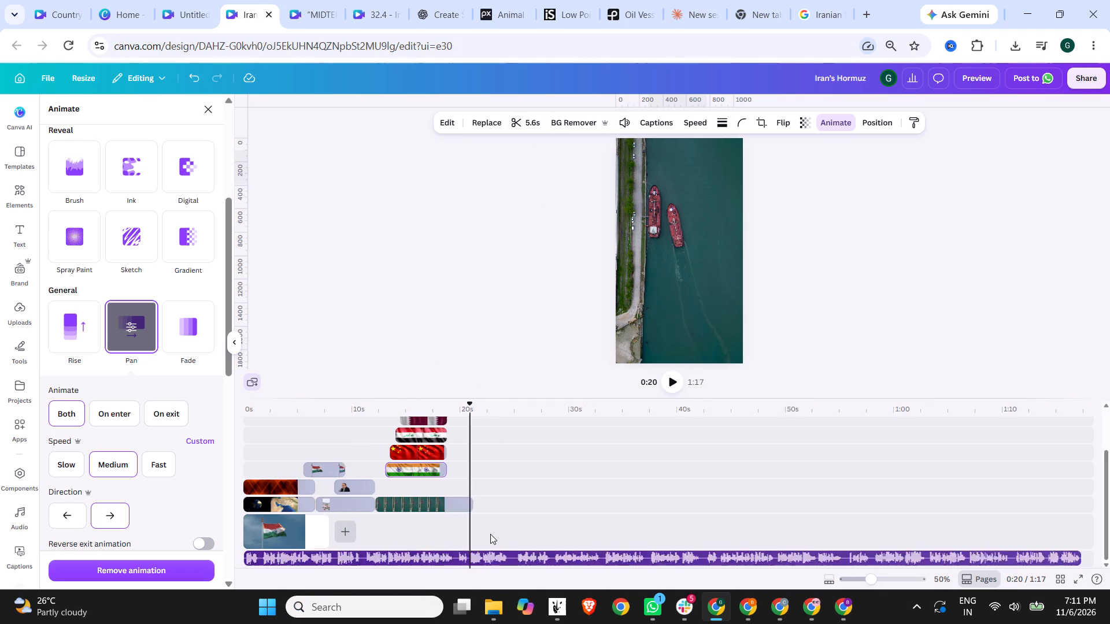
scroll(490, 534, "up", 7, "ctrl")
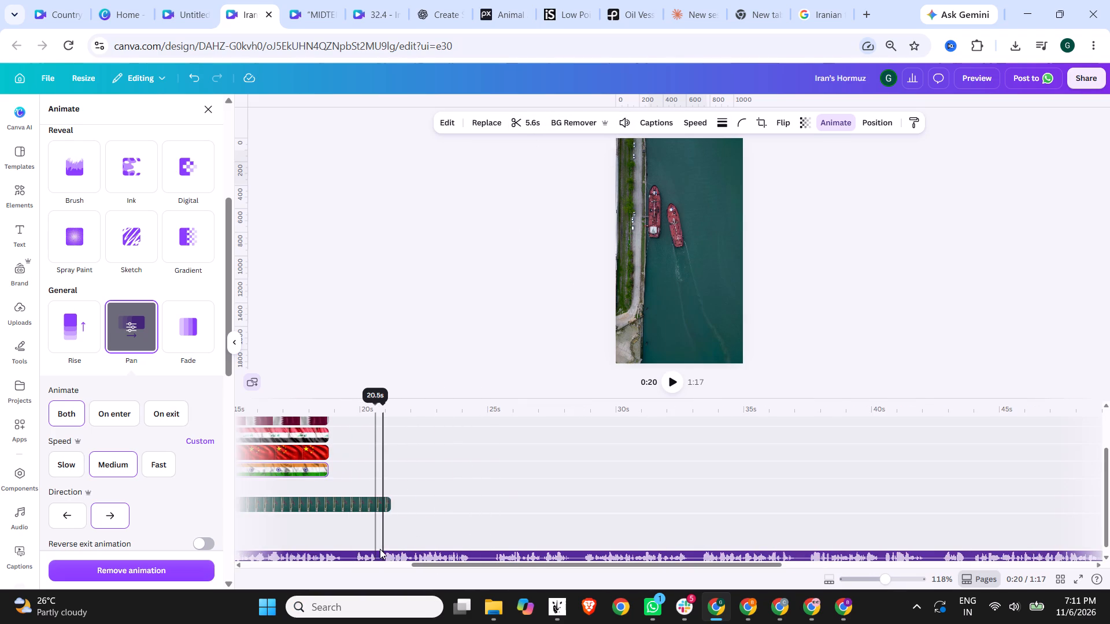
left_click(376, 409)
left_click(380, 408)
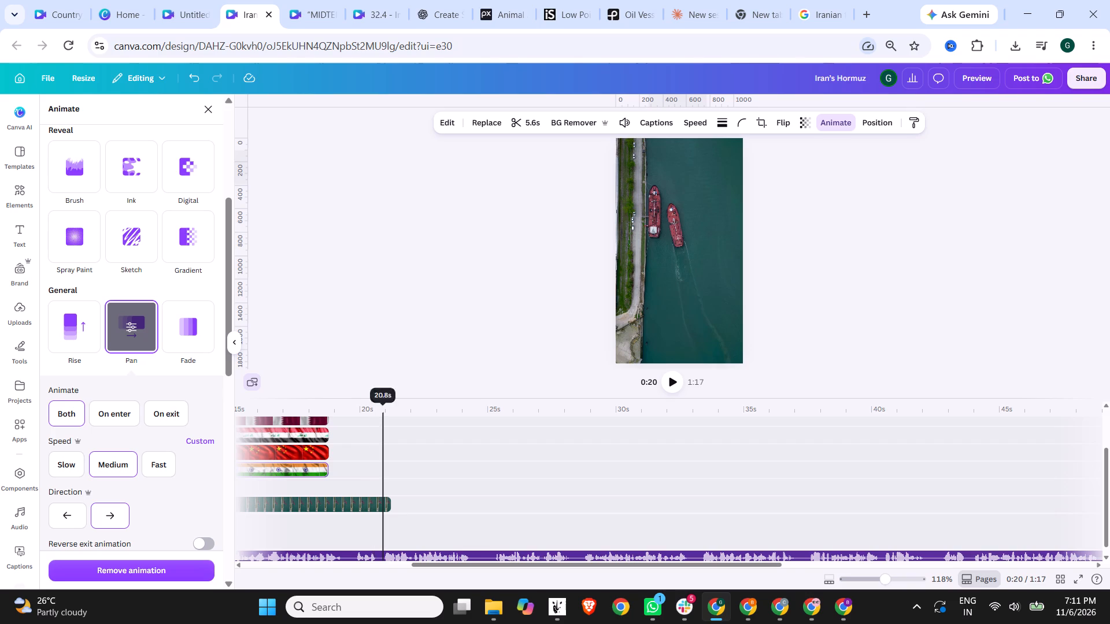
left_click(379, 555)
left_click(381, 555)
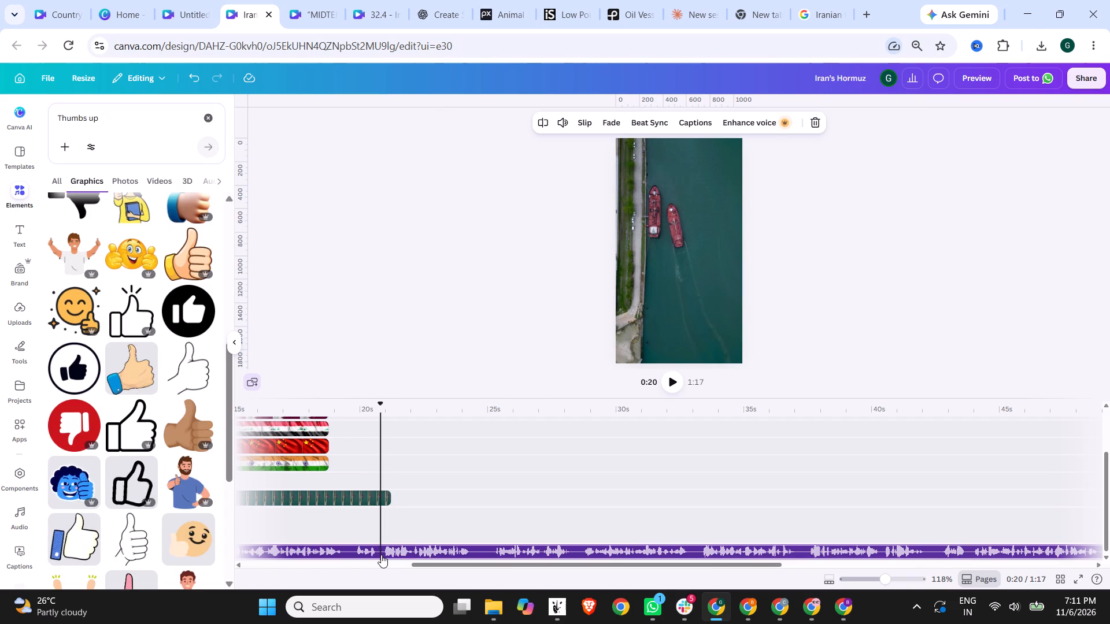
left_click(540, 120)
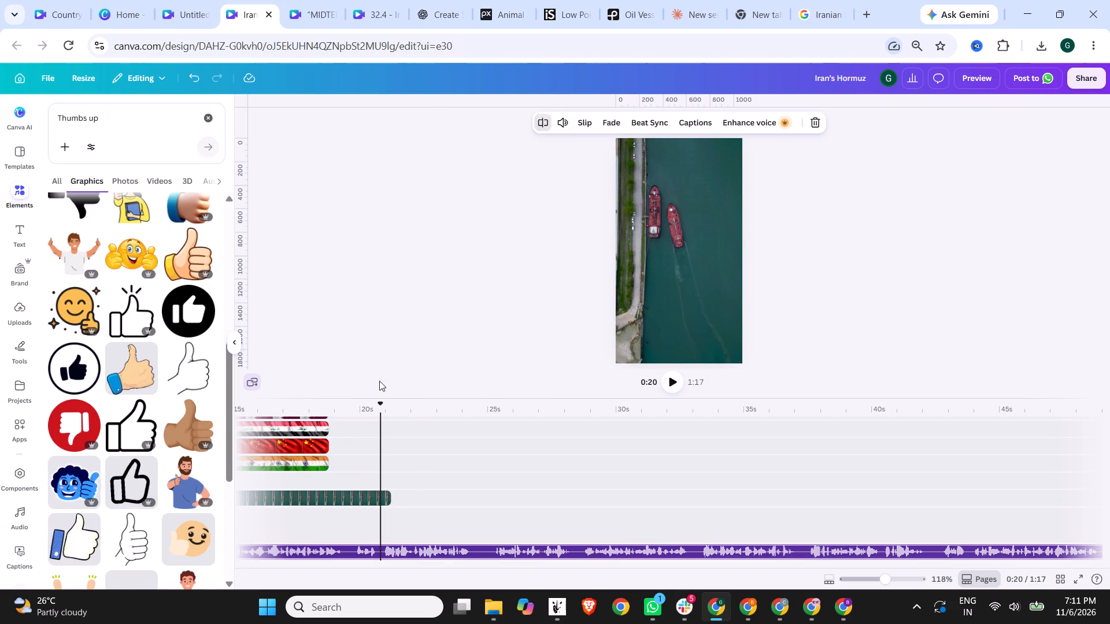
Split the voiceover at about 19.6 s, delete the piece up to the 20.7 s cut and close the gap.
left_click(349, 540)
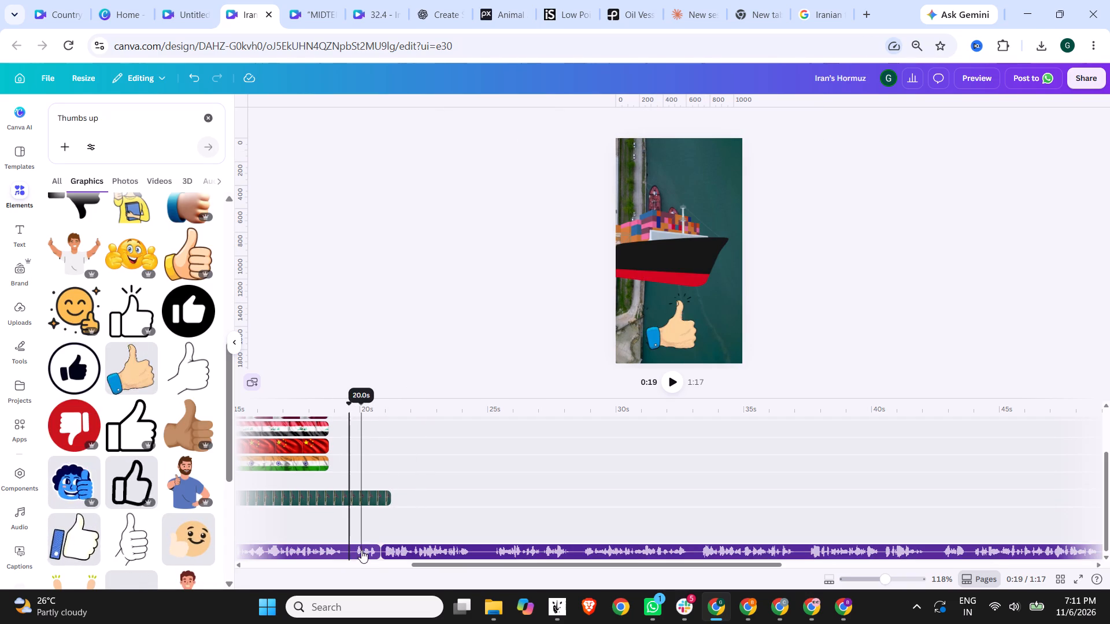
scroll(557, 260, "up", 4)
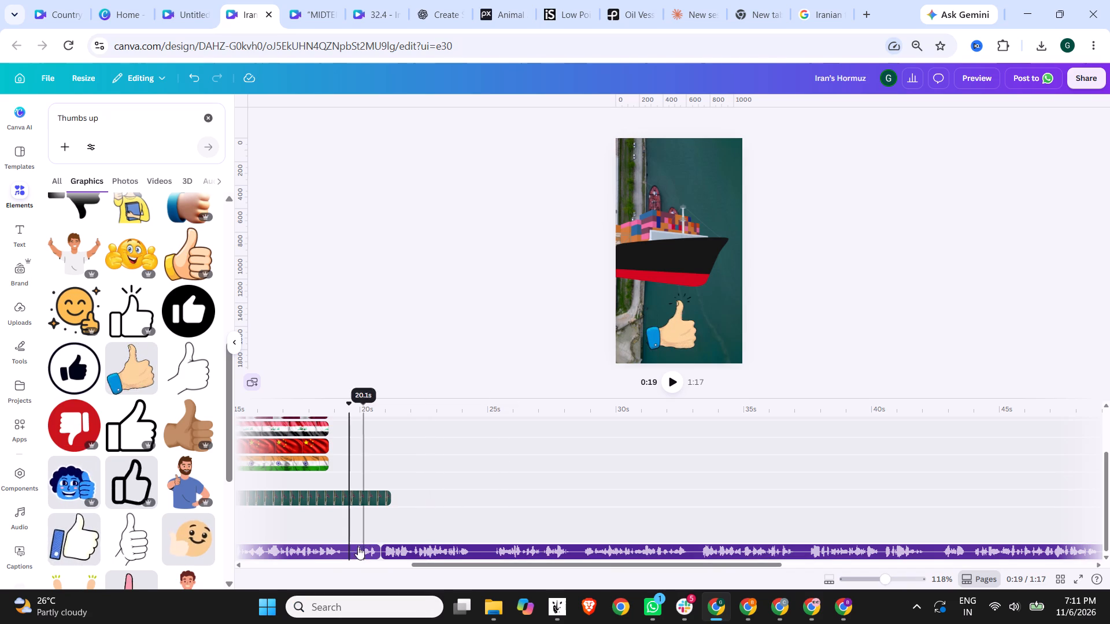
left_click(350, 553)
left_click(542, 127)
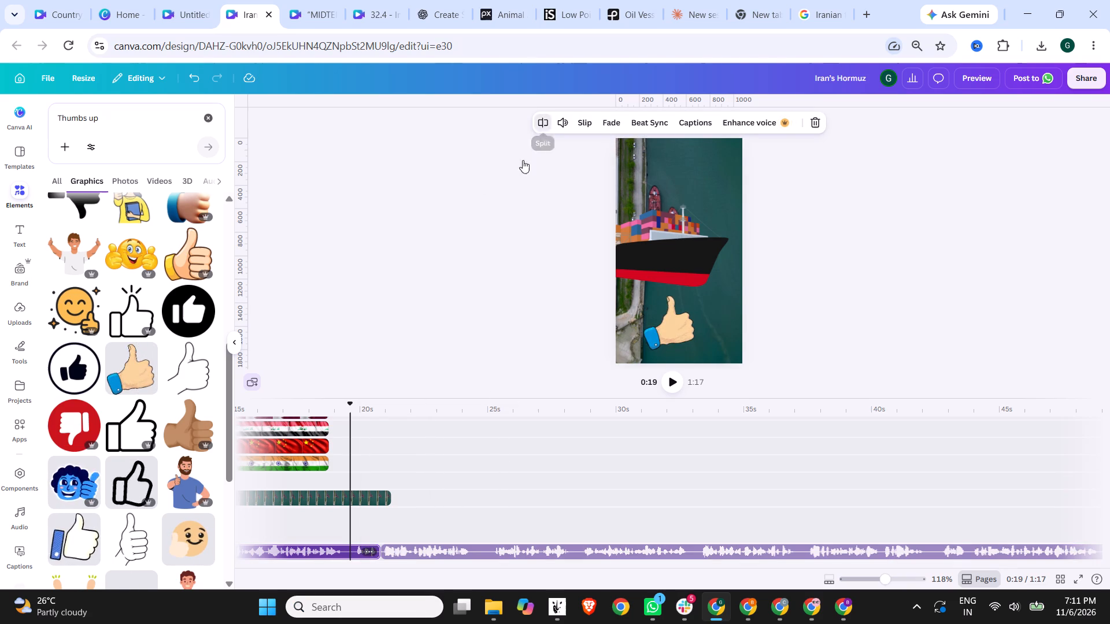
key("Delete")
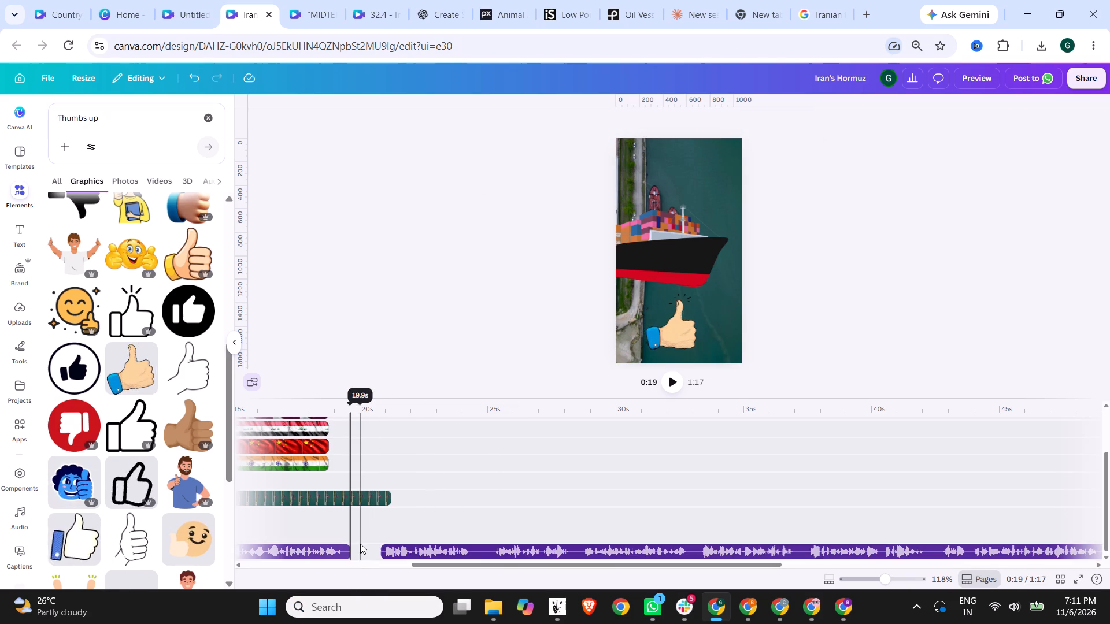
left_click_drag(410, 547, 379, 547)
Play back the video from 0:17 to 0:25 and check the voiceover script in ChatGPT.
left_click(297, 415)
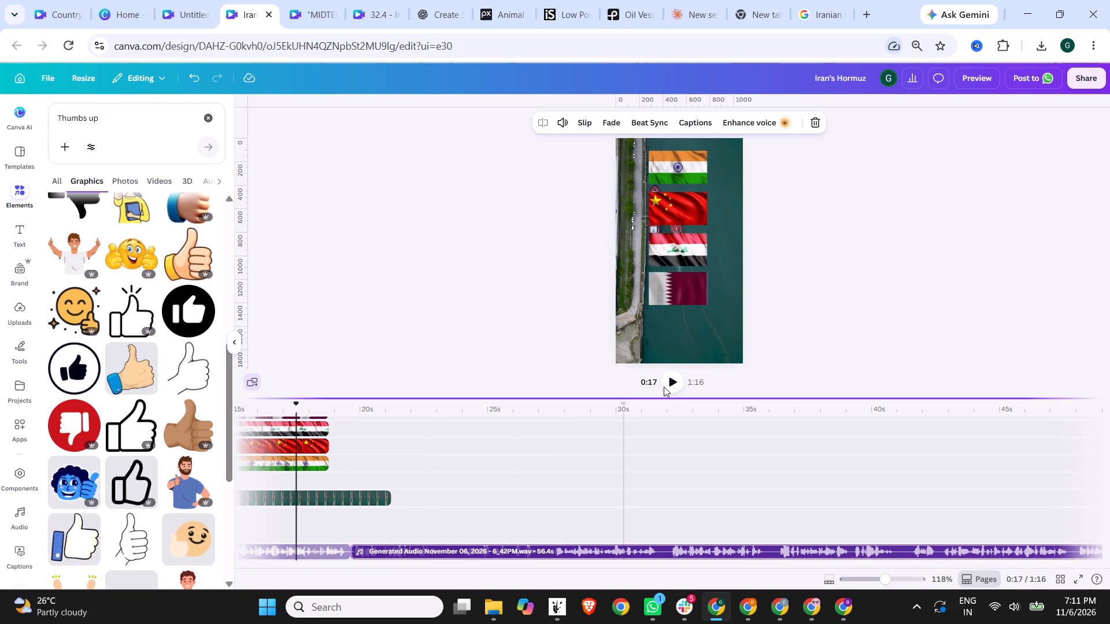
left_click(683, 384)
left_click(678, 382)
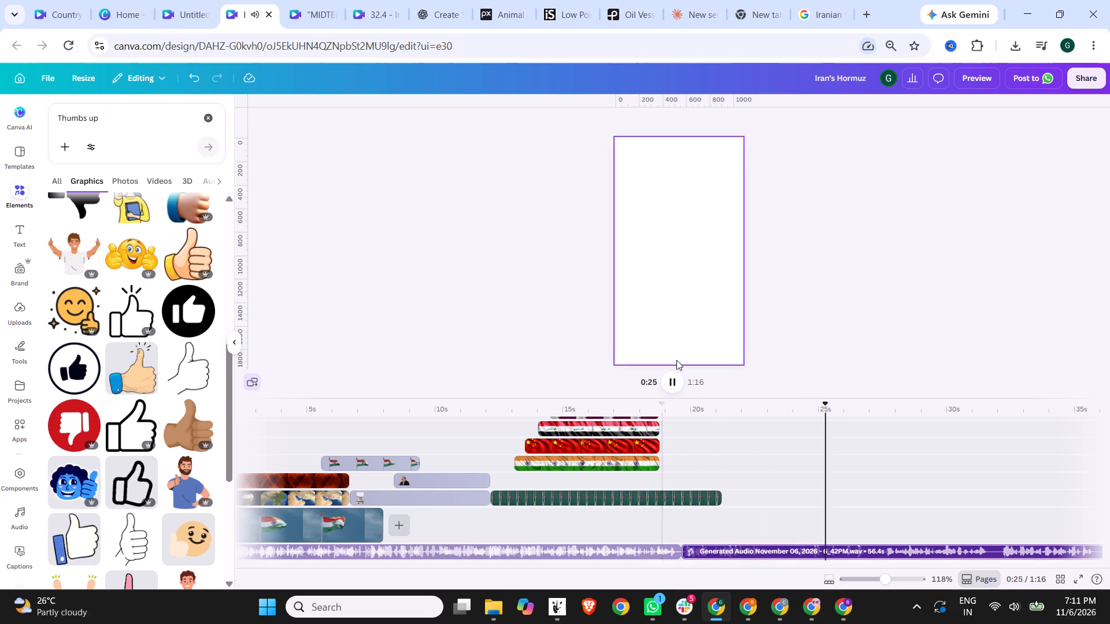
left_click(676, 380)
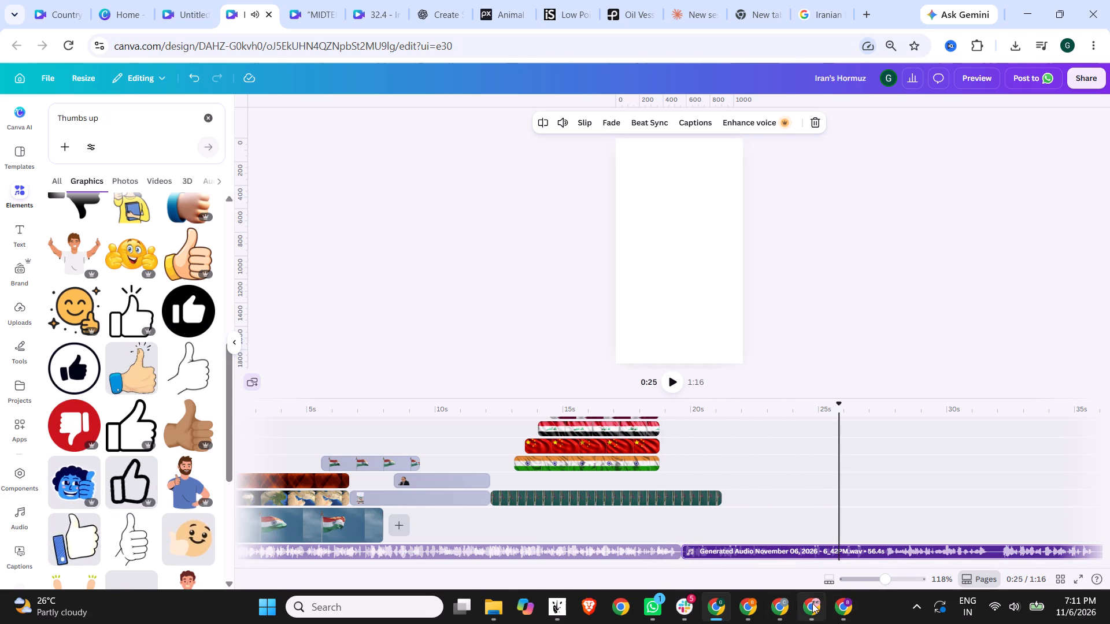
left_click(812, 603)
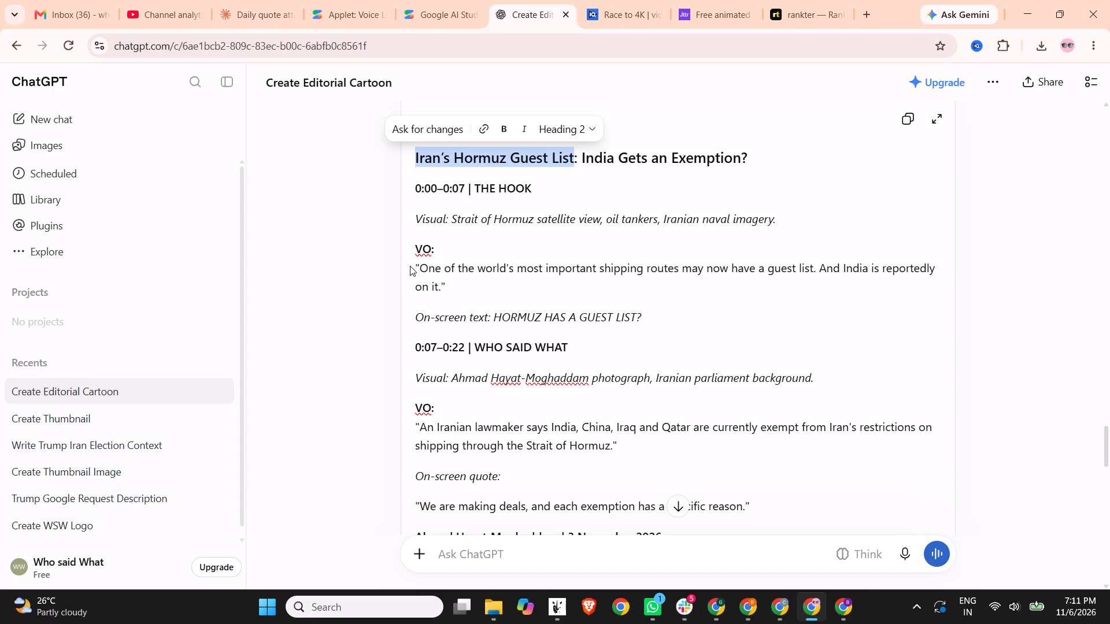
scroll(464, 311, "down", 3)
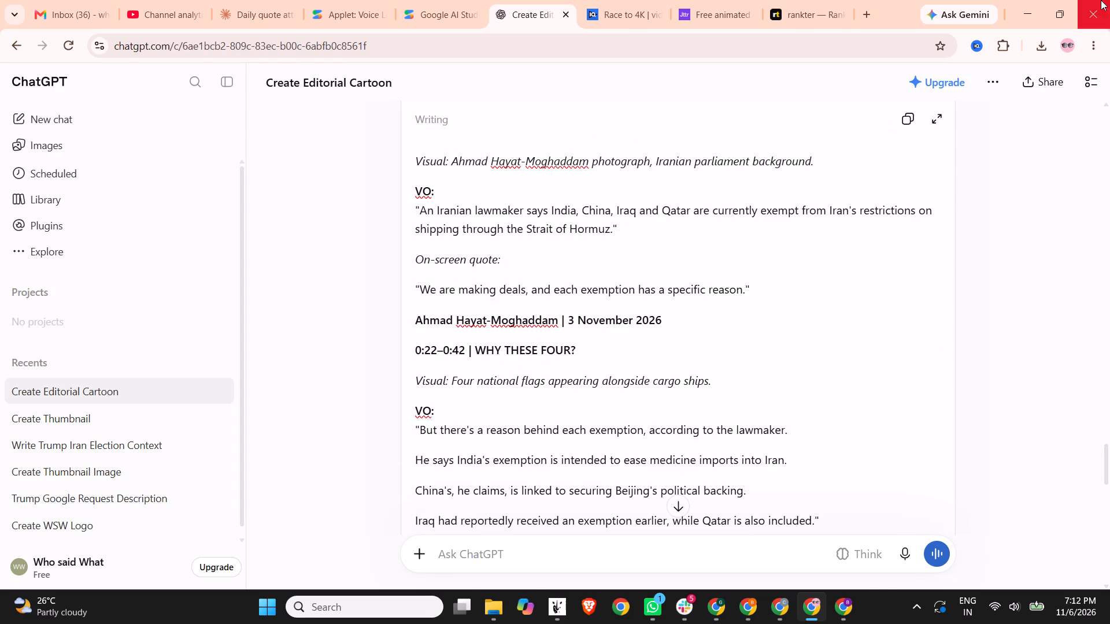
left_click(1023, 4)
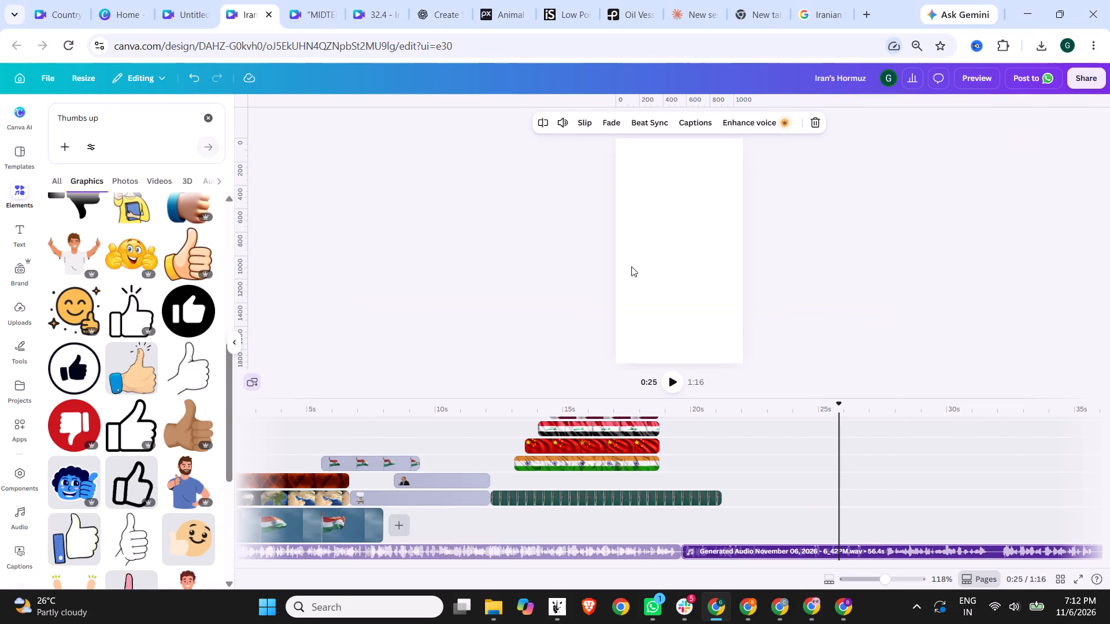
Duplicate the suited man's cutout clip from about 0:09 and place the copy where the country flag clips end.
left_click(431, 480)
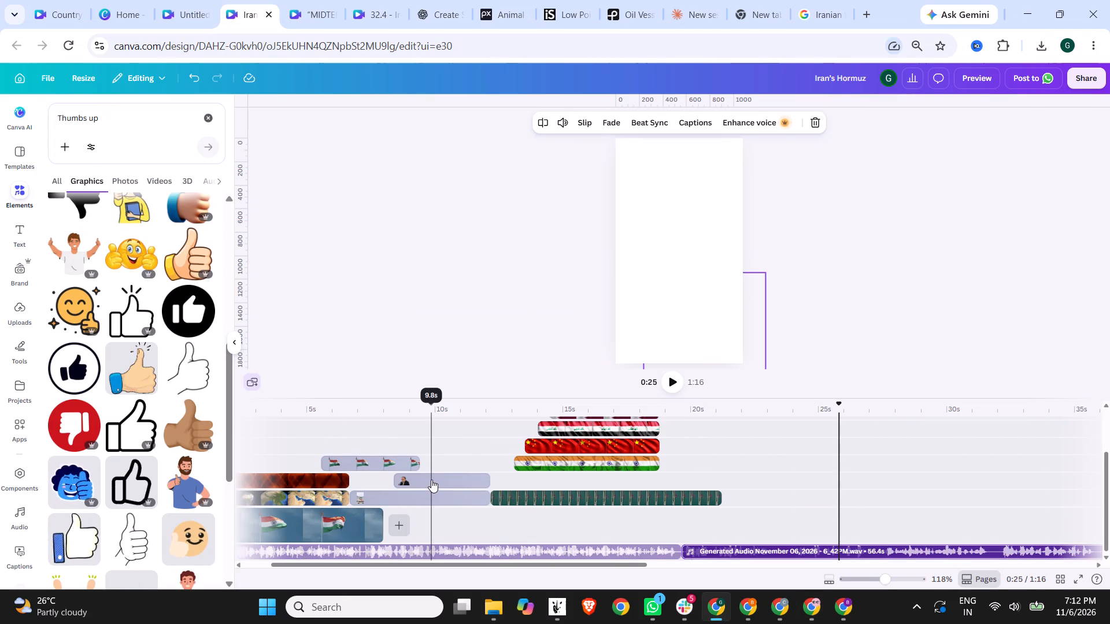
key("ctrl+c")
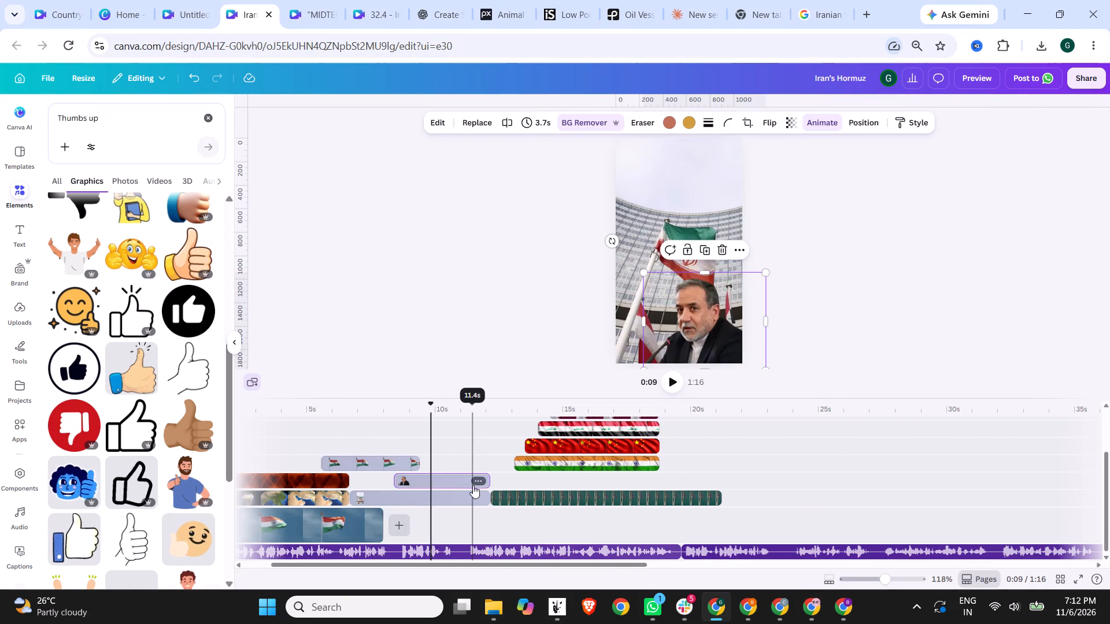
key("ctrl+v")
left_click_drag(447, 475, 711, 492)
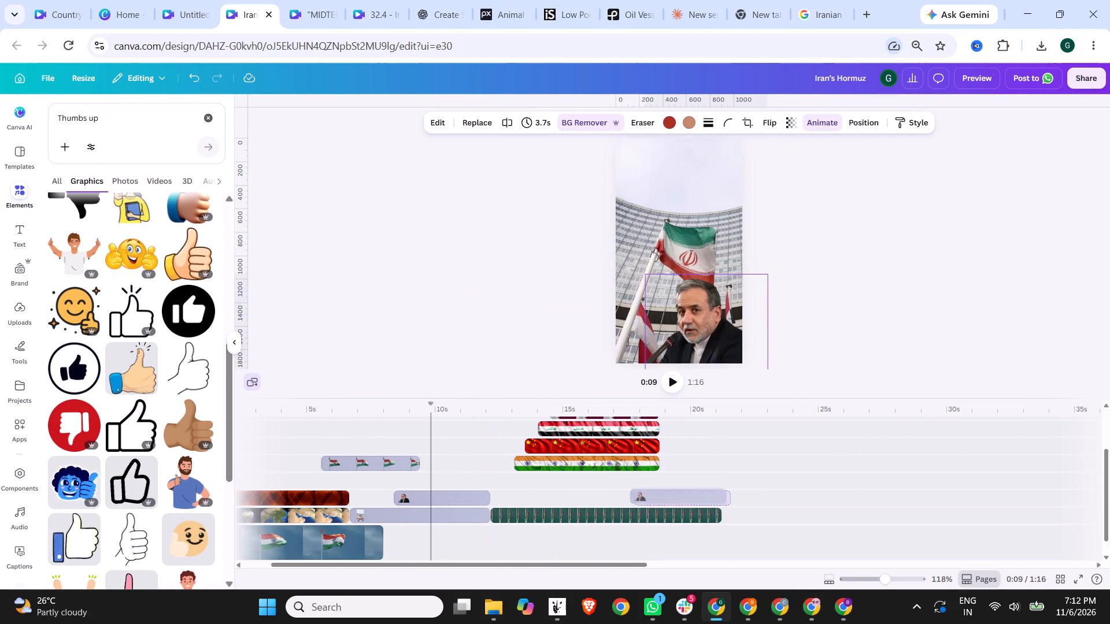
left_click_drag(711, 492, 714, 493)
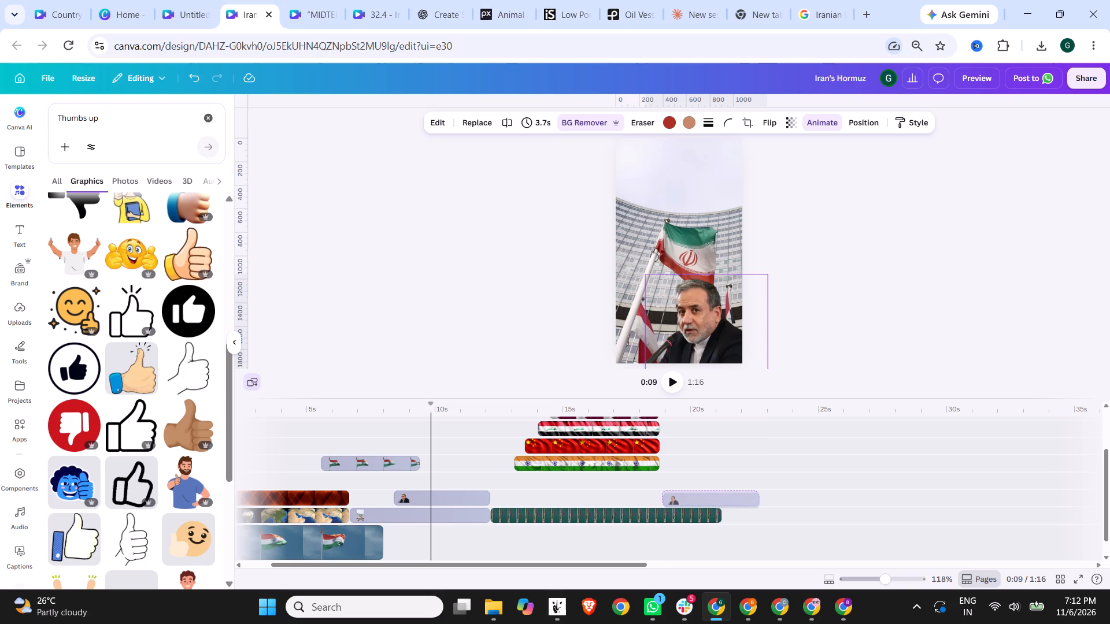
left_click_drag(714, 493, 712, 493)
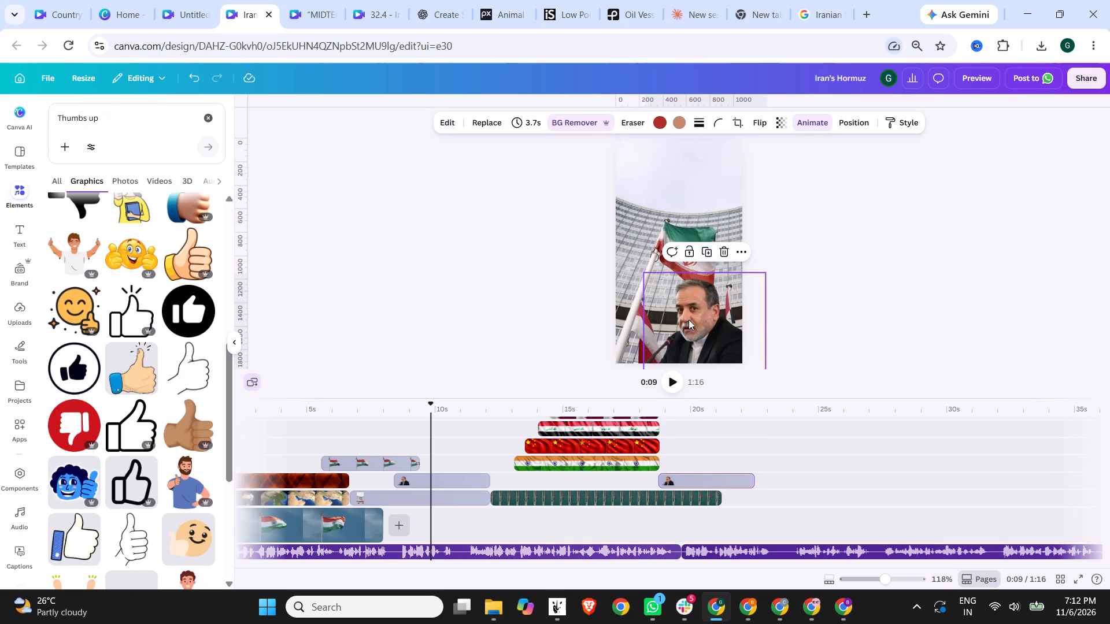
Clear the Thumbs up element search and browse the text style combinations with the video at 0:19.
left_click(681, 413)
left_click_drag(119, 117, 12, 117)
key("BackSpace")
left_click(282, 146)
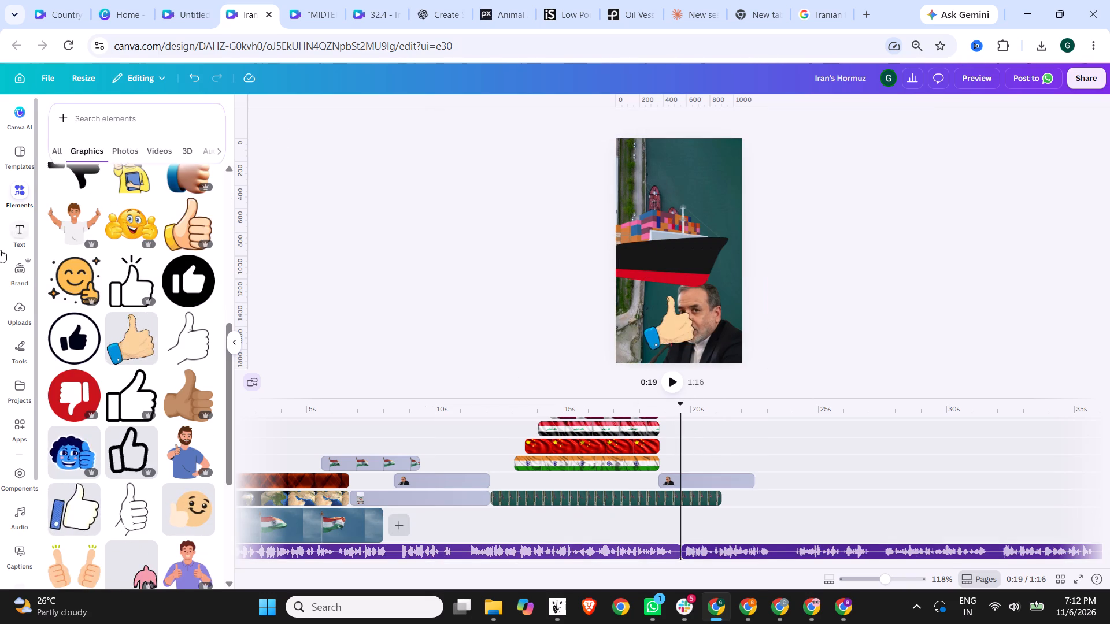
left_click(21, 233)
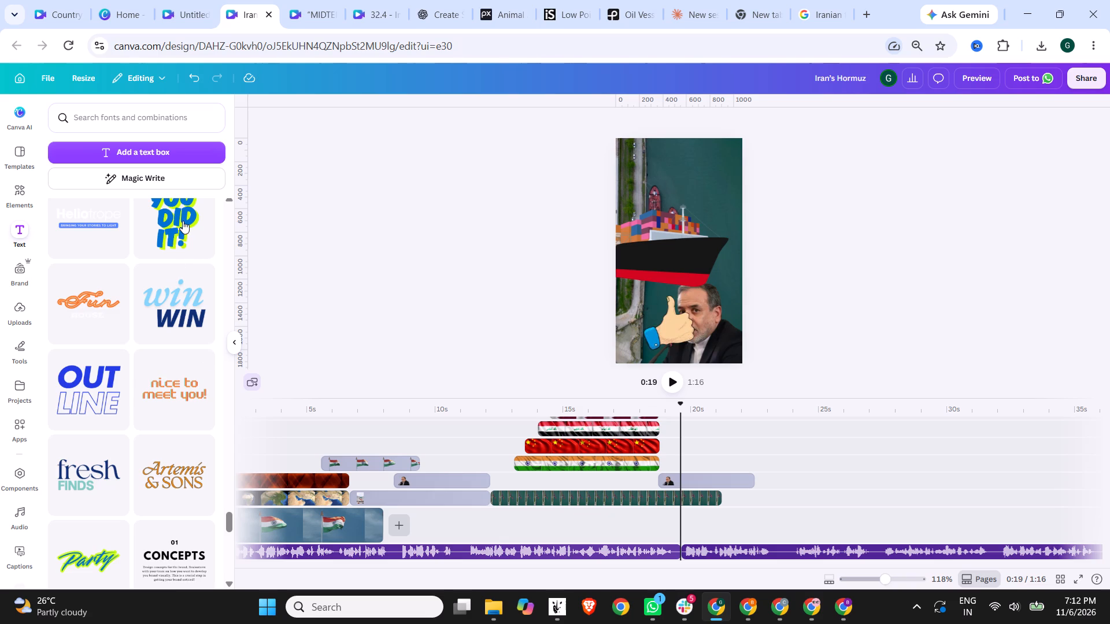
scroll(136, 236, "up", 2)
scroll(121, 294, "up", 7)
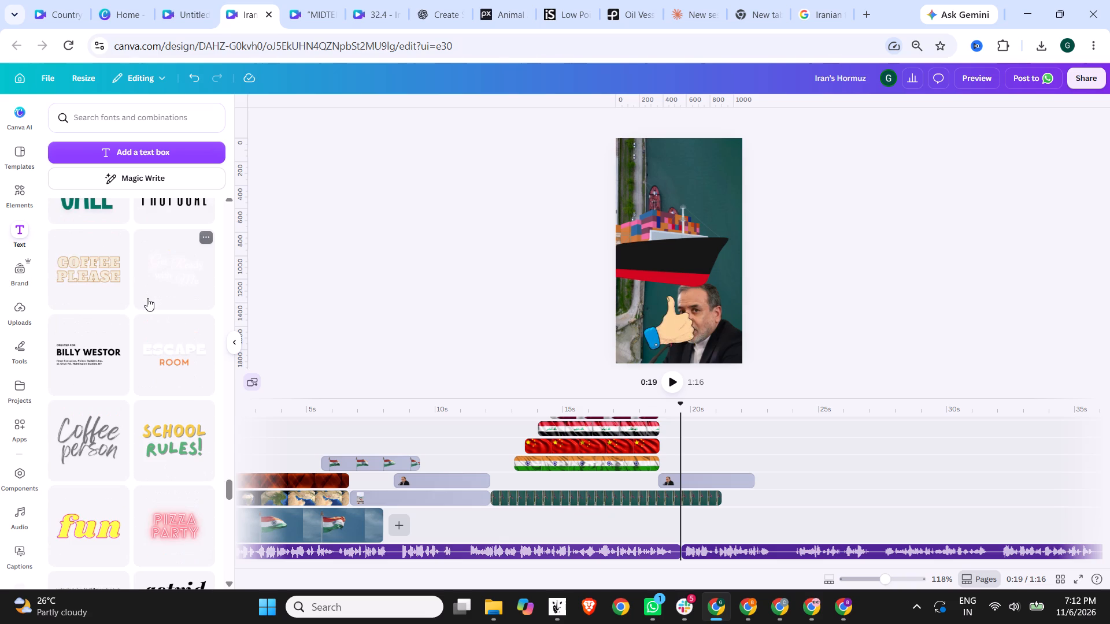
scroll(147, 298, "up", 12)
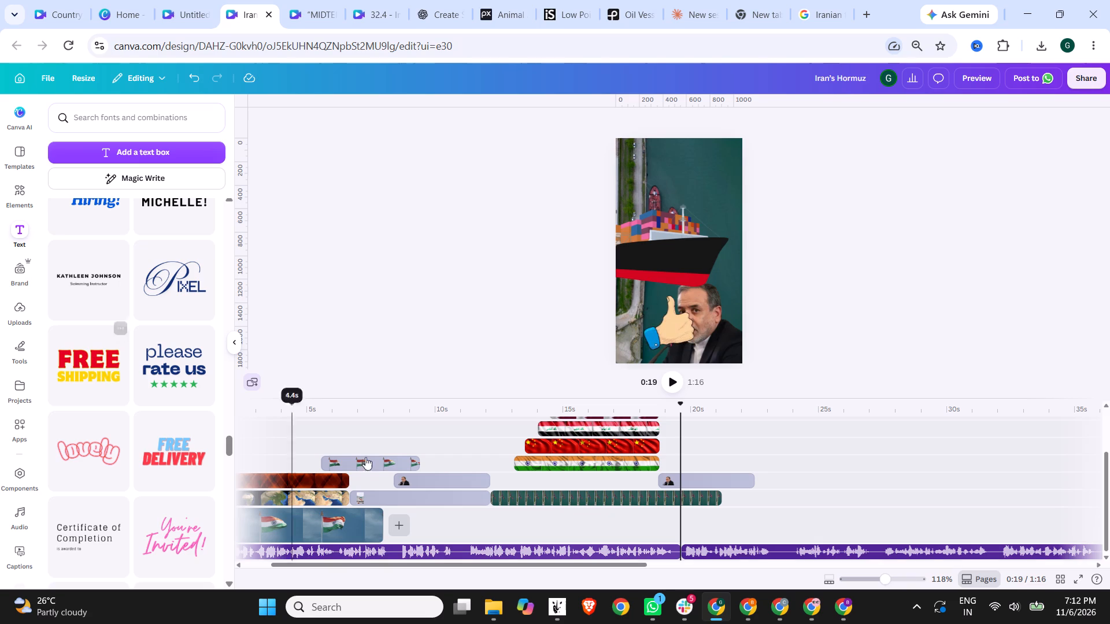
Trim the start of the copied man's cutout clip to a duration of 2.5 s, starting at about 0:20.
left_click_drag(663, 478, 683, 478)
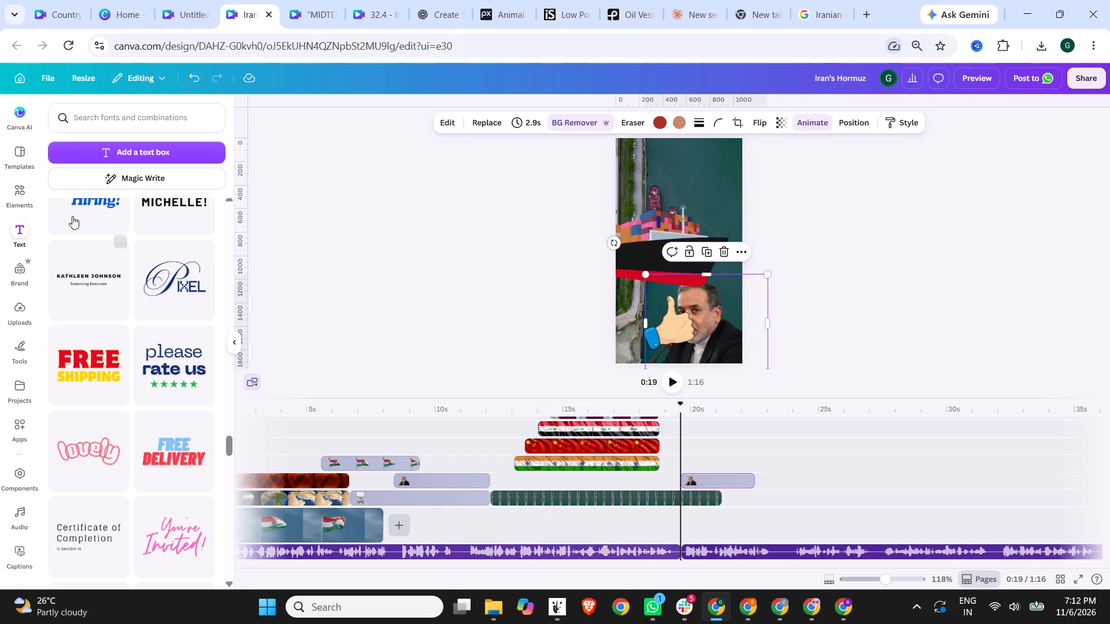
scroll(139, 338, "up", 12)
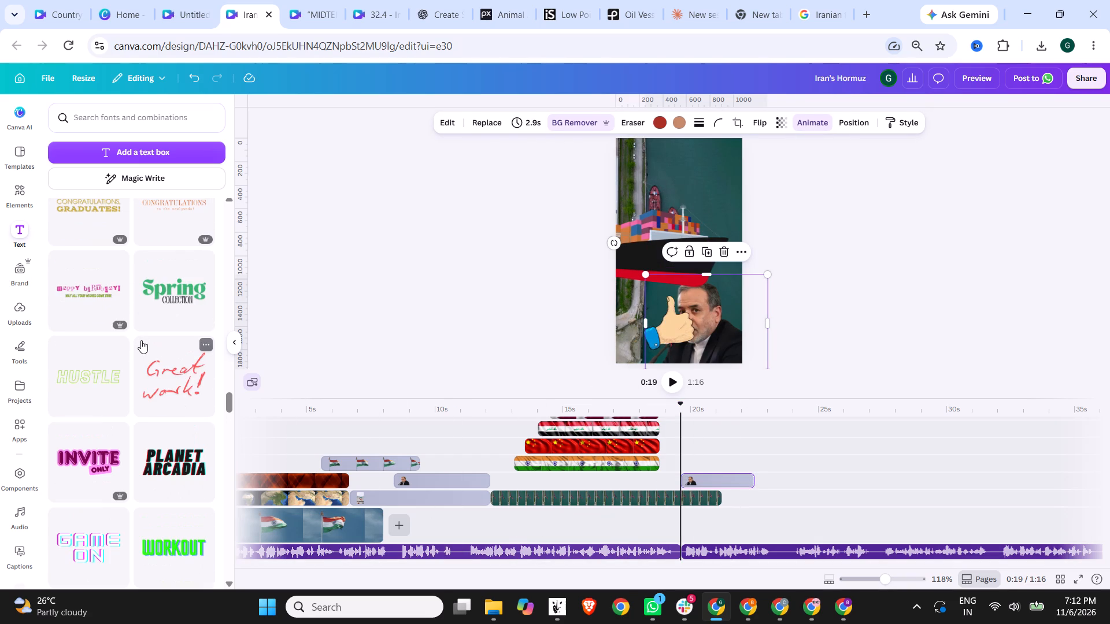
scroll(141, 340, "up", 3)
scroll(668, 421, "up", 2)
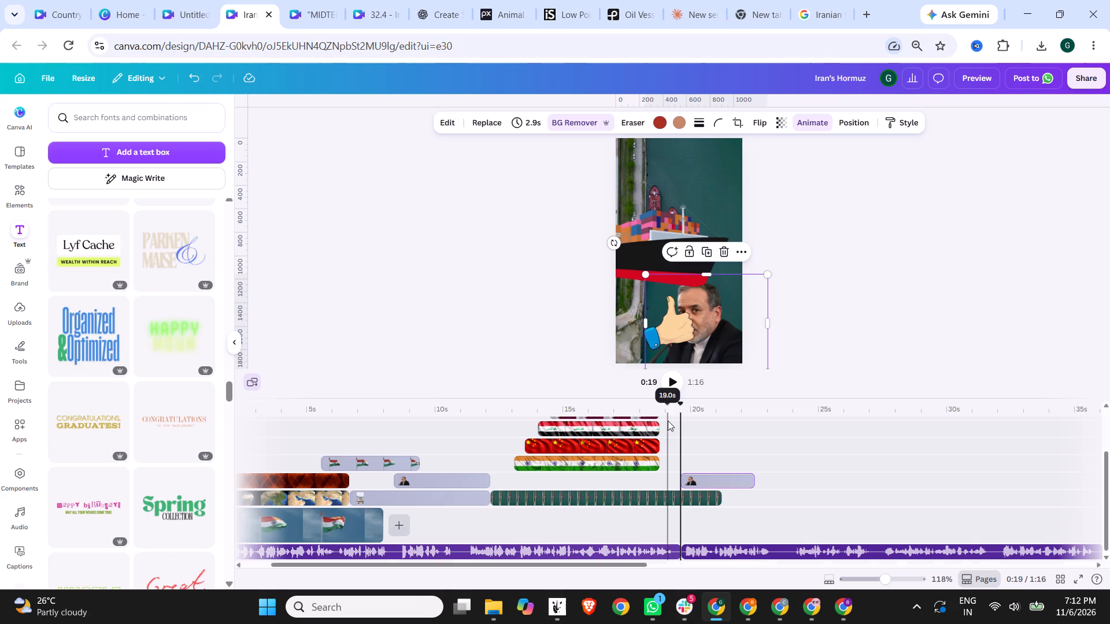
scroll(668, 421, "up", 6)
scroll(697, 507, "down", 1)
left_click_drag(684, 479, 683, 478)
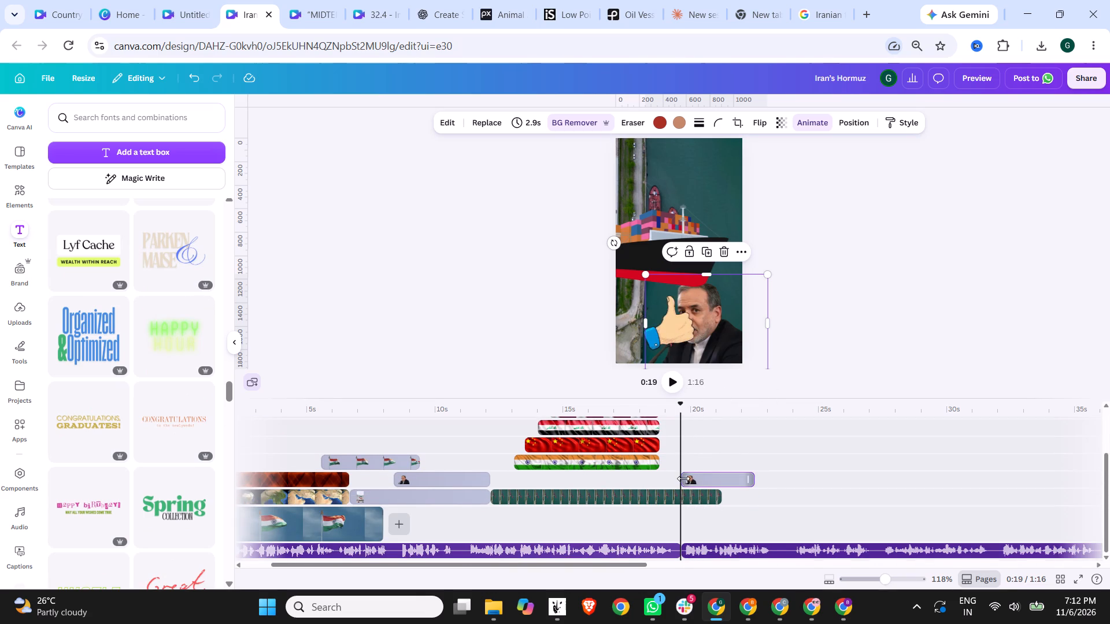
left_click_drag(683, 478, 697, 478)
Add the green "YOU ARE THE best" text combination to the man's cutout scene at 0:20.
scroll(0, 378, "up", 10)
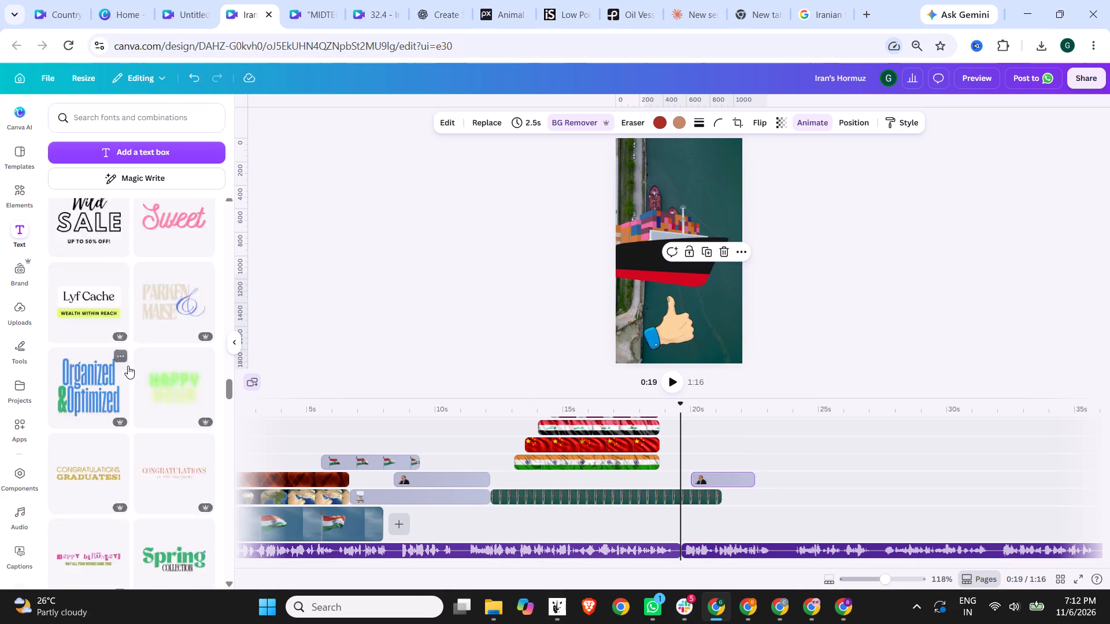
scroll(158, 397, "up", 3)
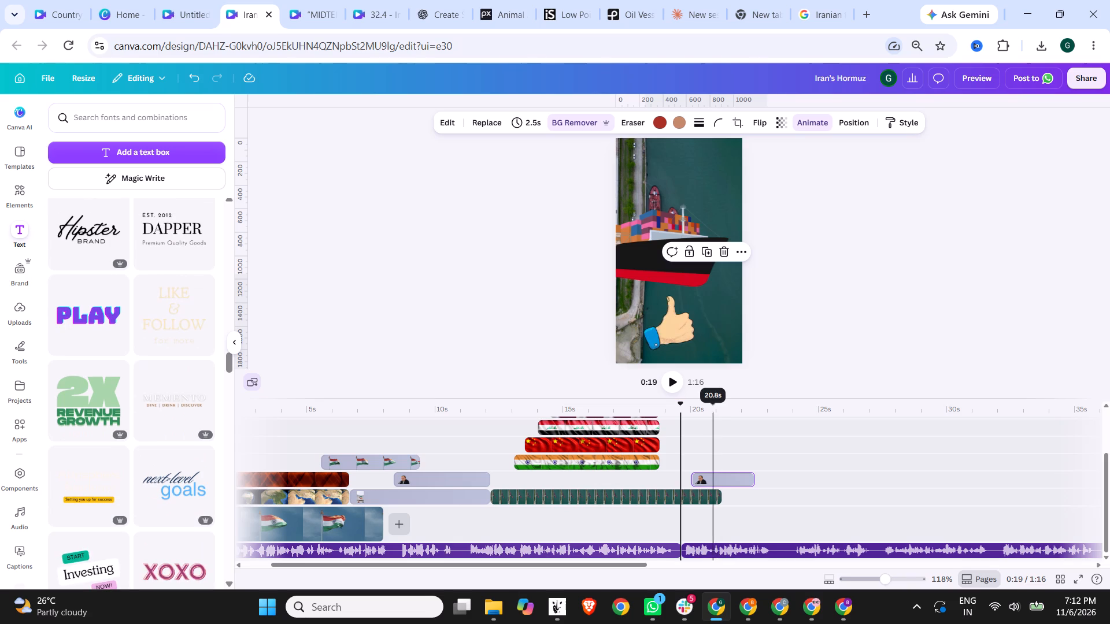
left_click(700, 406)
scroll(121, 292, "up", 3)
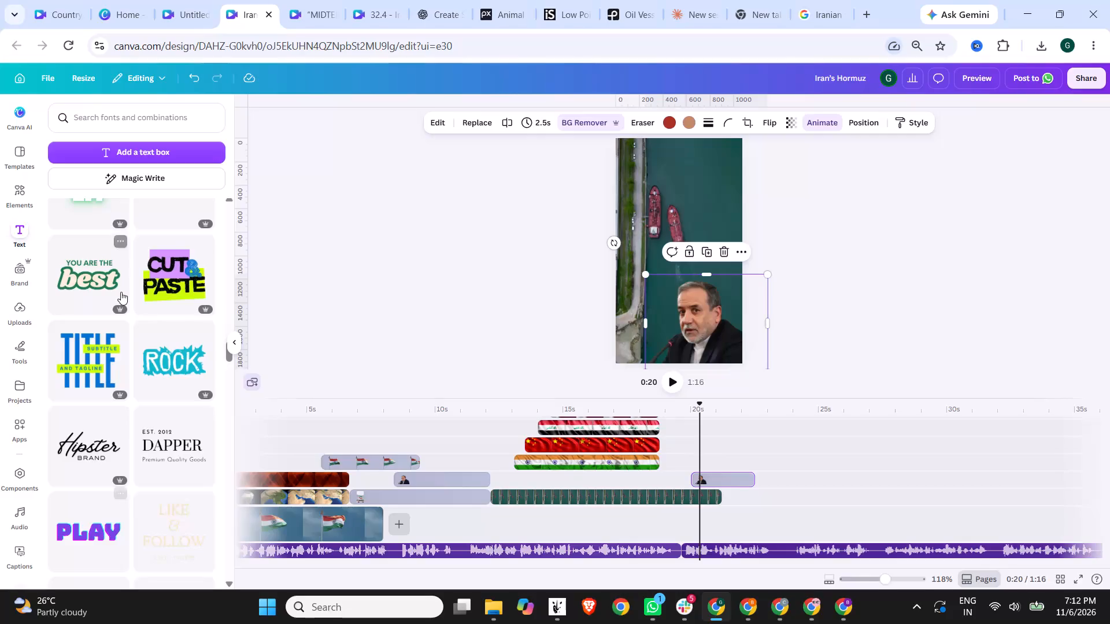
scroll(117, 363, "up", 2)
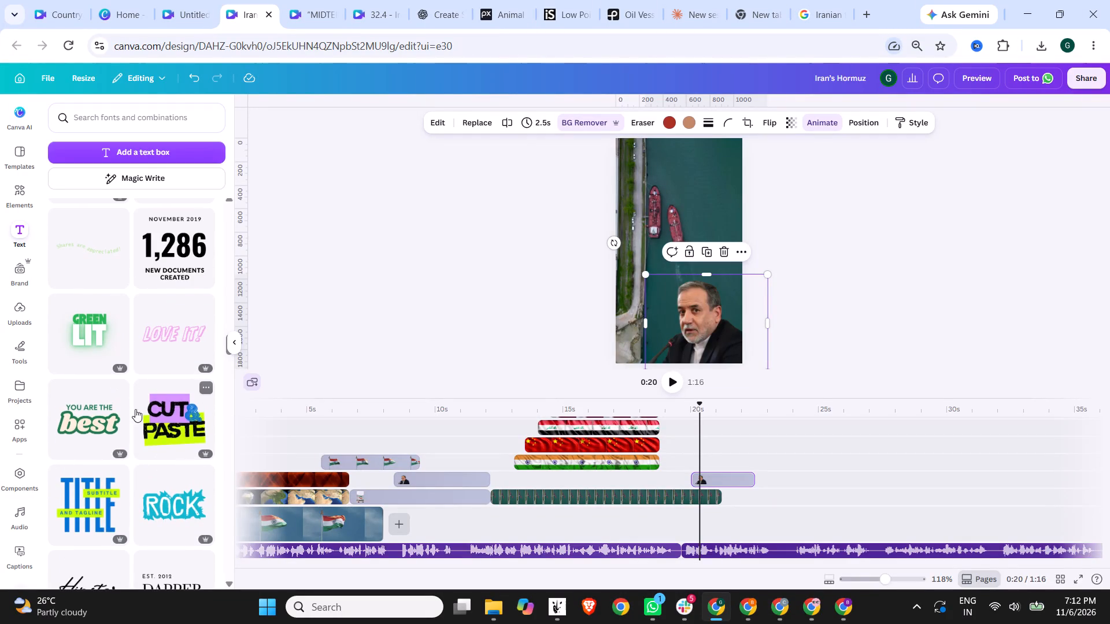
left_click(101, 411)
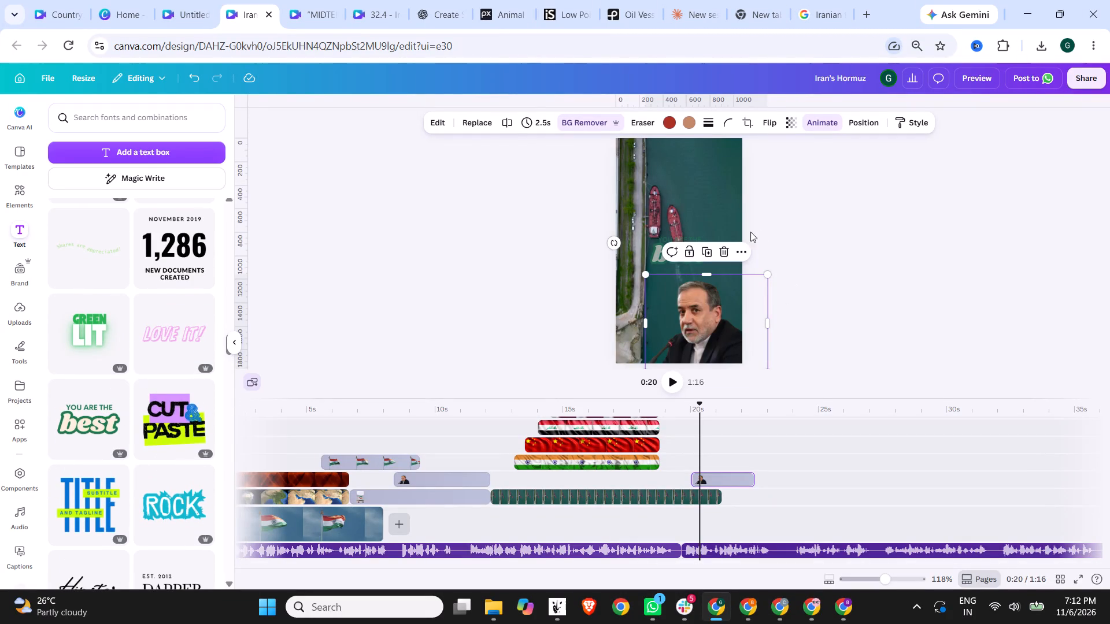
Delete the green "YOU ARE THE best" text combination from the man's cutout scene at 0:20.
left_click_drag(671, 251, 670, 169)
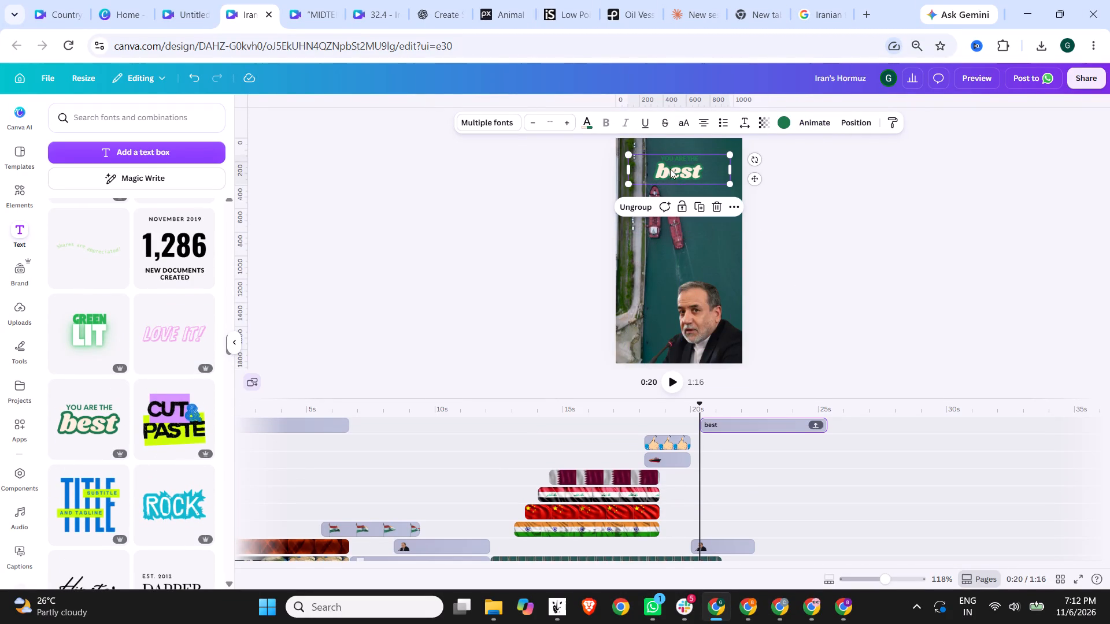
key("Delete")
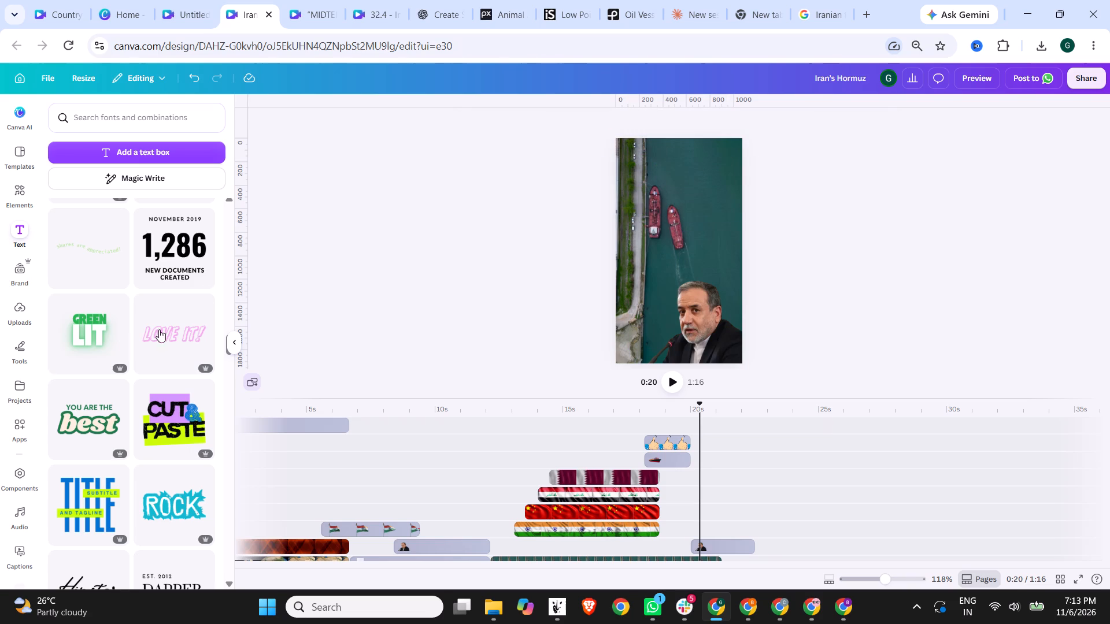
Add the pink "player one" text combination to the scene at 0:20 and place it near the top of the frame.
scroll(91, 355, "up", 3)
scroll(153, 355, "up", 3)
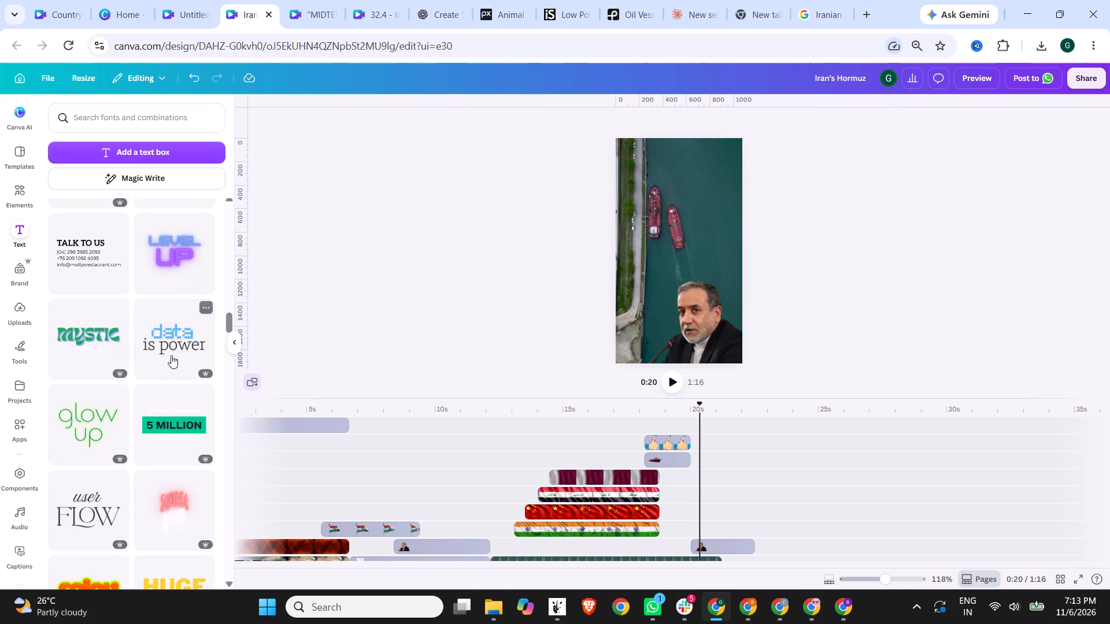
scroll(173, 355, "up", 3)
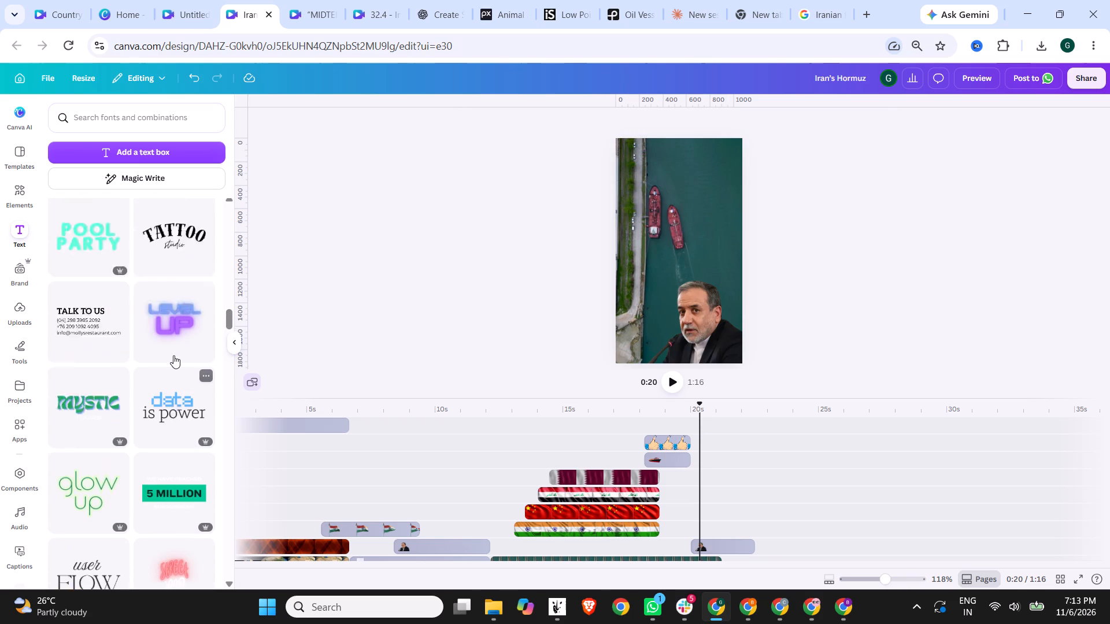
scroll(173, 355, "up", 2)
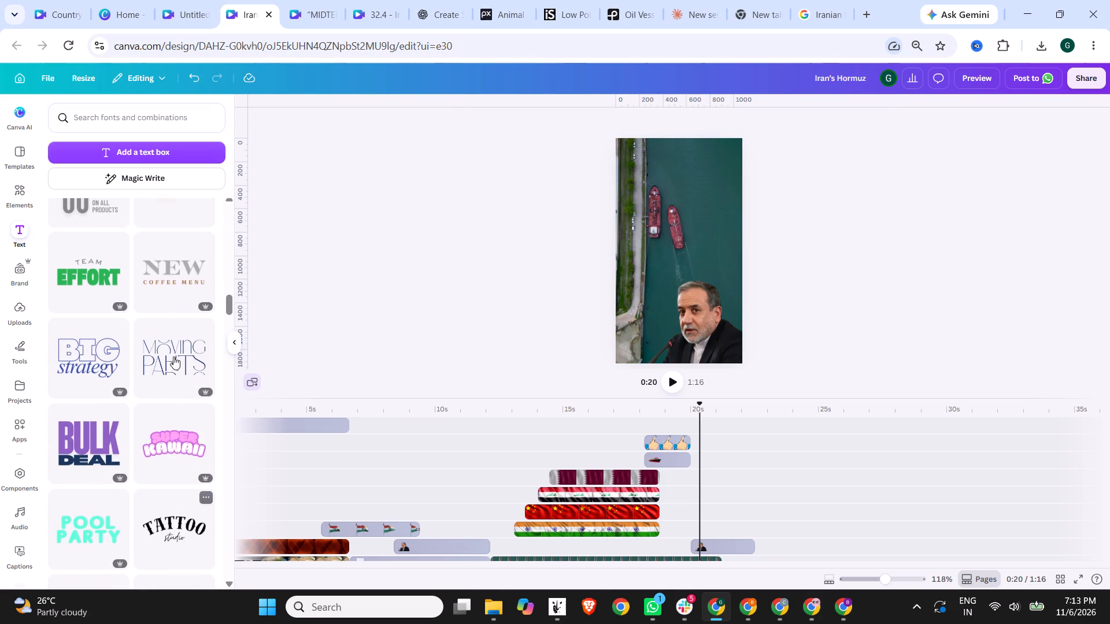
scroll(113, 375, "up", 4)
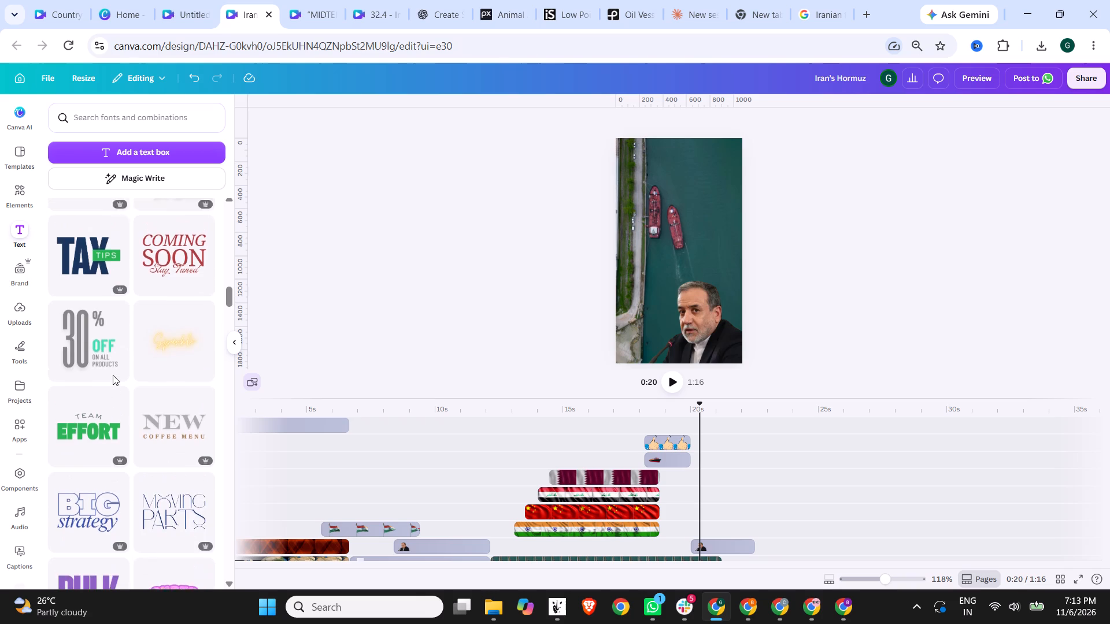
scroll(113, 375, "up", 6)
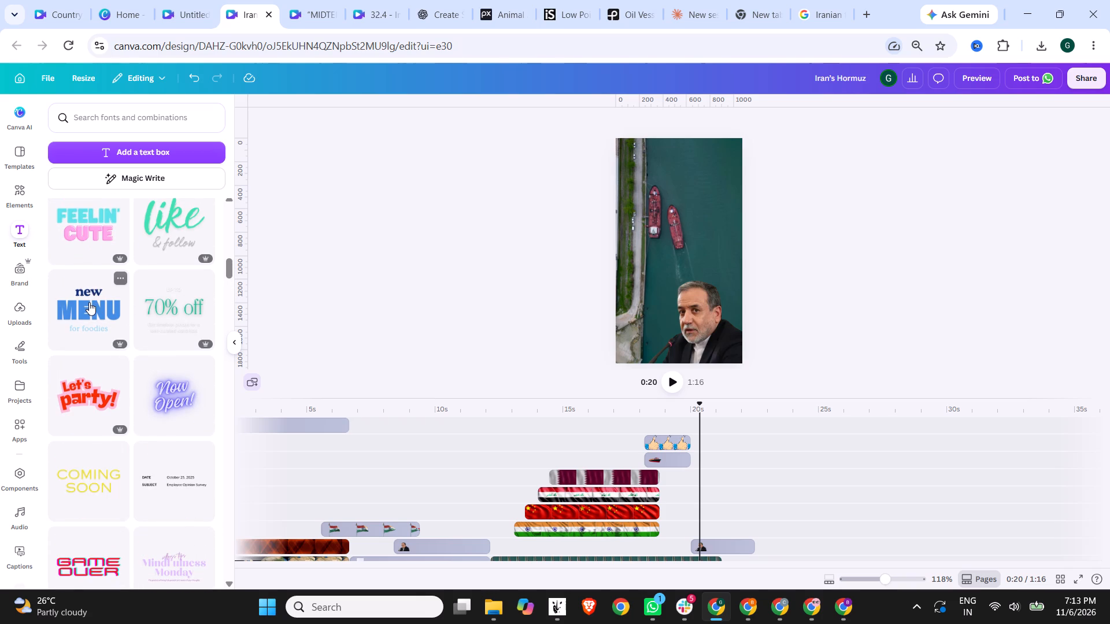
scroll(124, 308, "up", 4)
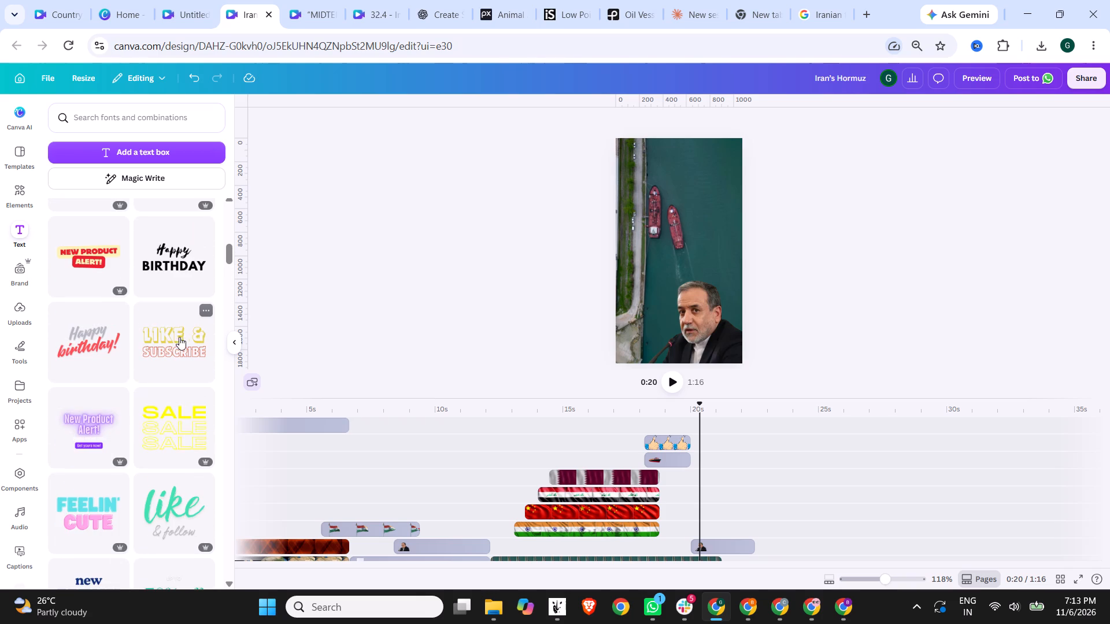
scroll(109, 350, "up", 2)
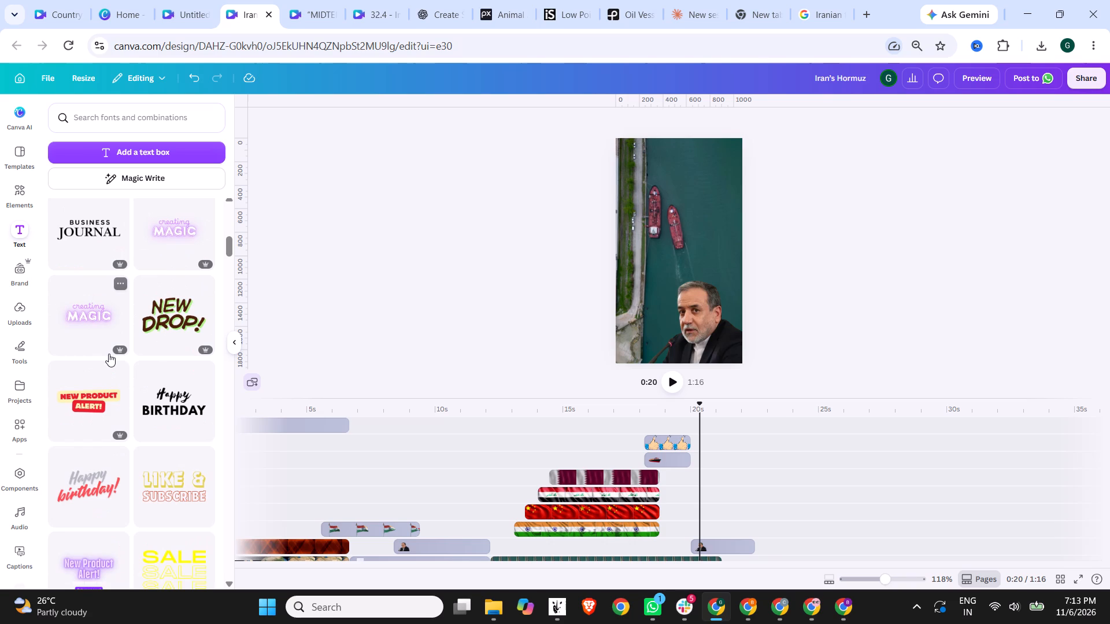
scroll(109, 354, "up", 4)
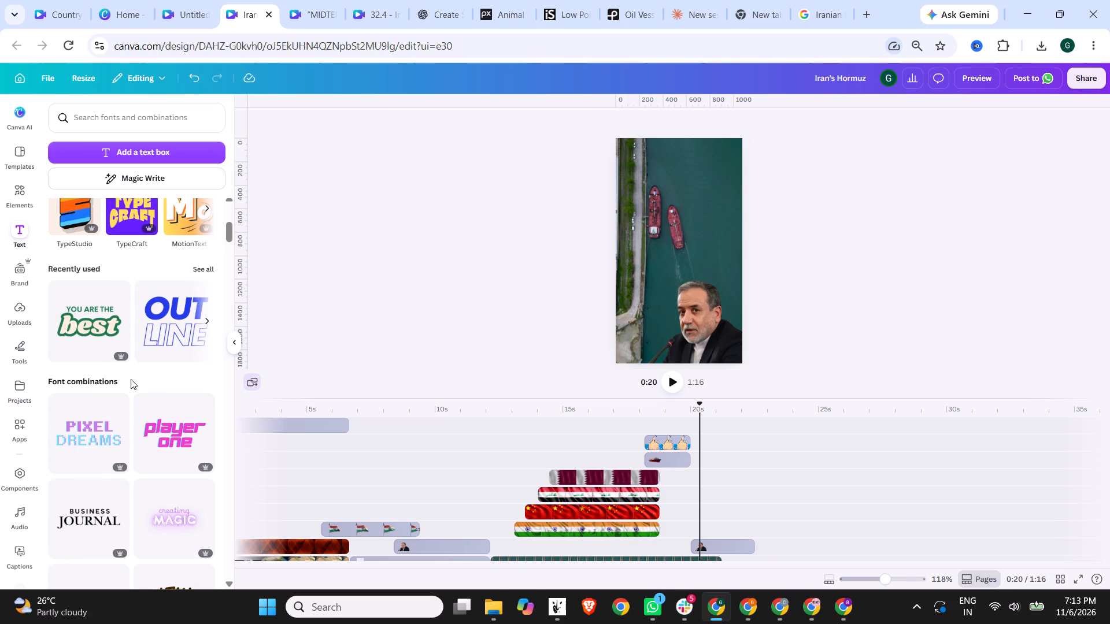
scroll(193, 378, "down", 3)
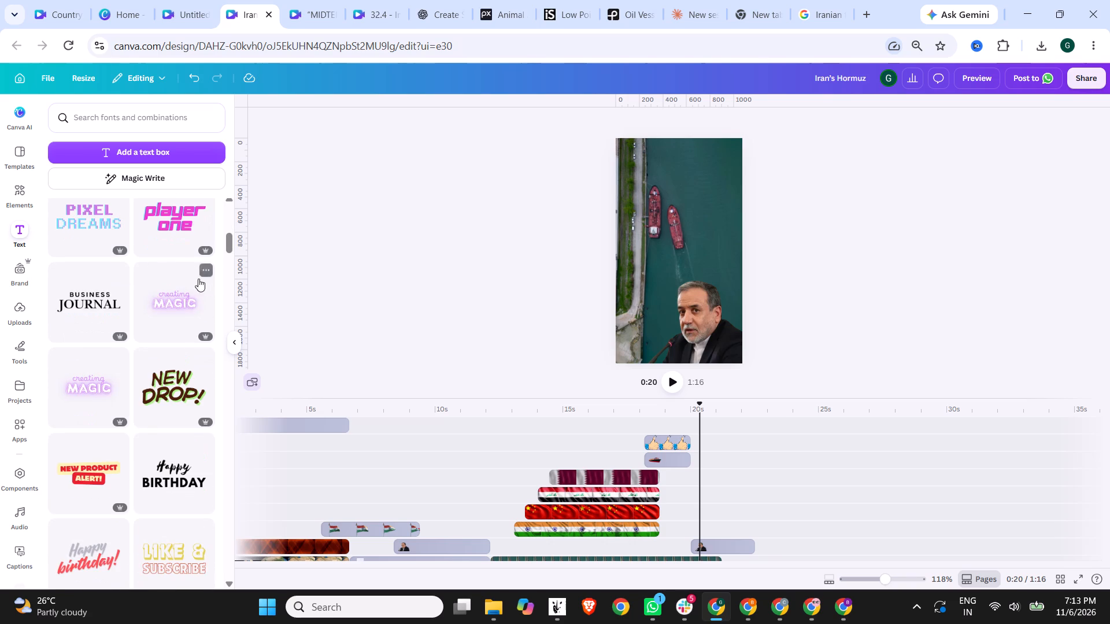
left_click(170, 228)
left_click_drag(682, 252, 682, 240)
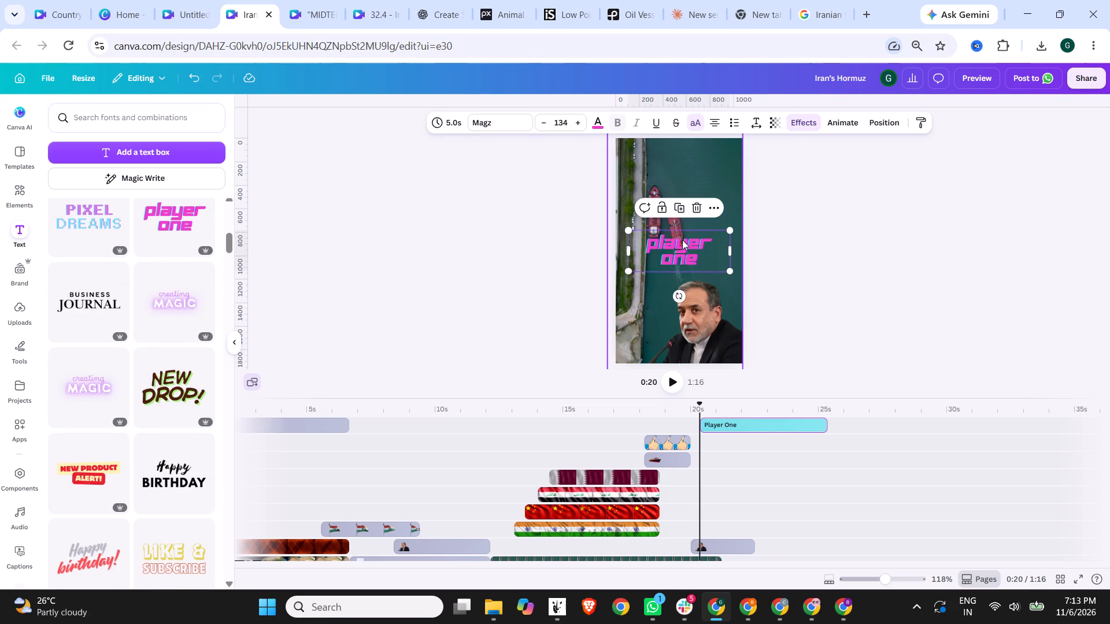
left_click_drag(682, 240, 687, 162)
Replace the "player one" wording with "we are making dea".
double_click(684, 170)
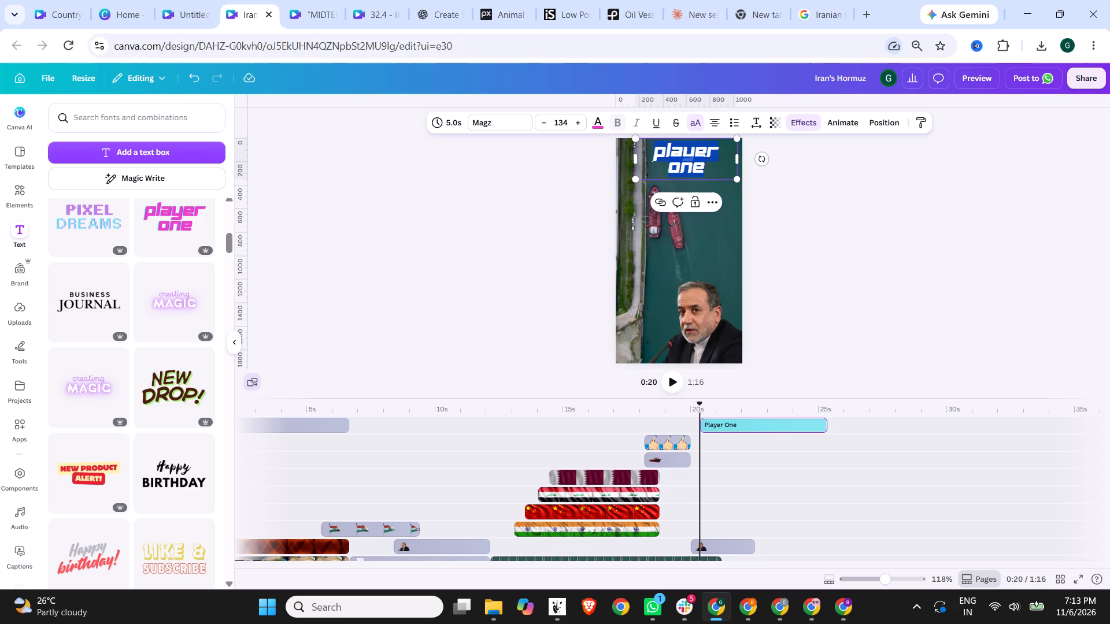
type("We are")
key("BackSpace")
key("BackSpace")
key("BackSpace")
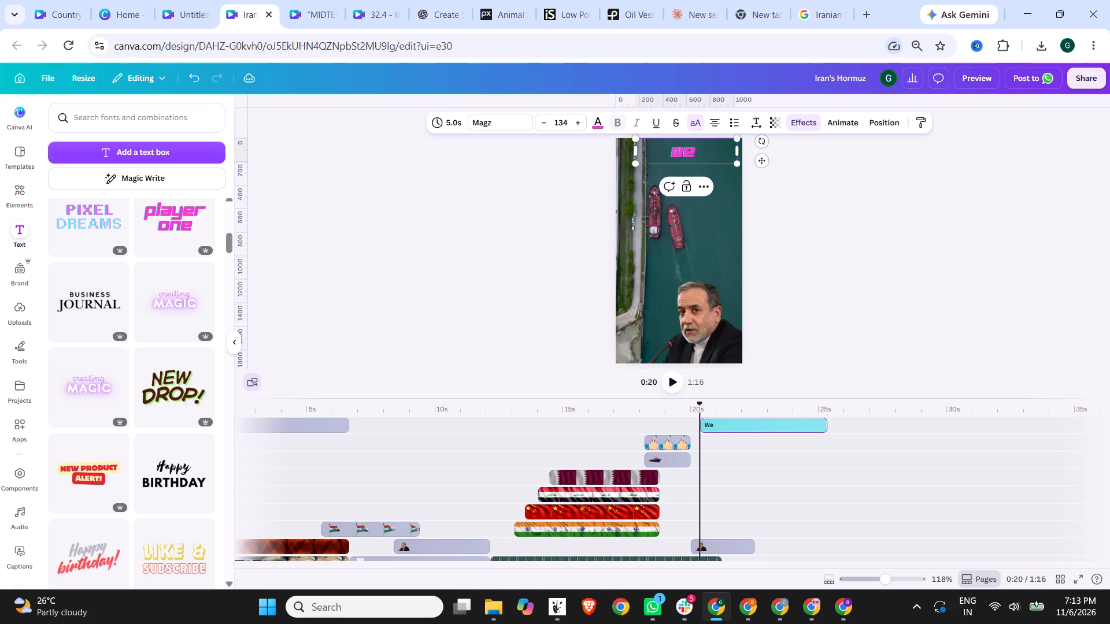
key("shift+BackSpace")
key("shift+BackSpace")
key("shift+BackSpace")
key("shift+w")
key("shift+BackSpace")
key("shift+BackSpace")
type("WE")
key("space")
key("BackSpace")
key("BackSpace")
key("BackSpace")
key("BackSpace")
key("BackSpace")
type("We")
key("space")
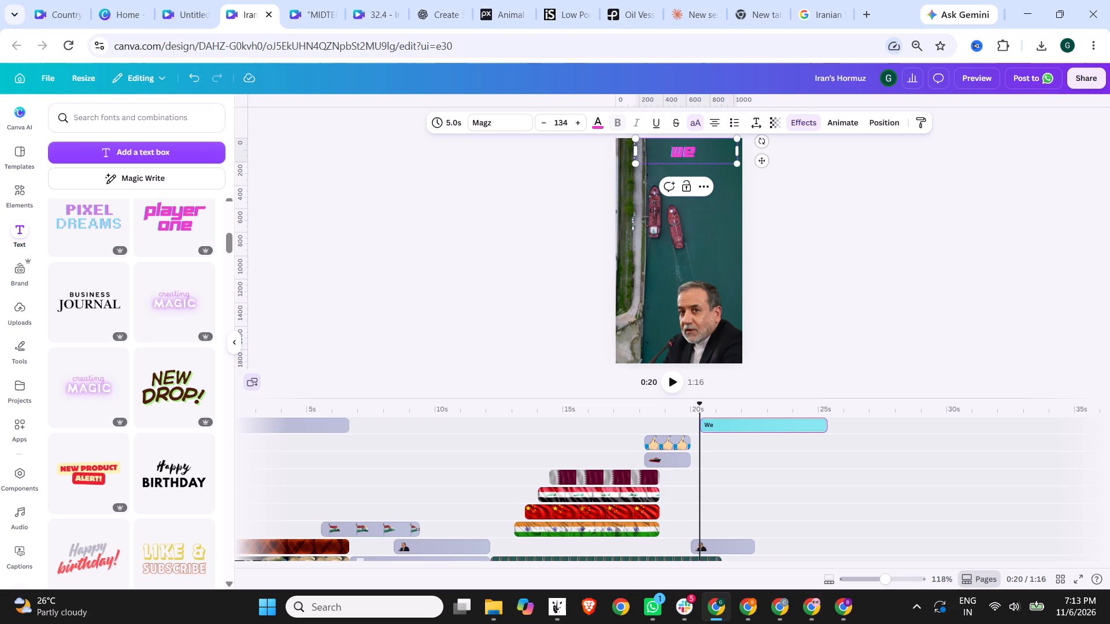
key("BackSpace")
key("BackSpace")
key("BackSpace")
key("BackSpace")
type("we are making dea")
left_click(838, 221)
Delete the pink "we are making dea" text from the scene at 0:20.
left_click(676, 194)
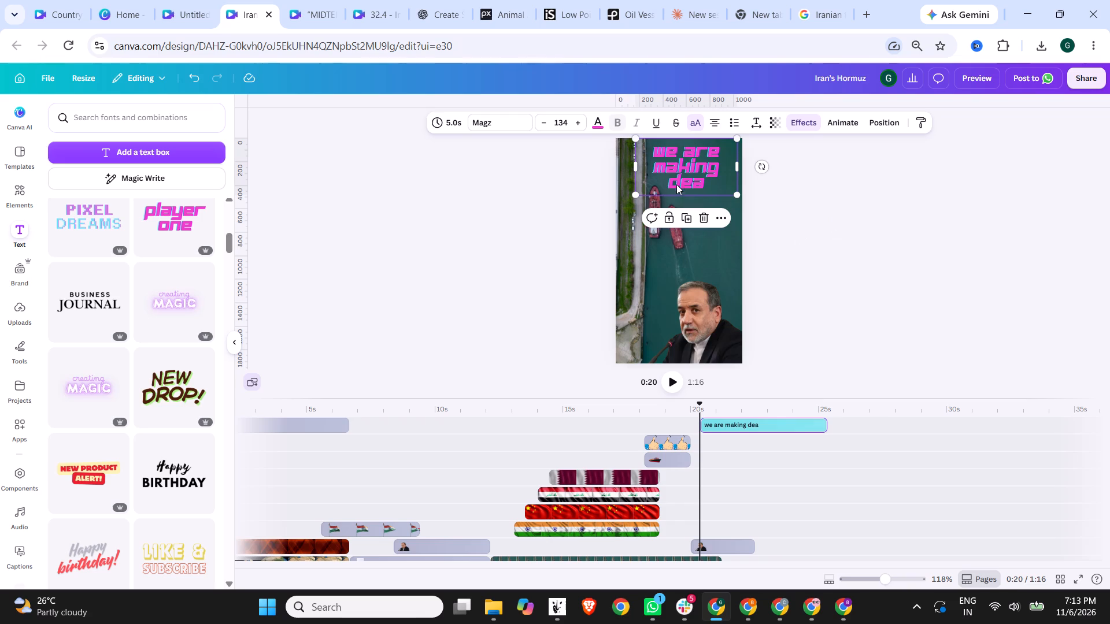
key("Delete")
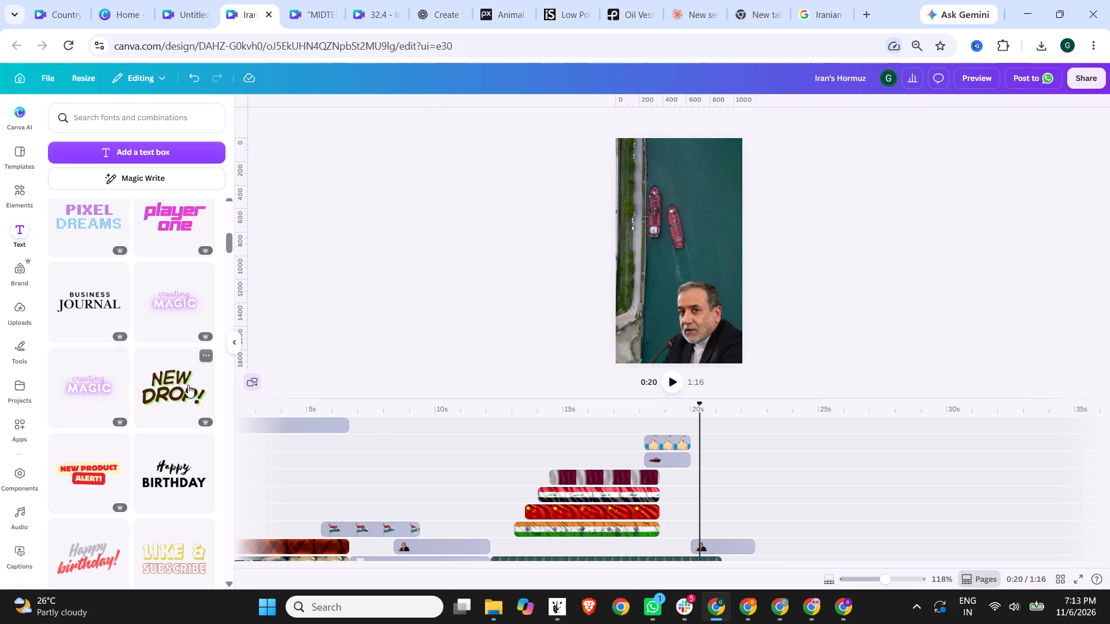
Browse the text combinations for a bold style that suits the man's scene at 0:20.
scroll(188, 385, "down", 2)
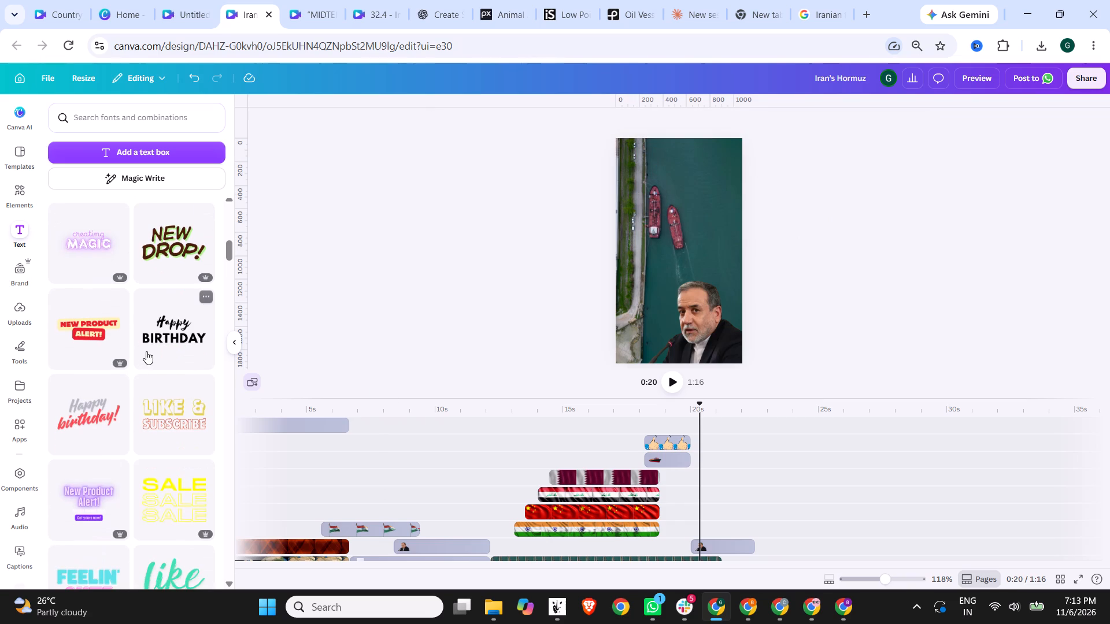
scroll(146, 351, "down", 4)
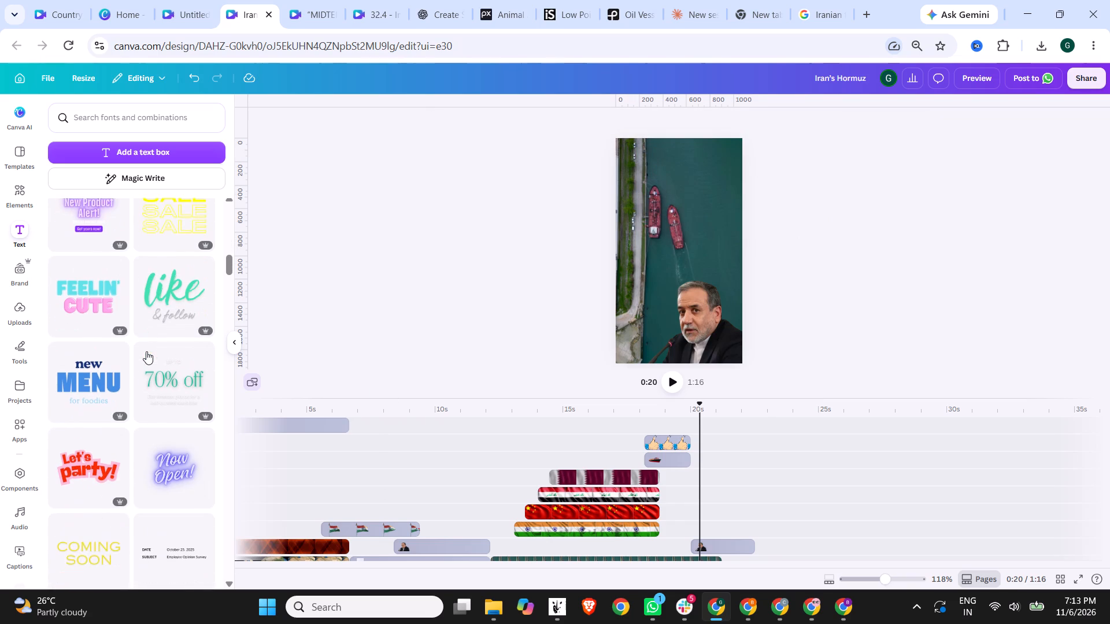
scroll(98, 373, "down", 11)
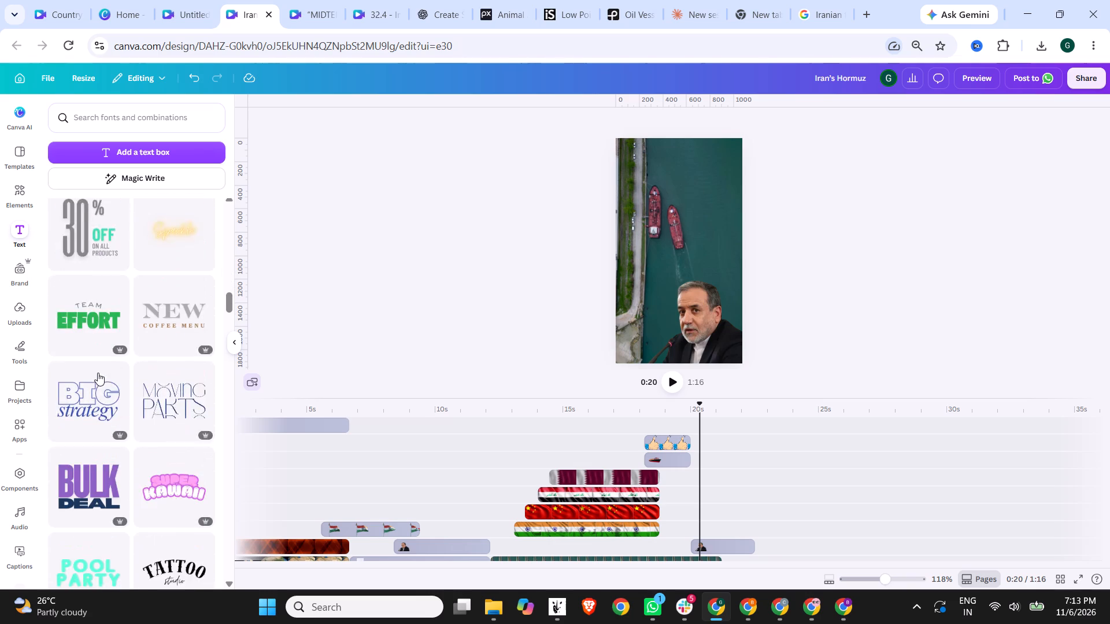
scroll(115, 371, "up", 2)
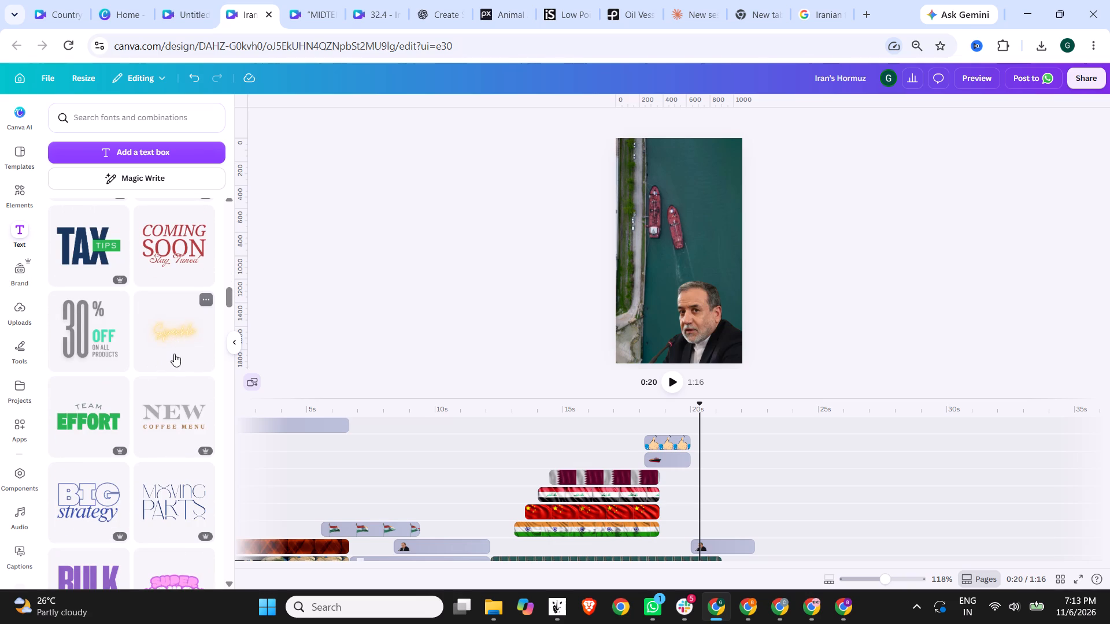
scroll(174, 354, "down", 8)
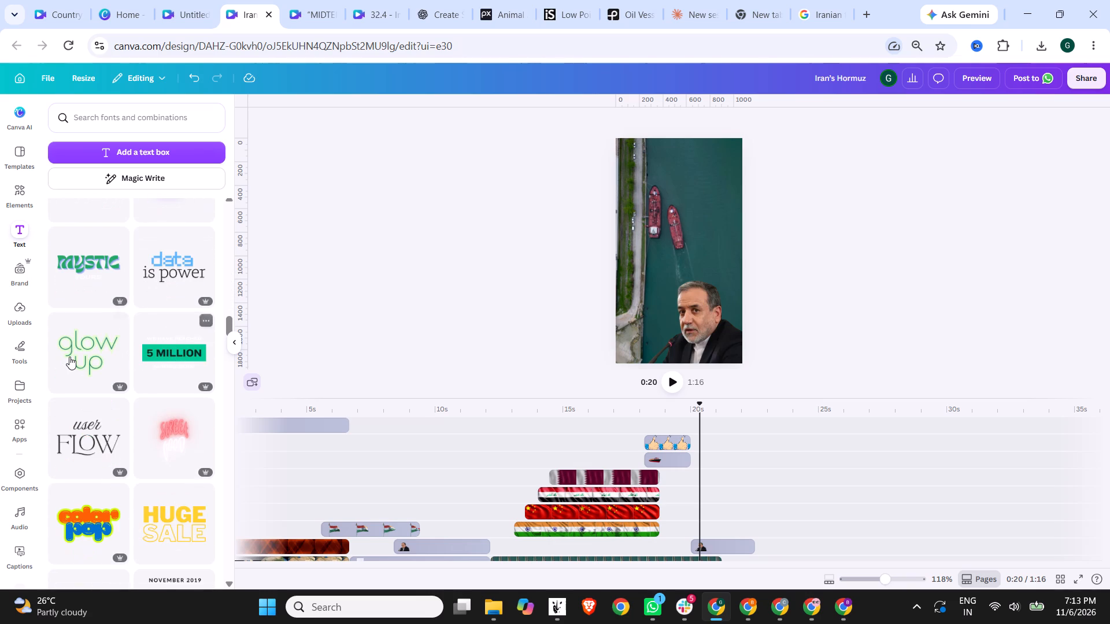
scroll(105, 357, "down", 3)
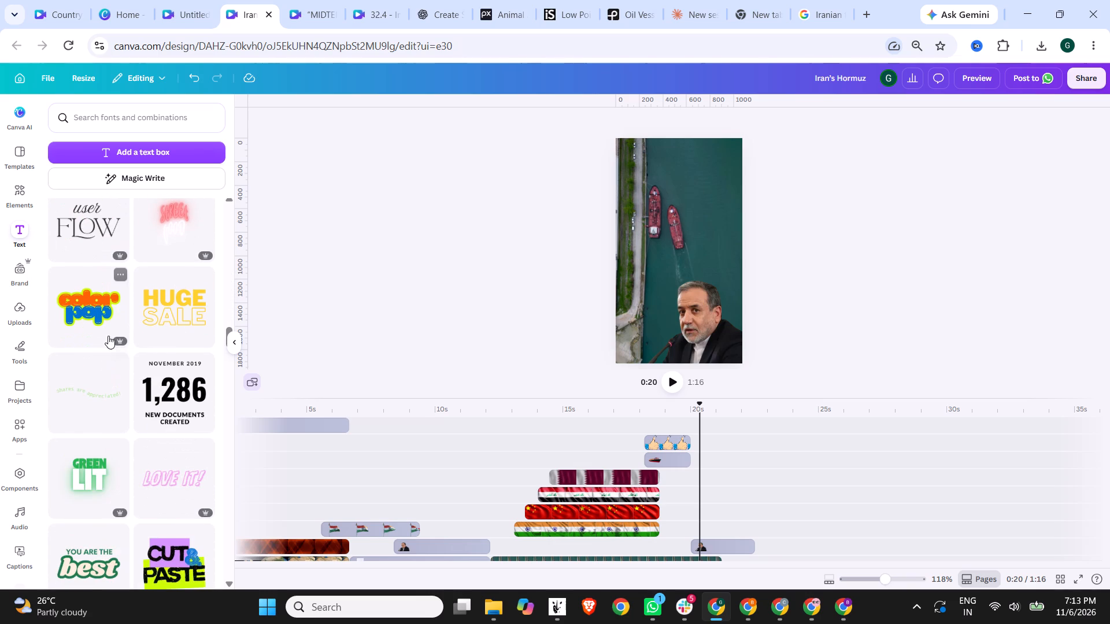
scroll(103, 318, "down", 3)
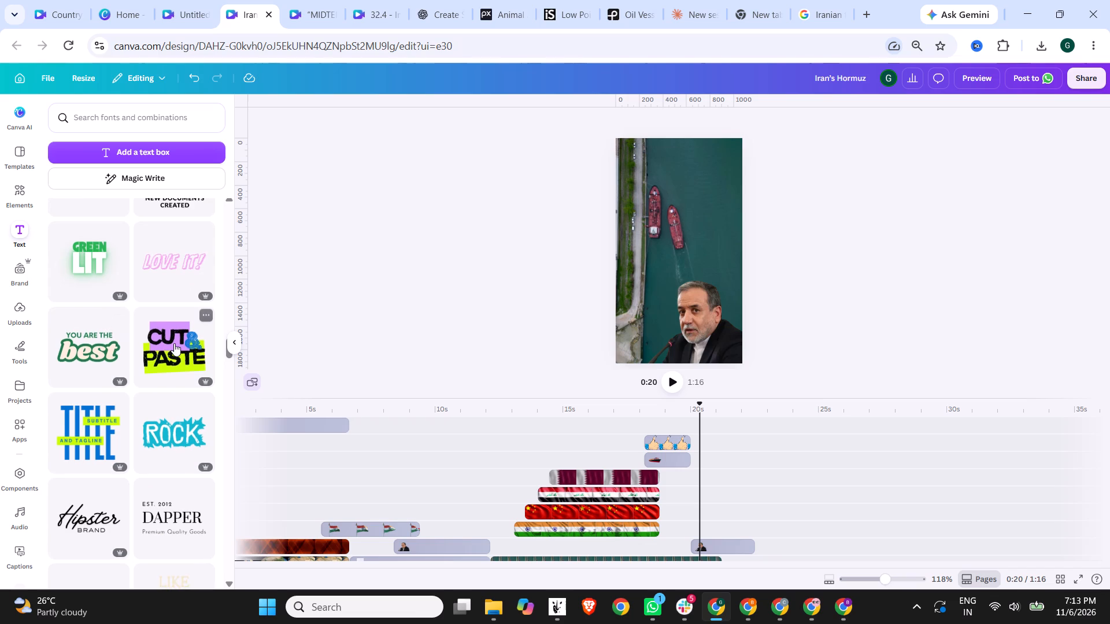
scroll(174, 343, "down", 3)
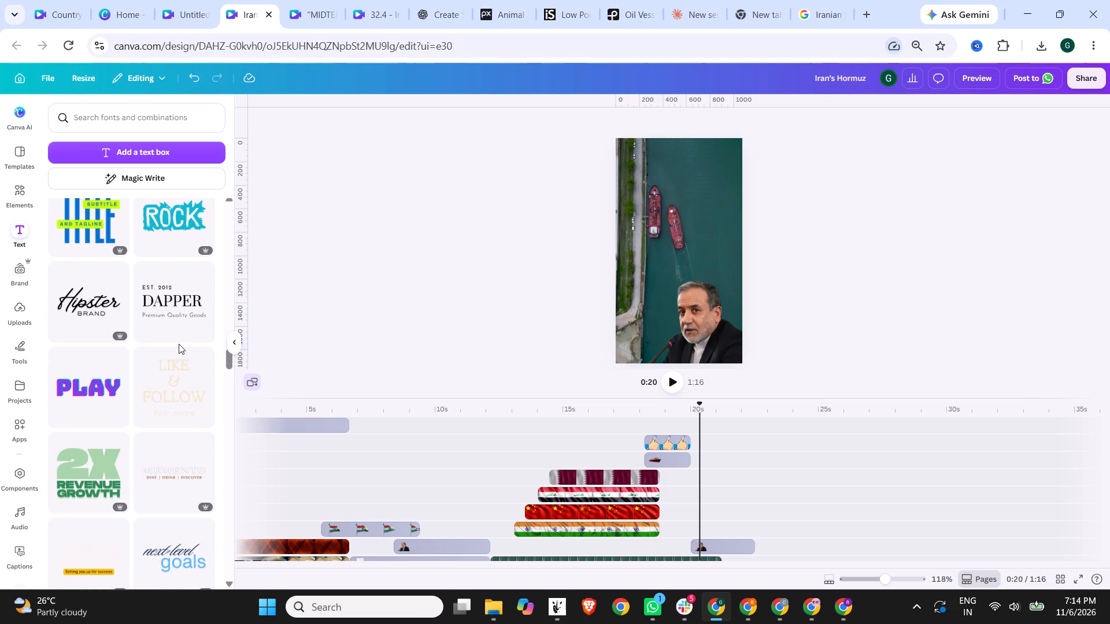
scroll(179, 344, "down", 3)
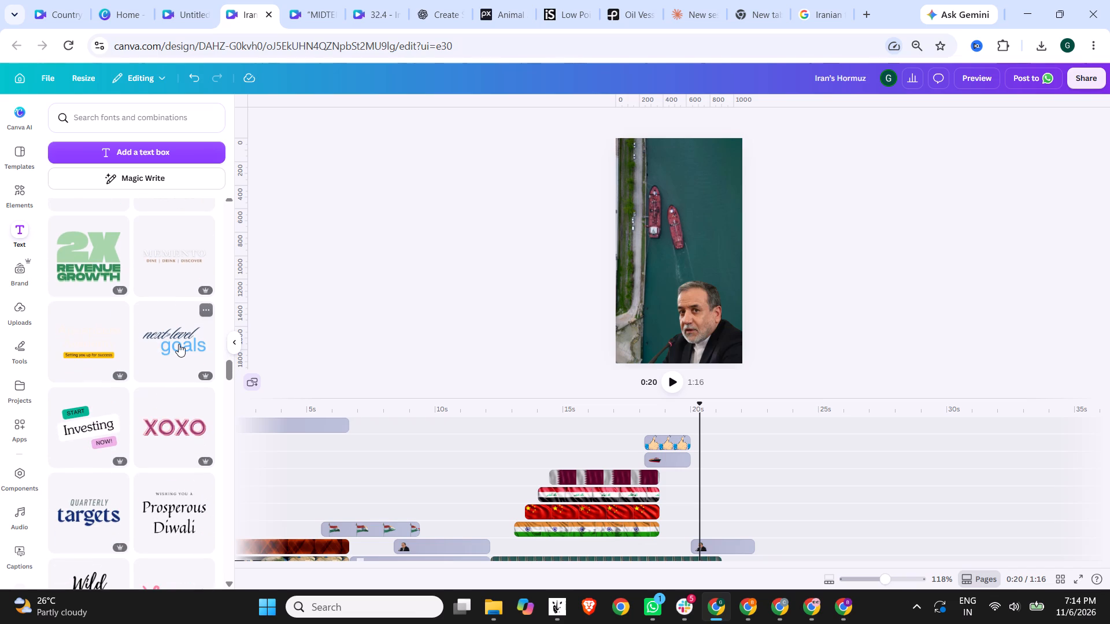
scroll(179, 344, "down", 3)
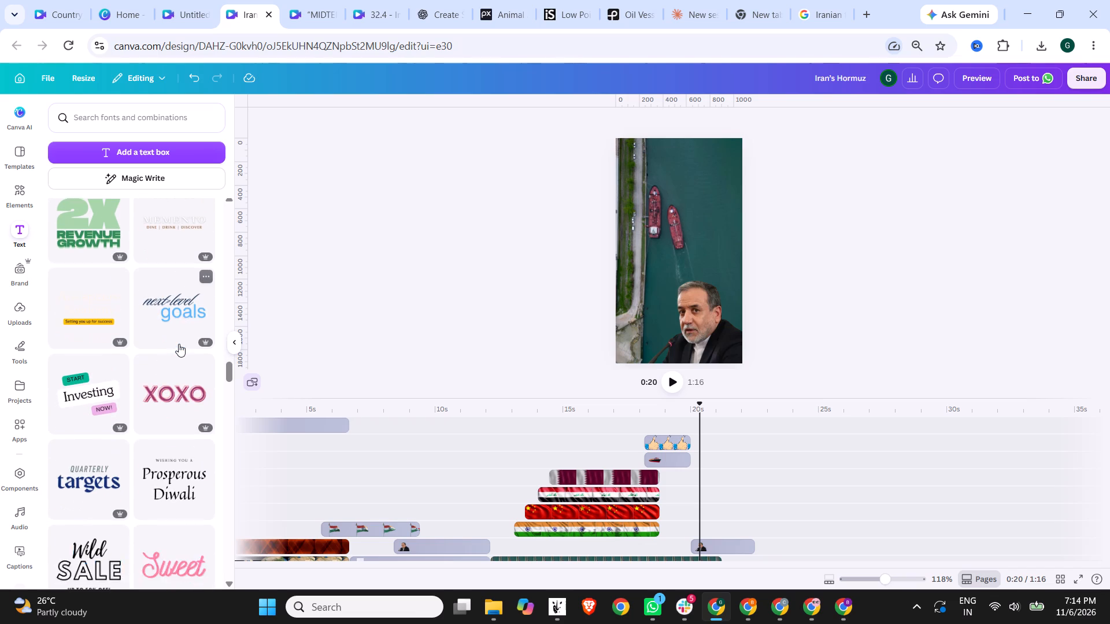
scroll(179, 344, "down", 2)
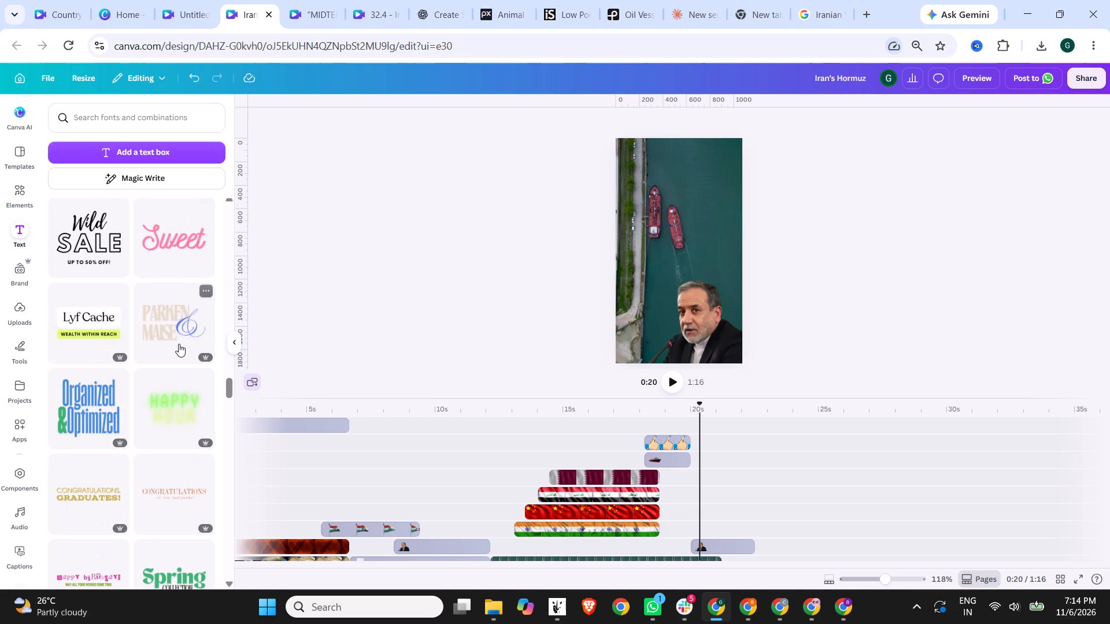
scroll(179, 344, "down", 3)
scroll(130, 375, "down", 4)
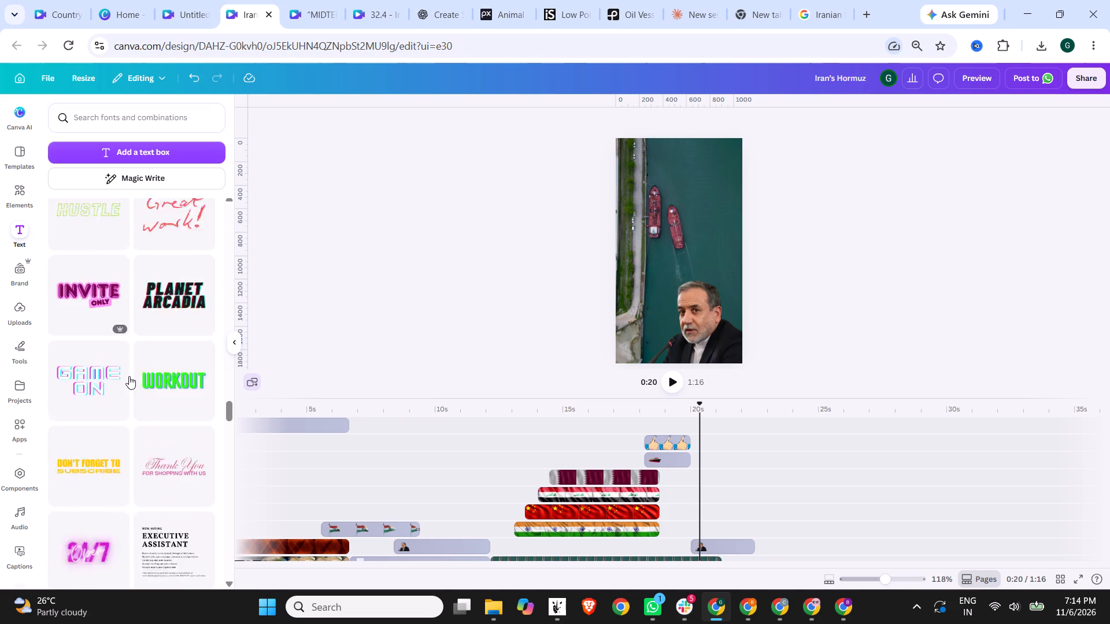
scroll(169, 255, "down", 2)
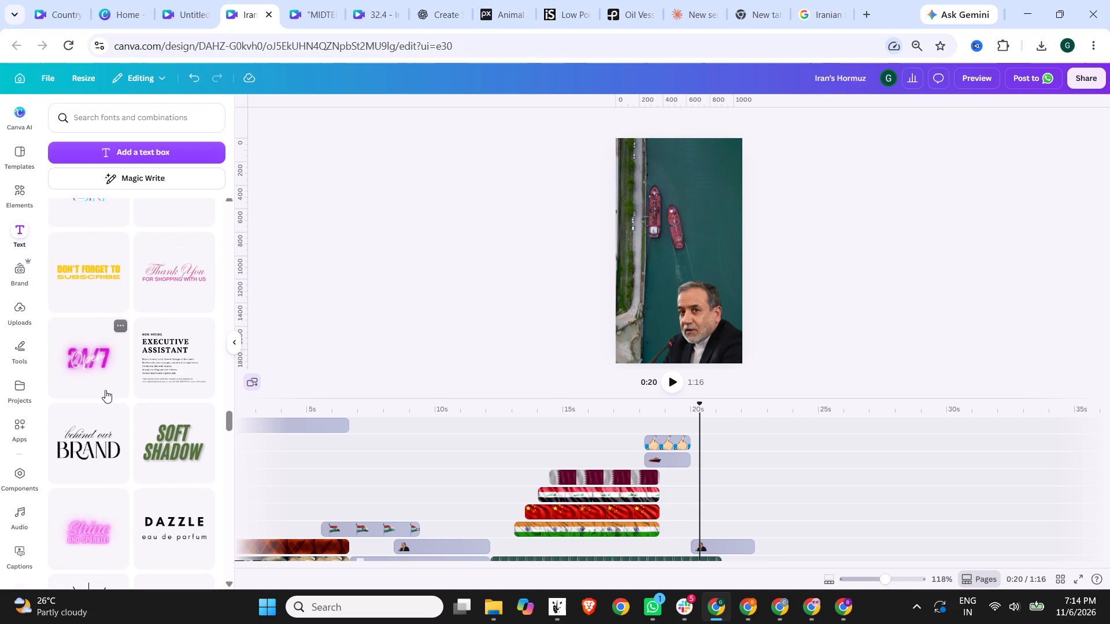
scroll(98, 380, "down", 6)
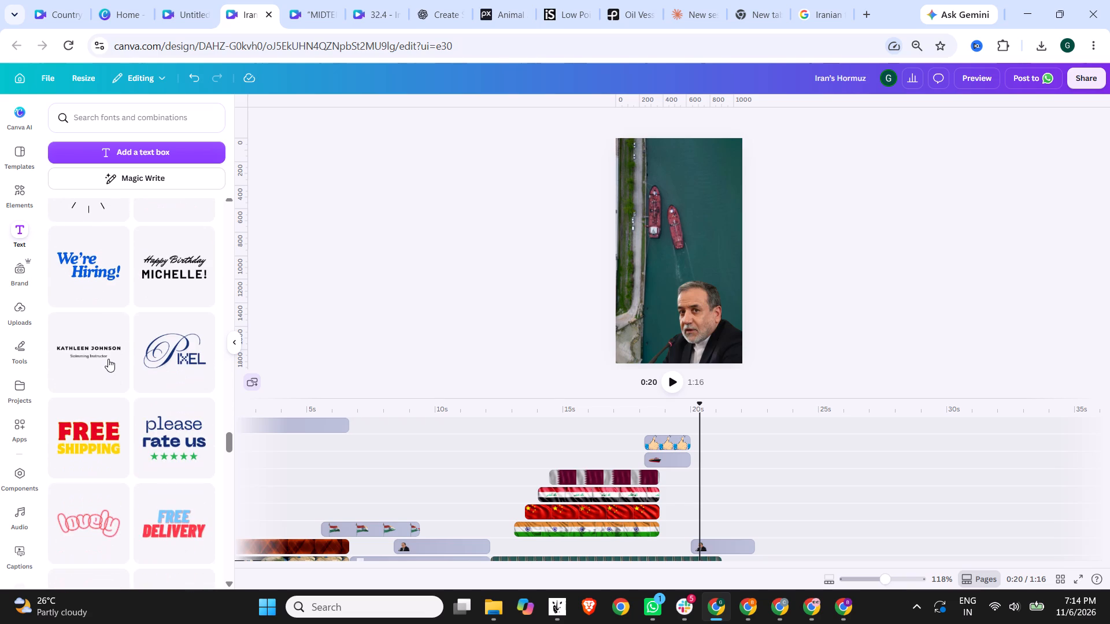
scroll(108, 358, "down", 4)
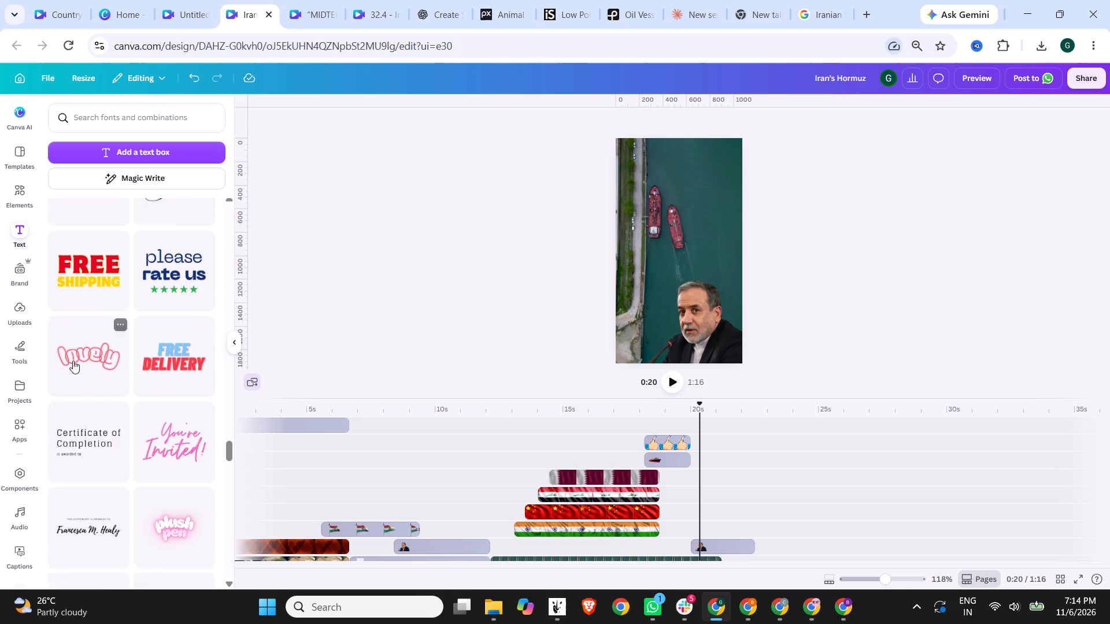
scroll(82, 357, "down", 4)
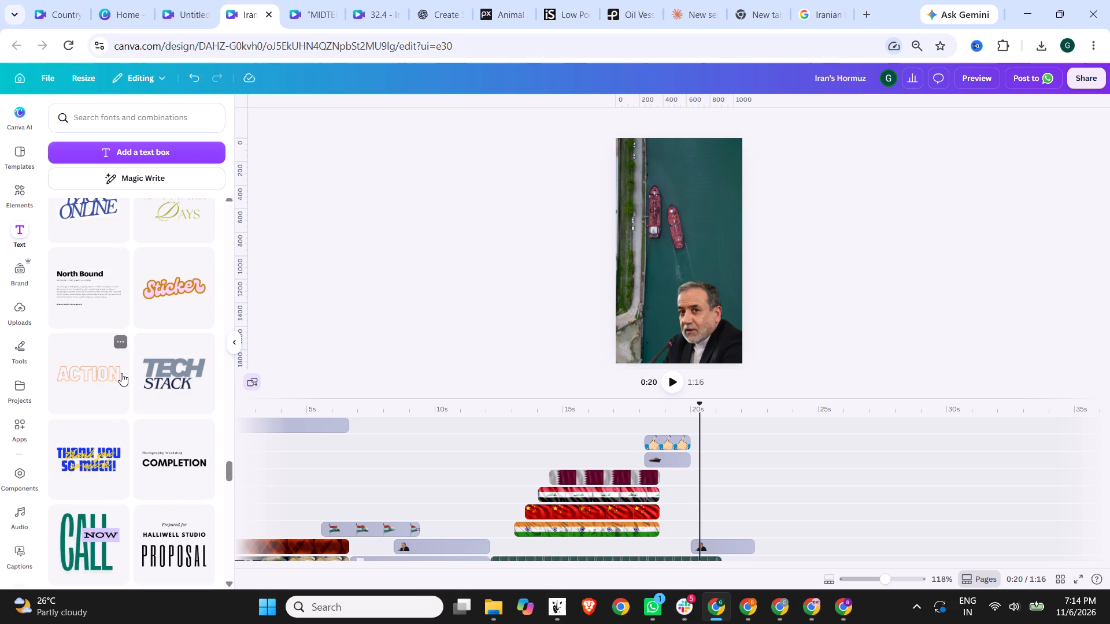
scroll(121, 373, "down", 5)
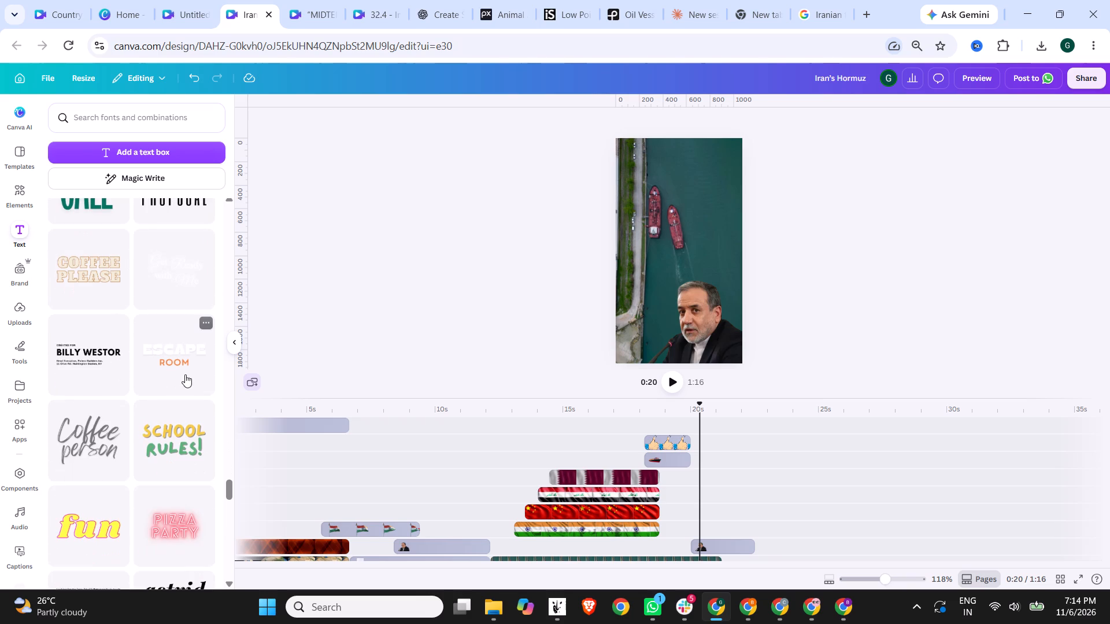
scroll(184, 372, "down", 3)
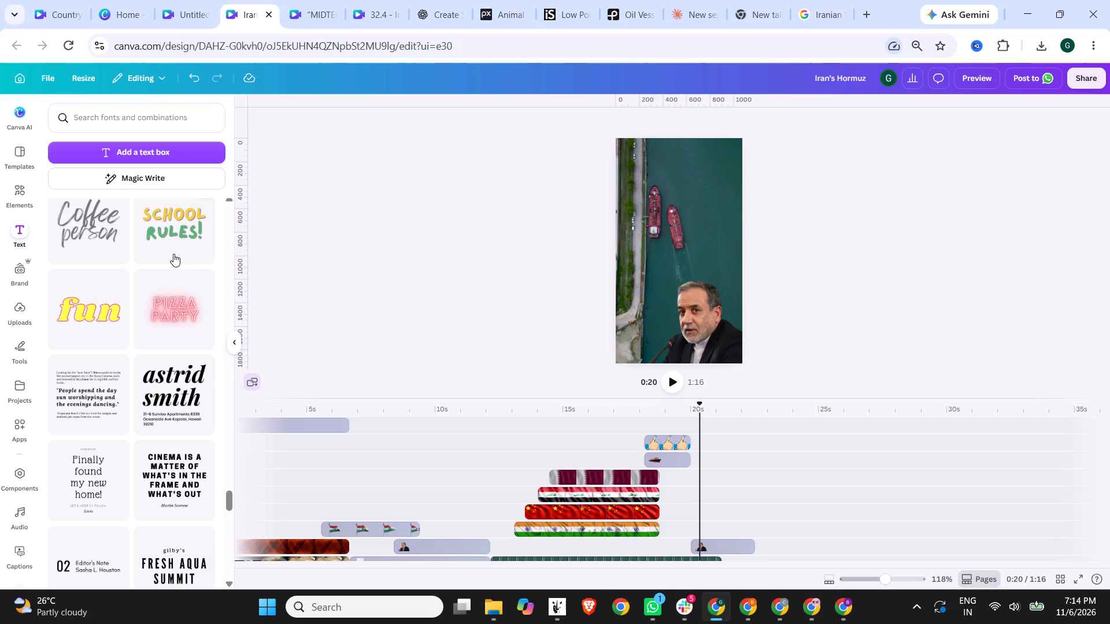
scroll(173, 254, "down", 3)
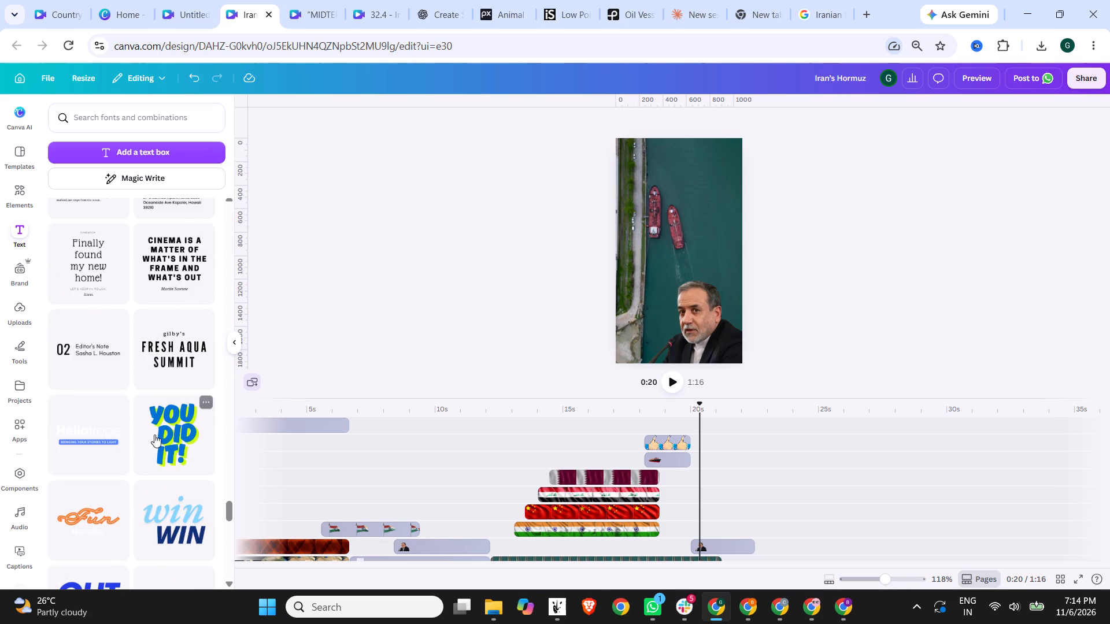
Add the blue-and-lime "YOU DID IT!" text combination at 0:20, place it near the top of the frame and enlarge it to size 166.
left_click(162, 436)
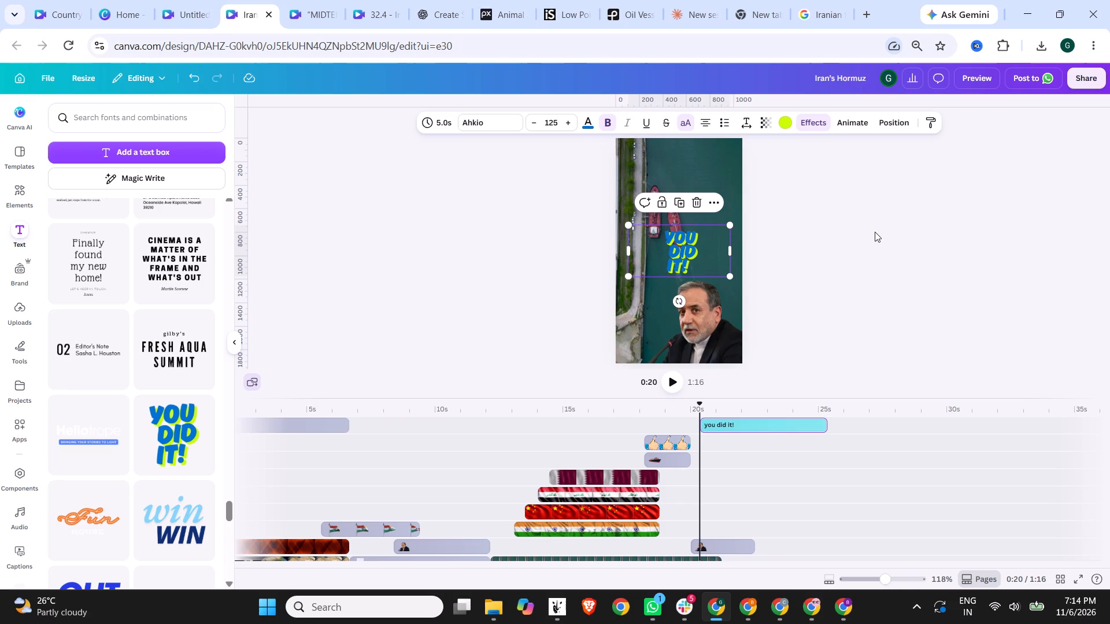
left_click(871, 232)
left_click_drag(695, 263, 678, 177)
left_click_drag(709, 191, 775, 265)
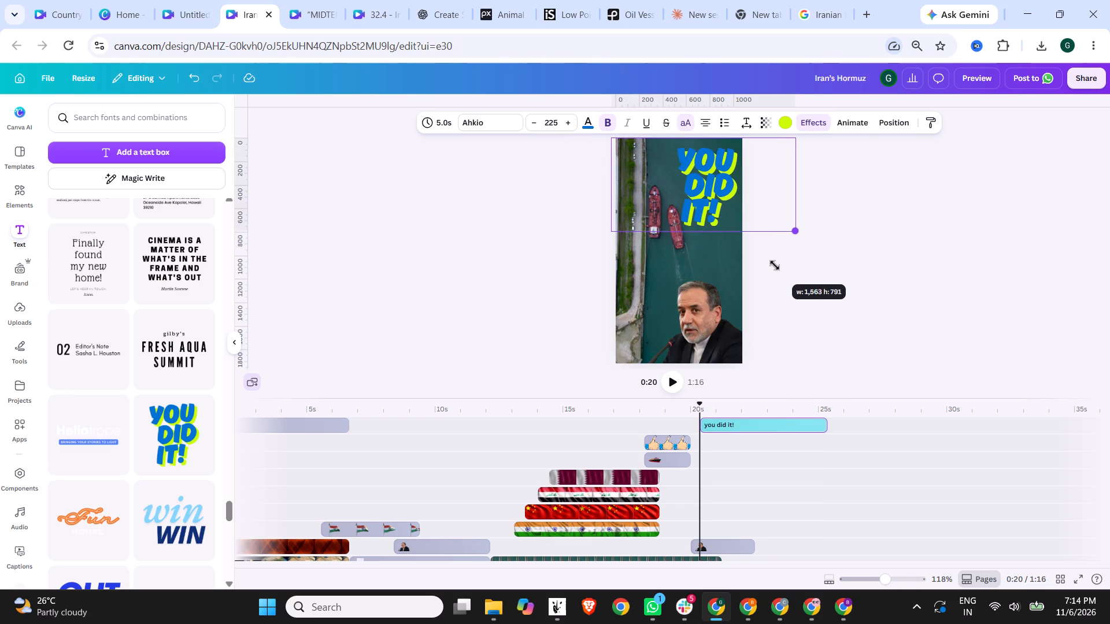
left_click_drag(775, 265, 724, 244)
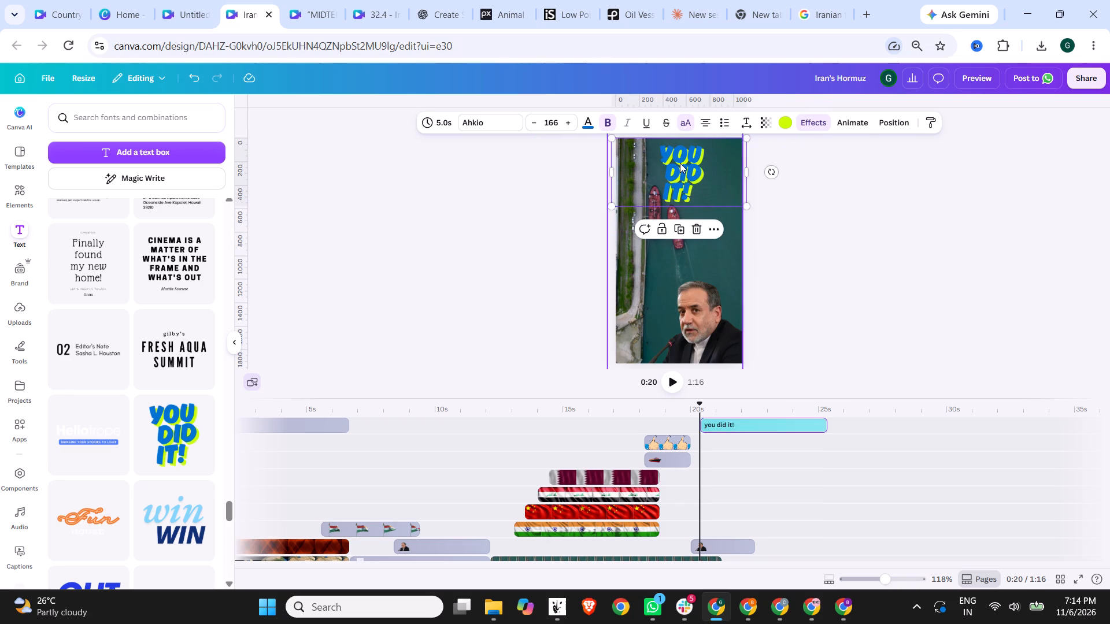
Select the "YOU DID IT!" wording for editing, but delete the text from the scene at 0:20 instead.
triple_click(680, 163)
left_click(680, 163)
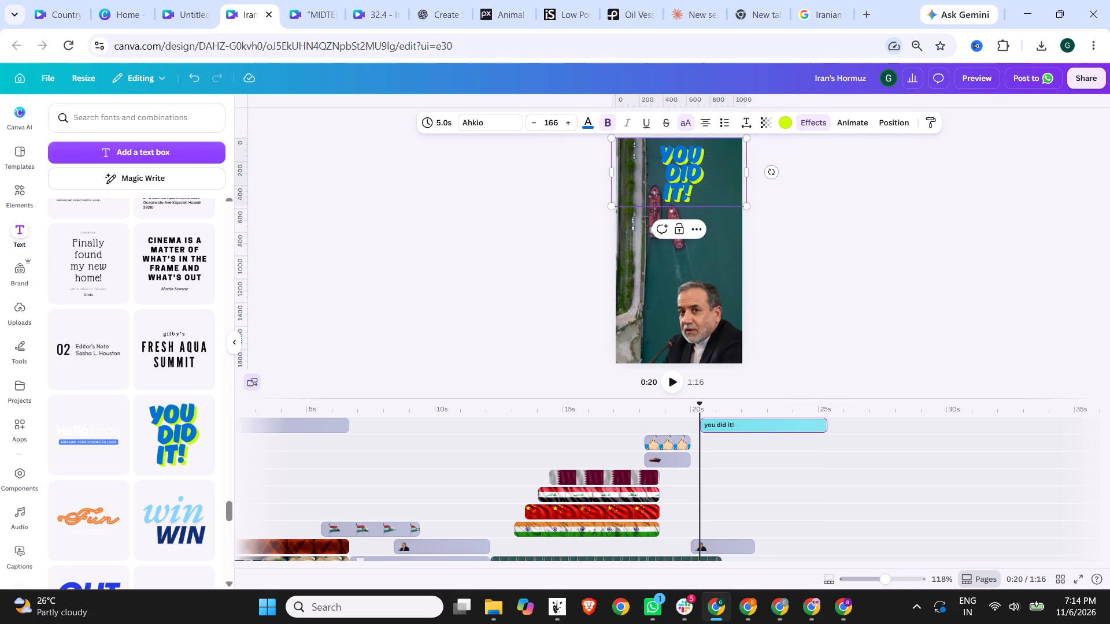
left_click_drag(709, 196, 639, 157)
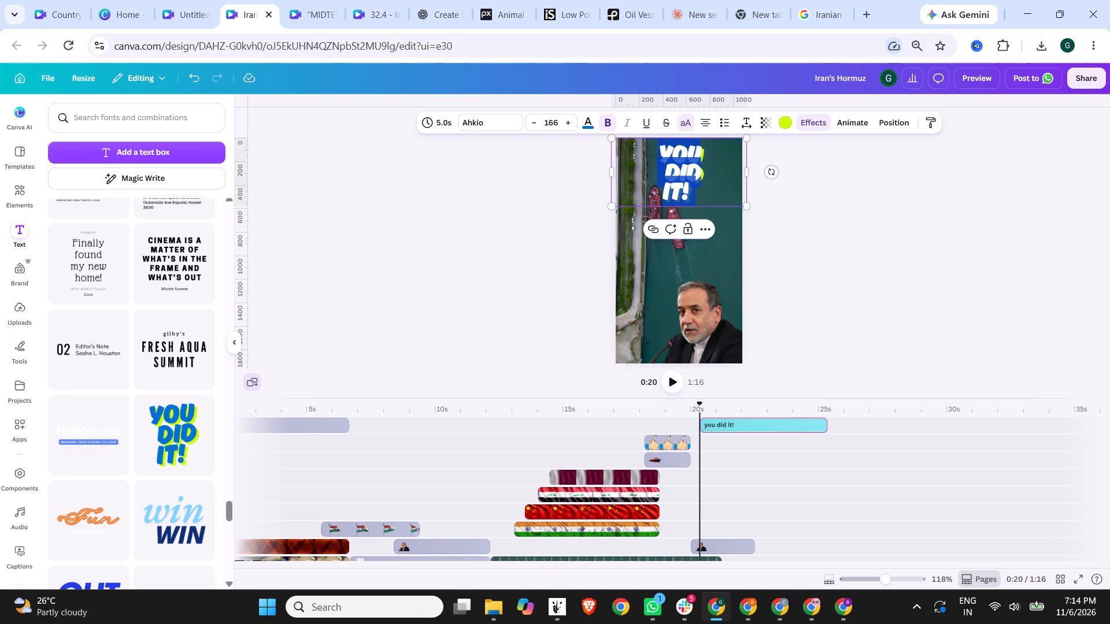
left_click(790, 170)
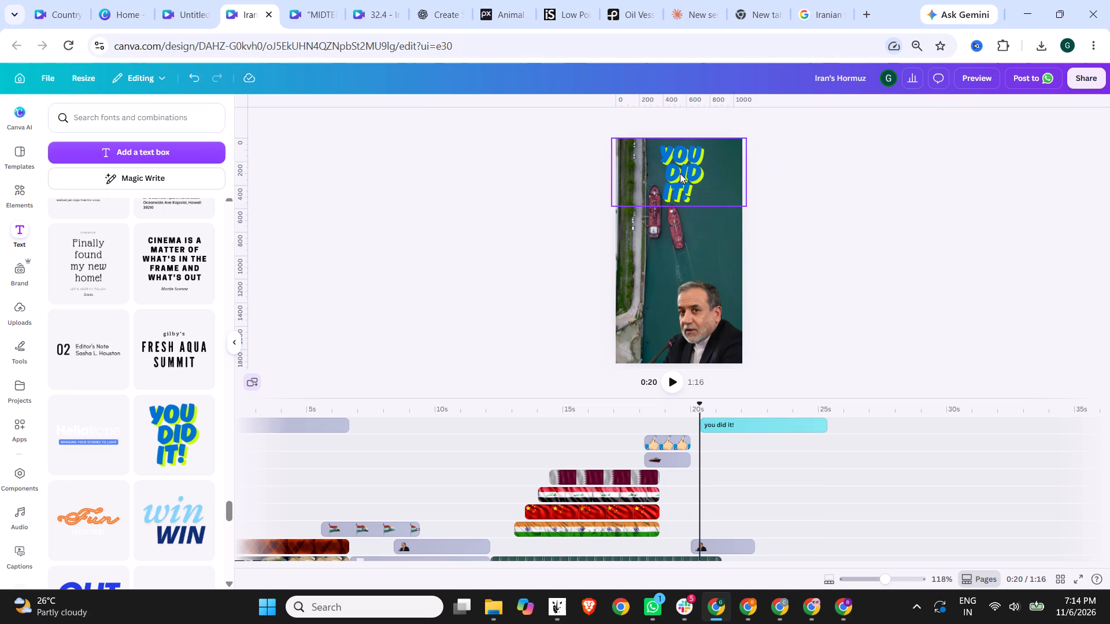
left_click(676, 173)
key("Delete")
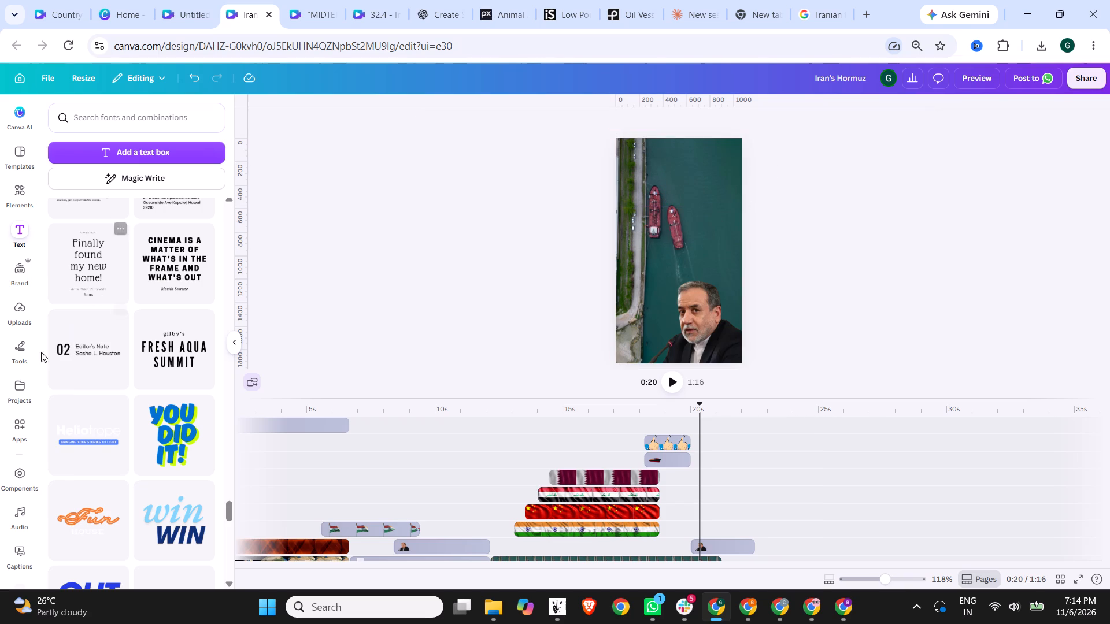
Add the blue "OUT LINE" text combination to the scene at 0:20 and place it near the top of the frame.
scroll(40, 353, "down", 3)
scroll(136, 372, "down", 2)
left_click(88, 396)
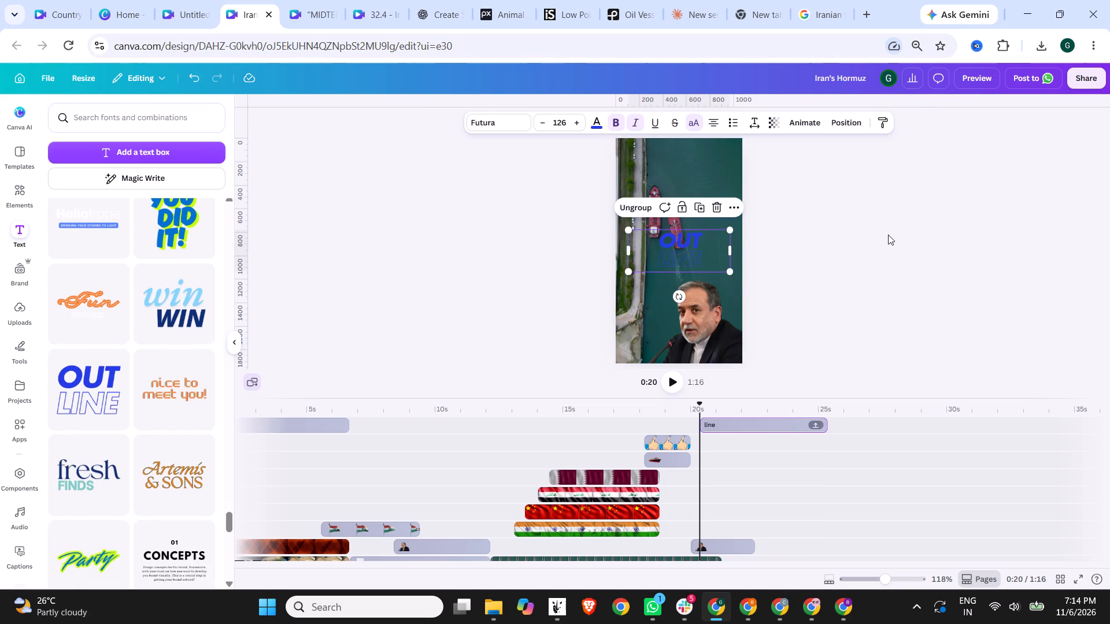
left_click(786, 234)
left_click_drag(685, 262, 687, 177)
Replace the "OUT" wording with "We Are" and the "LINE" wording with "MAKING DEALS".
double_click(687, 164)
type("We Are")
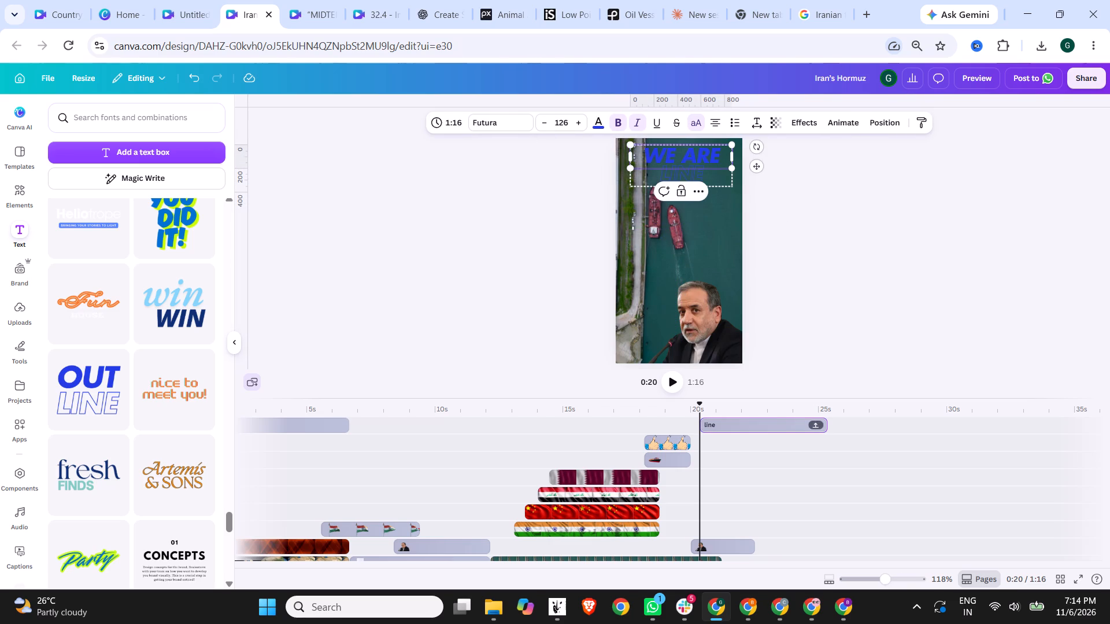
left_click(840, 168)
double_click(685, 171)
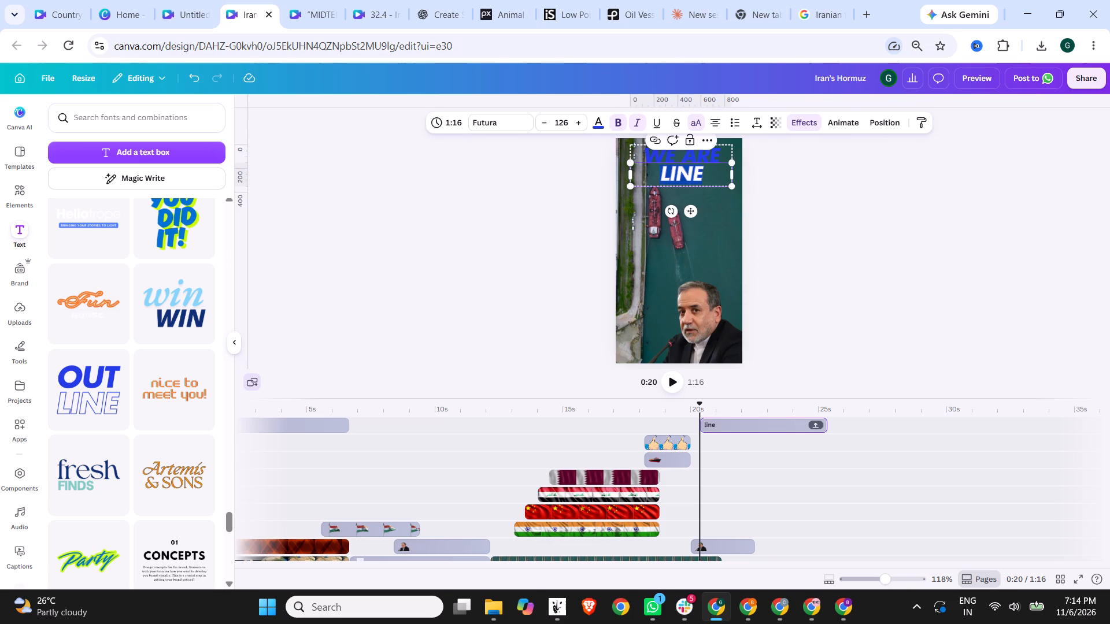
type("MAKING DEALS")
left_click(891, 178)
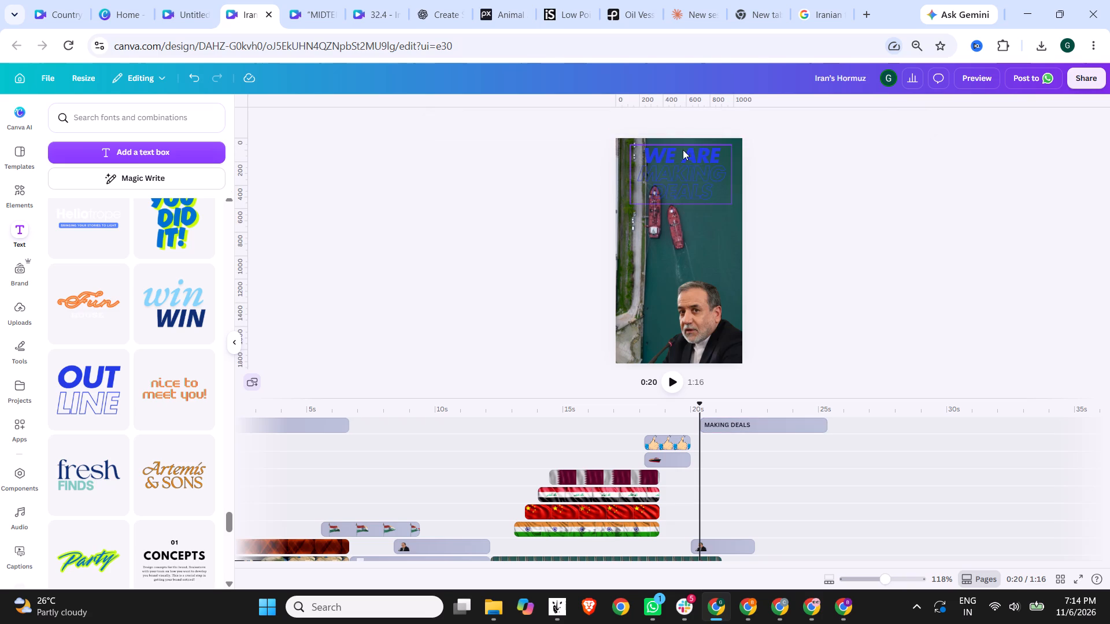
Recolour the "WE ARE" line with the pale off-white from the photo colours.
left_click(682, 149)
left_click(695, 160)
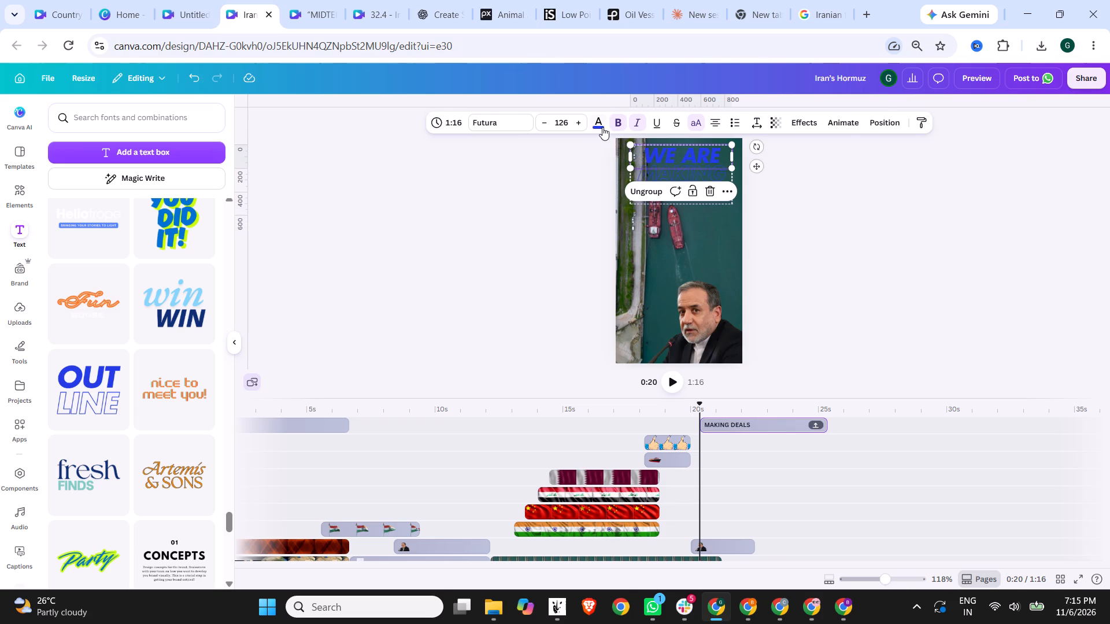
left_click(604, 124)
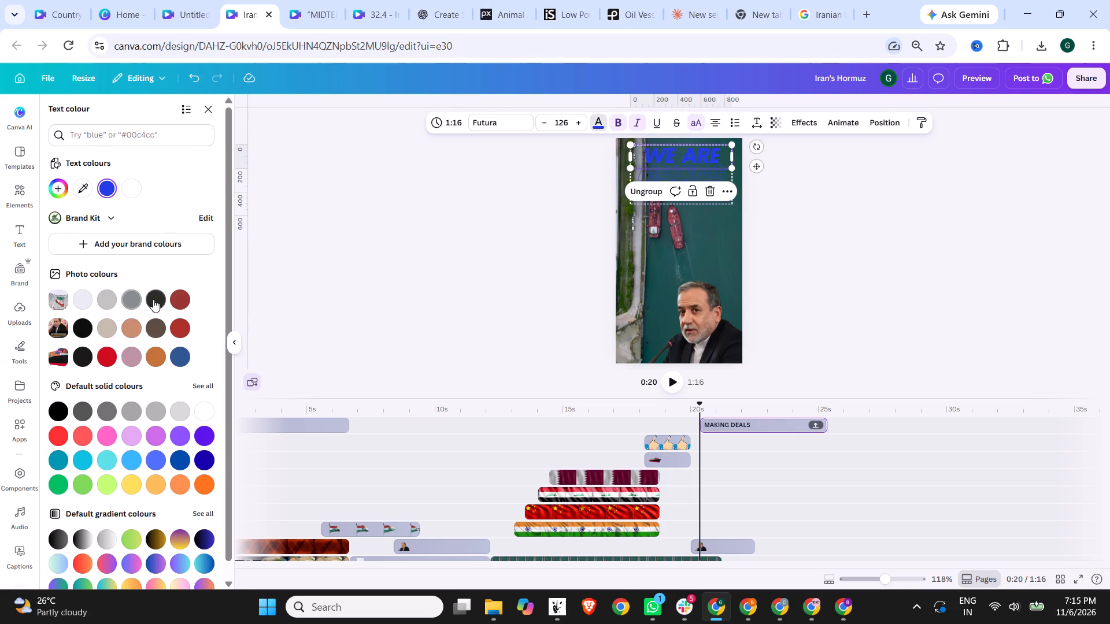
left_click(84, 303)
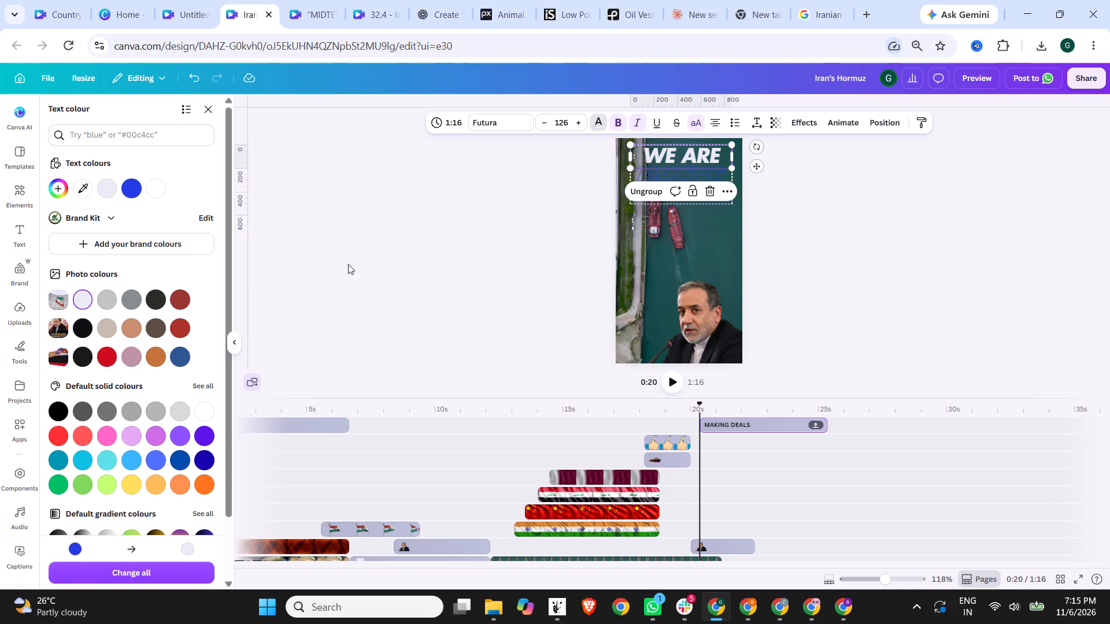
left_click(978, 188)
left_click(775, 251)
Recolour the outlined "MAKING DEALS" wording of the title at 0:20 white (#ffffff).
double_click(680, 174)
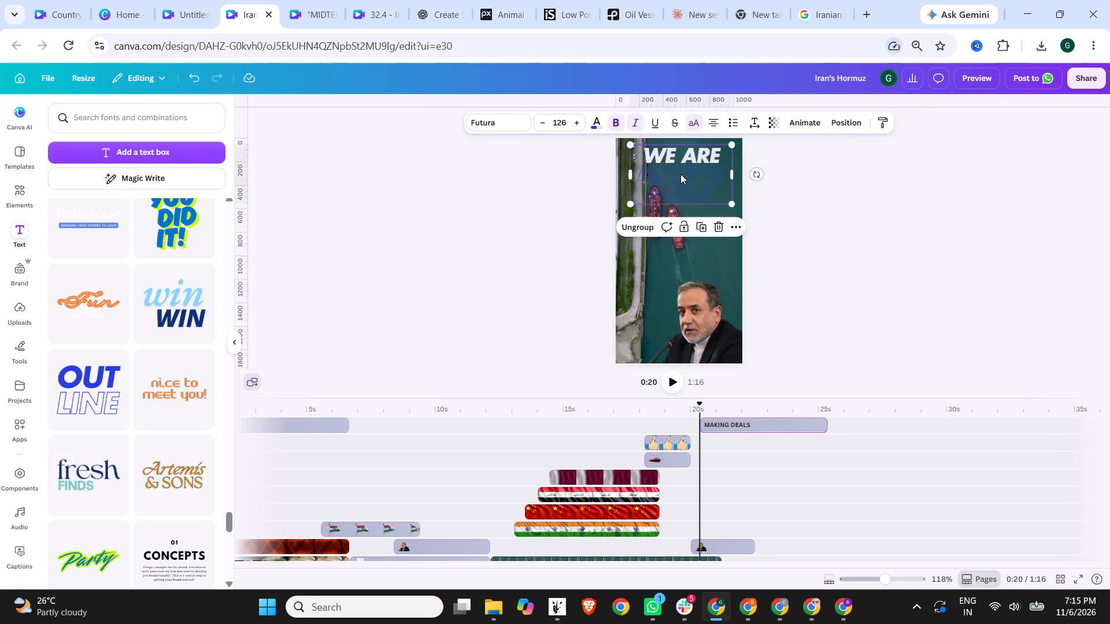
left_click(599, 120)
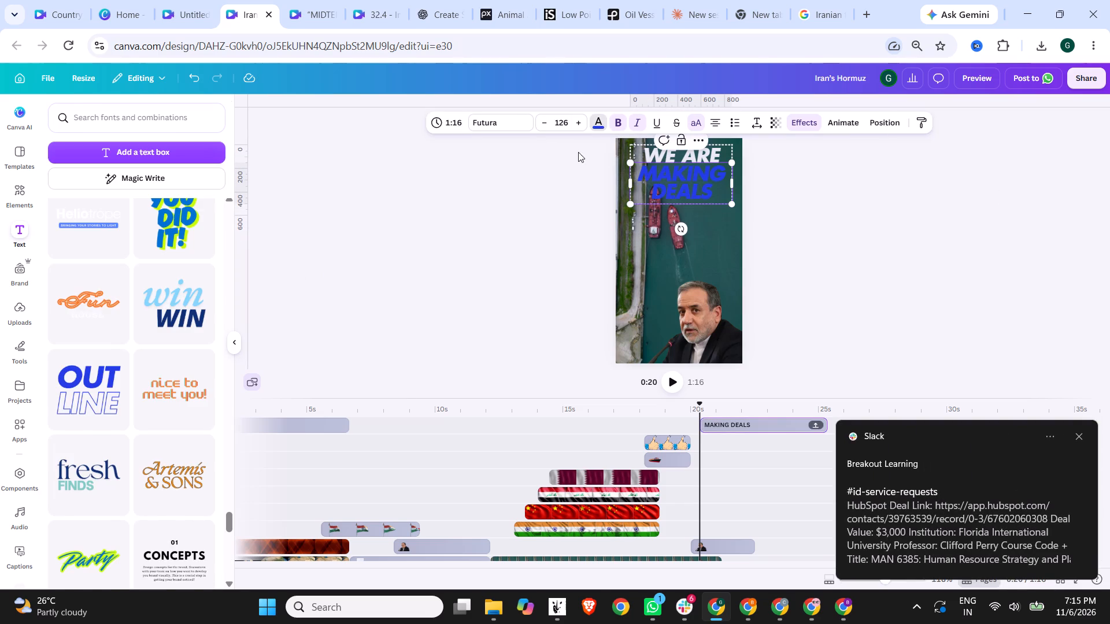
left_click(87, 298)
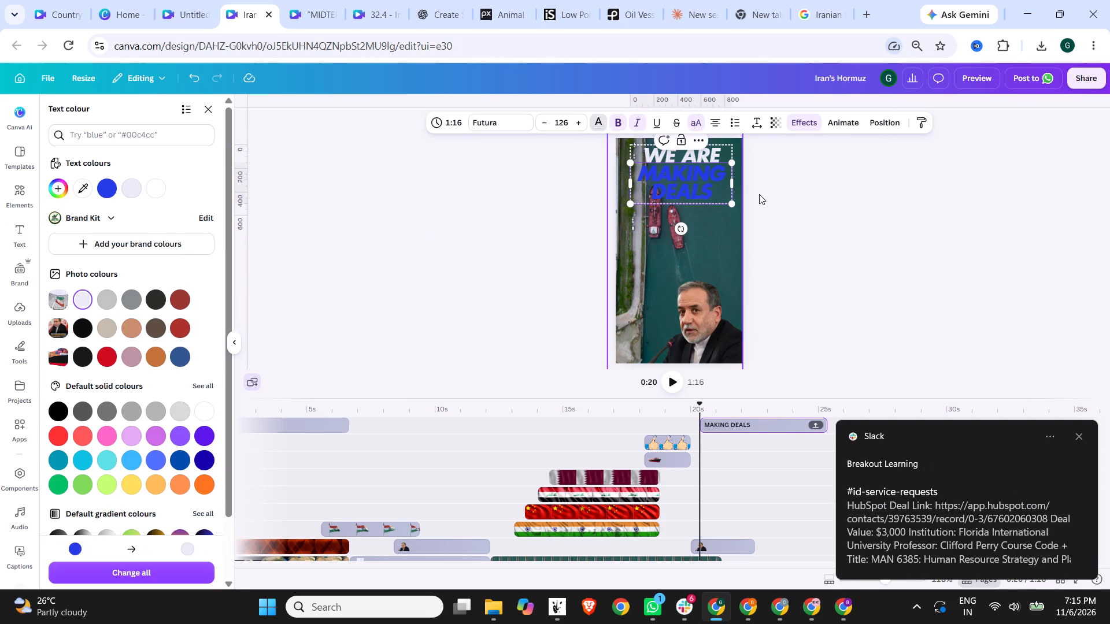
left_click(759, 194)
left_click(690, 189)
left_click(819, 196)
left_click(692, 241)
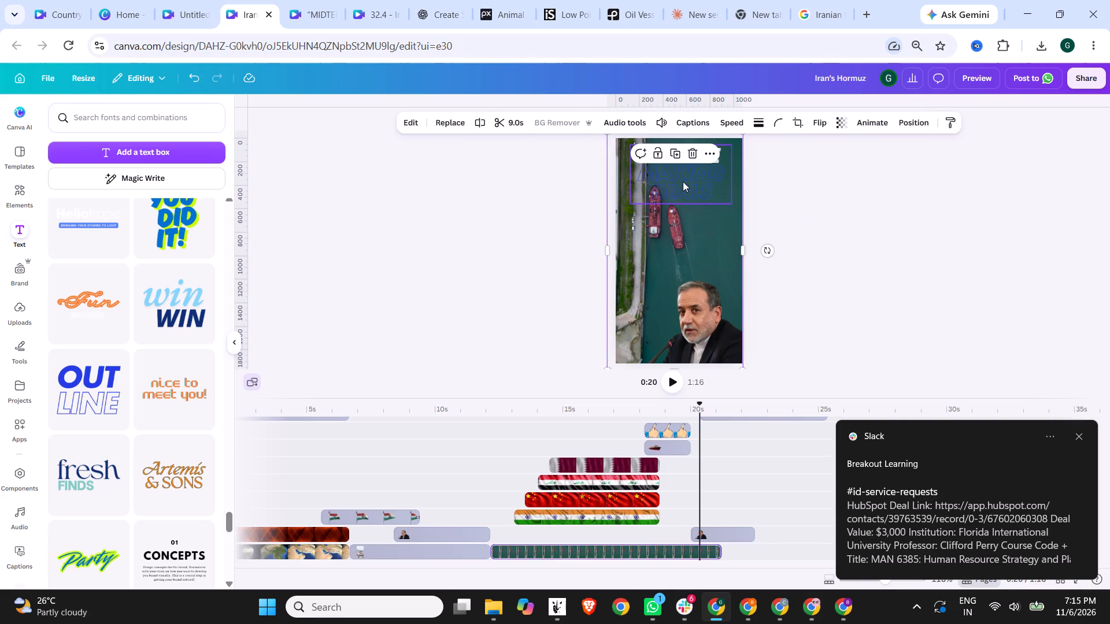
triple_click(683, 181)
left_click(601, 126)
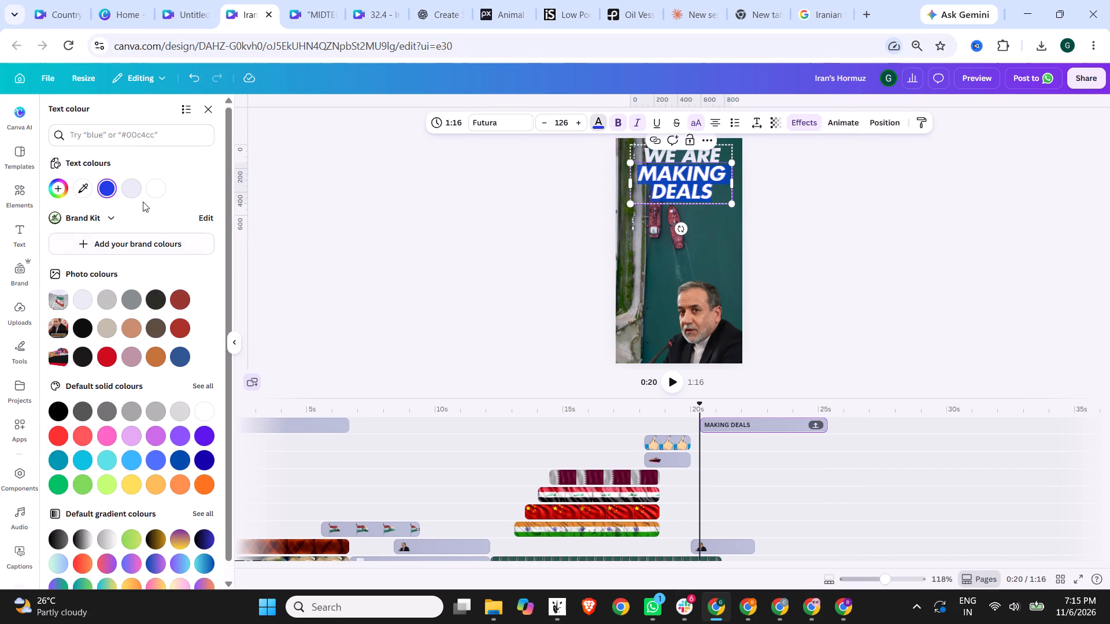
left_click(152, 197)
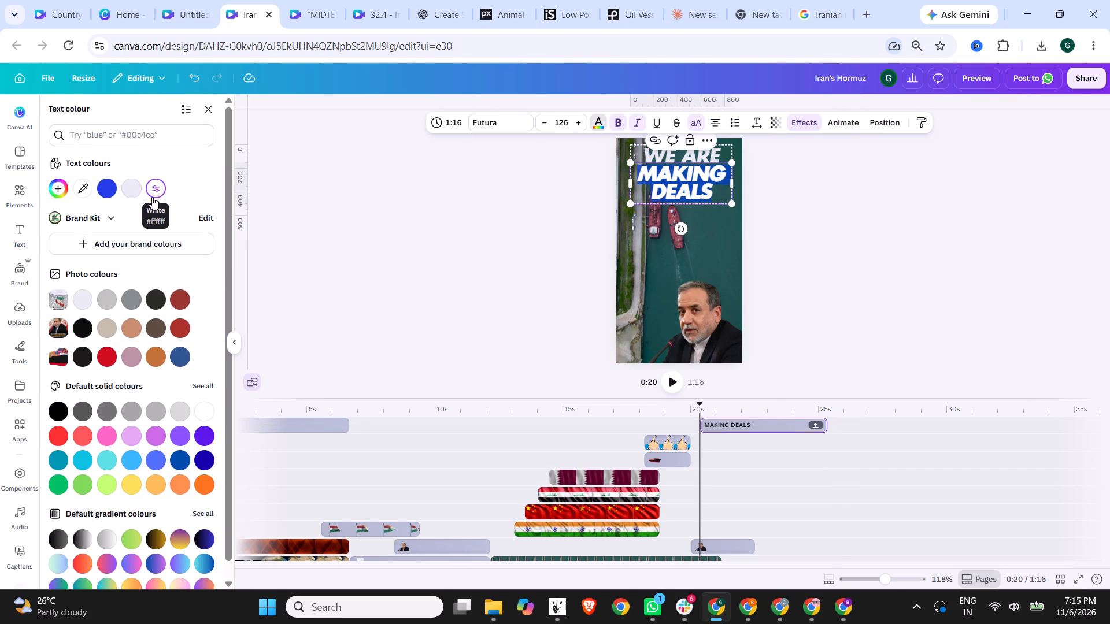
left_click(779, 245)
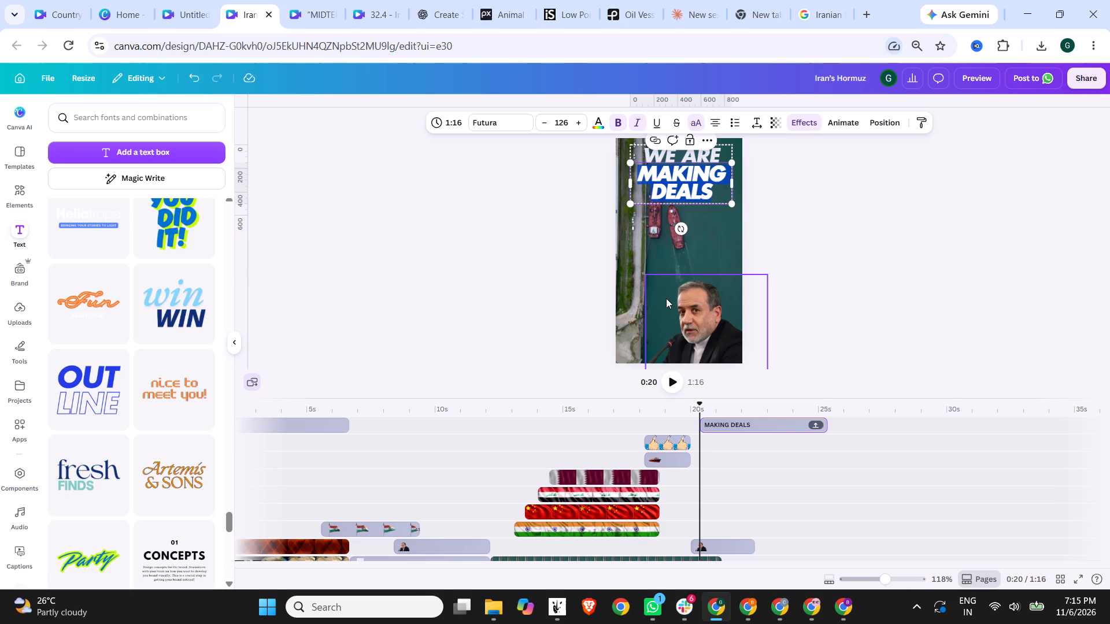
left_click(709, 170)
left_click(770, 185)
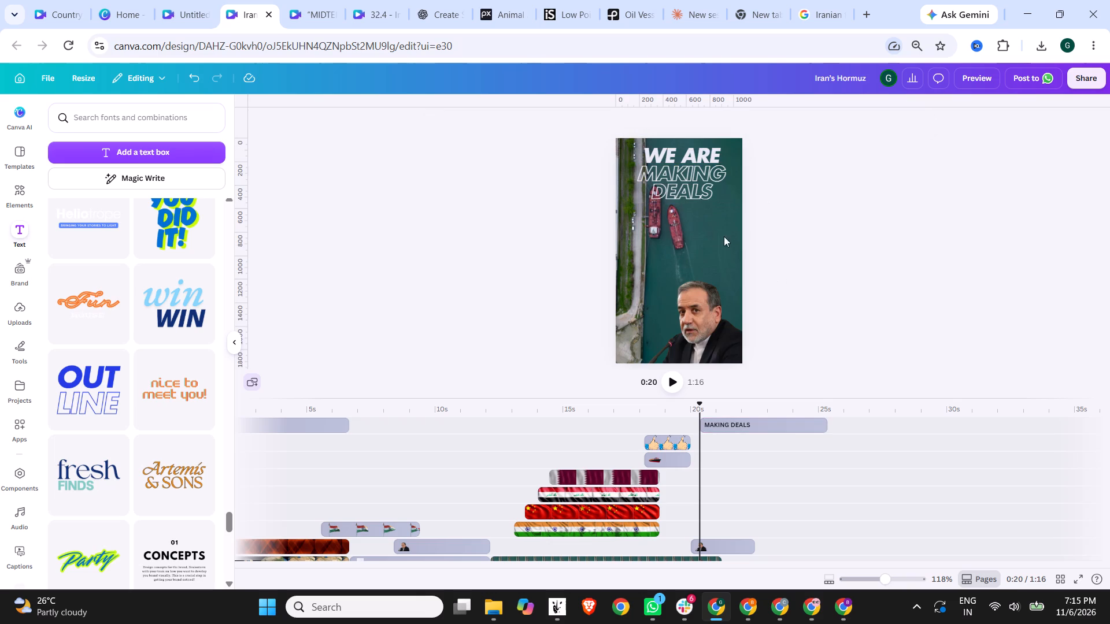
Shift the whole "WE ARE MAKING DEALS" title slightly sideways towards the frame's edge over the open water.
left_click_drag(676, 180, 687, 181)
left_click(815, 185)
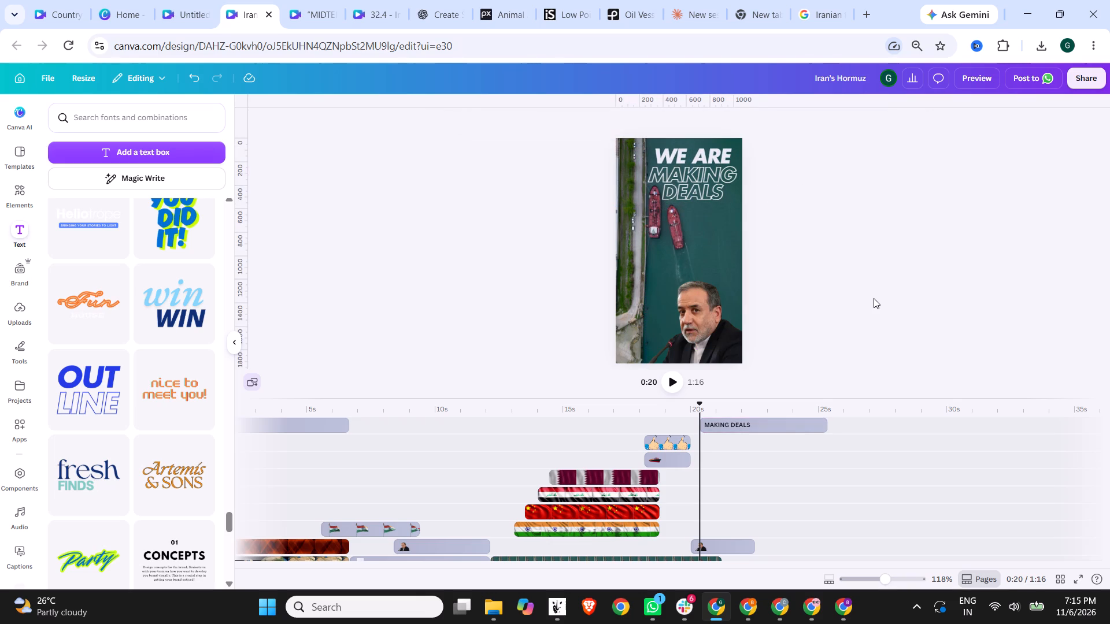
Apply the Ascend animation to the "WE ARE" line of the title.
left_click(713, 187)
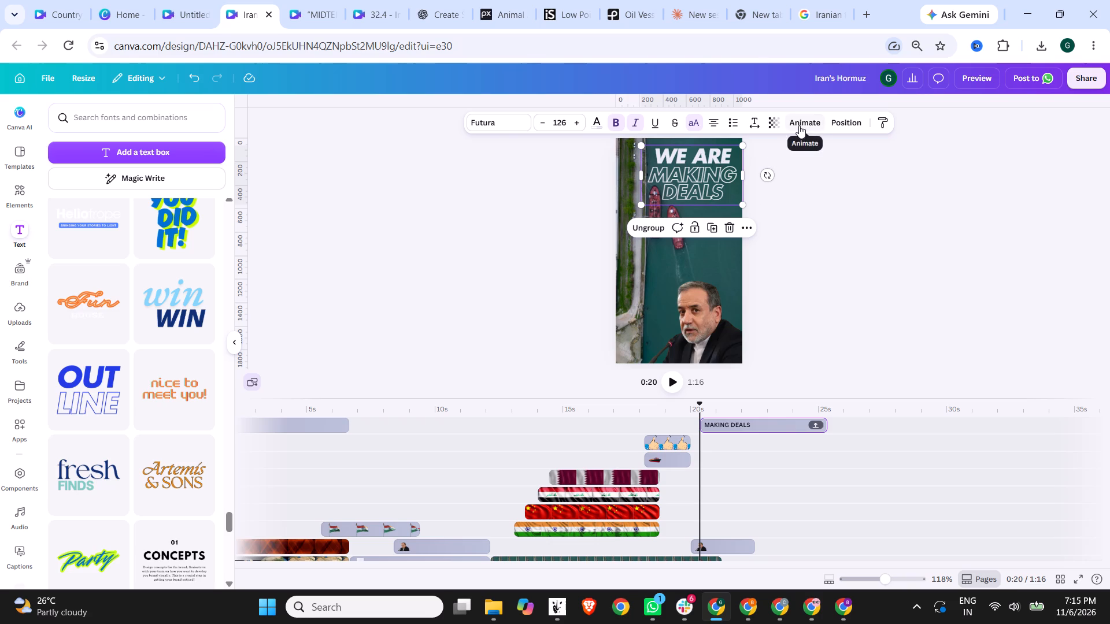
left_click(705, 157)
left_click(839, 122)
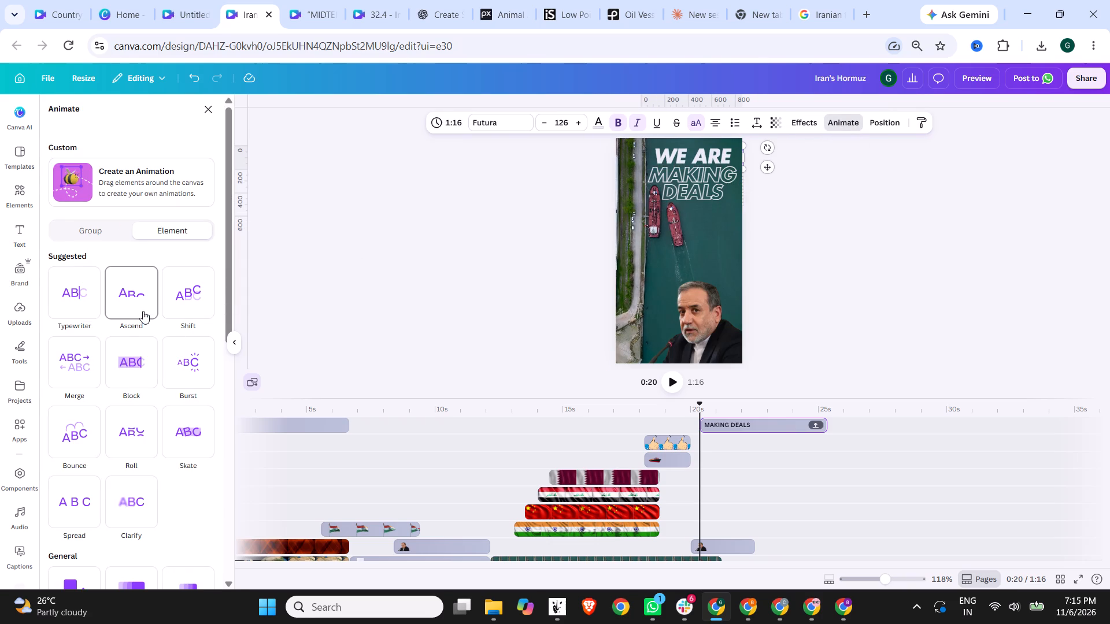
left_click(143, 311)
Apply the Burst animation to the outlined "MAKING DEALS" line of the title.
left_click(712, 179)
left_click(698, 177)
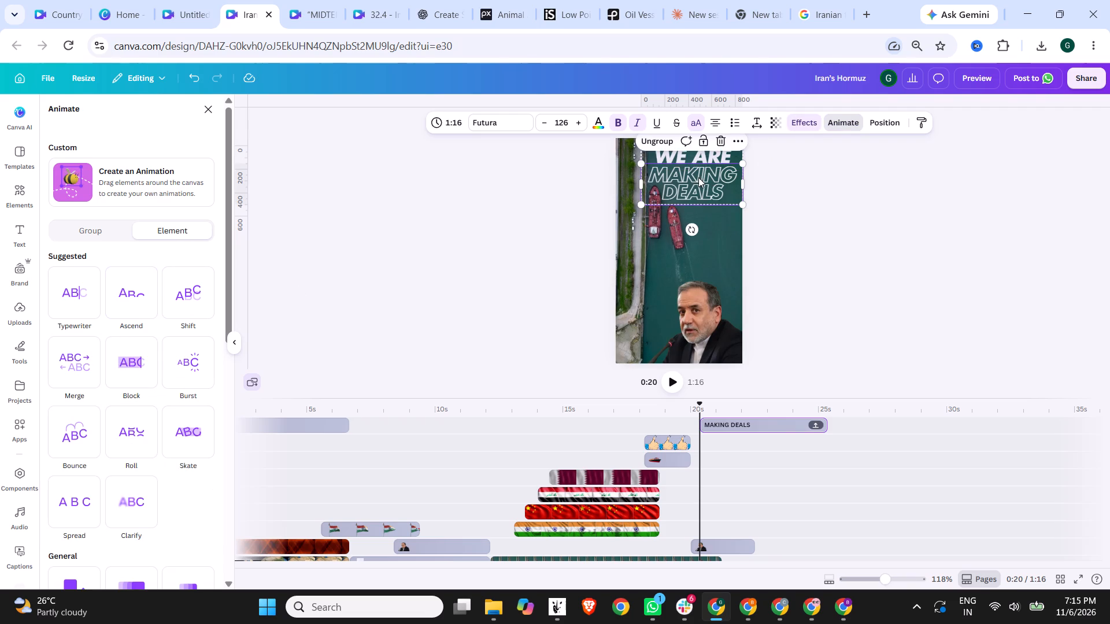
left_click(854, 198)
left_click(694, 191)
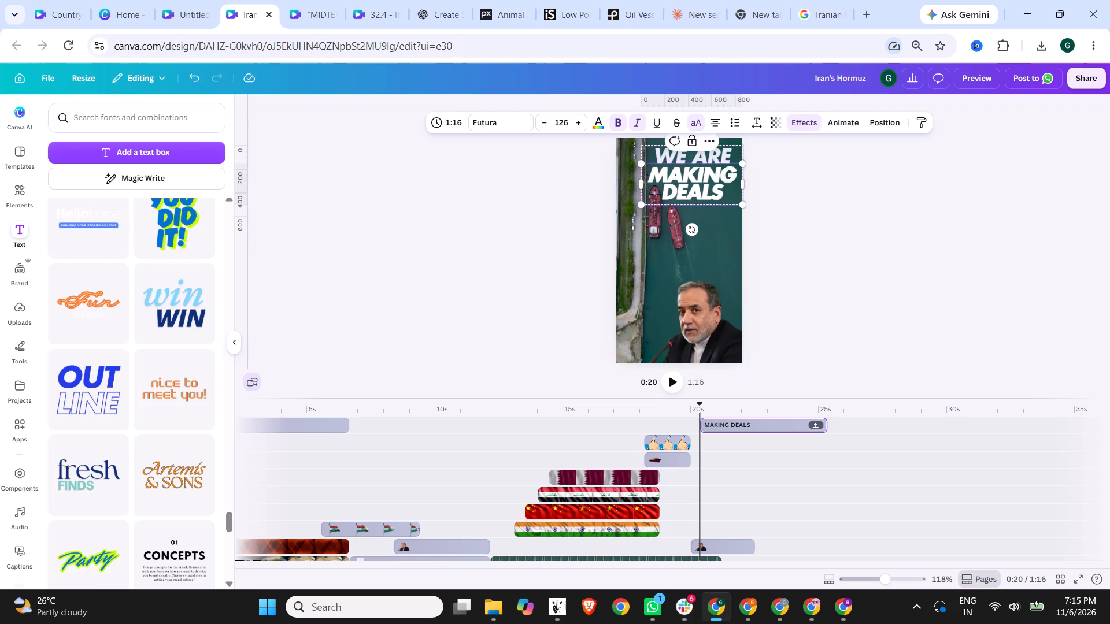
left_click(926, 188)
left_click(720, 185)
left_click(701, 185)
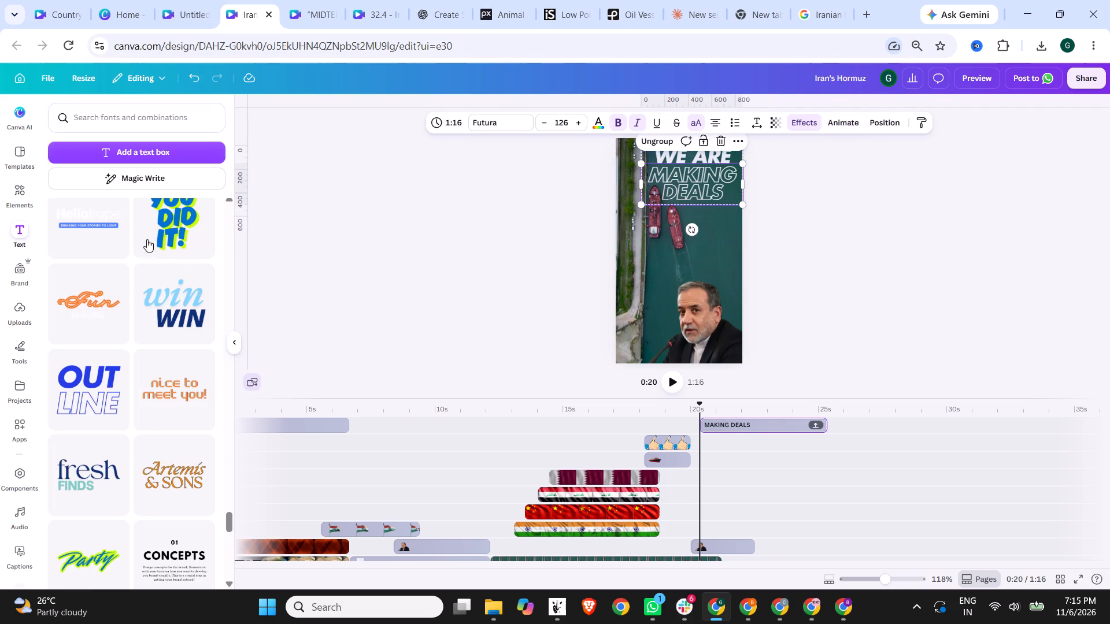
left_click(867, 113)
left_click(837, 116)
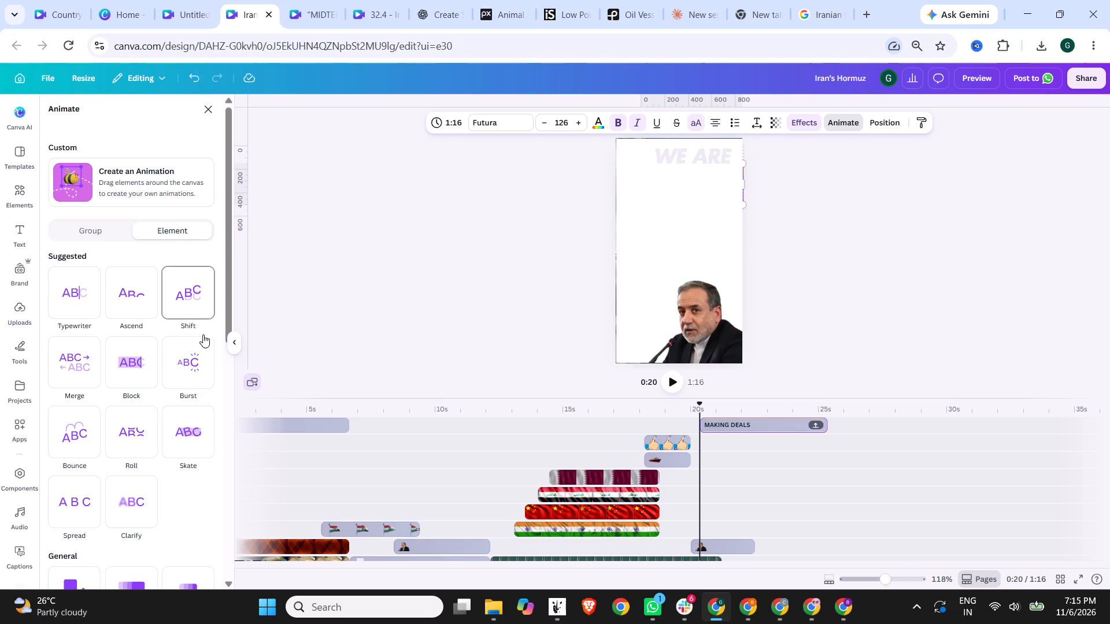
left_click(192, 365)
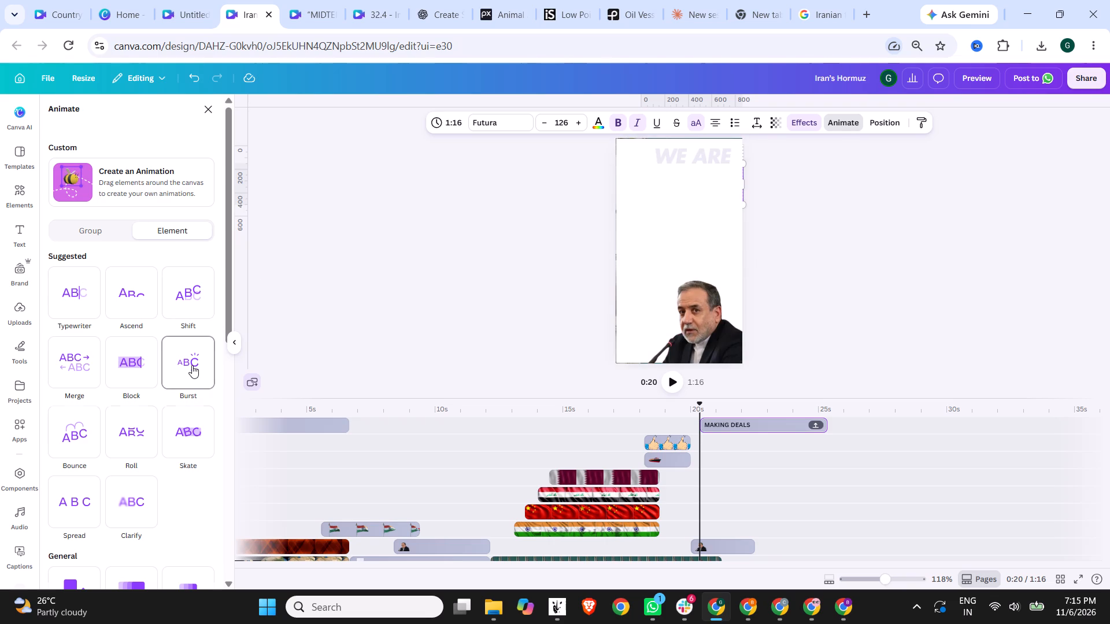
left_click(805, 261)
left_click(428, 281)
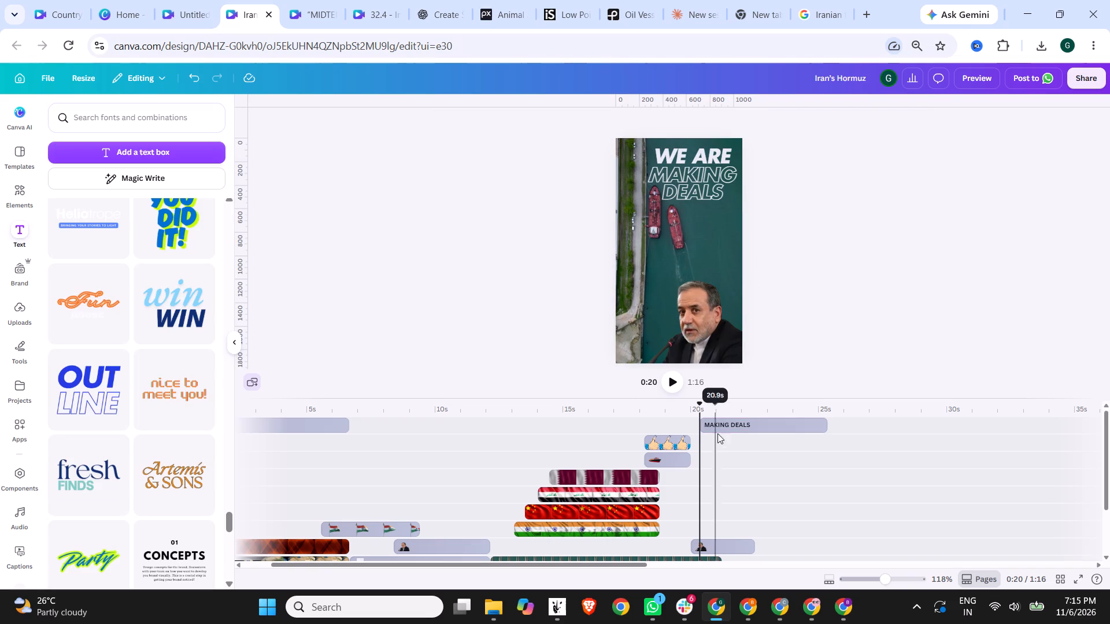
Move the title clip earlier so it starts with the speaker cutout at about 20 s, and check it in playback.
left_click(673, 378)
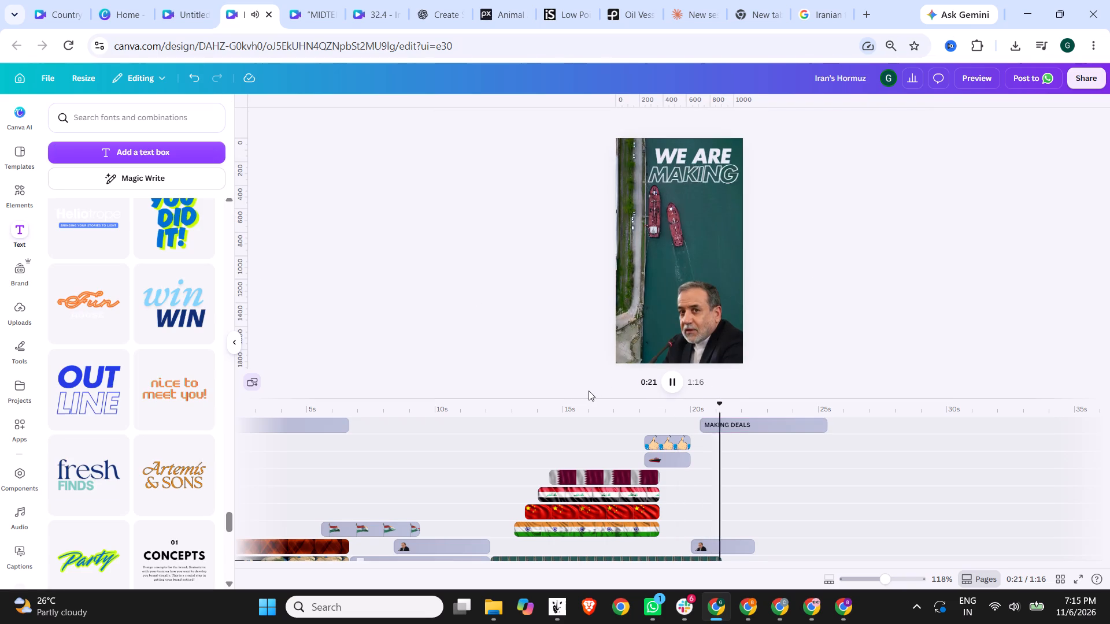
left_click(669, 374)
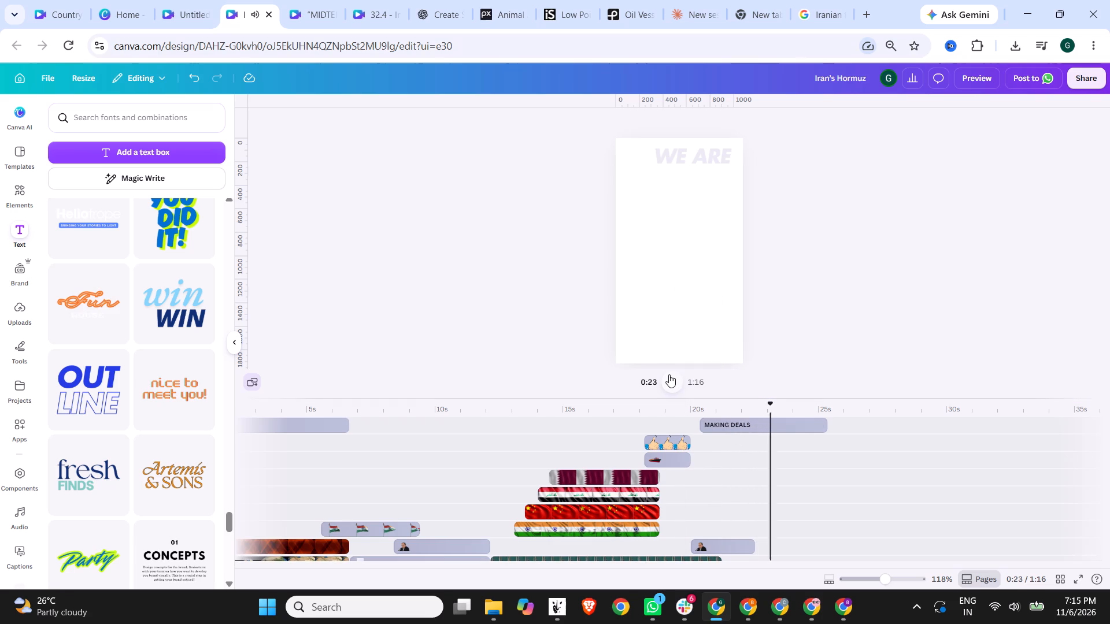
left_click_drag(730, 422, 717, 422)
left_click(727, 424)
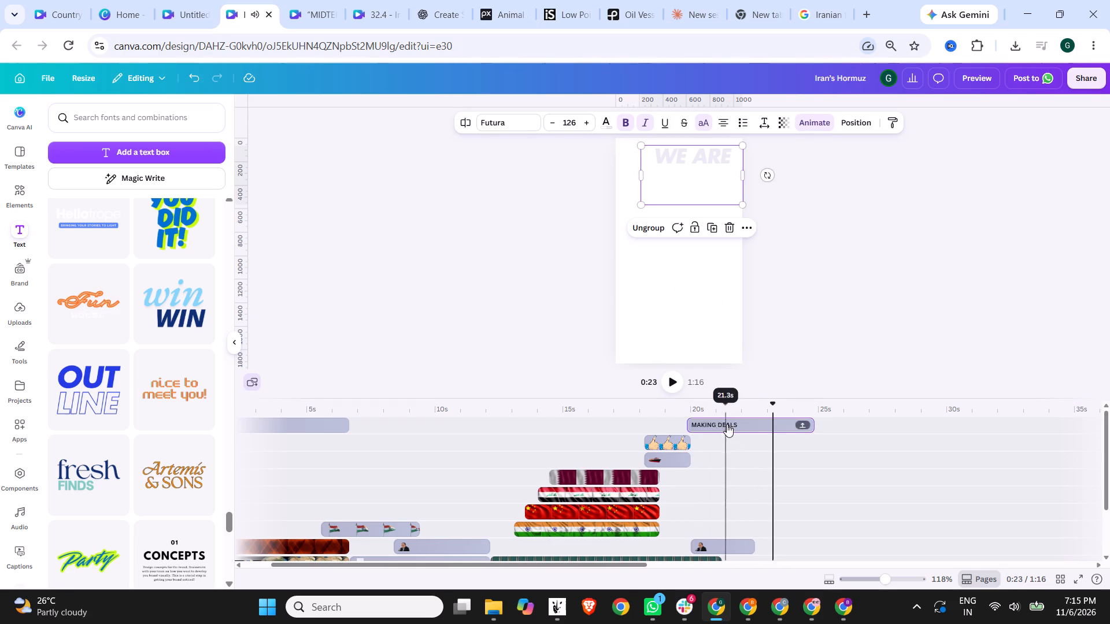
left_click(671, 407)
left_click(672, 378)
left_click(671, 384)
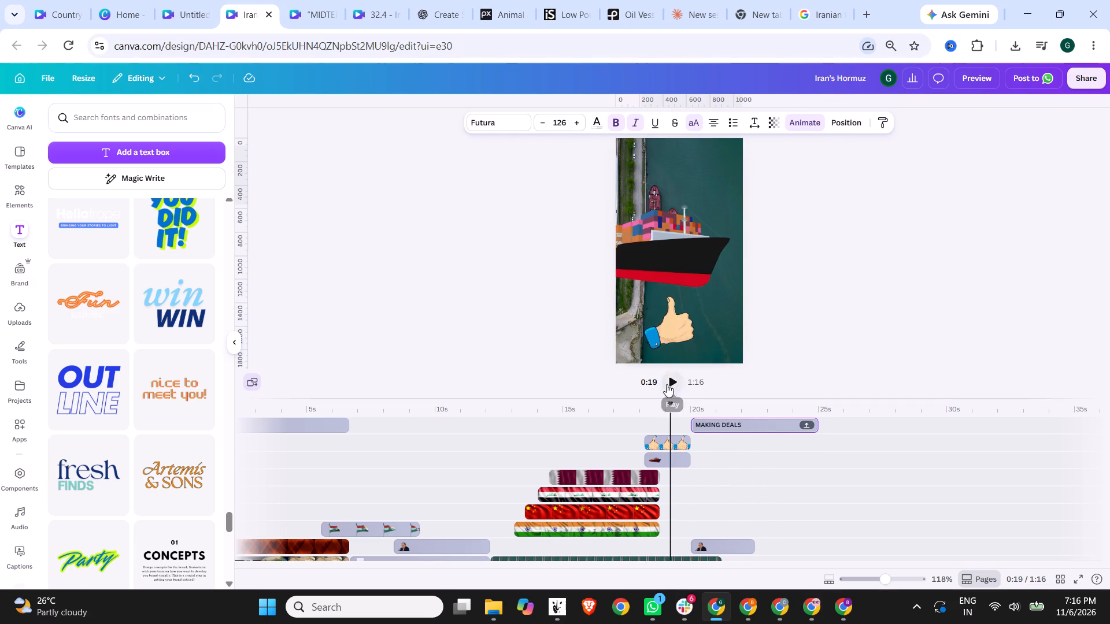
left_click(469, 288)
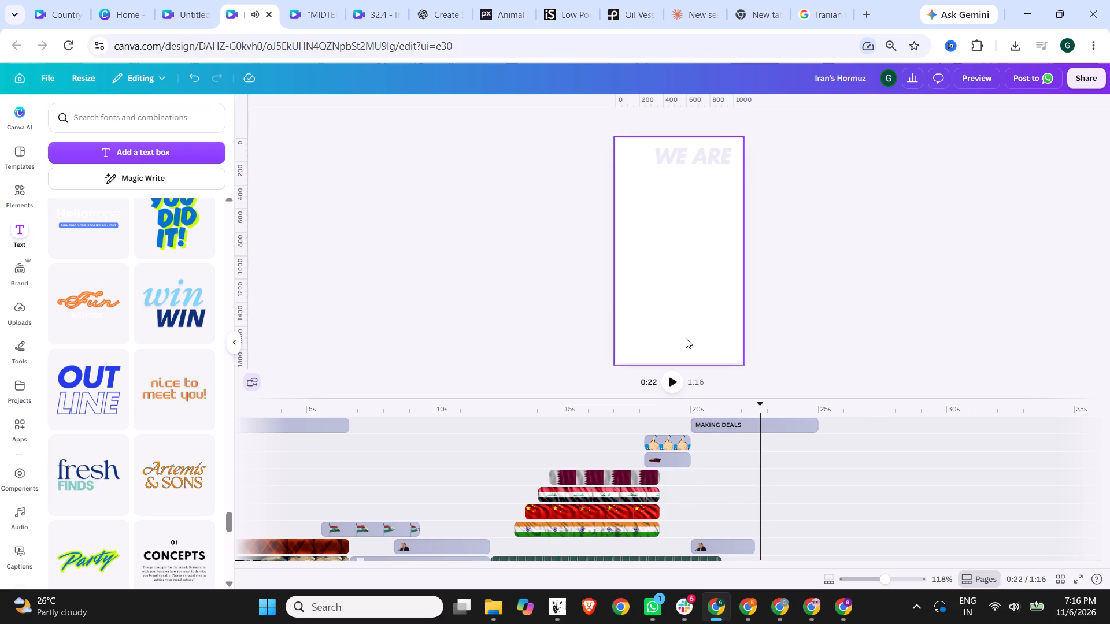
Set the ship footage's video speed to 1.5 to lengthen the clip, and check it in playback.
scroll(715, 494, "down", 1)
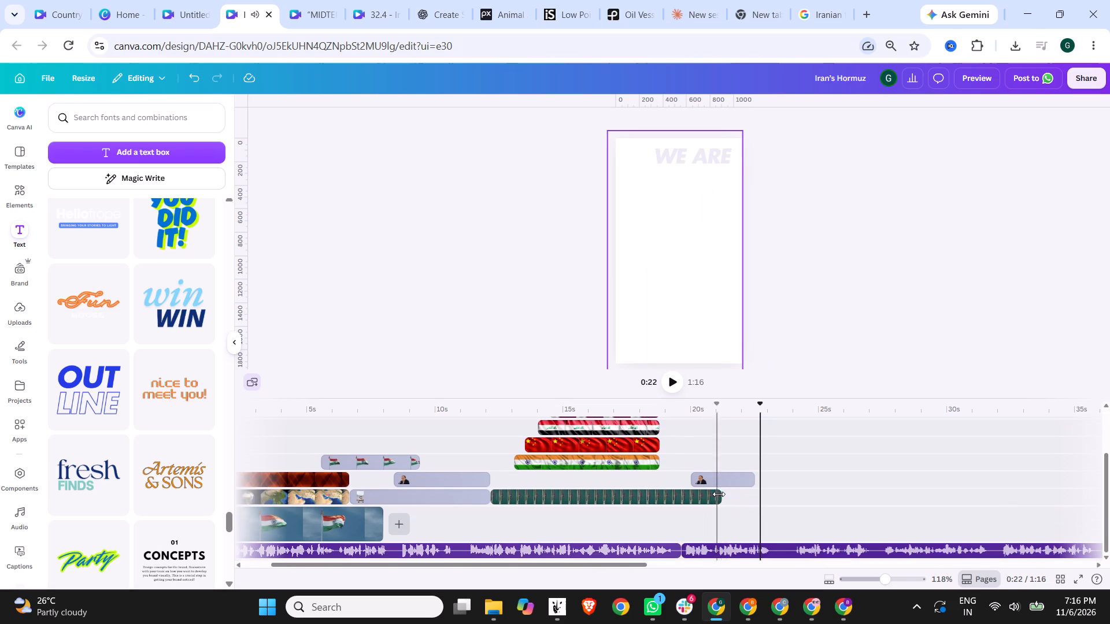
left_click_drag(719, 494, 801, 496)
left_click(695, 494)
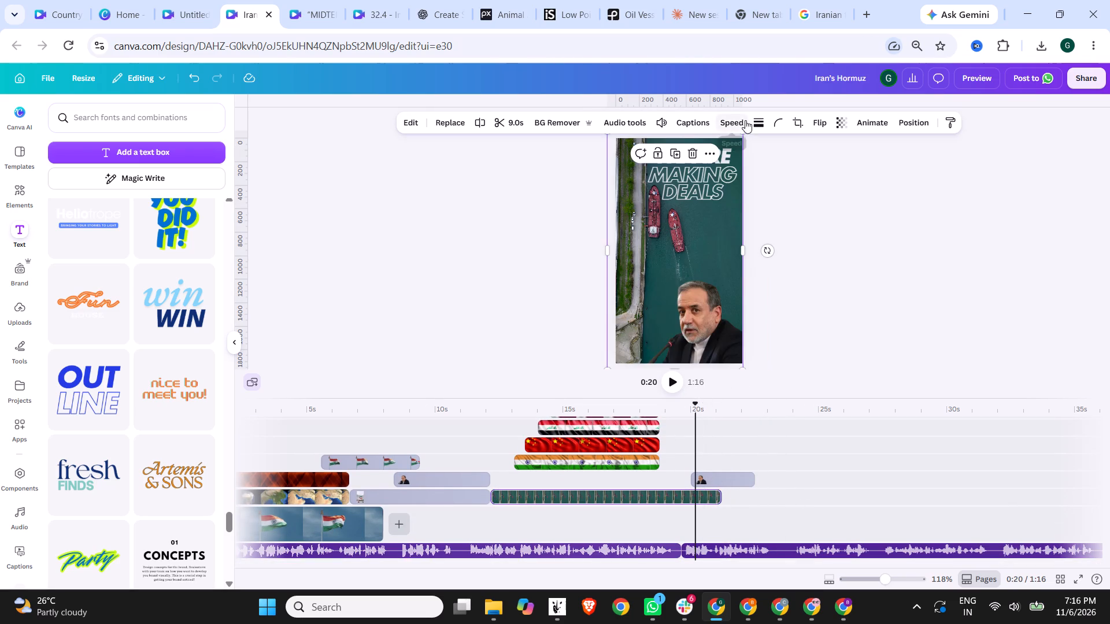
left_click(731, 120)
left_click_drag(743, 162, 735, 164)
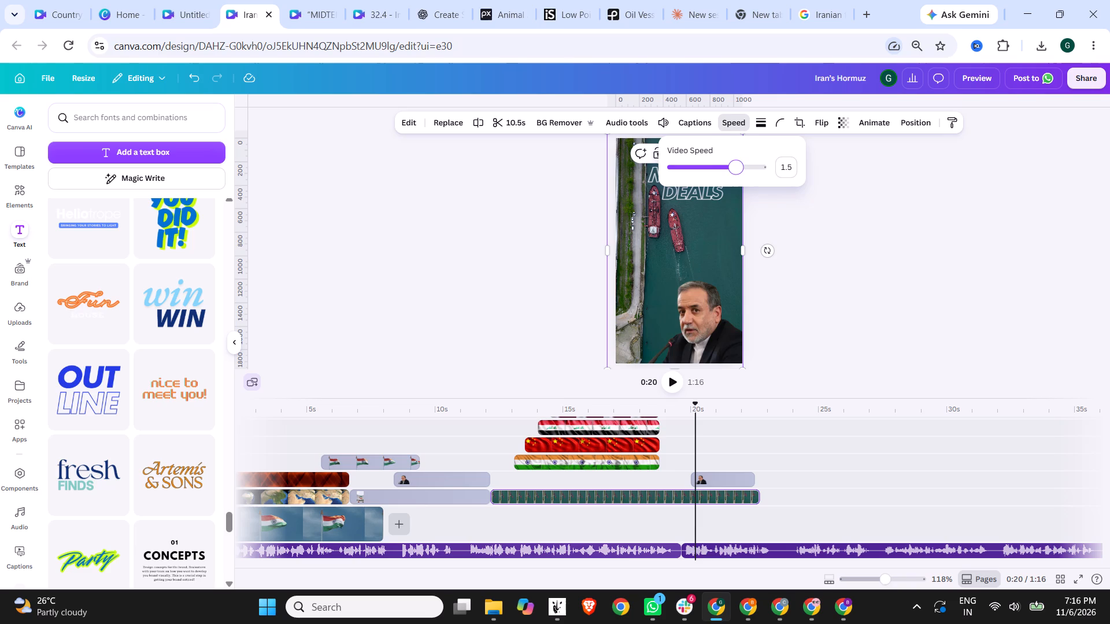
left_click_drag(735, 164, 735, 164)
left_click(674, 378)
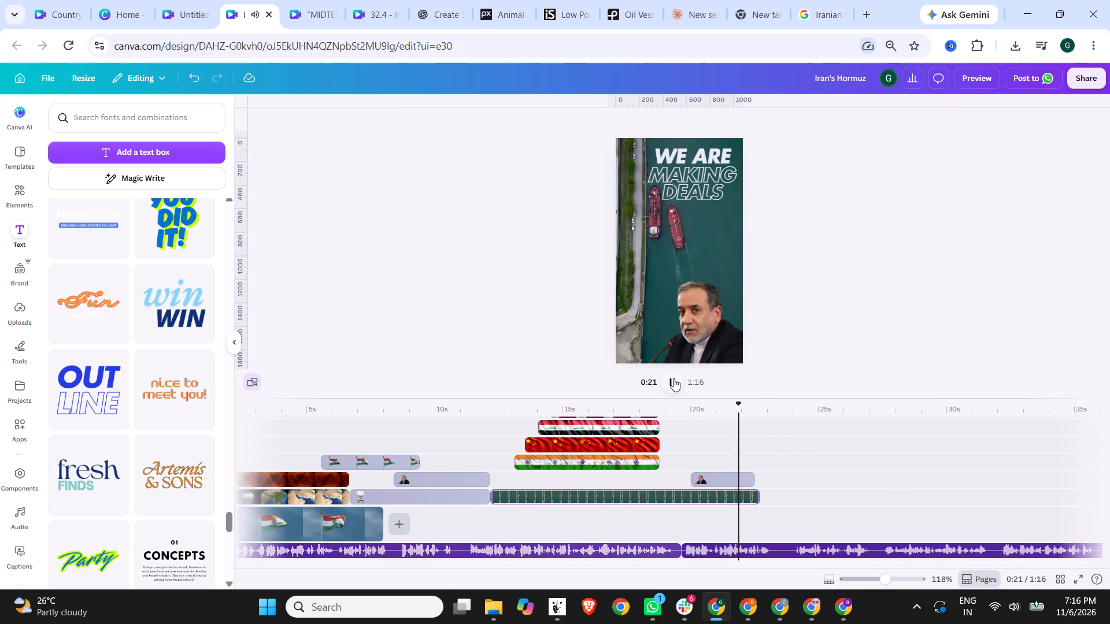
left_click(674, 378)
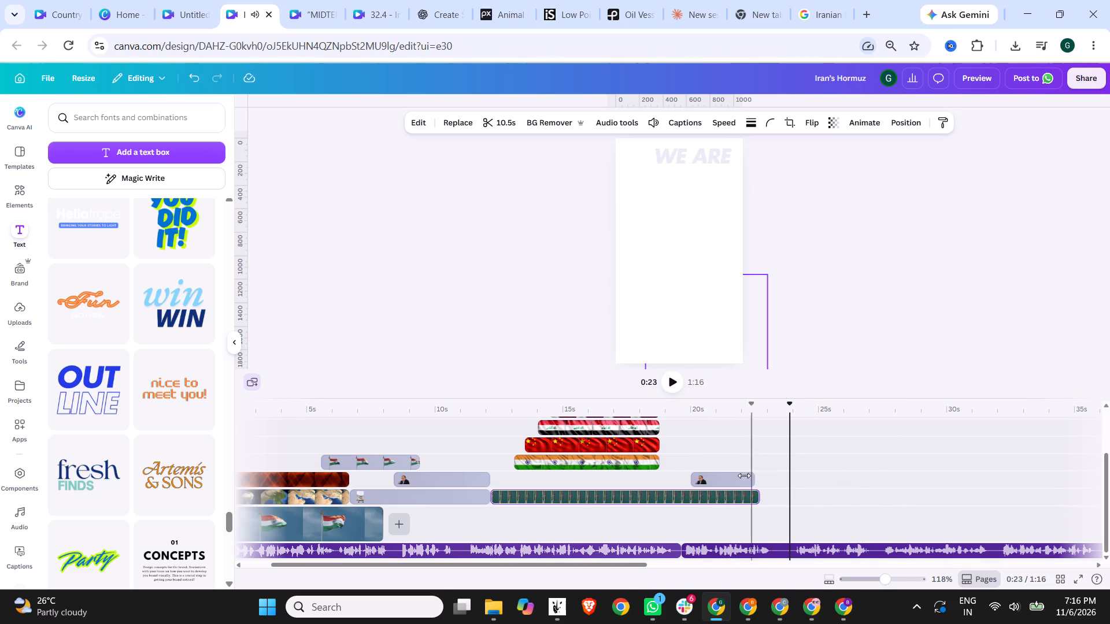
Set the ship footage's video speed to 1.25 and play back the scene from about 0:22.
left_click(749, 501)
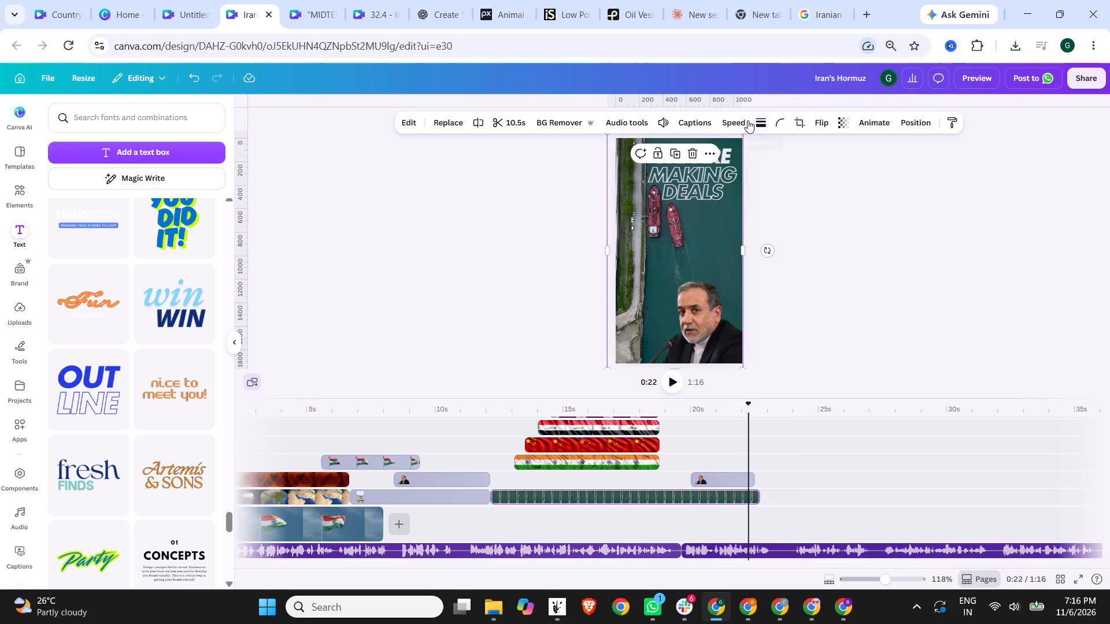
left_click(738, 120)
left_click_drag(740, 166, 727, 166)
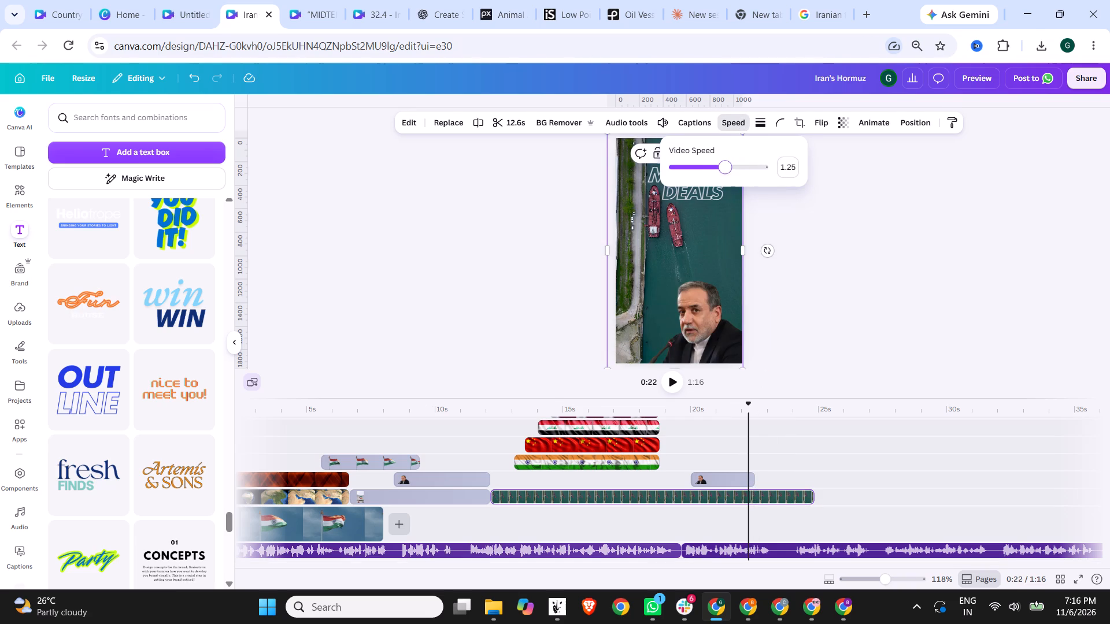
left_click(680, 374)
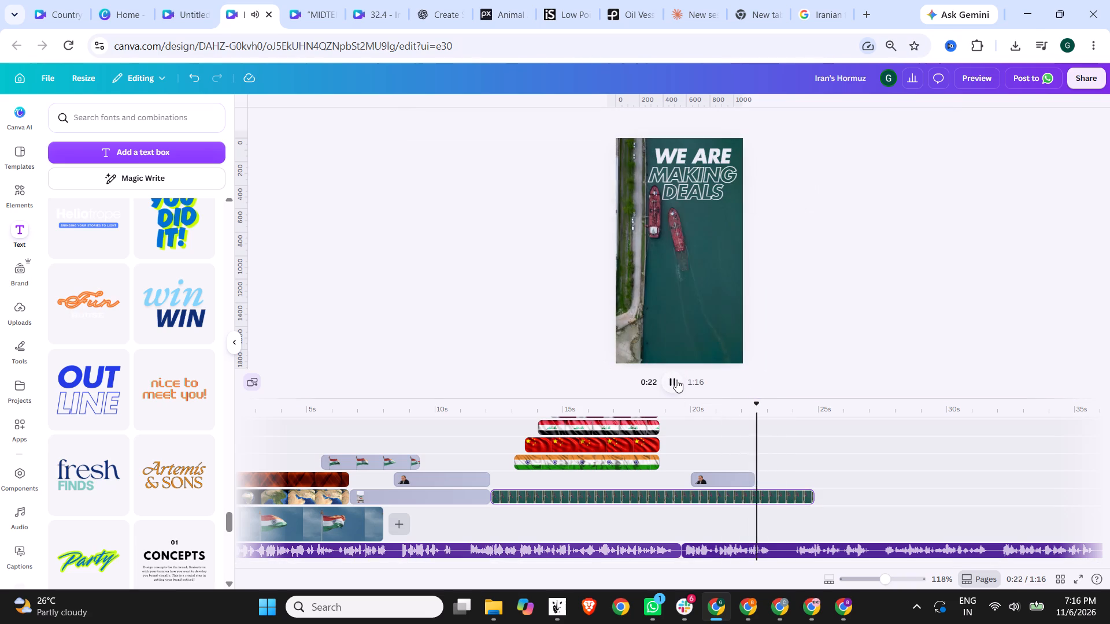
left_click(676, 380)
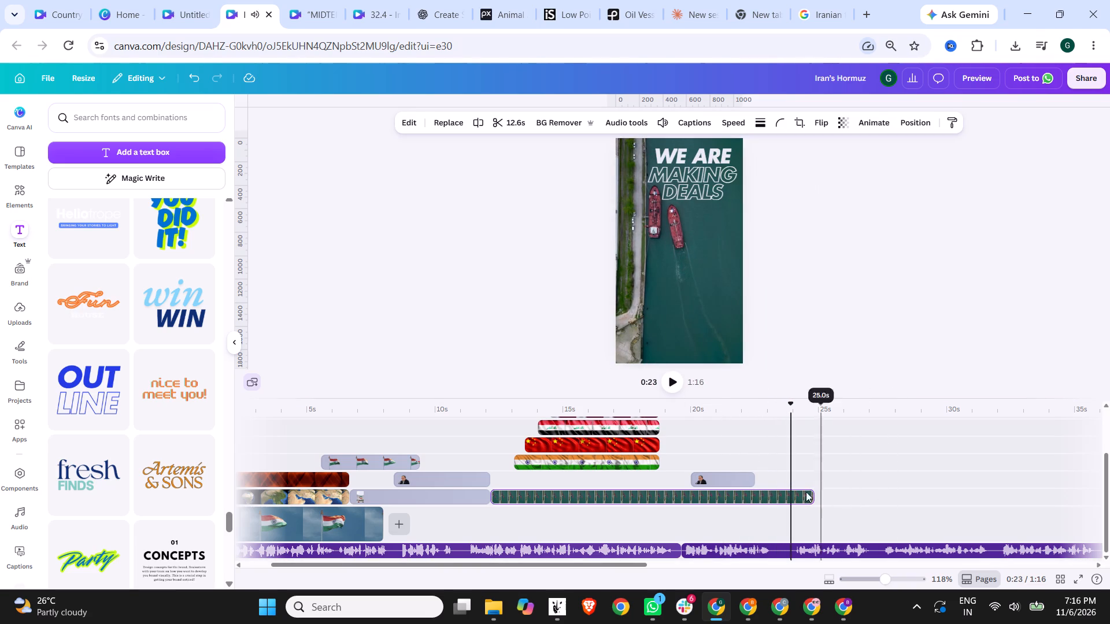
Trim the ship footage to 11.4 s and the "MAKING DEALS" title clip to 3.6 s so both end together.
left_click_drag(812, 491, 782, 491)
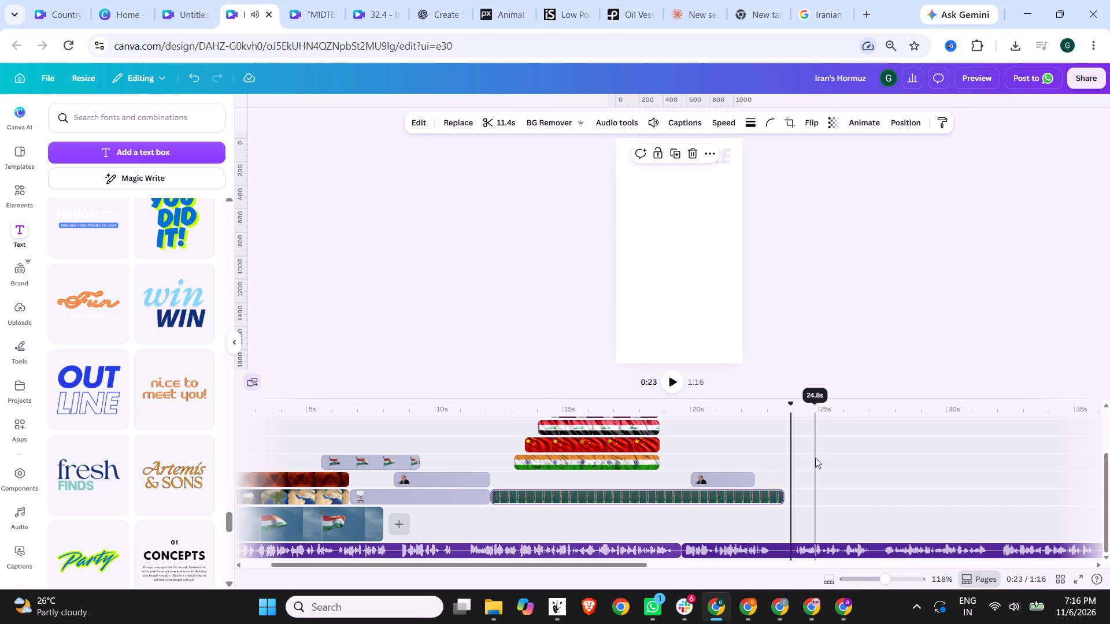
scroll(815, 458, "up", 4)
left_click_drag(816, 424, 817, 424)
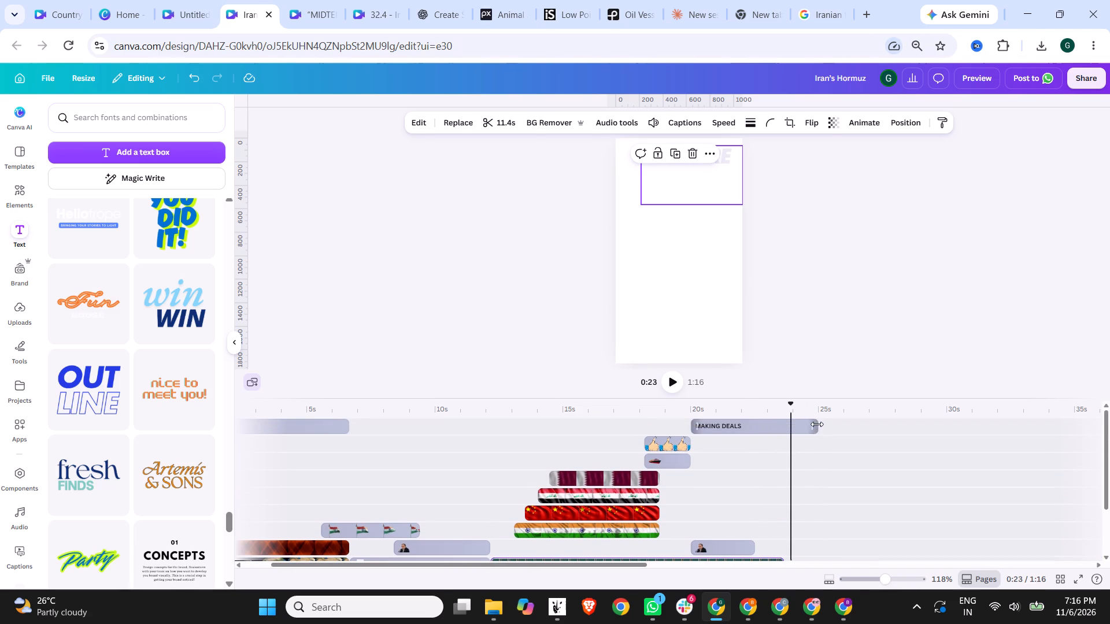
left_click_drag(817, 424, 777, 426)
left_click(773, 419)
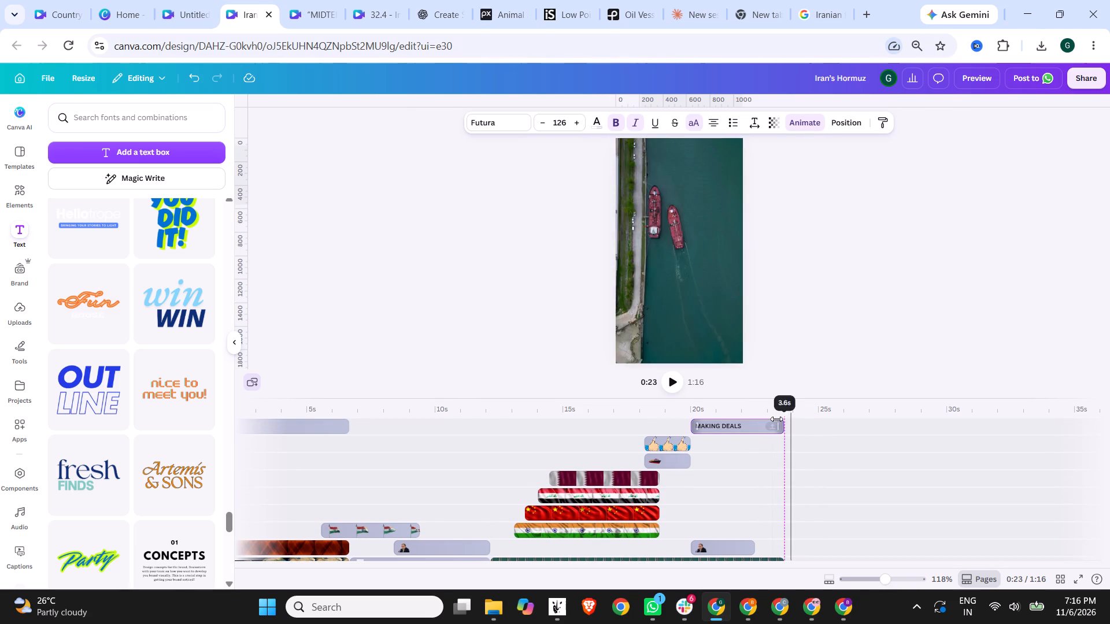
Extend the speaker cutout clip so it ends together with the ship footage.
scroll(806, 432, "down", 1)
left_click_drag(752, 478, 777, 476)
left_click(854, 463)
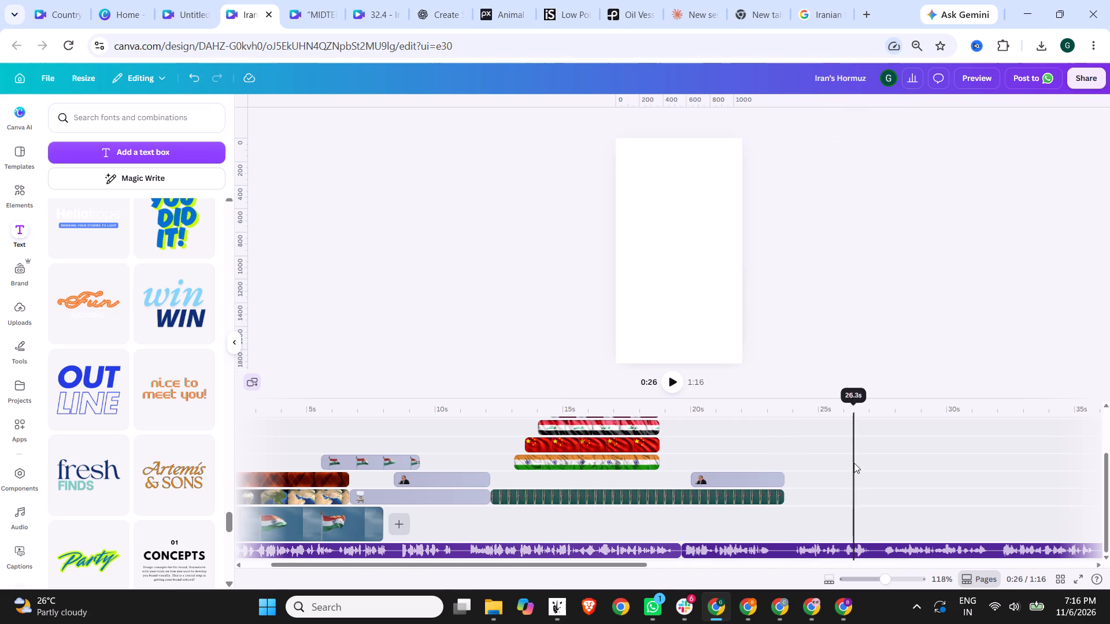
Play back the voiceover after the green ship footage, from about 0:23, to hear what the next scene needs.
left_click(676, 416)
left_click(670, 380)
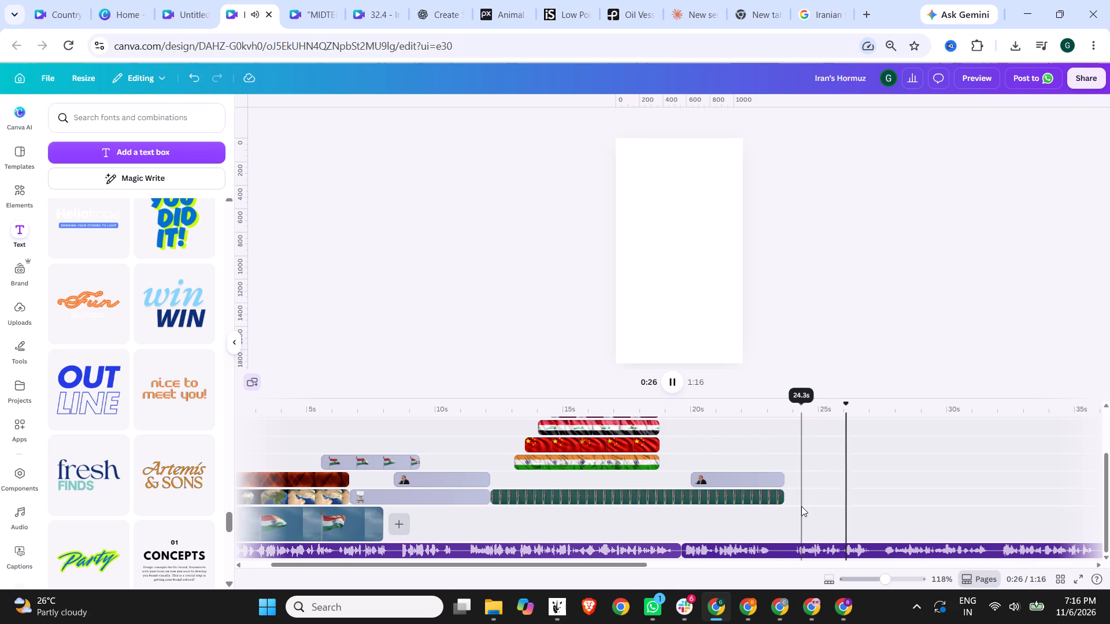
left_click(678, 381)
left_click(780, 404)
left_click(671, 376)
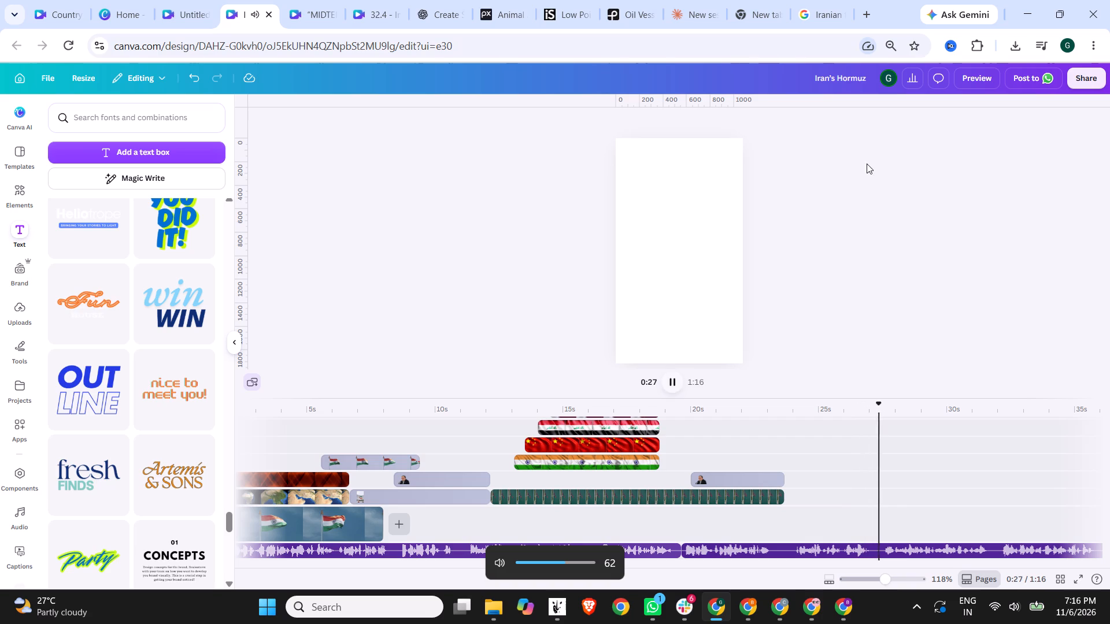
left_click(670, 382)
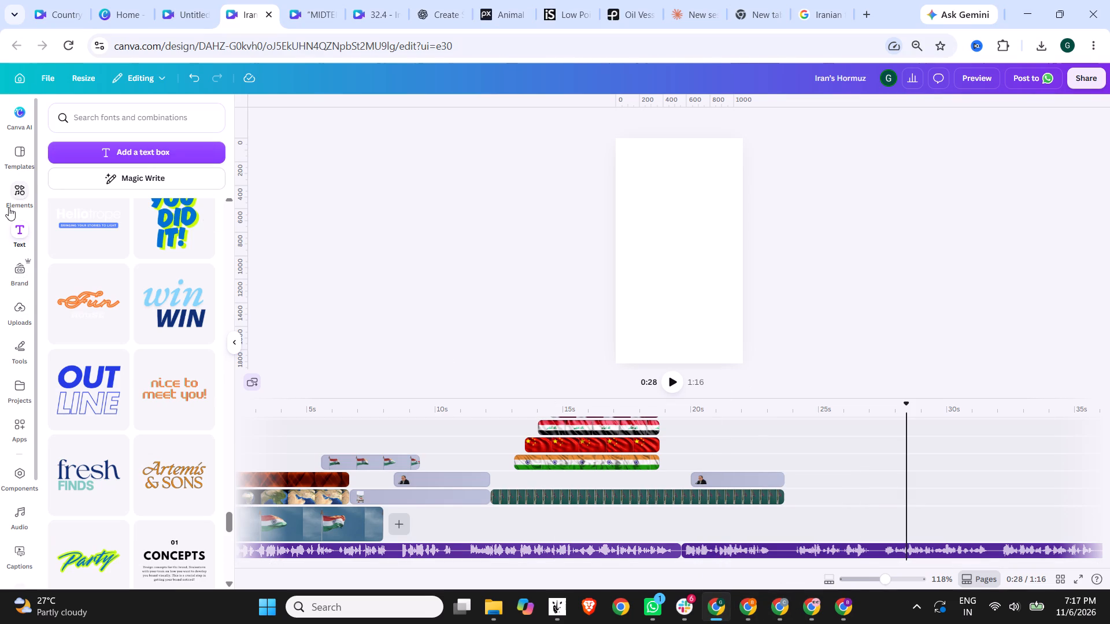
left_click(23, 311)
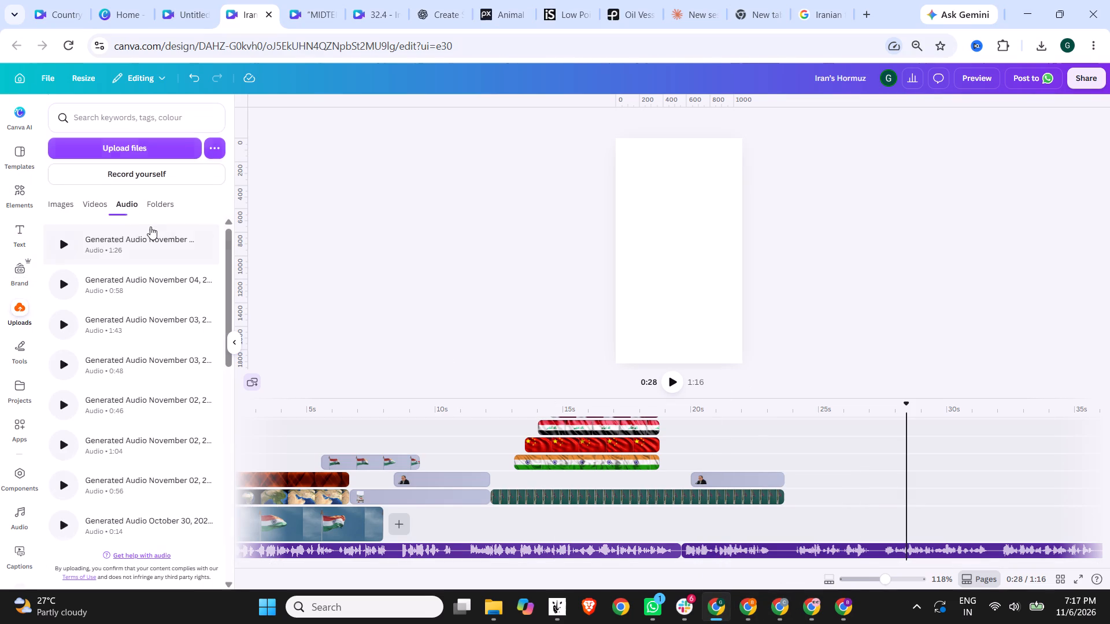
left_click(111, 148)
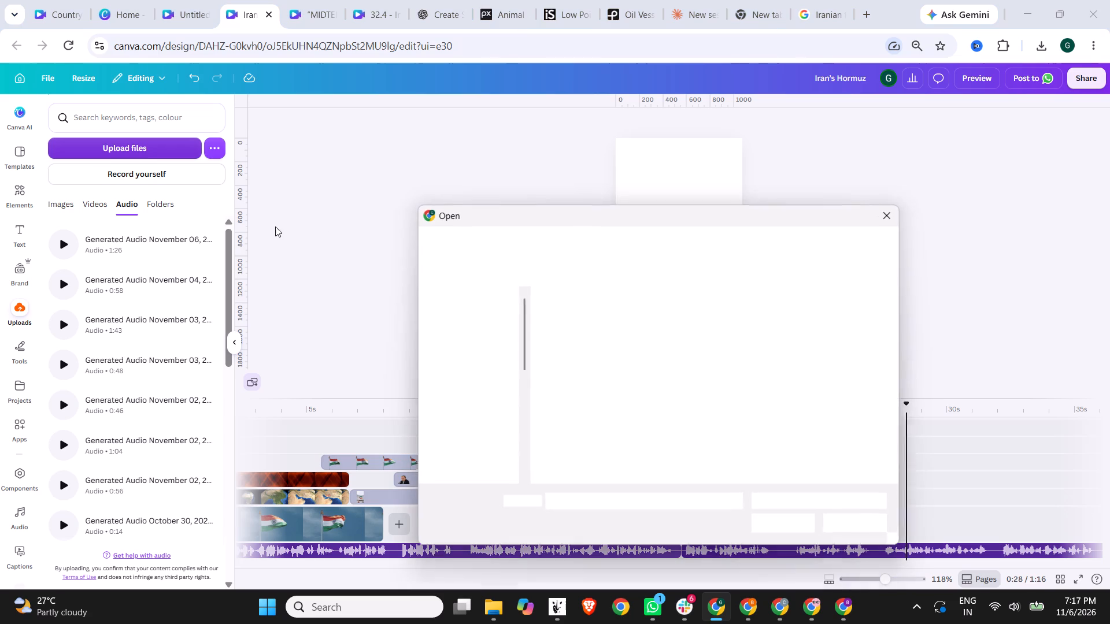
double_click(586, 347)
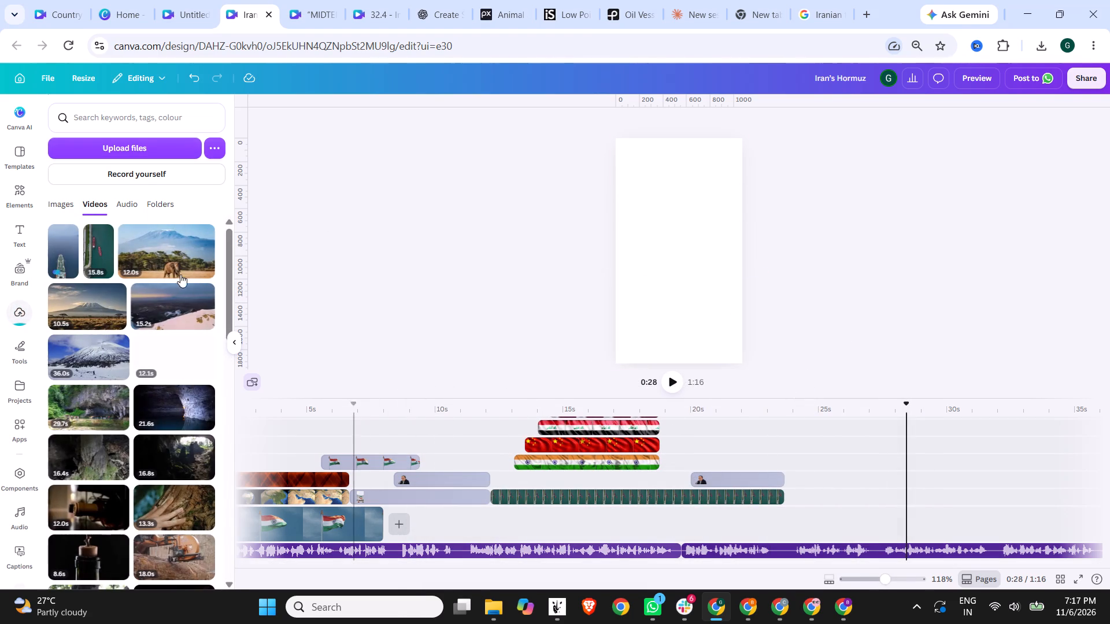
left_click_drag(62, 248, 271, 274)
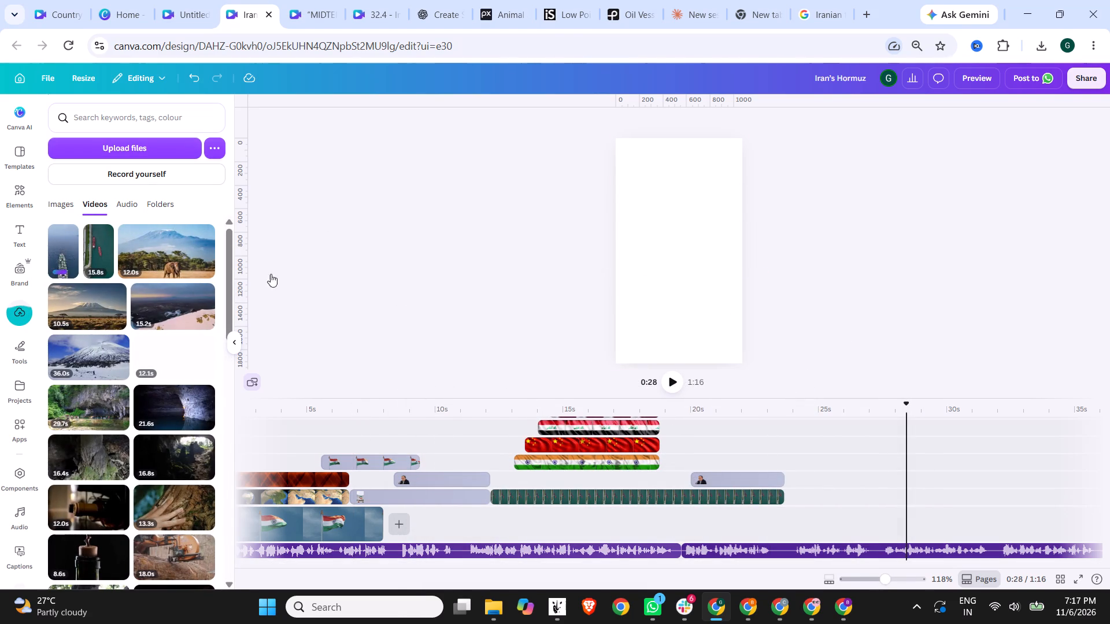
left_click_drag(271, 274, 798, 493)
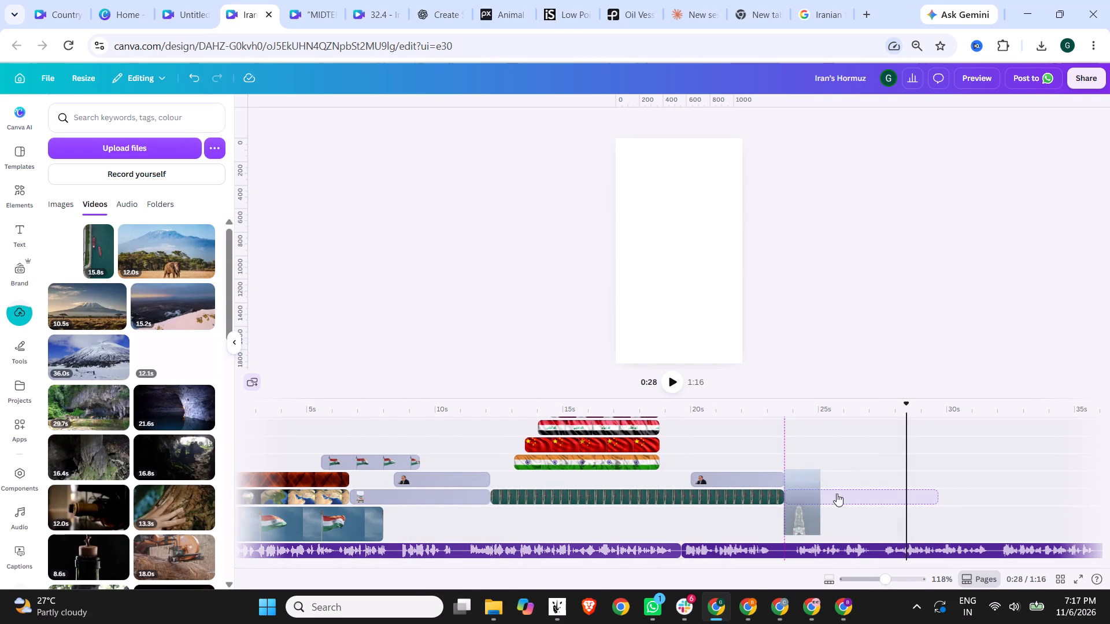
Align the new aerial ship video with the page's top-left corner and enlarge it to fill the whole vertical page.
left_click(853, 494)
left_click_drag(675, 194, 670, 174)
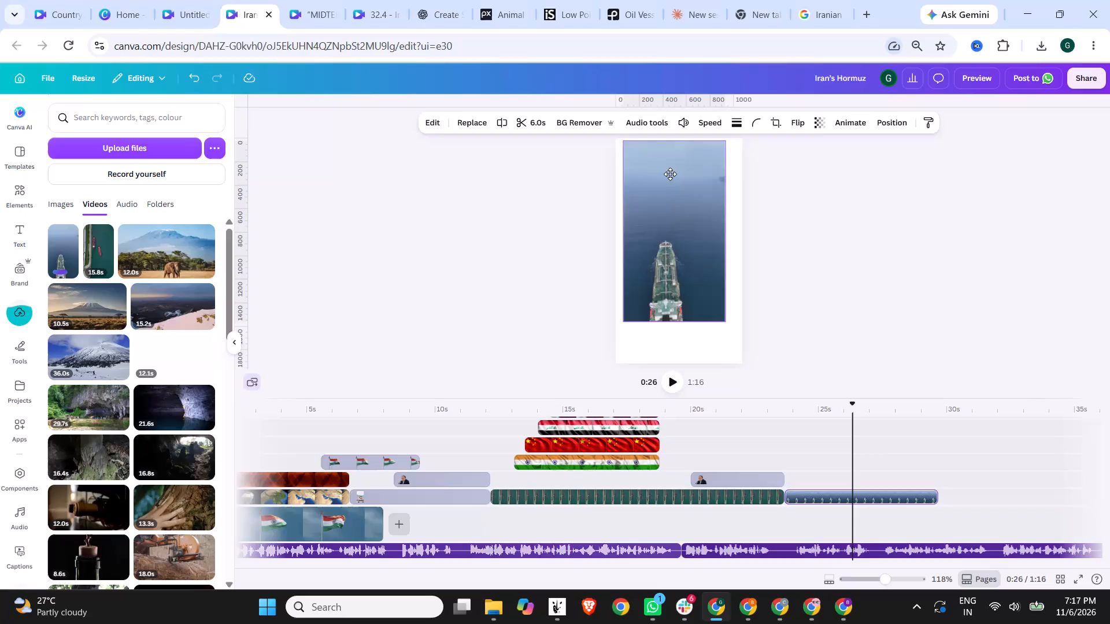
left_click_drag(670, 174, 661, 171)
left_click_drag(716, 318, 727, 327)
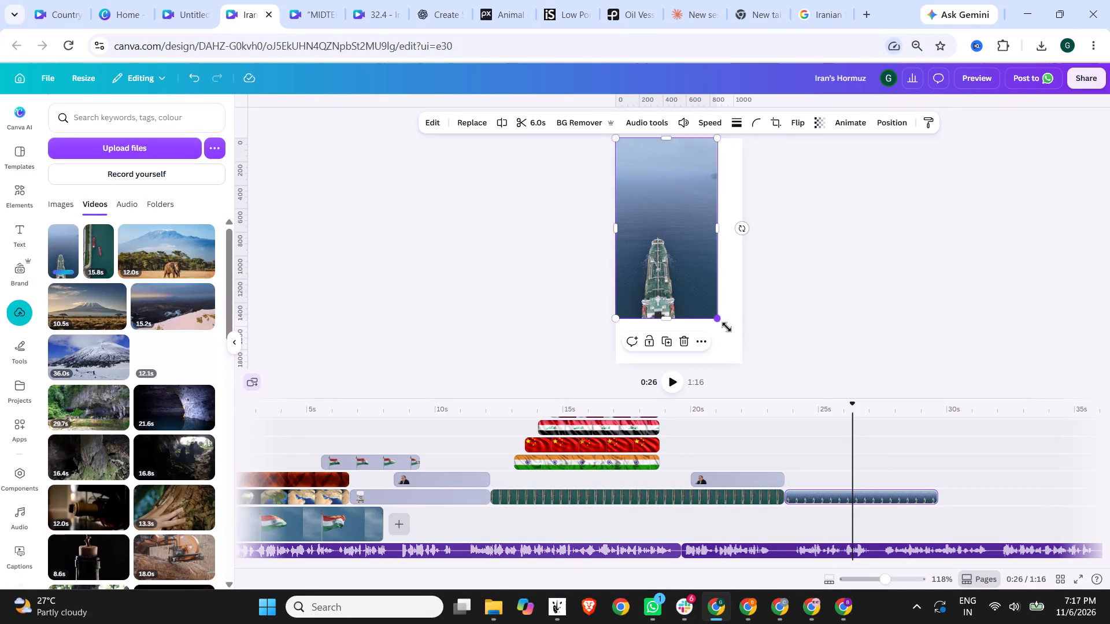
left_click_drag(727, 327, 756, 365)
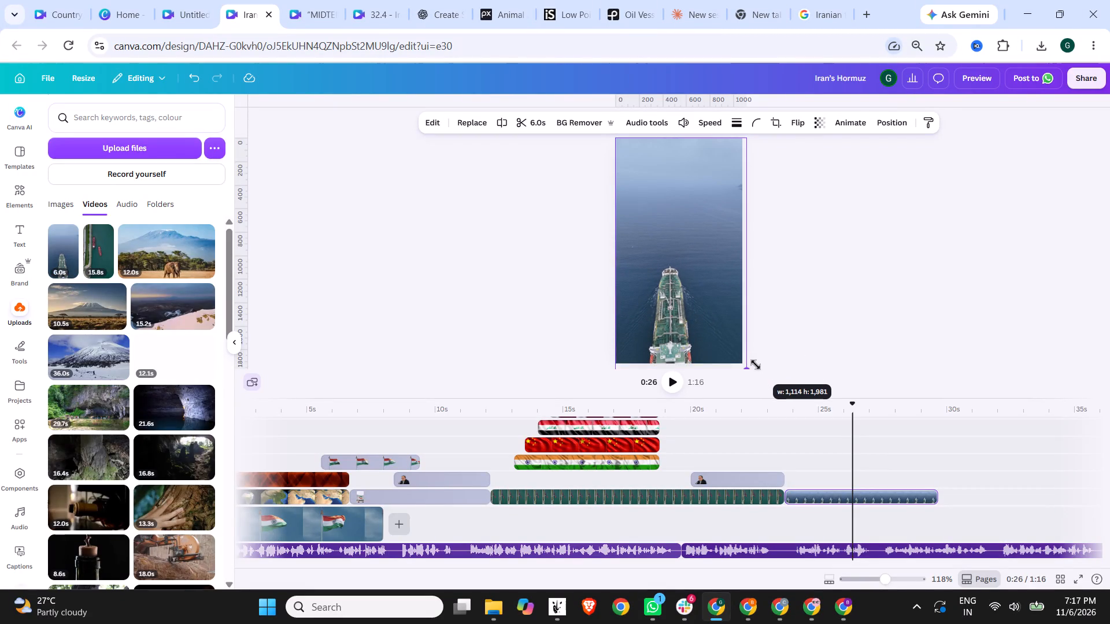
left_click_drag(756, 365, 752, 361)
left_click(815, 309)
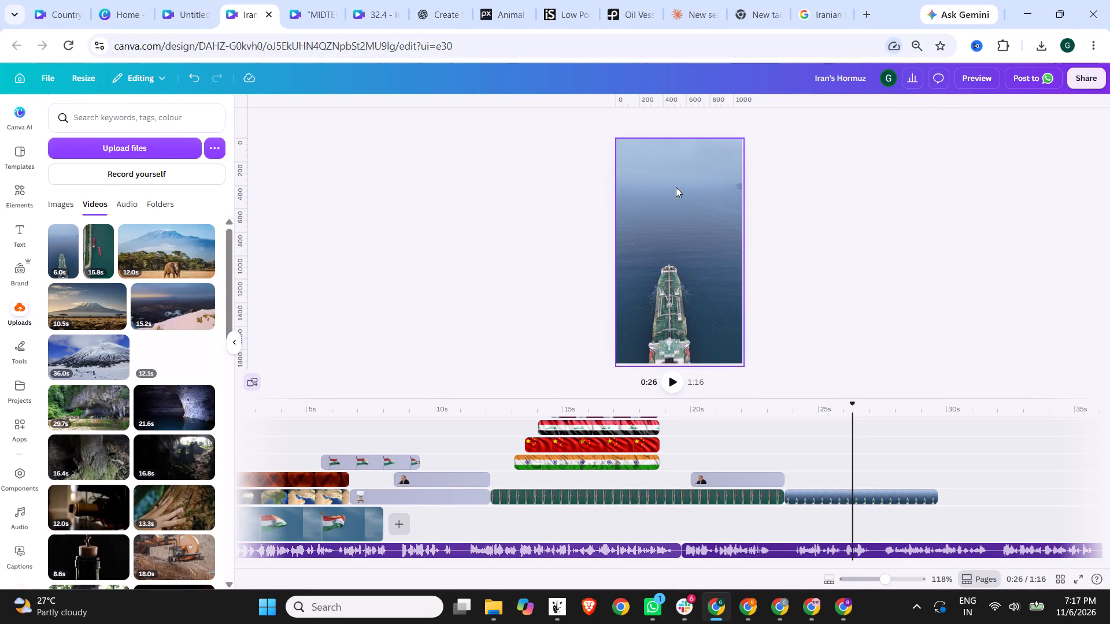
left_click(843, 263)
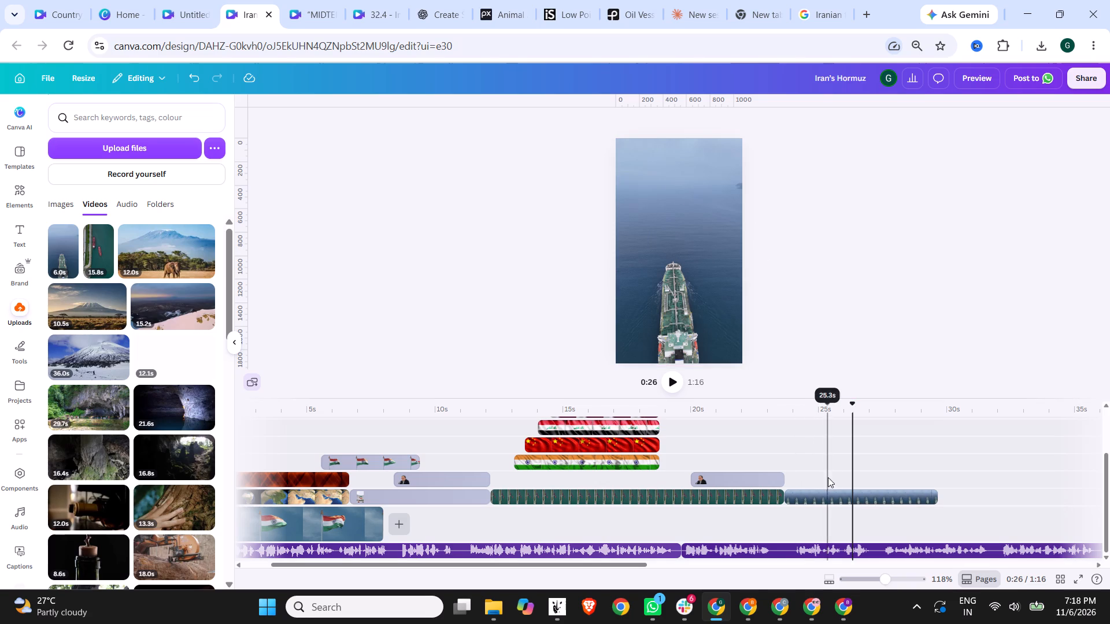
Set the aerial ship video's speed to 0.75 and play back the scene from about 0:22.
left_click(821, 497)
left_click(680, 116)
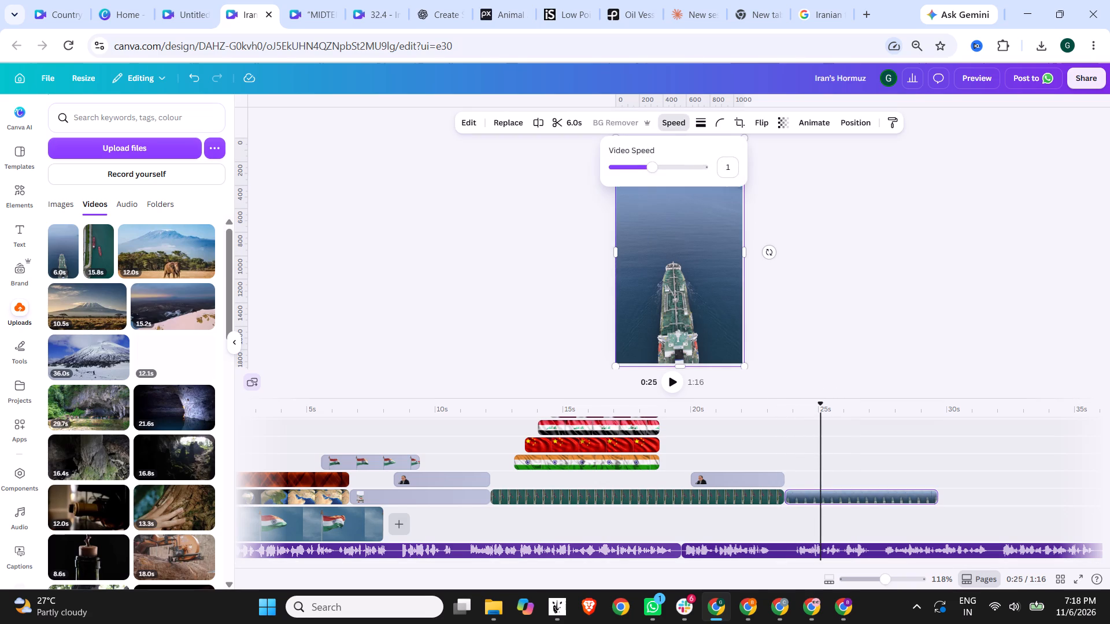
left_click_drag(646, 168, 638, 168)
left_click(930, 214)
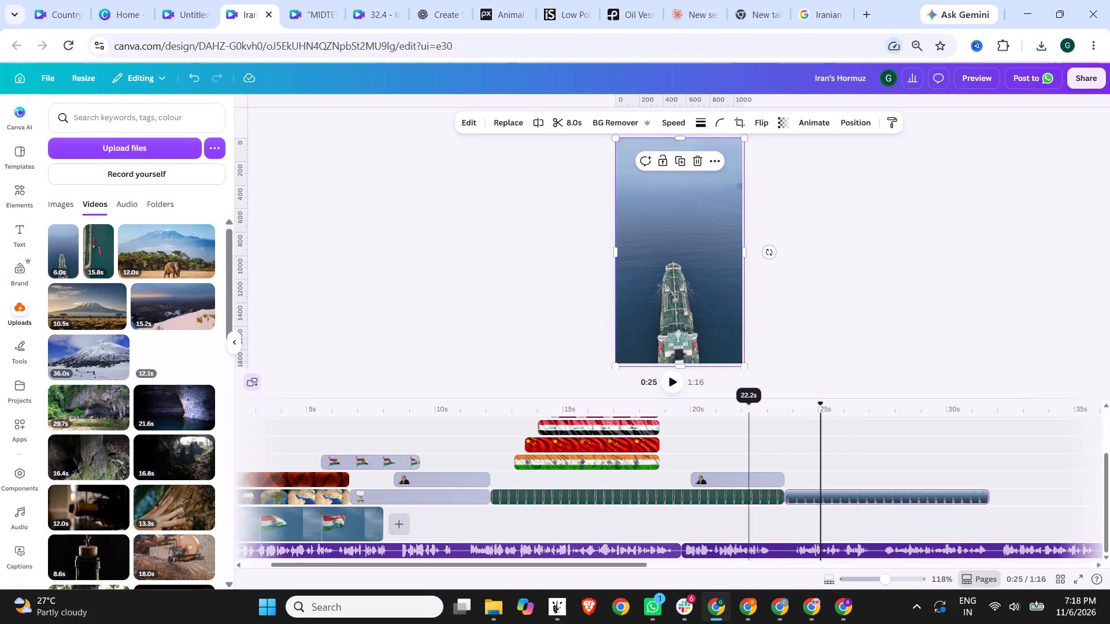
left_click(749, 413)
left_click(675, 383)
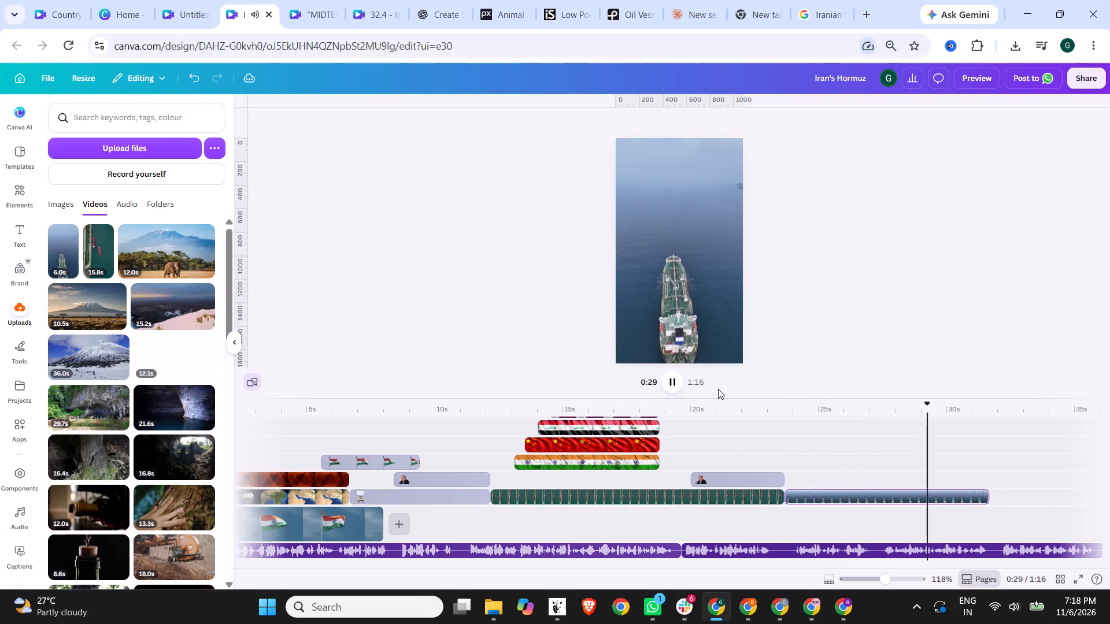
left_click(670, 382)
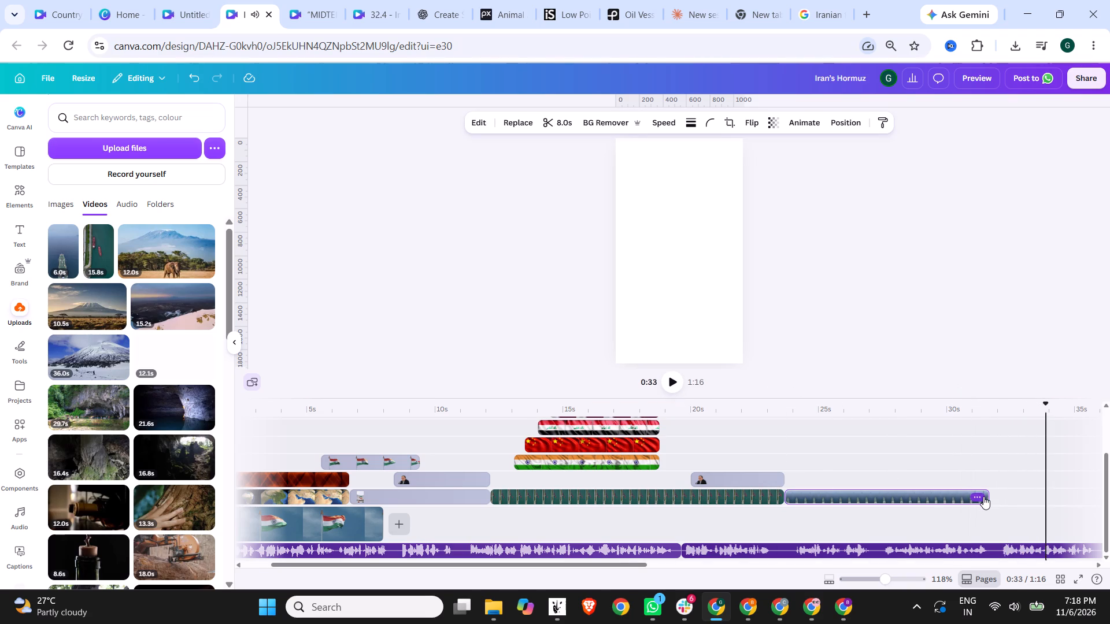
Set the aerial ship video's speed to 0.25, play it back, and return to about 0:25.
left_click(942, 495)
left_click(658, 125)
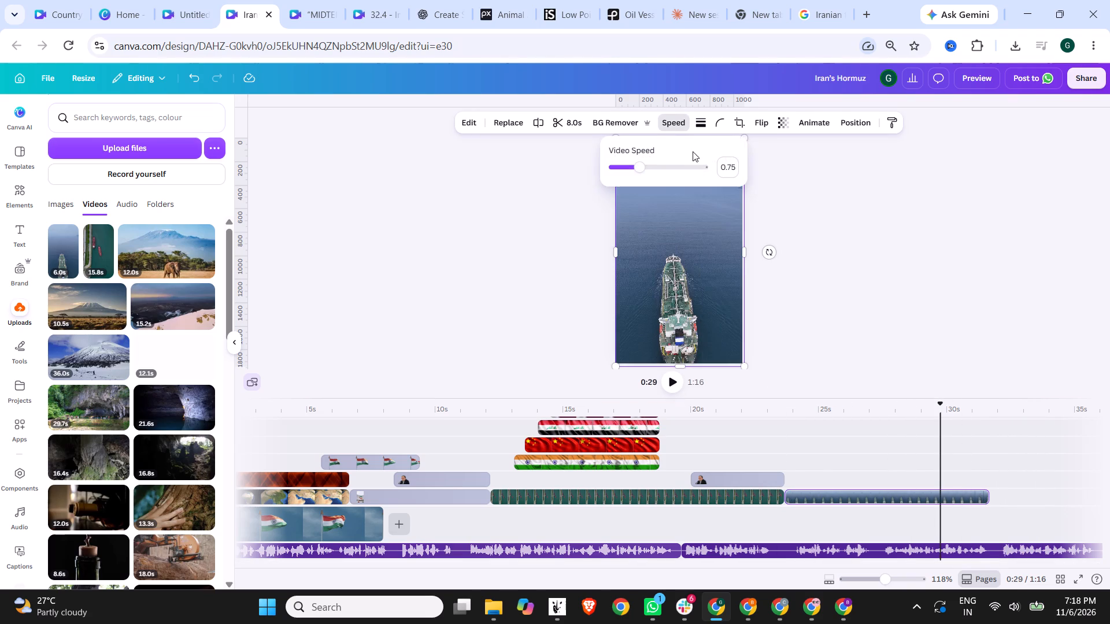
left_click_drag(635, 167, 615, 168)
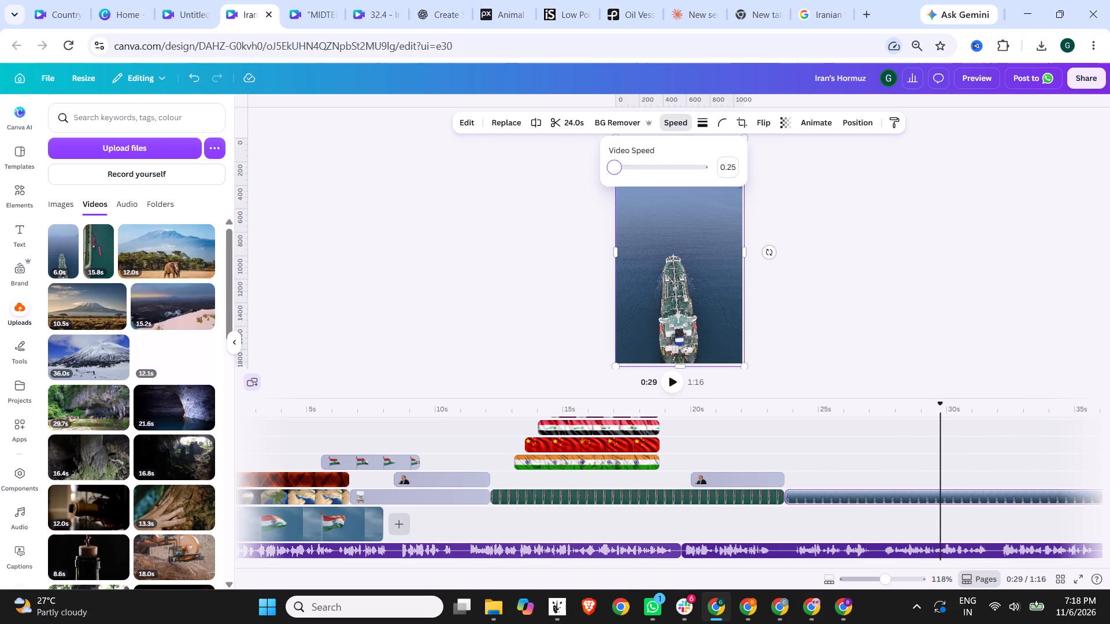
left_click_drag(615, 168, 615, 168)
left_click(572, 239)
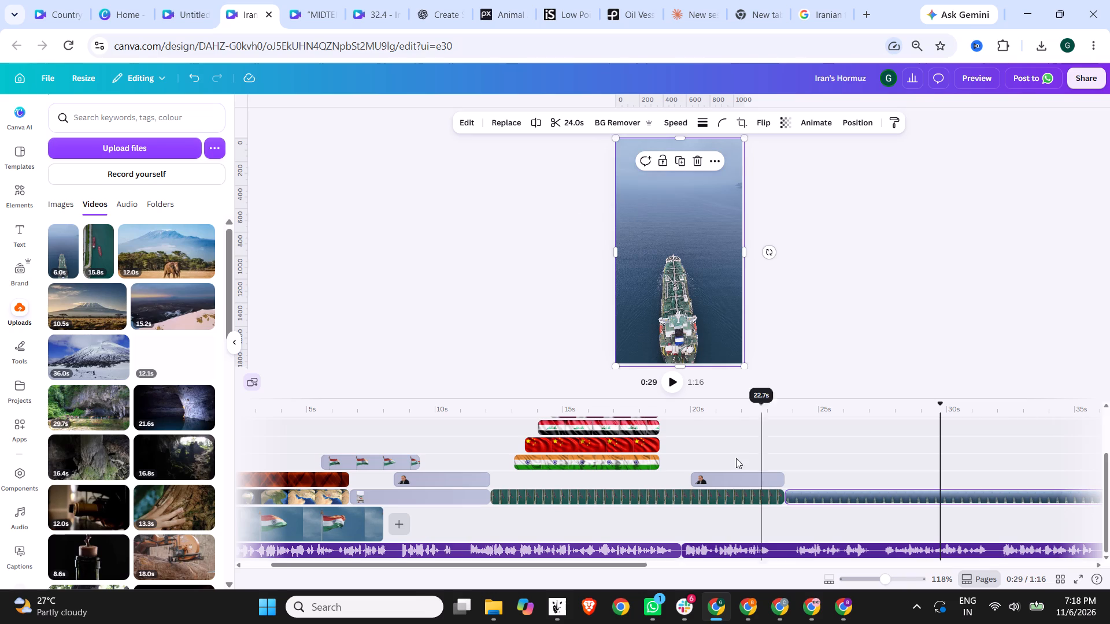
left_click(671, 386)
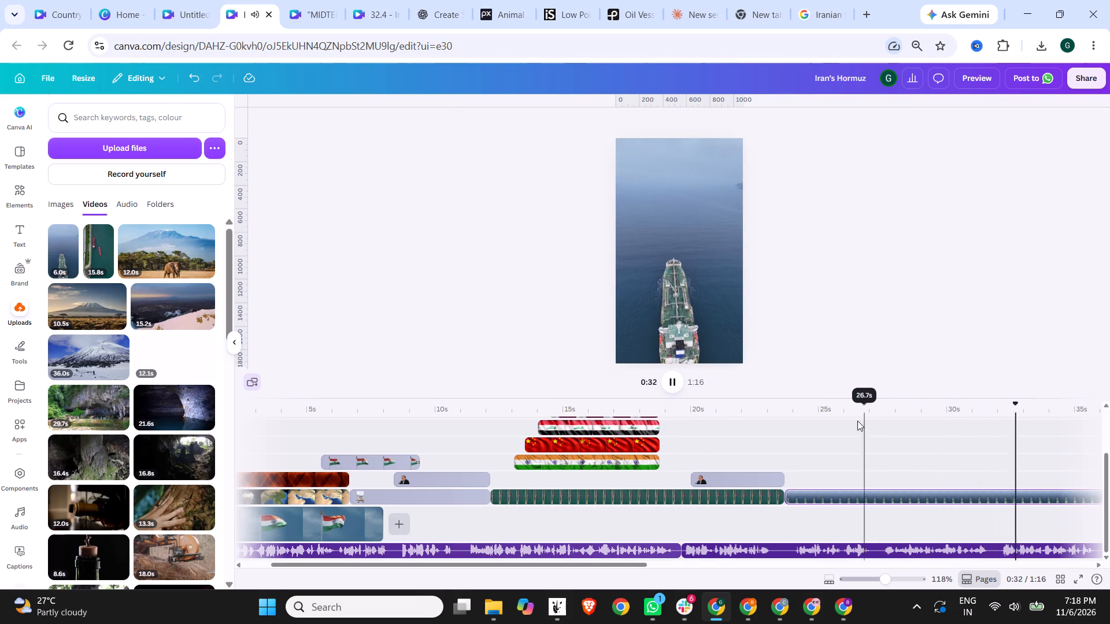
left_click(842, 411)
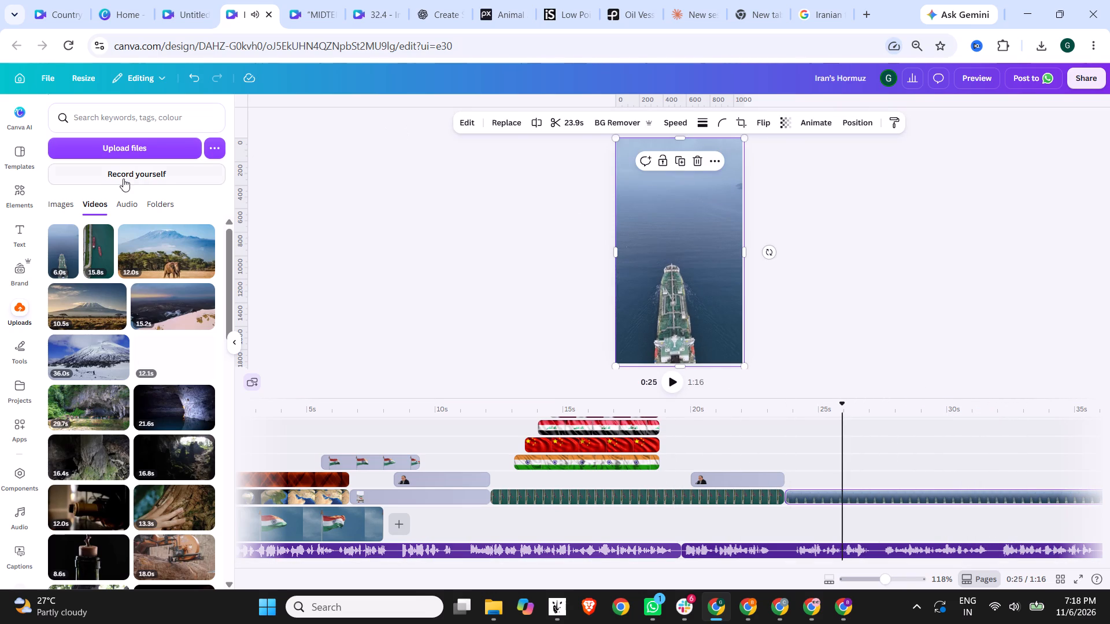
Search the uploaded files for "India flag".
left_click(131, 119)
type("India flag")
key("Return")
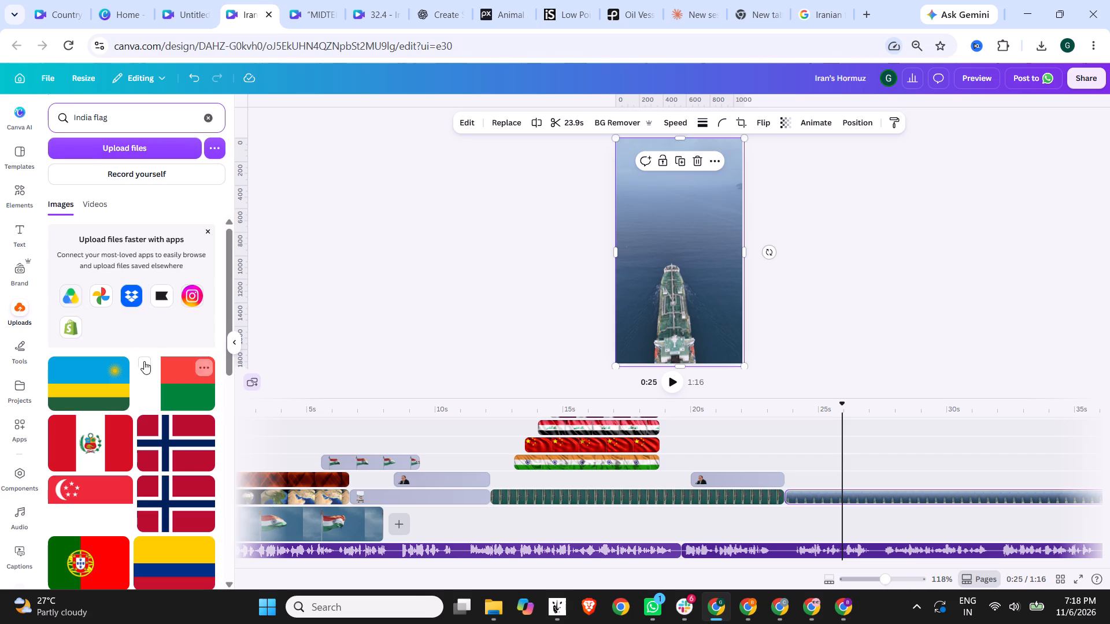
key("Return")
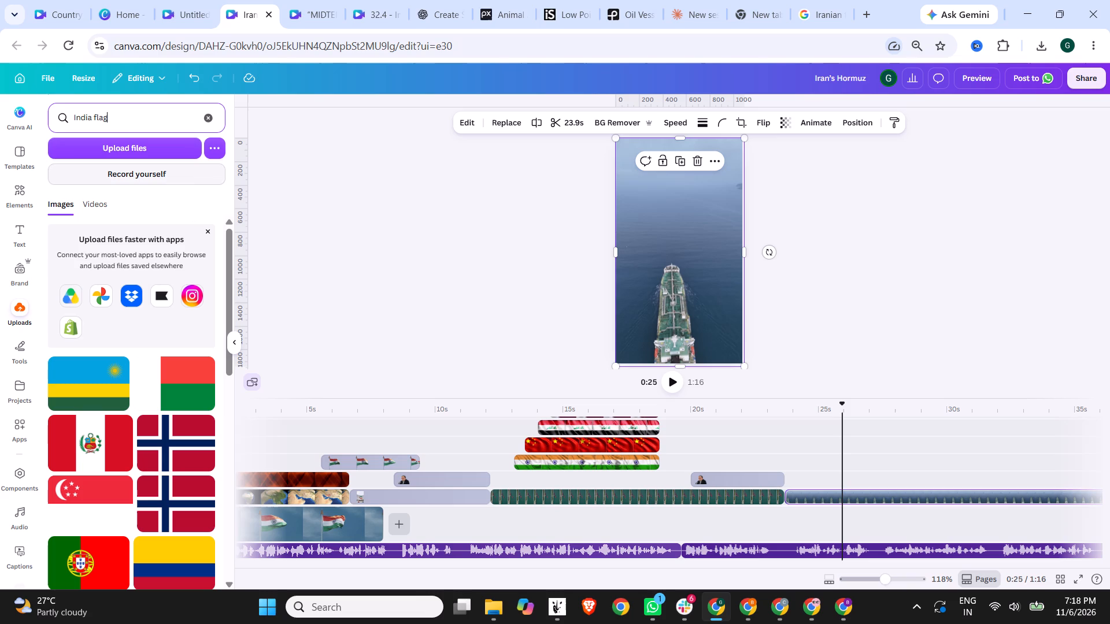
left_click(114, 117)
Search the elements library for "india flag" and place the circular India flag, scaled down, near the page's top-left corner.
left_click(10, 195)
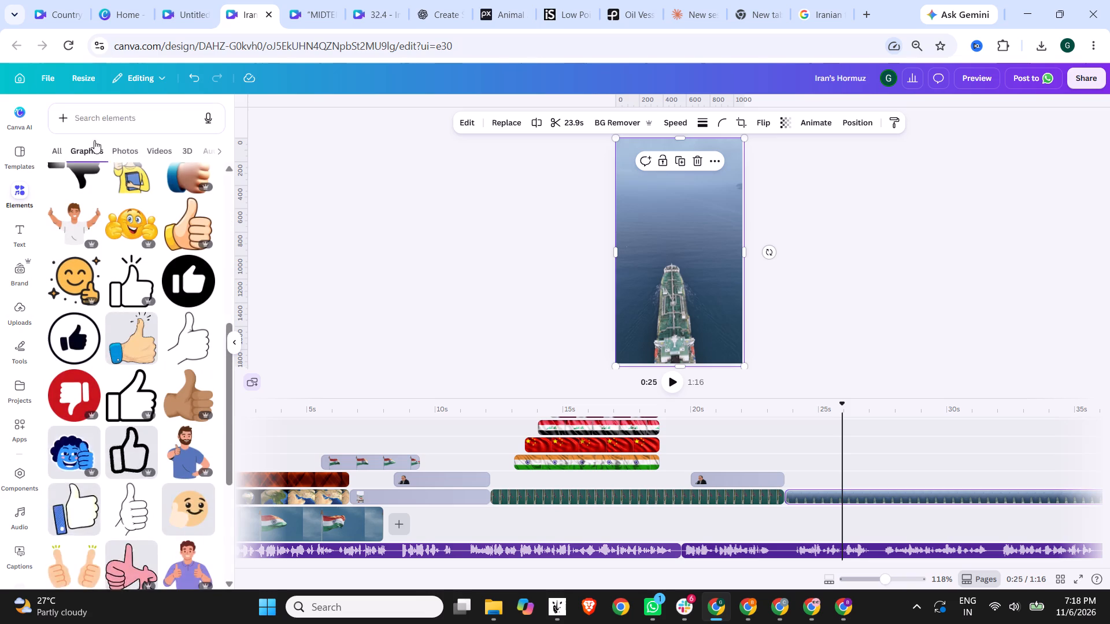
left_click(110, 118)
type("india flag")
key("Return")
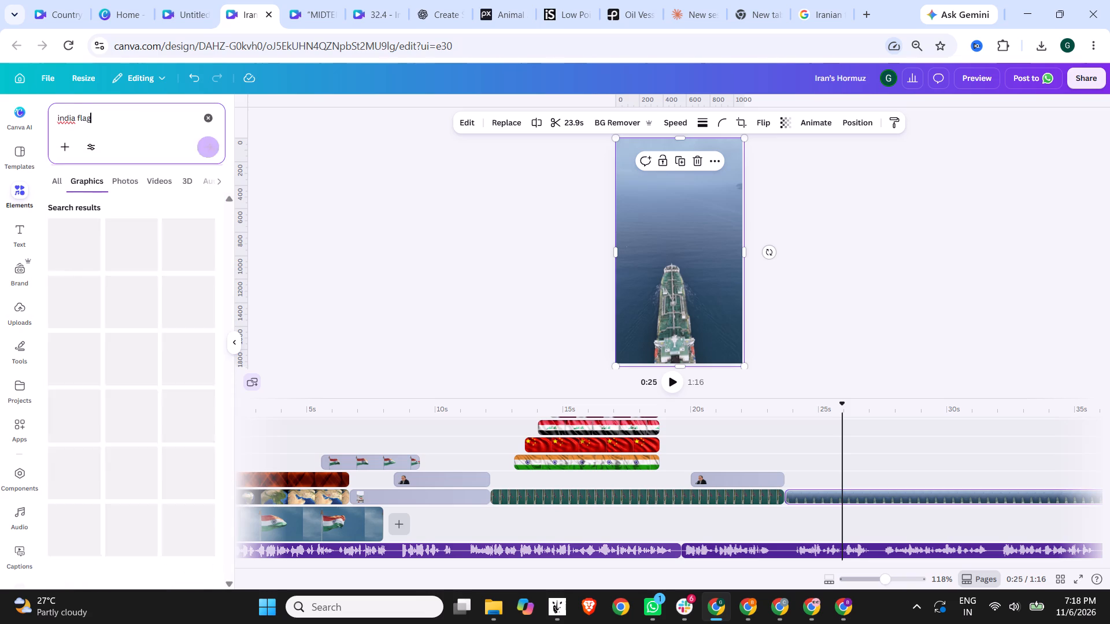
left_click(58, 174)
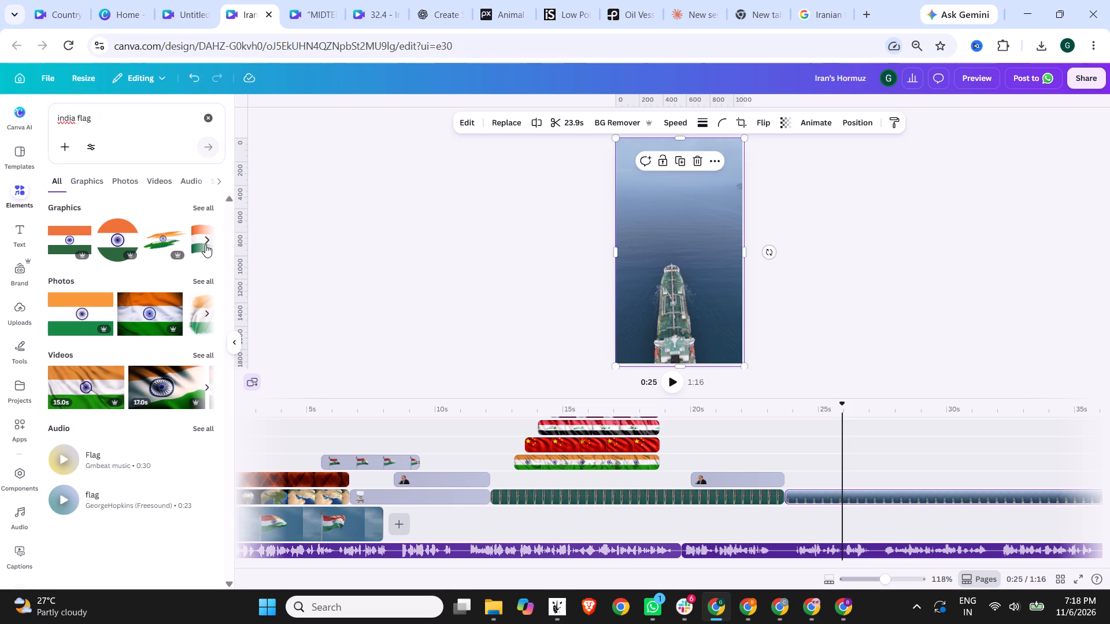
left_click_drag(113, 236, 645, 161)
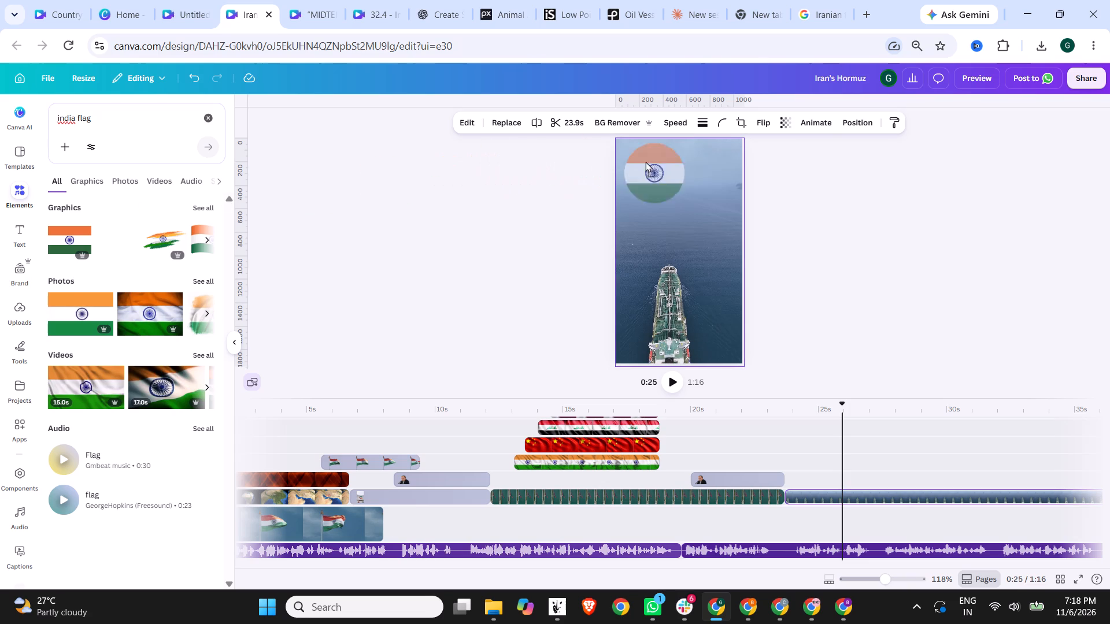
left_click_drag(645, 161, 645, 161)
left_click_drag(728, 247, 693, 211)
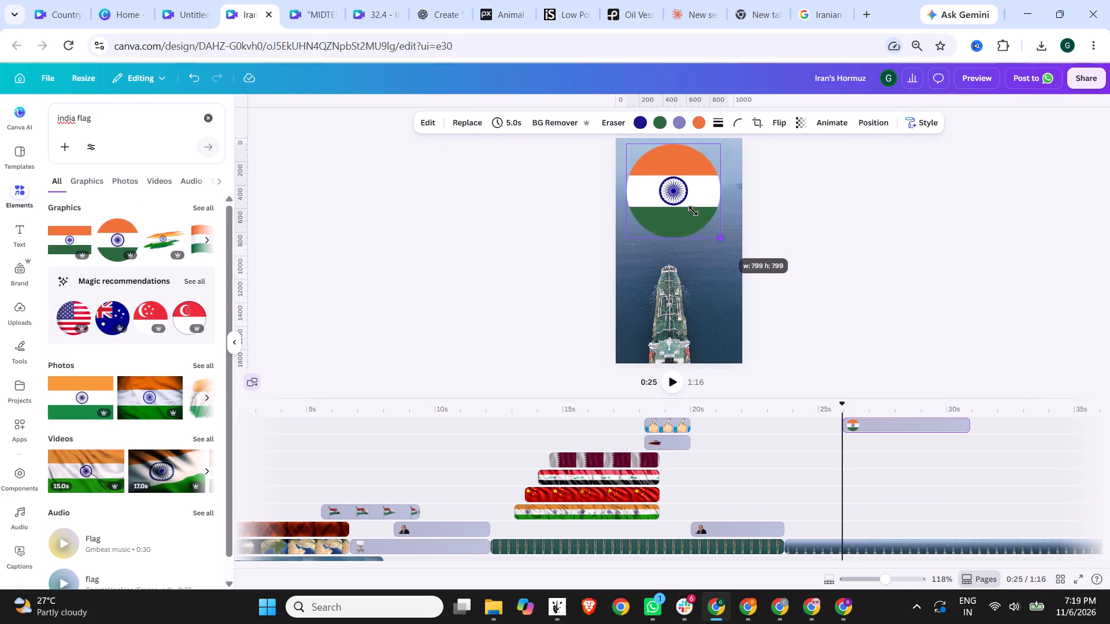
left_click_drag(693, 211, 665, 184)
left_click(654, 158)
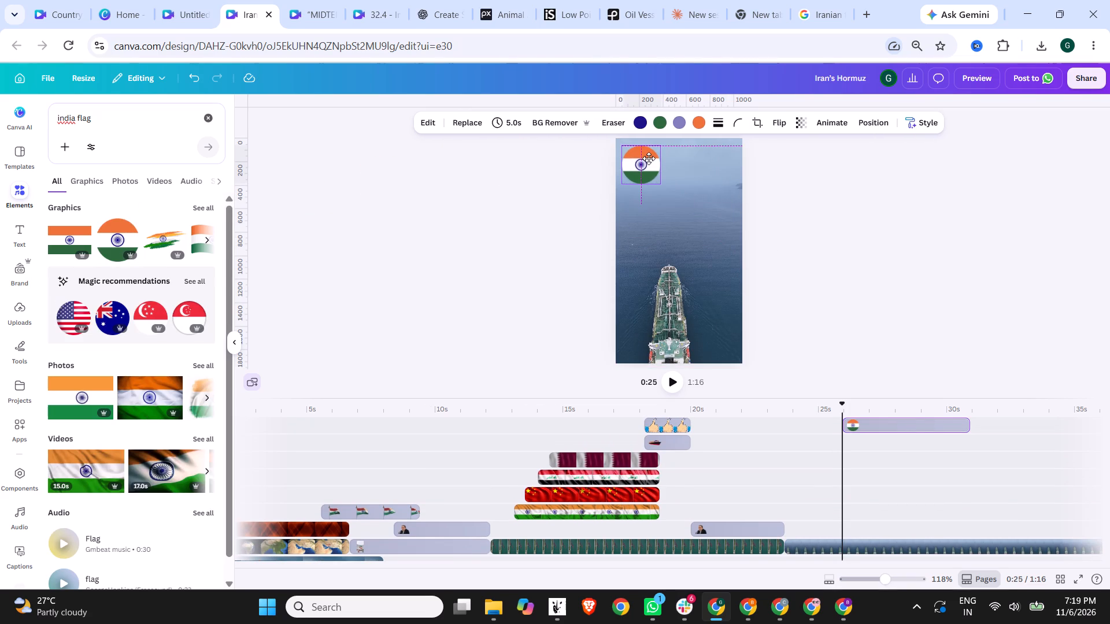
left_click(812, 184)
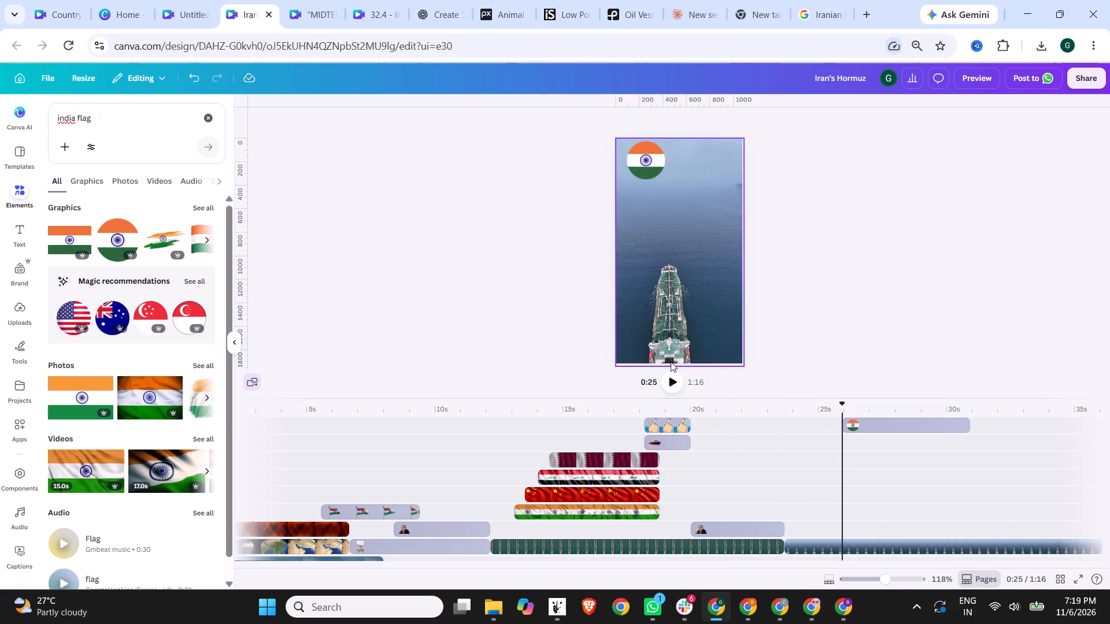
Play back the scene with the India flag from about 0:25.
left_click(672, 380)
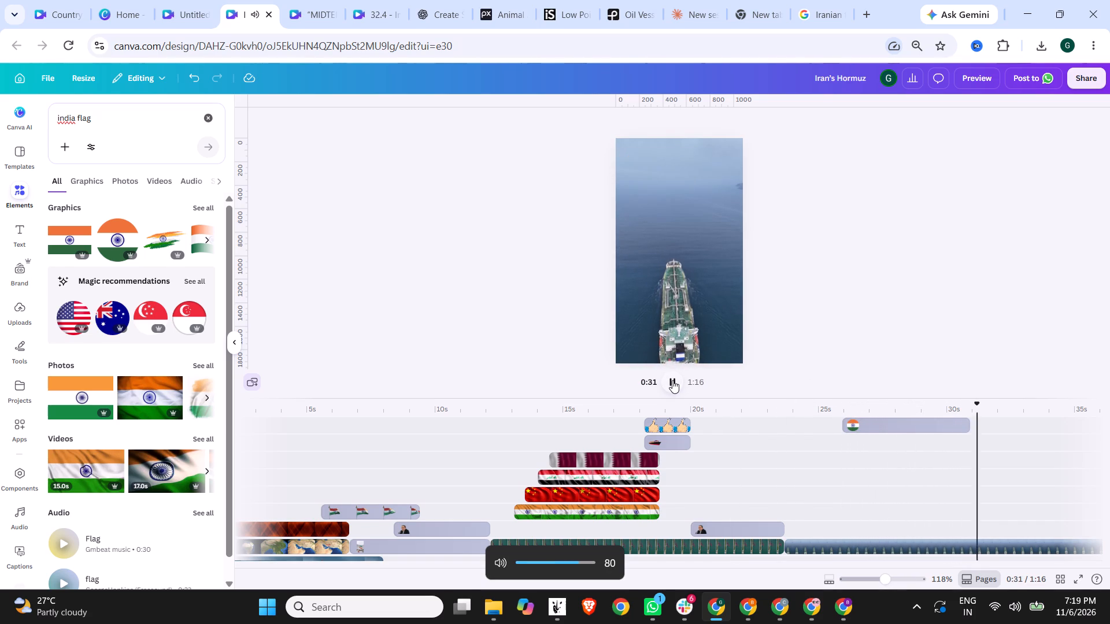
left_click(672, 380)
Add the white "Heliotrope" font combination with the blue tagline label to the page at about 0:27.
left_click(880, 411)
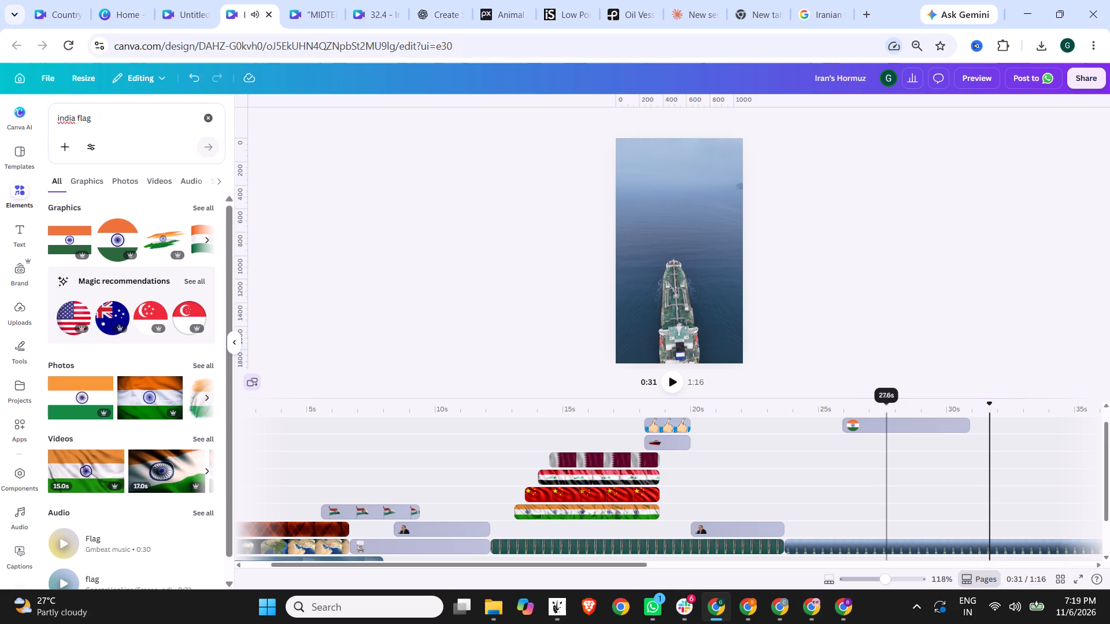
left_click(16, 235)
scroll(140, 346, "up", 13)
left_click_drag(228, 474, 214, 366)
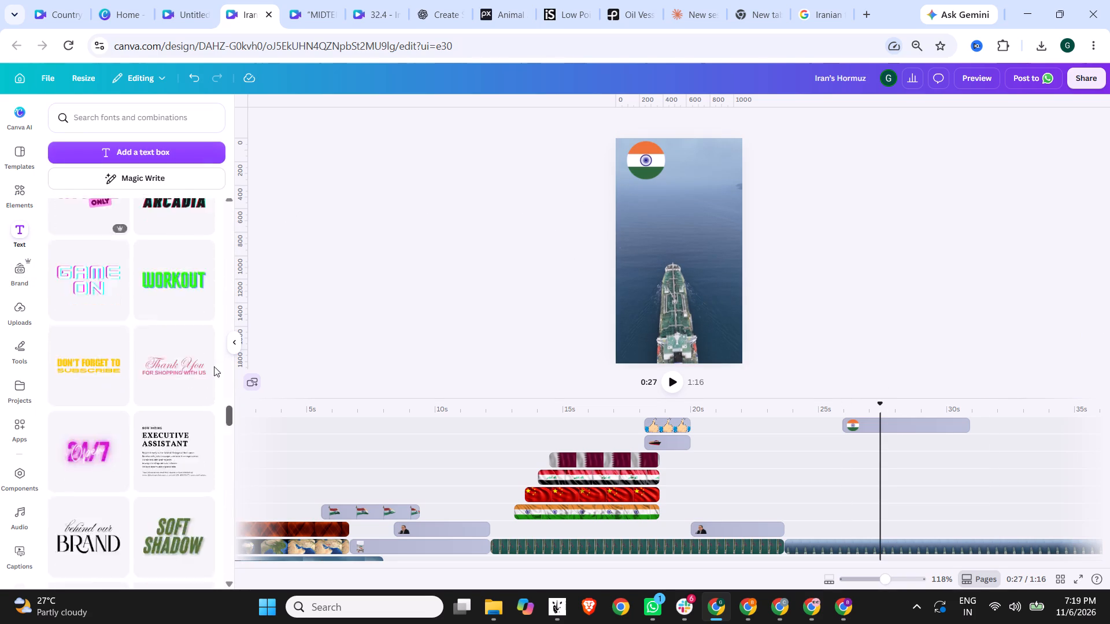
left_click_drag(214, 366, 208, 240)
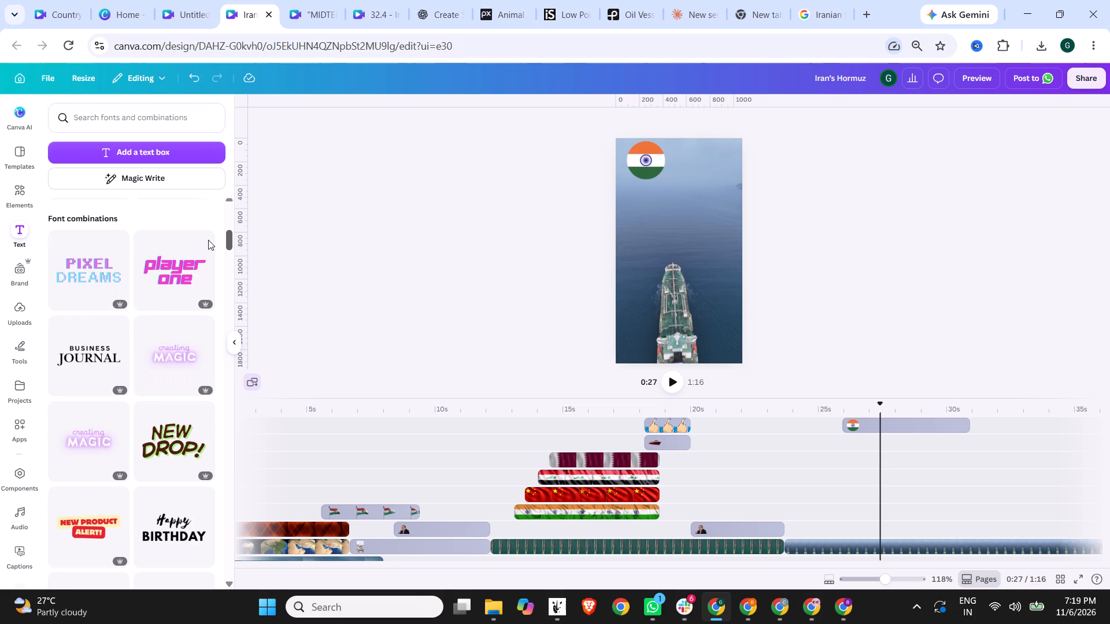
left_click_drag(208, 240, 208, 309)
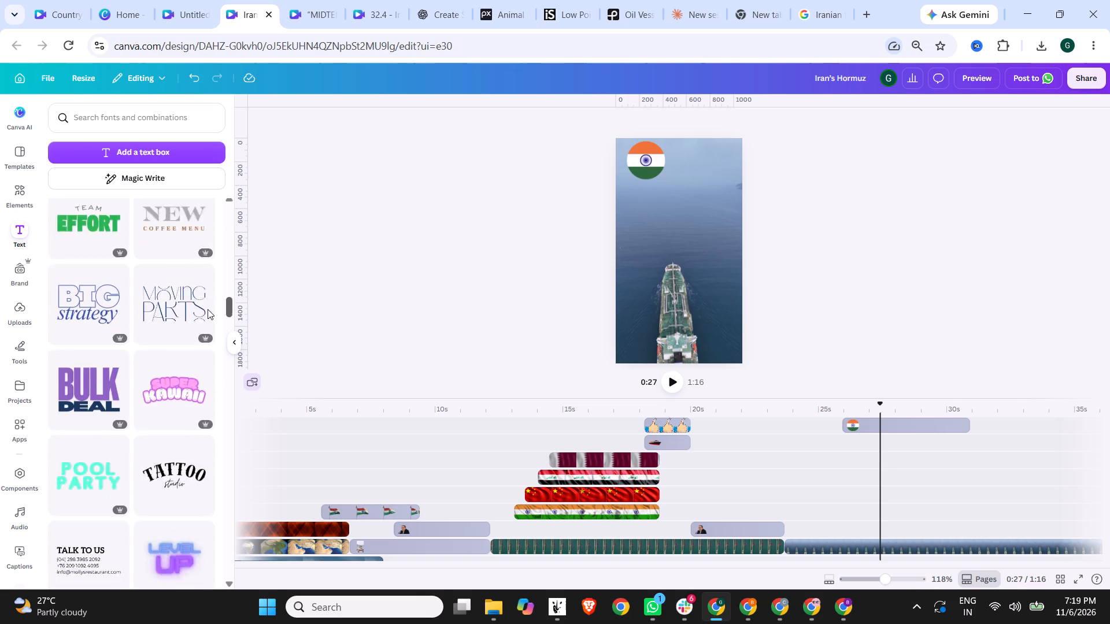
left_click_drag(208, 309, 205, 363)
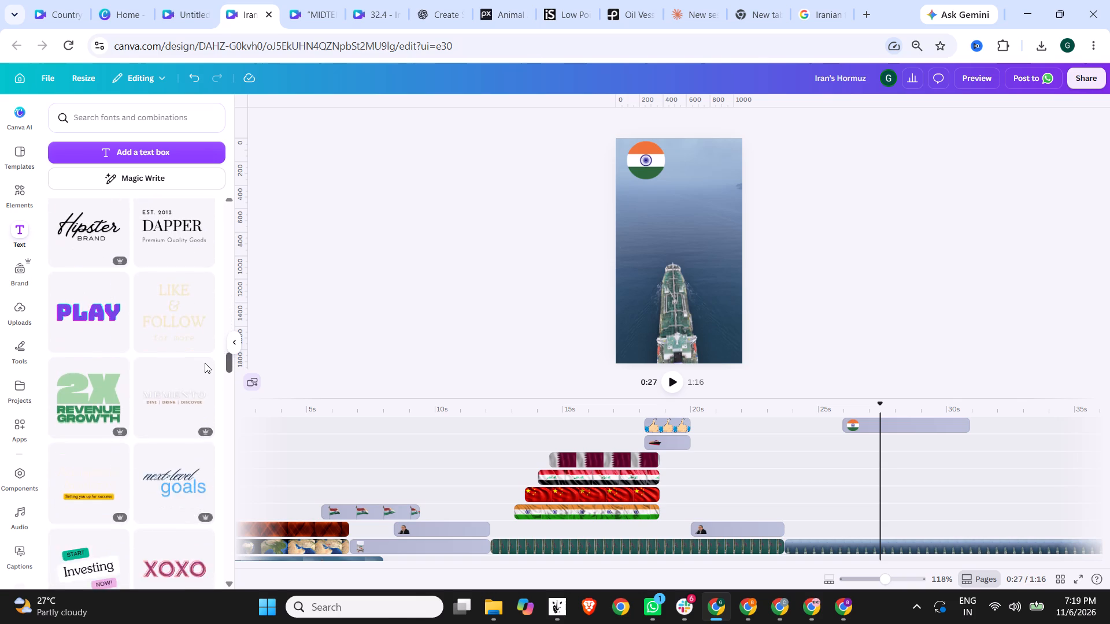
left_click_drag(205, 363, 197, 432)
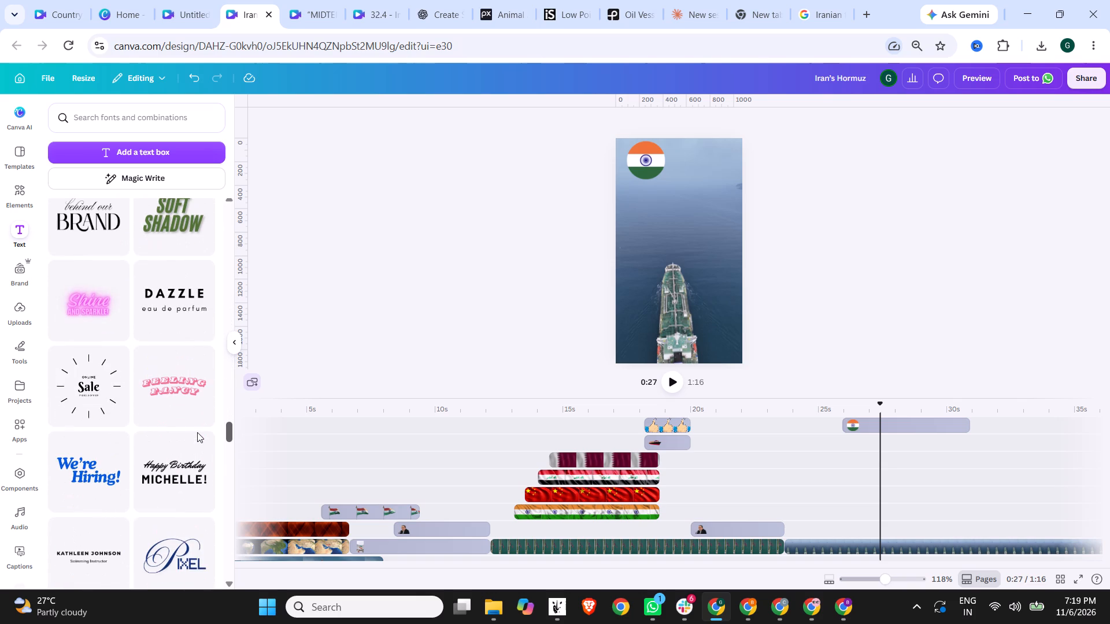
left_click_drag(197, 432, 197, 442)
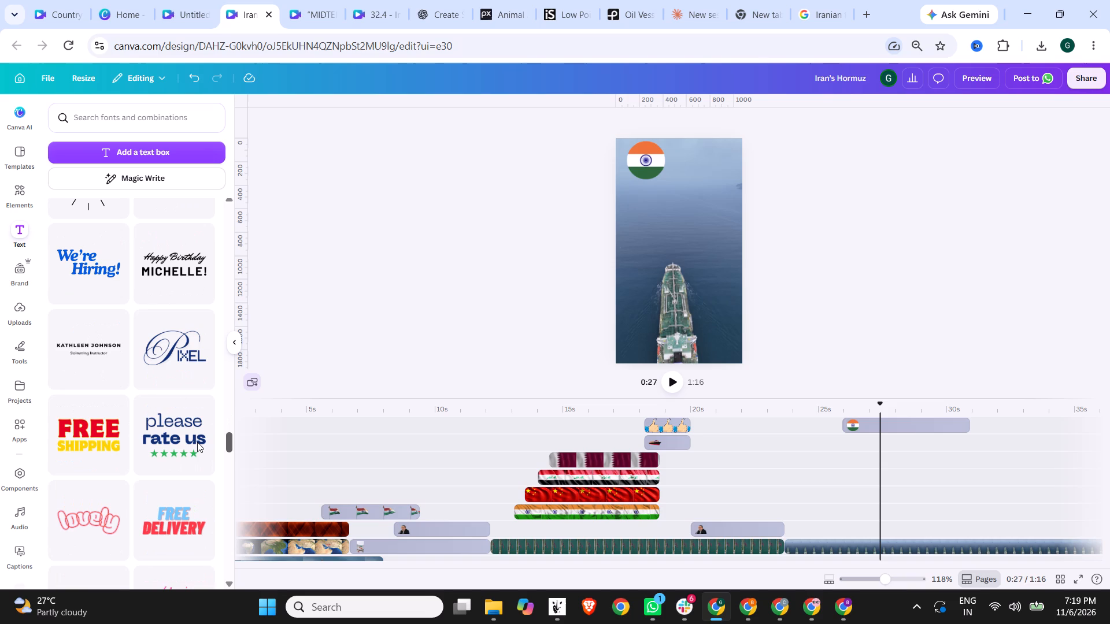
left_click_drag(197, 442, 196, 471)
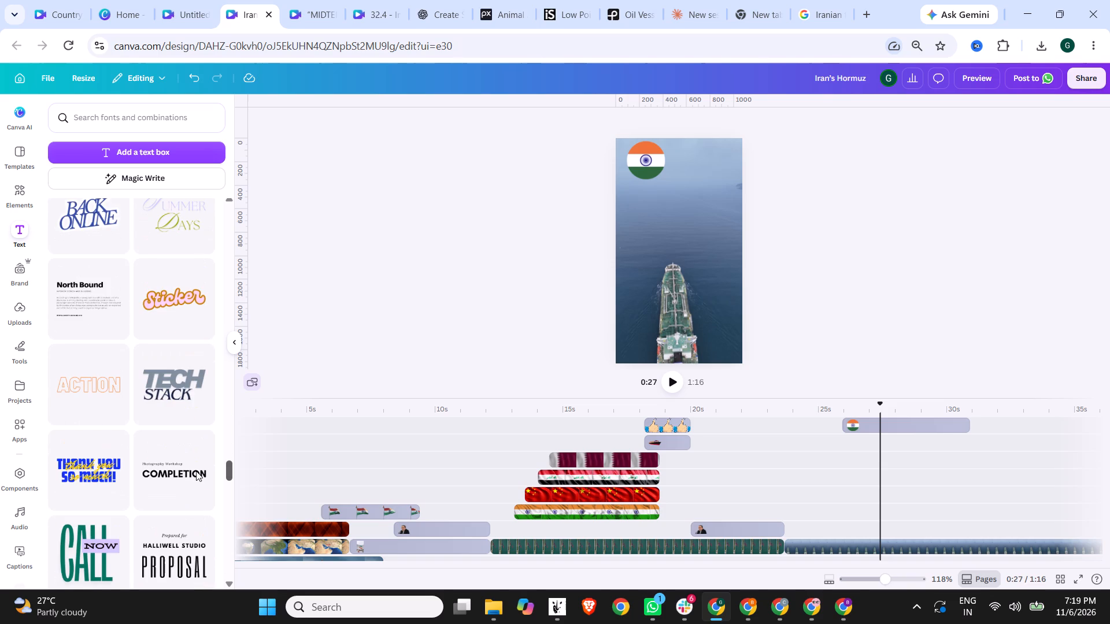
left_click_drag(196, 471, 196, 463)
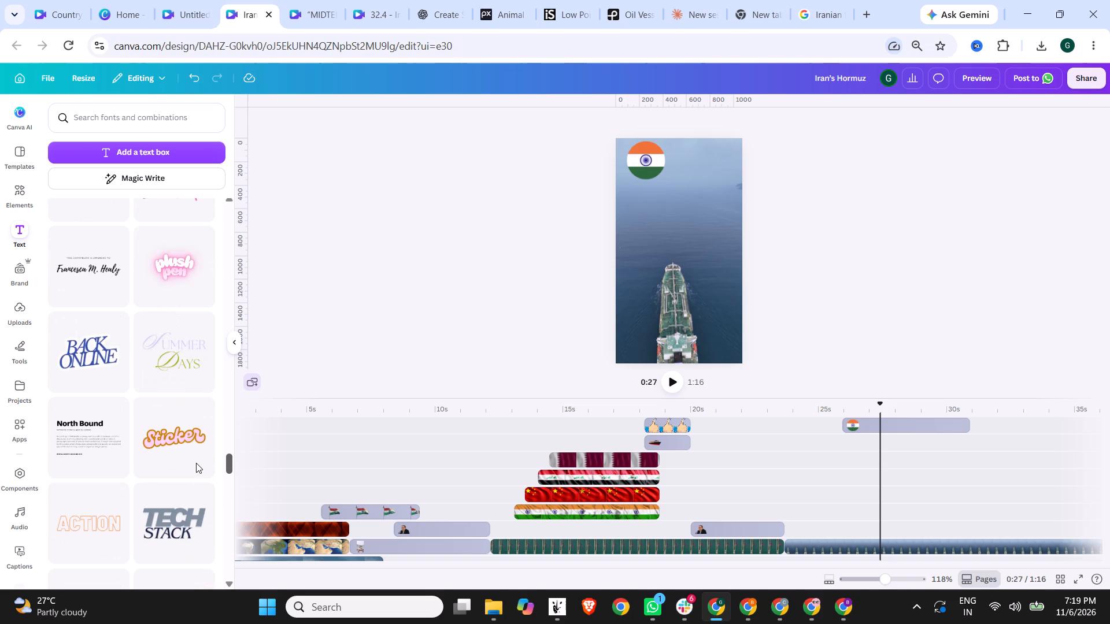
left_click_drag(196, 463, 197, 511)
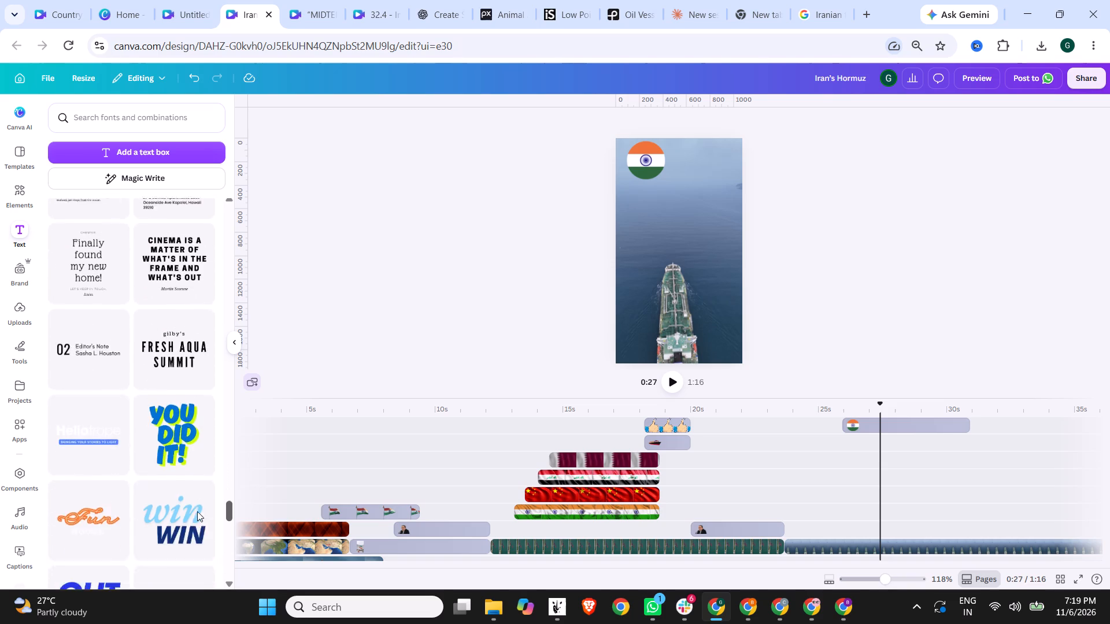
left_click_drag(197, 511, 197, 519)
left_click(80, 265)
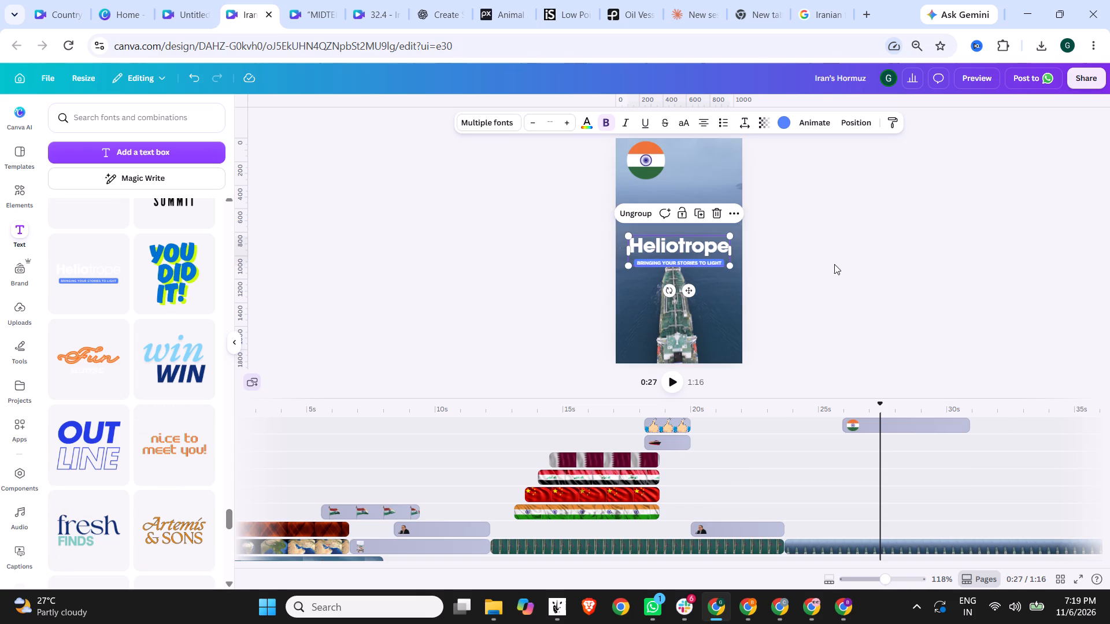
left_click(704, 262)
left_click(798, 264)
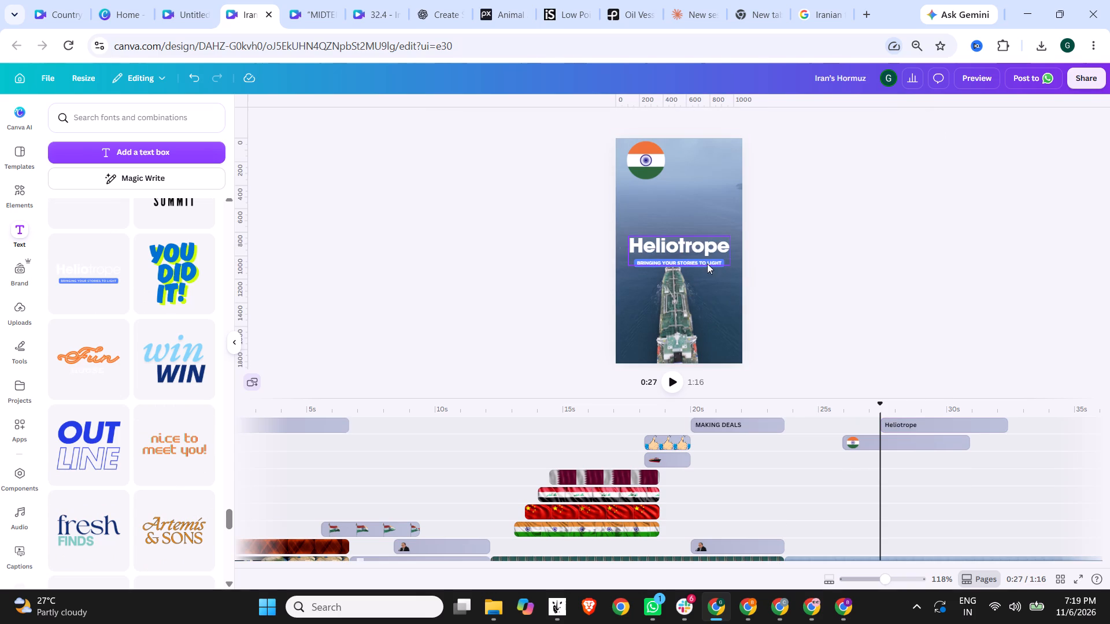
Replace the "Heliotrope" heading text with "Medicine".
double_click(694, 247)
type("Medicine")
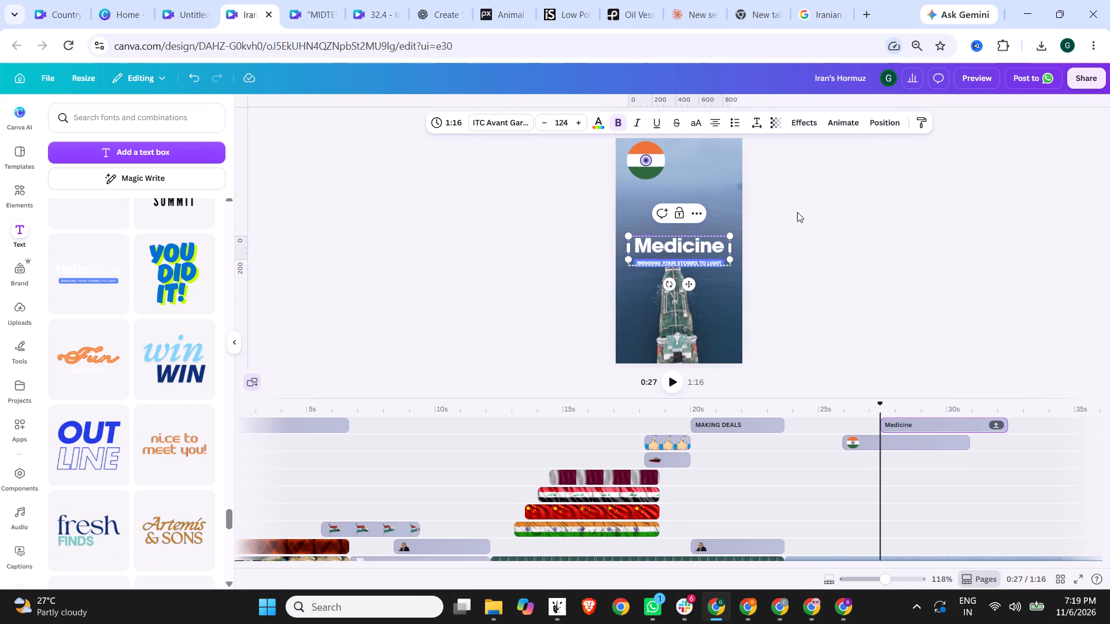
left_click(794, 224)
Replace the tagline text in the blue label under "Medicine" with "IMPORTS".
left_click(707, 249)
double_click(677, 262)
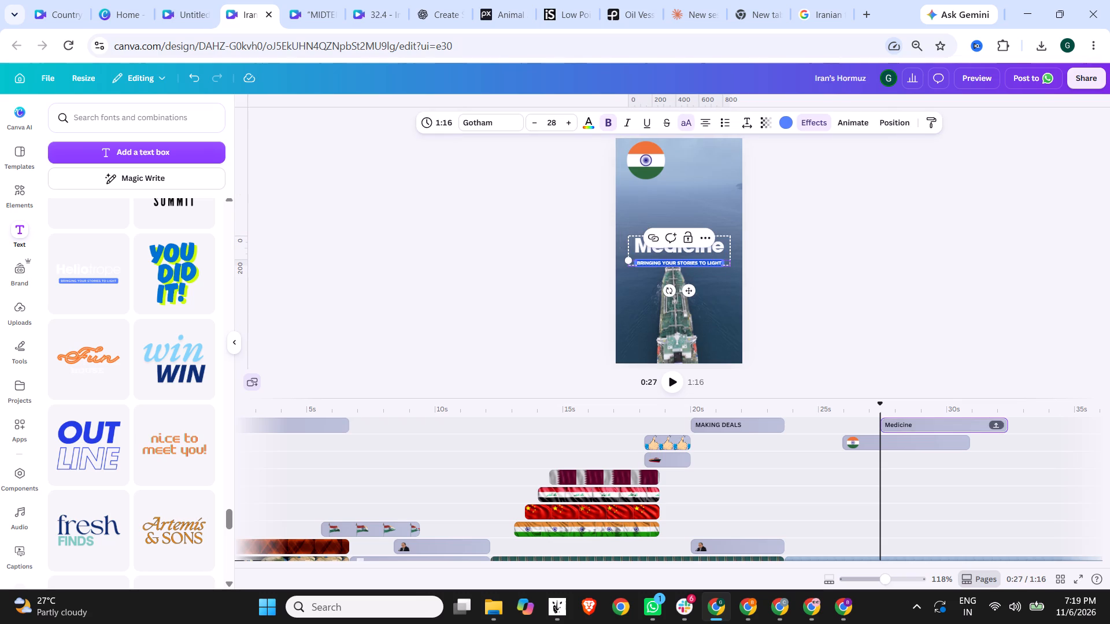
type("IMPOS")
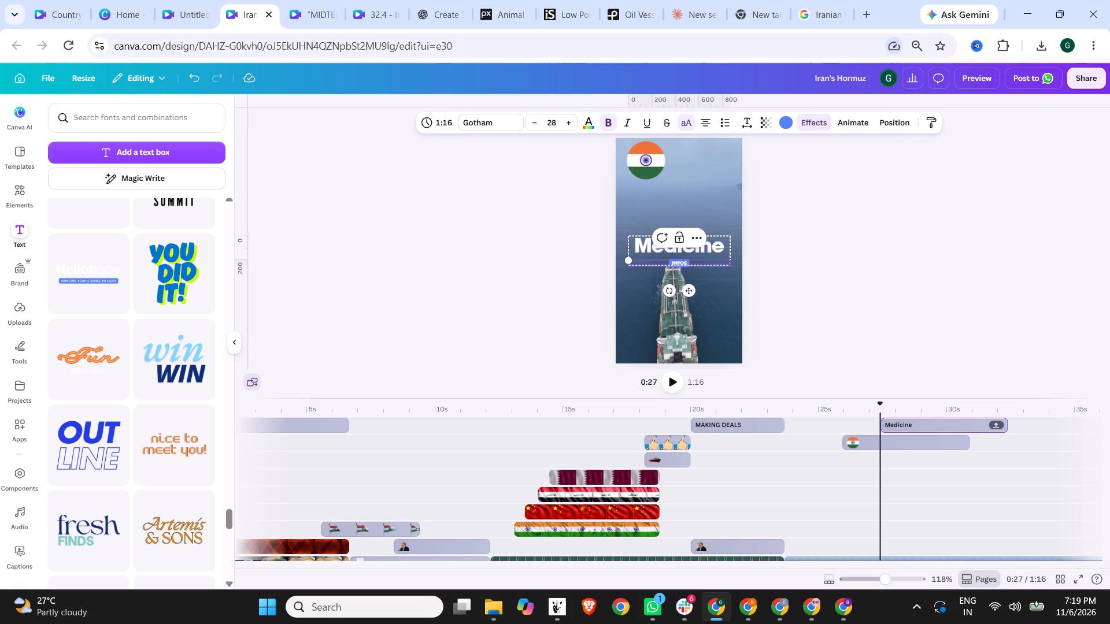
key("shift+BackSpace")
key("shift+t")
key("shift+BackSpace")
type("RTS")
key("Return")
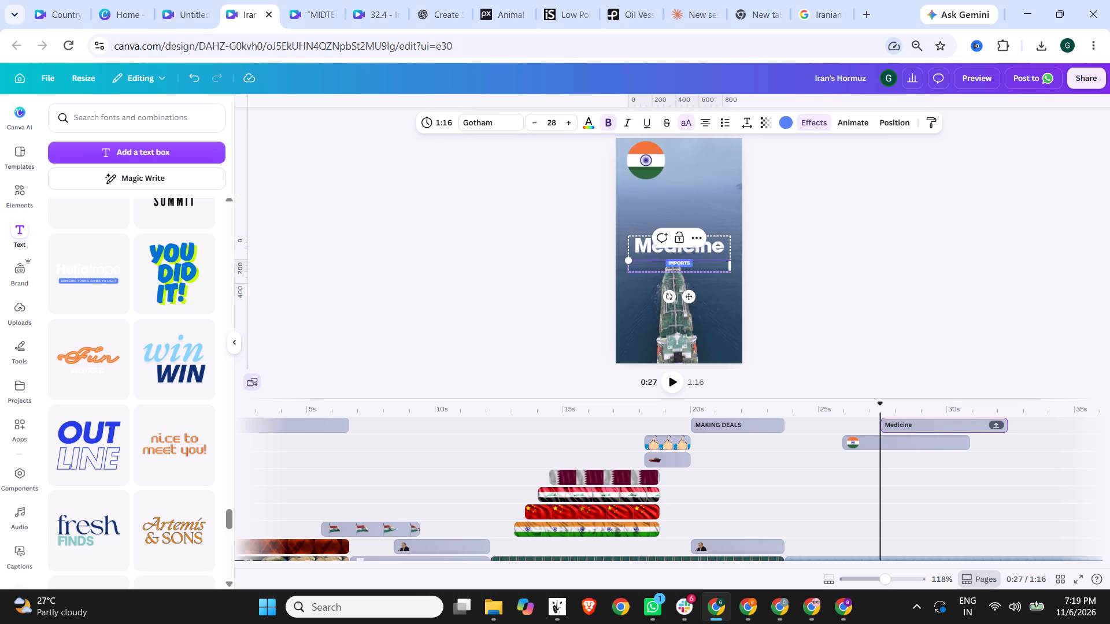
left_click(851, 258)
Set the "Medicine" heading's font size to 60.
left_click(704, 247)
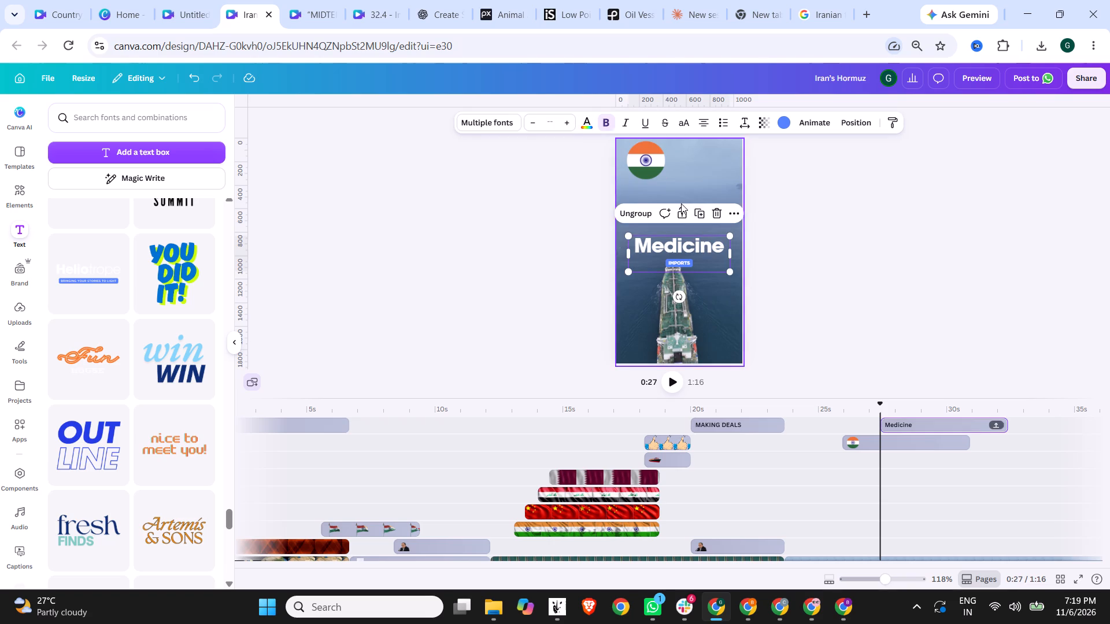
left_click(680, 237)
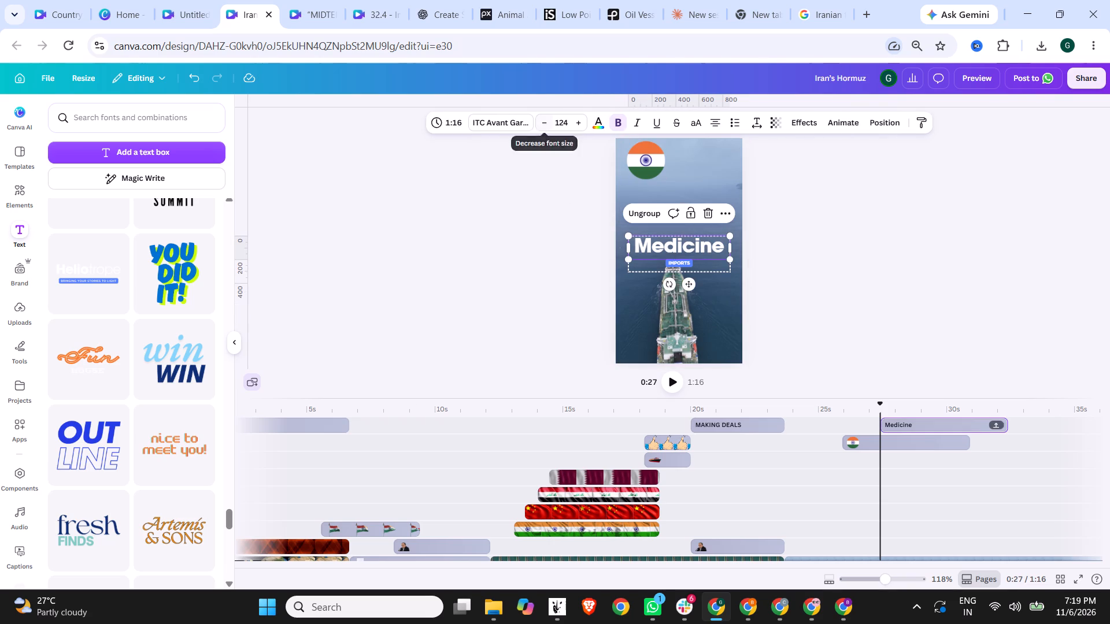
left_click(561, 120)
type("60")
key("Return")
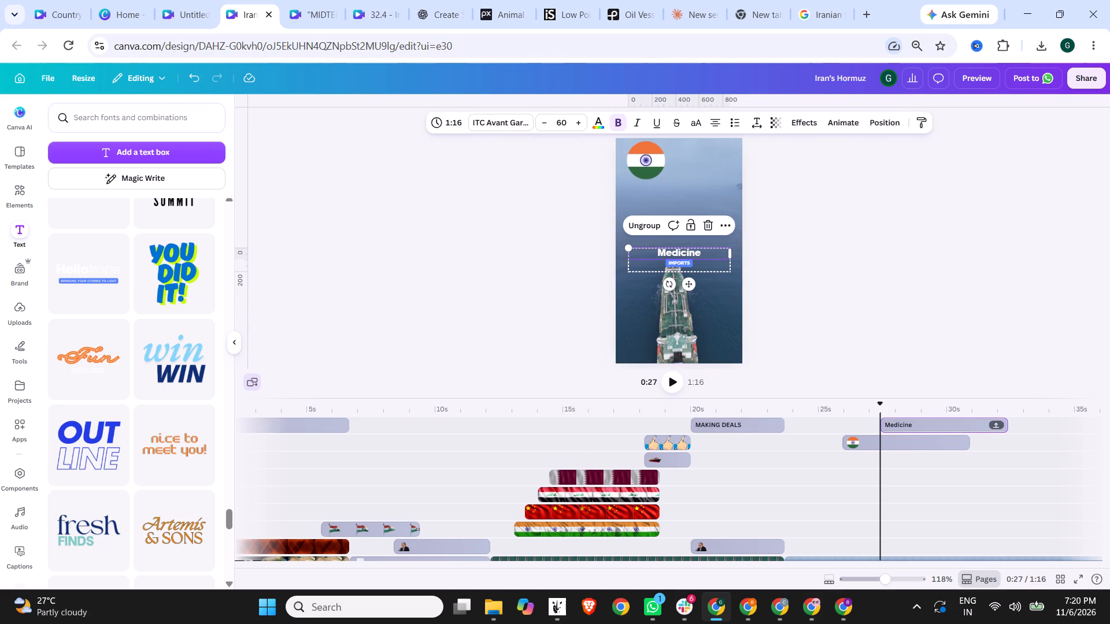
left_click(795, 186)
Move the "Medicine" and "IMPORTS" text group directly below the India flag and narrow its box to about 537 wide.
left_click_drag(676, 258, 646, 202)
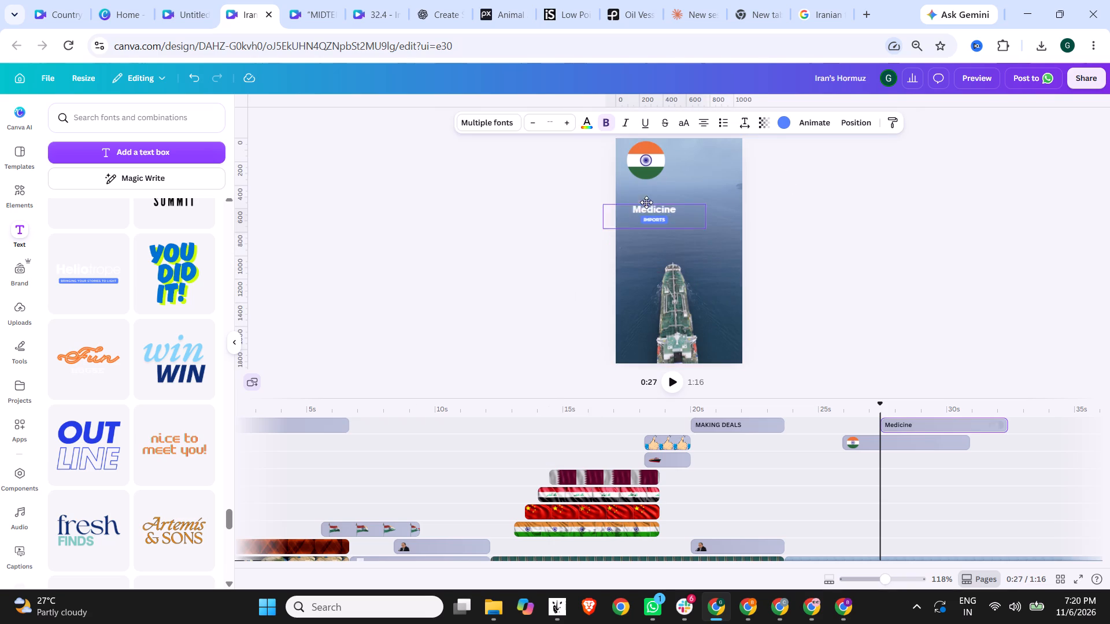
left_click_drag(646, 202, 645, 193)
left_click_drag(698, 194, 684, 194)
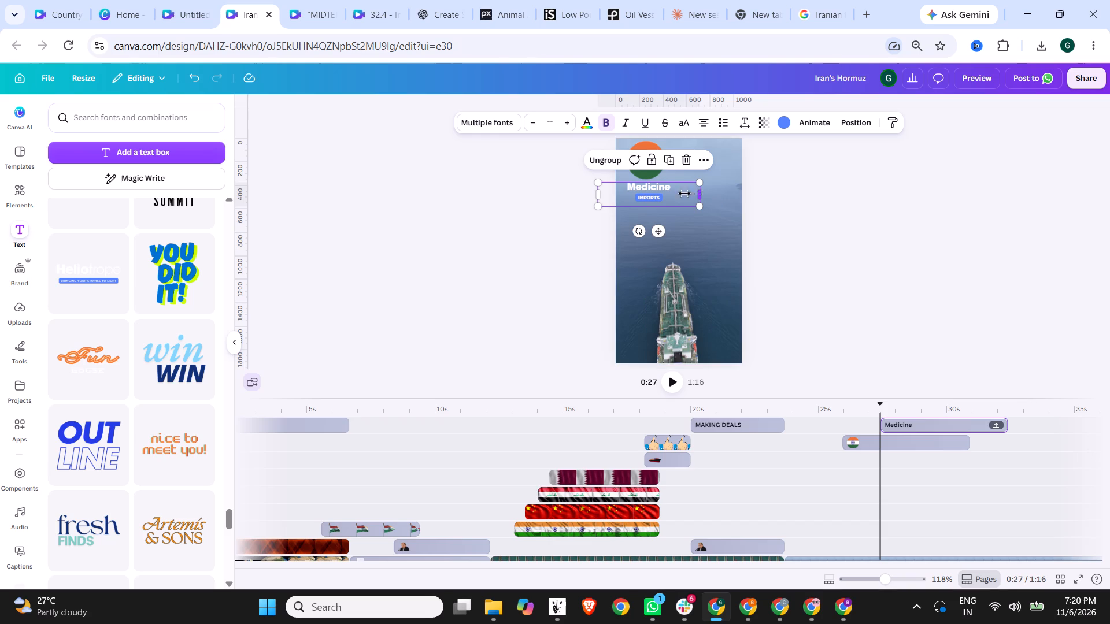
left_click_drag(684, 194, 639, 194)
left_click_drag(642, 194, 662, 194)
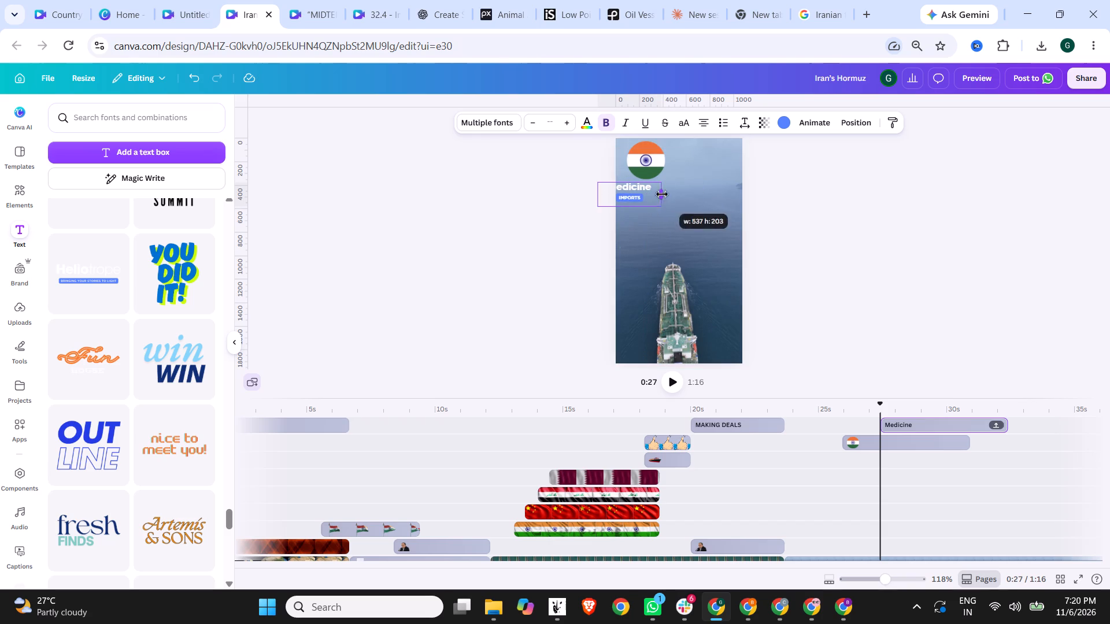
left_click_drag(638, 191, 656, 192)
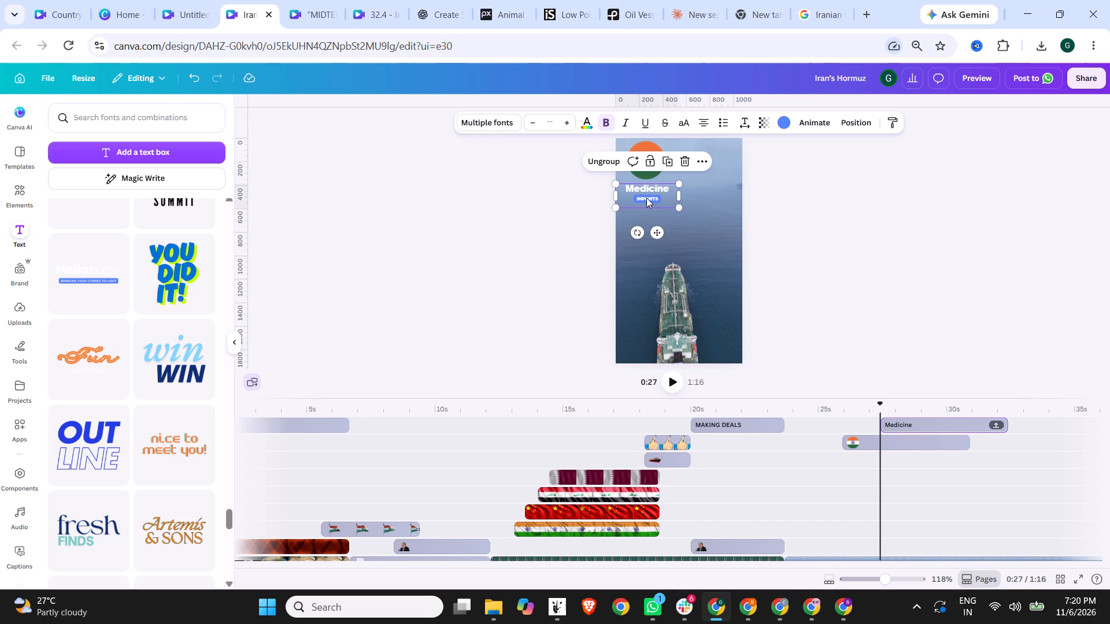
Increase the font size of the "IMPORTS" label below the India flag to 45.
left_click(646, 198)
left_click(819, 206)
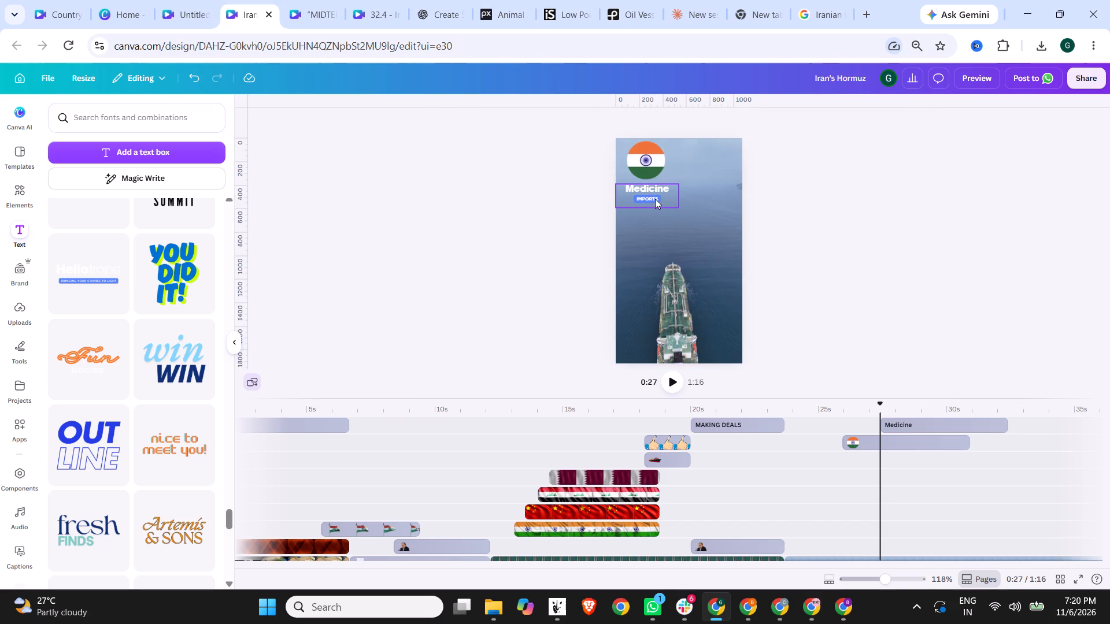
left_click(653, 199)
left_click(643, 198)
left_click(566, 122)
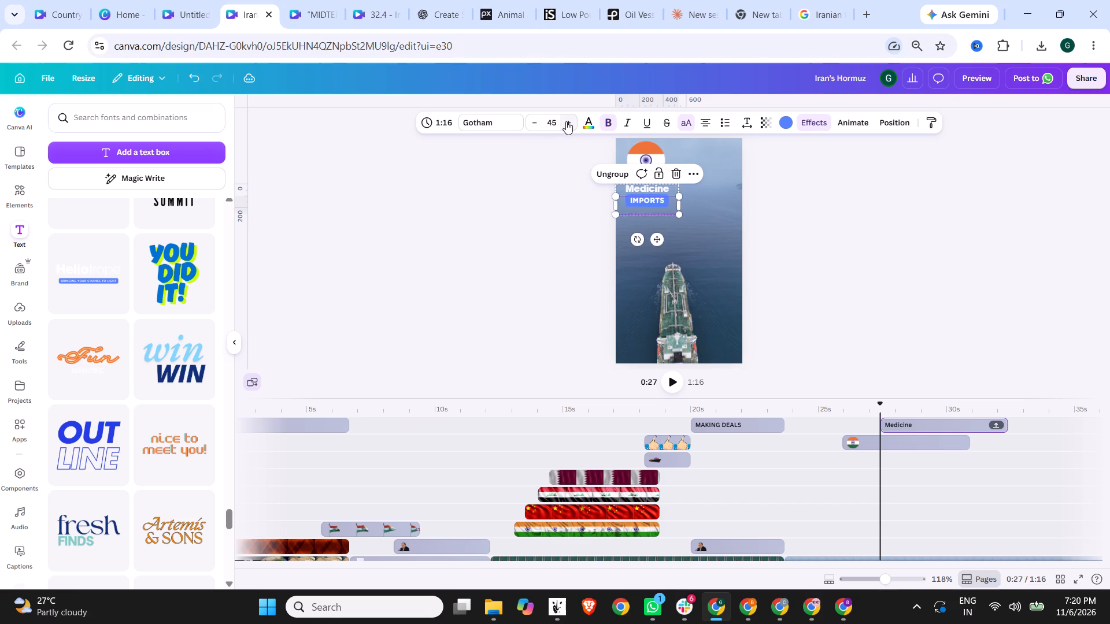
left_click(827, 197)
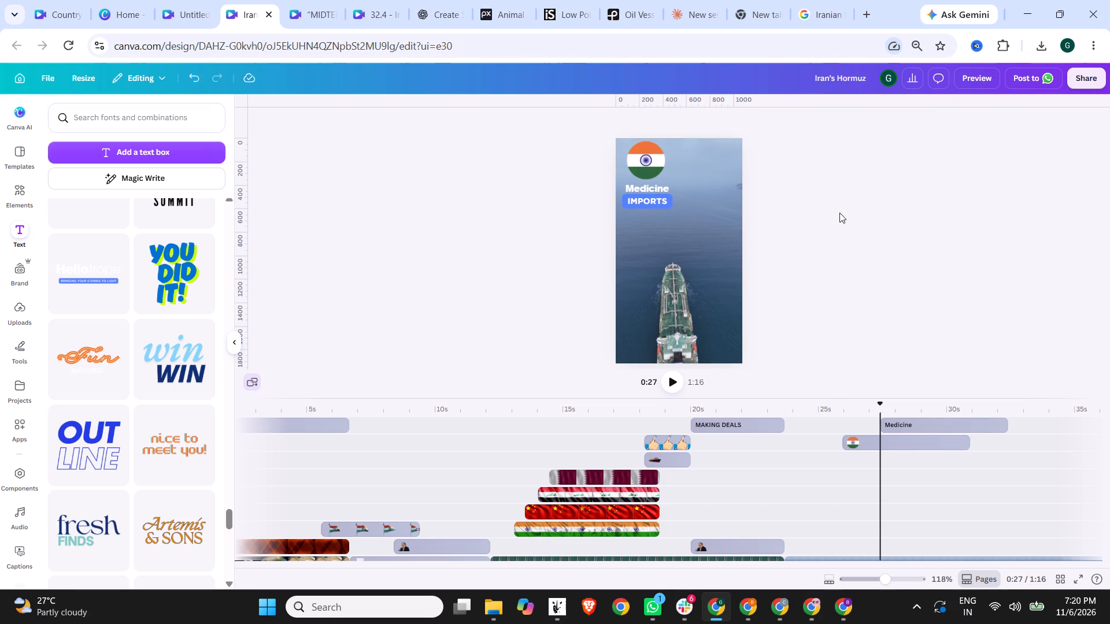
left_click(839, 213)
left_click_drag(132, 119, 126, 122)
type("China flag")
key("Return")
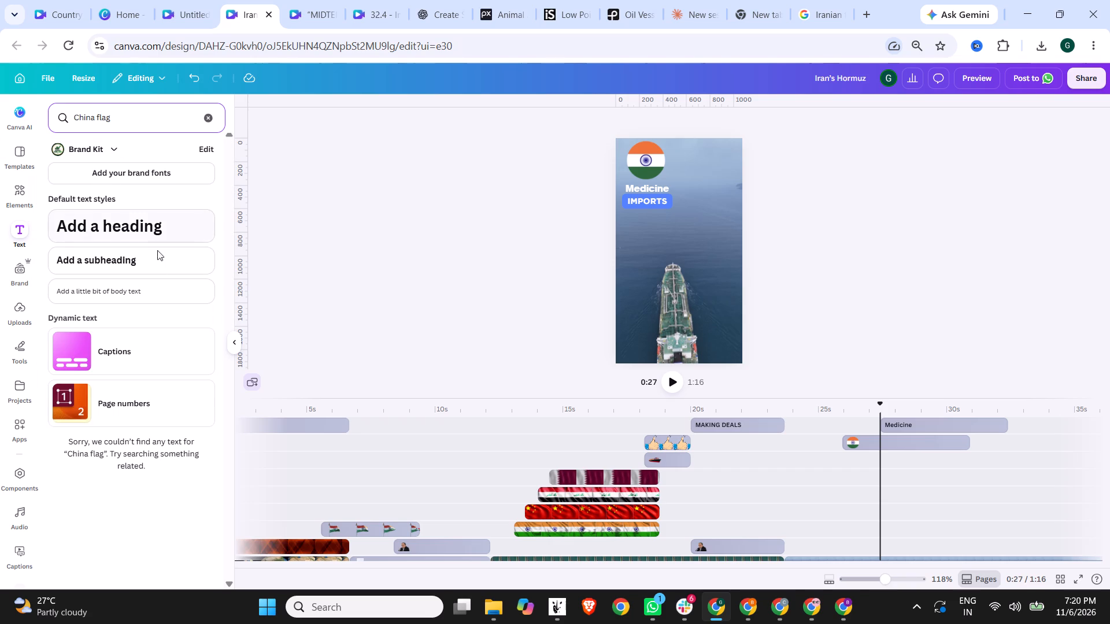
Search the elements for "China flag" and add the round China flag graphic to the page's upper right corner, beside the India flag.
left_click(17, 201)
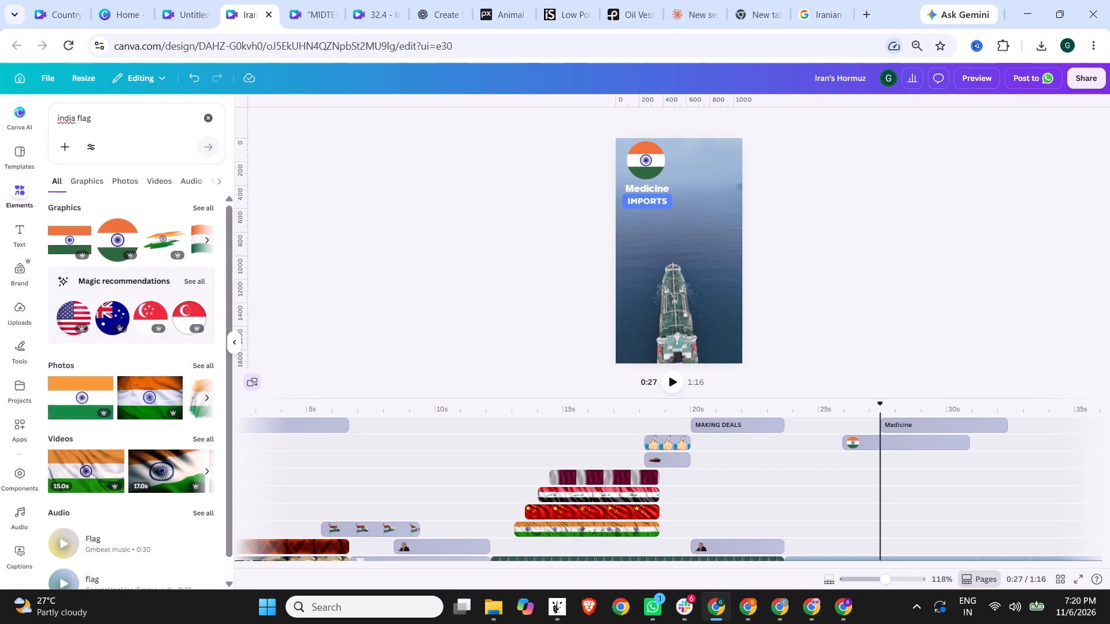
left_click_drag(116, 125, 0, 124)
double_click(85, 122)
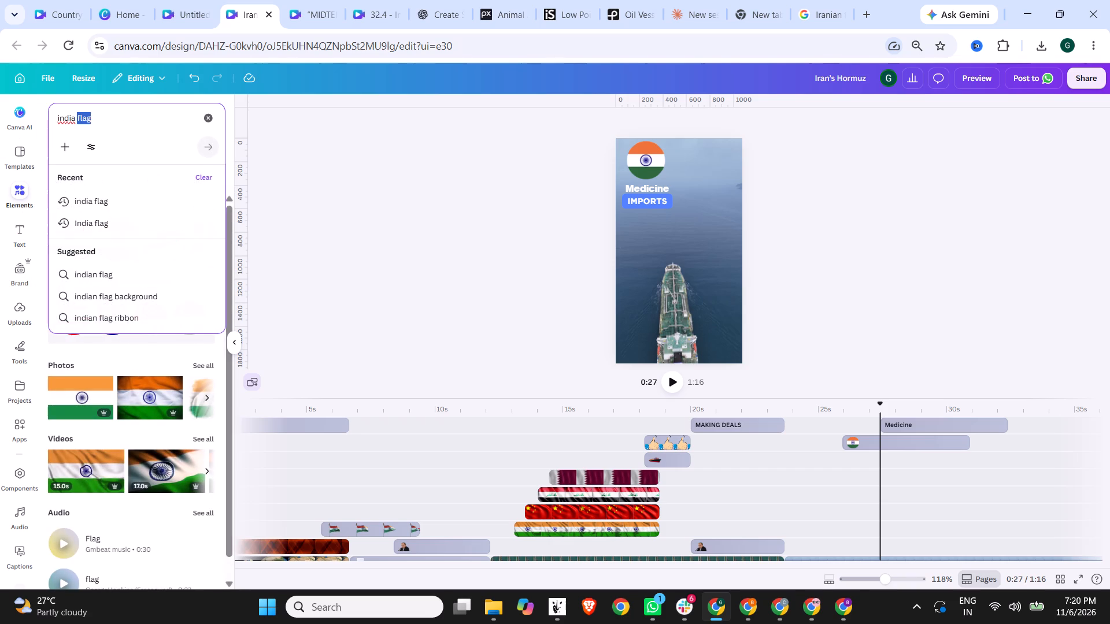
key("ctrl+a")
type("China flag")
key("Return")
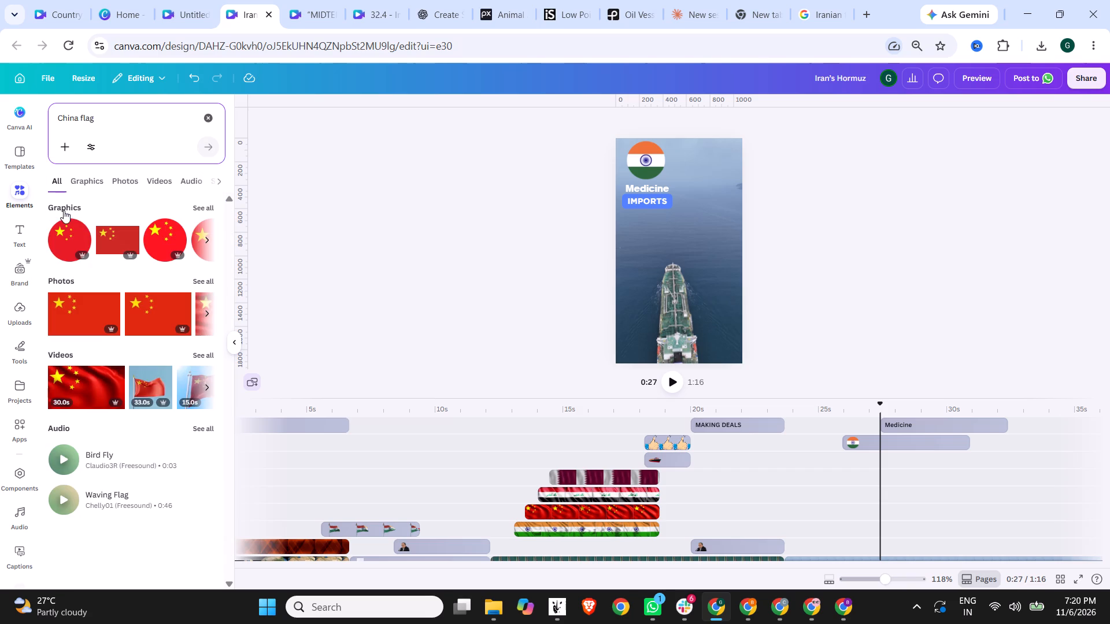
left_click_drag(68, 235, 712, 154)
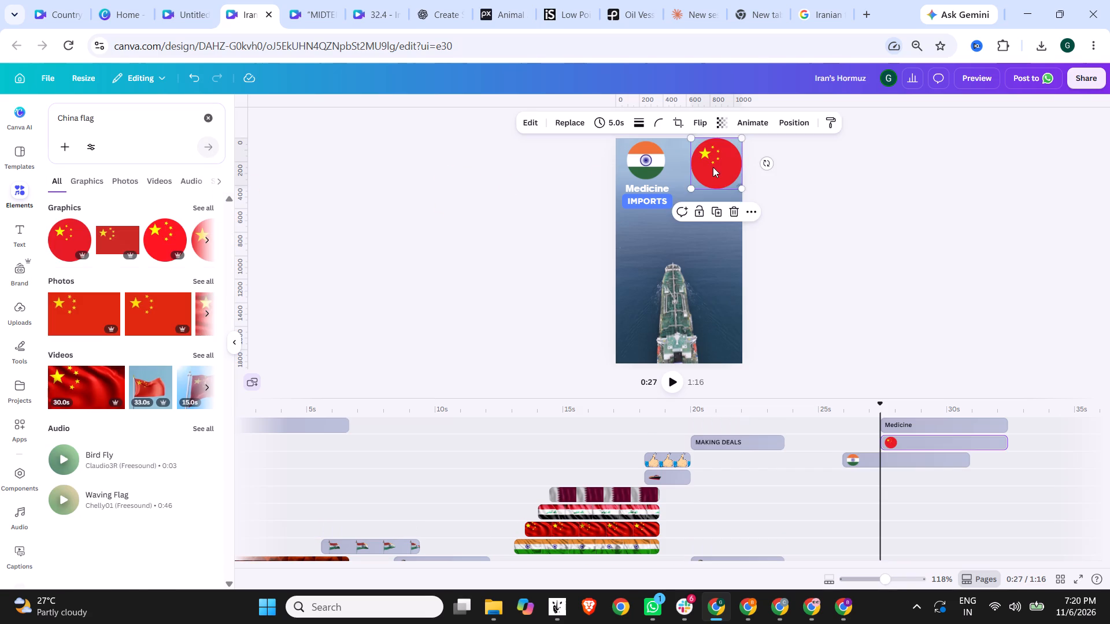
Scale the China flag down to the India flag's size and place it level with the India flag on the page's right side.
left_click_drag(713, 167, 664, 169)
left_click_drag(691, 190, 674, 179)
left_click_drag(667, 167, 651, 166)
left_click_drag(664, 174, 669, 177)
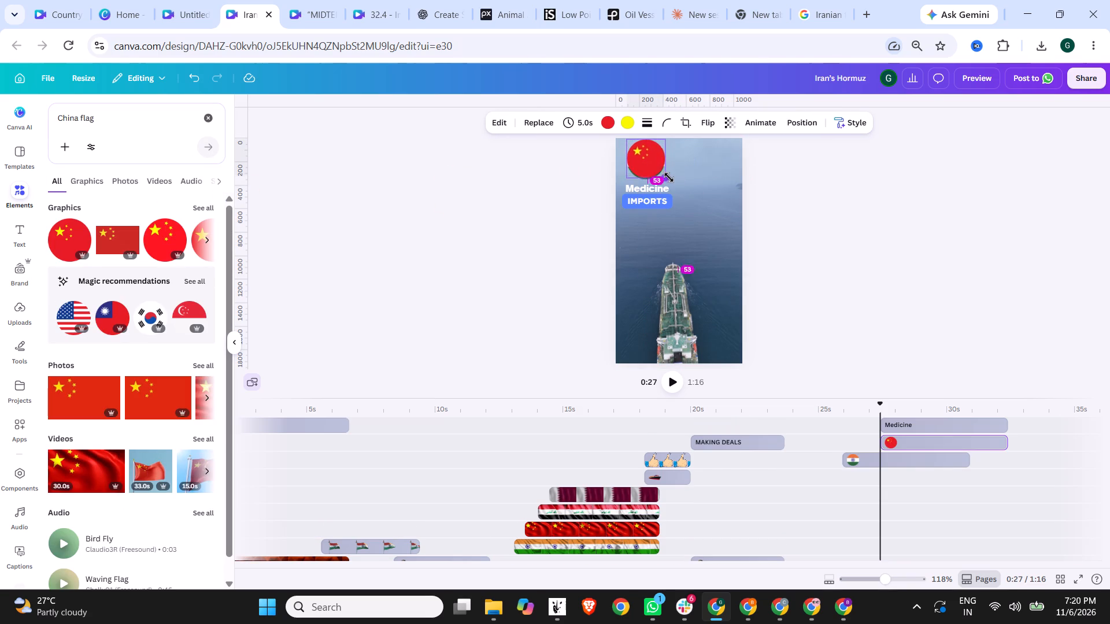
left_click_drag(669, 177, 670, 177)
left_click_drag(649, 155, 715, 158)
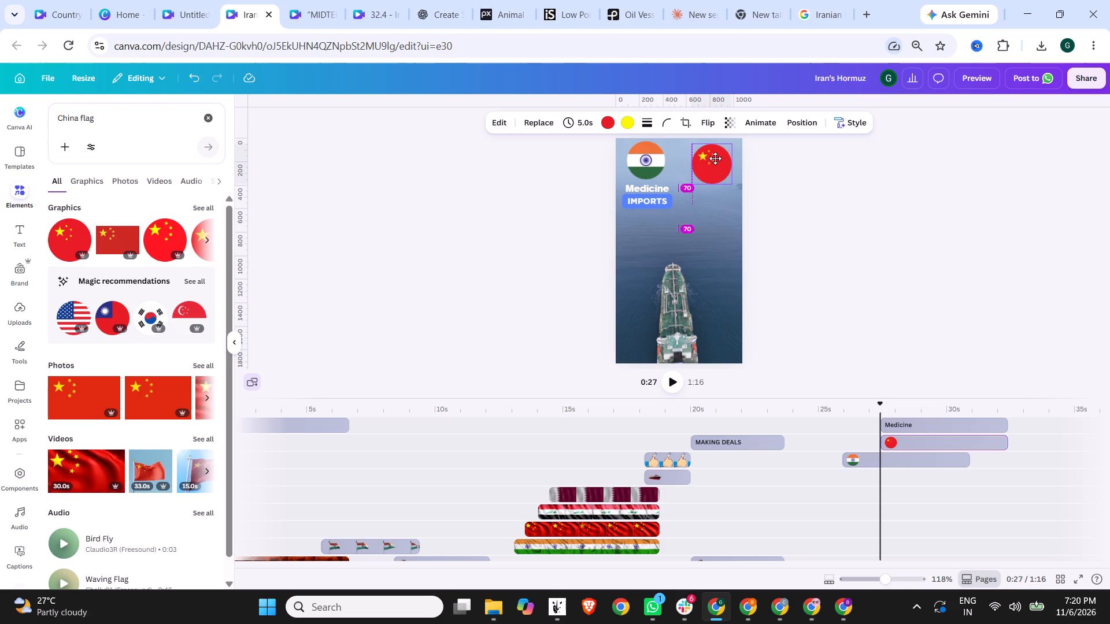
left_click_drag(715, 158, 715, 155)
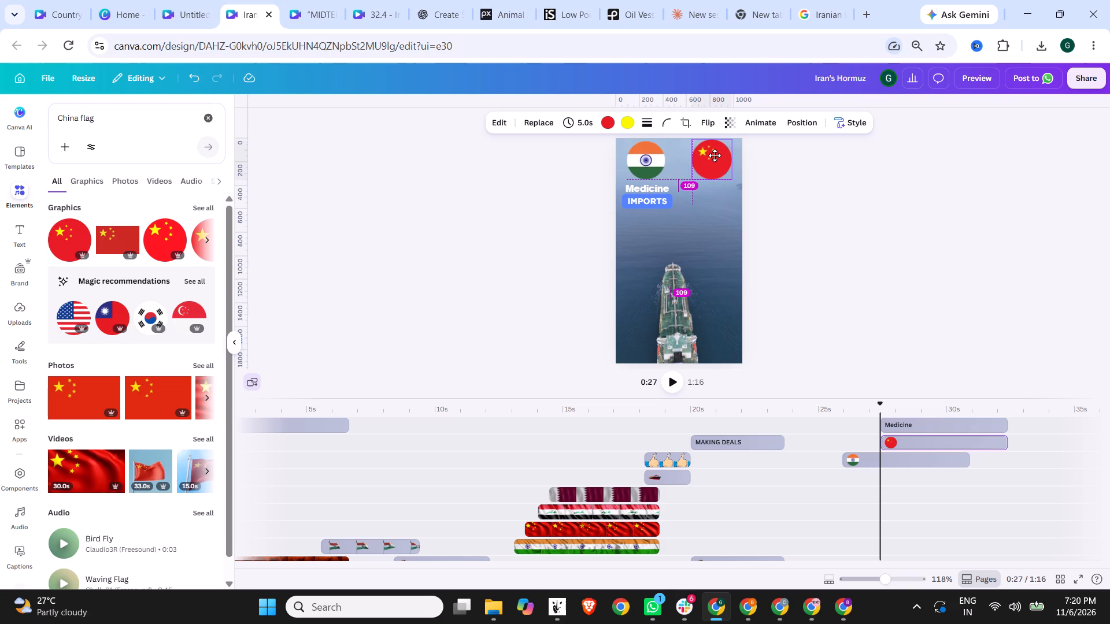
left_click_drag(715, 155, 715, 157)
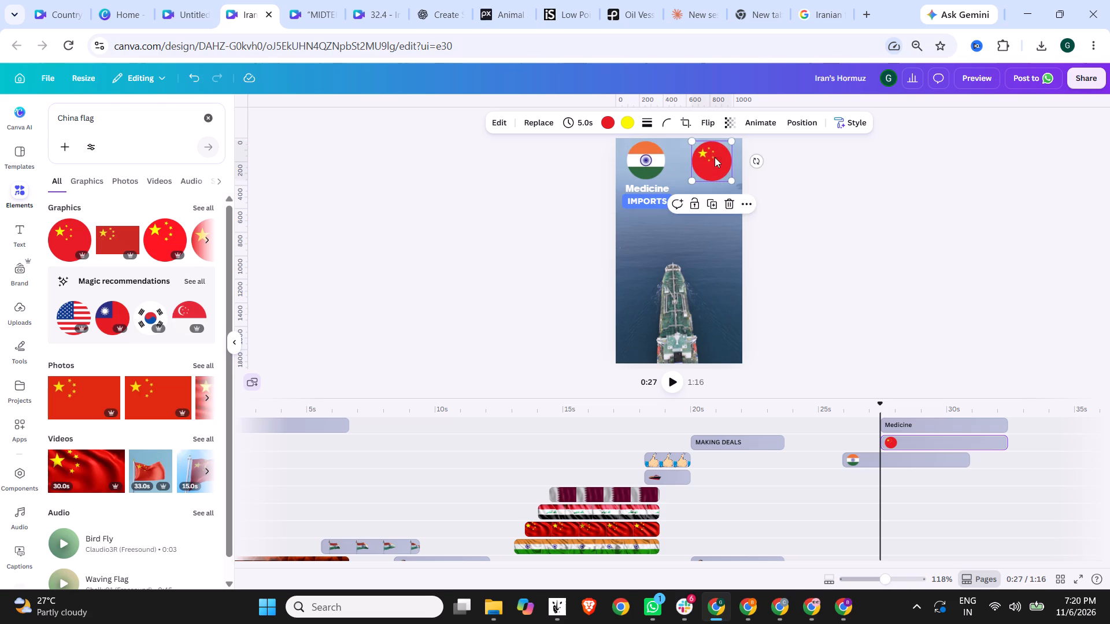
left_click(834, 158)
left_click(720, 166)
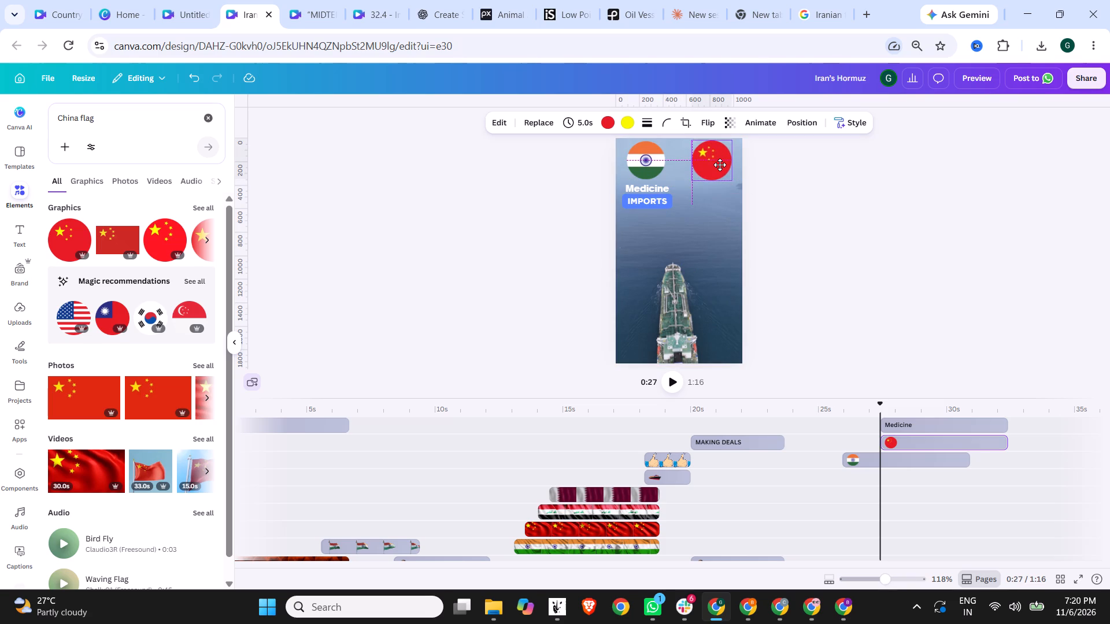
left_click(846, 172)
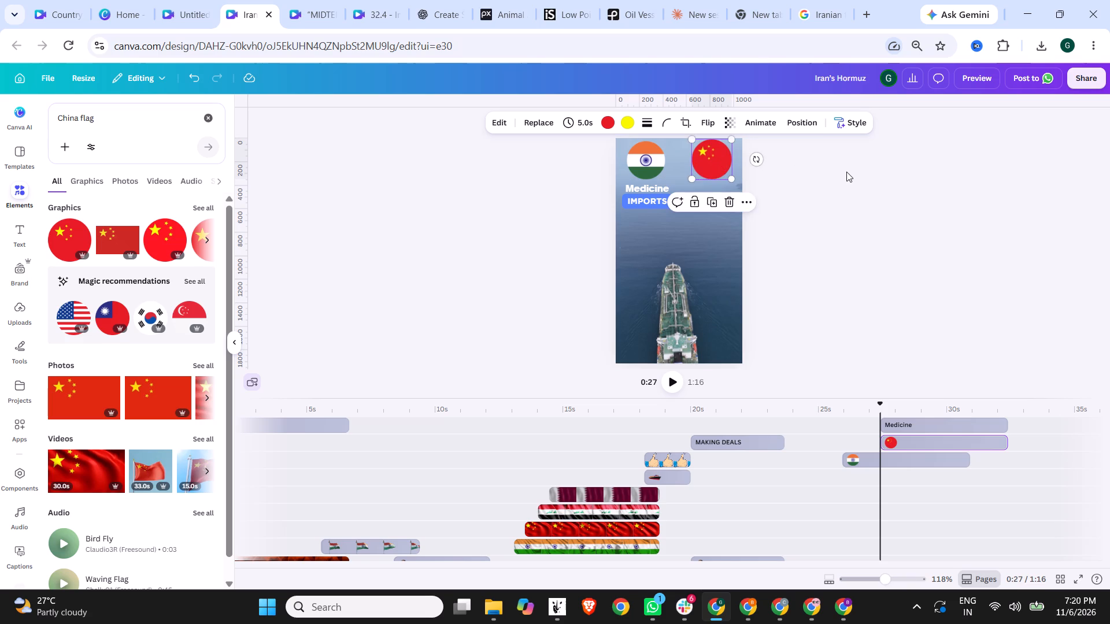
Duplicate the "Medicine IMPORTS" text group and place the copy directly below the China flag.
left_click(664, 193)
key("ctrl+c")
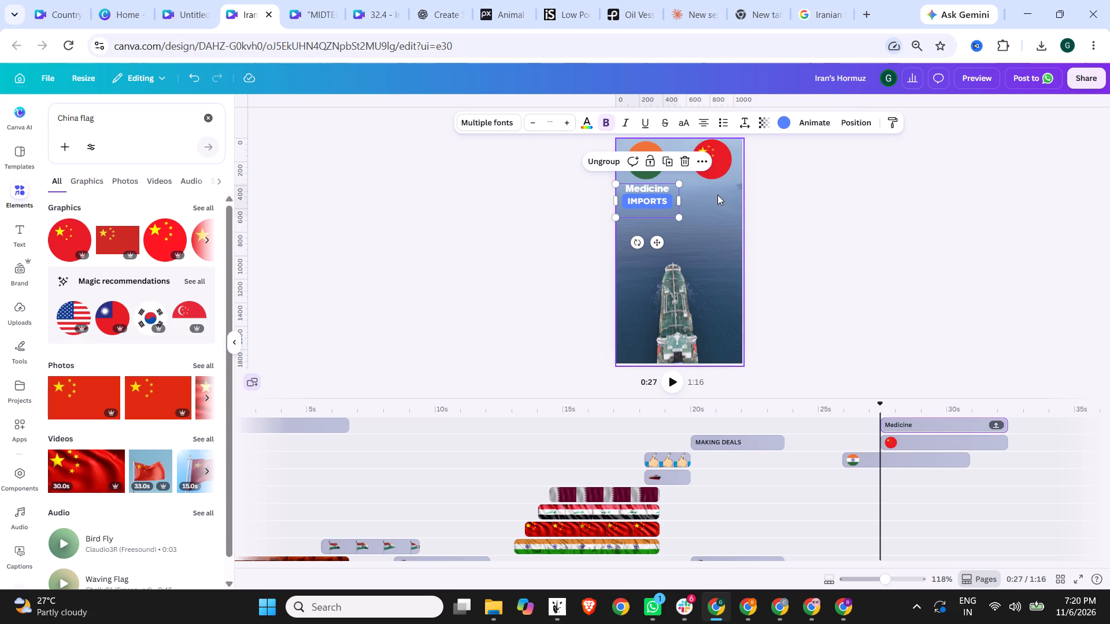
key("ctrl+v")
left_click_drag(649, 202, 707, 201)
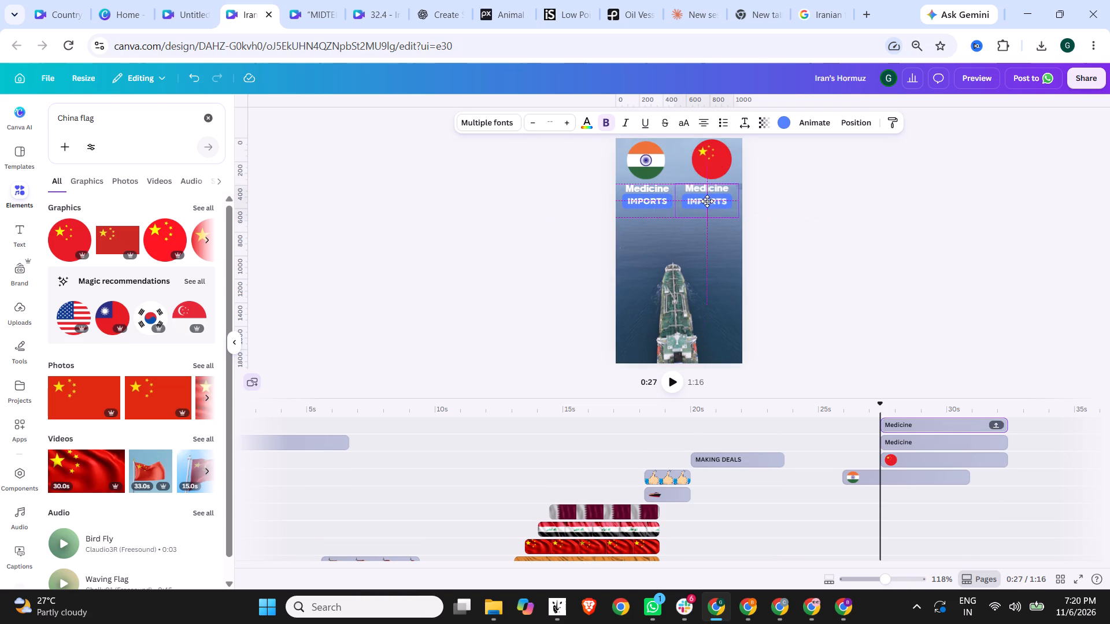
left_click_drag(707, 201, 710, 200)
Change the text group below the China flag to "Political" with "BACKING" in its blue label.
double_click(709, 192)
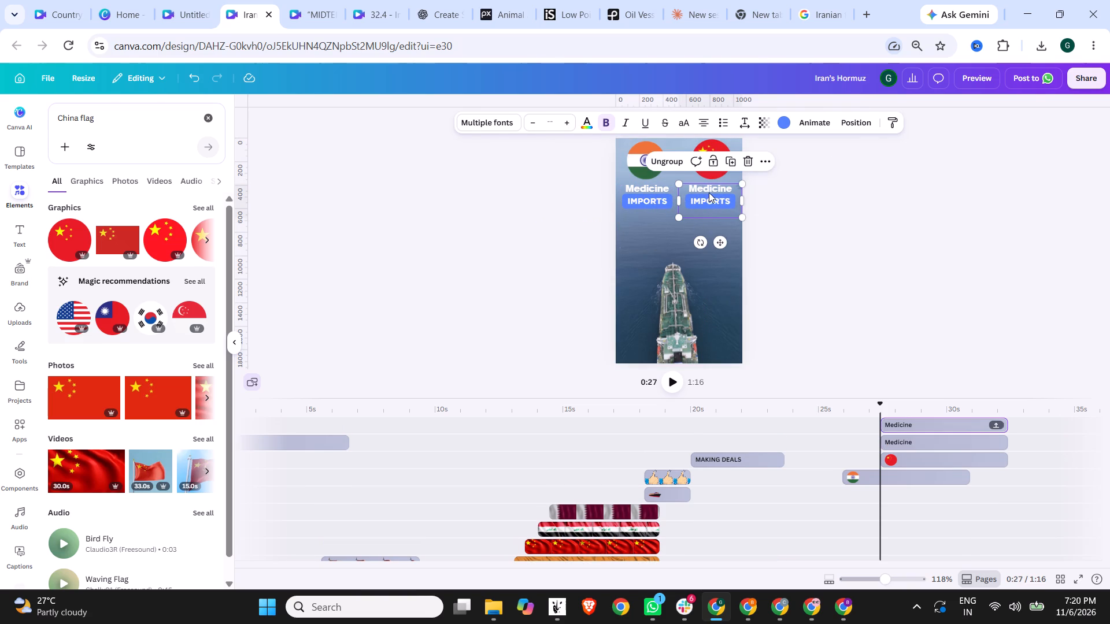
type("Political")
triple_click(709, 202)
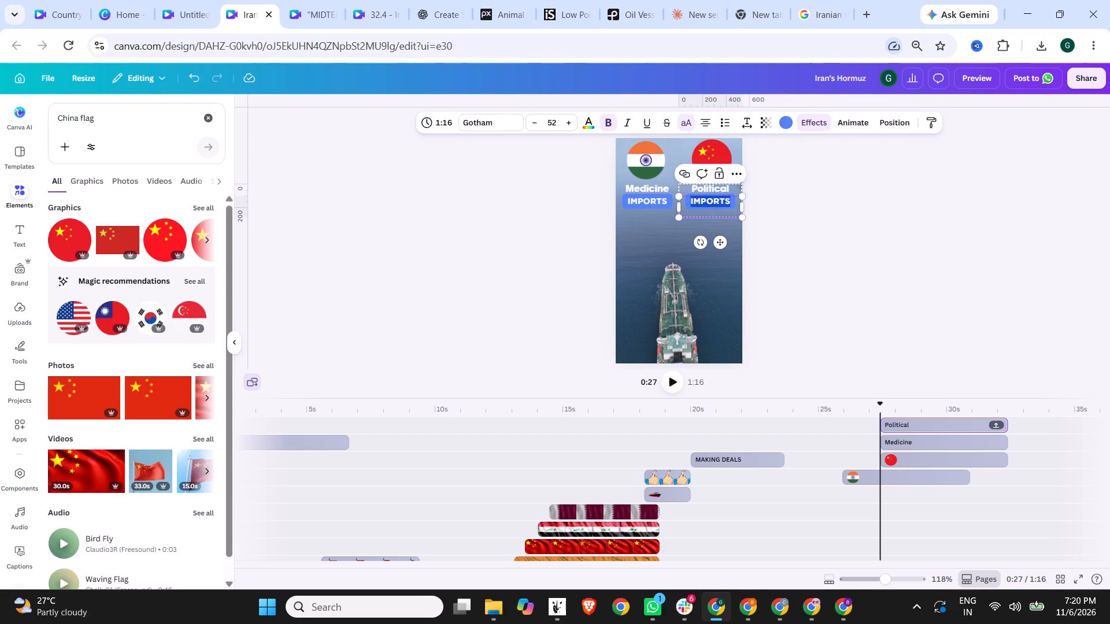
type("BACKING")
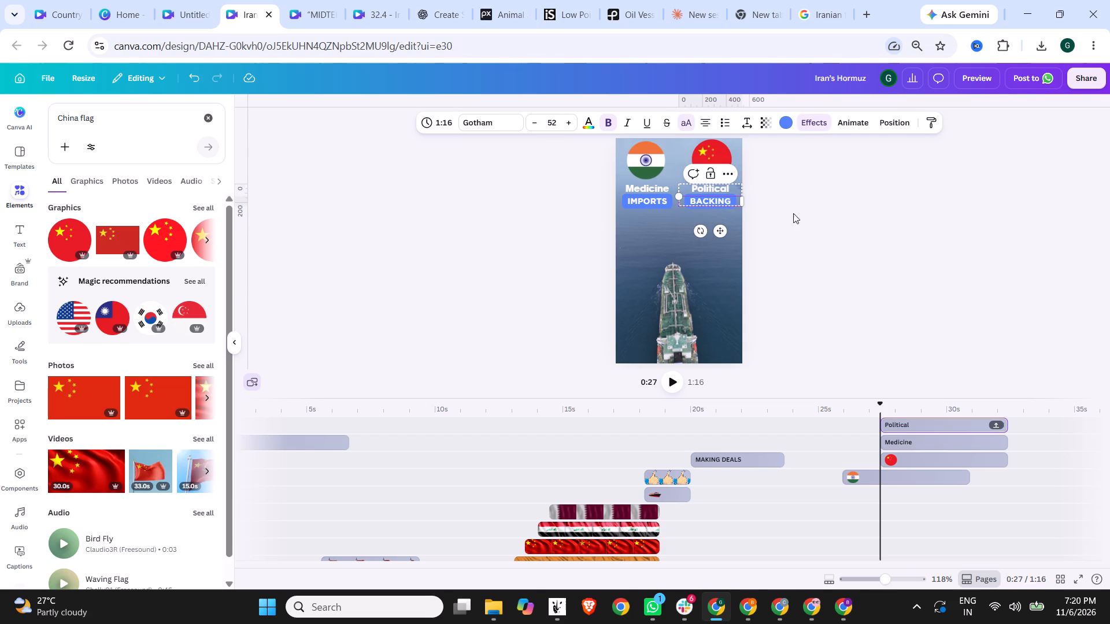
left_click(812, 214)
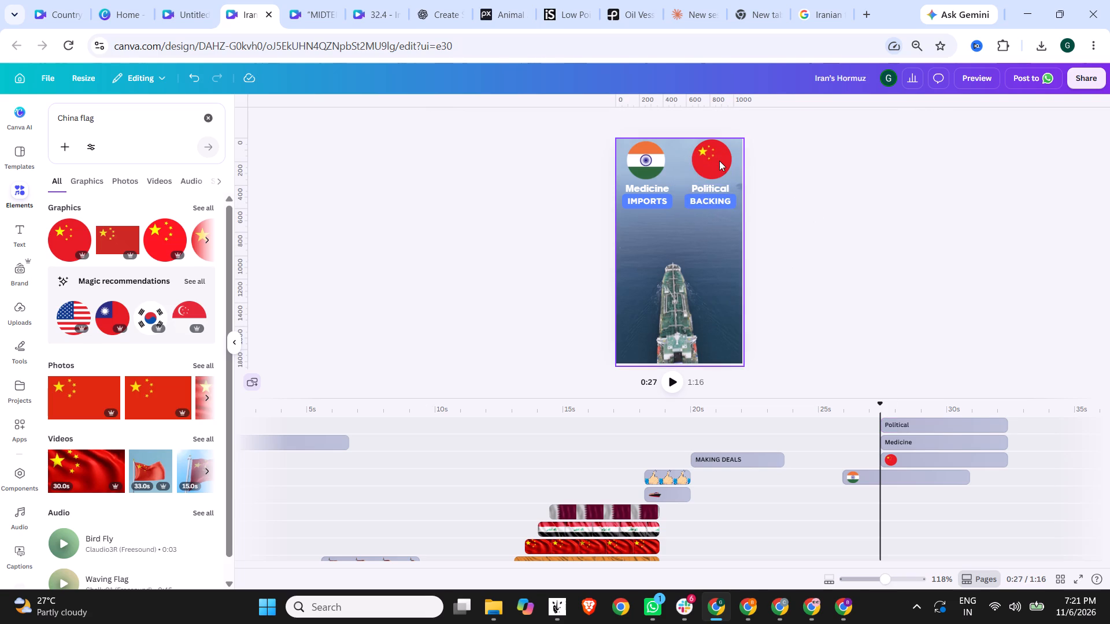
Match the China flag's size precisely by overlaying it on the India flag, and return it above "Political", level with the India flag.
left_click(717, 159)
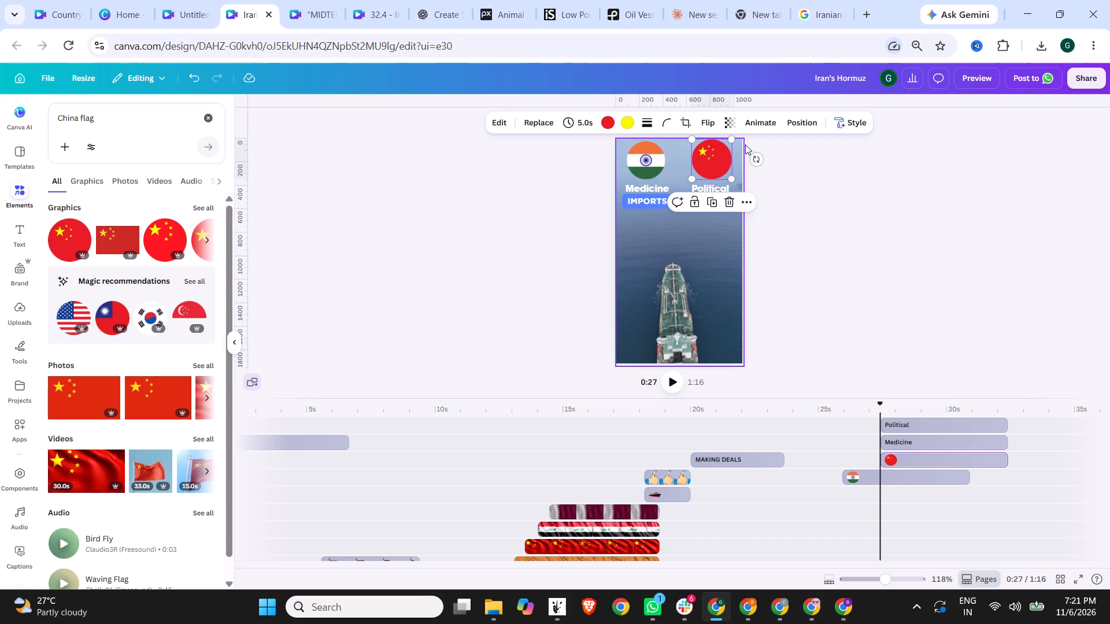
scroll(802, 217, "up", 7, "ctrl")
scroll(899, 226, "up", 7)
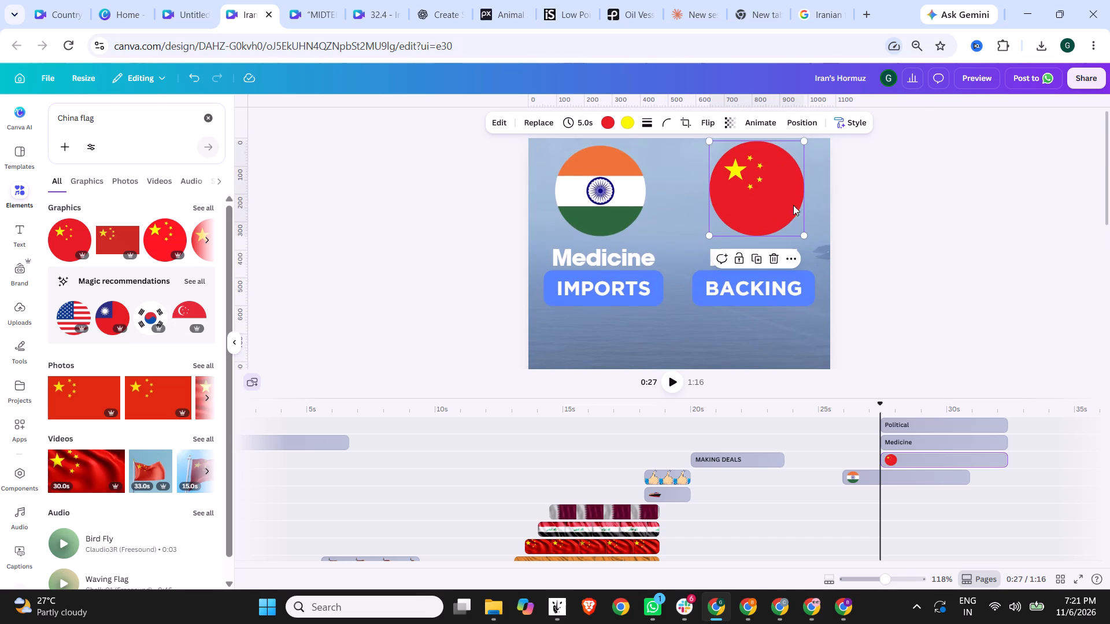
left_click_drag(778, 192, 624, 200)
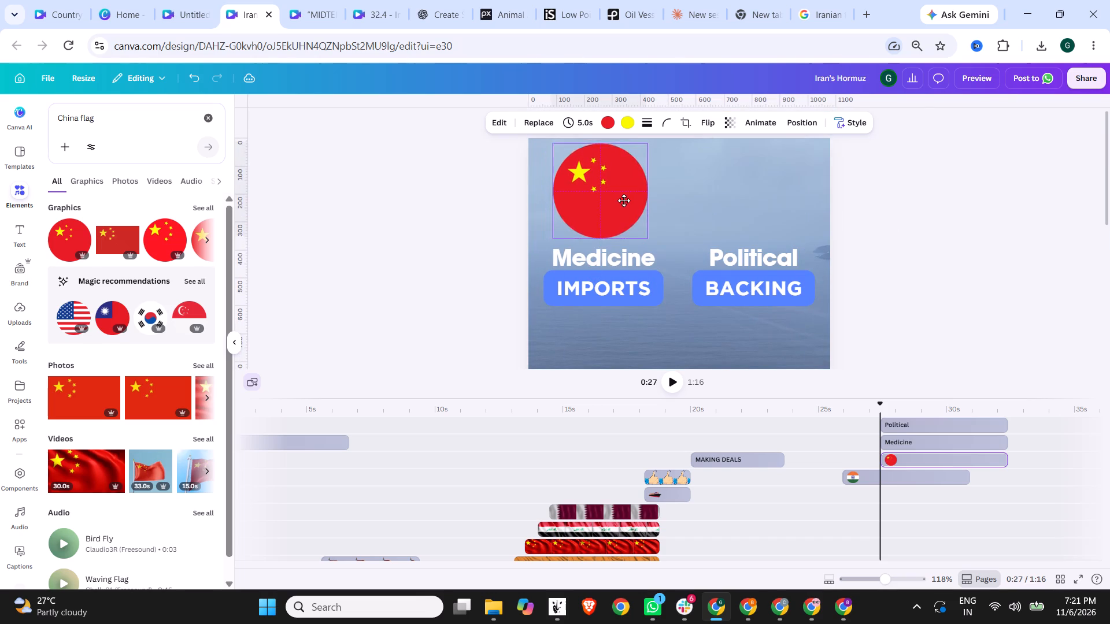
left_click_drag(624, 200, 621, 198)
left_click(553, 239)
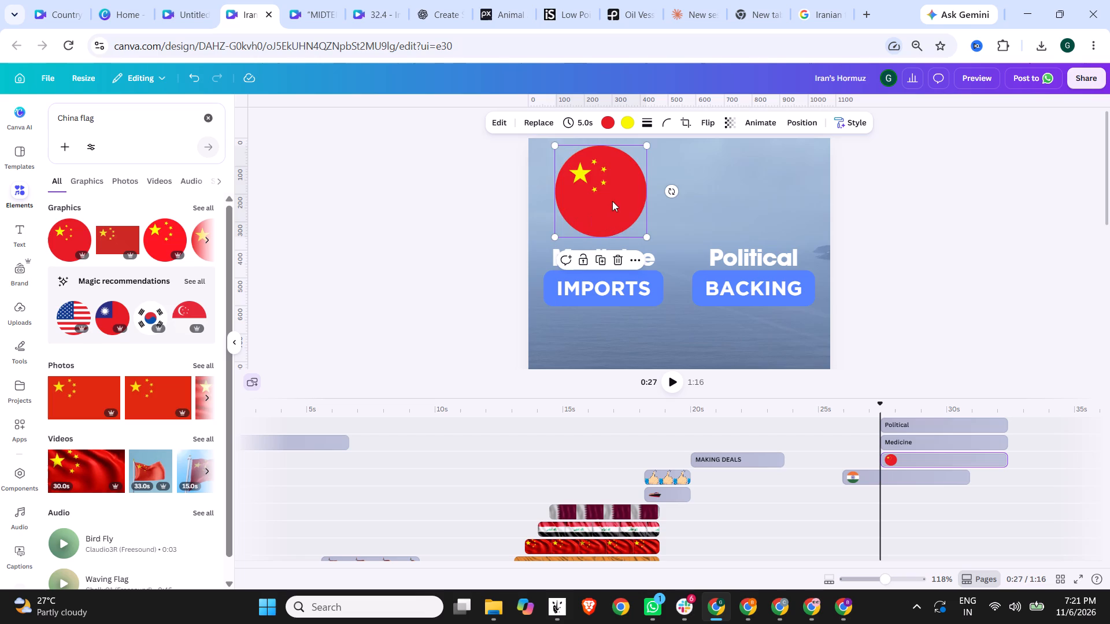
left_click_drag(612, 201, 768, 199)
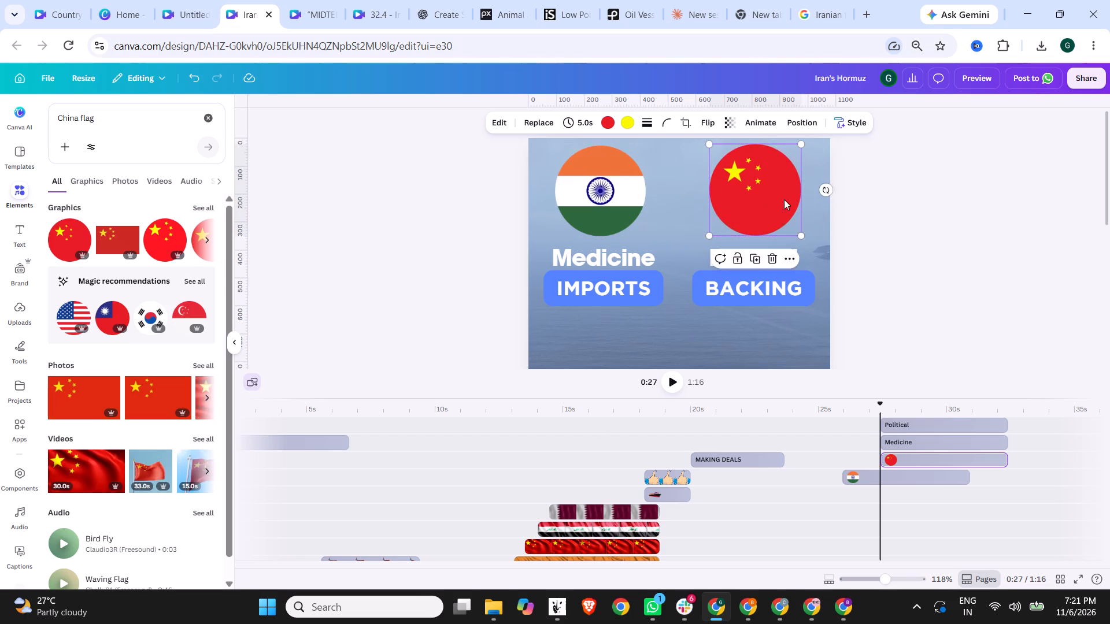
left_click(876, 196)
scroll(906, 243, "down", 5, "ctrl")
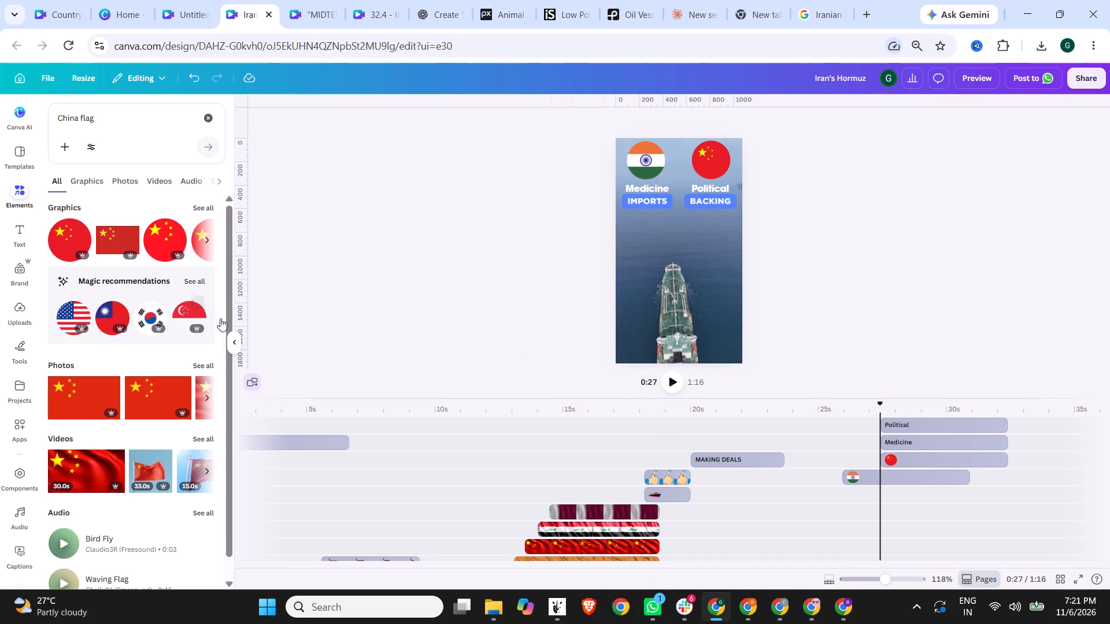
Play the video from 0:27 to about 0:36 to check the flag and caption timing against the voiceover.
left_click(671, 385)
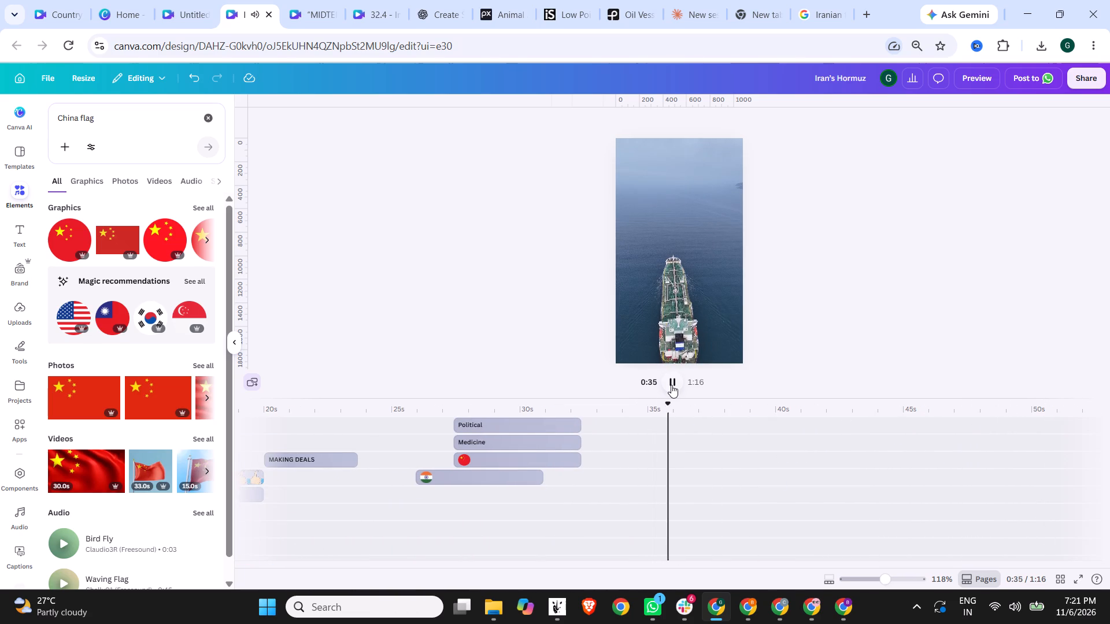
left_click(671, 385)
Extend the India flag clip to 22.6 s and the China flag clip to 21.2 s so both end together.
scroll(612, 528, "down", 3, "ctrl")
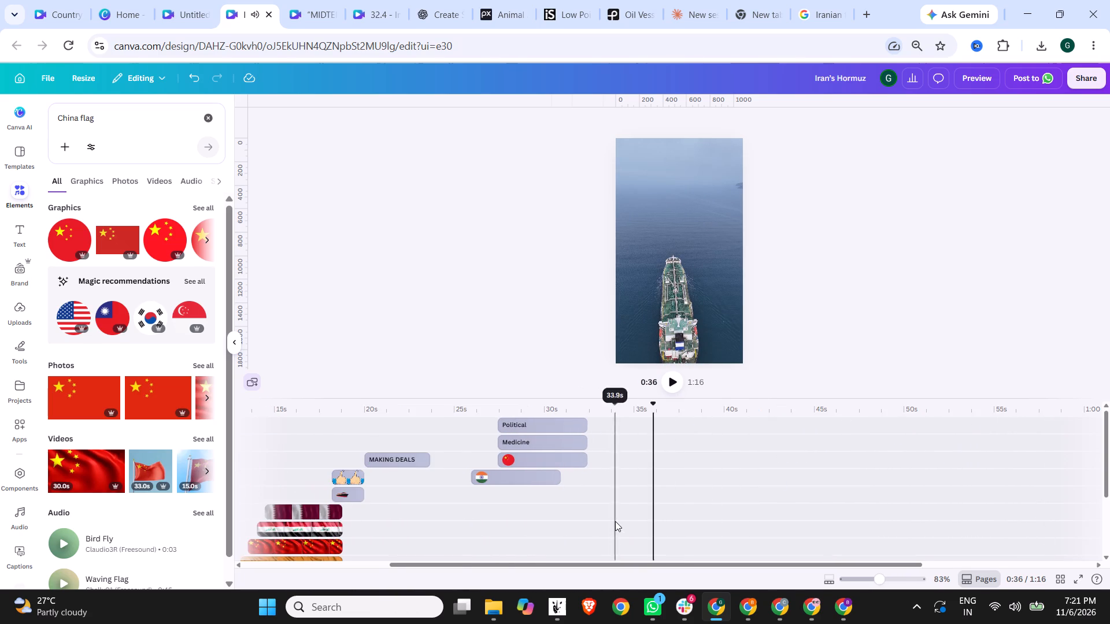
scroll(615, 521, "down", 4, "ctrl")
scroll(760, 499, "down", 6)
scroll(694, 502, "up", 3)
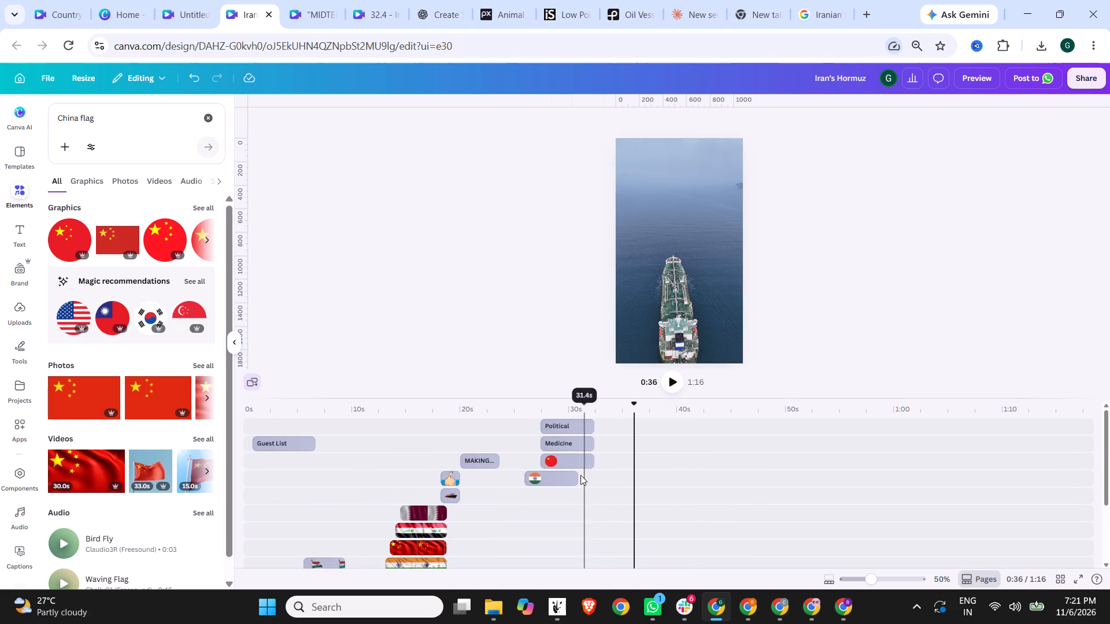
left_click_drag(575, 476, 767, 476)
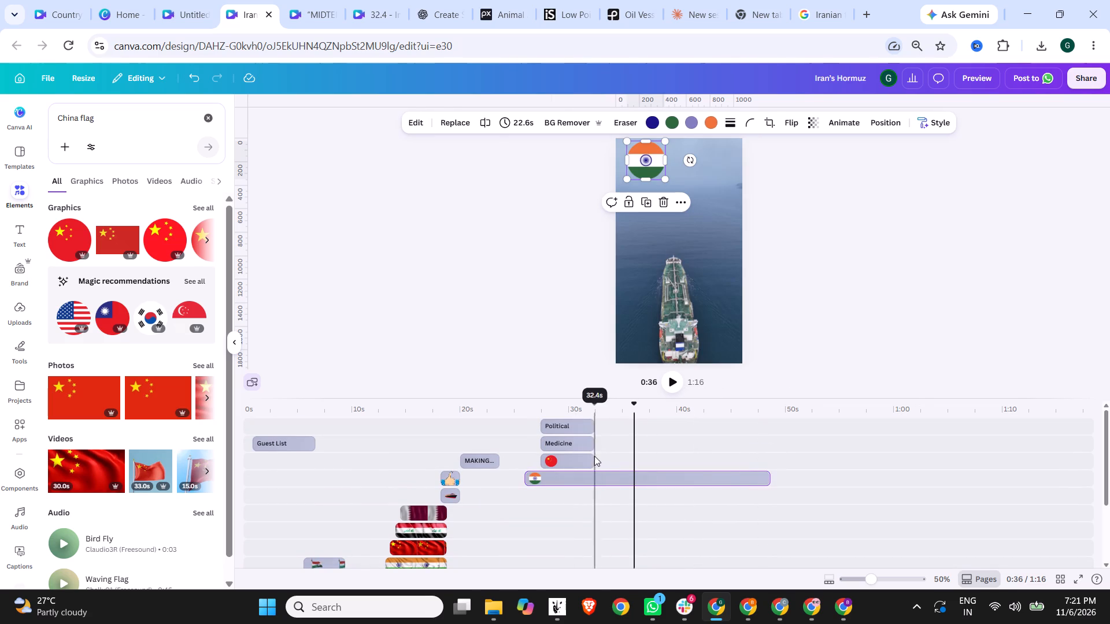
left_click_drag(592, 458, 764, 458)
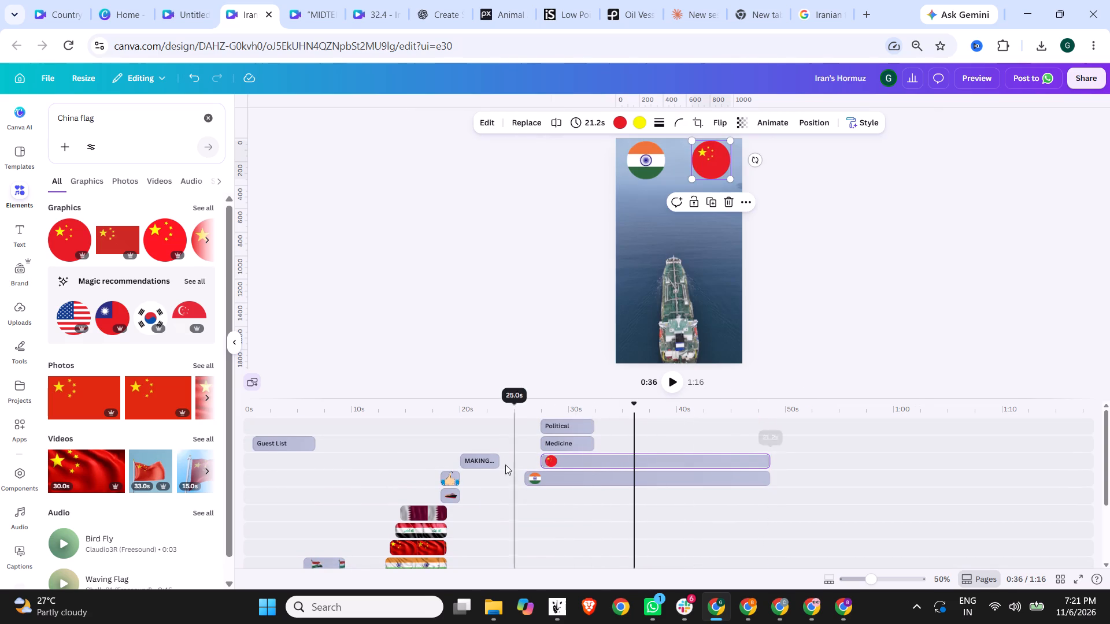
Trim the start of the China flag clip so it begins at about 34.5 s on the timeline.
left_click_drag(541, 459, 605, 459)
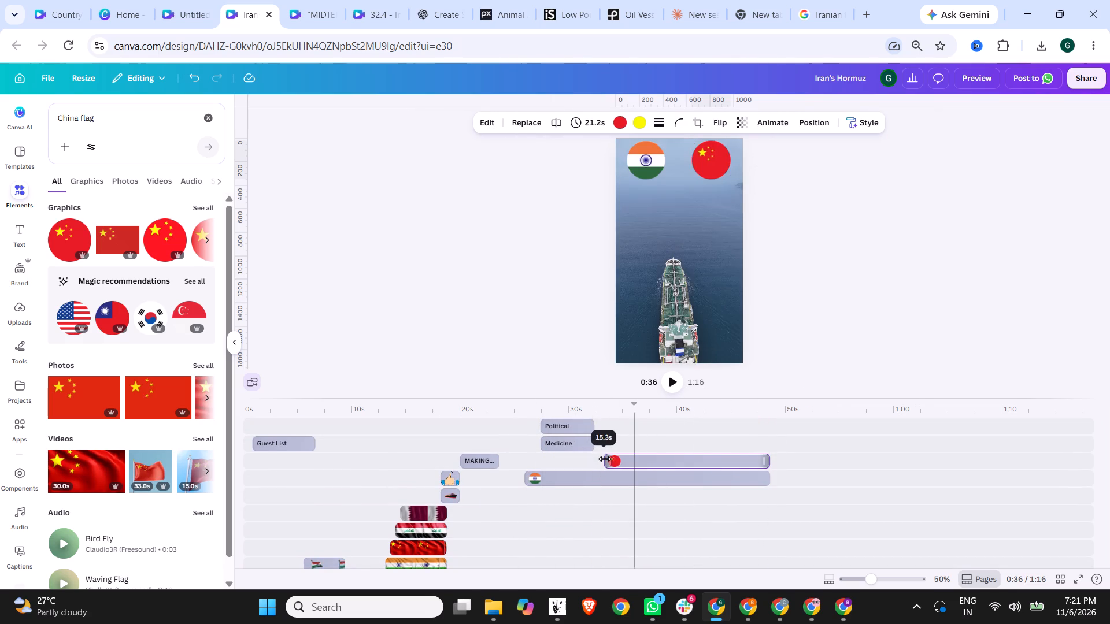
left_click_drag(605, 459, 619, 459)
Move the "Political" caption clip along the timeline to start at about 36.5 s.
left_click_drag(570, 422, 649, 422)
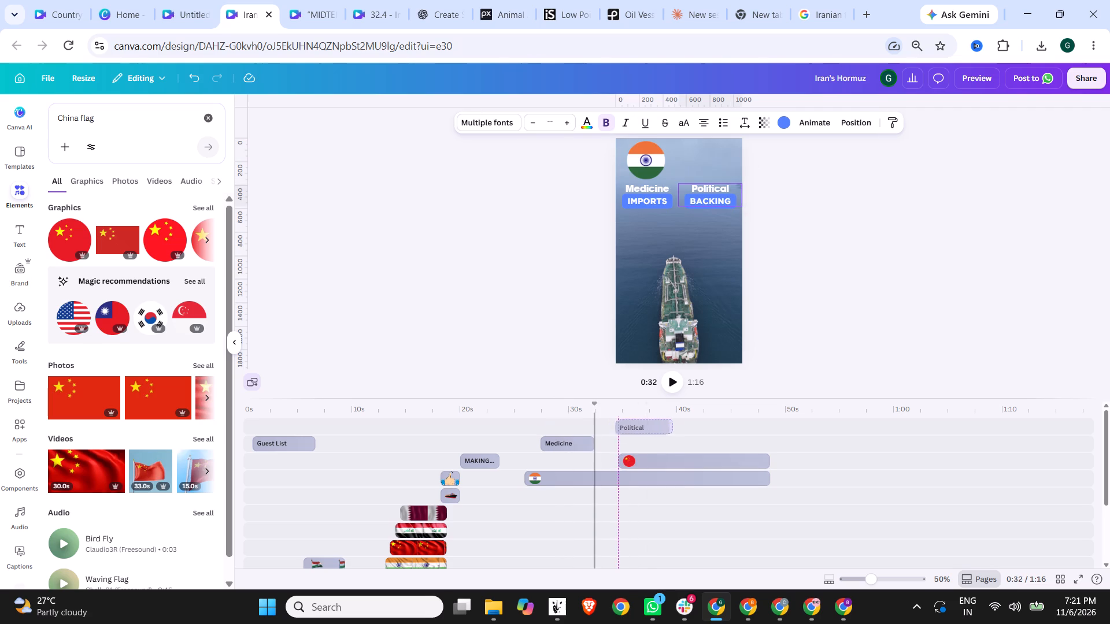
left_click_drag(649, 422, 671, 422)
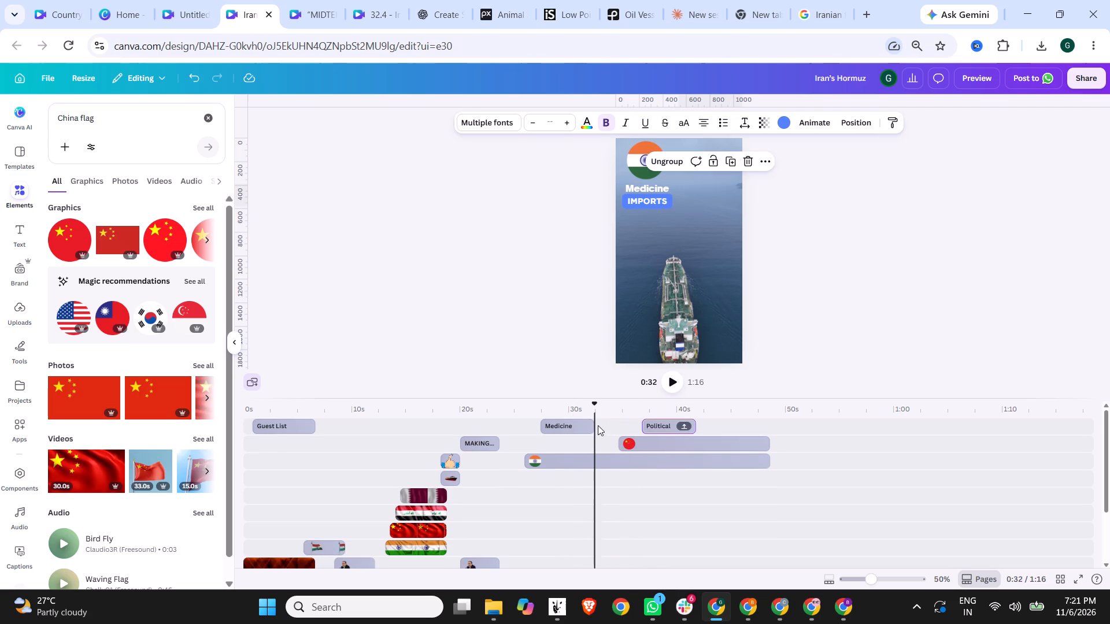
scroll(665, 444, "up", 2)
left_click(664, 423)
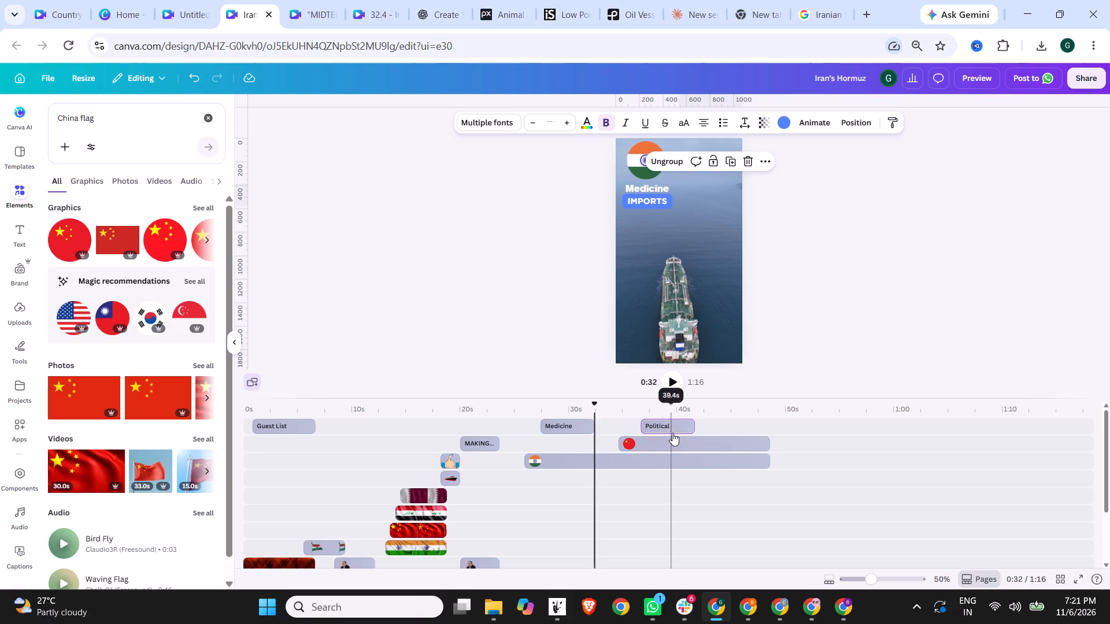
Extend the "Medicine" caption clip so it runs up to the start of the "Political" clip.
left_click_drag(591, 426, 635, 422)
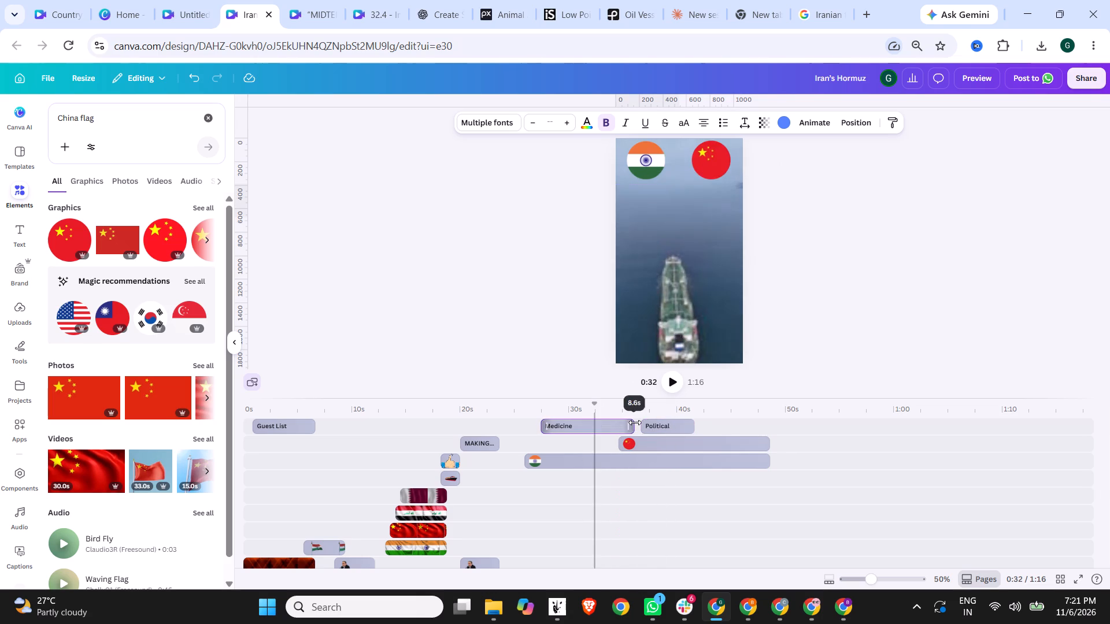
left_click_drag(635, 422, 638, 422)
Move the "Political" caption clip earlier to start at about 35 s, close to the China flag clip's start.
left_click(651, 424)
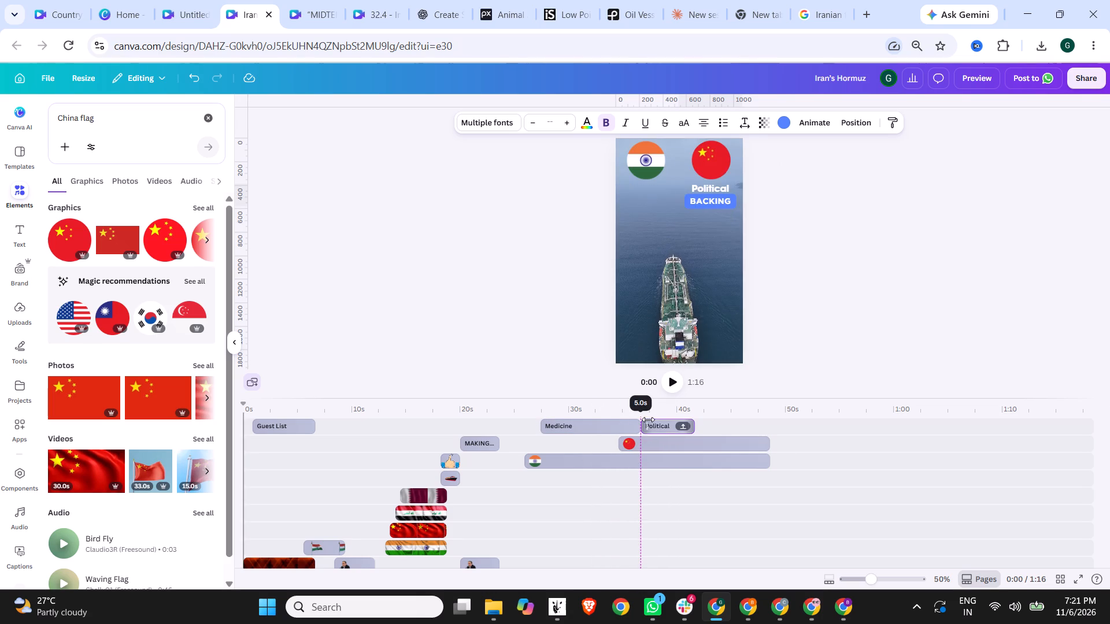
left_click_drag(662, 426, 646, 422)
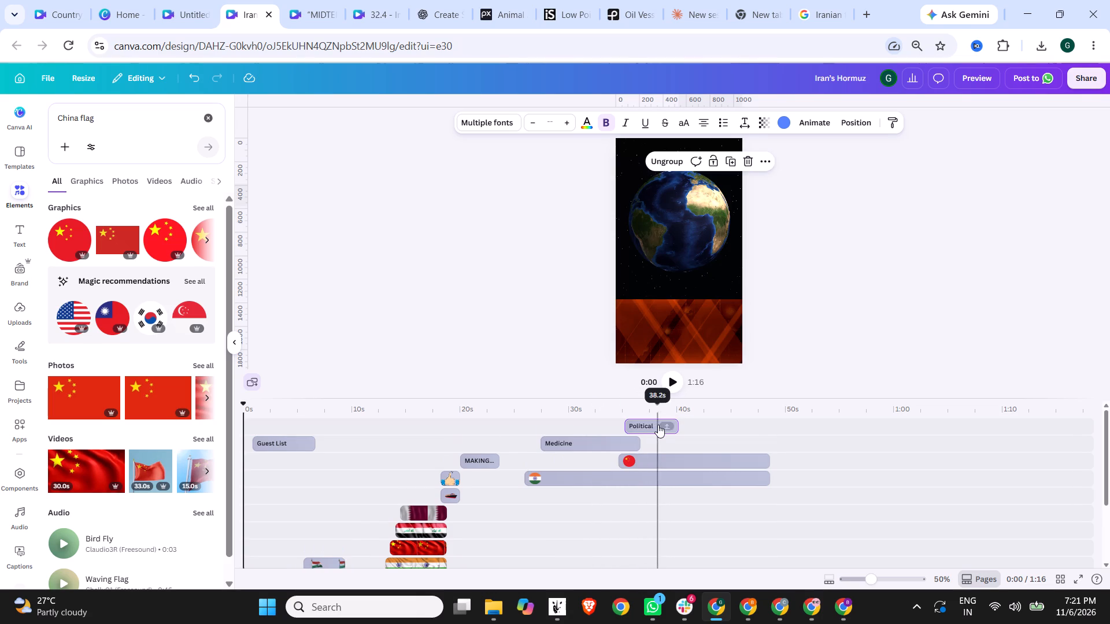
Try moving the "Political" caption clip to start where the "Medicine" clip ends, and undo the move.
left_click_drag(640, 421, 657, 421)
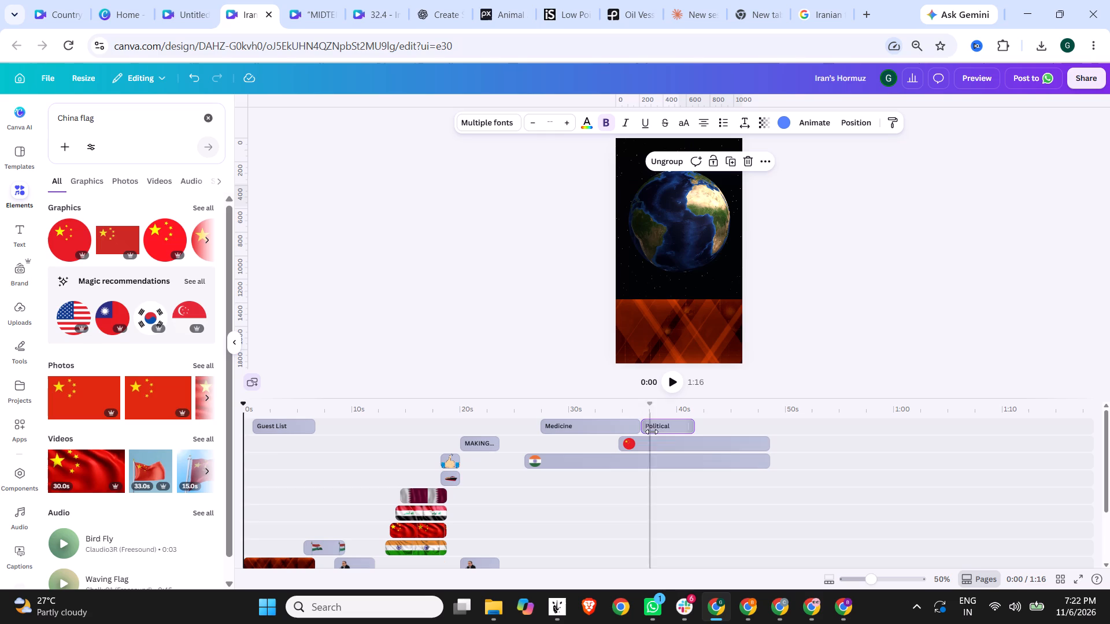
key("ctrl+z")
Extend the "Political" and "Medicine" caption clips to end together with the flag clips at about 48.5 s.
left_click_drag(676, 423, 768, 423)
left_click_drag(638, 446, 645, 445)
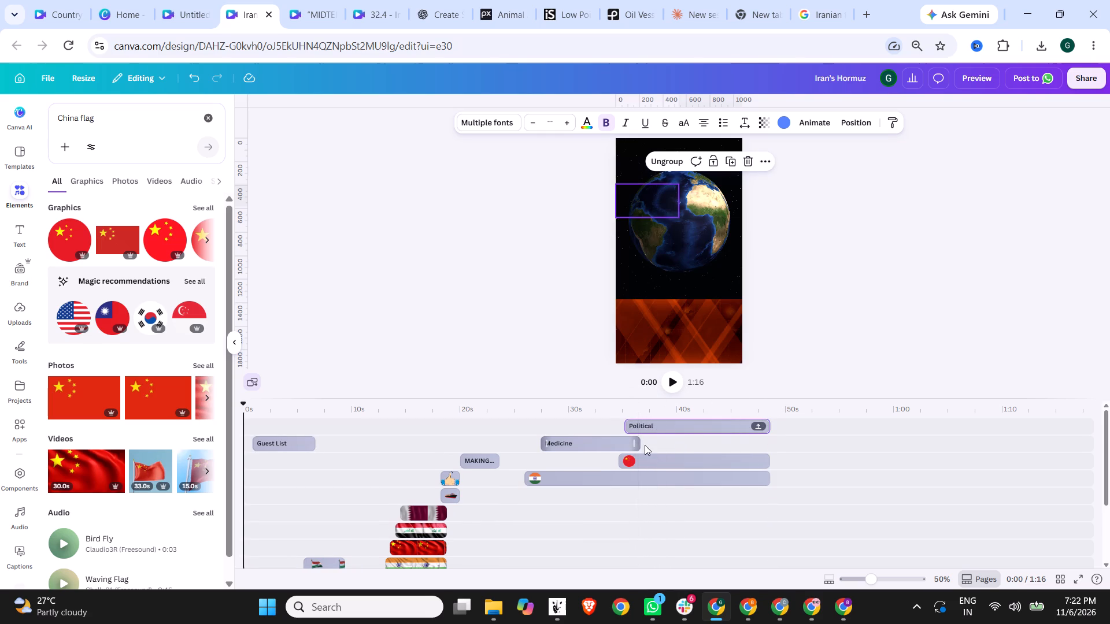
left_click_drag(645, 445, 769, 440)
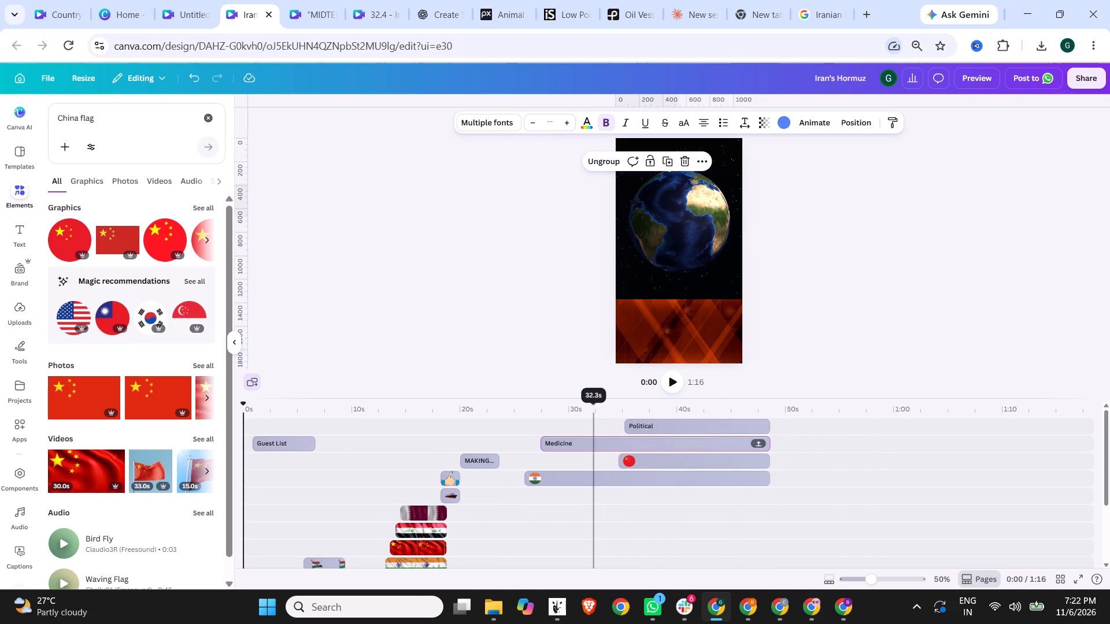
Play from about 29 s to check the timing, and extend the China flag clip's start back to about 34 s.
left_click(557, 408)
left_click(665, 384)
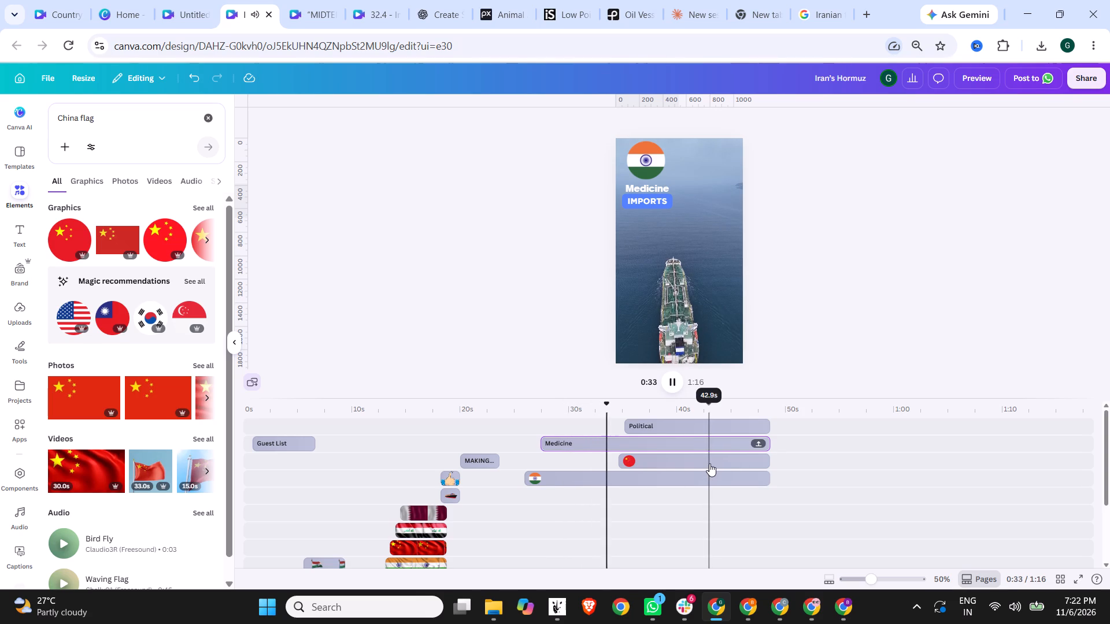
left_click(674, 377)
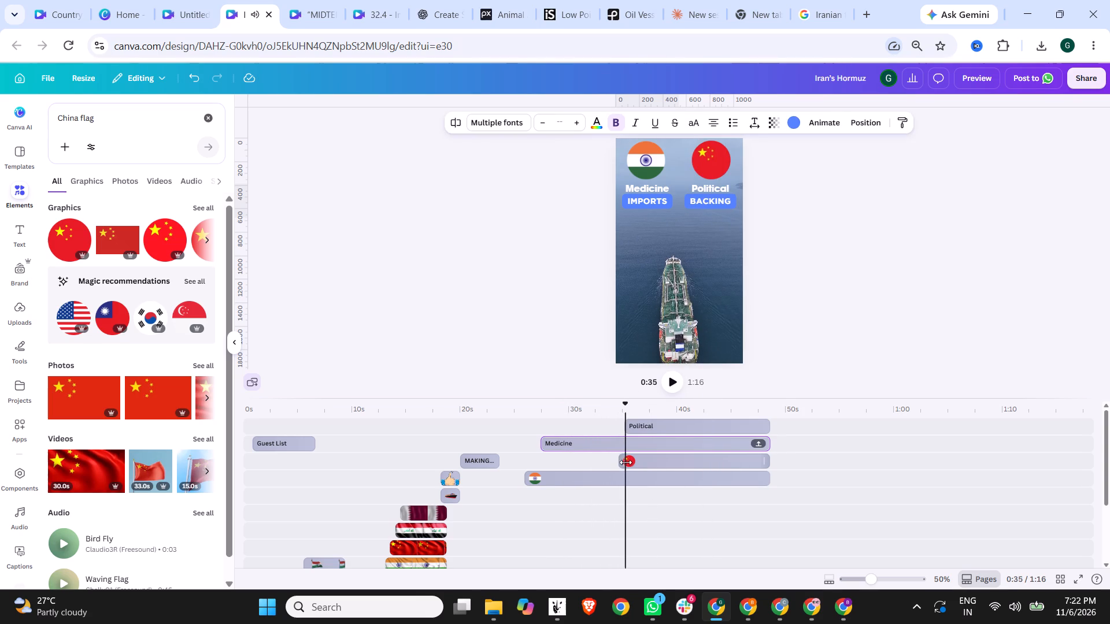
left_click(641, 465)
left_click_drag(621, 461, 601, 460)
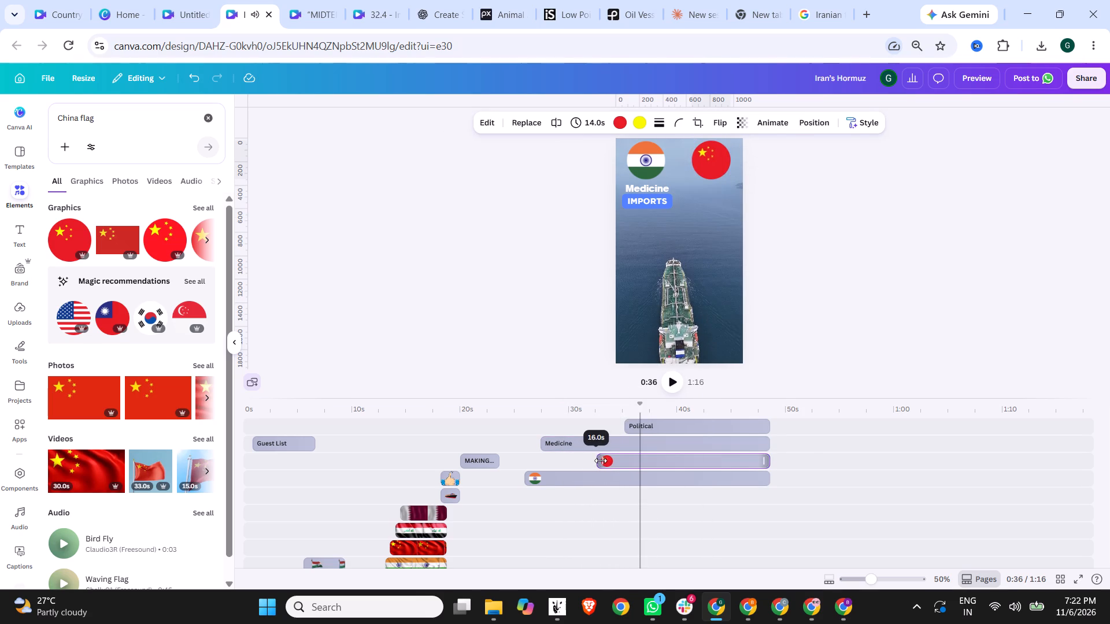
left_click_drag(601, 460, 613, 460)
Play from 26 s and trim the starts of the India flag clip to about 27.5 s and the "Medicine" clip to about 28.5 s.
left_click(526, 416)
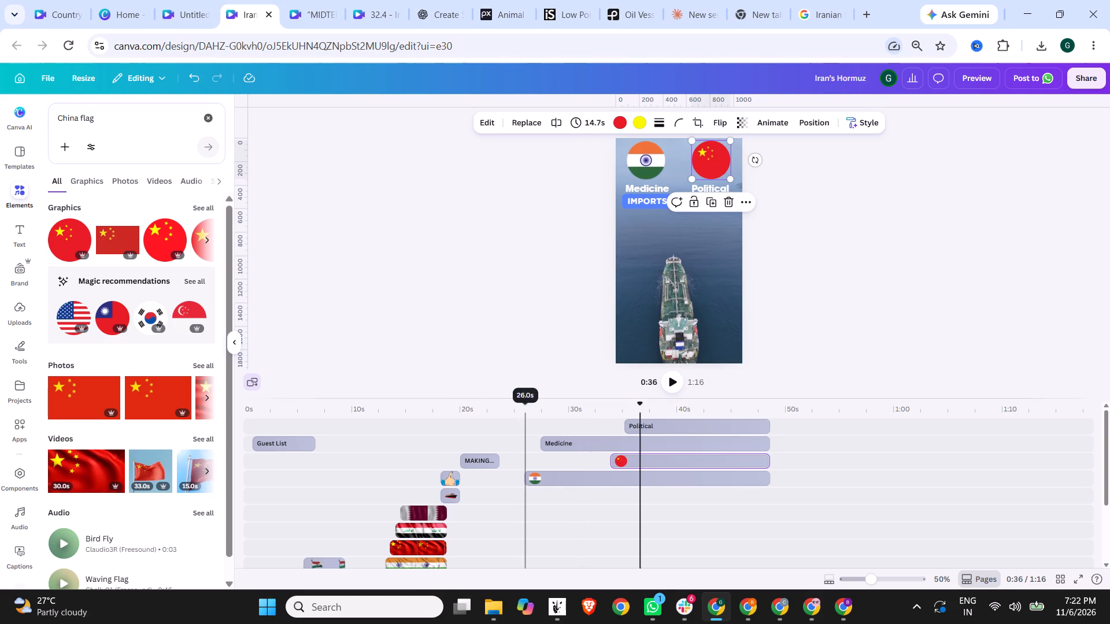
left_click(671, 382)
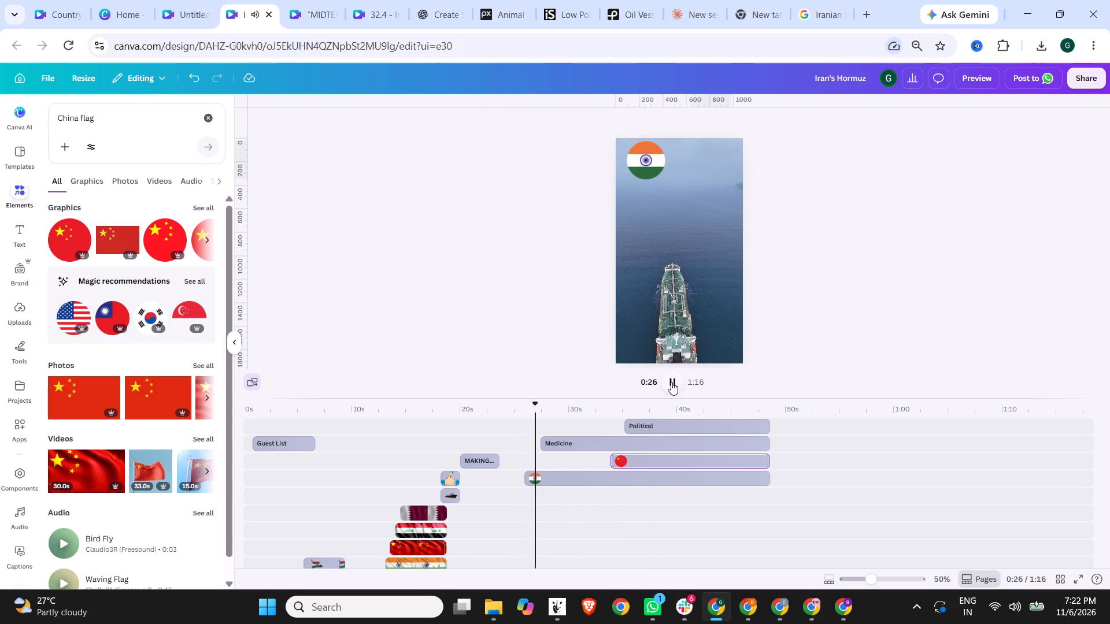
left_click(671, 382)
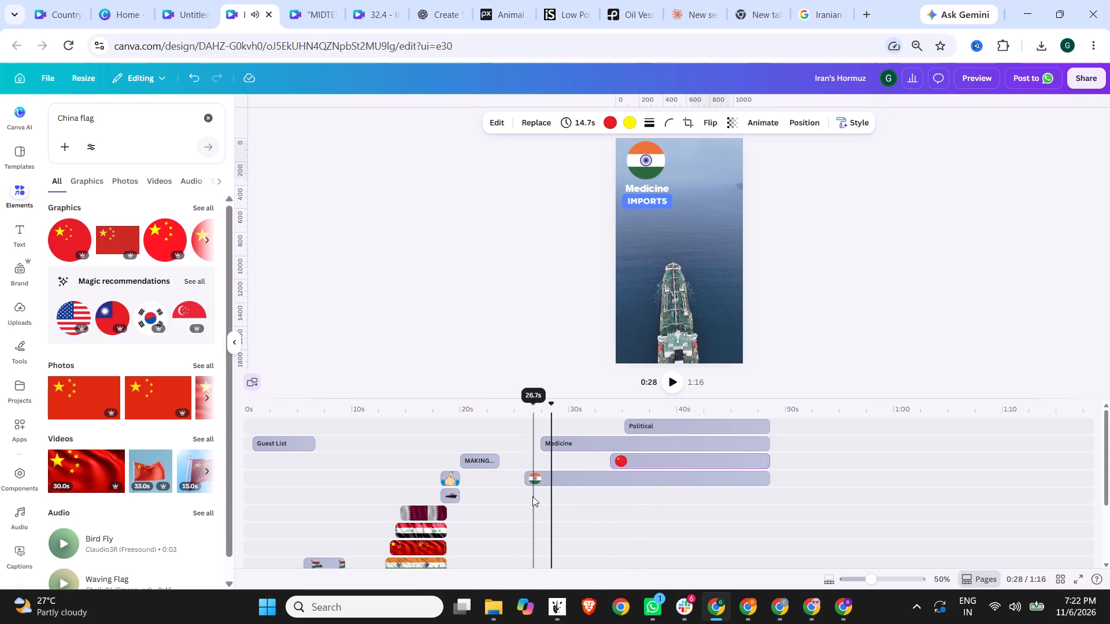
left_click_drag(525, 480, 543, 478)
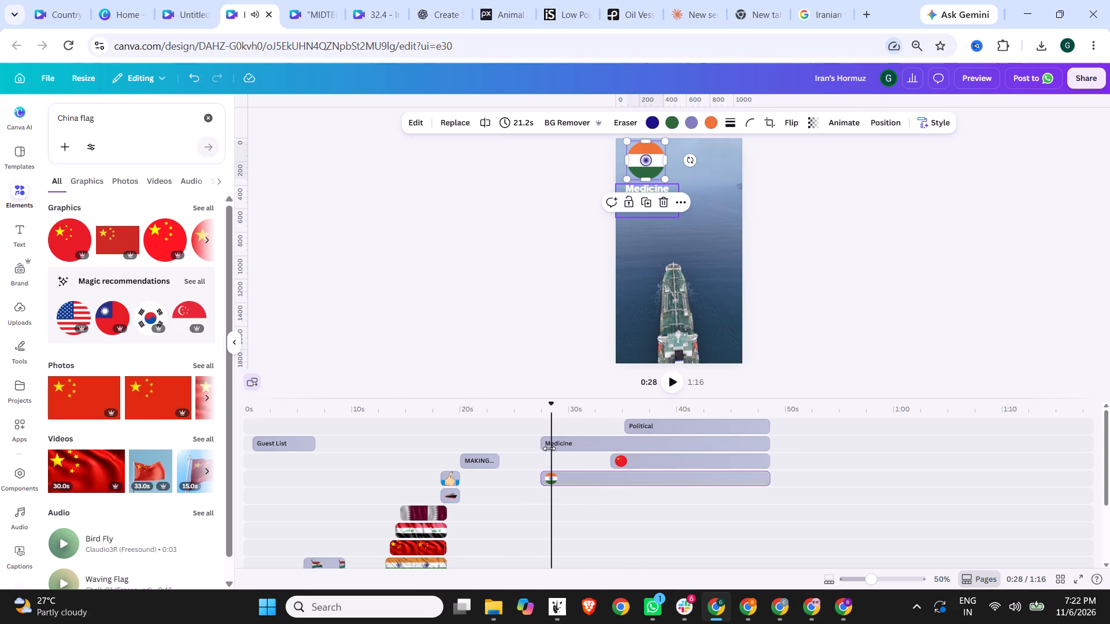
left_click_drag(543, 444, 554, 444)
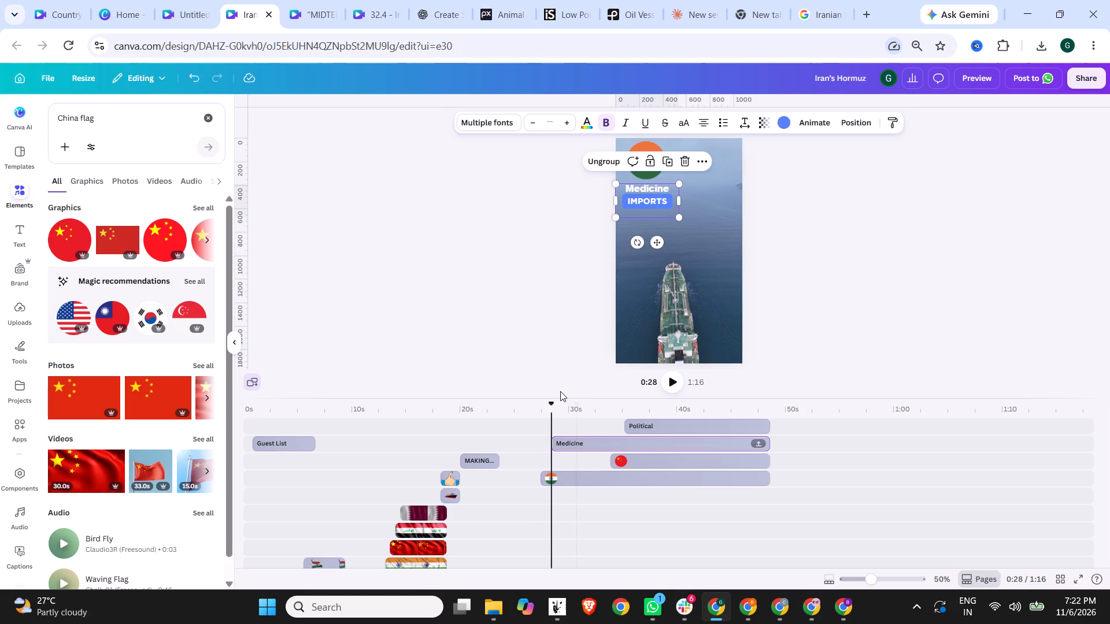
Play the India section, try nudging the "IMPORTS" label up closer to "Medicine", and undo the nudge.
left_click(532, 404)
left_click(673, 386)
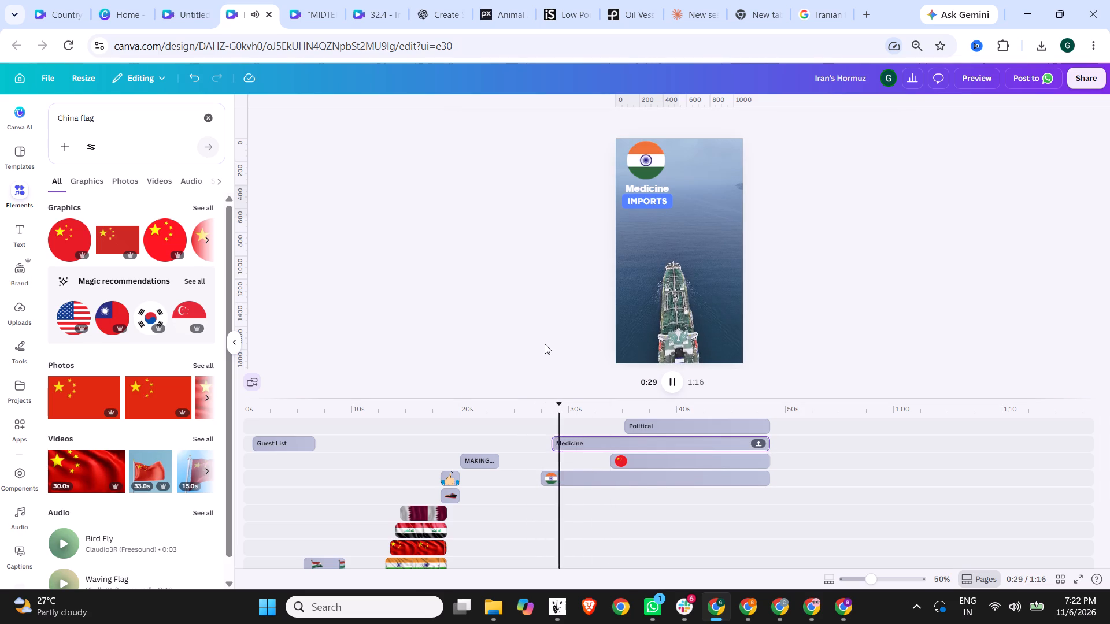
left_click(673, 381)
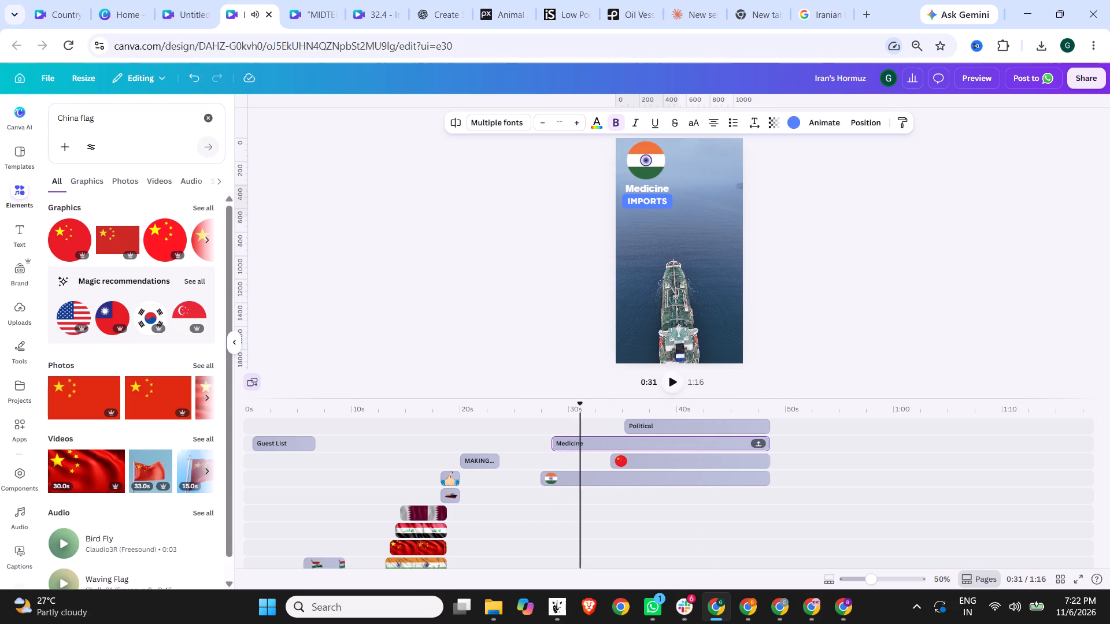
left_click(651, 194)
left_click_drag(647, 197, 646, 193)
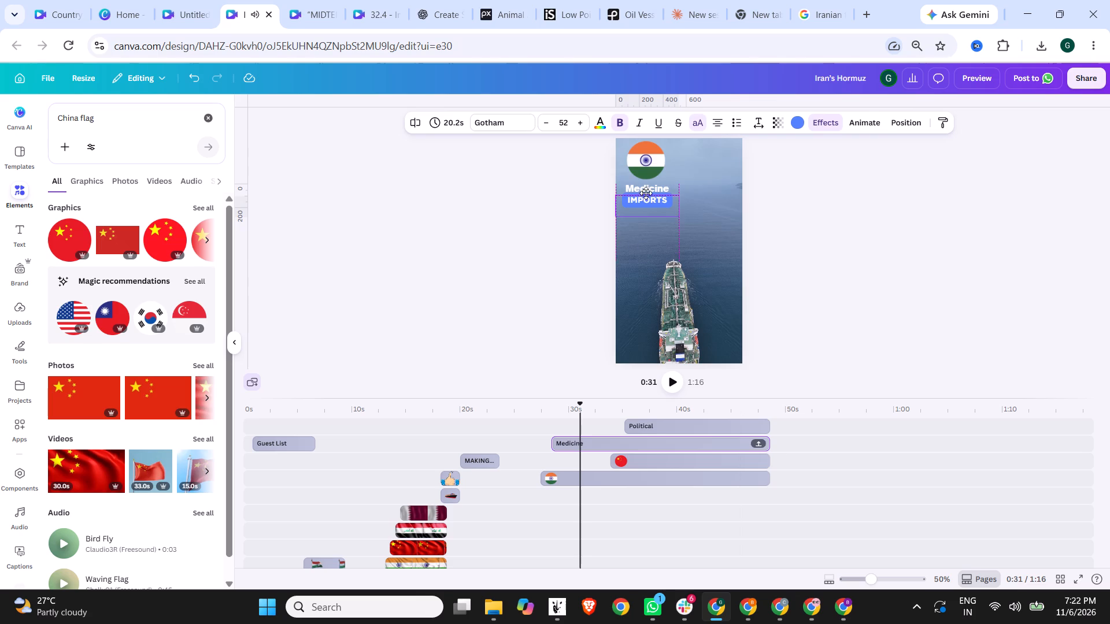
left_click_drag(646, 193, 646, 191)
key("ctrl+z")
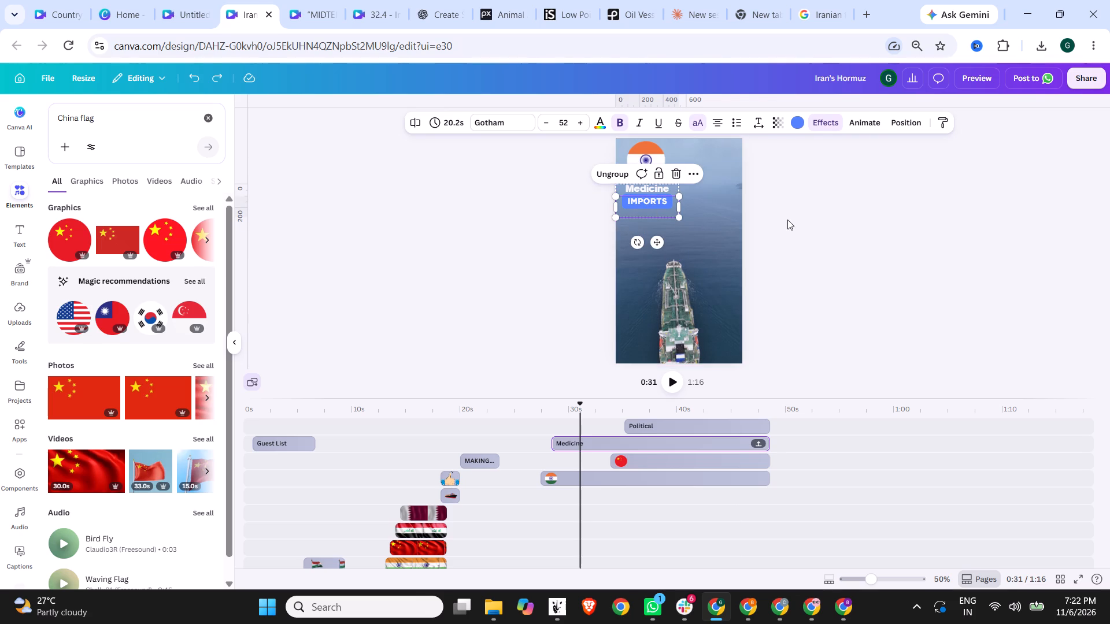
Play on from 0:31 and extend the start of the "Political" caption clip back to about 34.5 s.
left_click(787, 220)
left_click(674, 376)
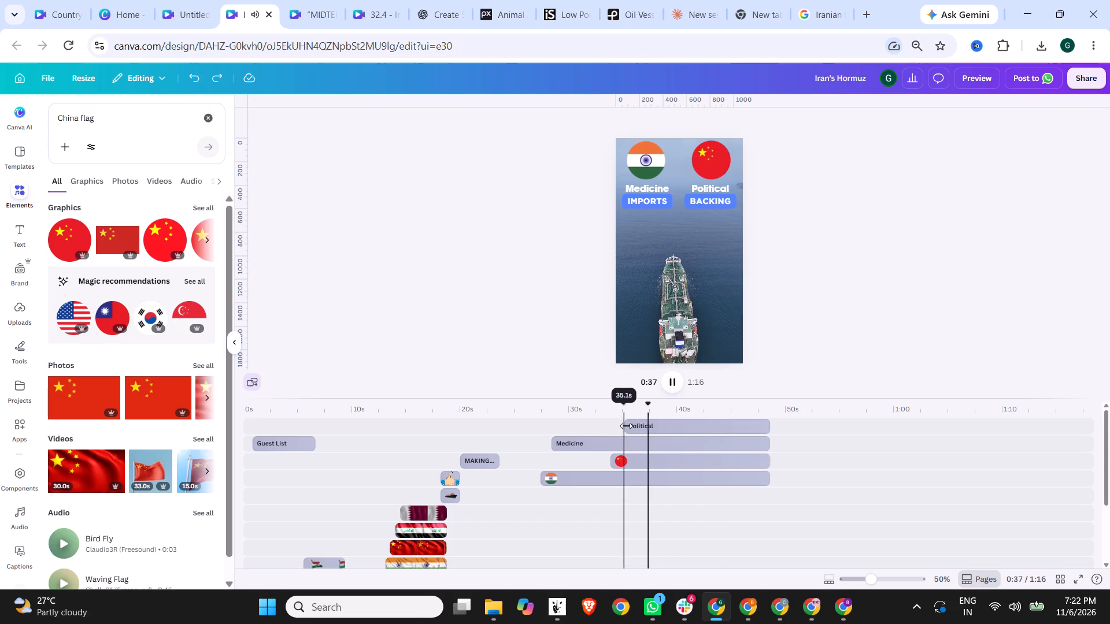
left_click_drag(626, 426, 619, 426)
Play to 0:41, search for "Iraq flag", and add the round flag graphic, scaled down, beneath the "IMPORTS" label.
left_click(673, 384)
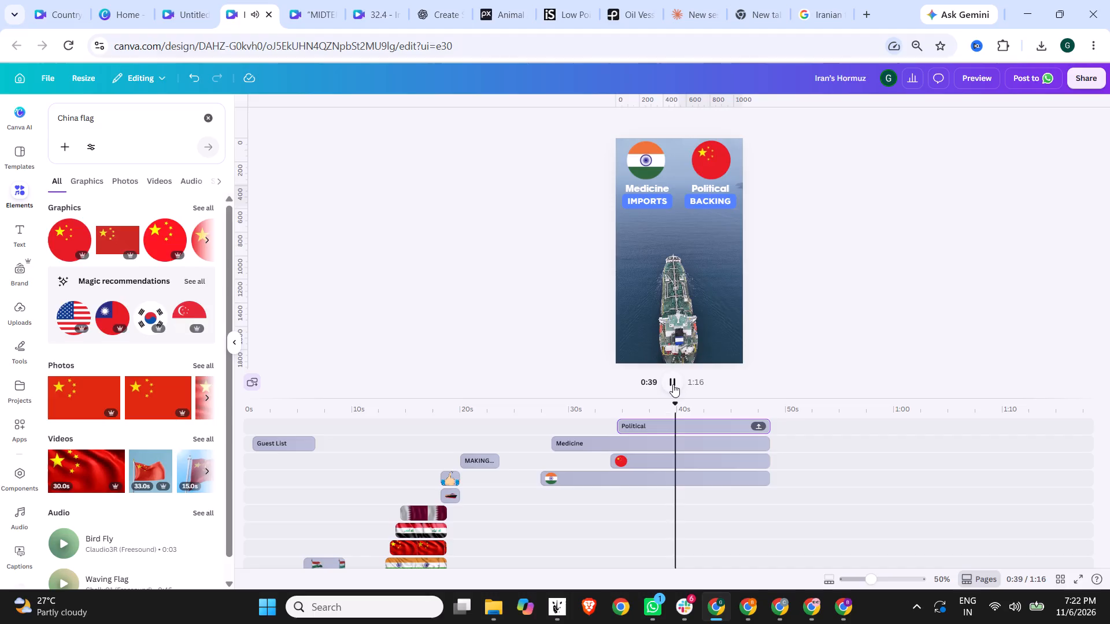
left_click(673, 384)
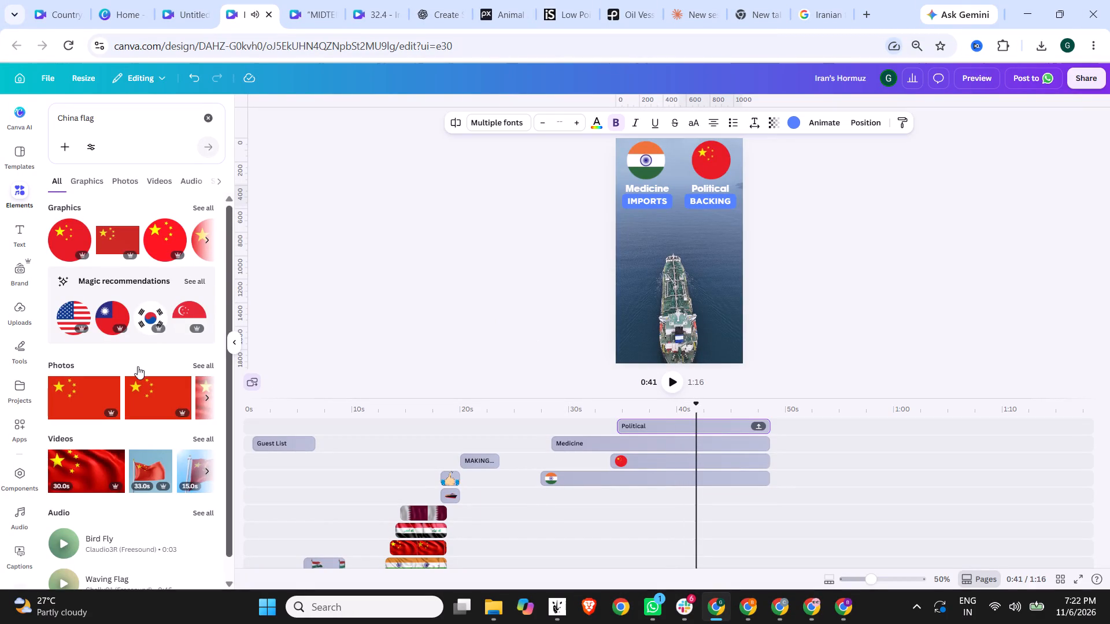
left_click_drag(117, 112, 37, 112)
type("Iraq flag")
key("Return")
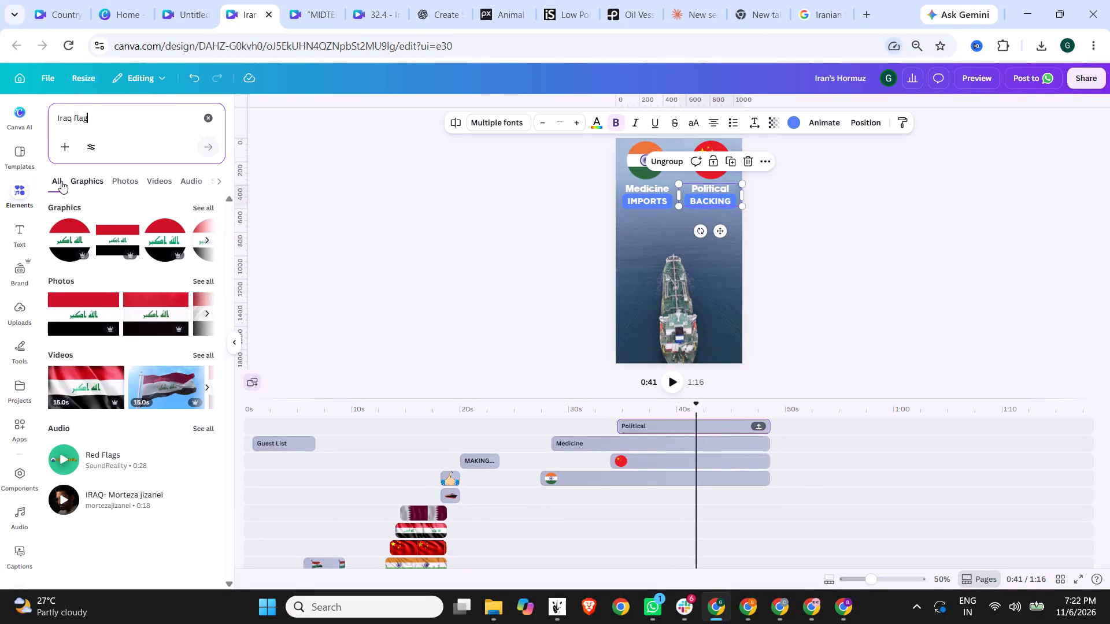
left_click_drag(73, 242, 653, 232)
left_click_drag(731, 314, 645, 233)
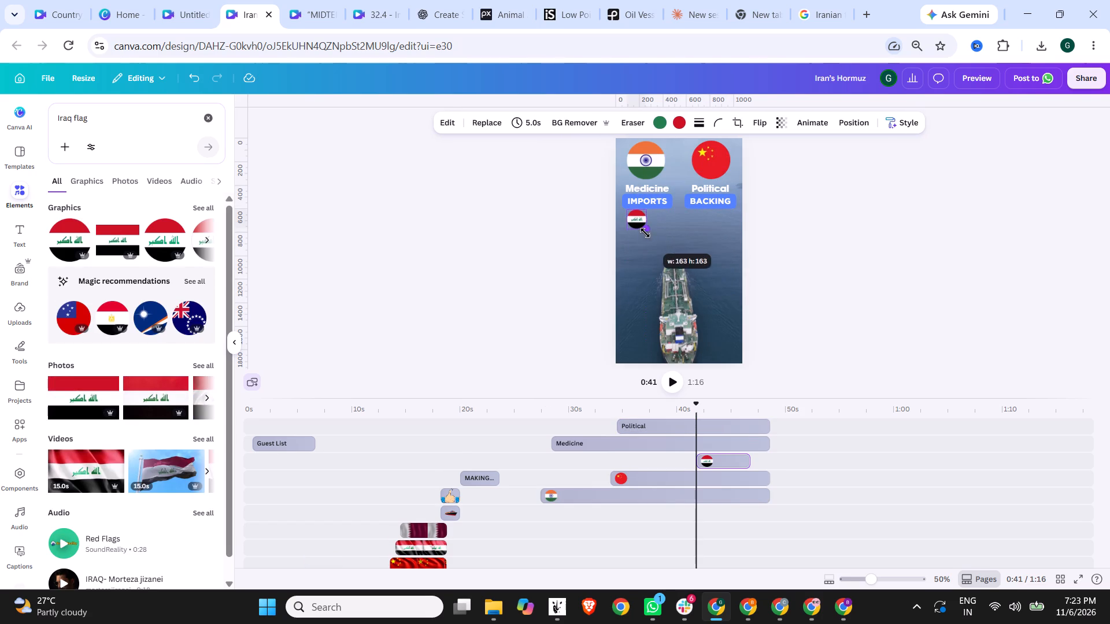
left_click_drag(645, 233, 665, 239)
left_click_drag(641, 230, 657, 232)
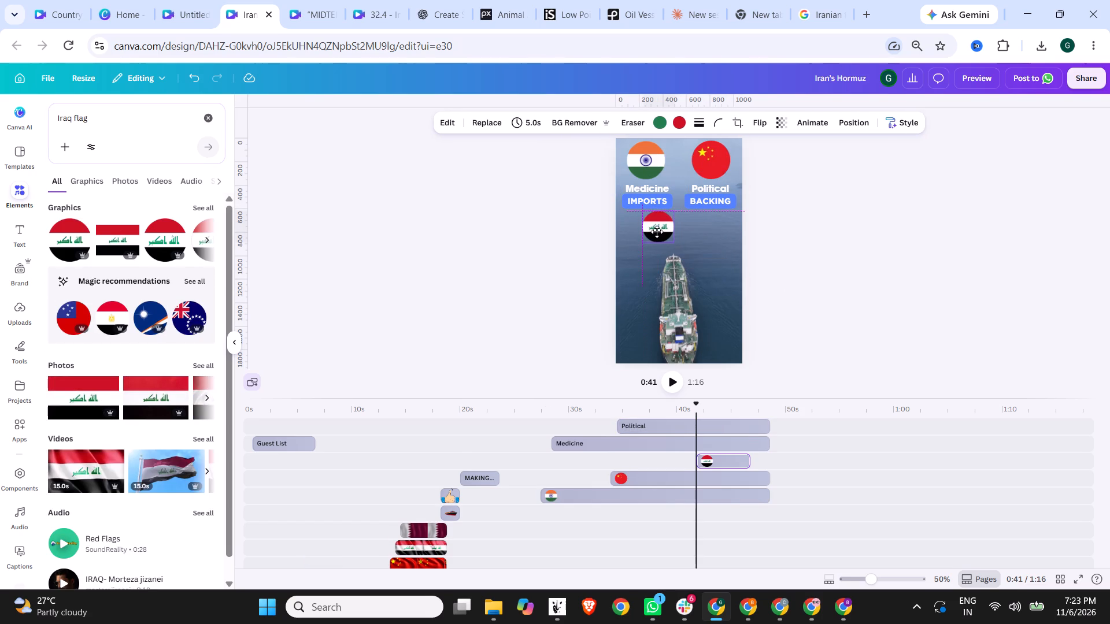
left_click_drag(657, 232, 657, 232)
Search for "Qatar flag" and add a round Qatar flag at 0:41, scaled down beside the Iraq flag.
left_click_drag(105, 121, 0, 114)
type("Qatar flag")
key("Return")
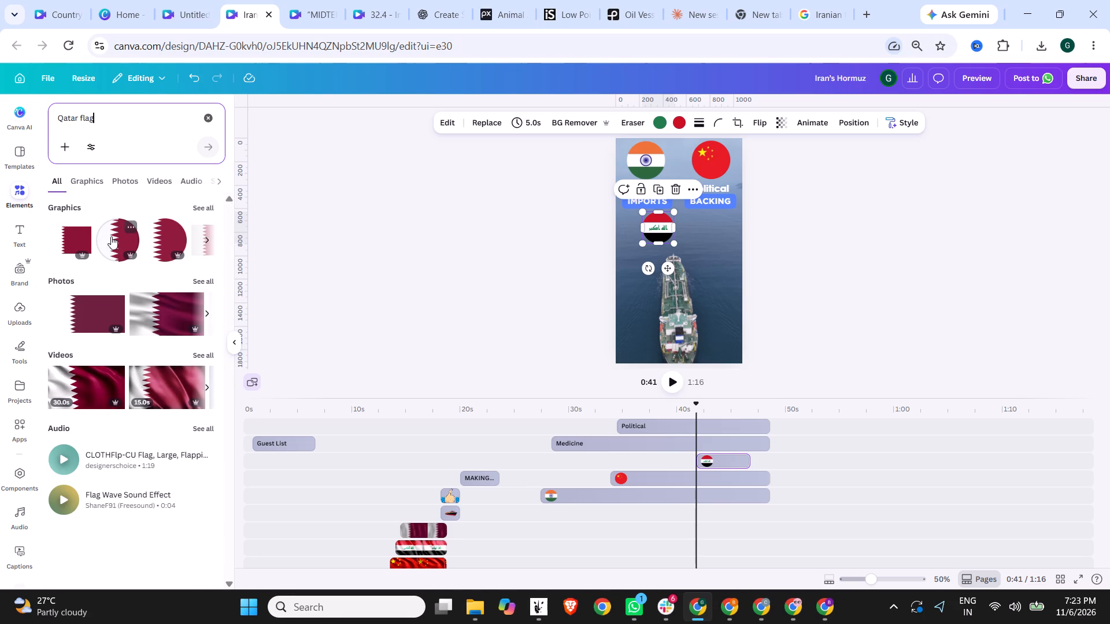
left_click_drag(160, 238, 598, 225)
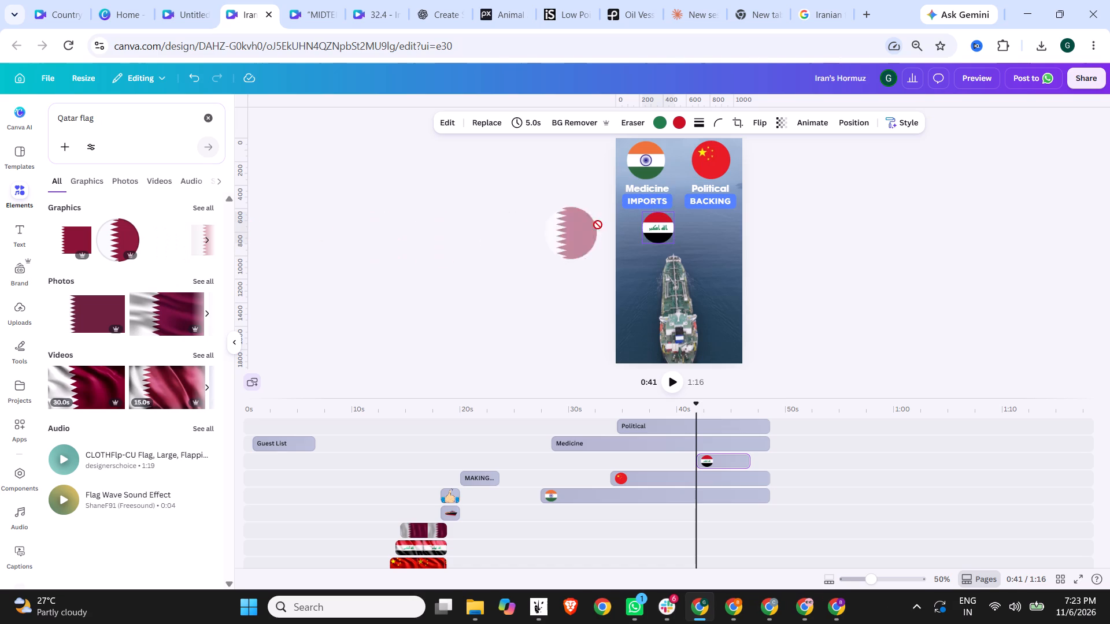
left_click_drag(598, 225, 688, 226)
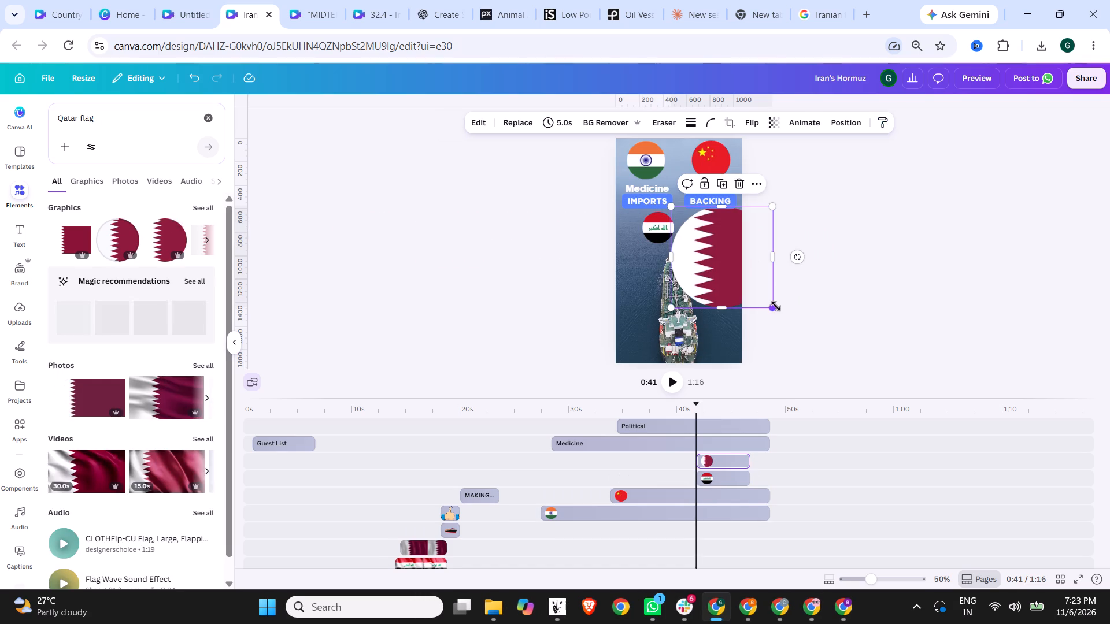
left_click_drag(776, 306, 702, 247)
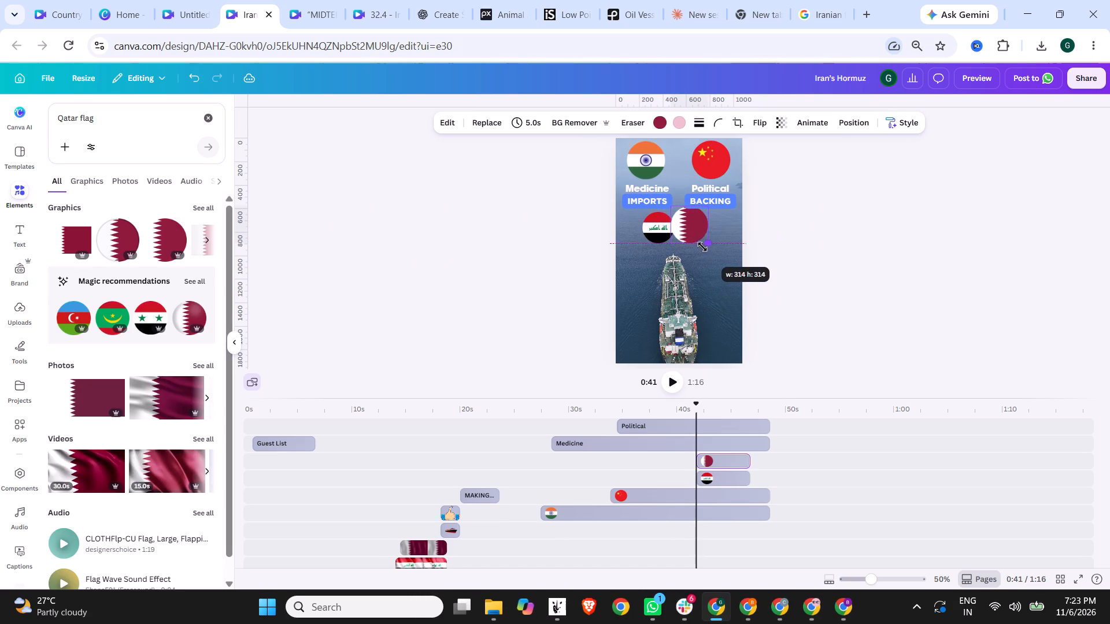
left_click_drag(702, 247, 701, 244)
left_click_drag(691, 228, 680, 228)
Resize the Qatar flag to match the Iraq flag and place it level beside it, below the "BACKING" label.
scroll(743, 278, "up", 7, "ctrl")
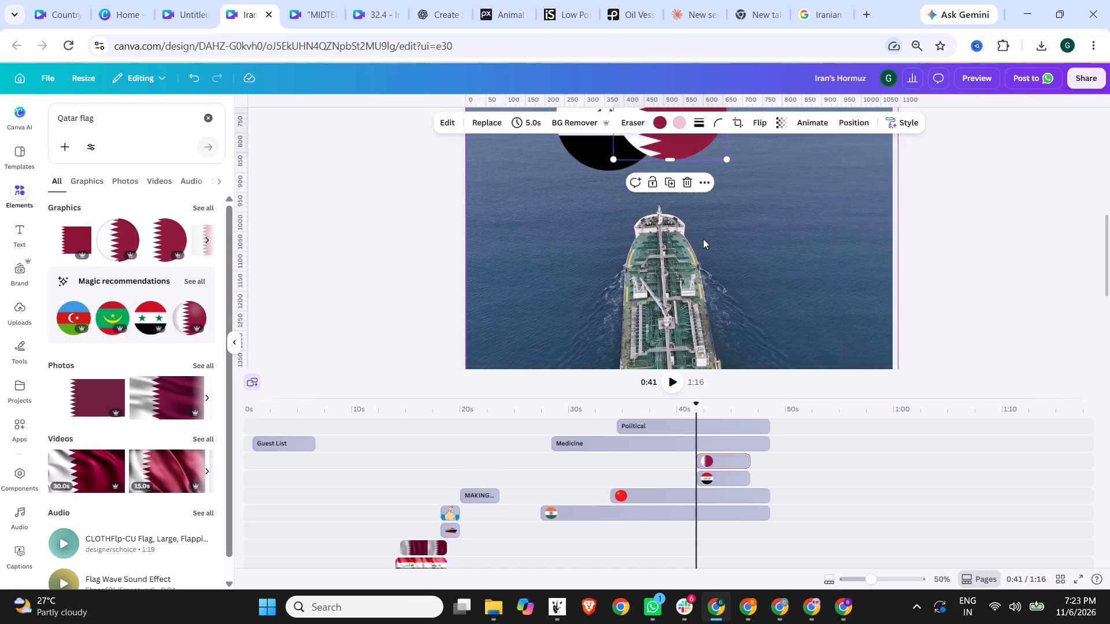
scroll(701, 241, "down", 3)
scroll(706, 261, "up", 5)
scroll(715, 262, "down", 3)
left_click_drag(693, 206, 660, 222)
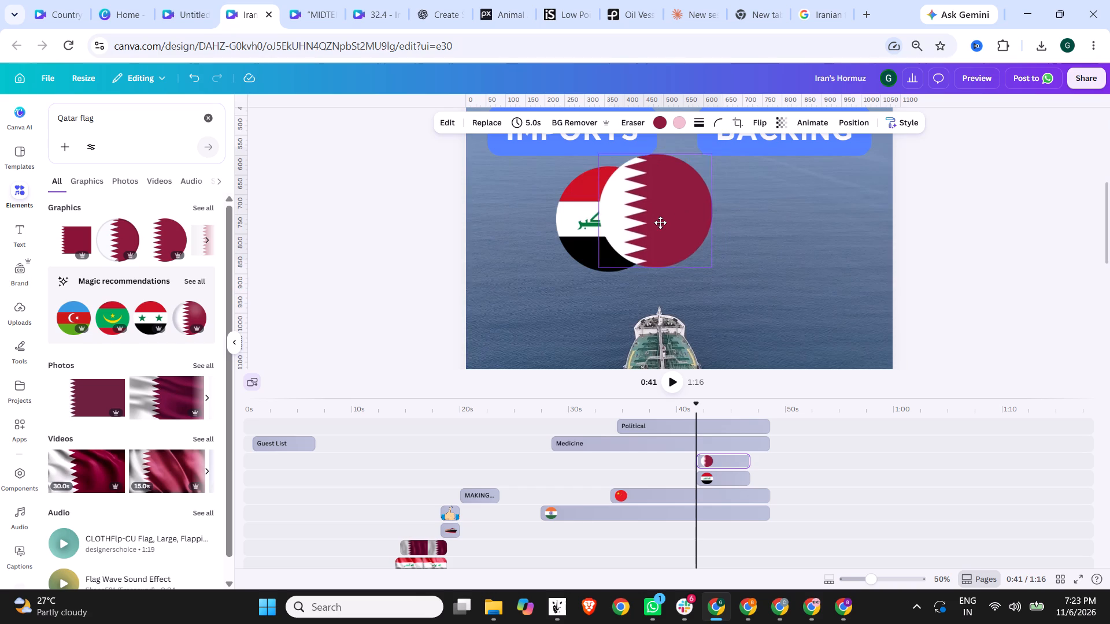
left_click_drag(660, 222, 632, 224)
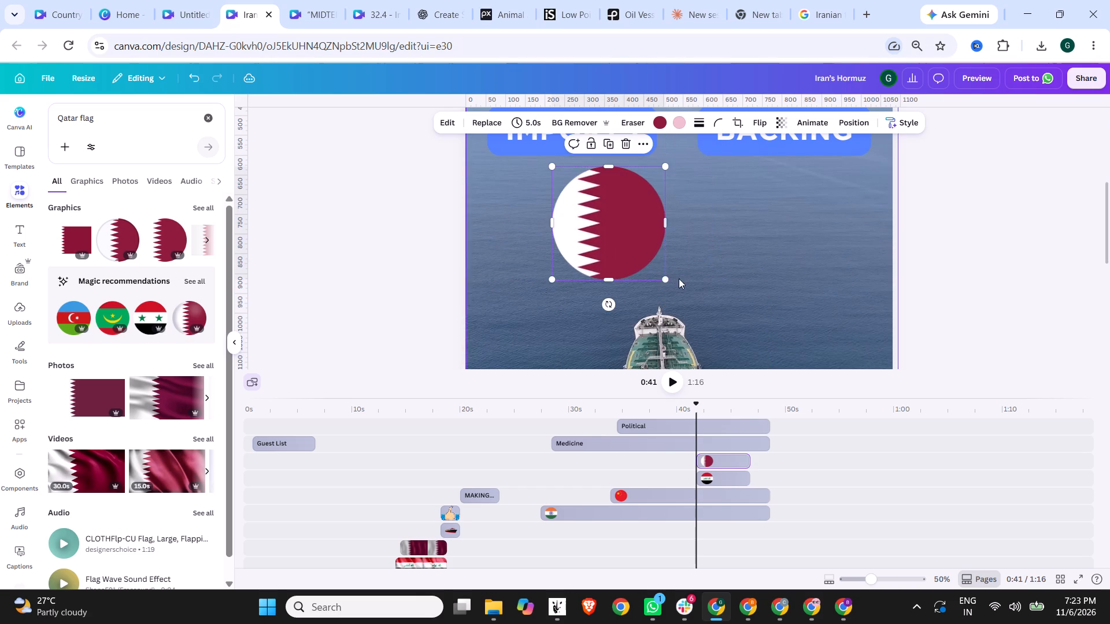
left_click_drag(664, 279, 663, 270)
left_click_drag(639, 238, 796, 236)
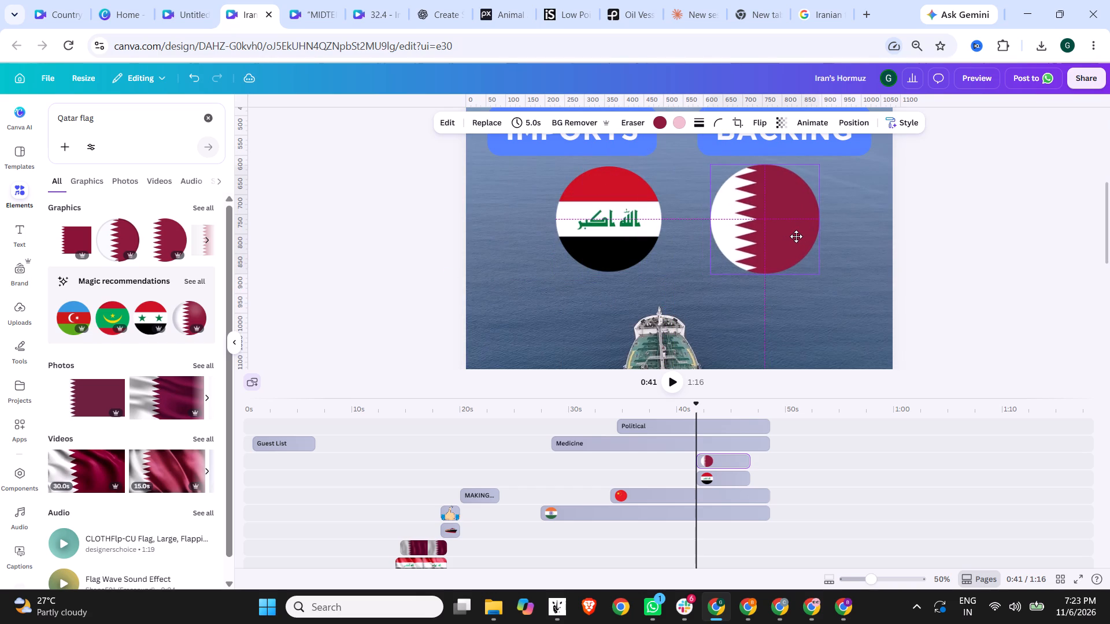
left_click_drag(796, 236, 802, 236)
left_click(826, 163)
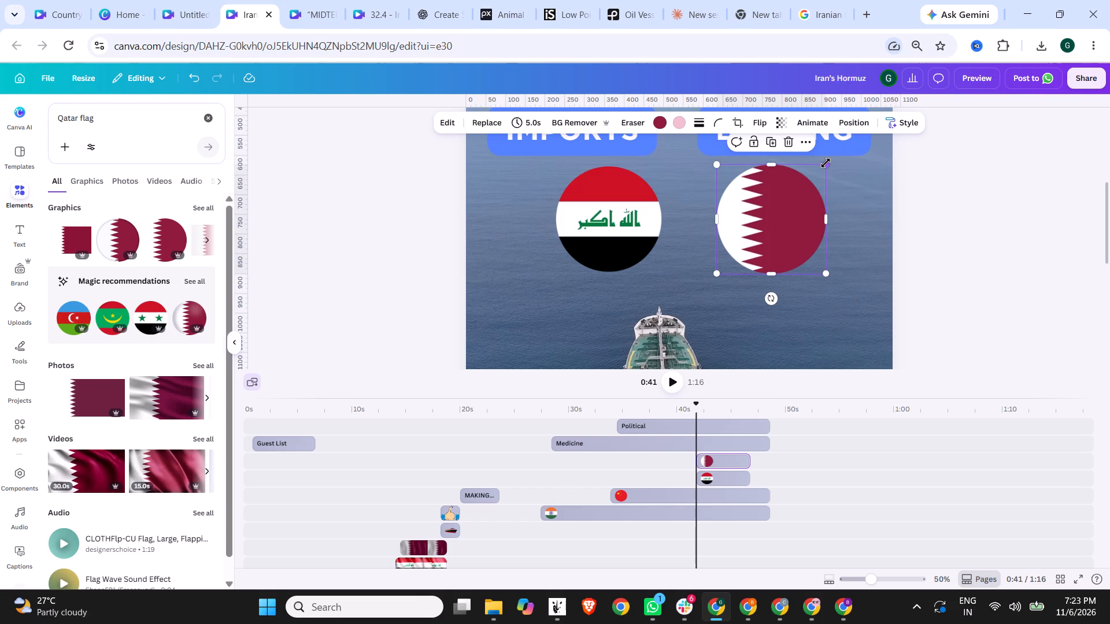
left_click(857, 196)
left_click_drag(769, 220, 744, 216)
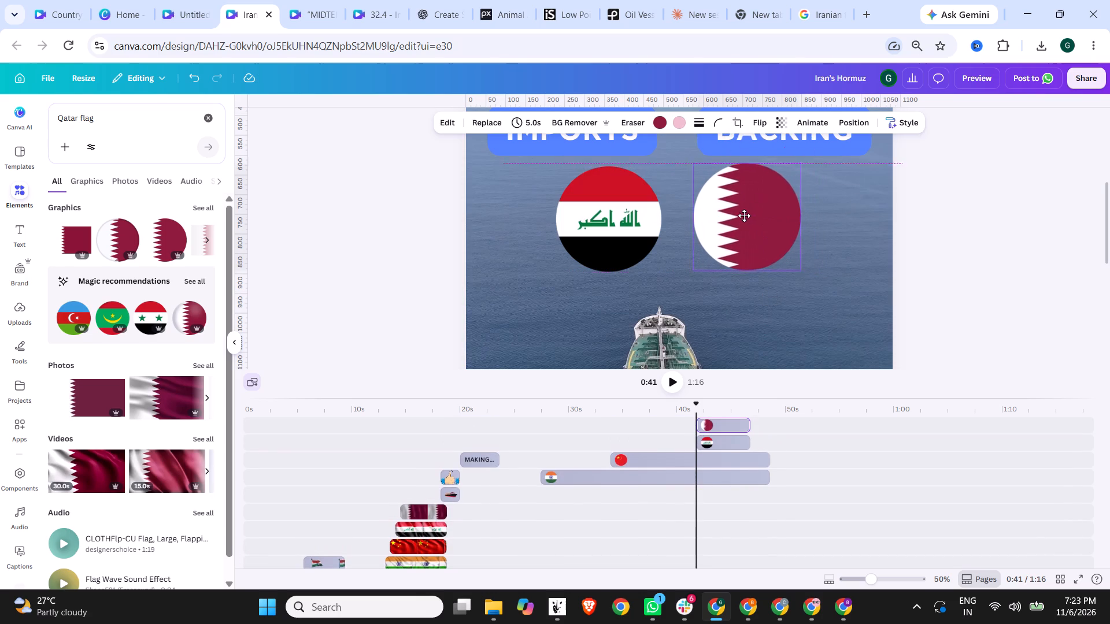
left_click_drag(744, 216, 744, 215)
Check the four-flag layout and copy the "Medicine IMPORTS" caption group.
scroll(838, 248, "up", 2)
scroll(838, 248, "down", 3)
scroll(847, 264, "up", 2)
left_click(972, 278)
scroll(812, 263, "down", 5, "ctrl")
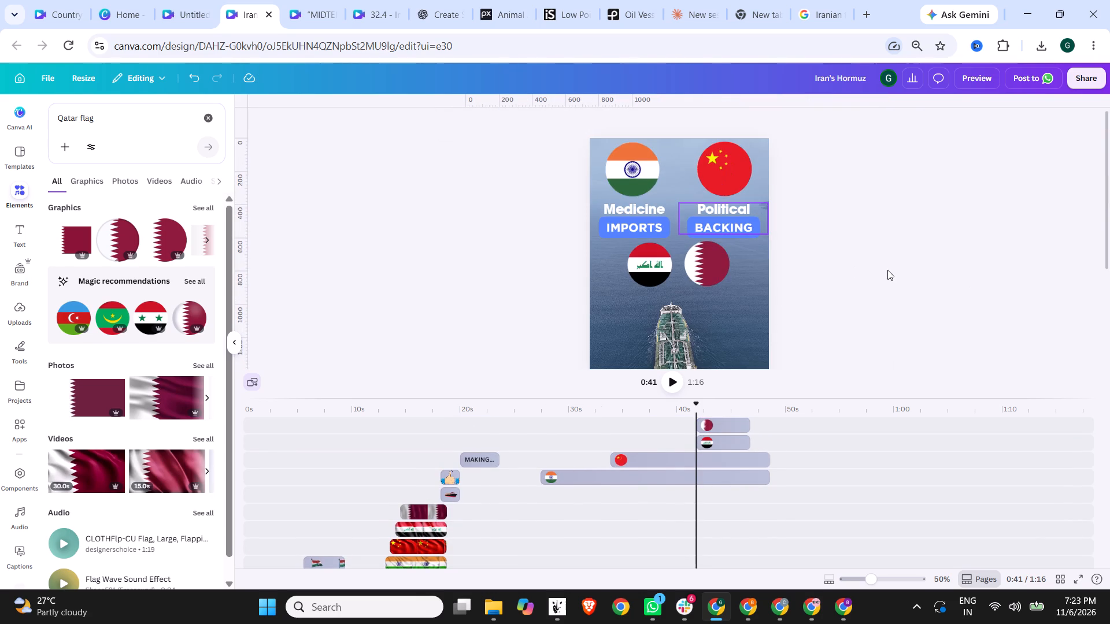
left_click(887, 270)
left_click(658, 269)
left_click(858, 268)
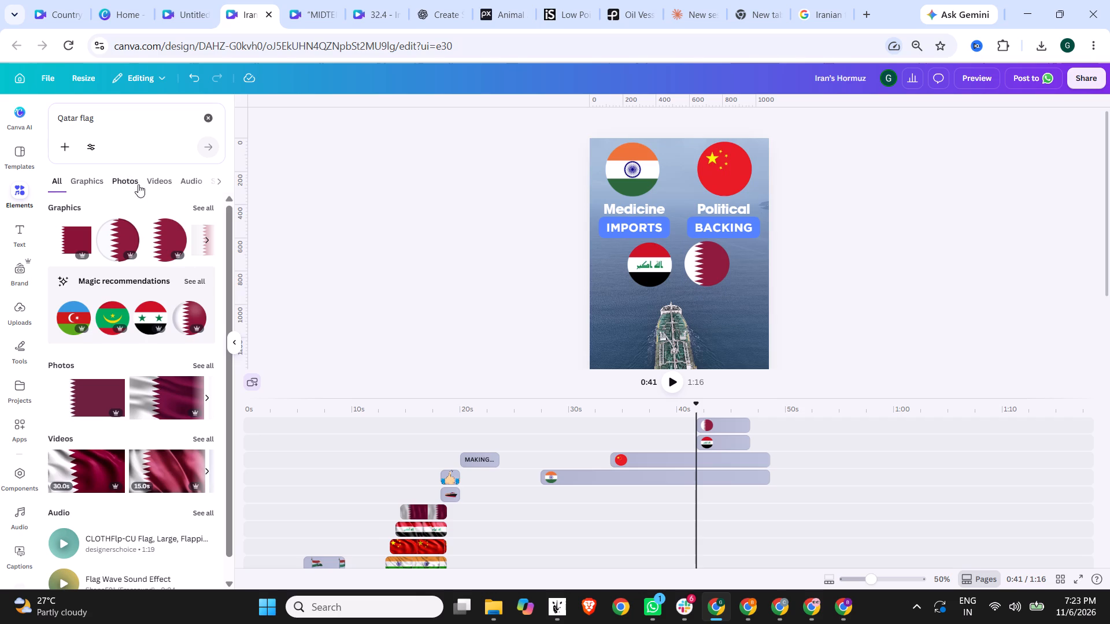
left_click(640, 230)
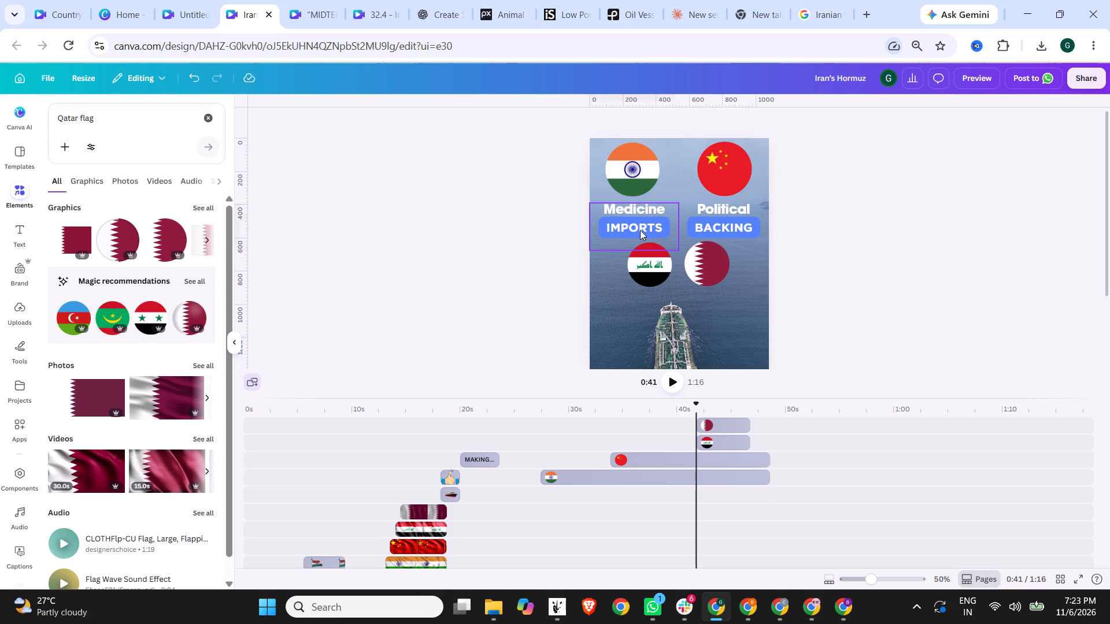
key("ctrl+c")
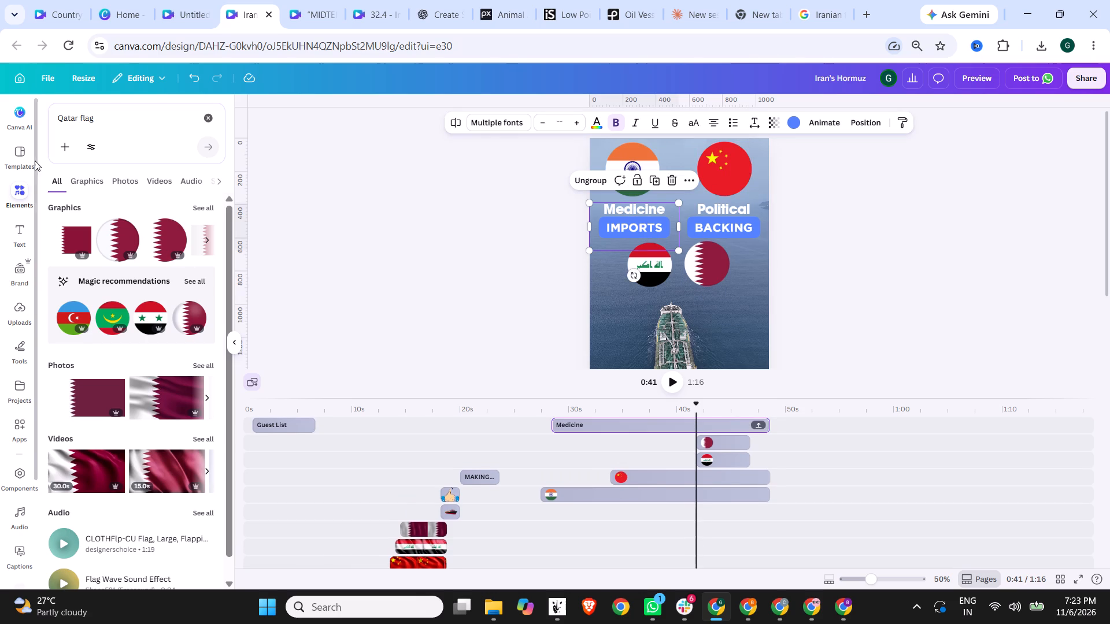
Add the recently used "Heliotrope" heading-and-tagline text combination to the video at 0:41.
left_click(19, 234)
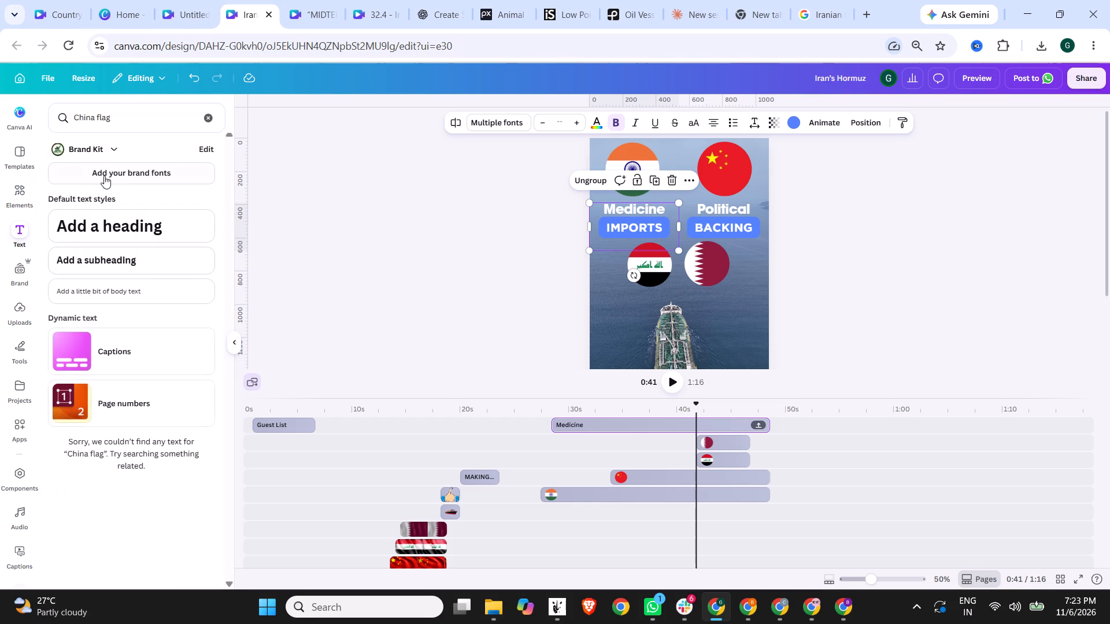
scroll(144, 289, "down", 4)
scroll(116, 305, "up", 4)
left_click(208, 116)
scroll(126, 364, "down", 8)
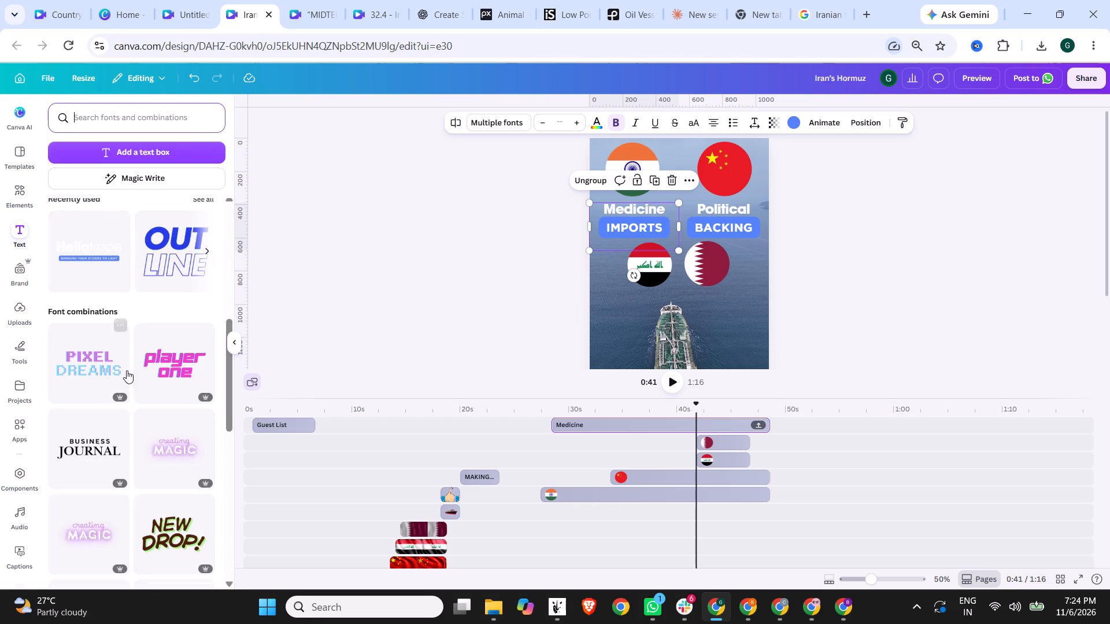
left_click(102, 262)
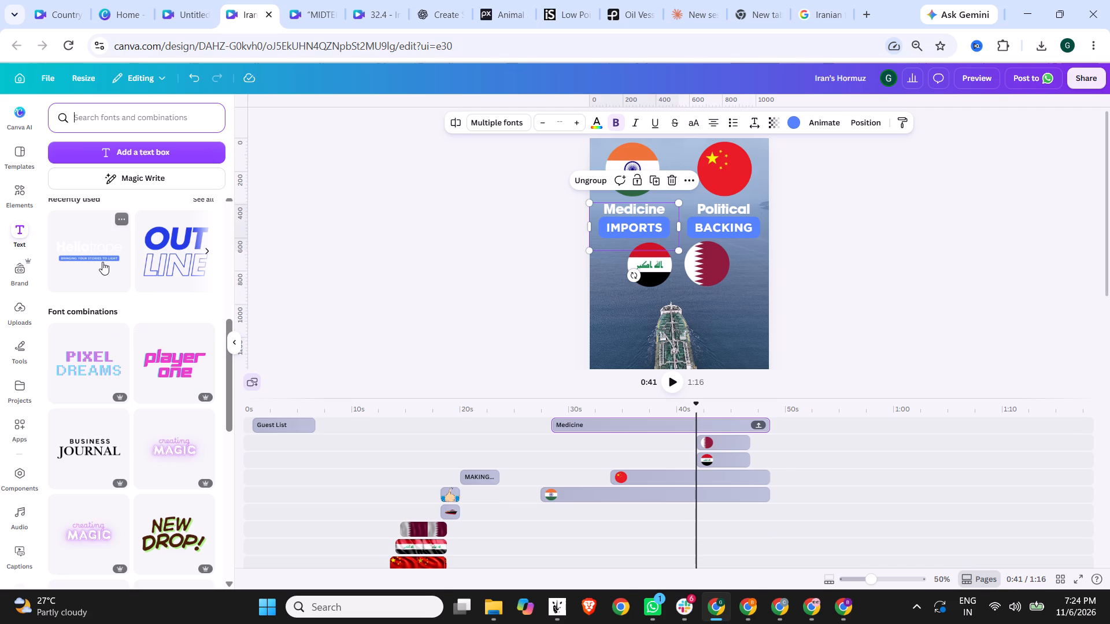
left_click(812, 292)
Replace the "Heliotrope" heading with "Already exempted" and delete the tagline banner beneath it.
double_click(705, 297)
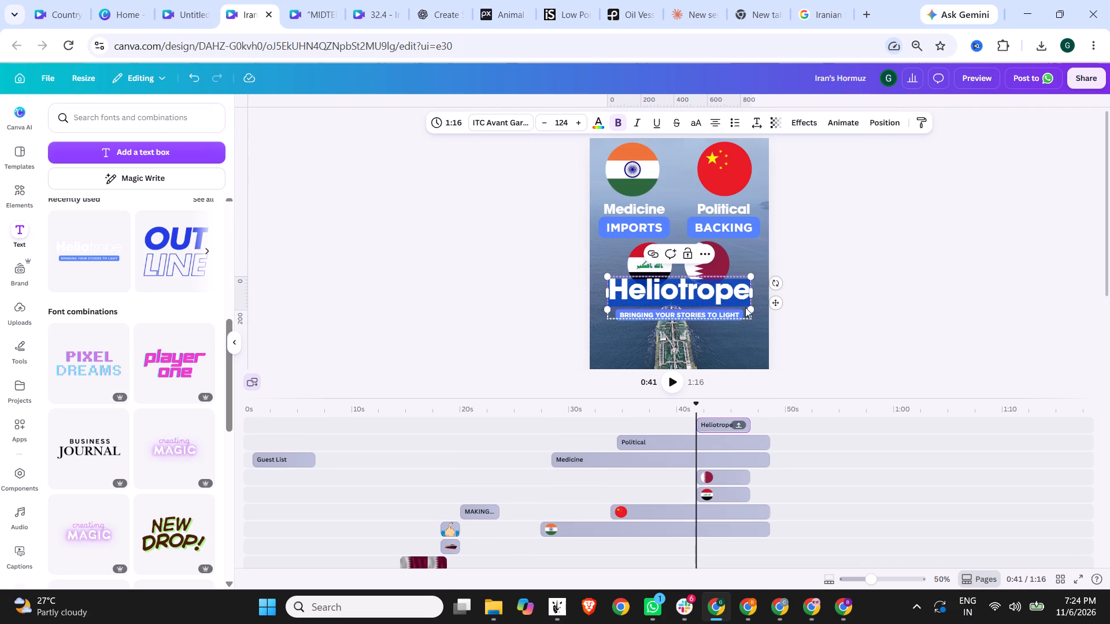
type("Already")
key("space")
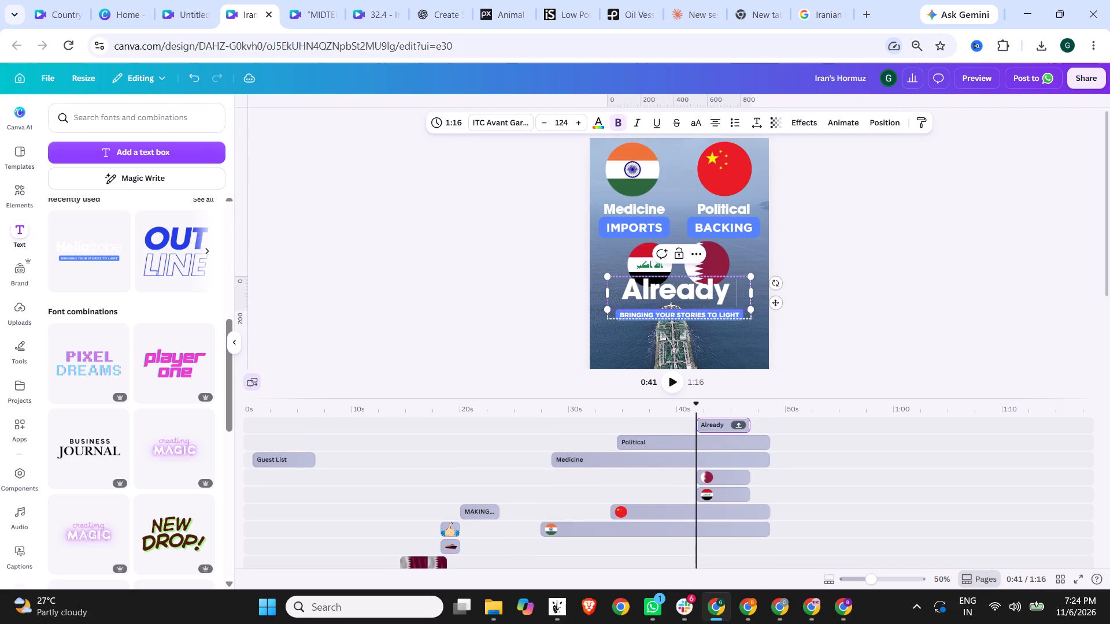
type("ex")
type("empted")
key("Return")
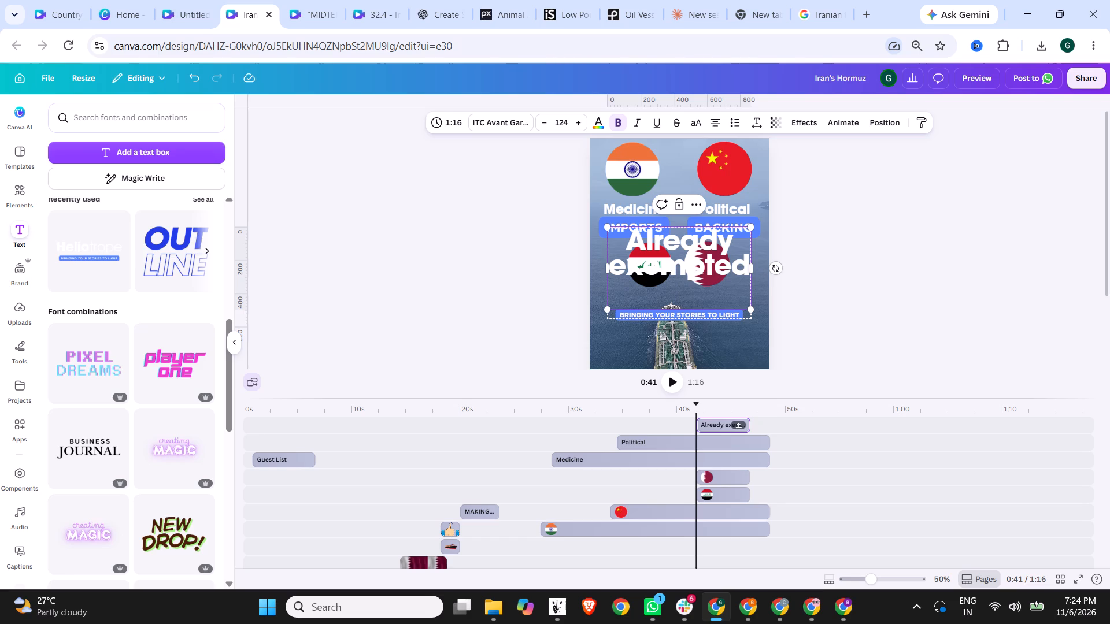
key("BackSpace")
left_click(725, 310)
key("BackSpace")
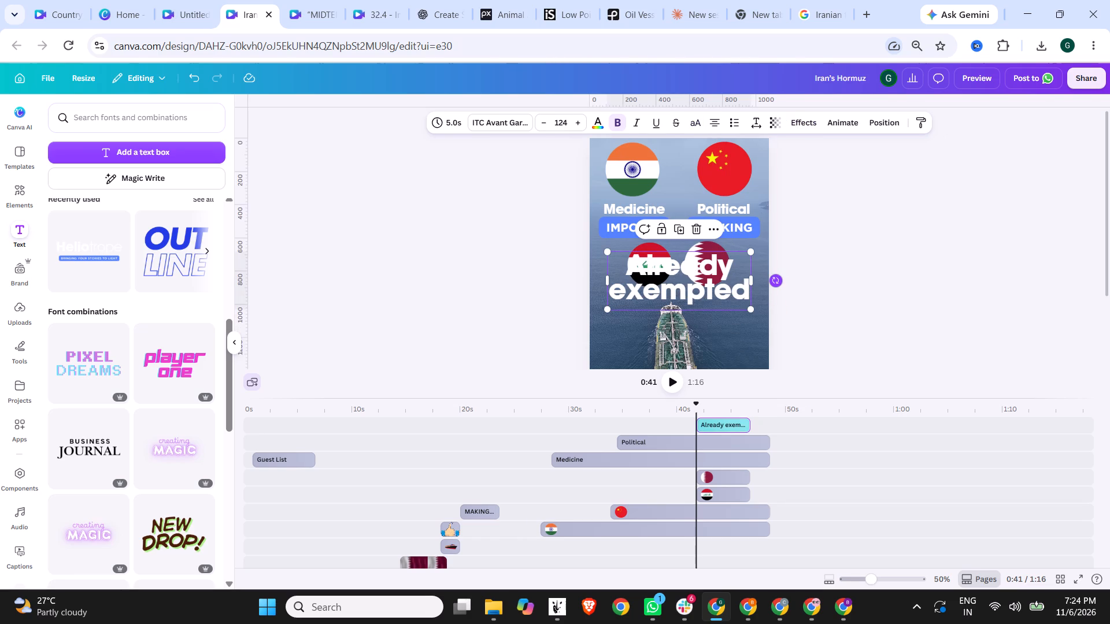
left_click(809, 307)
Set the "Already exempted" caption's font size to 60 and move it up directly below the Iraq and Qatar flags.
left_click(725, 293)
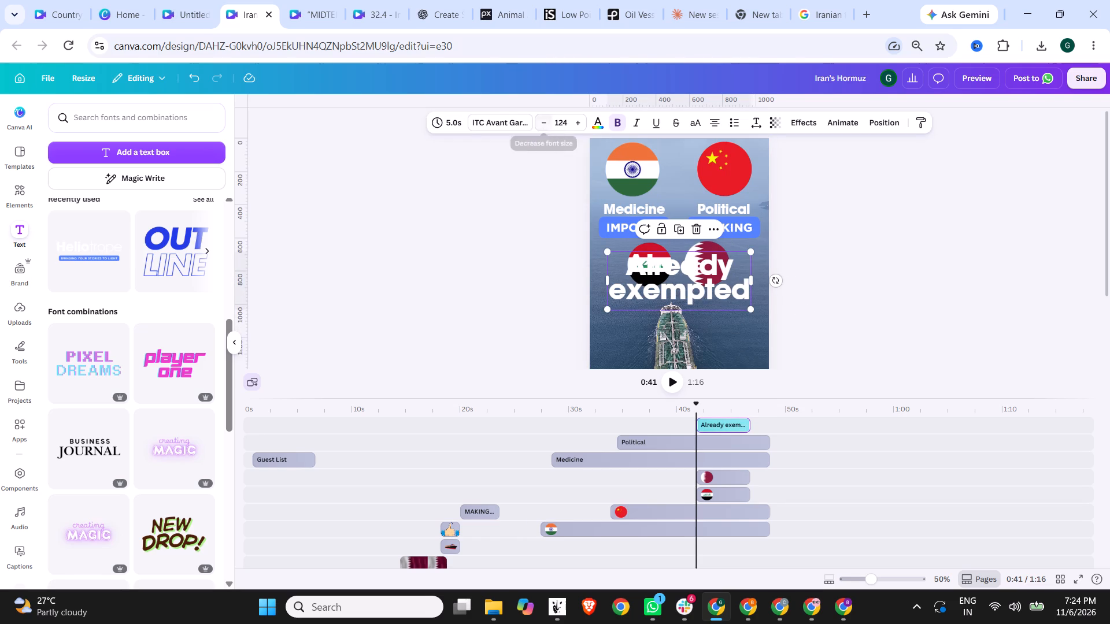
left_click(565, 122)
type("6-")
key("BackSpace")
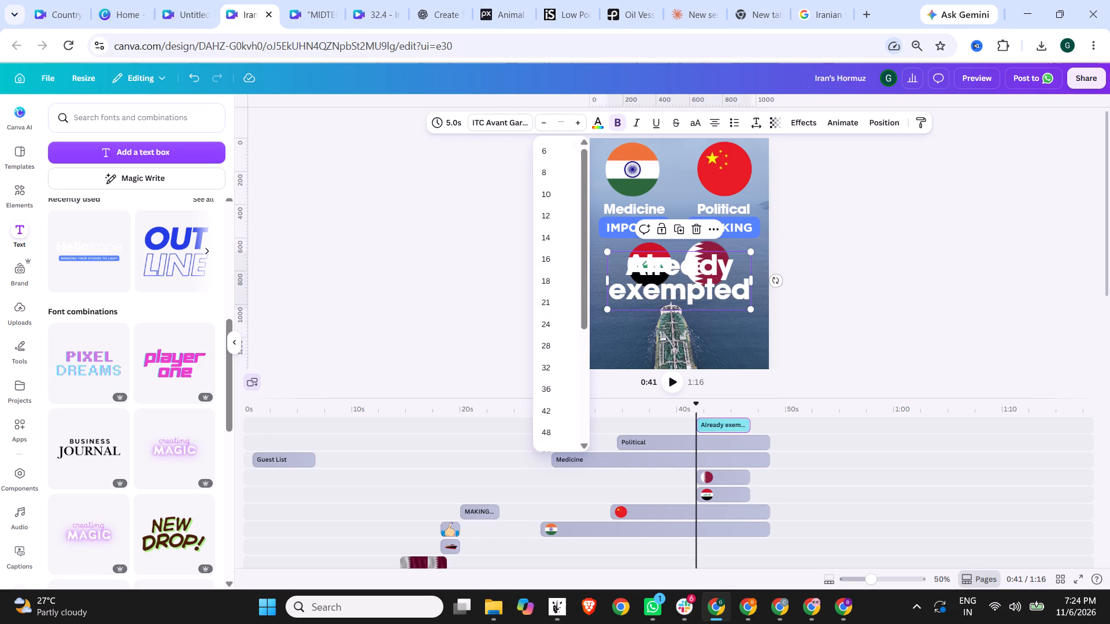
type("60")
key("Return")
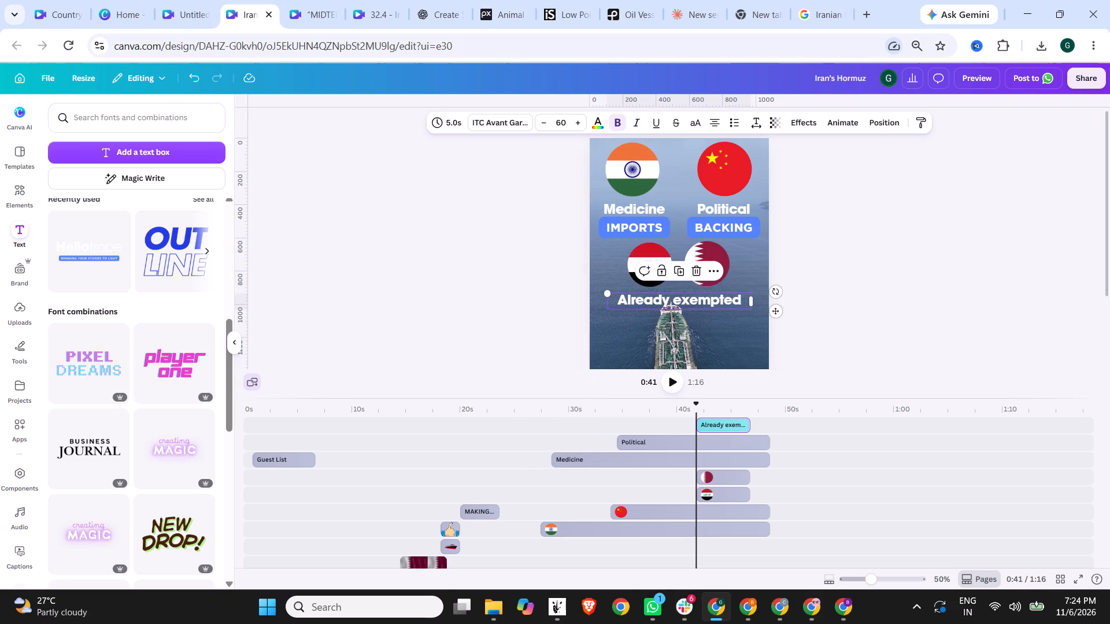
left_click(898, 192)
left_click(723, 296)
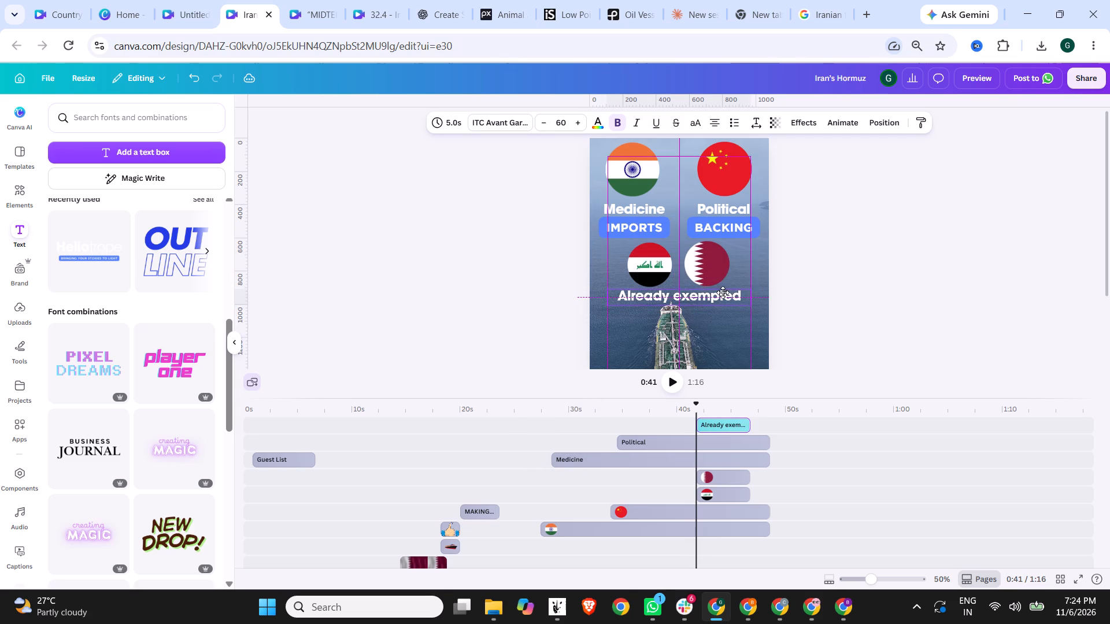
left_click(994, 282)
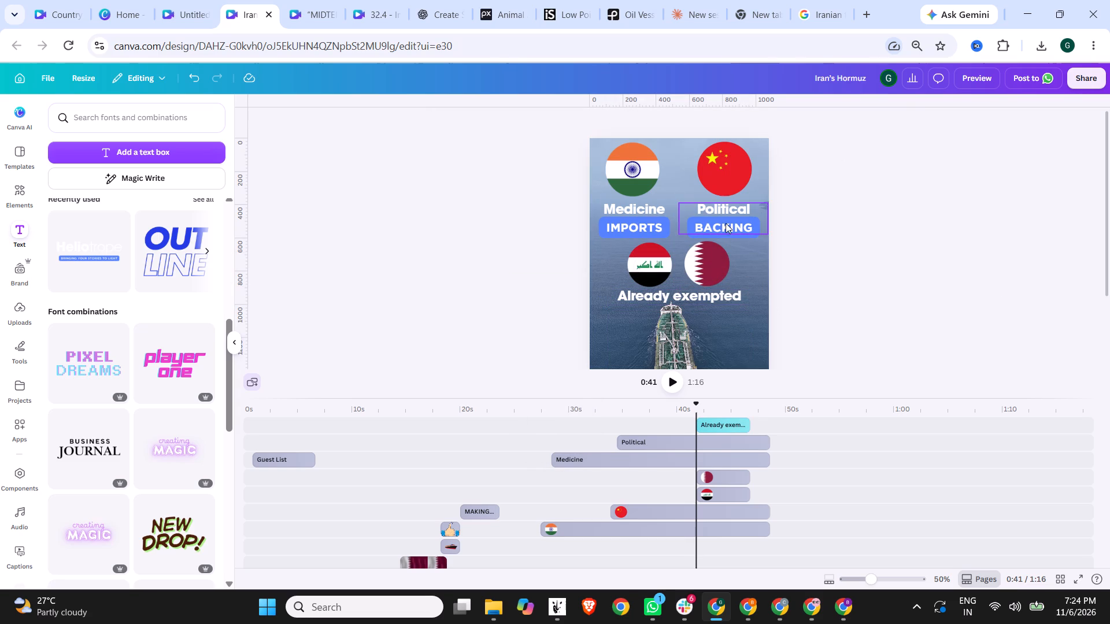
Move the "Political BACKING" and "Medicine IMPORTS" captions up level with each other, closer to the China and India flags.
left_click(726, 223)
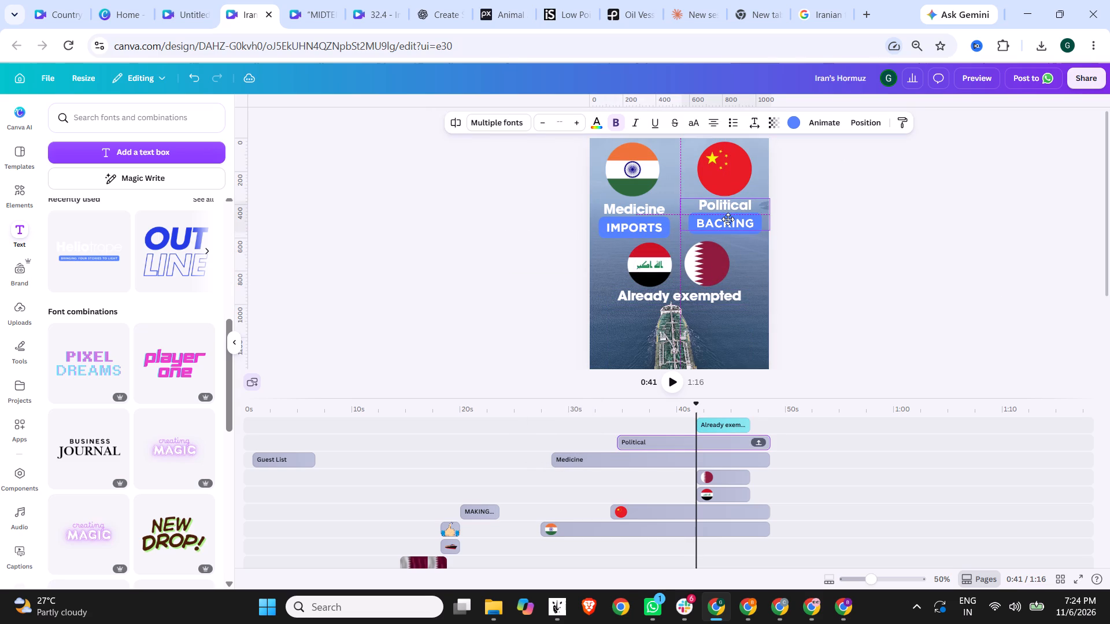
left_click(828, 224)
left_click(642, 217)
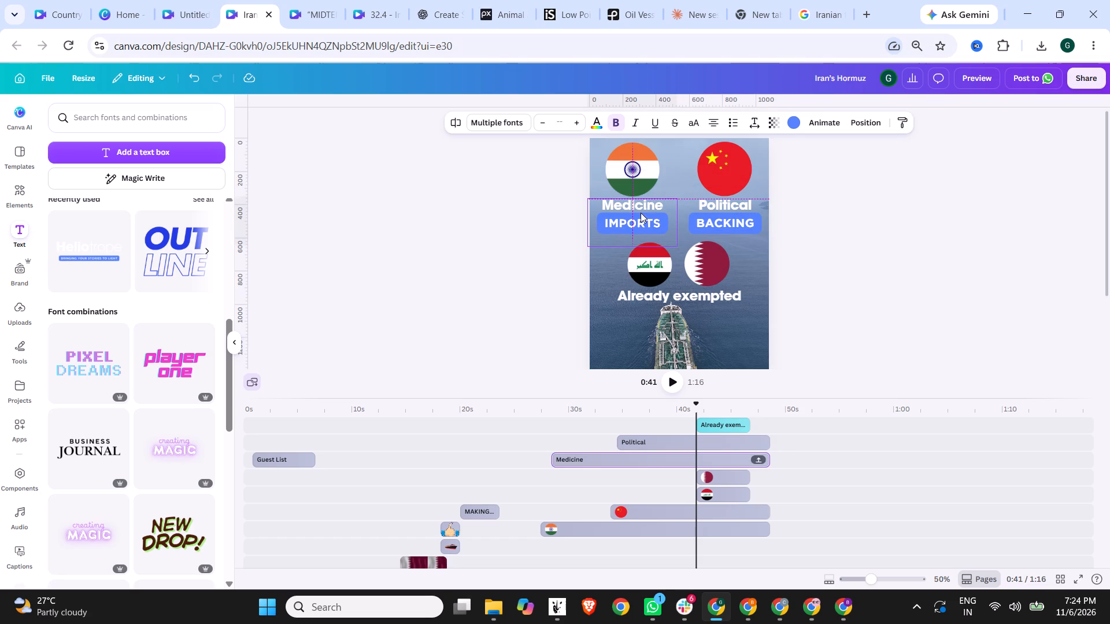
left_click(918, 209)
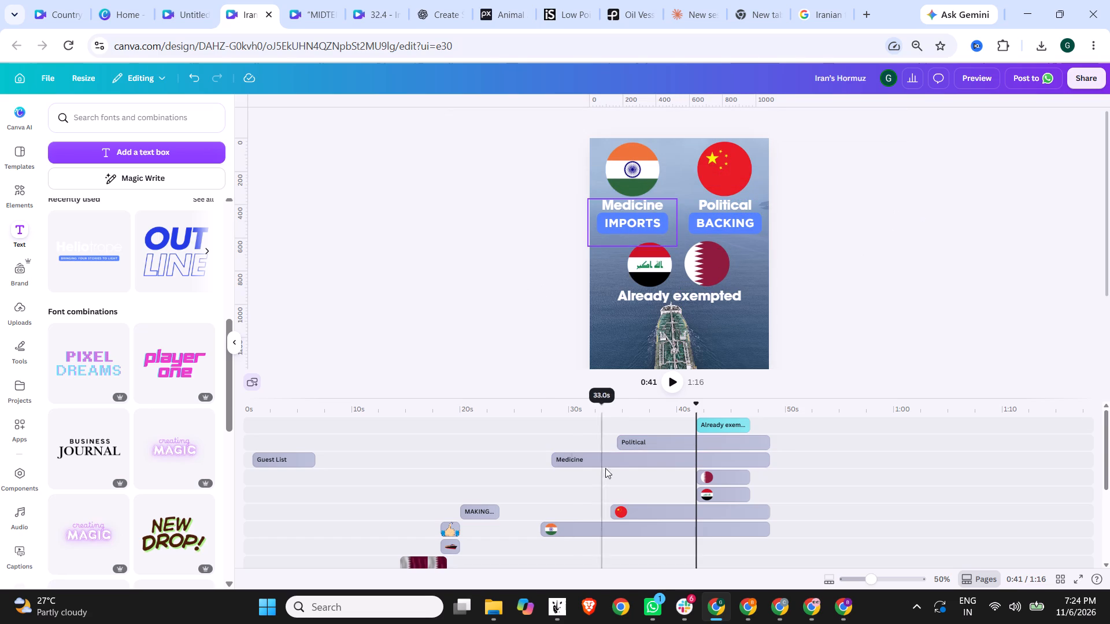
Shift the Qatar flag, Iraq flag and "Already exempted" clips earlier against the voiceover, starting at about 0:38, 0:37 and 0:38.
left_click(674, 380)
left_click(674, 380)
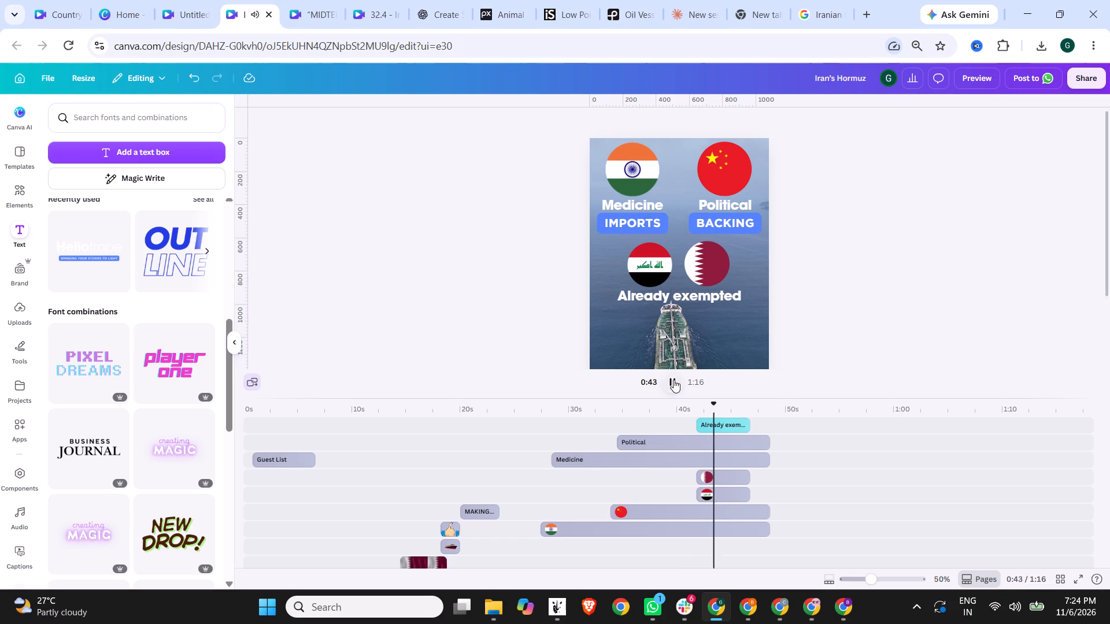
left_click_drag(720, 474, 682, 473)
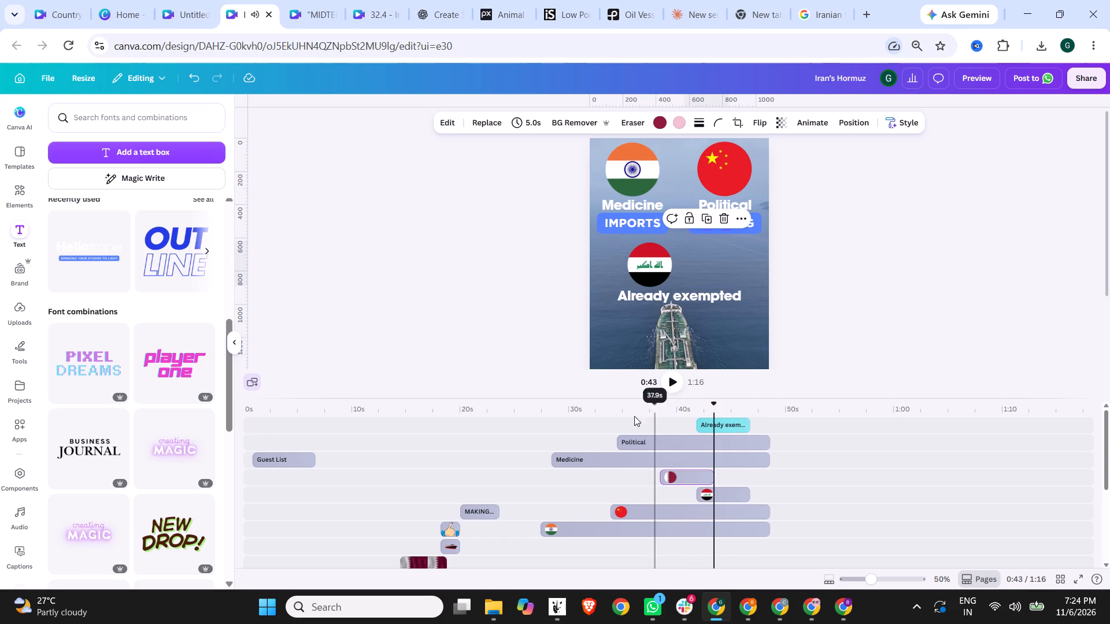
left_click(622, 403)
left_click(674, 383)
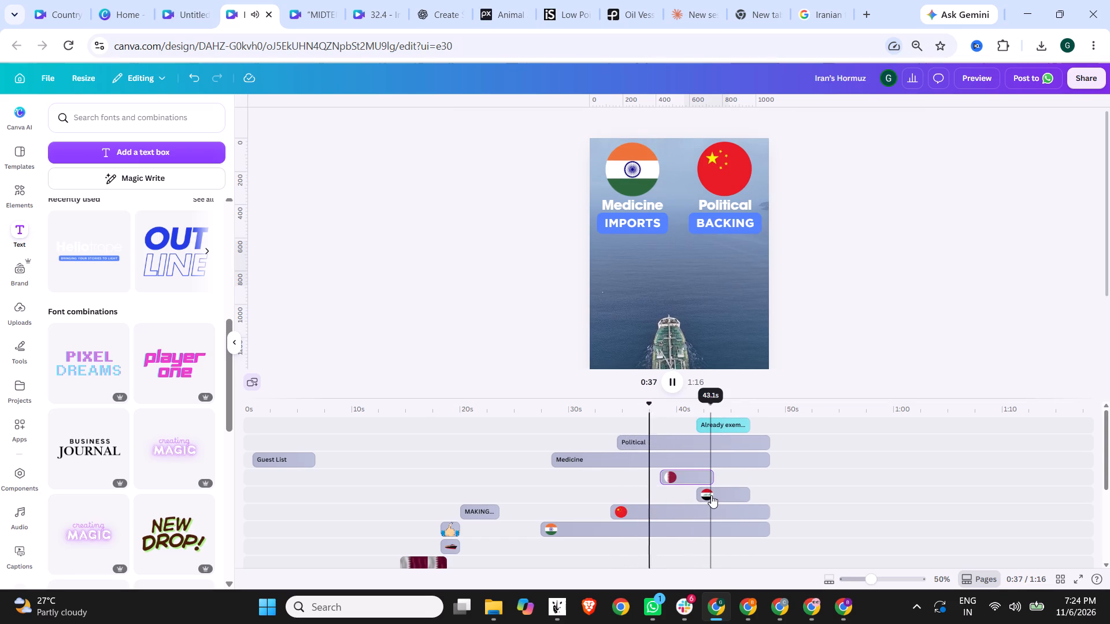
left_click(669, 384)
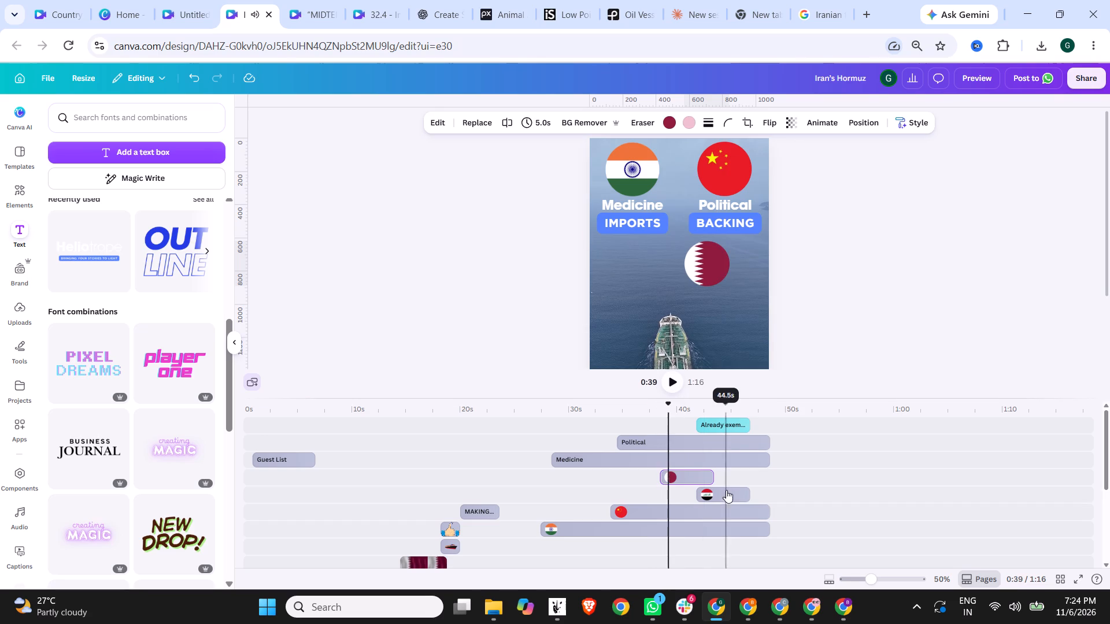
left_click_drag(726, 495, 675, 493)
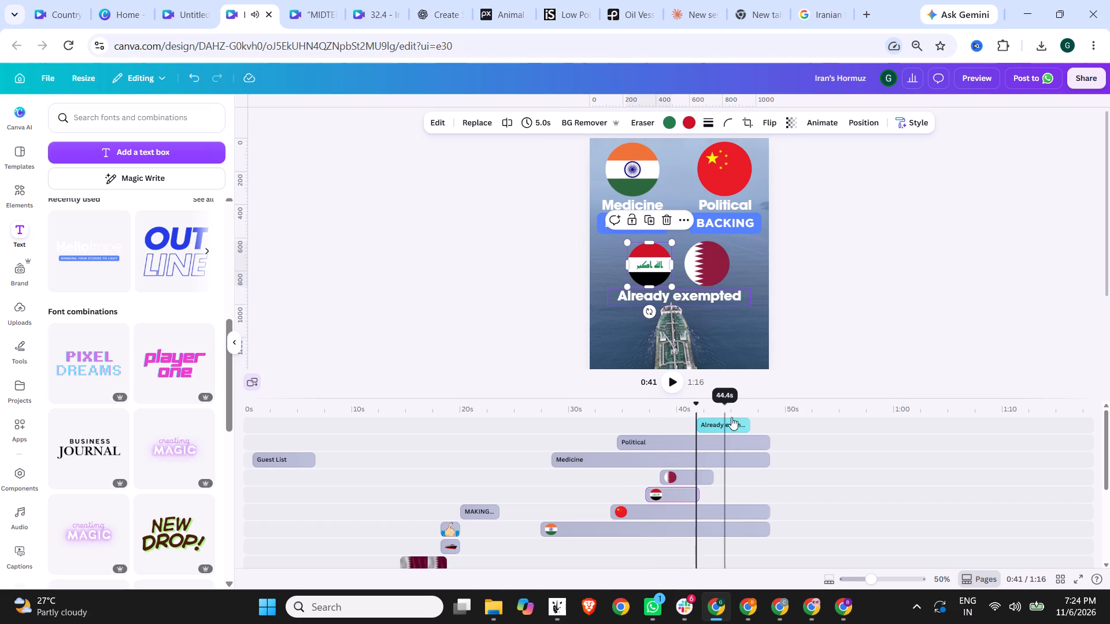
left_click_drag(720, 422, 687, 425)
Play from 0:34 and extend the Iraq flag clip to 6.3 s so it ends with the Qatar flag clip.
left_click(616, 407)
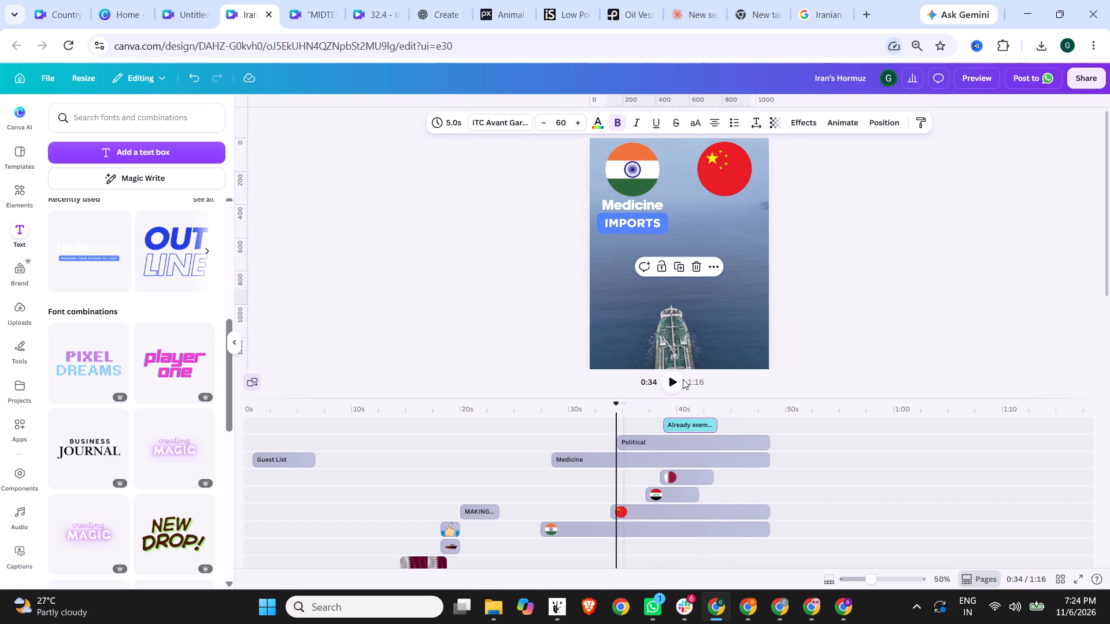
left_click(678, 378)
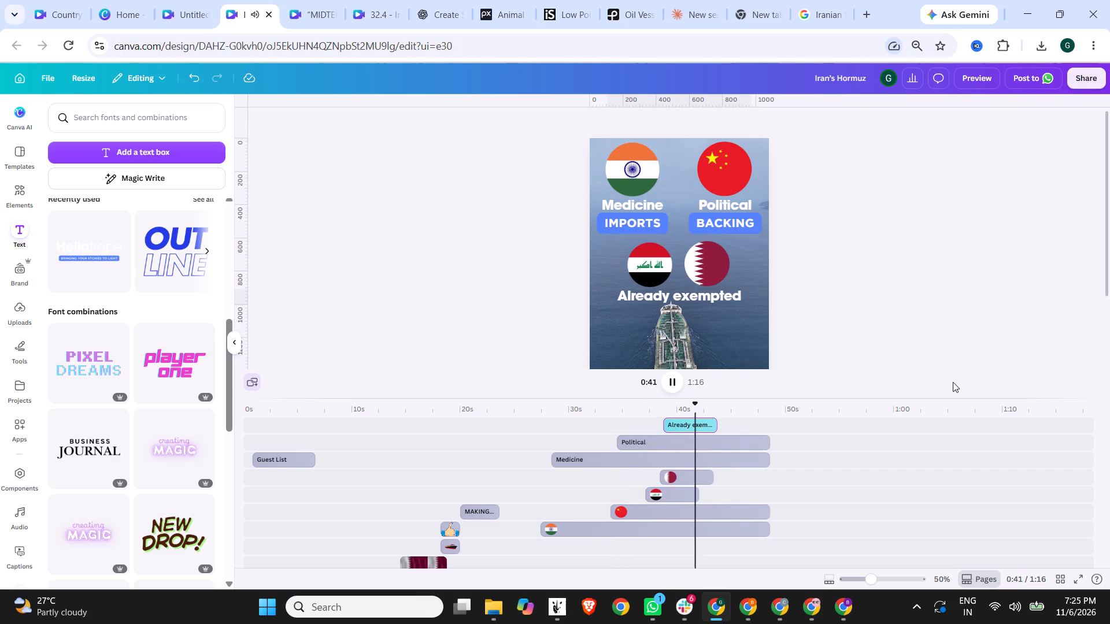
left_click_drag(697, 497, 702, 496)
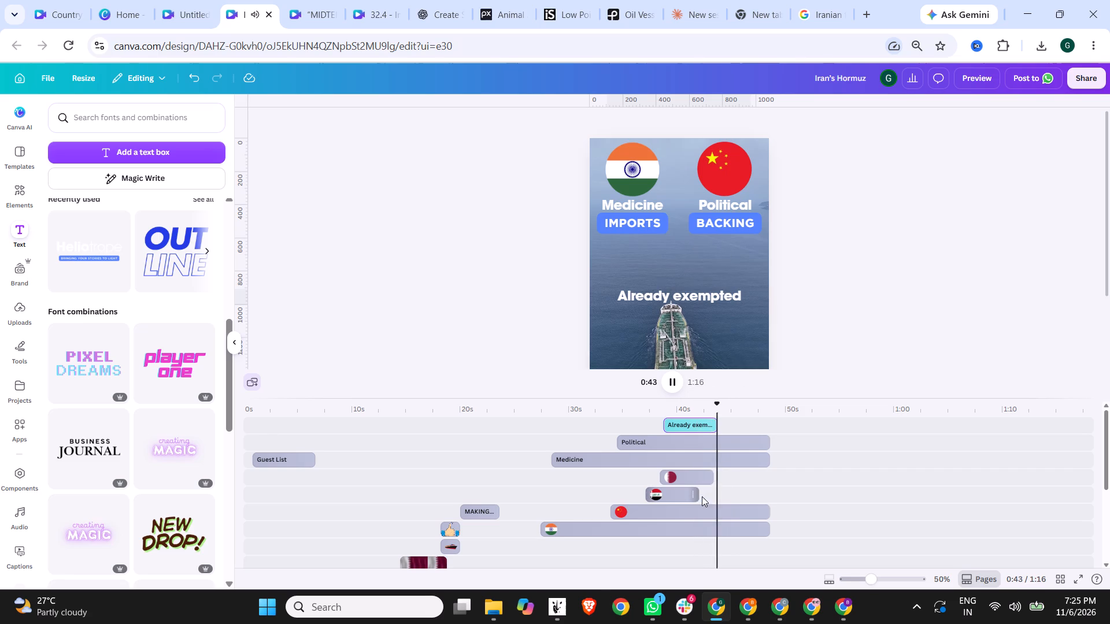
left_click_drag(702, 496, 712, 496)
Play from 0:36 to 0:40 and scale the Qatar flag down slightly to about 263 × 263, aligned with the Iraq flag.
left_click(637, 414)
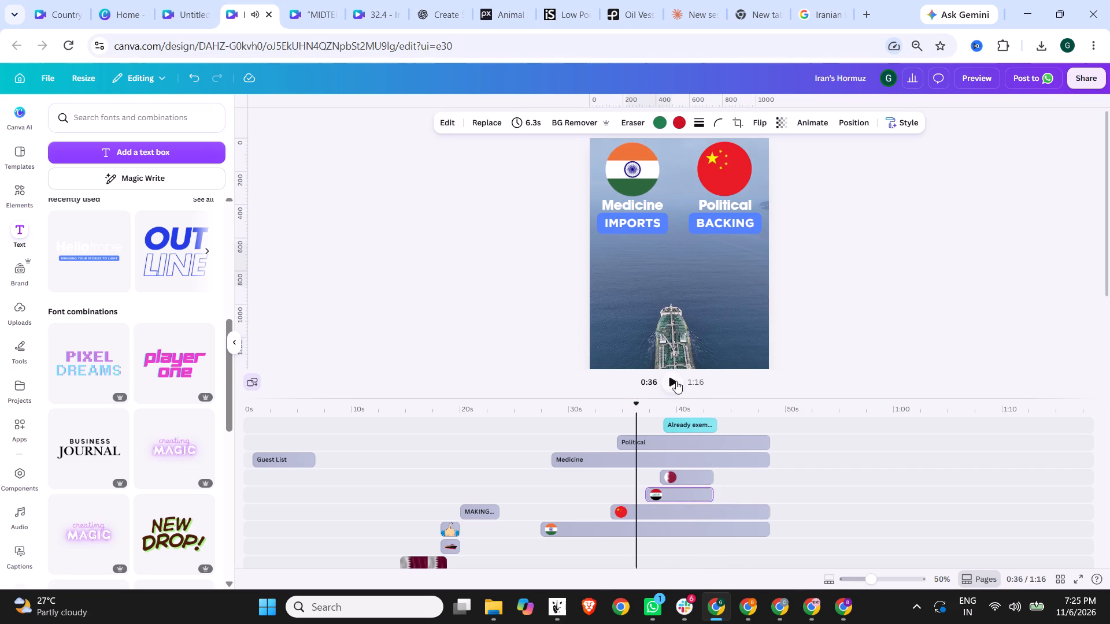
left_click(676, 380)
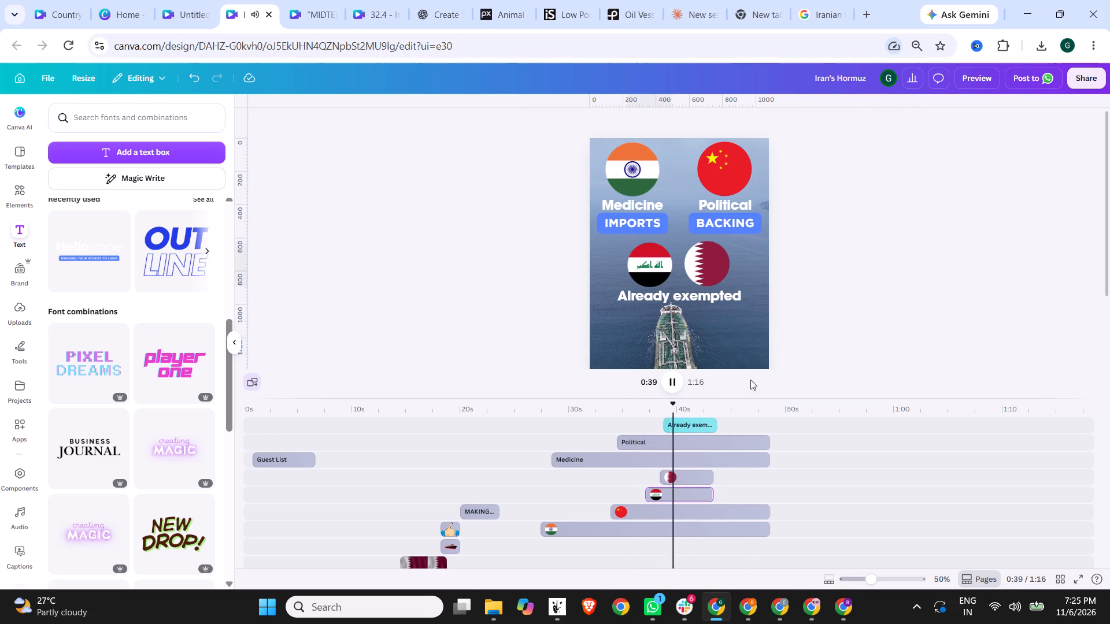
left_click(674, 379)
left_click(704, 269)
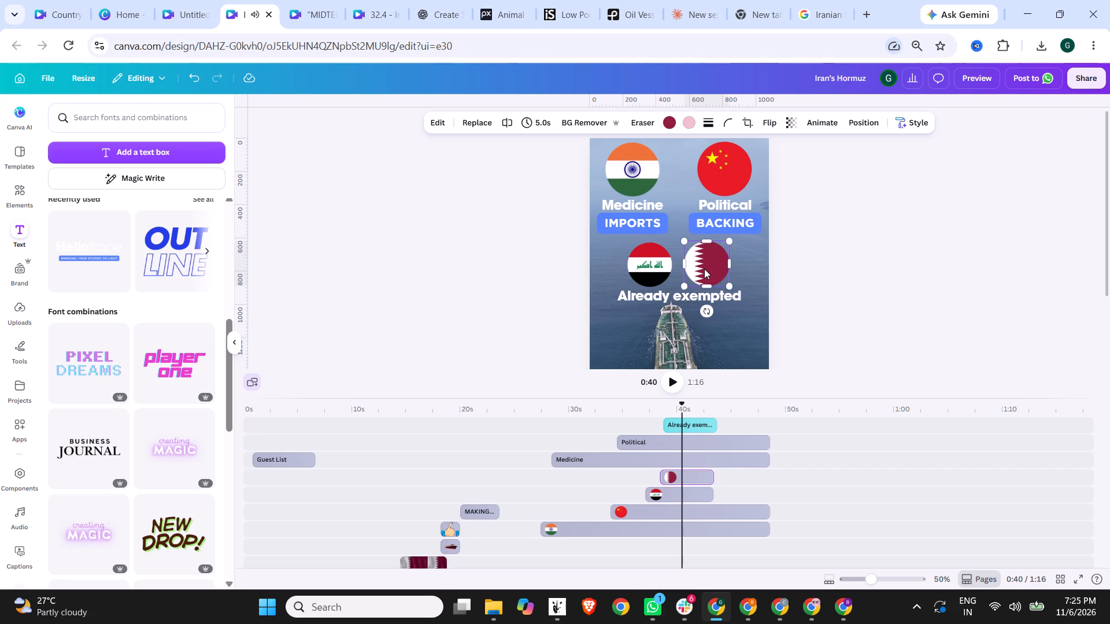
left_click(727, 240)
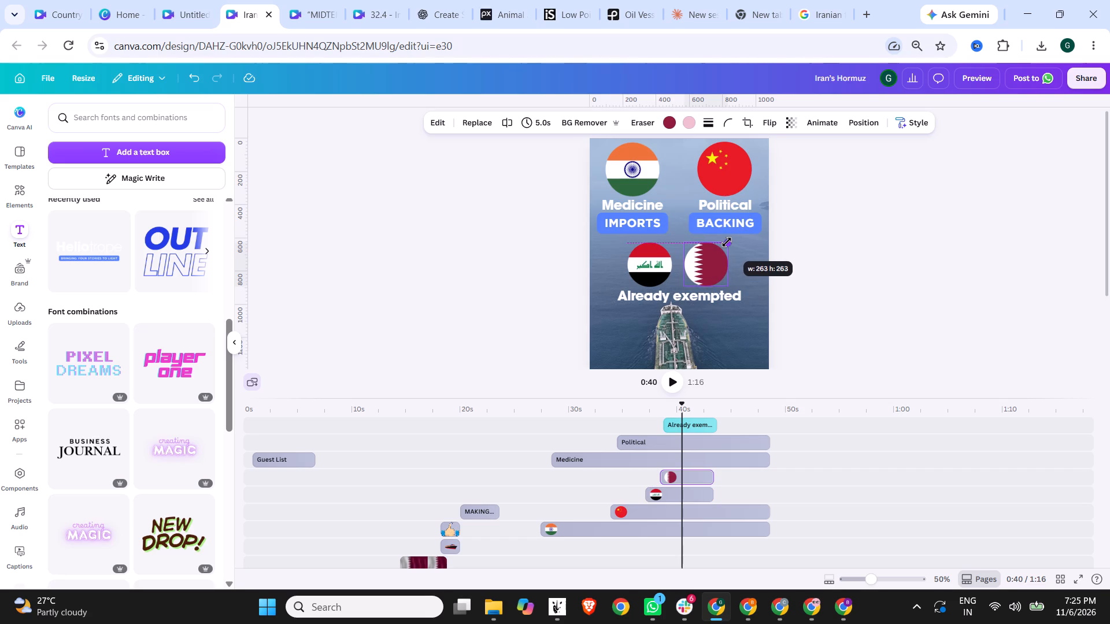
left_click(834, 268)
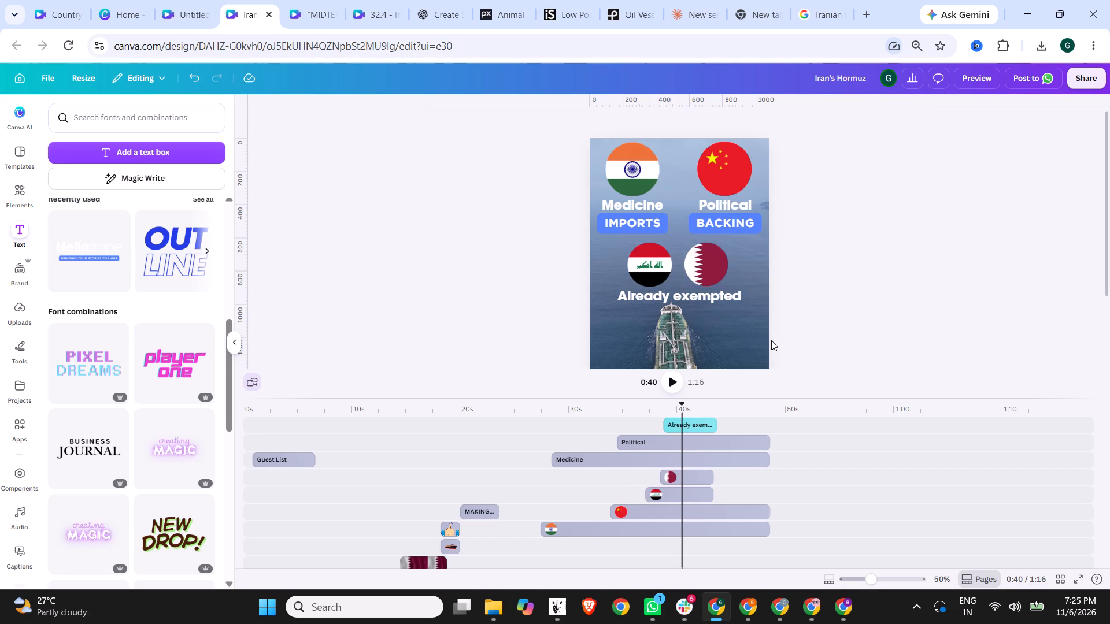
Trim the starts of the Qatar flag and "Already exempted" clips so that each lasts 4.6 s.
left_click_drag(661, 476, 672, 474)
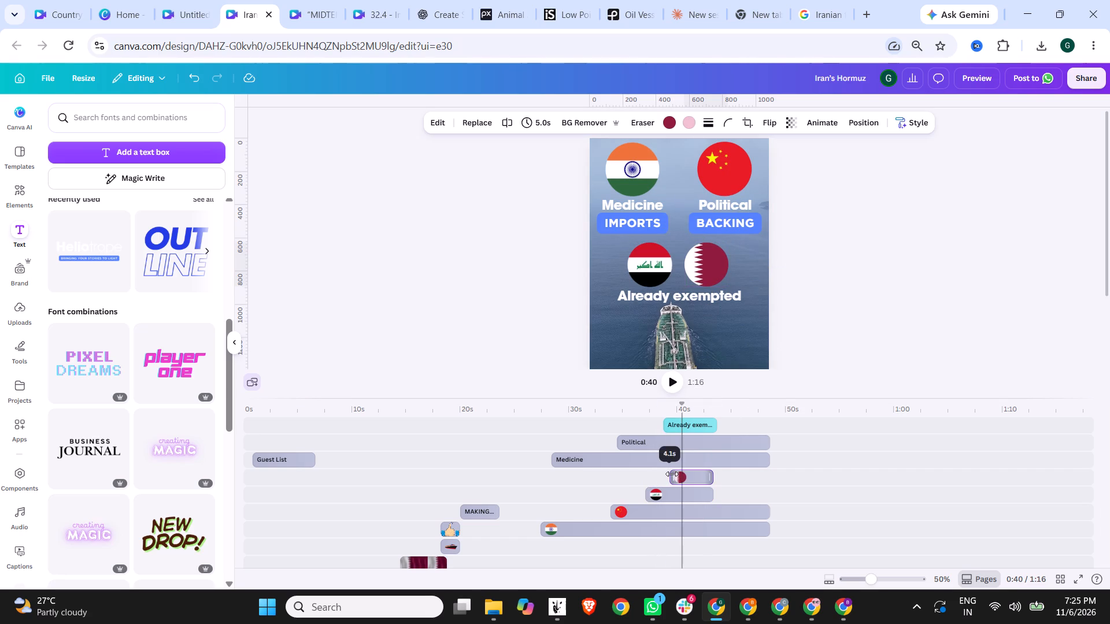
left_click_drag(672, 474, 668, 474)
left_click(675, 425)
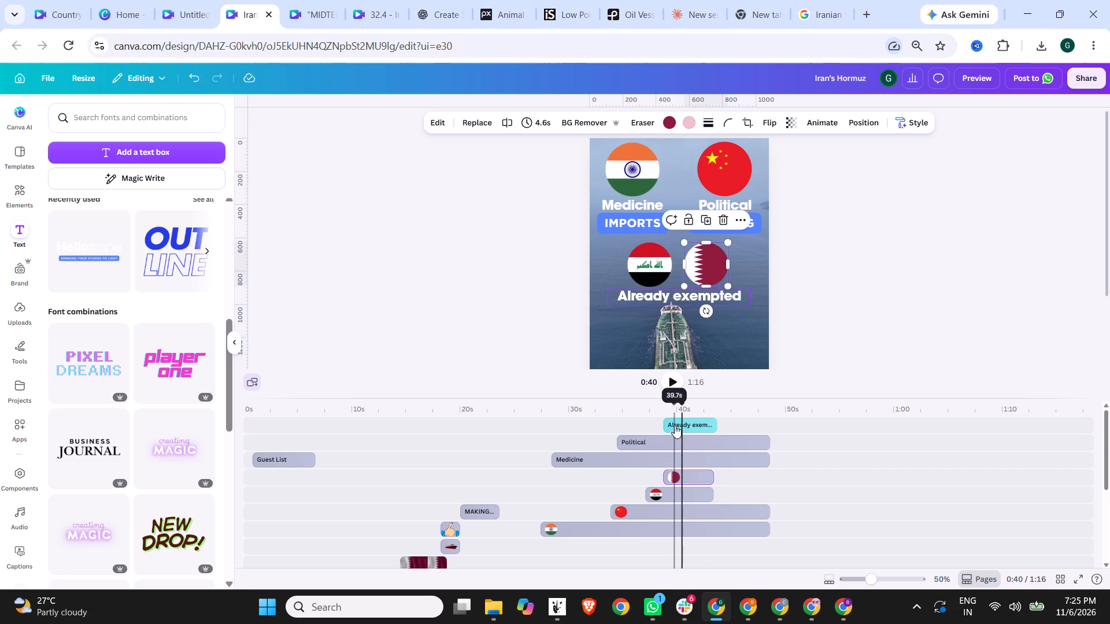
left_click(689, 425)
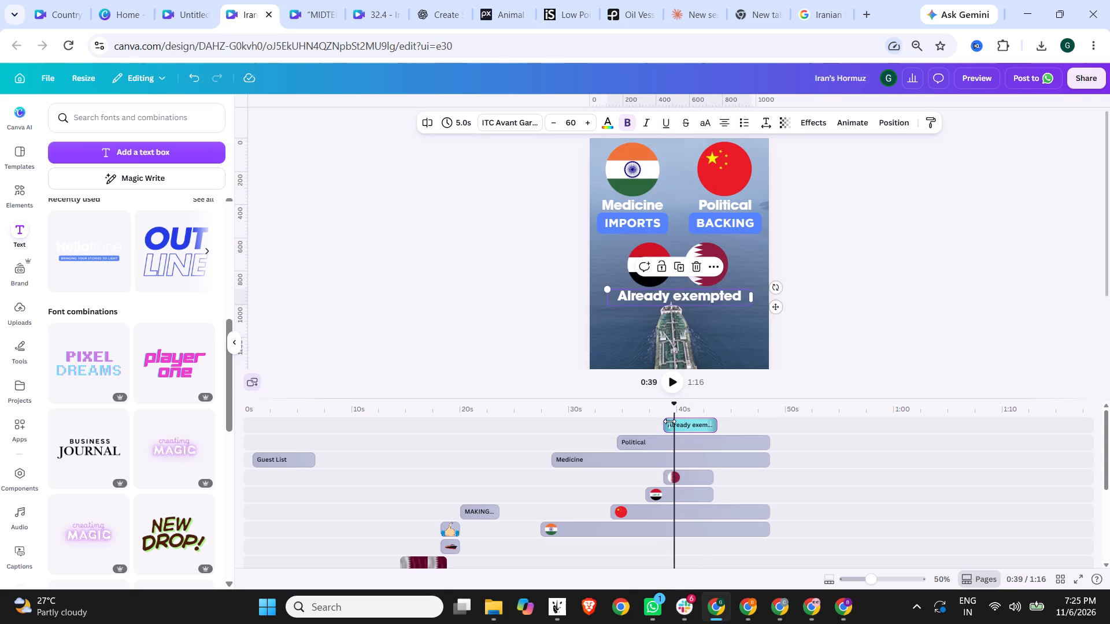
left_click(669, 421)
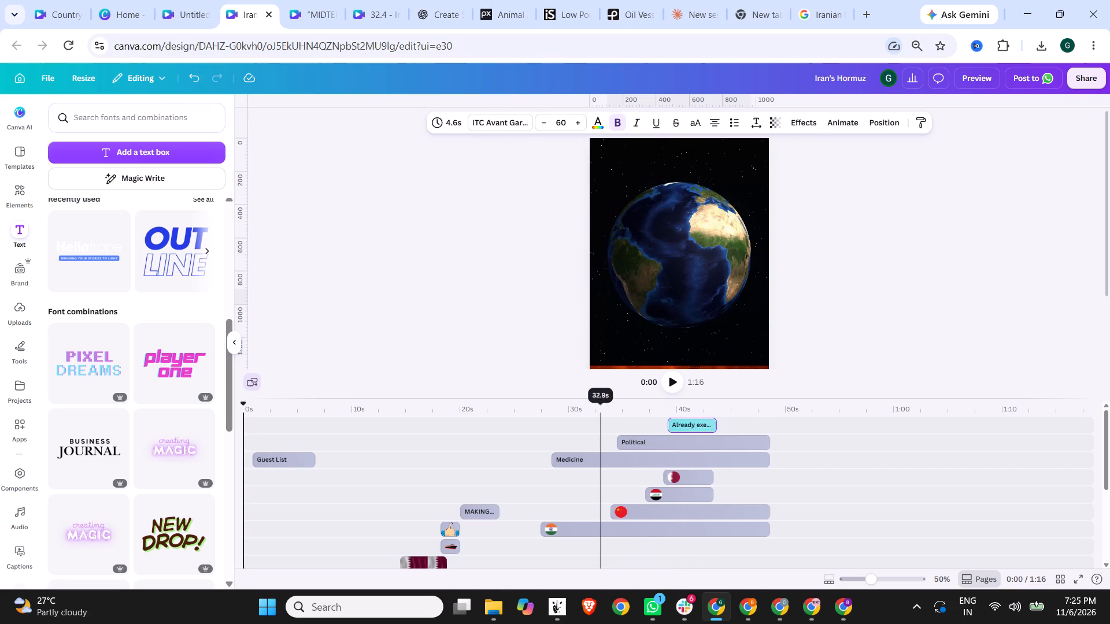
Play from 0:27 to 0:29 and trim the start of the India flag clip so it lasts 20.8 s.
left_click(538, 413)
left_click(669, 385)
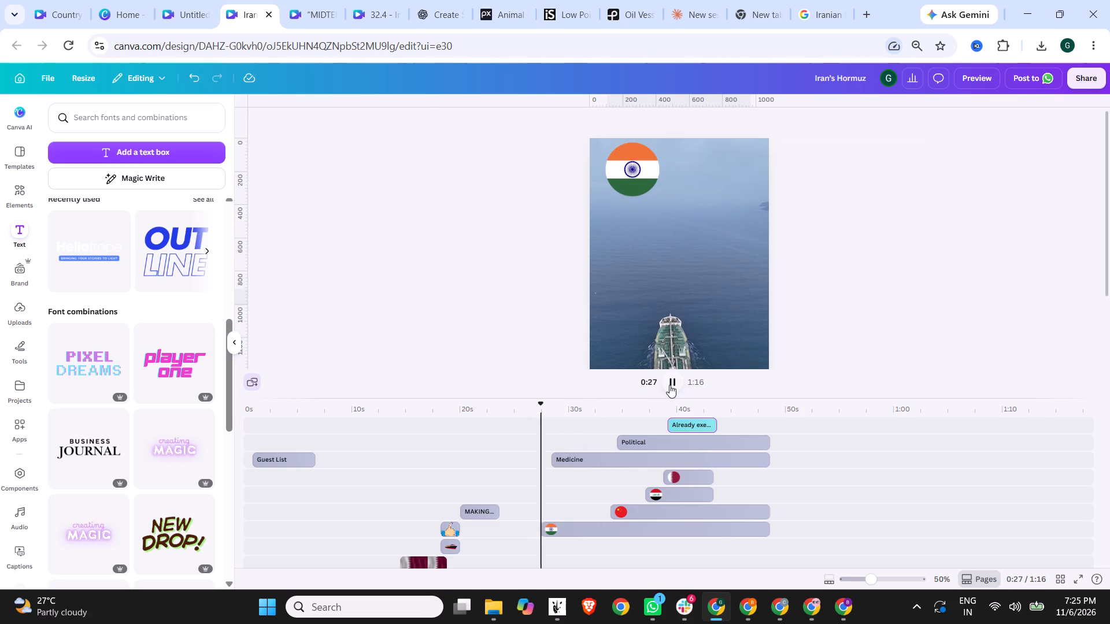
left_click(669, 385)
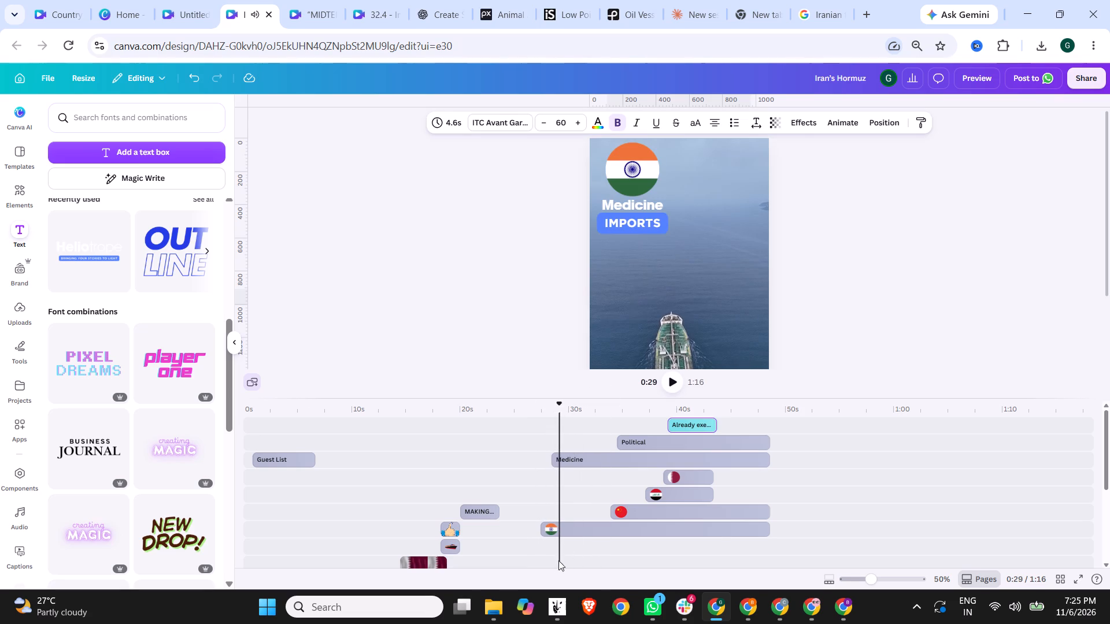
left_click(545, 525)
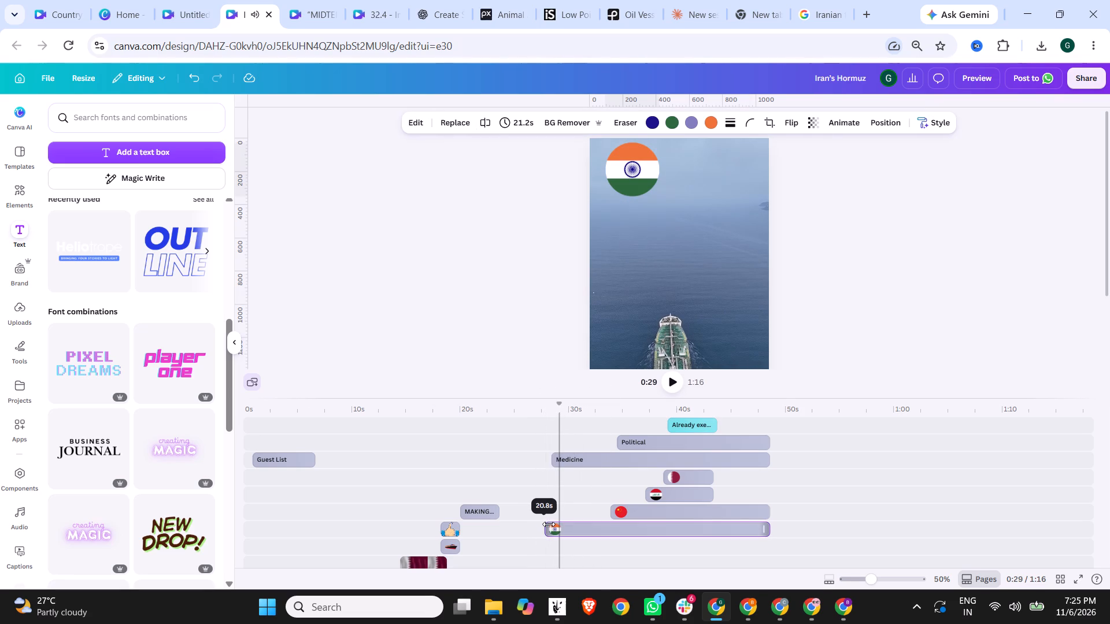
Play from 0:26 to 0:35, extend the China flag clip's start to make it 15.3 s, and start the Medicine caption at about 0:29.
left_click(528, 409)
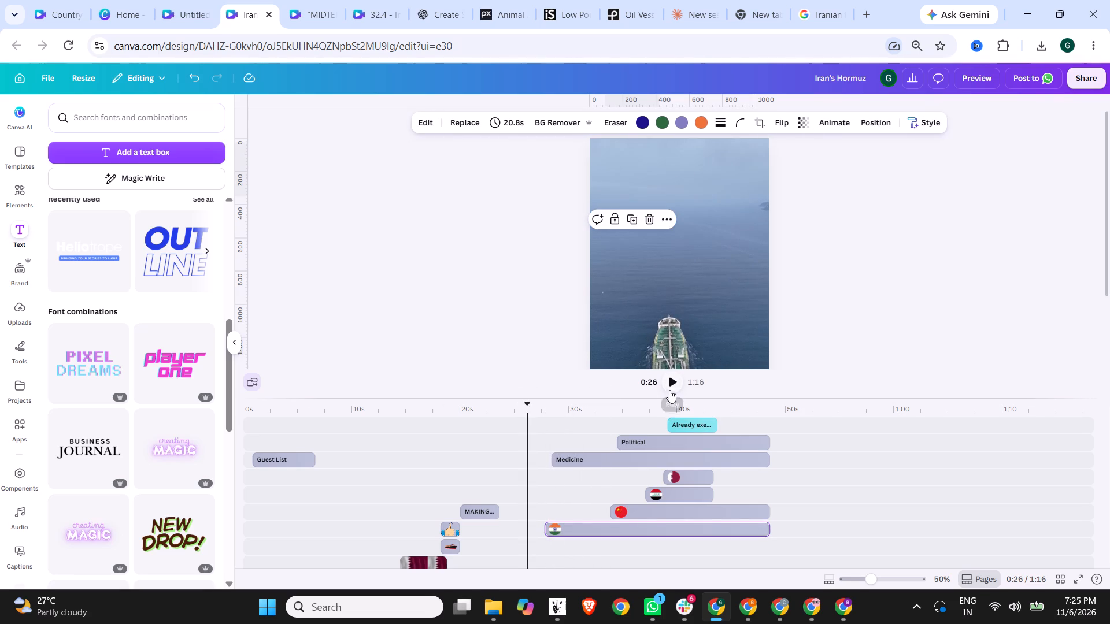
left_click(669, 384)
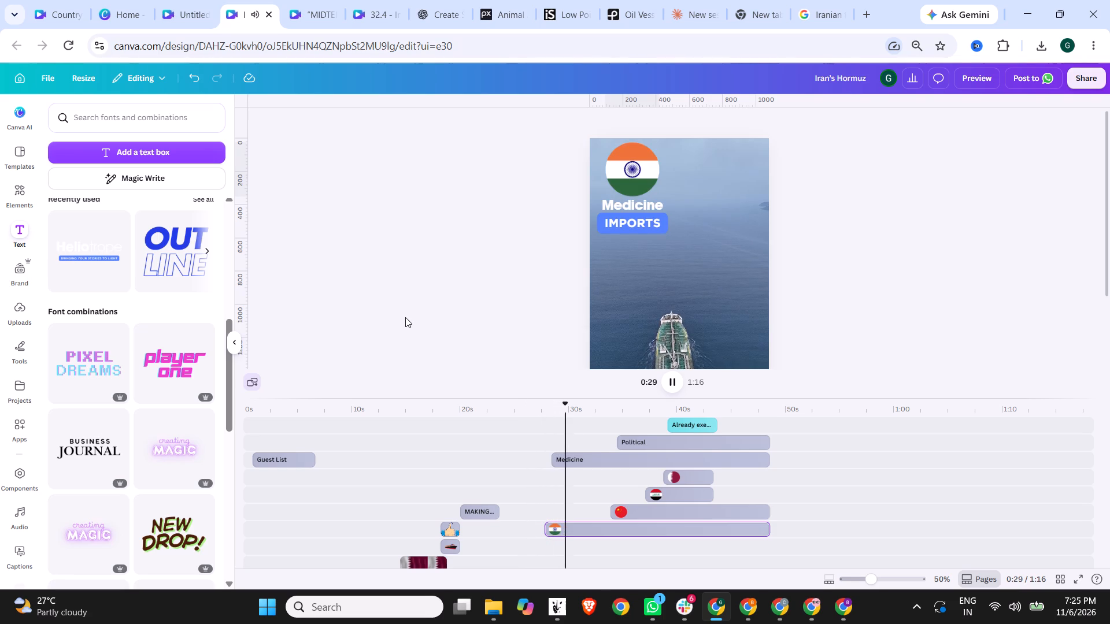
left_click(674, 380)
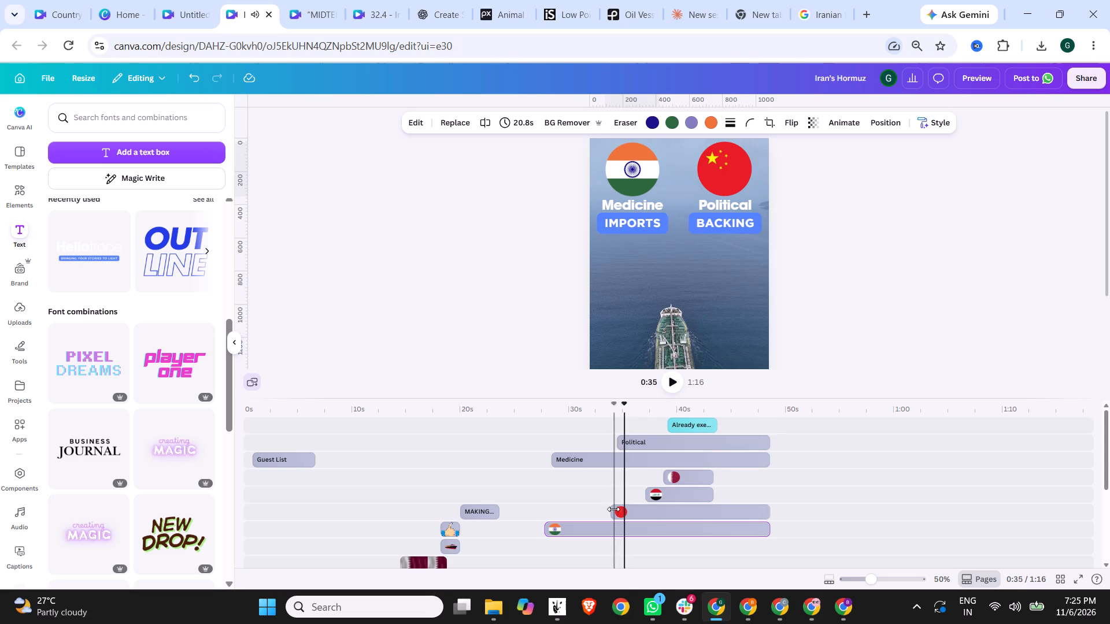
left_click_drag(613, 510, 606, 510)
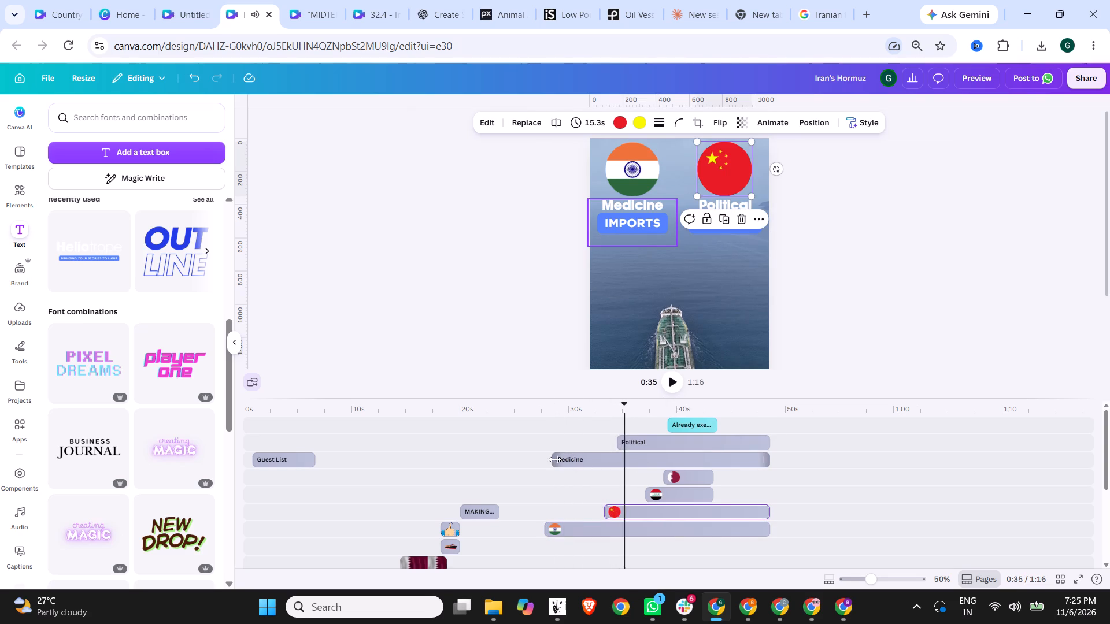
left_click_drag(555, 459, 561, 459)
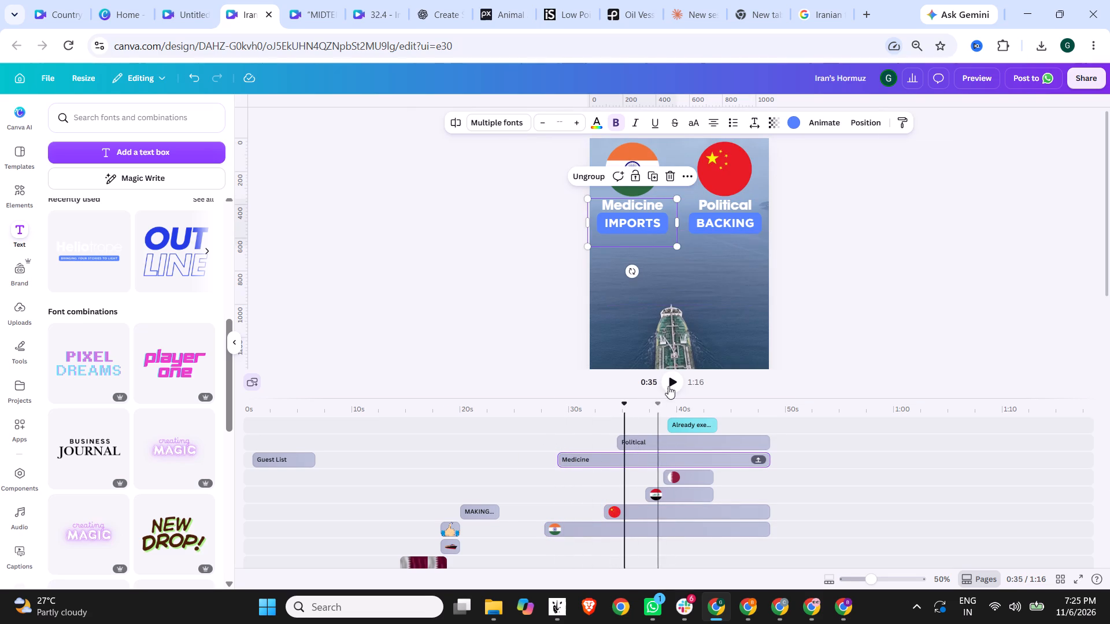
Play from 0:35 to 0:39 and trim the Qatar flag clip's start to 4.2 s, level with the start of "Already exempted".
left_click(671, 384)
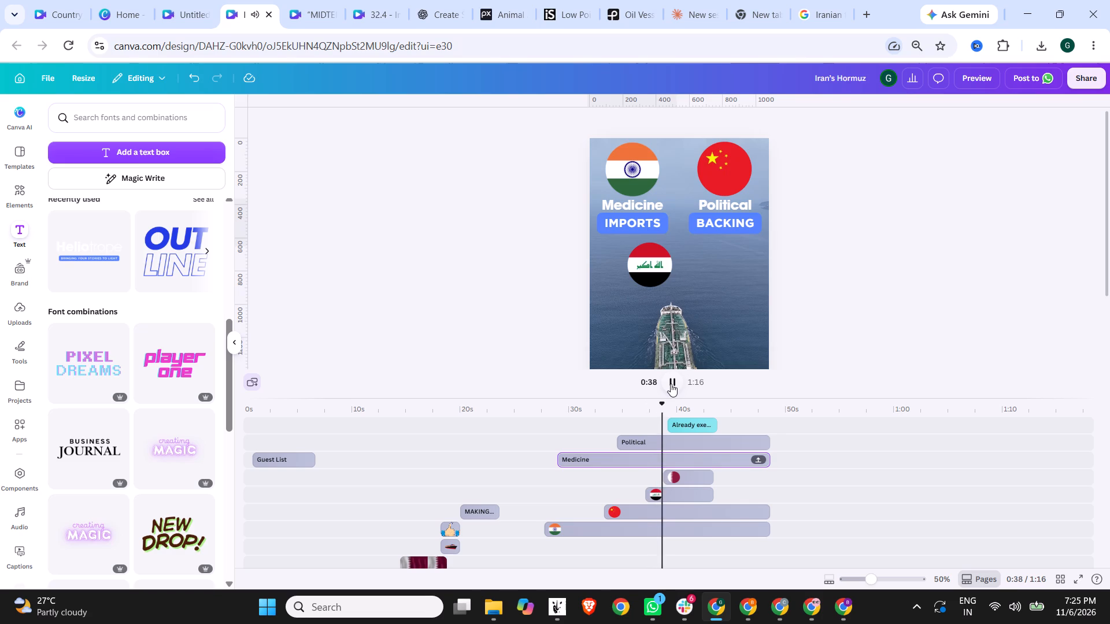
left_click(671, 384)
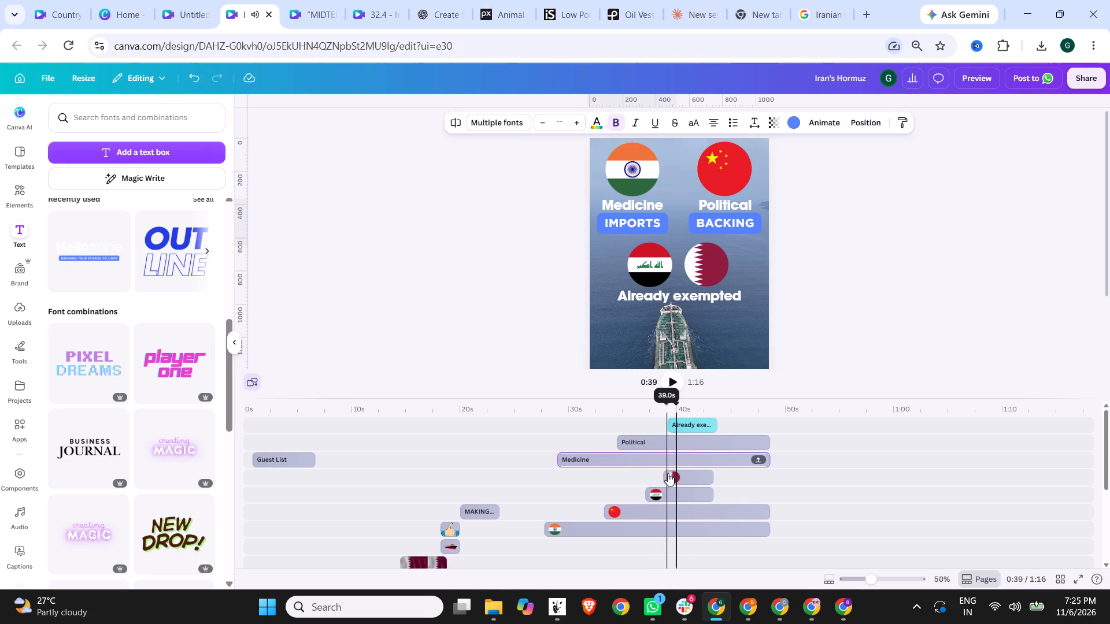
left_click(664, 477)
left_click(665, 477)
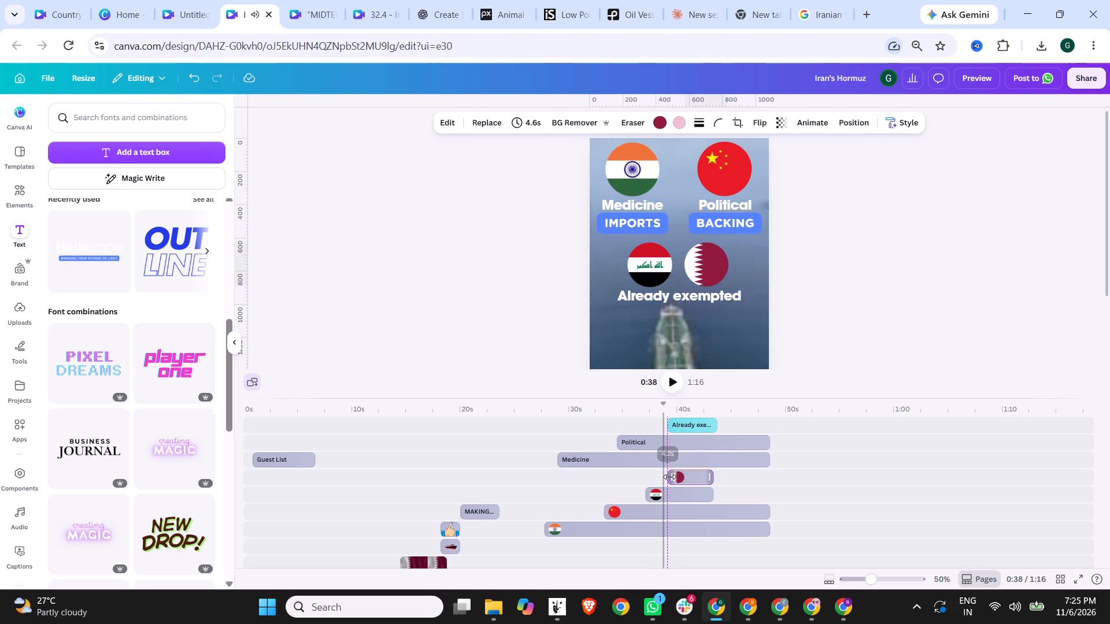
left_click(684, 425)
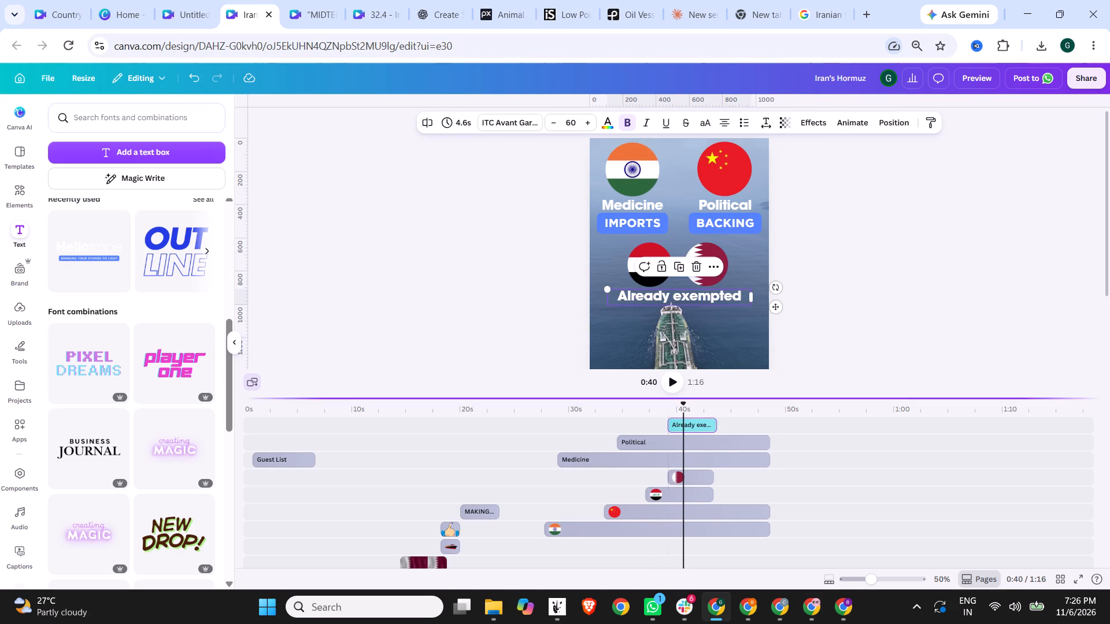
Play from 0:36 to 0:45 and shorten the Political and Medicine caption clips so both end at about 44.5 s.
left_click(635, 410)
left_click(671, 387)
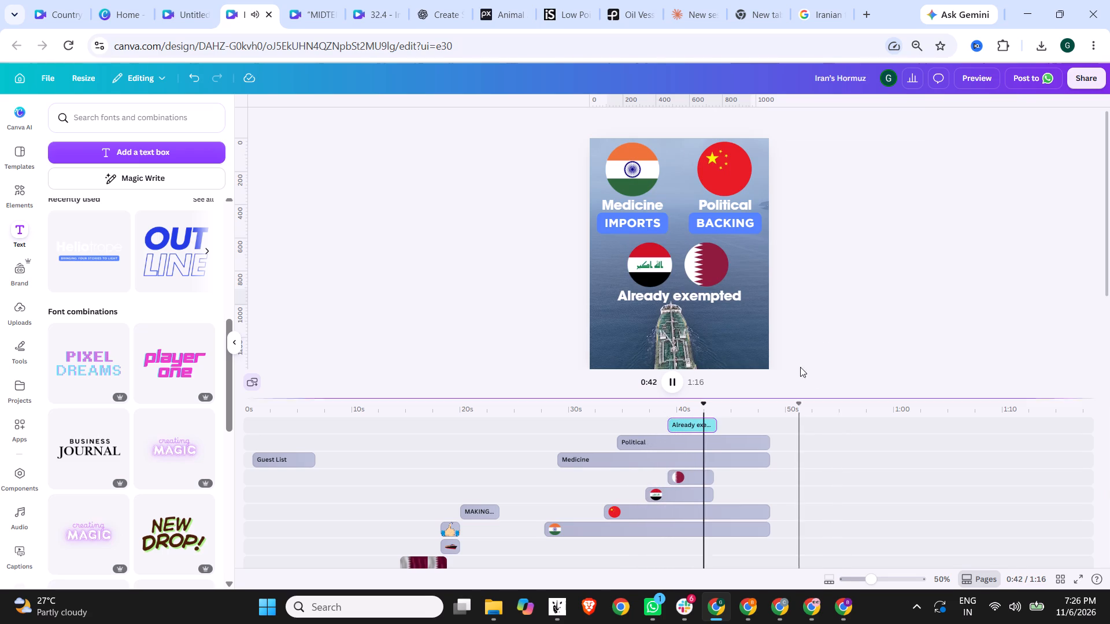
left_click(812, 333)
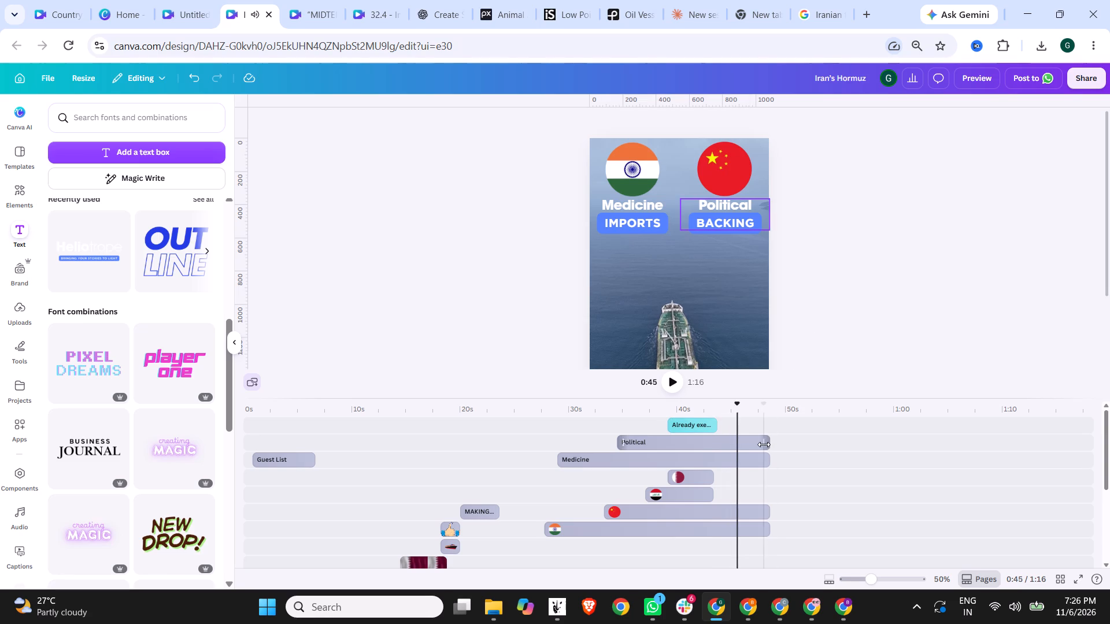
left_click_drag(767, 445, 723, 442)
left_click_drag(765, 454, 726, 454)
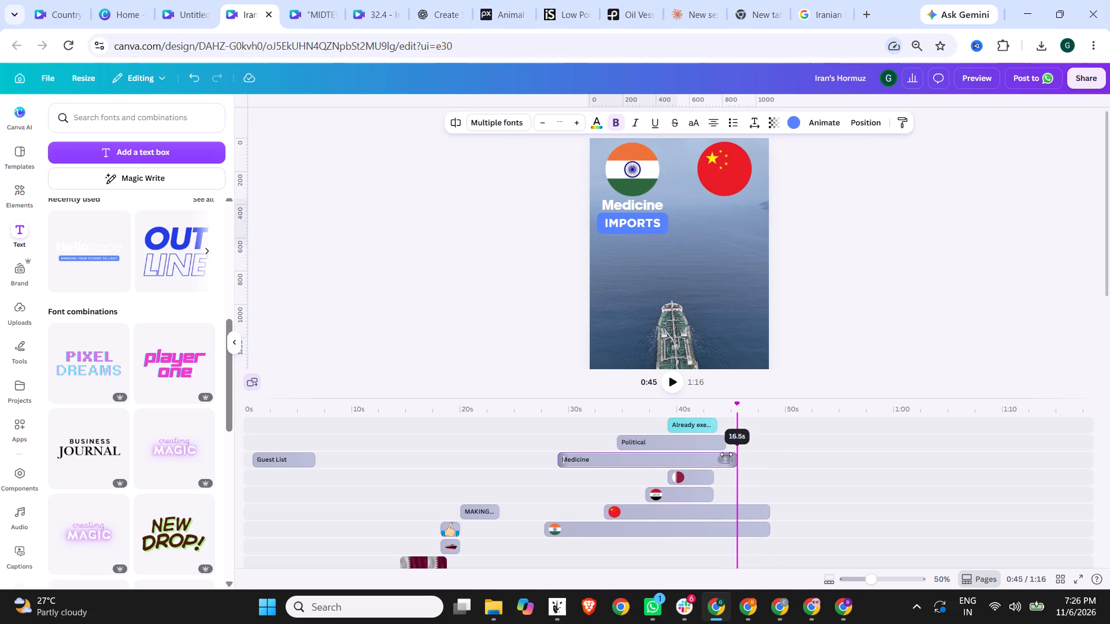
left_click_drag(726, 454, 724, 454)
Extend the Qatar flag to 5.4 s, Iraq flag to 7.4 s and "Already exempted" to 5.4 s, ending with the Political and Medicine captions.
left_click(706, 474)
left_click_drag(713, 476, 722, 476)
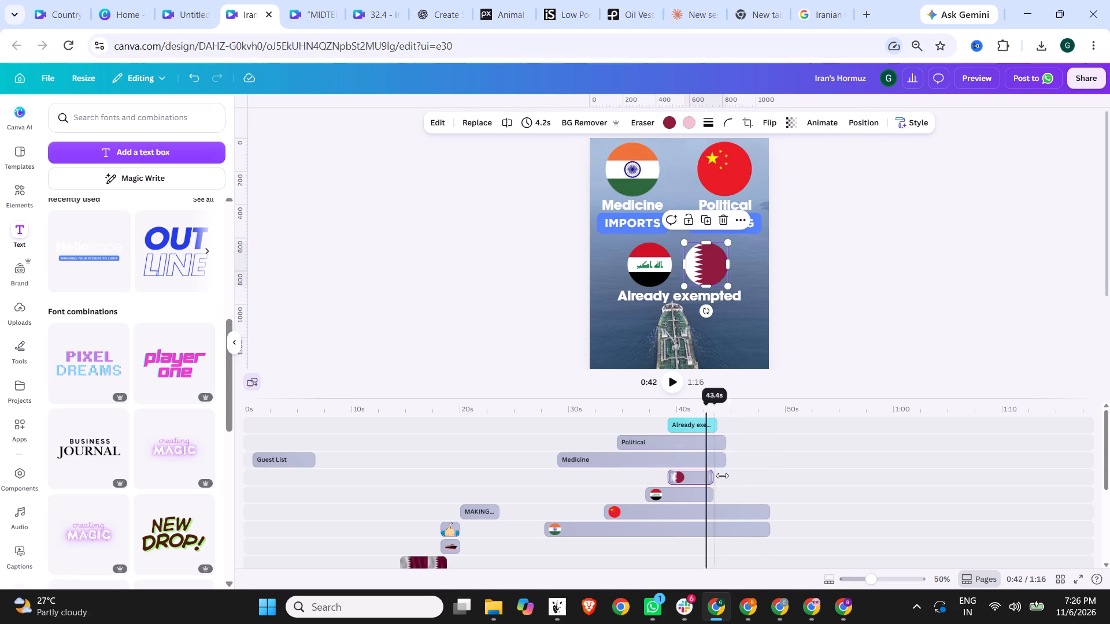
left_click_drag(722, 476, 723, 476)
left_click_drag(706, 495, 711, 495)
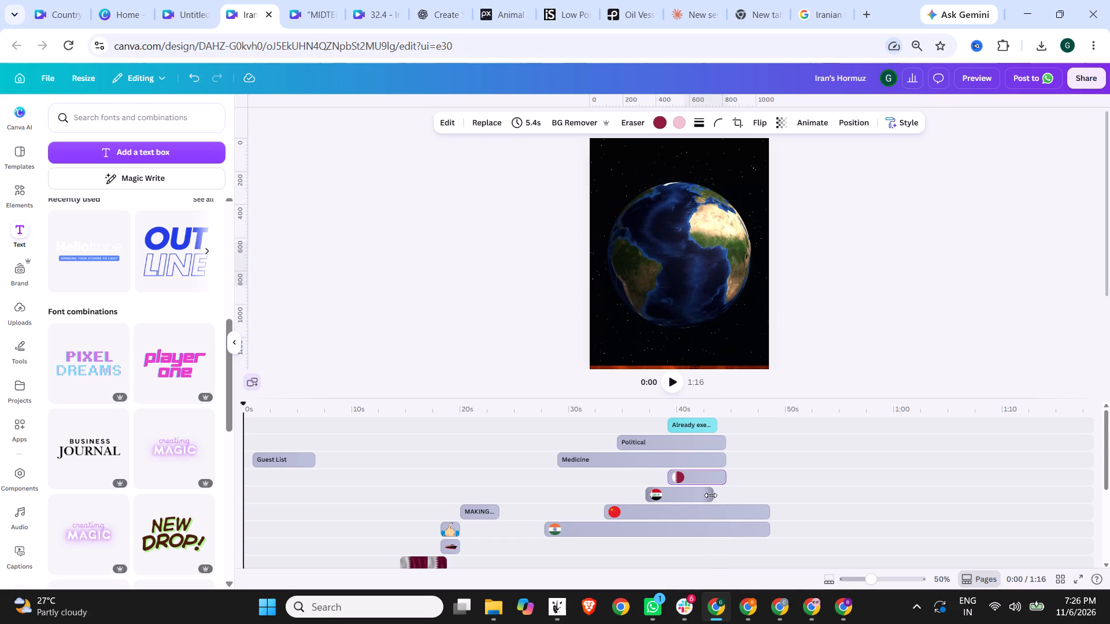
left_click_drag(711, 495, 721, 495)
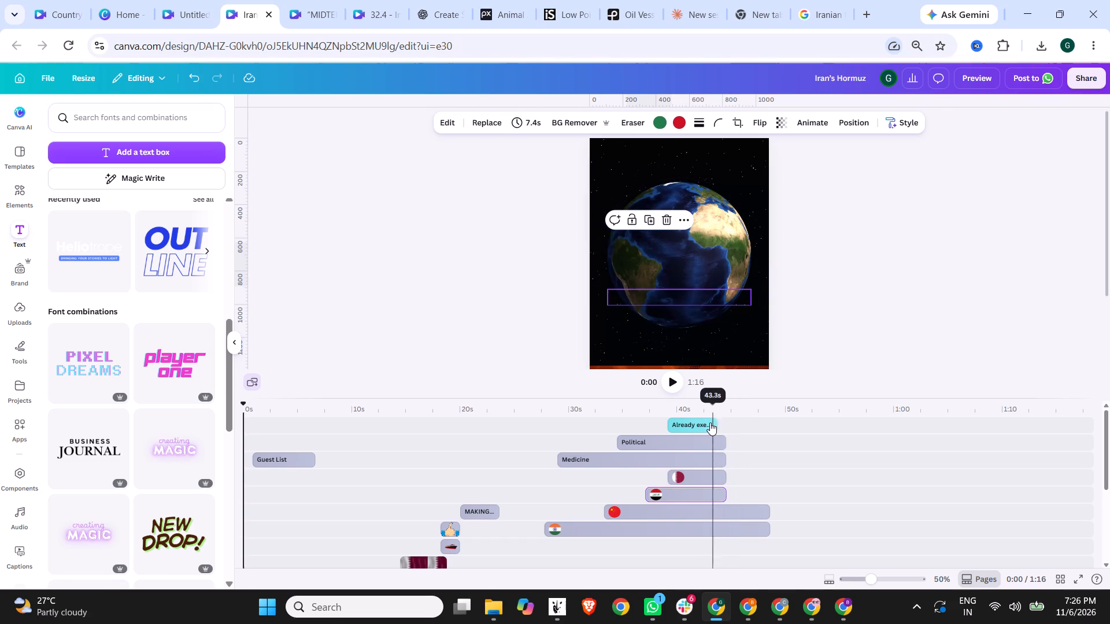
left_click(706, 422)
left_click_drag(715, 424, 723, 424)
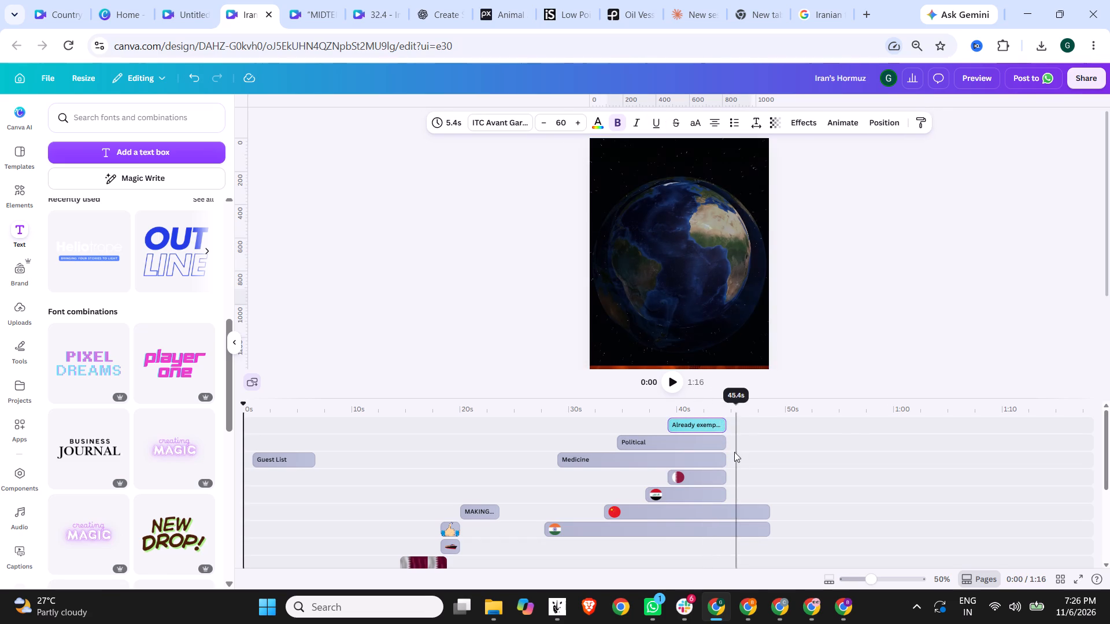
Shorten the China flag clip to 11.3 s and the India flag clip to 16.8 s so they end with the captions.
left_click_drag(765, 516, 727, 515)
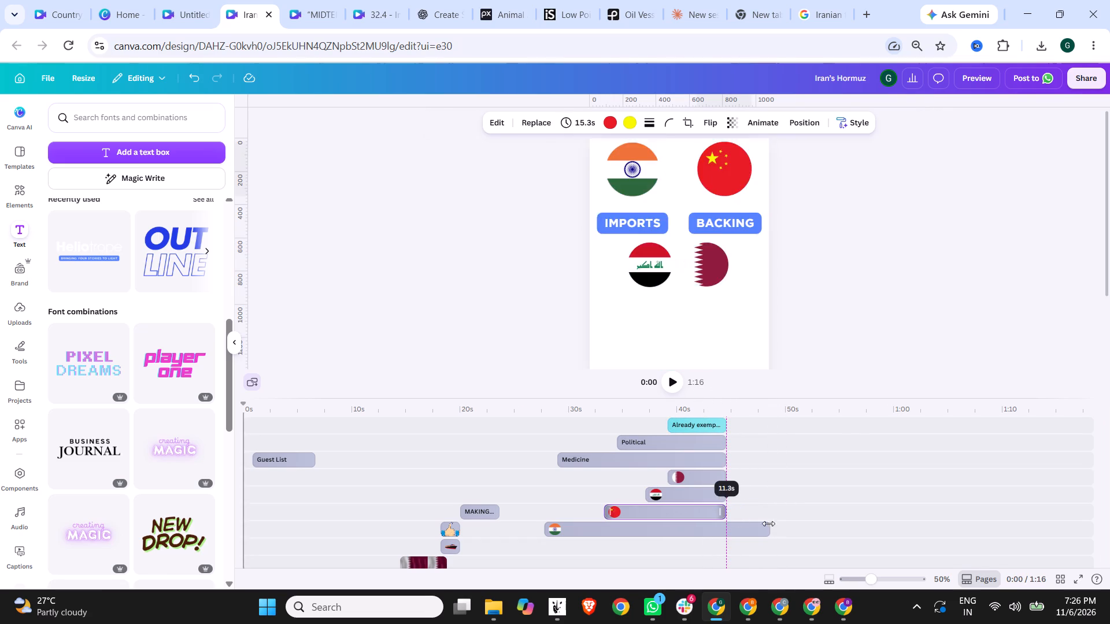
left_click_drag(766, 528, 726, 526)
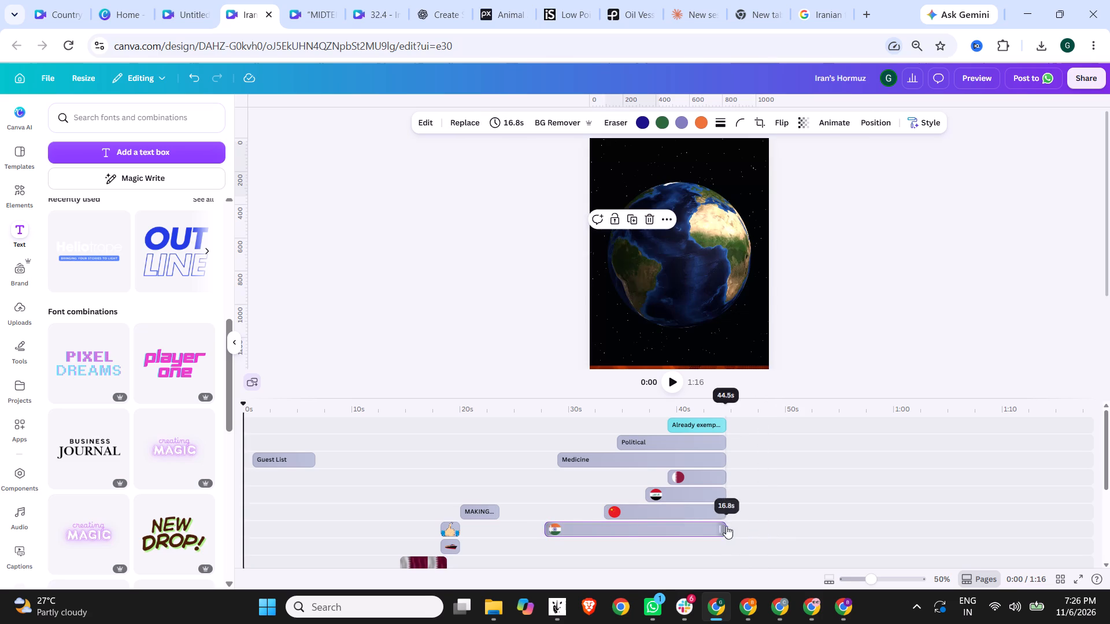
Play from about 0:28 to 0:32 and apply the Old TV animation to the India flag.
left_click(550, 410)
left_click(678, 384)
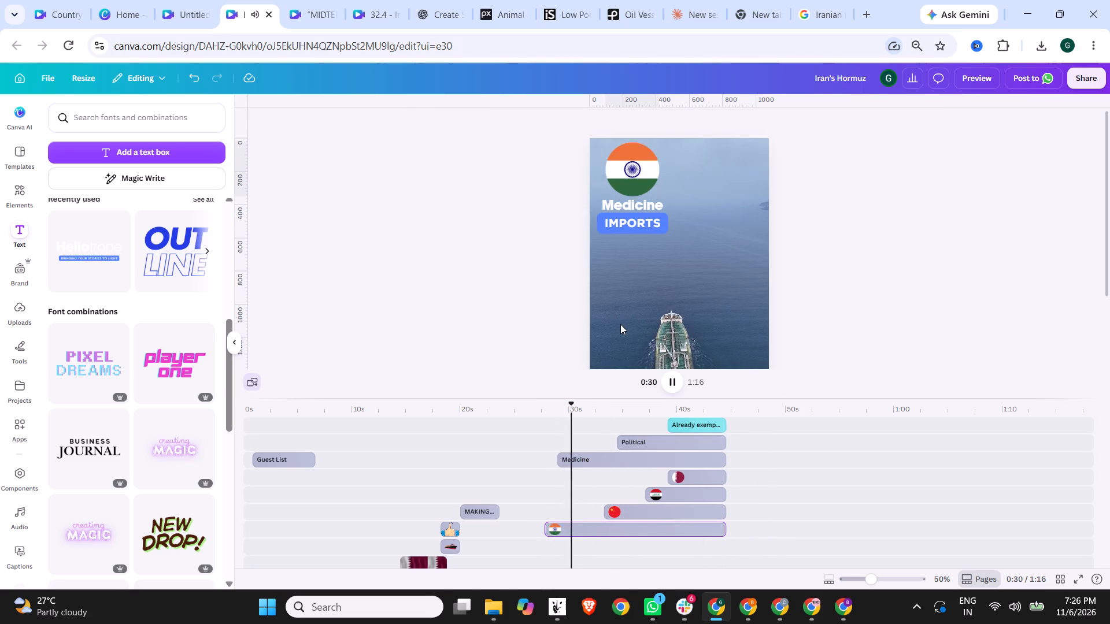
left_click(671, 378)
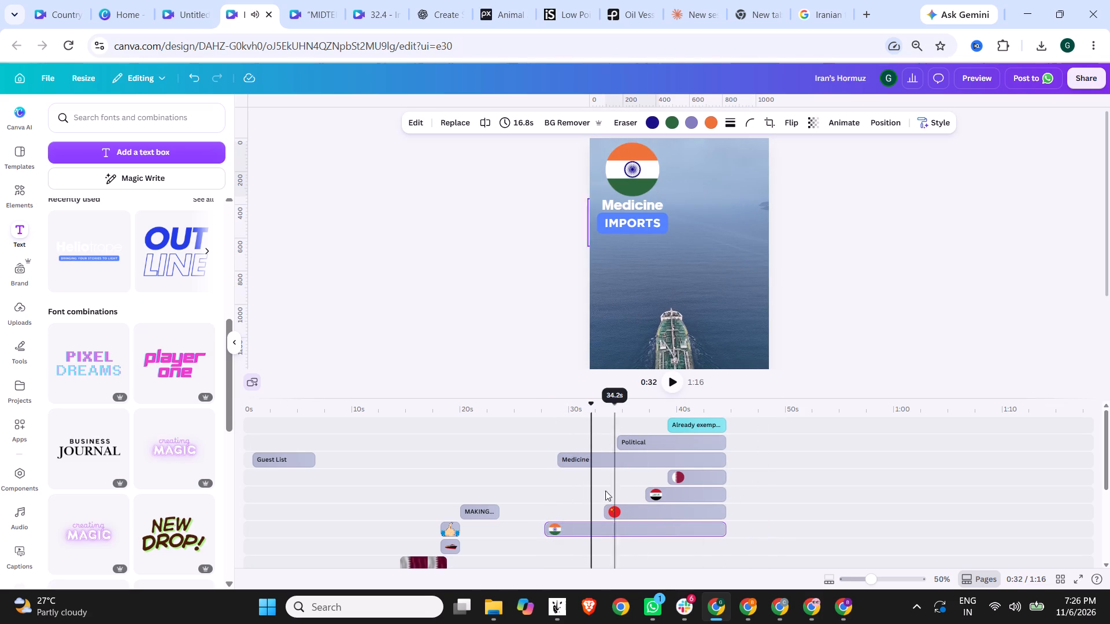
left_click(565, 530)
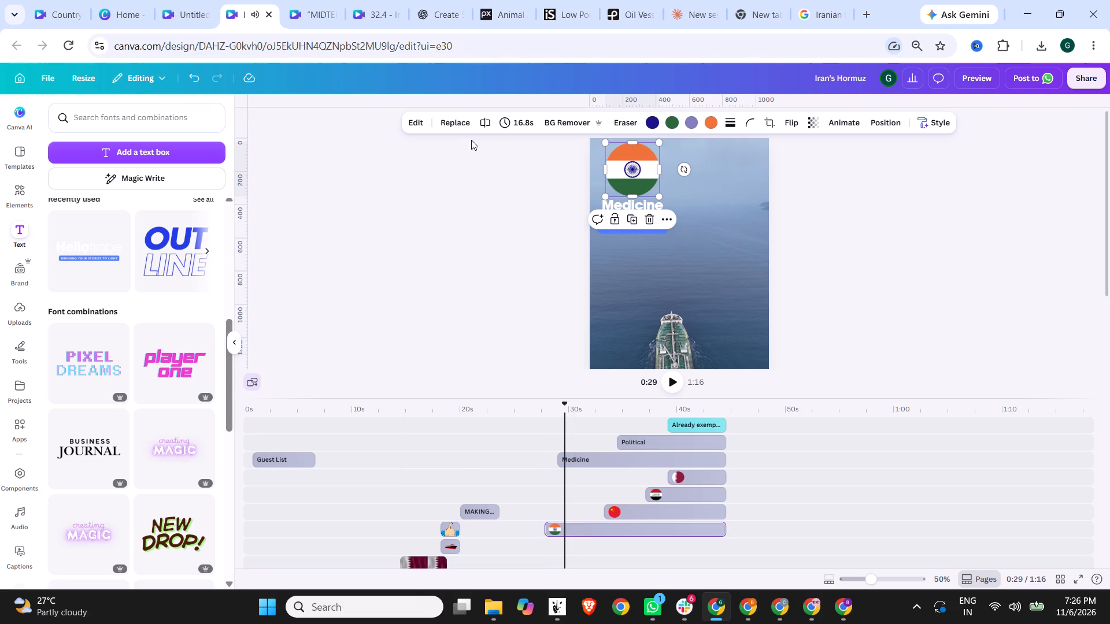
left_click(832, 120)
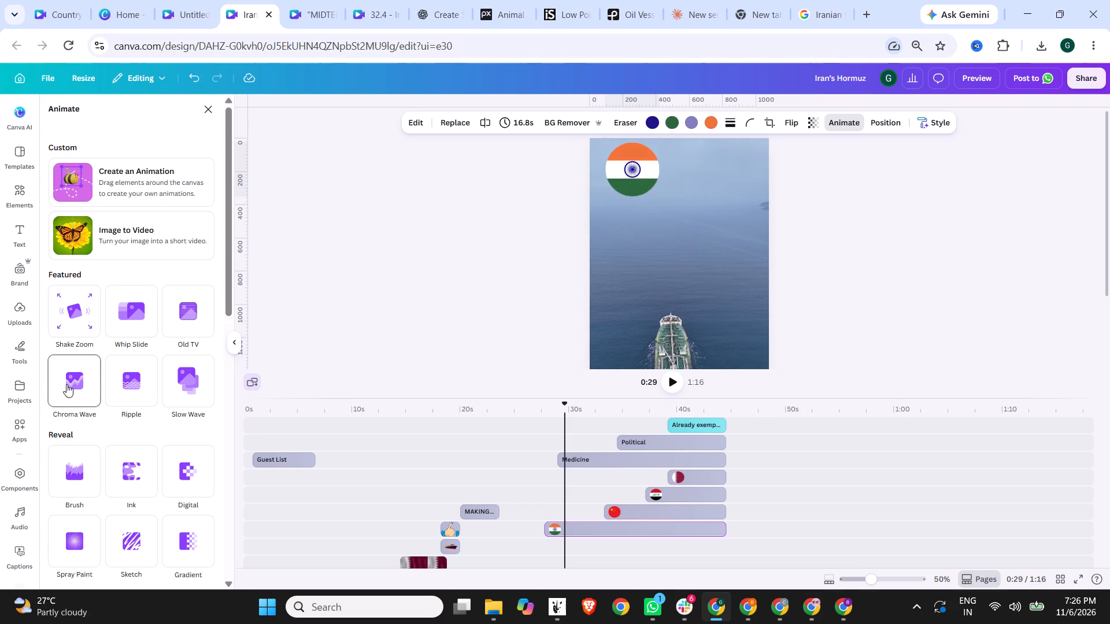
left_click(183, 322)
Compare the animations available for the China flag with the India flag's, and apply the Pop animation to the China flag.
left_click(619, 511)
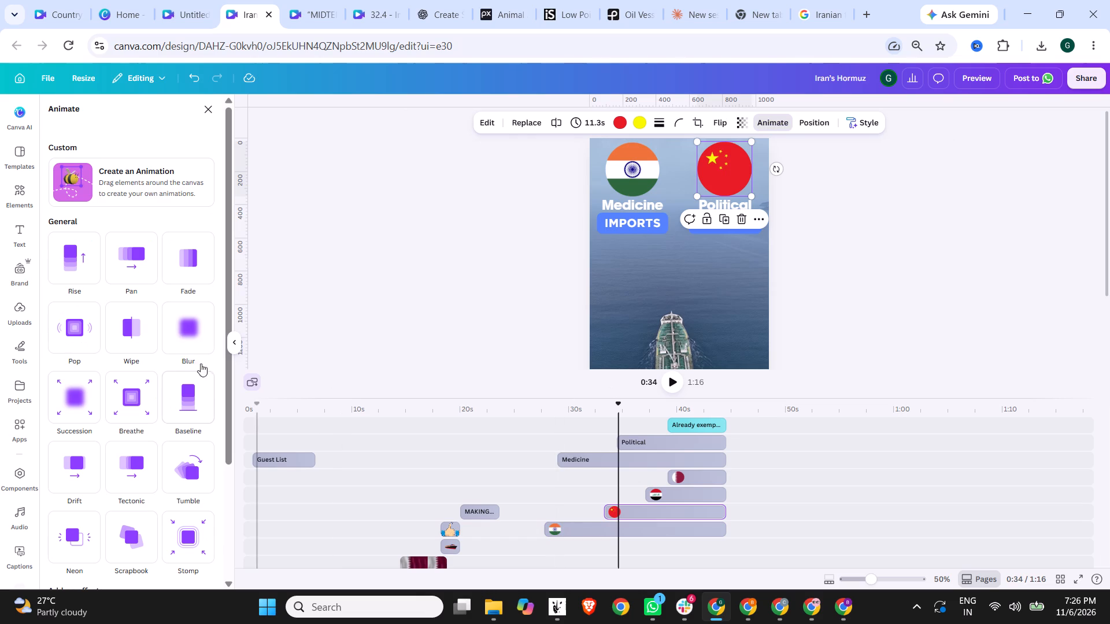
scroll(205, 332, "up", 11)
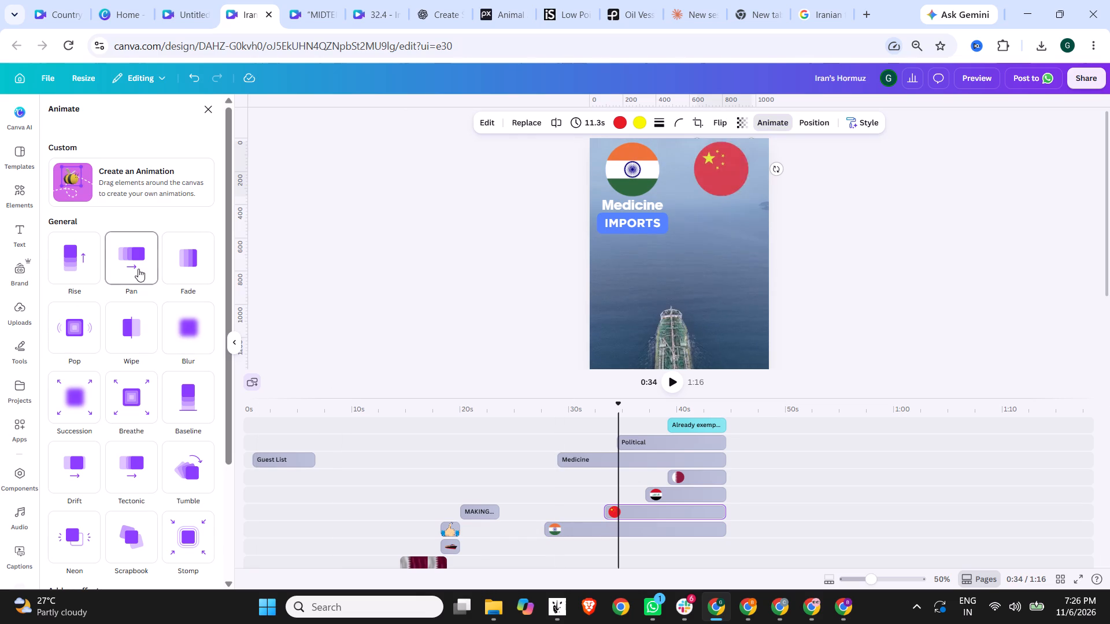
left_click(637, 512)
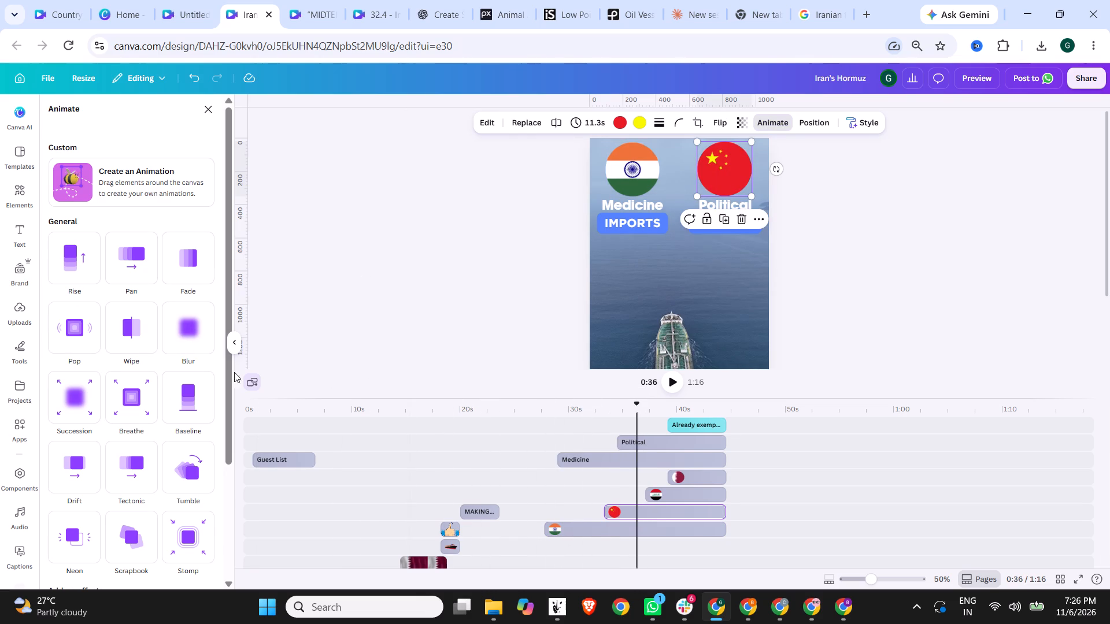
scroll(183, 404, "up", 6)
scroll(175, 391, "down", 5)
scroll(175, 391, "up", 13)
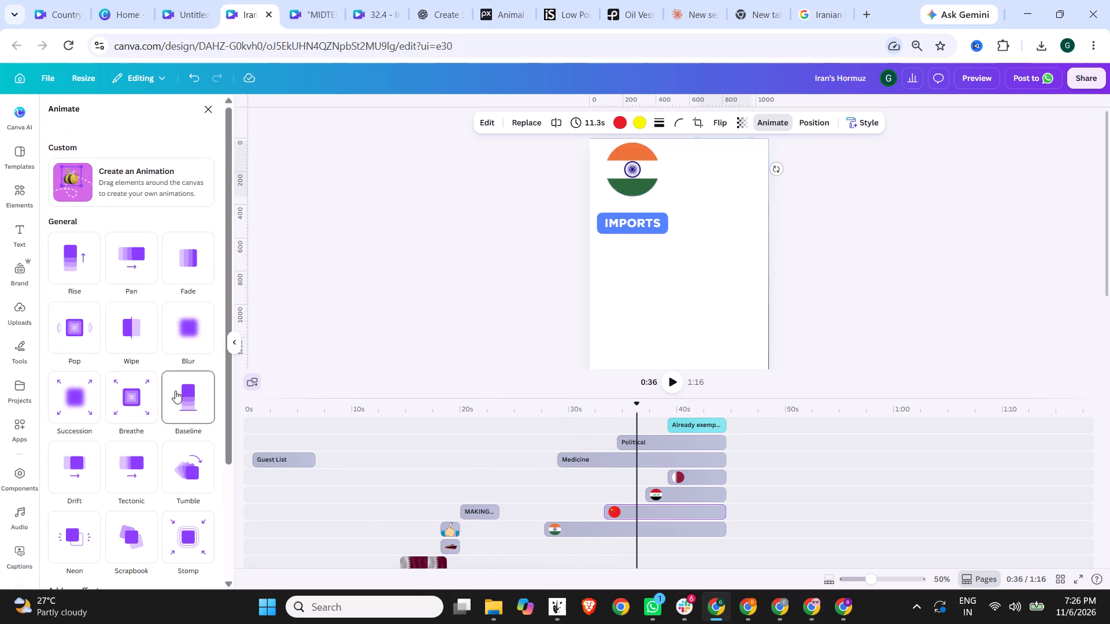
left_click(620, 510)
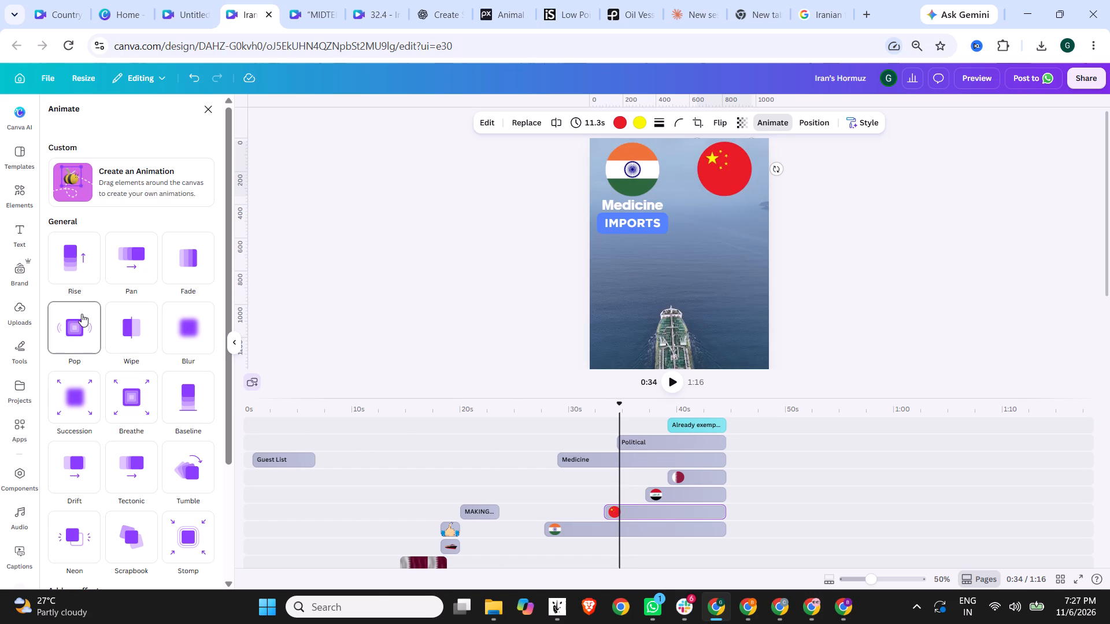
left_click(568, 523)
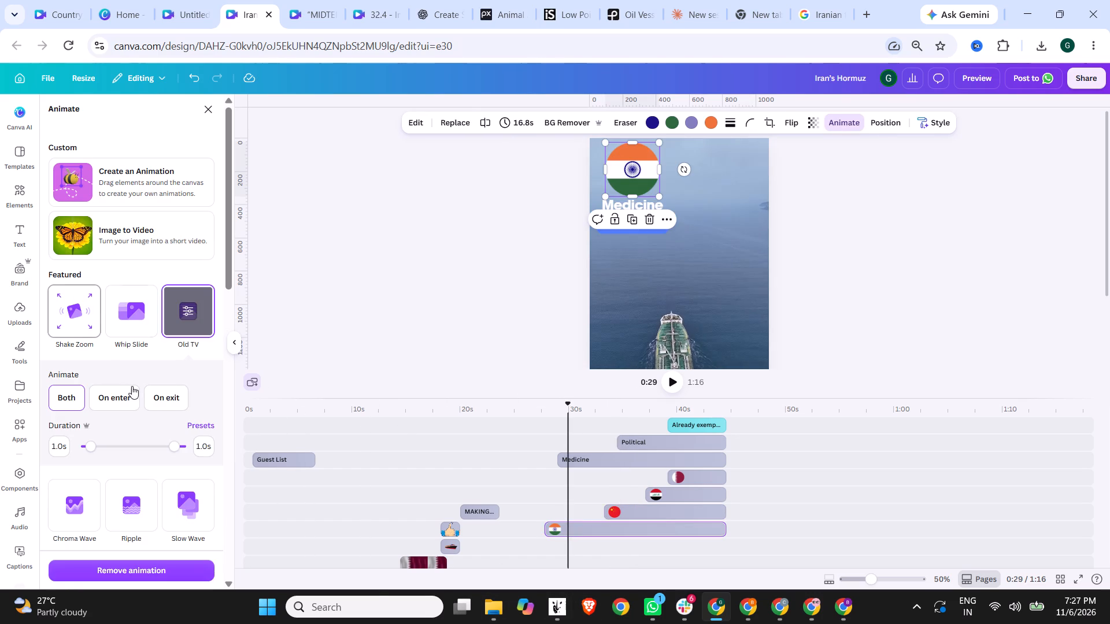
scroll(139, 382, "up", 5)
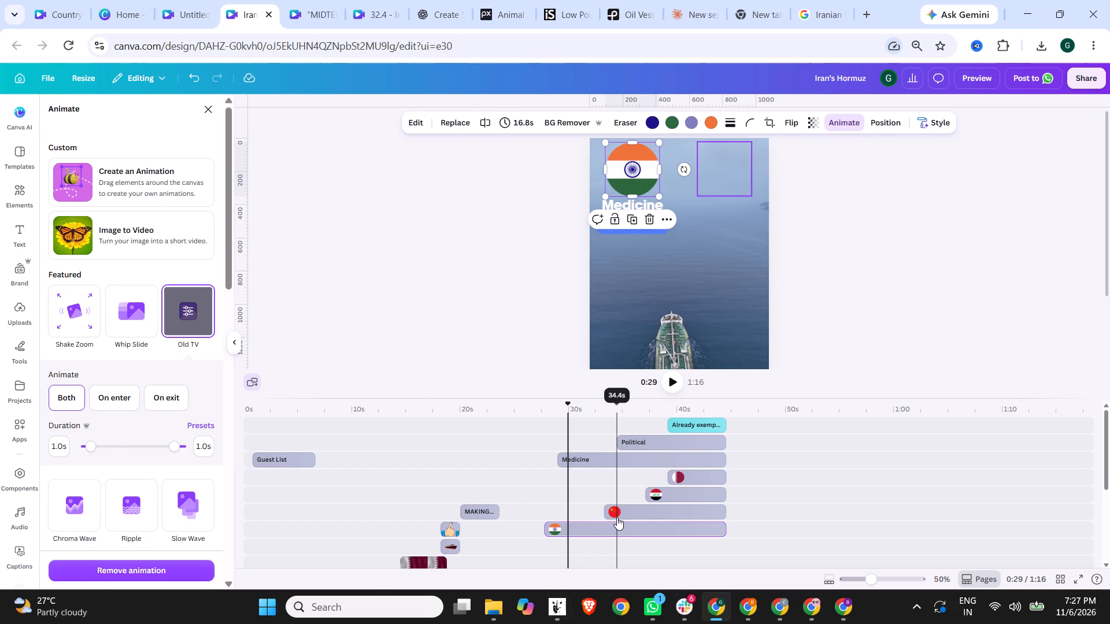
left_click(617, 517)
scroll(100, 334, "up", 6)
scroll(99, 333, "down", 9)
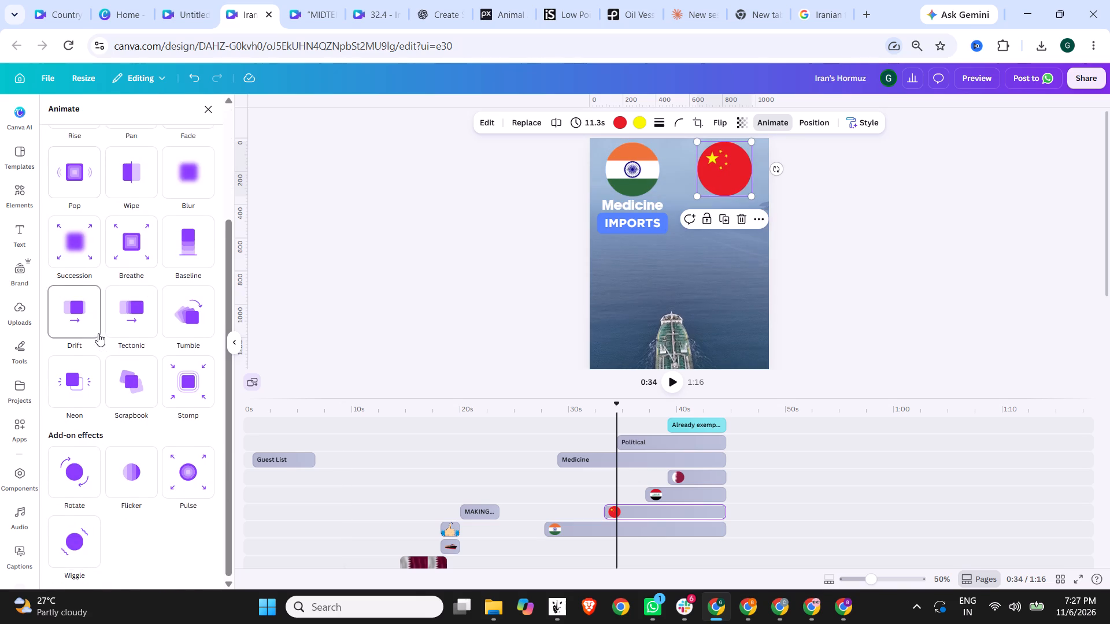
scroll(128, 344, "up", 6)
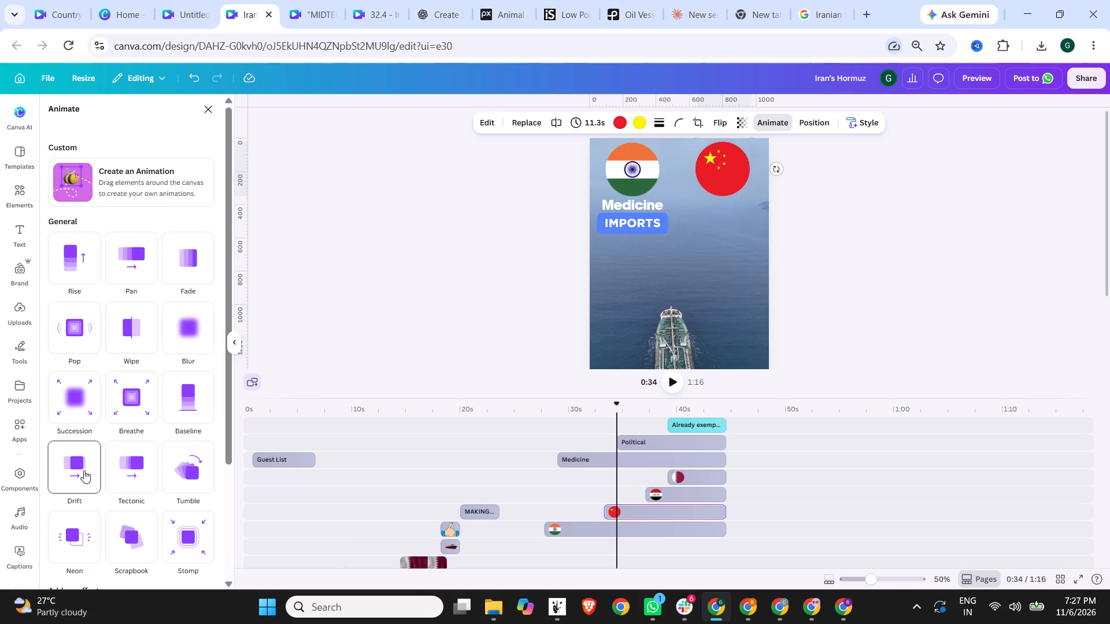
left_click(87, 320)
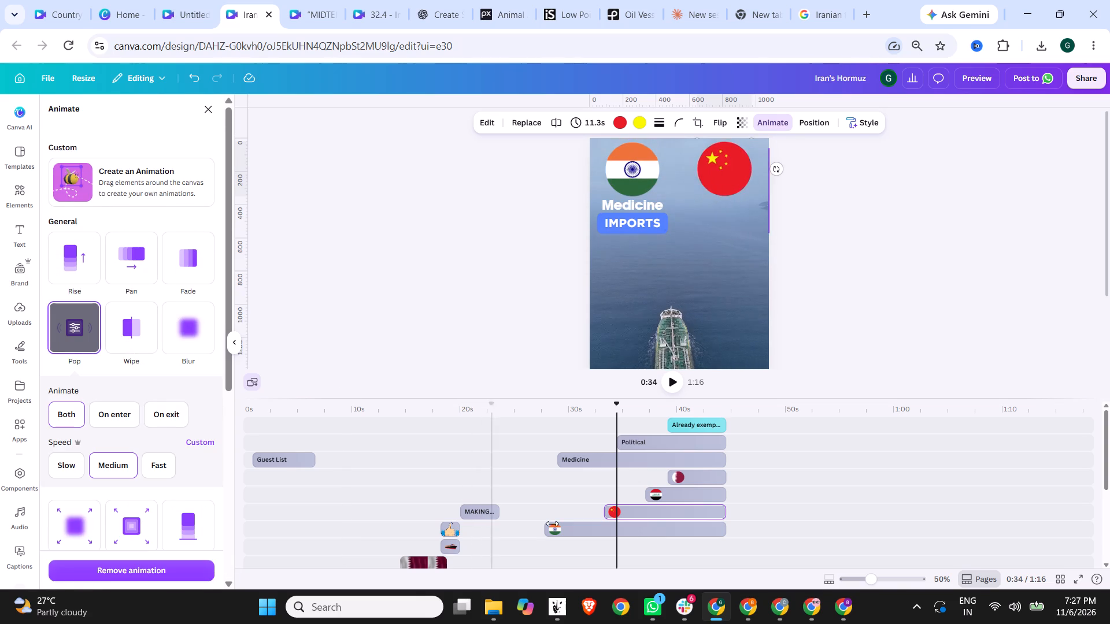
Apply the Pop animation to the India, Iraq and Qatar flags.
left_click(560, 528)
scroll(40, 391, "down", 8)
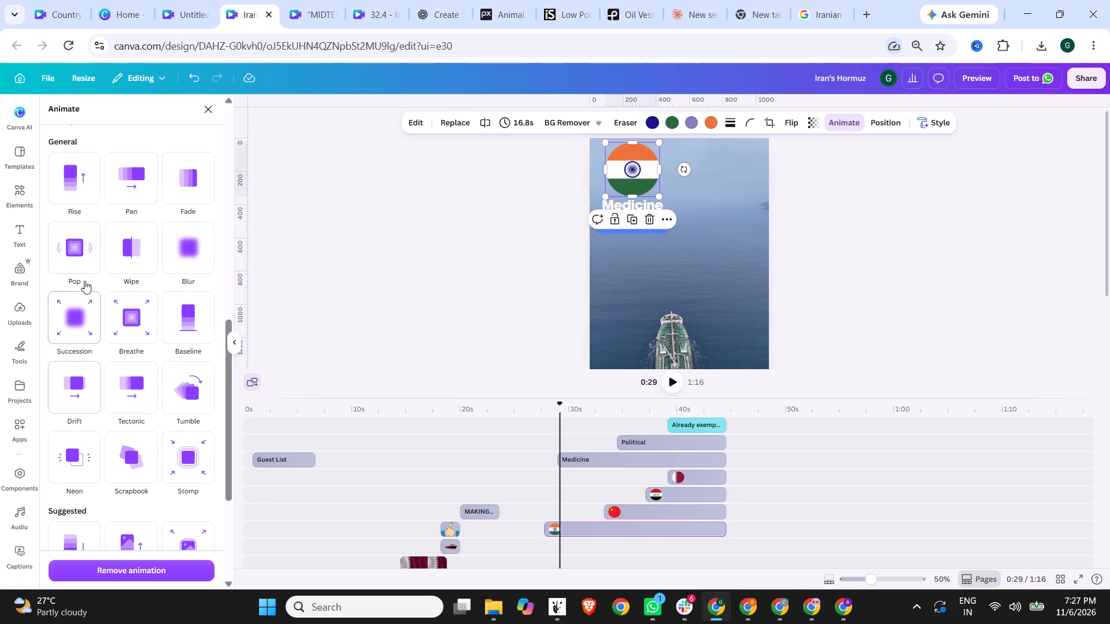
left_click(86, 250)
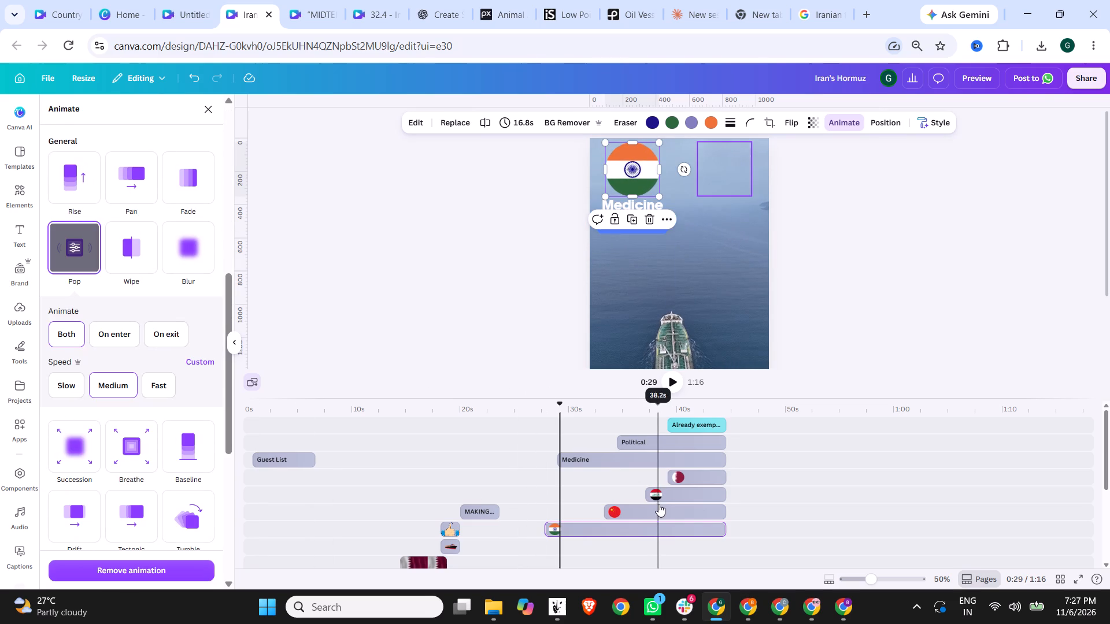
left_click(658, 504)
left_click(658, 492)
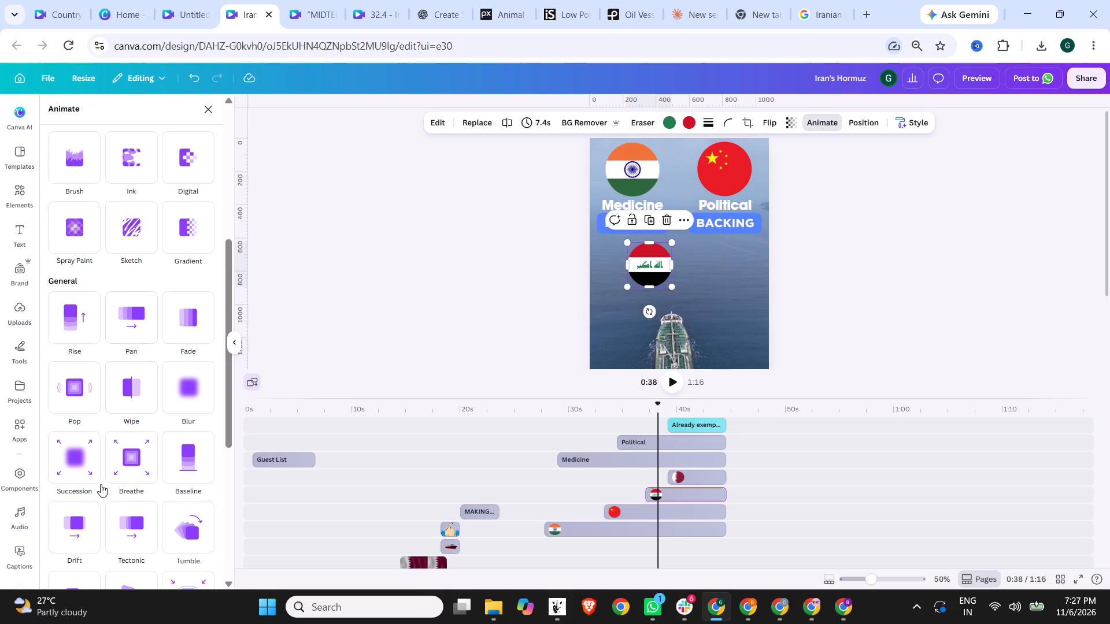
scroll(101, 495, "down", 1)
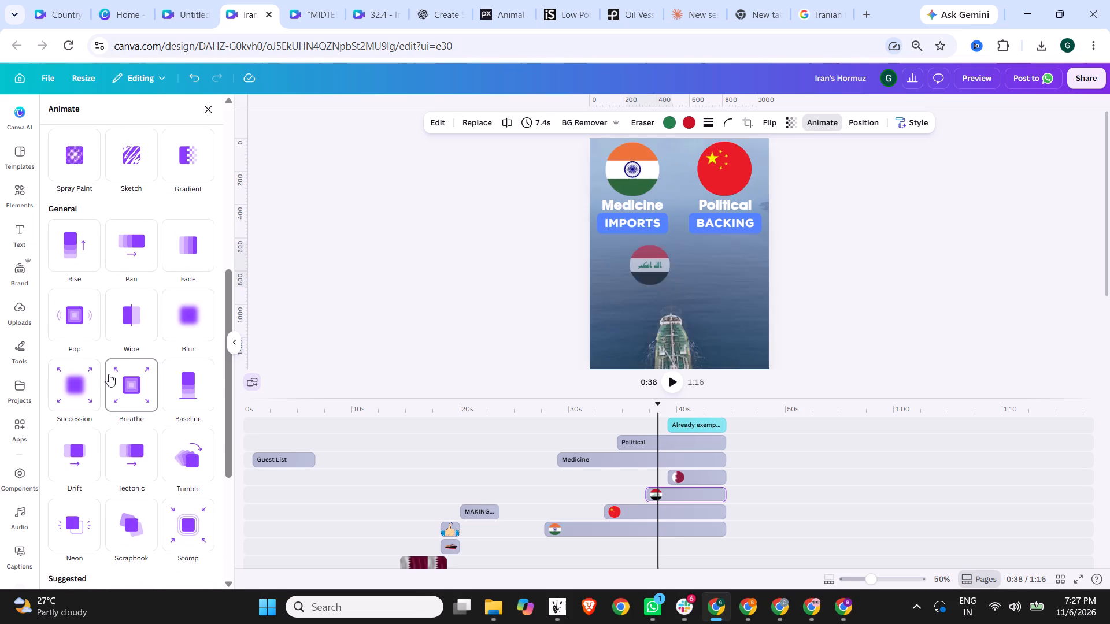
scroll(97, 389, "down", 2)
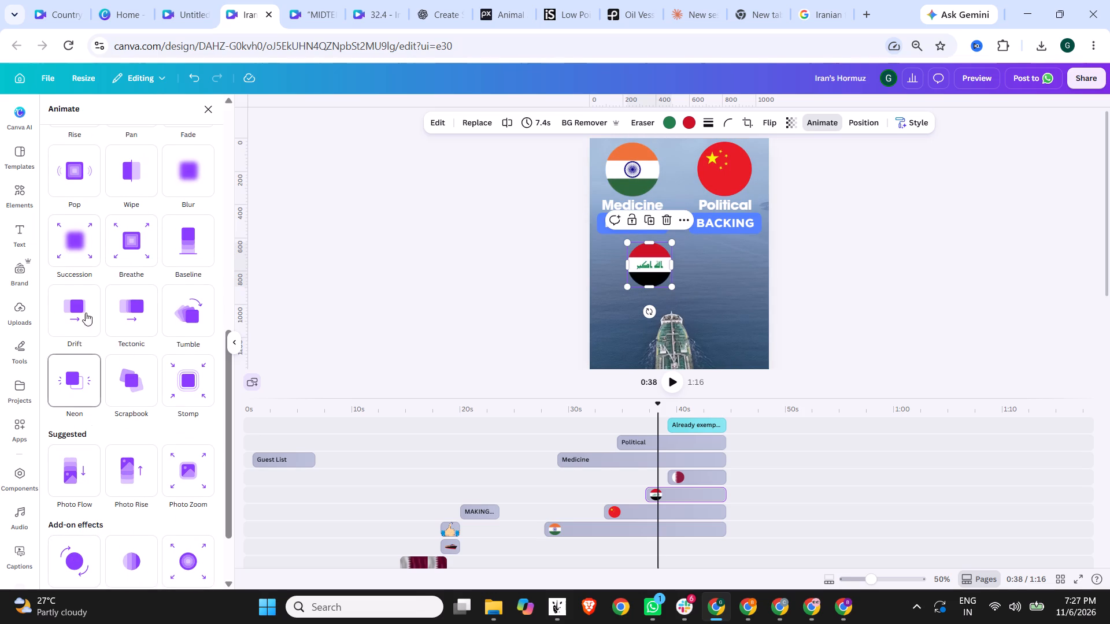
left_click(81, 189)
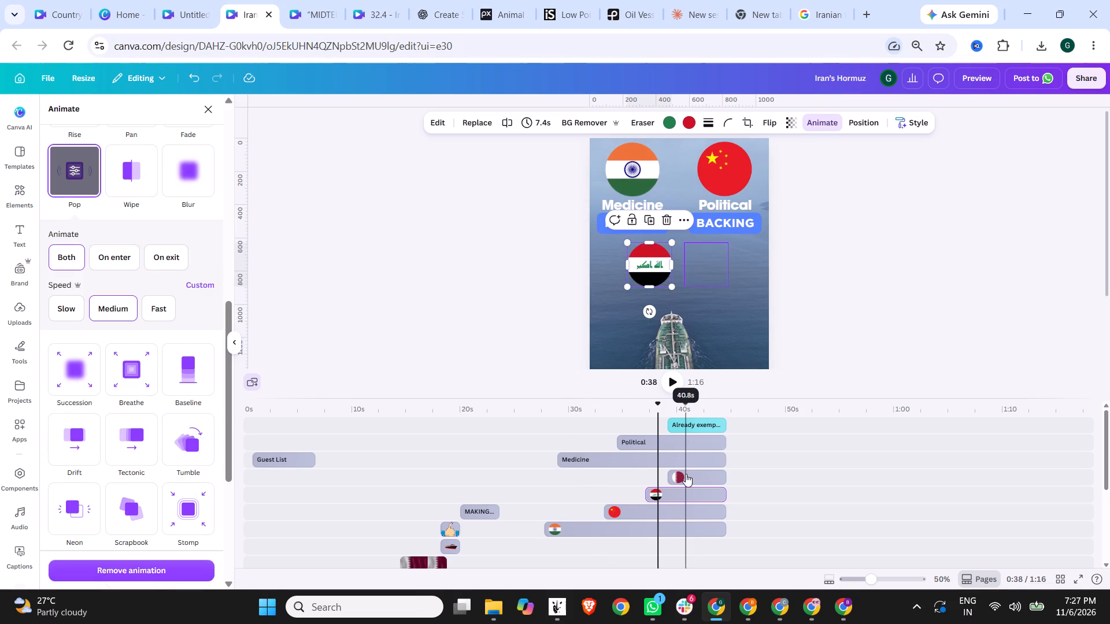
left_click(686, 474)
left_click(80, 166)
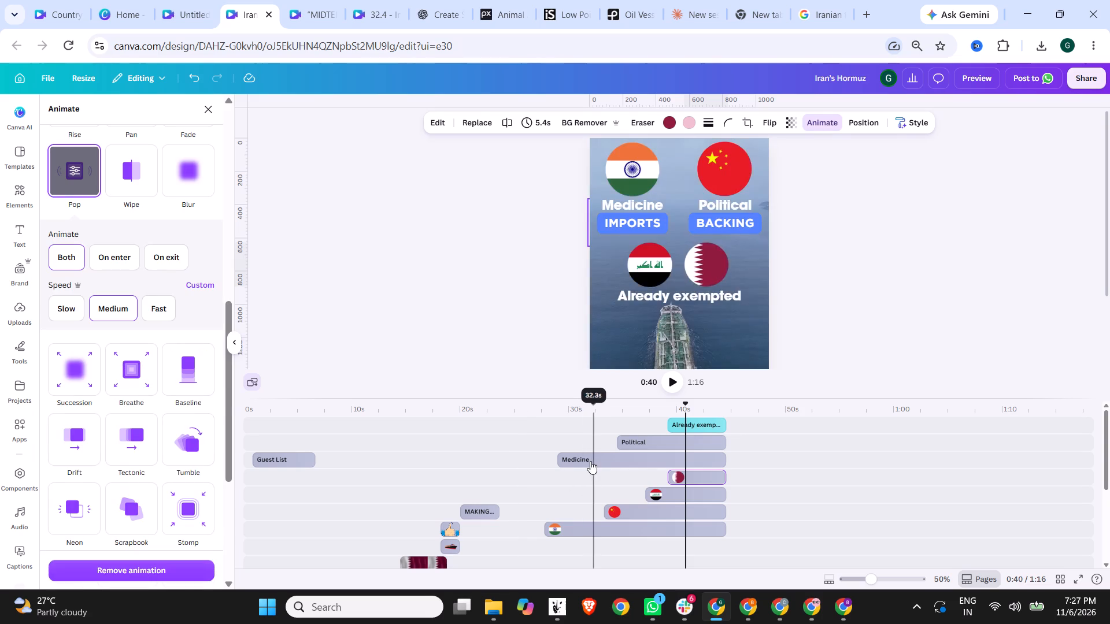
Animate the India flag's caption, applying Burst to "Medicine" and Roll to "IMPORTS".
left_click(590, 461)
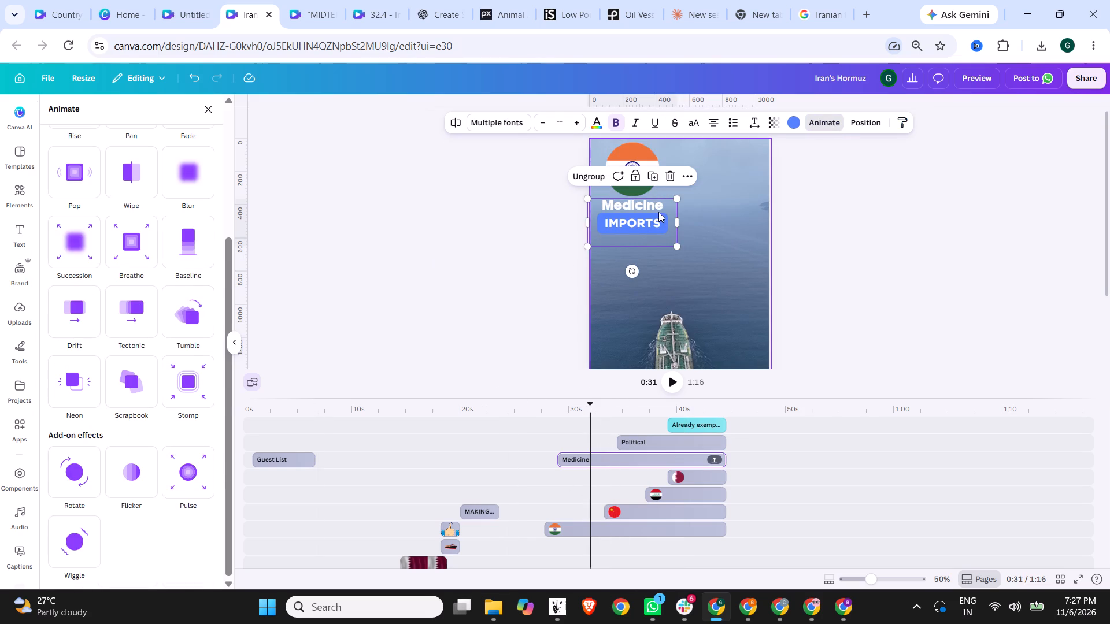
left_click(632, 206)
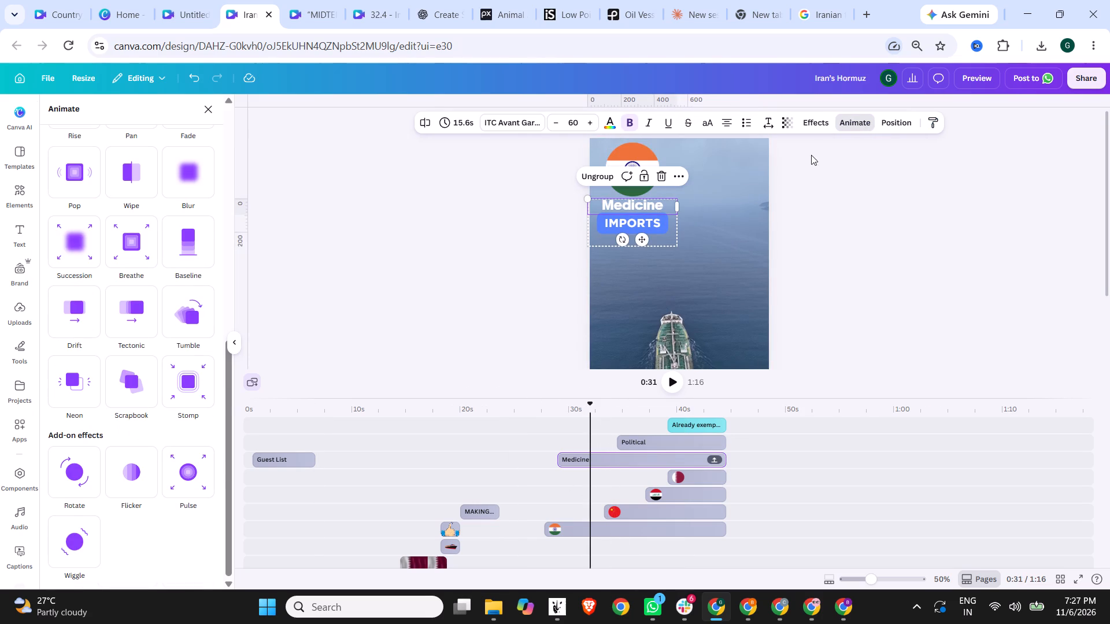
left_click(815, 122)
left_click(846, 122)
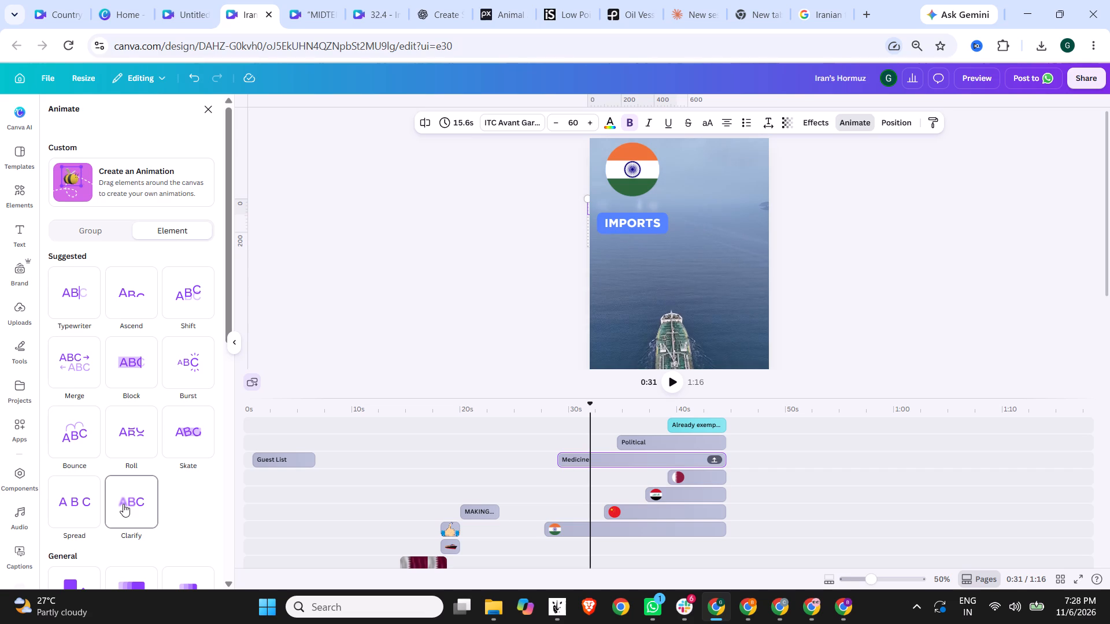
left_click(180, 366)
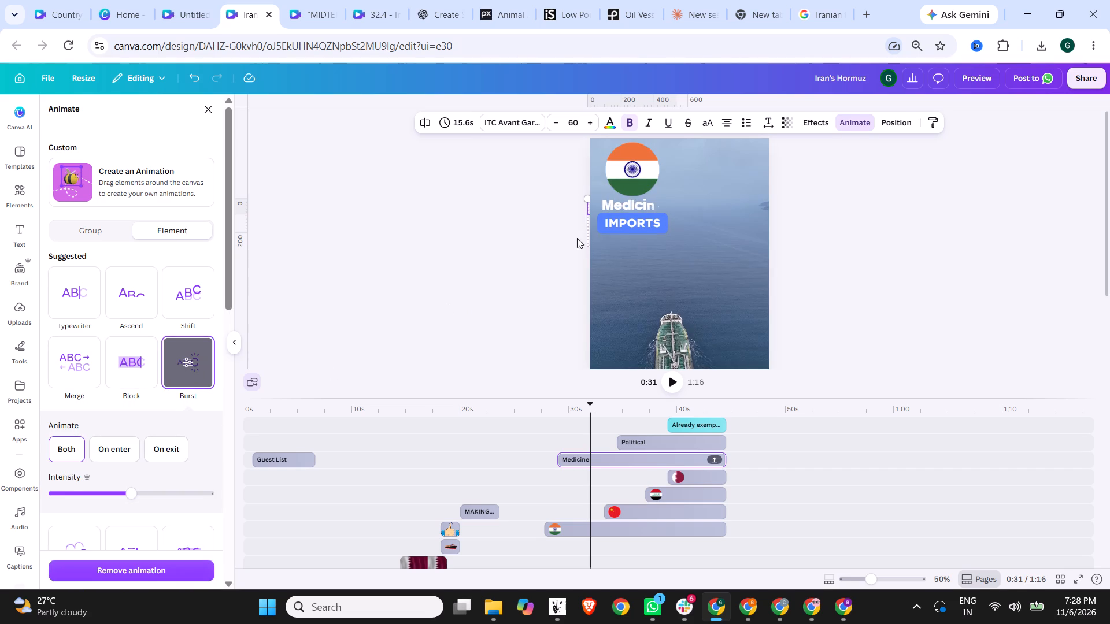
left_click(621, 223)
left_click(627, 228)
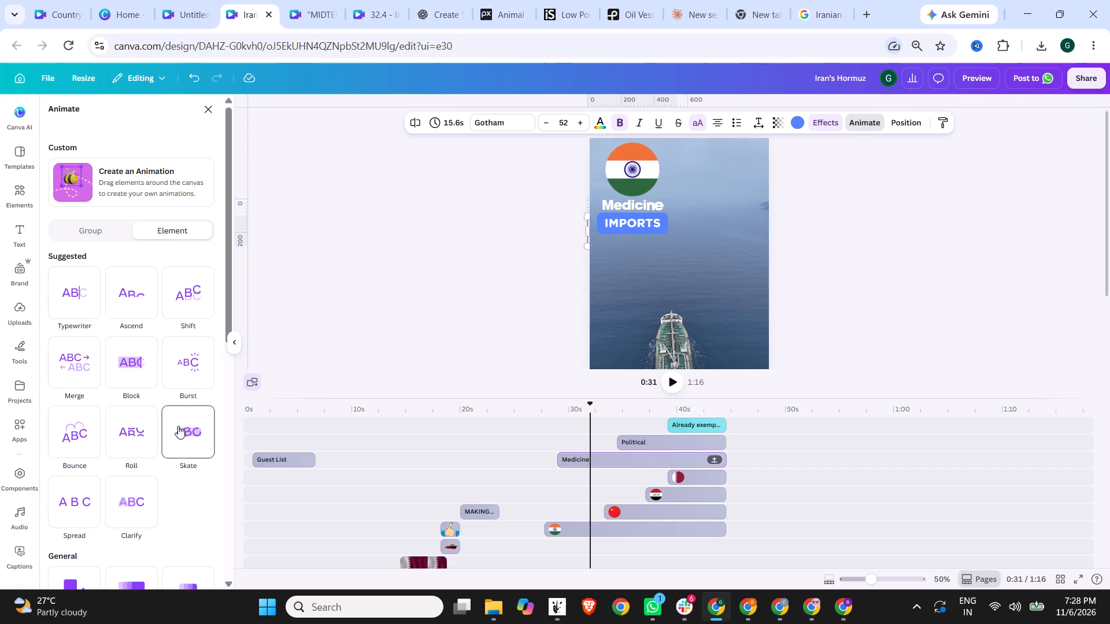
left_click(118, 435)
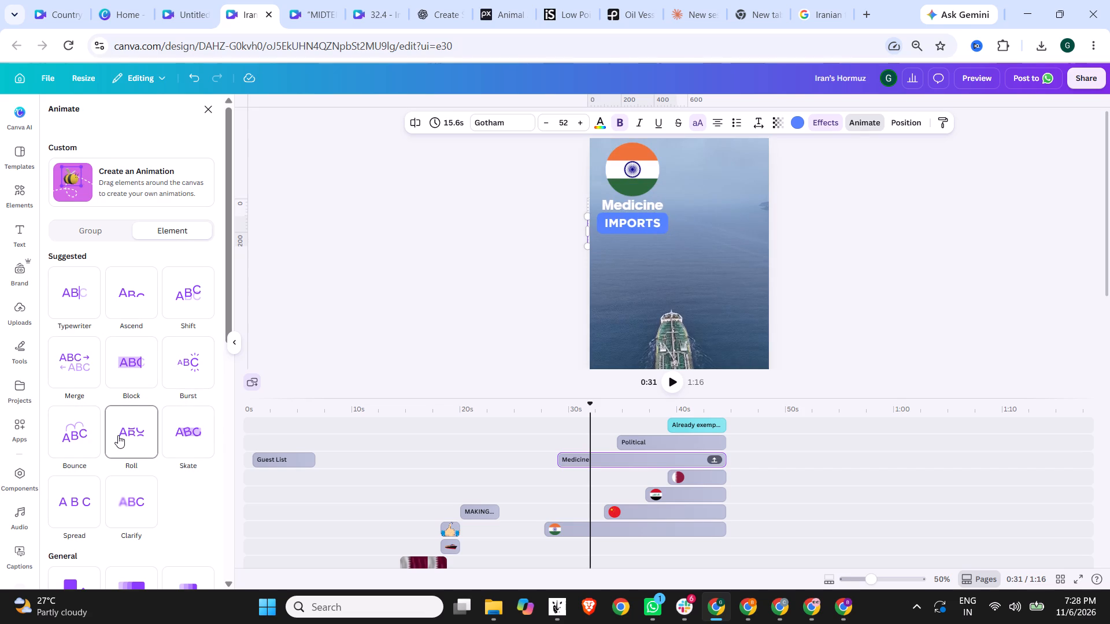
Animate the China flag's caption, applying Bounce to "Political" and Roll to "BACKING".
left_click(635, 444)
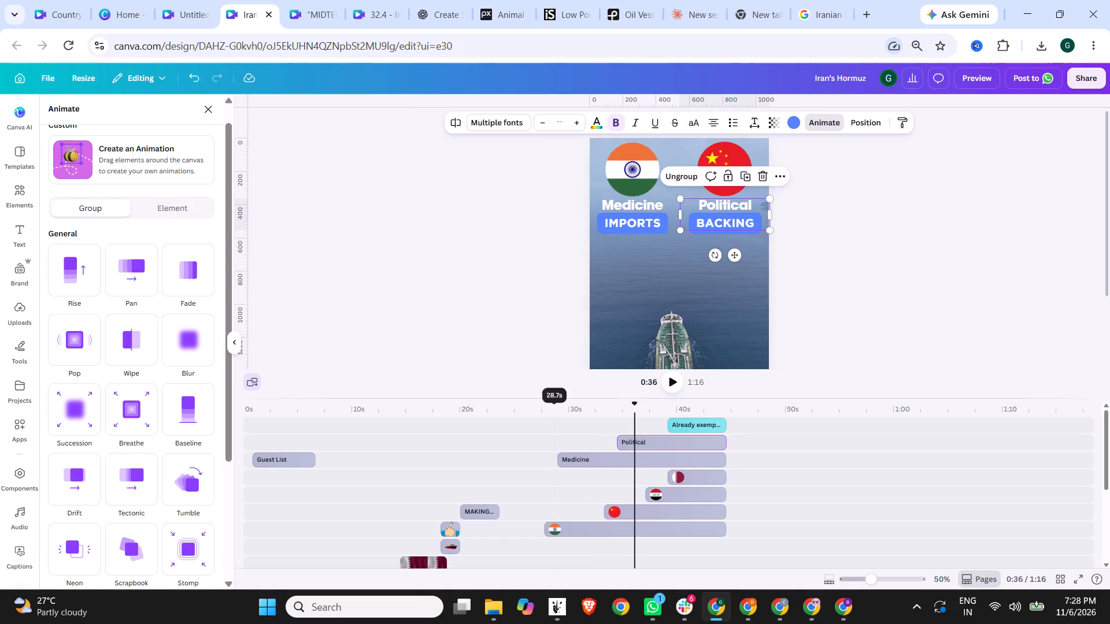
left_click(723, 203)
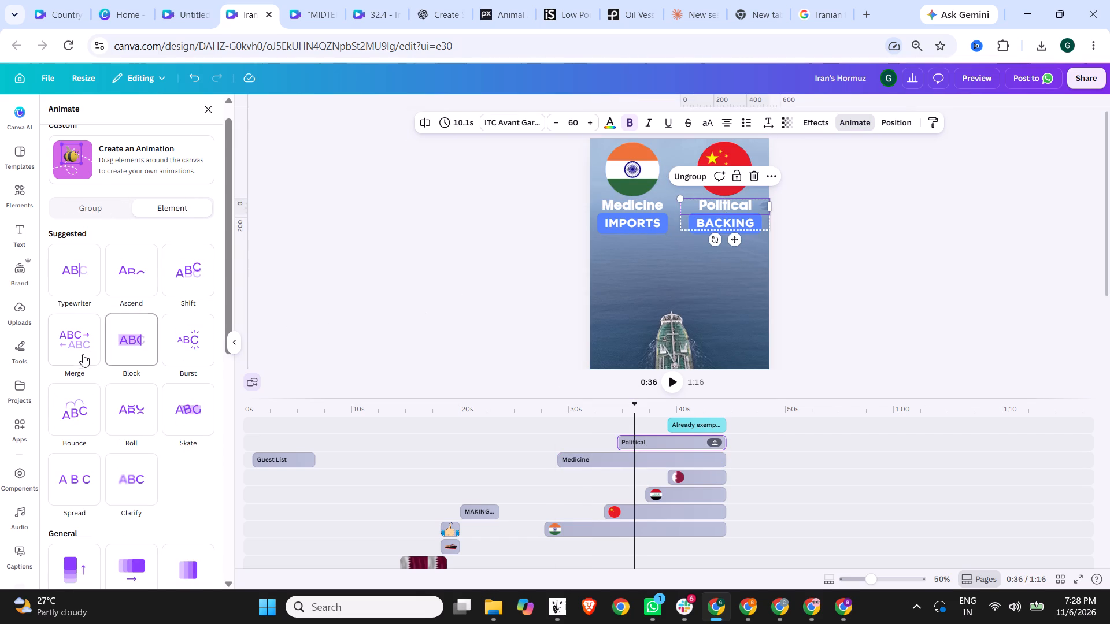
left_click(72, 418)
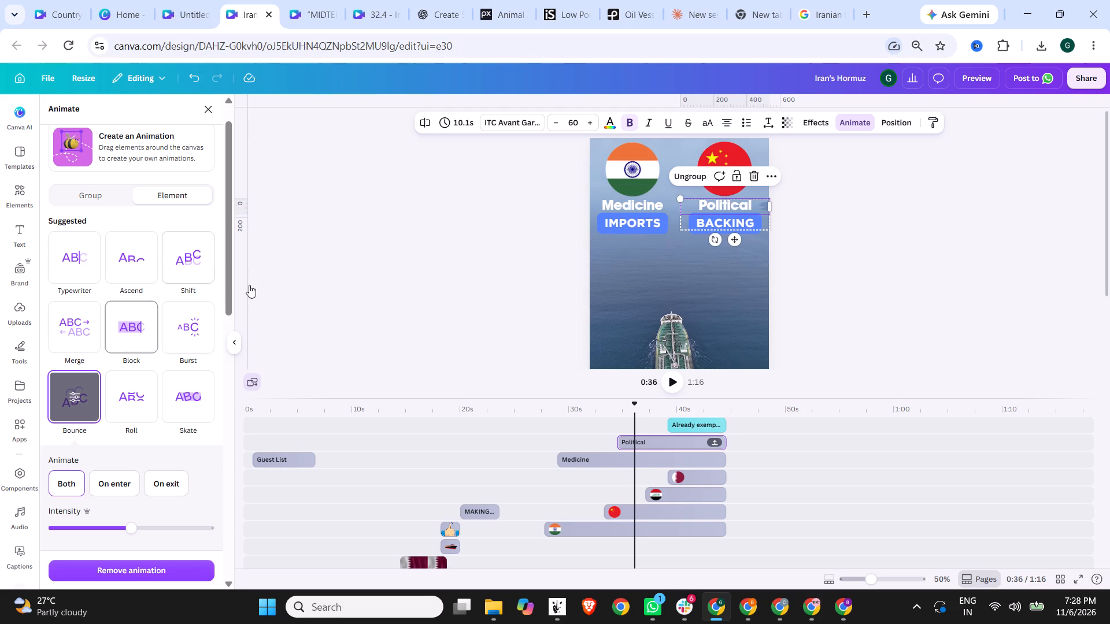
left_click(731, 227)
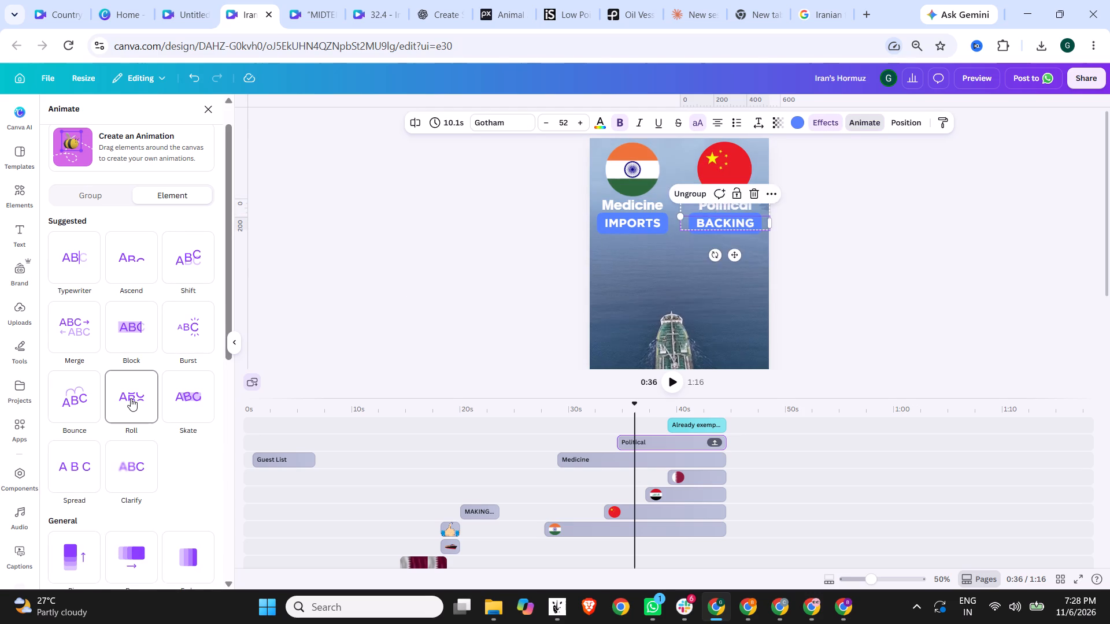
left_click(131, 398)
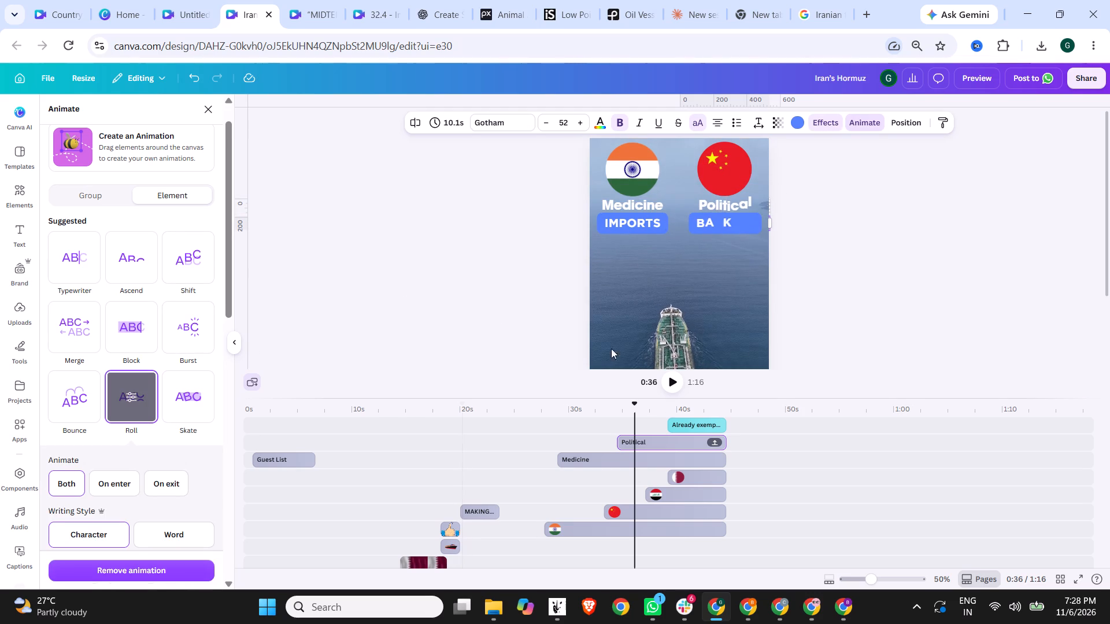
Apply the Spread animation to the "Already exempted" text.
left_click(687, 422)
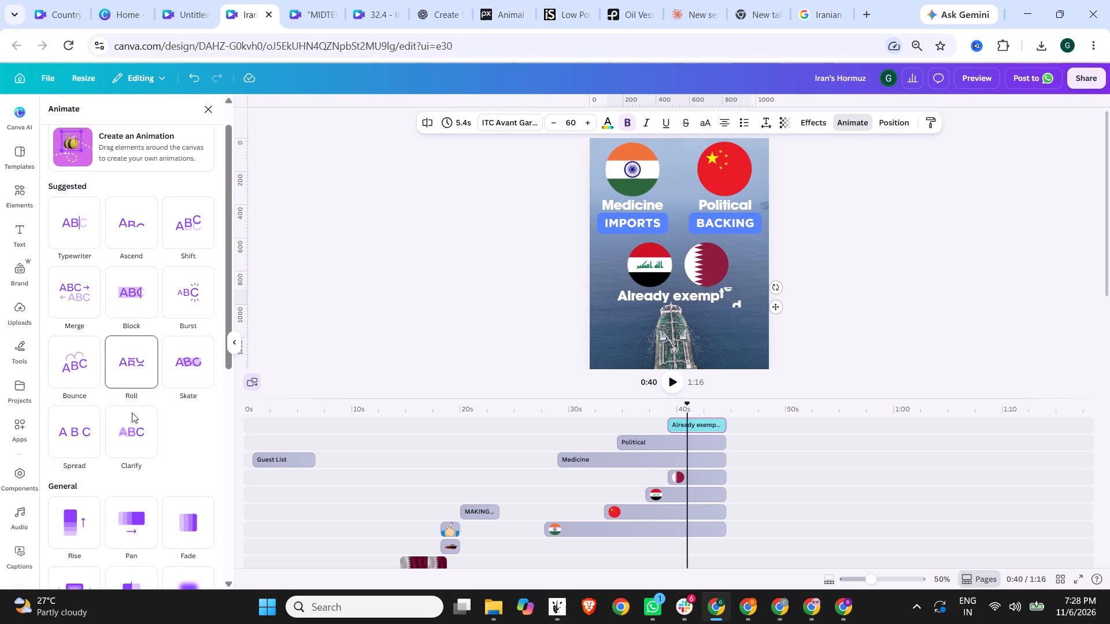
left_click(80, 447)
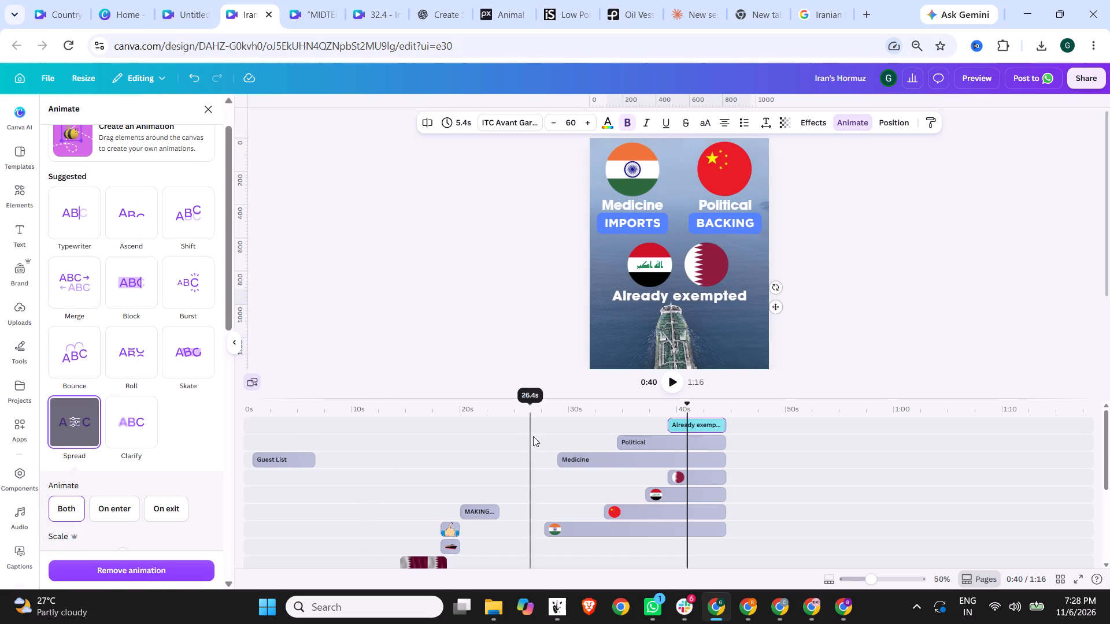
Play from about 0:25 to 0:41, and trim the starts of the Qatar flag and "Already exempted" to about 0:40, leaving the text 4.4 s long.
left_click(512, 413)
left_click(671, 382)
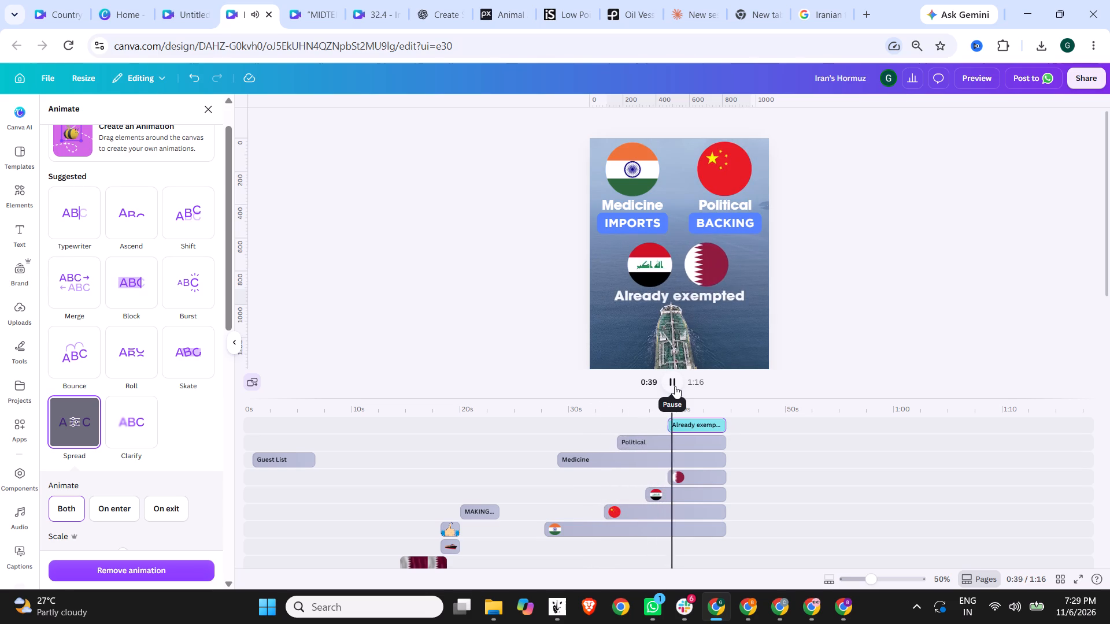
left_click(675, 386)
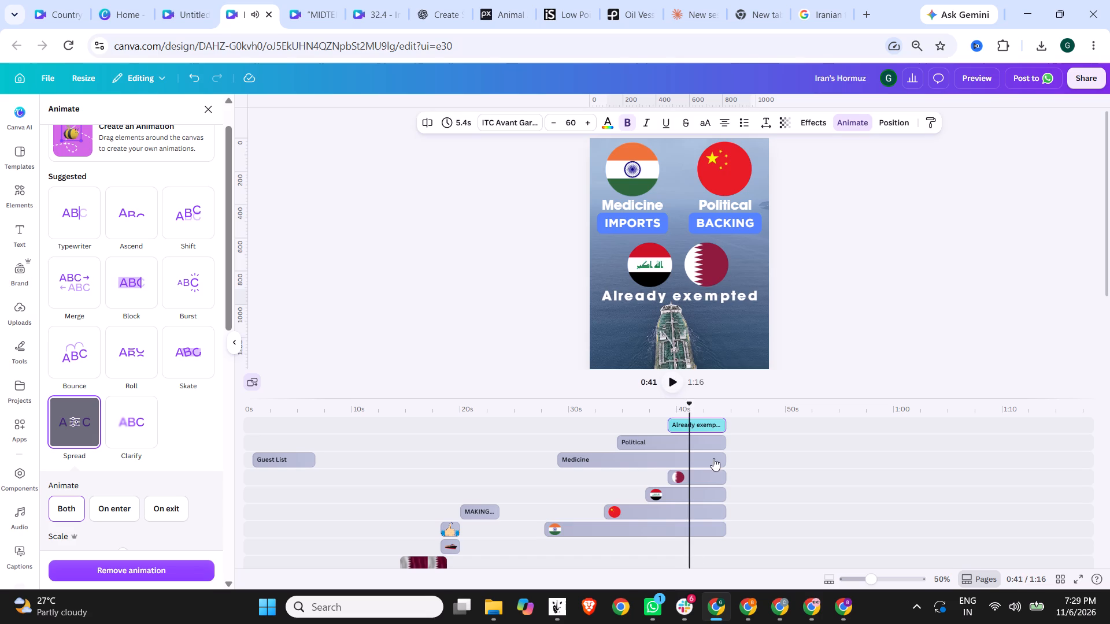
left_click(678, 478)
left_click_drag(671, 477, 681, 477)
left_click_drag(672, 421, 679, 422)
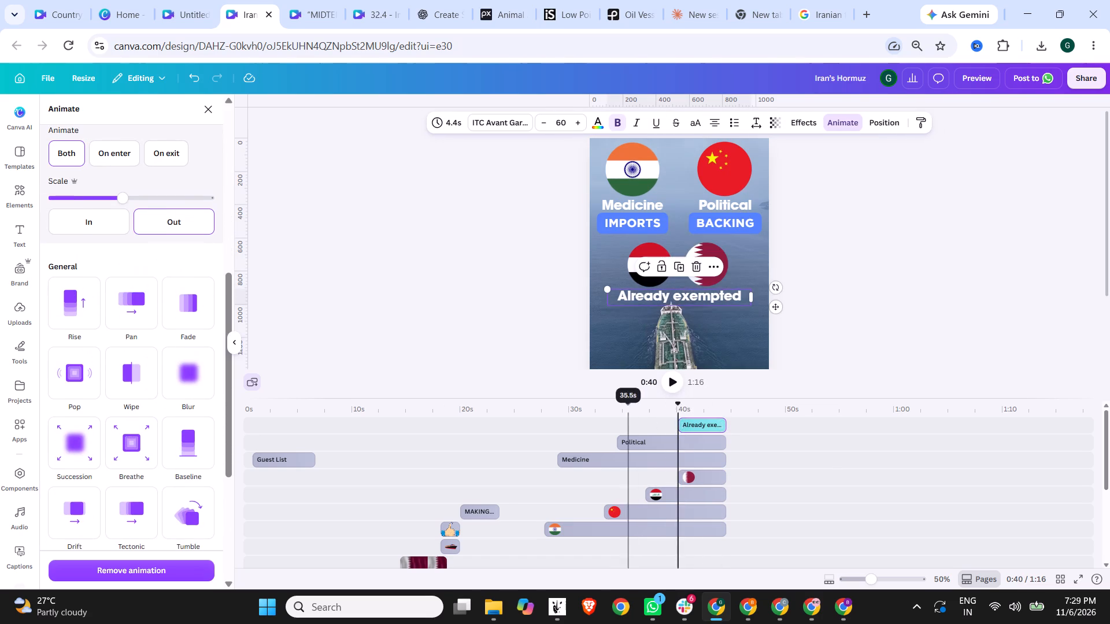
Play from about 0:34 to 0:46 to check the timing of the flags and captions.
left_click(619, 412)
left_click(670, 388)
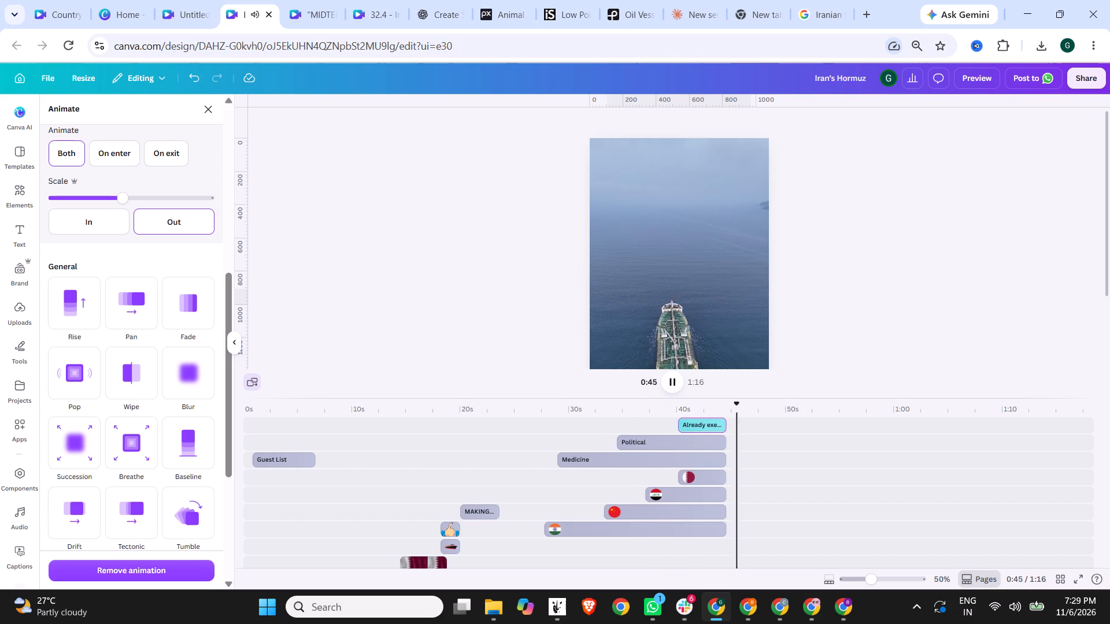
left_click(672, 385)
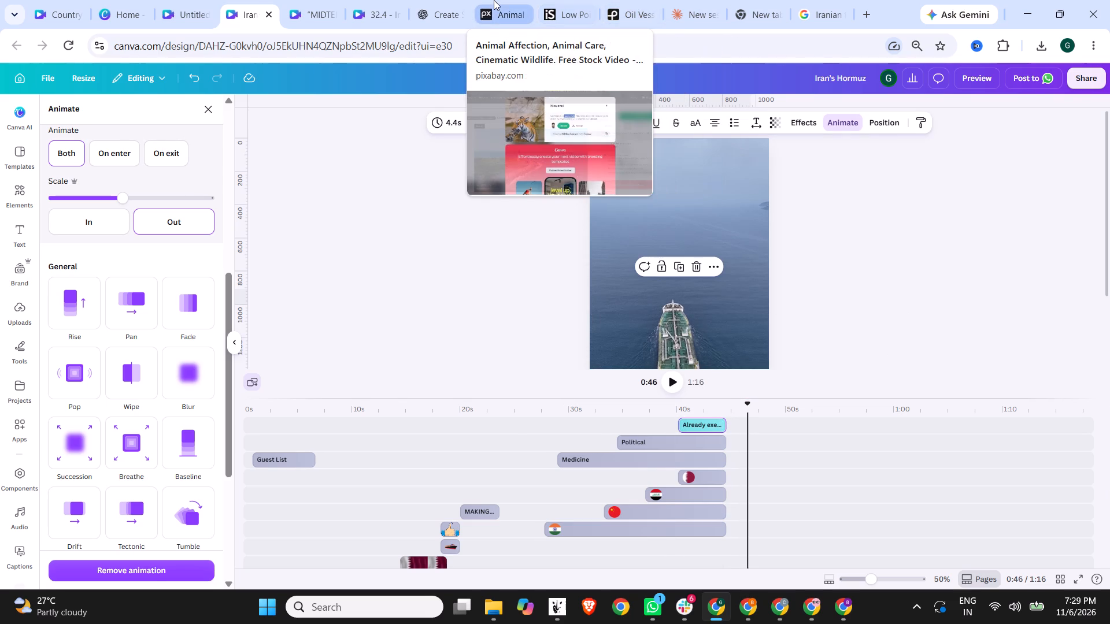
Switch to Pexels, browse the "oil vessel ship aerial view" videos and open the vertical clip of the red cargo ship in open sea.
left_click(634, 0)
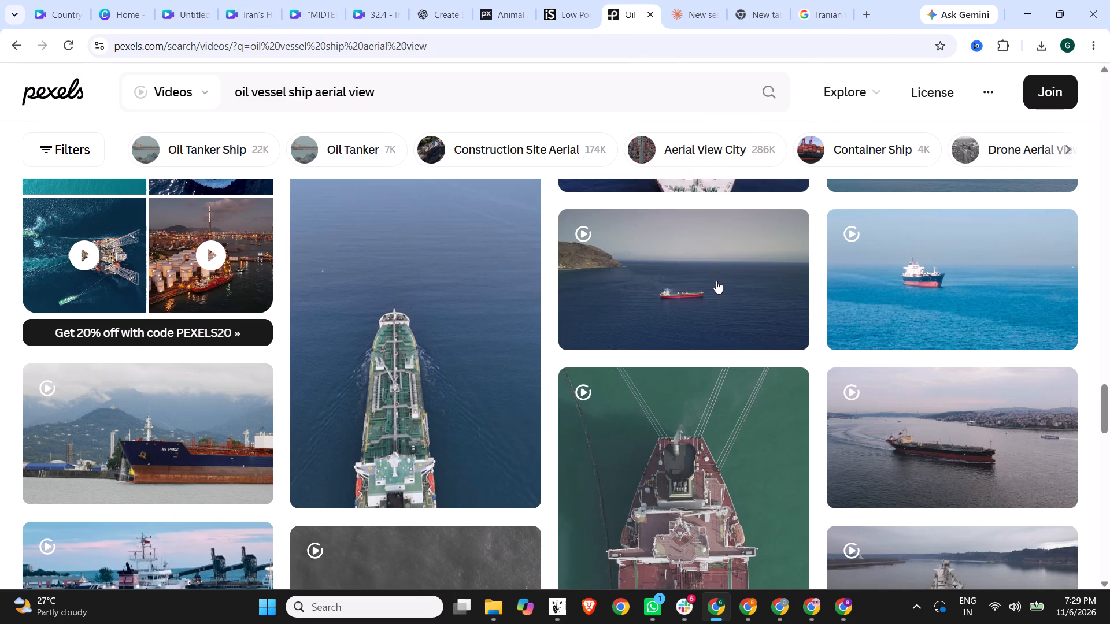
scroll(600, 344, "down", 2)
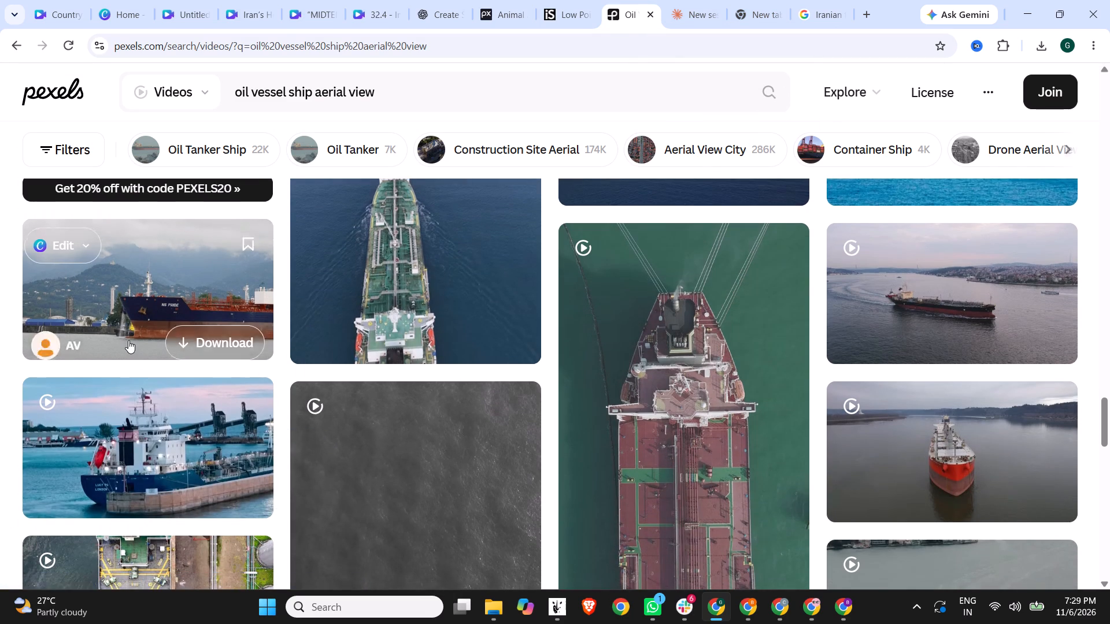
scroll(133, 324, "down", 2)
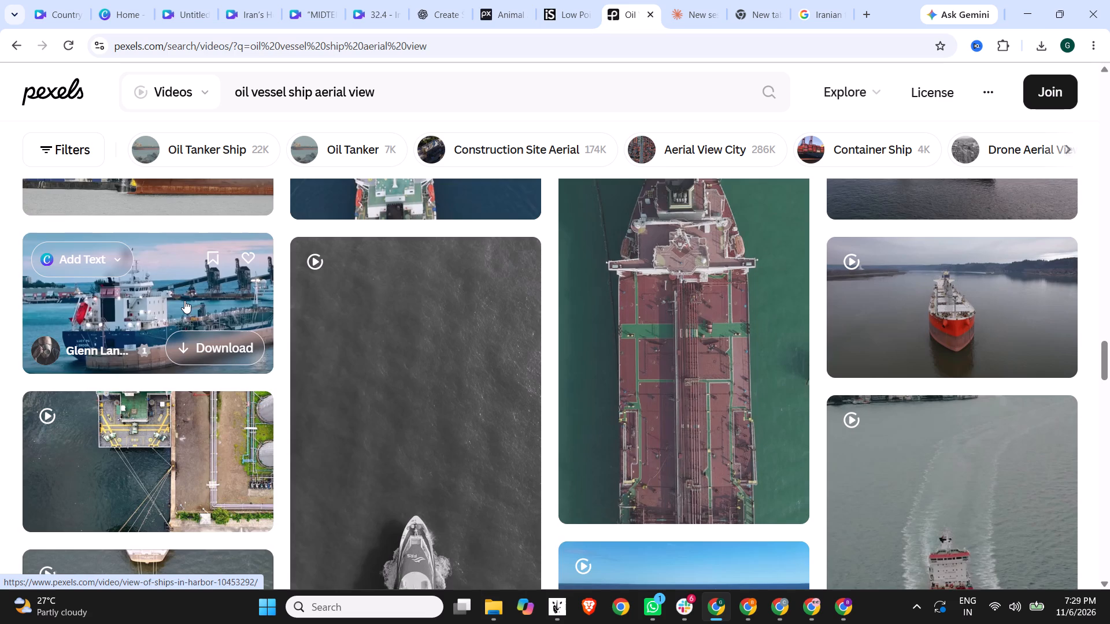
scroll(184, 300, "down", 3)
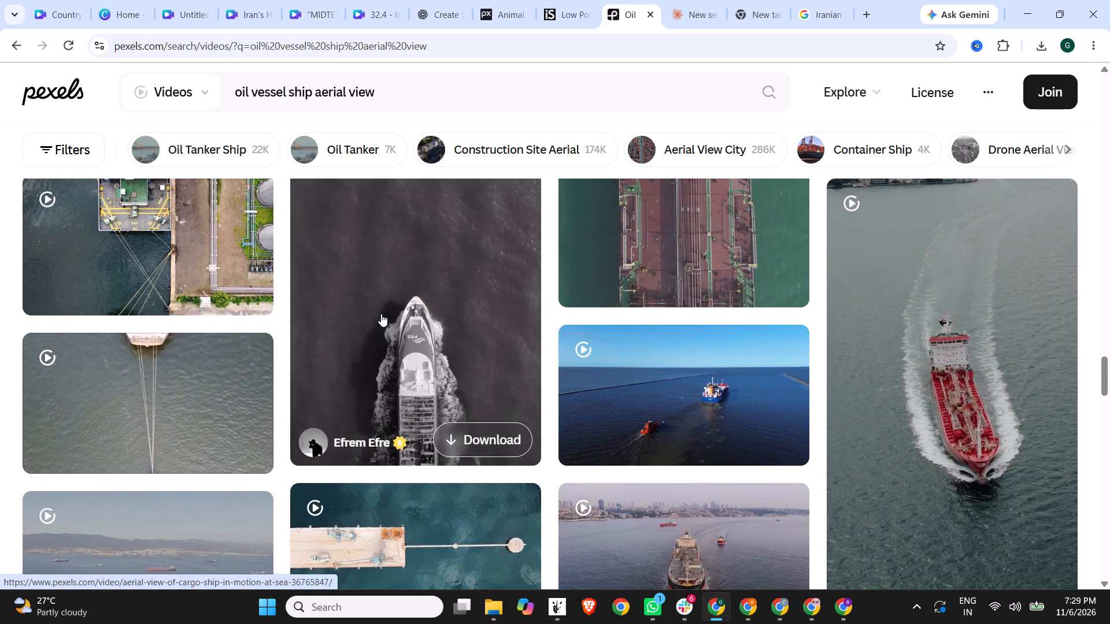
left_click(381, 314)
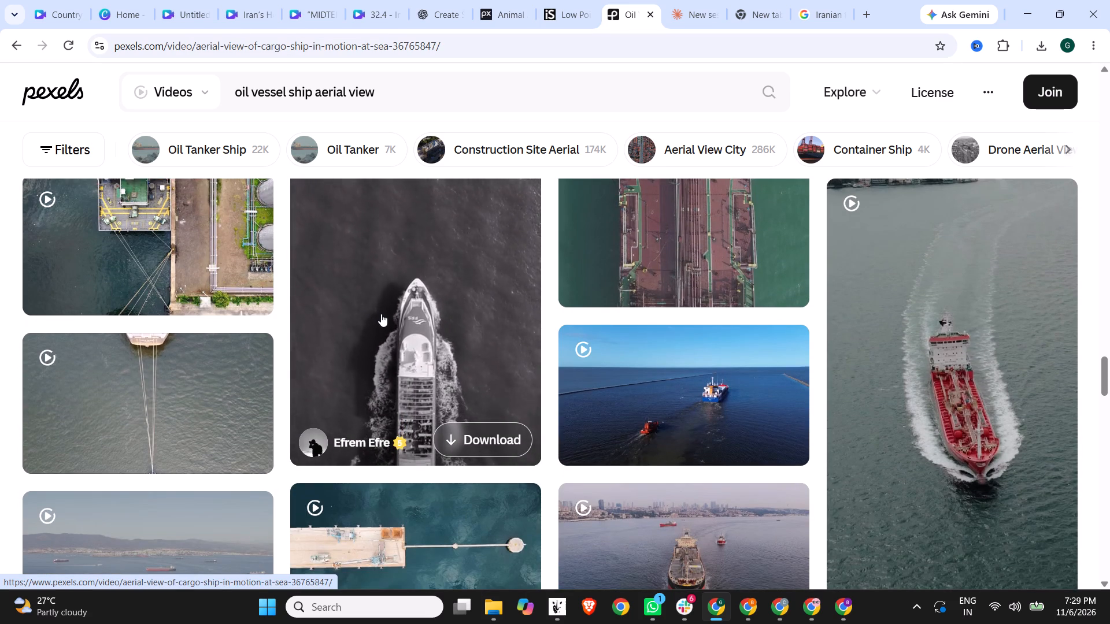
scroll(619, 403, "down", 3)
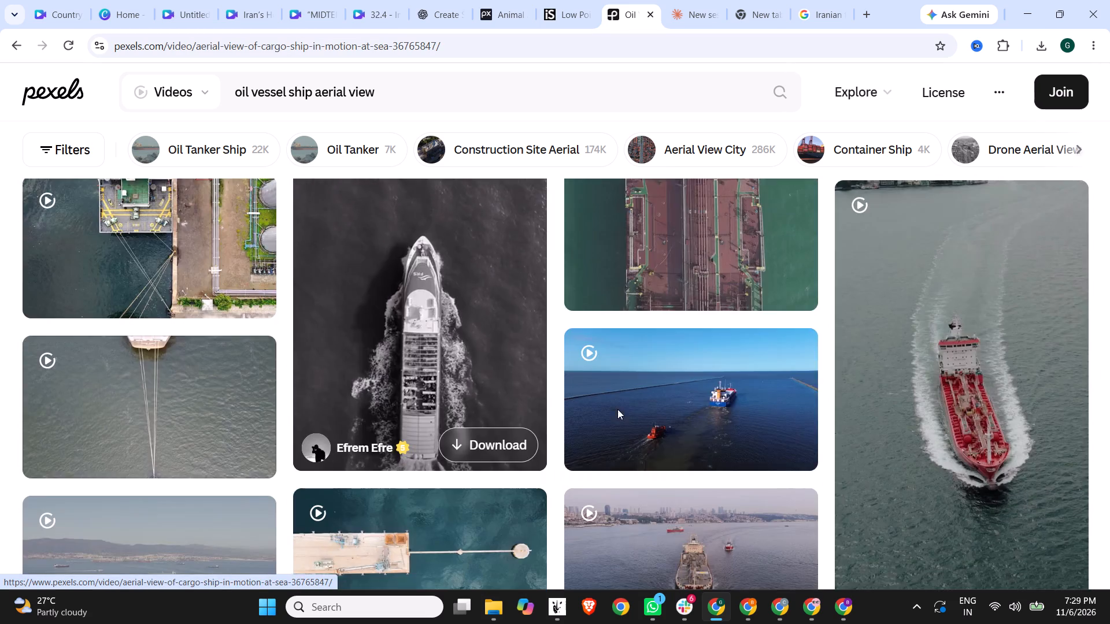
scroll(945, 346, "up", 2)
left_click(1038, 198)
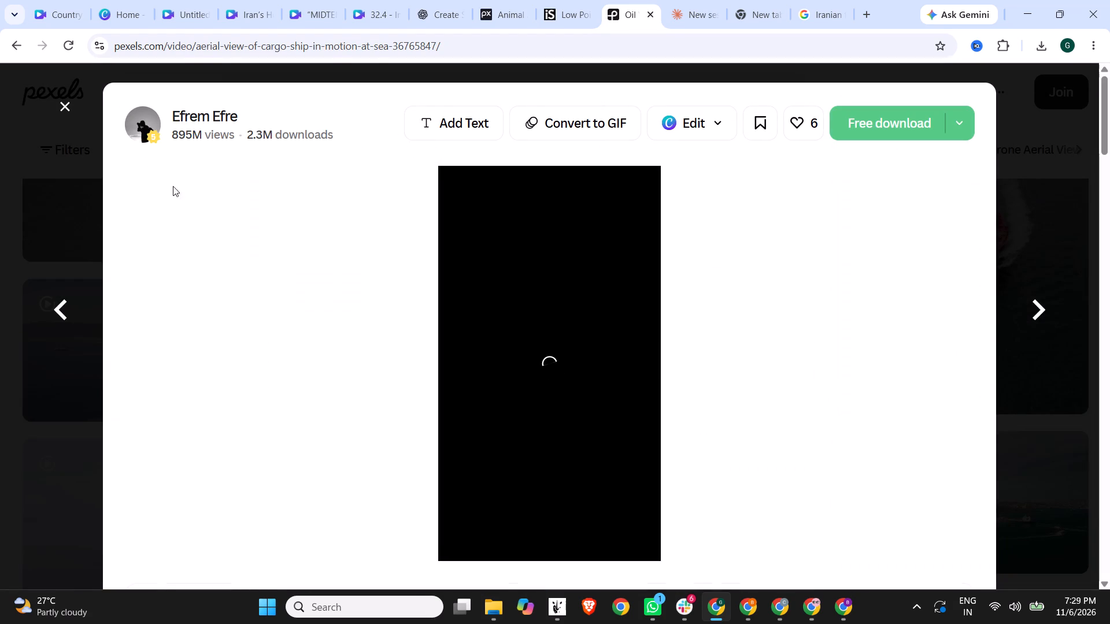
scroll(926, 401, "down", 3)
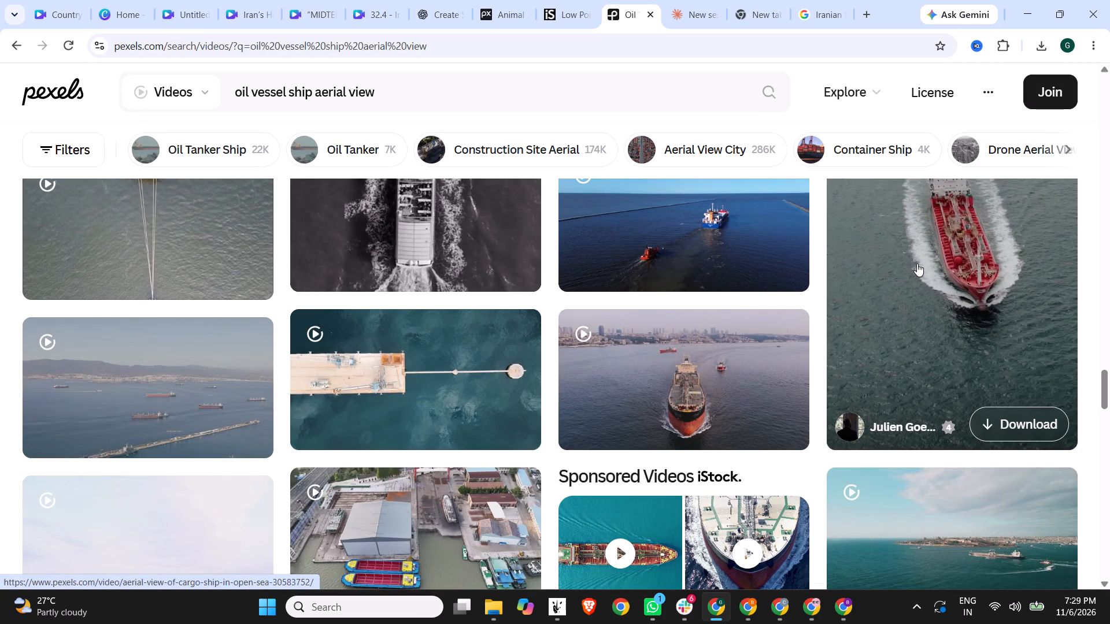
scroll(917, 263, "down", 2)
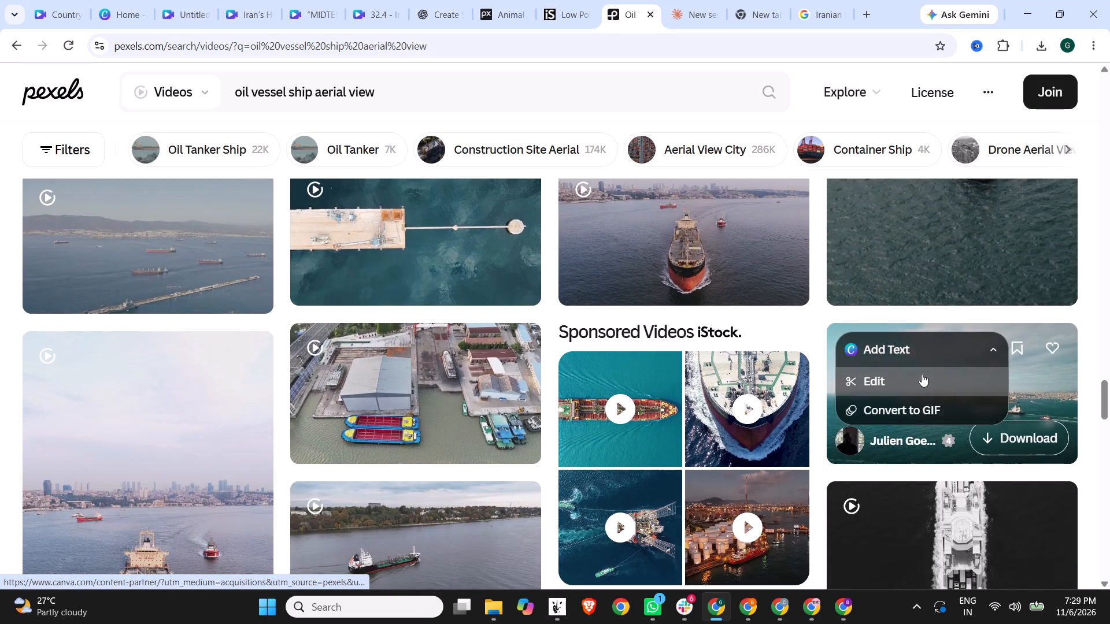
scroll(922, 374, "down", 3)
scroll(922, 374, "up", 5)
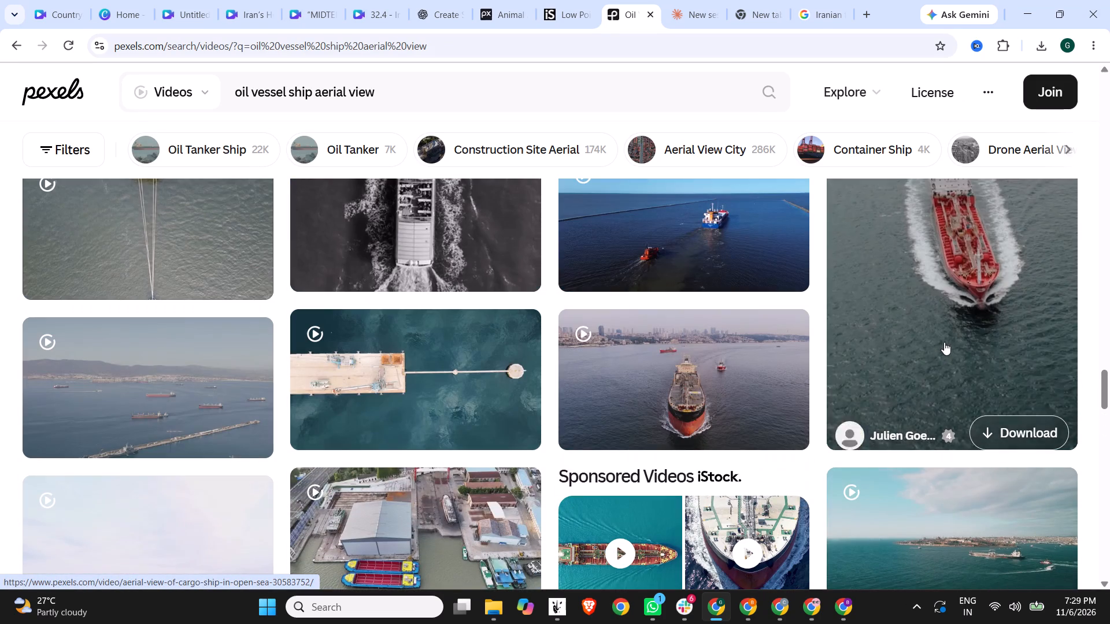
scroll(944, 339, "up", 2)
left_click(944, 339)
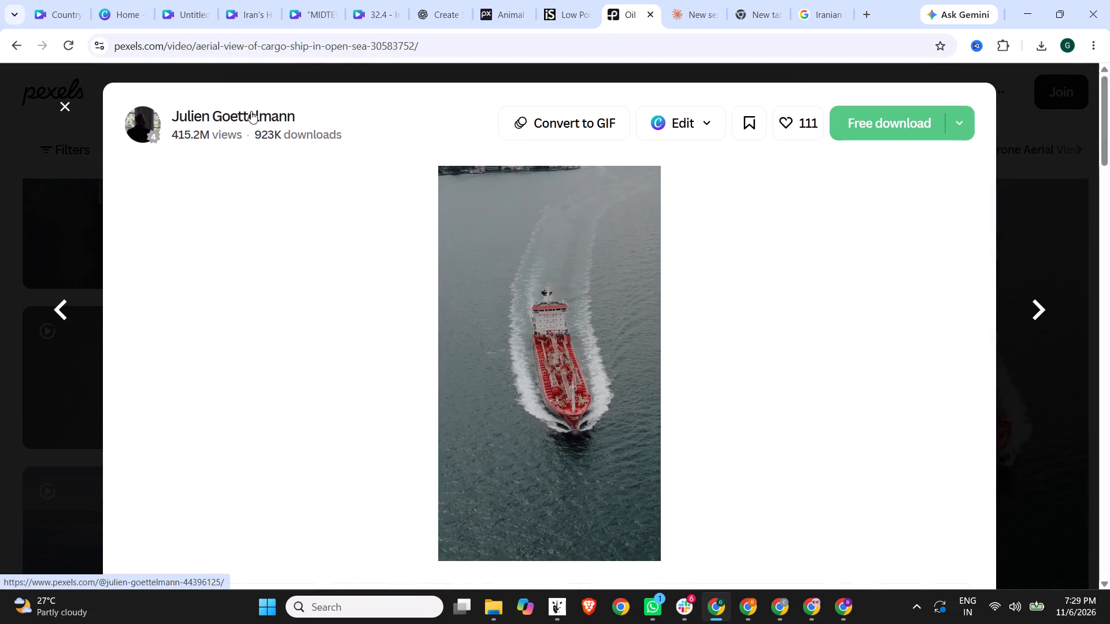
Copy the ship clip creator's name and add it, comma-separated and without the duplicate text, to the creator list kept in the new tab.
left_click_drag(165, 103, 302, 122)
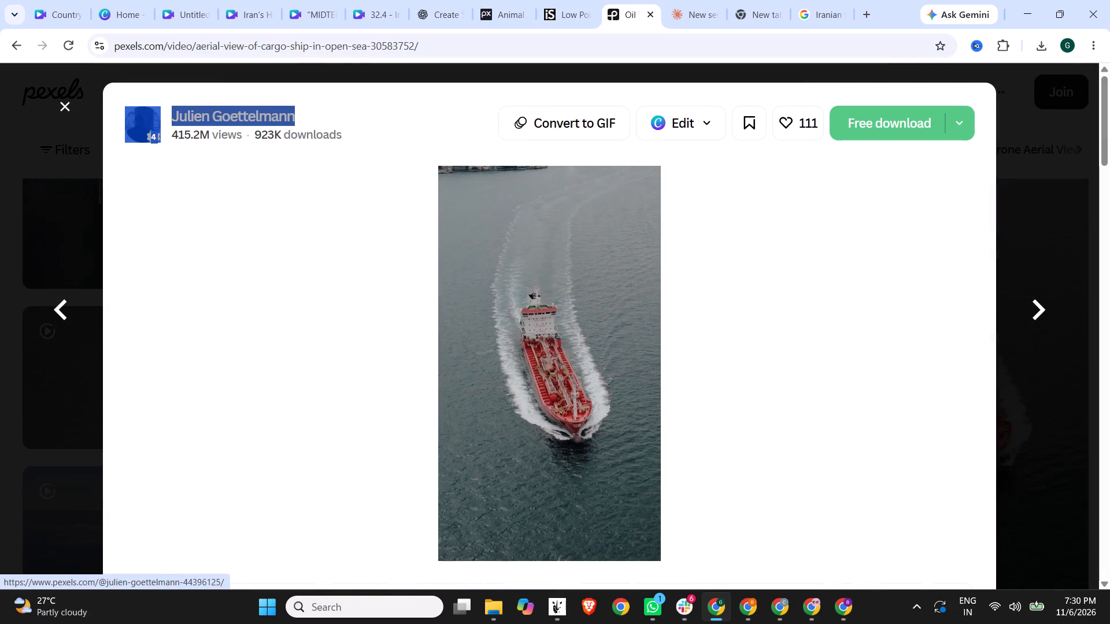
key("ctrl+c")
left_click(836, 0)
left_click(757, 0)
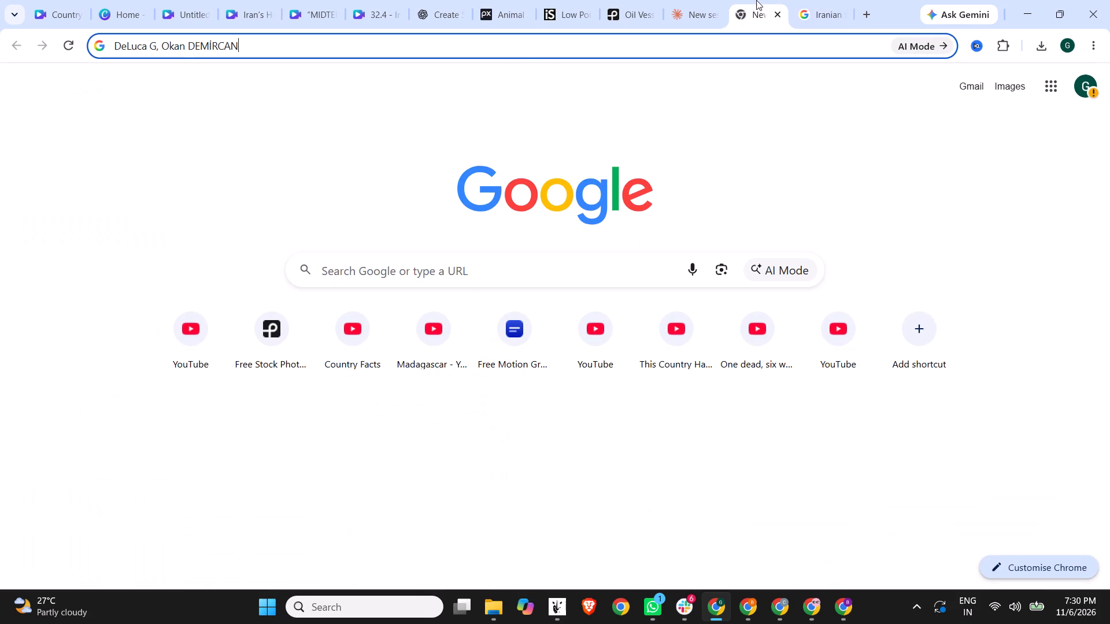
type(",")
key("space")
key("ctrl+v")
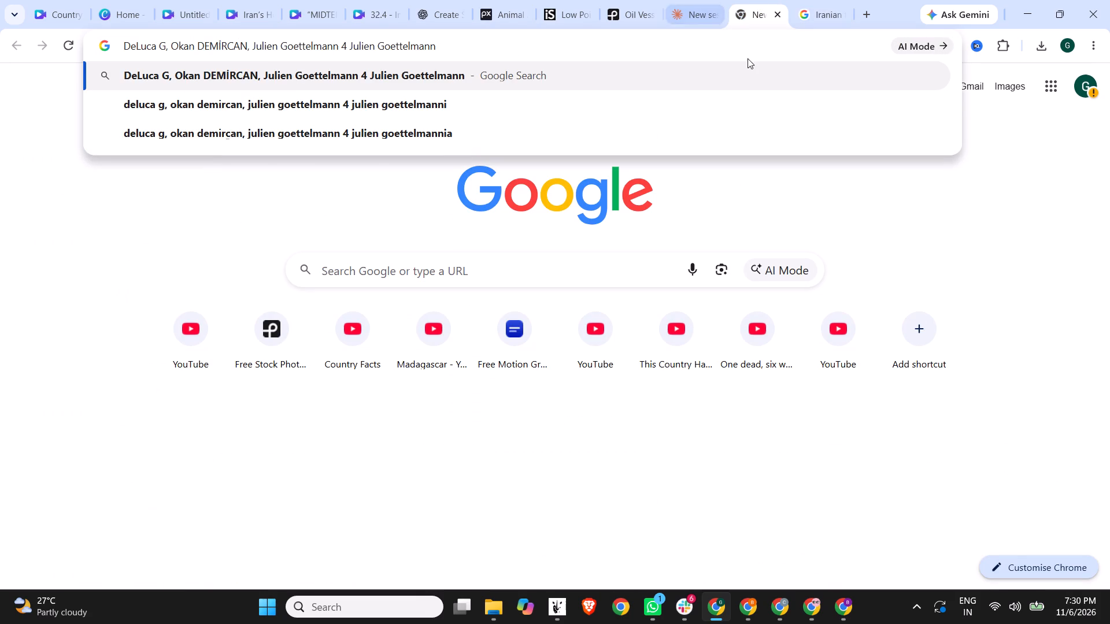
left_click_drag(348, 44, 254, 33)
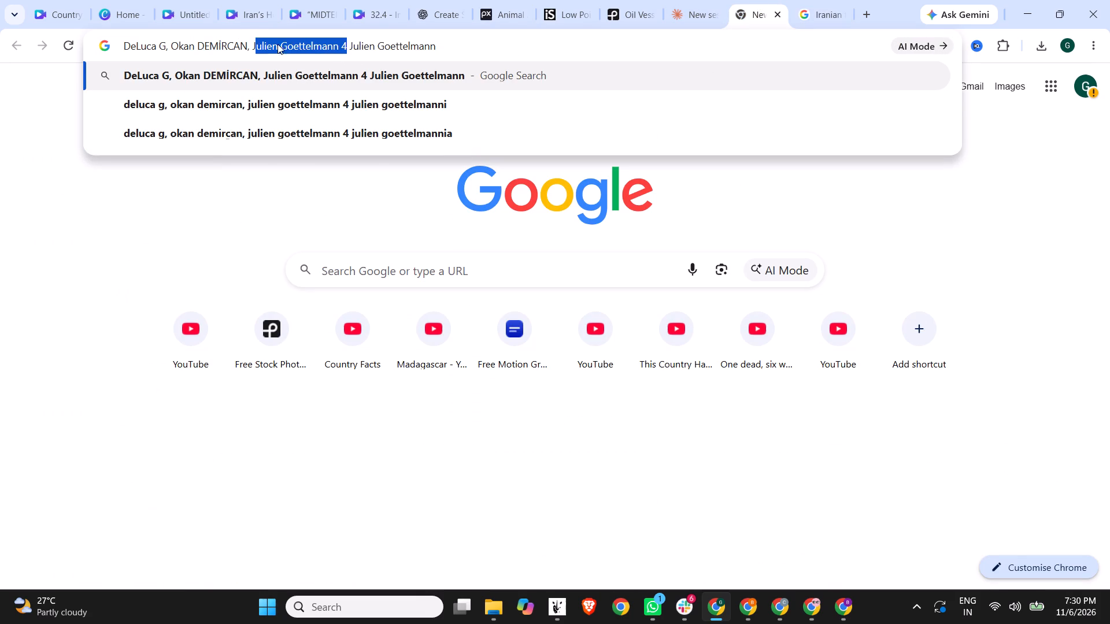
key("BackSpace")
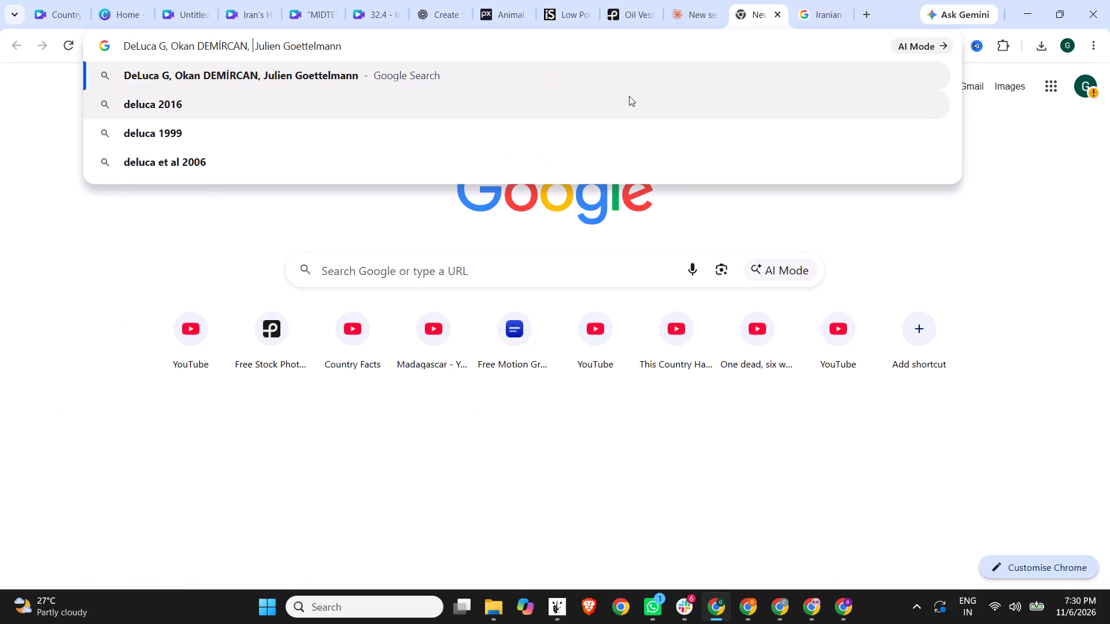
Download the vertical red cargo ship video from Pexels and dismiss the thank-you window.
left_click(616, 0)
left_click(901, 123)
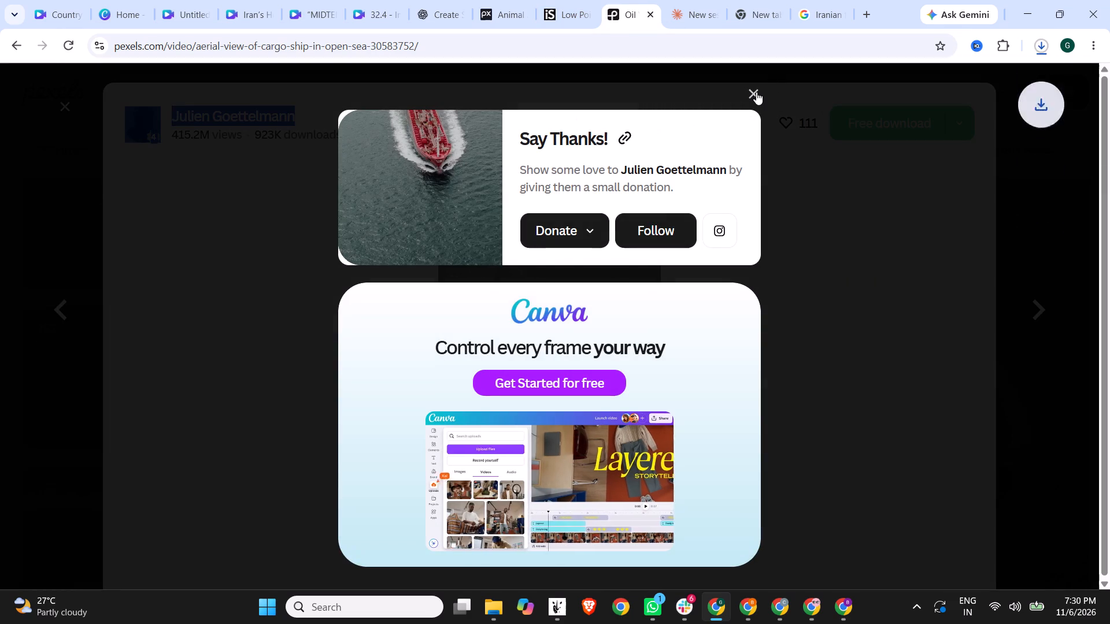
left_click(756, 92)
left_click(1028, 139)
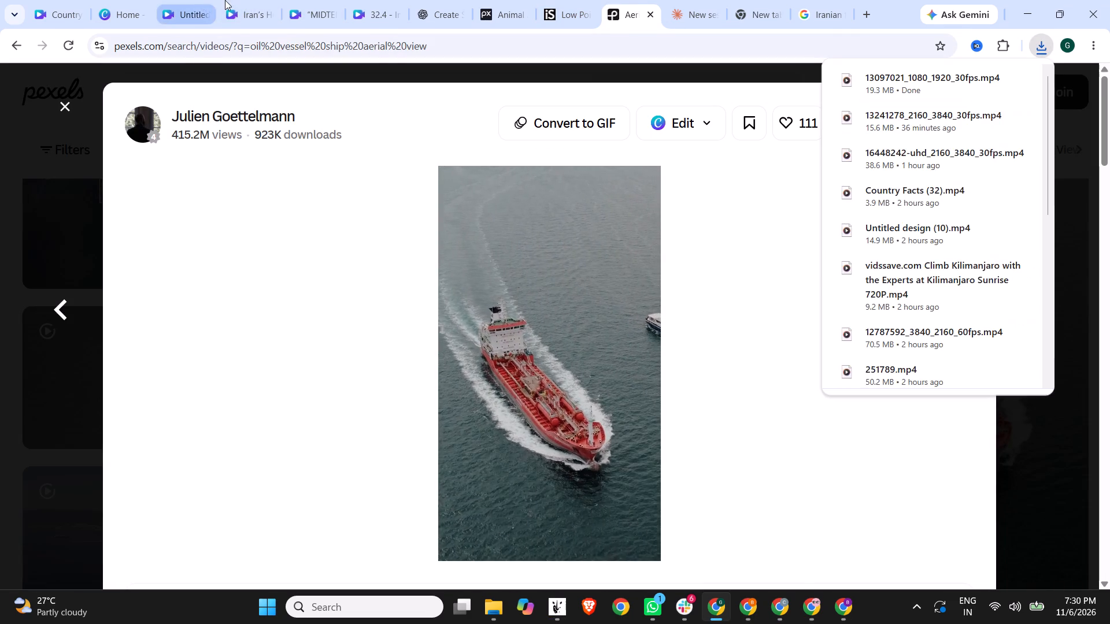
Switch to the Iran's Hormuz design in Canva and upload the downloaded cargo ship video.
left_click(225, 0)
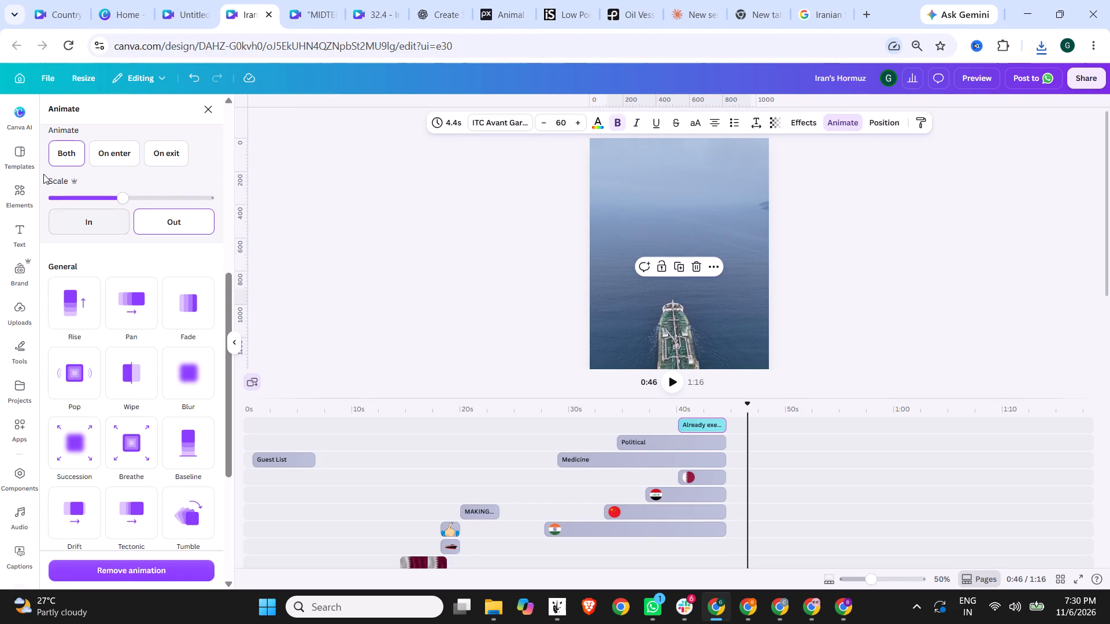
left_click(24, 200)
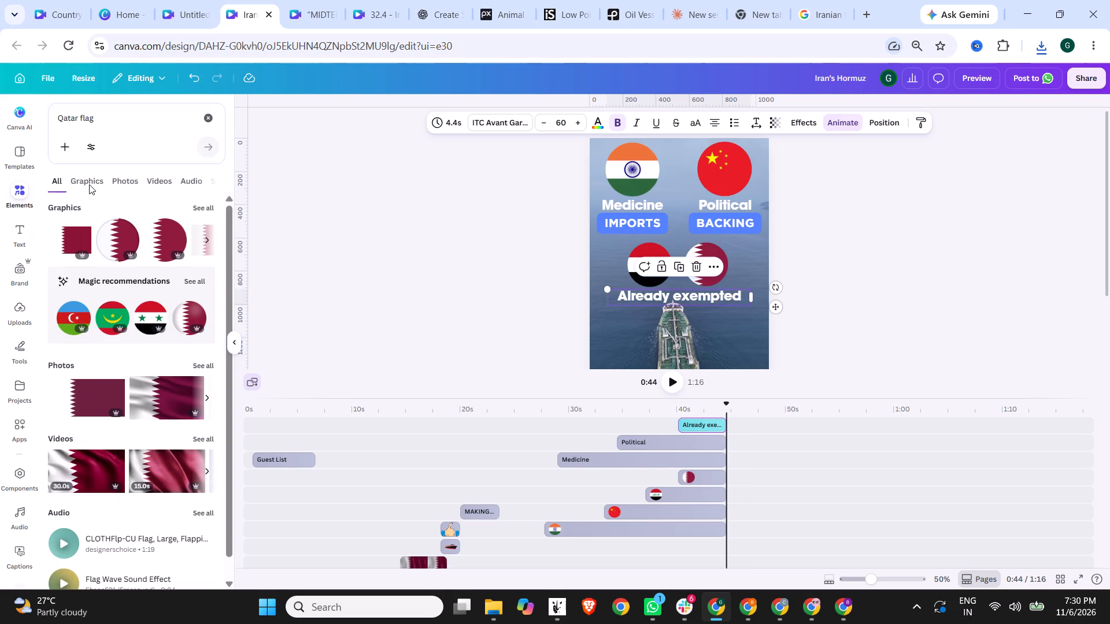
left_click(21, 303)
left_click(102, 152)
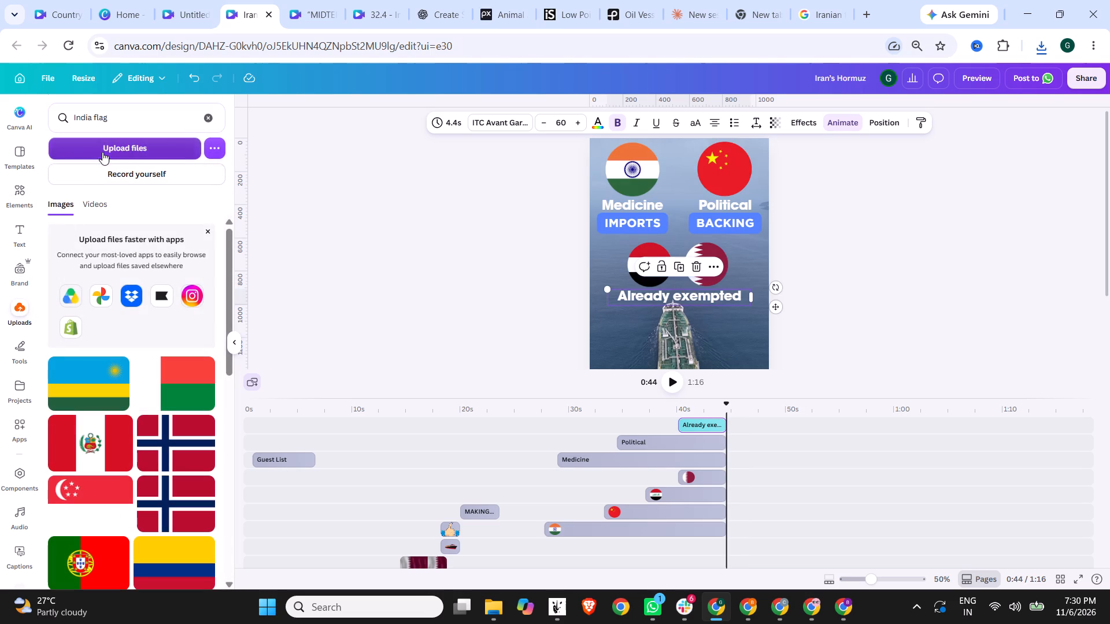
double_click(567, 362)
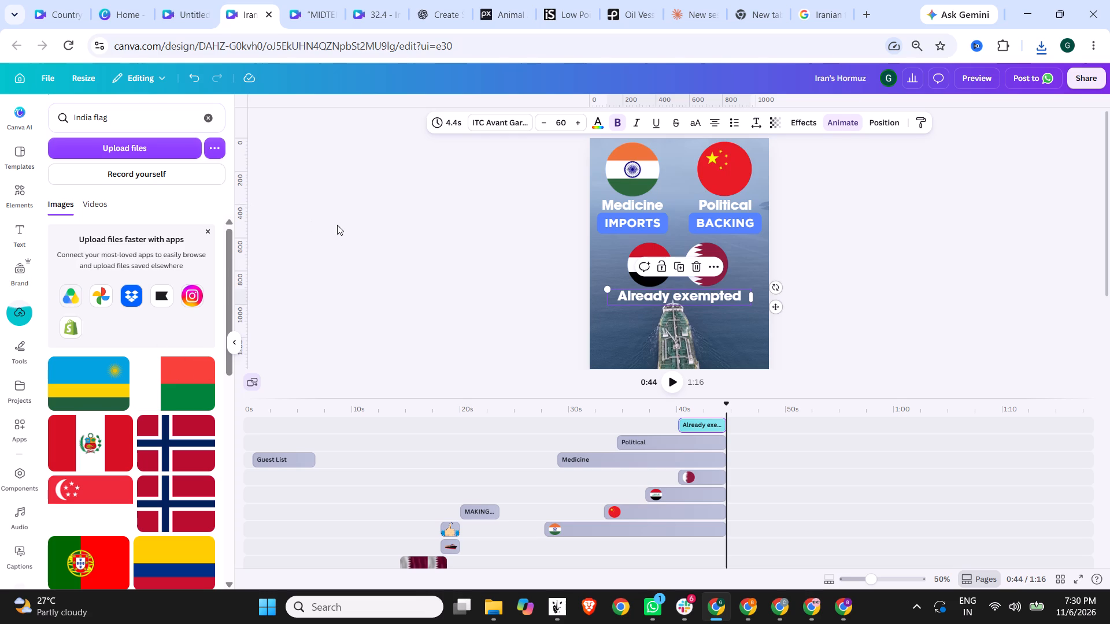
left_click(345, 240)
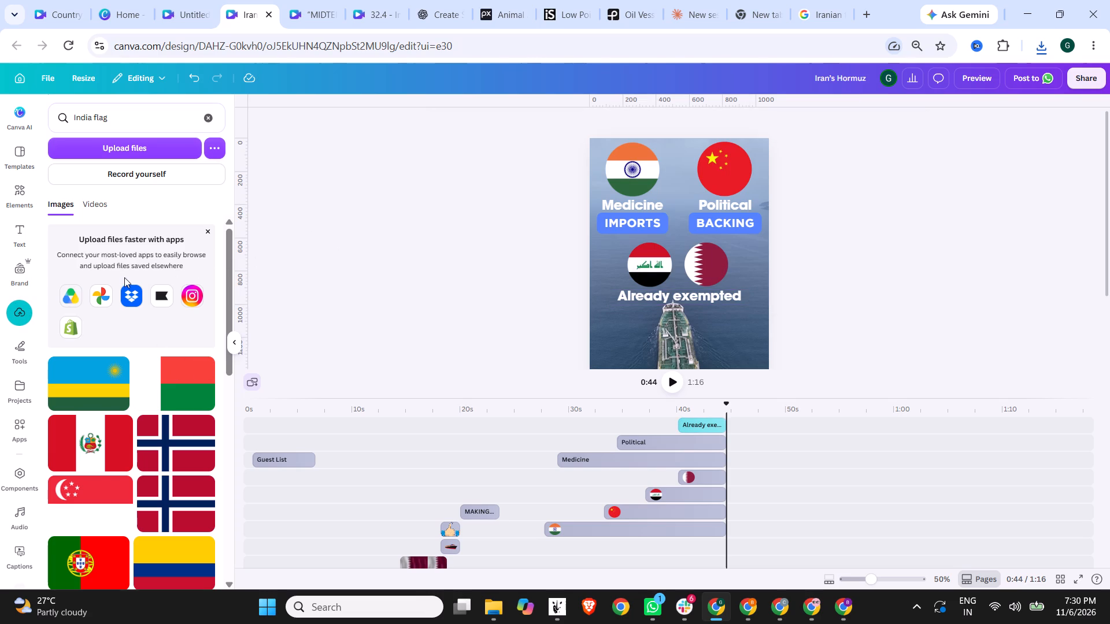
Browse the uploaded images.
scroll(124, 276, "down", 4)
scroll(136, 311, "up", 11)
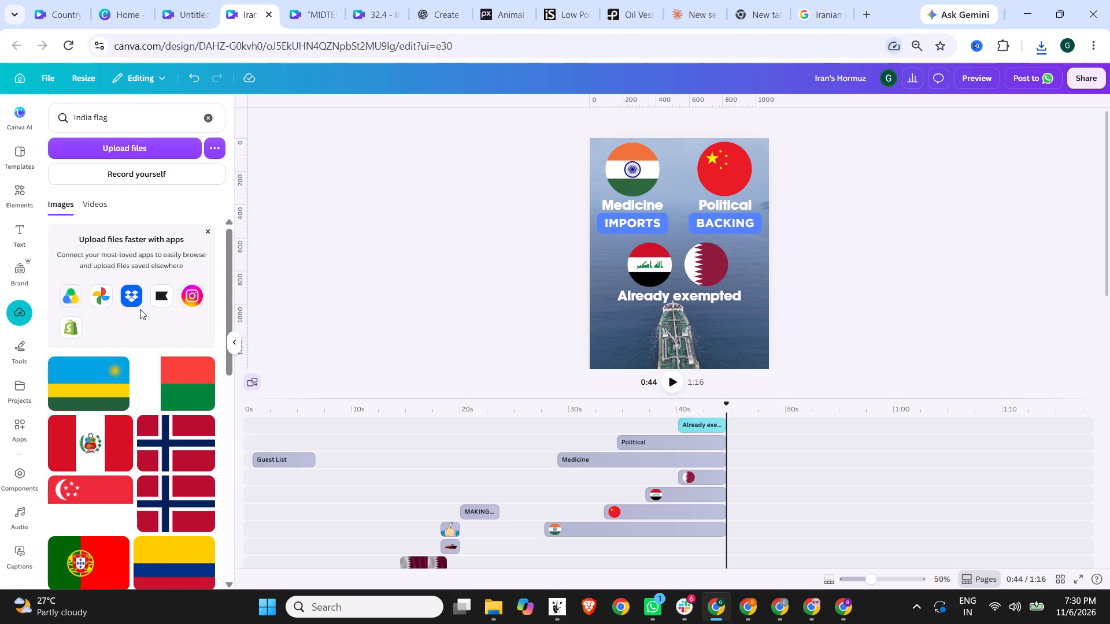
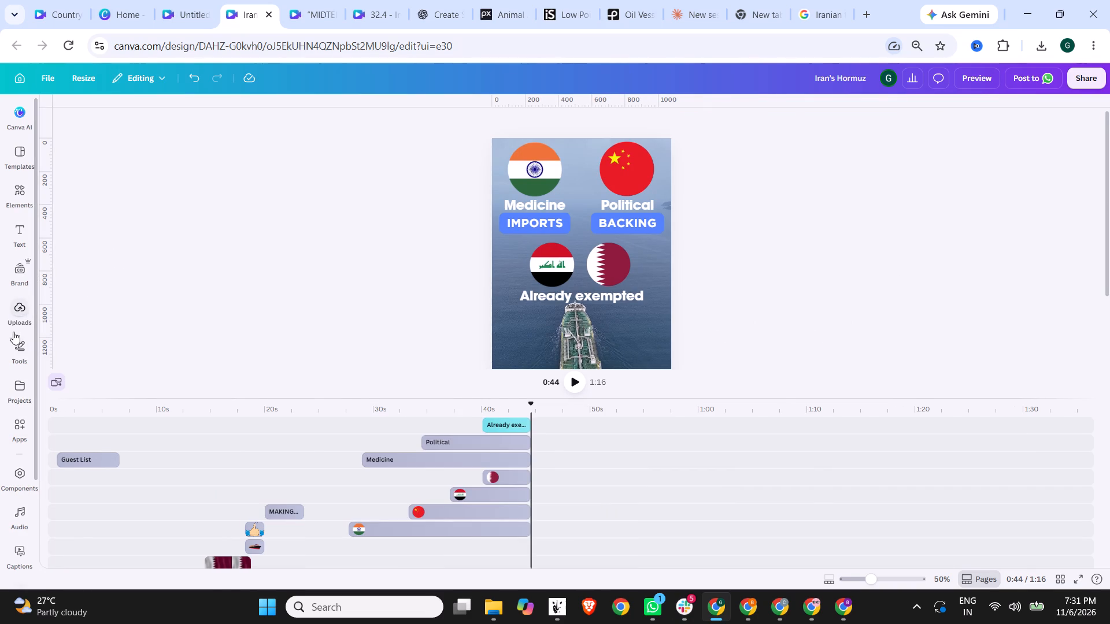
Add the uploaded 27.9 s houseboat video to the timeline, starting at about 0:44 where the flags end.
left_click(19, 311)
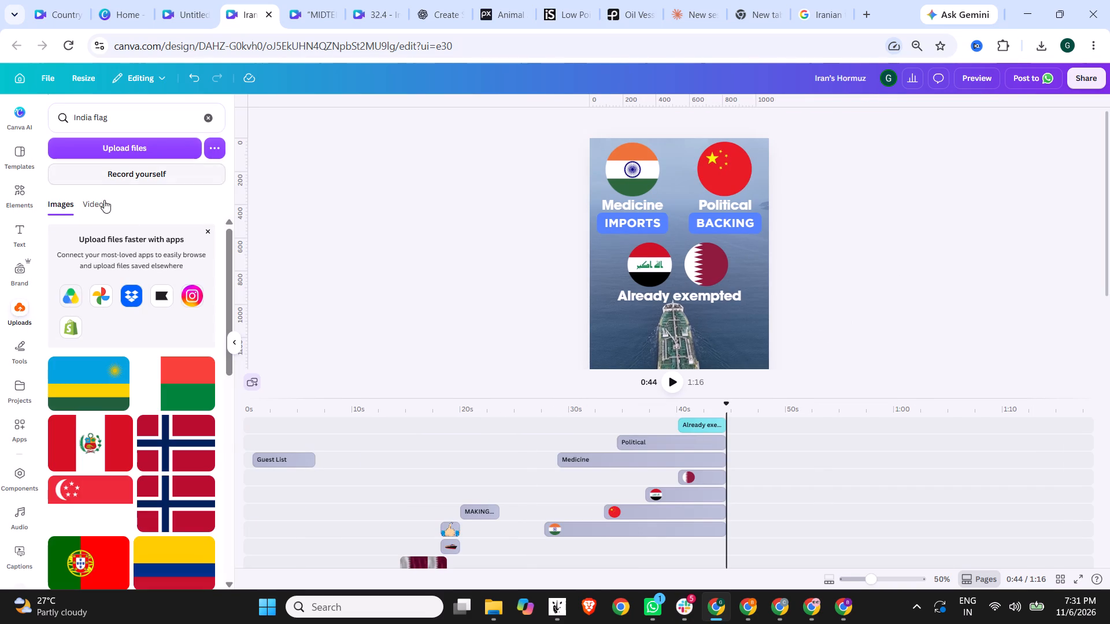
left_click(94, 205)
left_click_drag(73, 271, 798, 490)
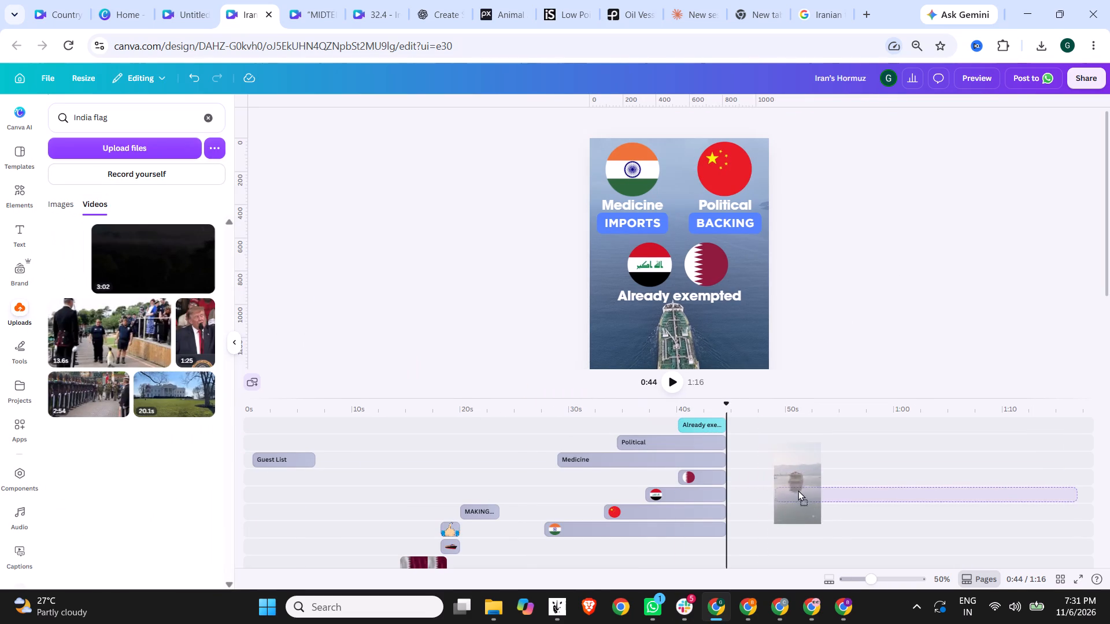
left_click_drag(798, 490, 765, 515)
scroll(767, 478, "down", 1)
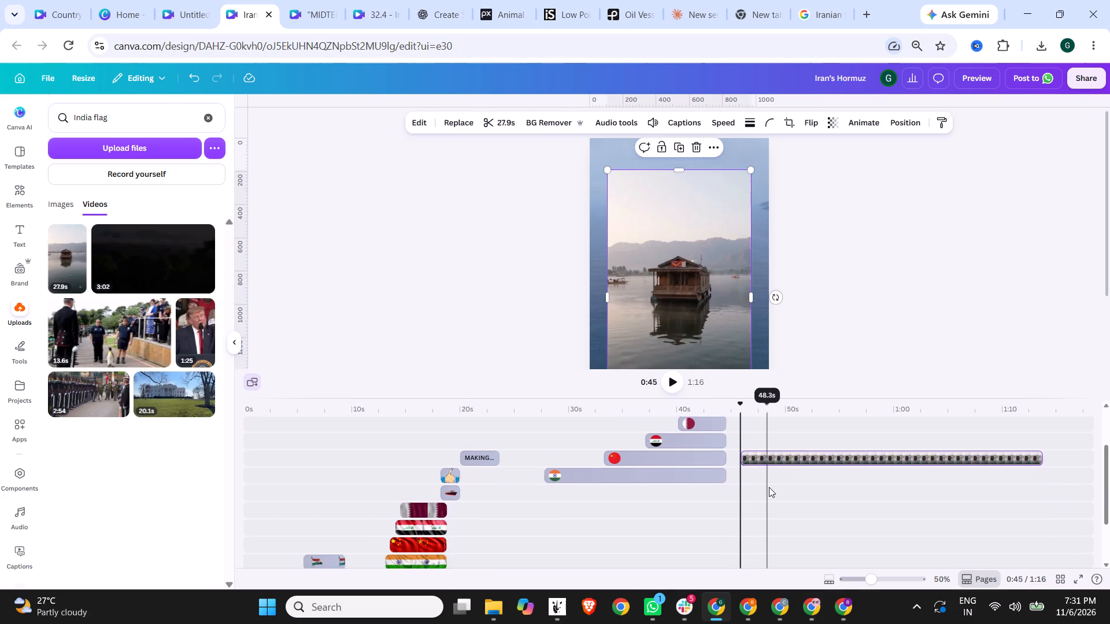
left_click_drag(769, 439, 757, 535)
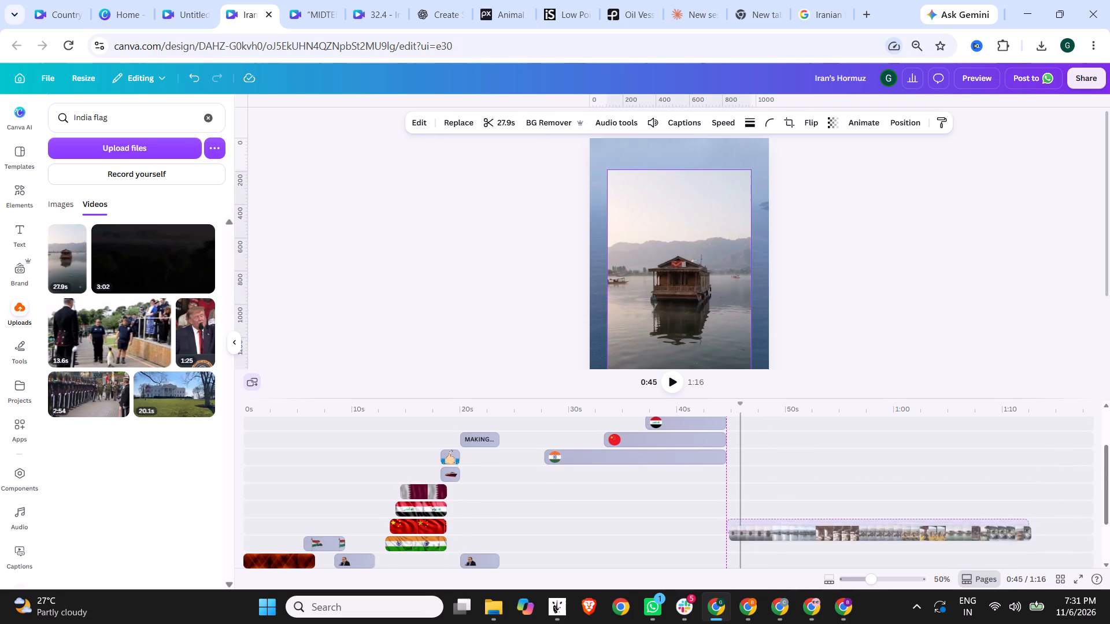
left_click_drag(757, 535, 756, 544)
Select the four round flags and the Medicine, Political and Already exempted captions and move them to lower tracks, keeping their timing.
scroll(684, 479, "up", 2)
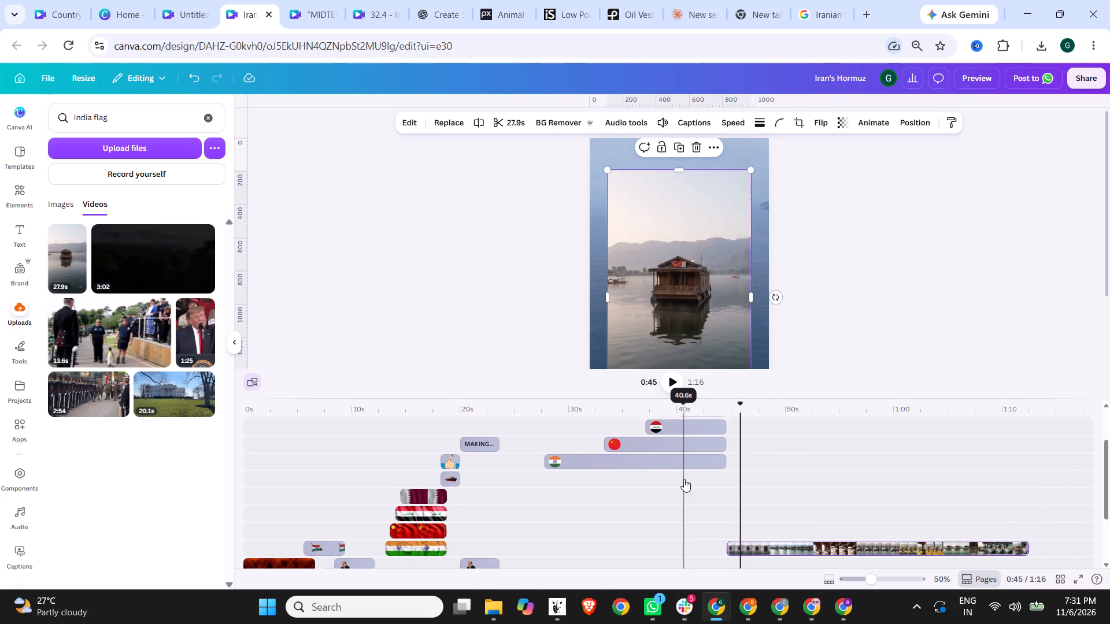
scroll(684, 479, "up", 1)
left_click_drag(734, 543, 728, 530)
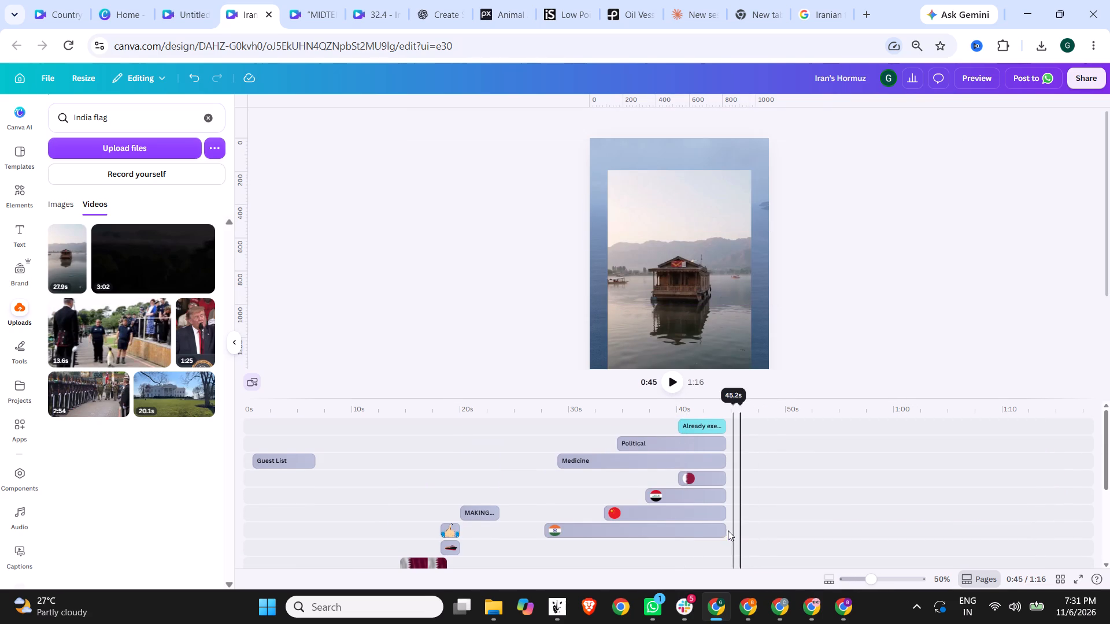
left_click_drag(728, 530, 691, 422)
scroll(741, 453, "up", 3)
scroll(727, 460, "down", 1)
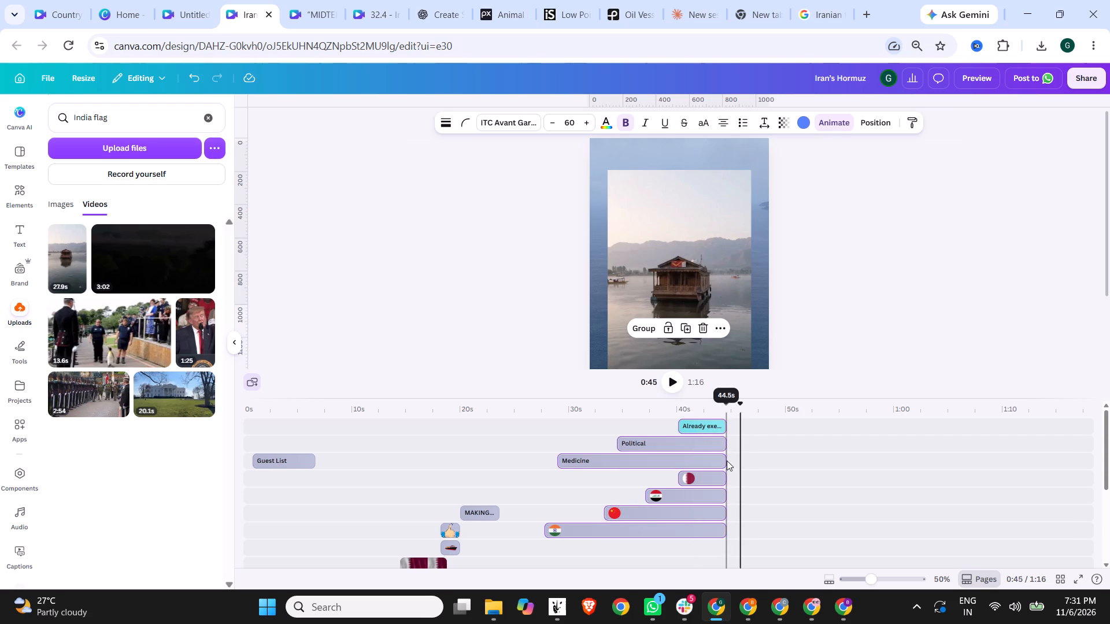
scroll(723, 470, "up", 2)
scroll(723, 470, "down", 2)
scroll(700, 445, "up", 1)
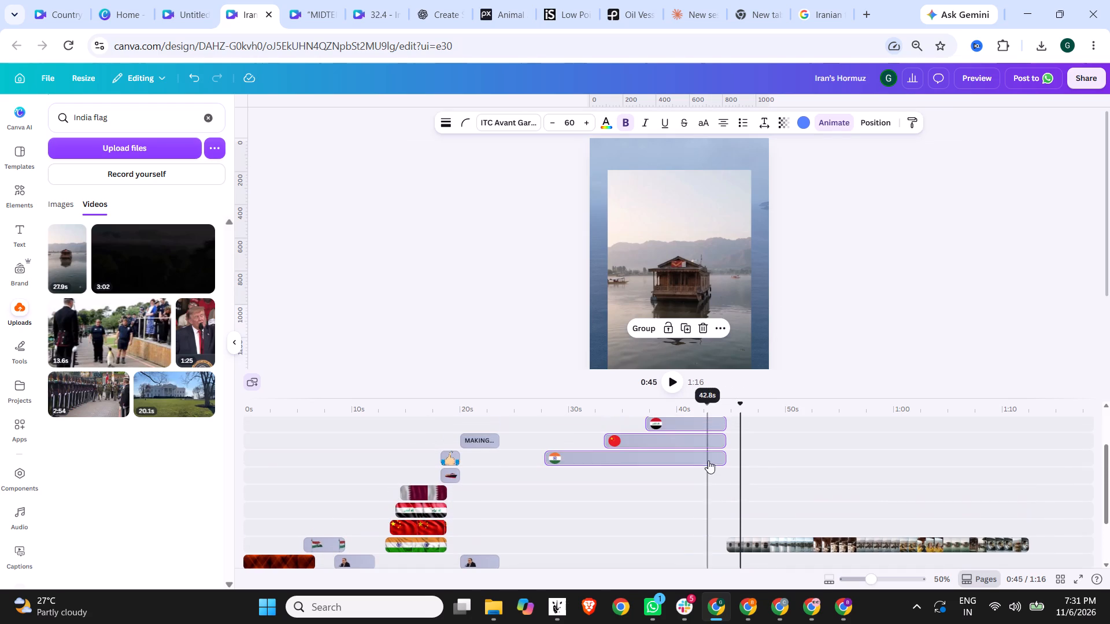
left_click_drag(684, 462, 683, 528)
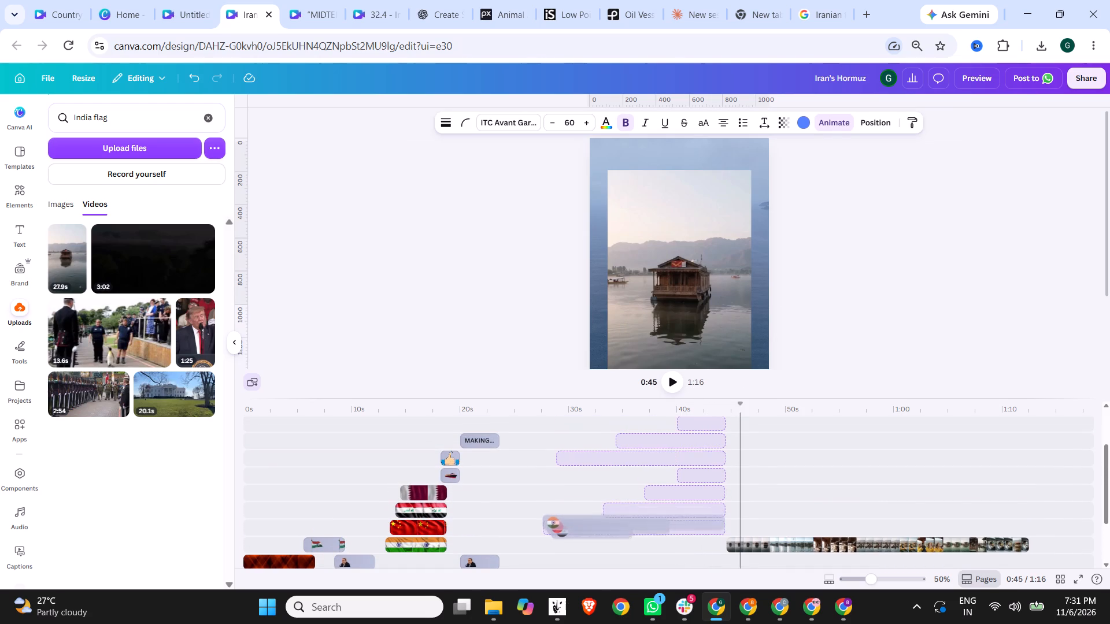
left_click_drag(683, 528, 683, 543)
scroll(834, 454, "up", 3)
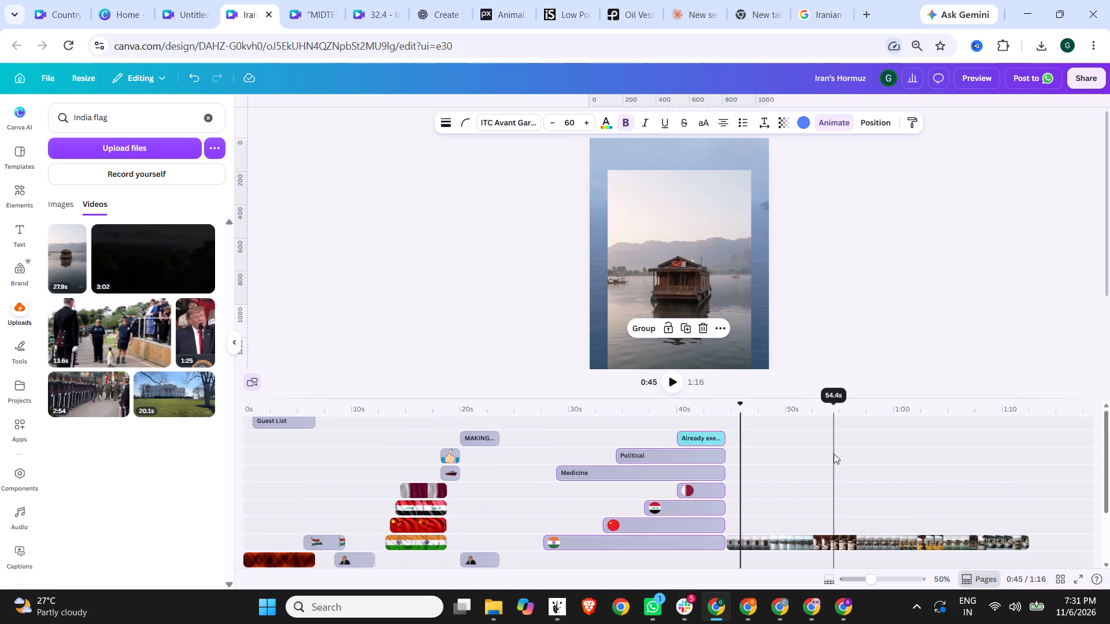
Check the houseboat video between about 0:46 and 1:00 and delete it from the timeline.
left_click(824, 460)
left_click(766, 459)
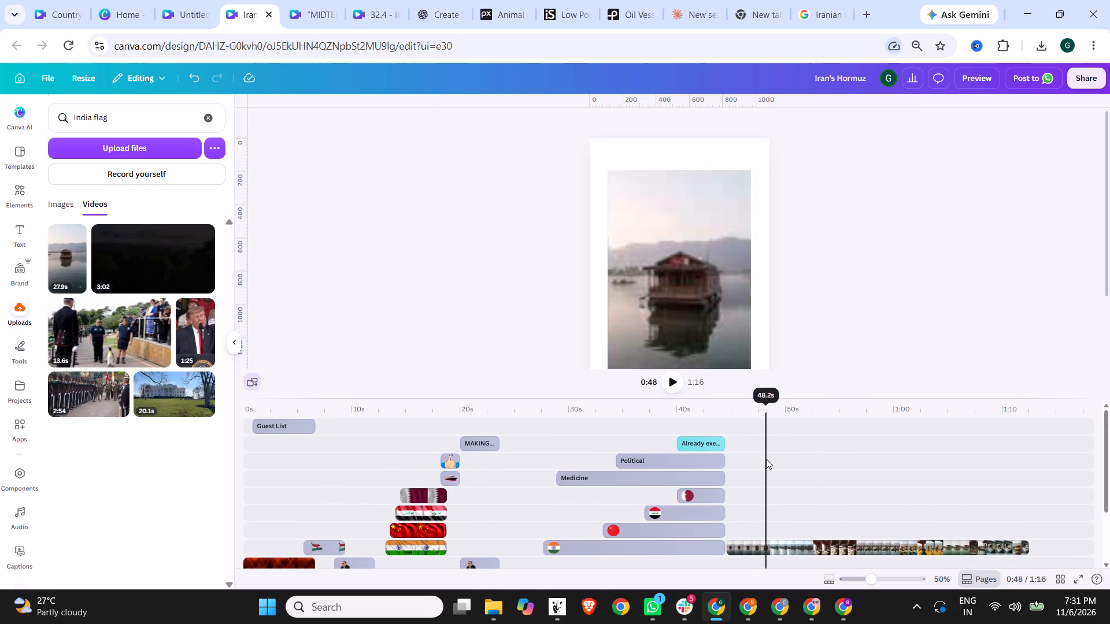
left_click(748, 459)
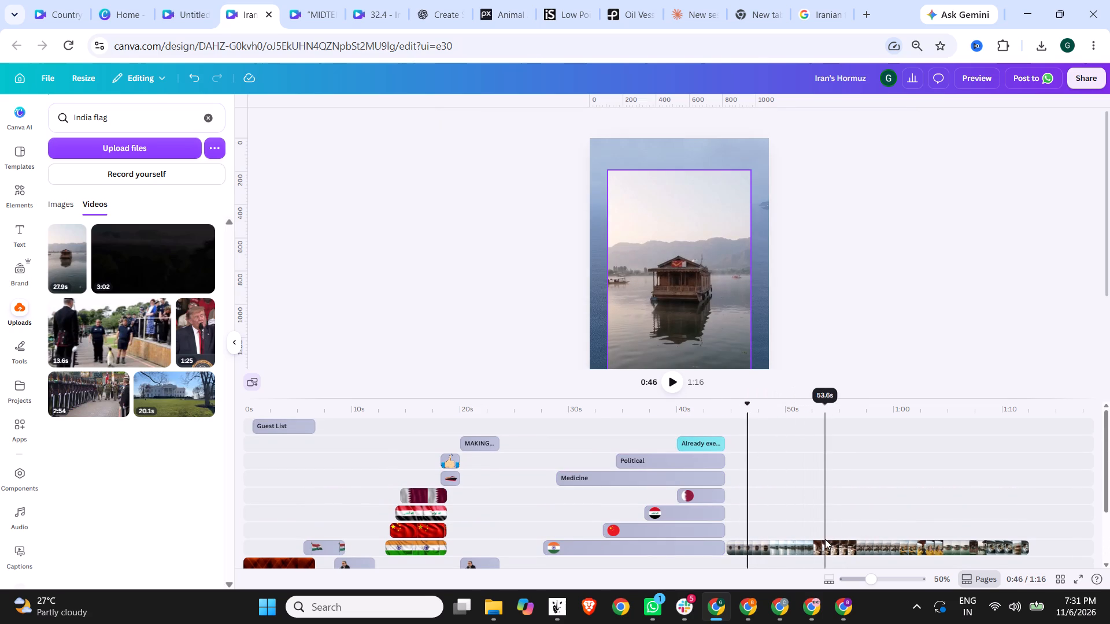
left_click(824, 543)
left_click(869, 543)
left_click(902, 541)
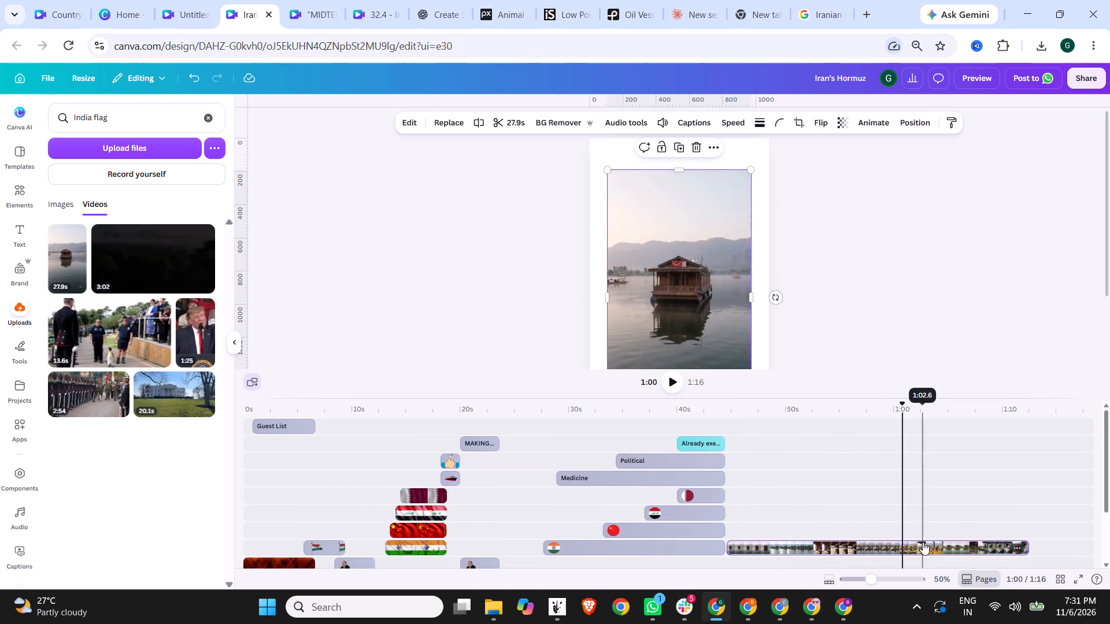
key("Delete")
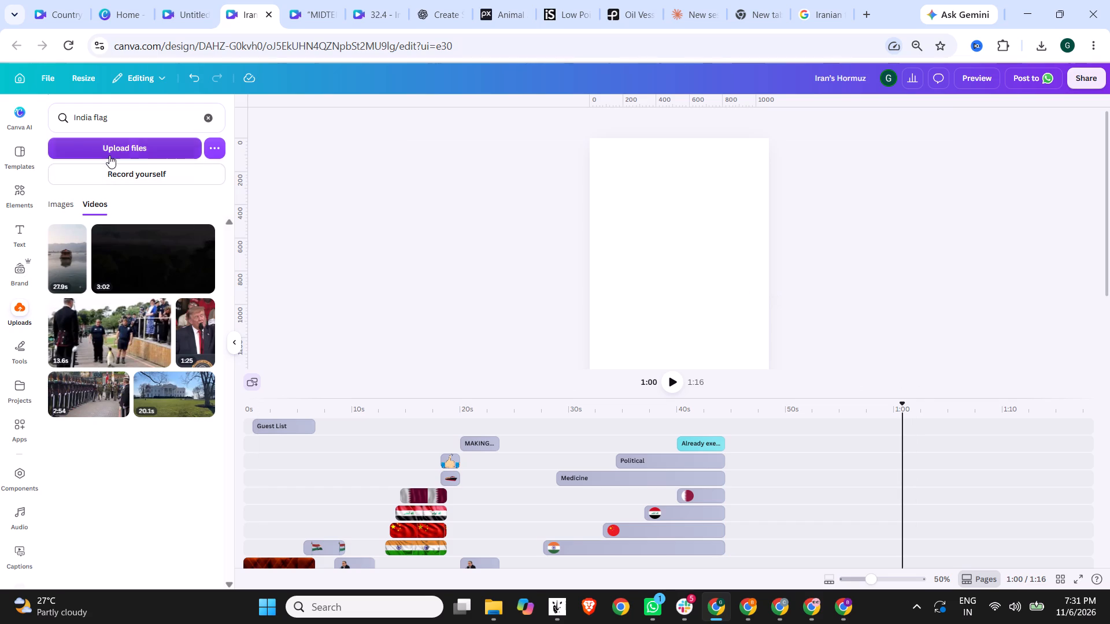
Upload the red cargo ship video 13097021_1080_1920_30fps from Downloads and clear the uploads search.
left_click(109, 155)
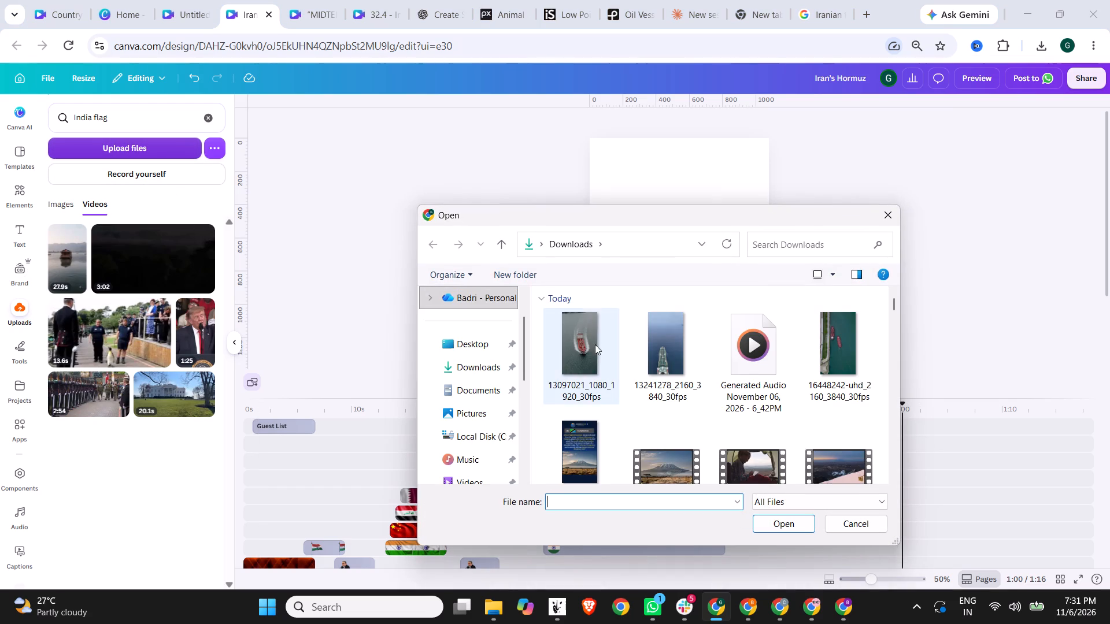
double_click(595, 344)
left_click(210, 115)
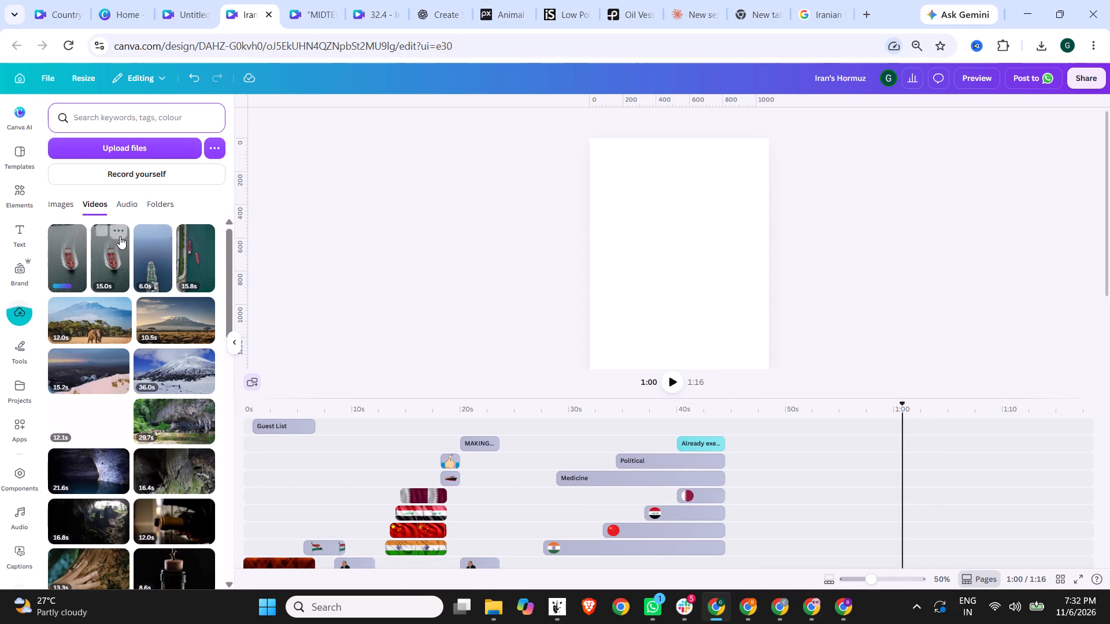
Move the duplicate upload of the red cargo ship video to the trash.
left_click(121, 235)
left_click(202, 424)
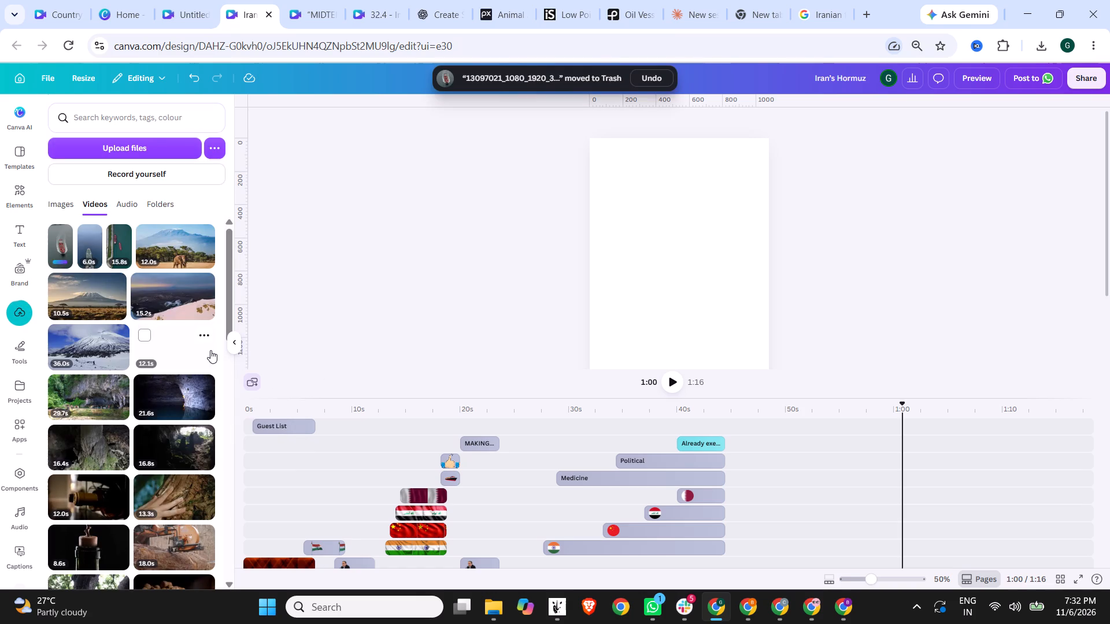
Add the red cargo ship video to the timeline and place it directly after the blue sea tanker clip on the same track.
left_click_drag(61, 241, 112, 255)
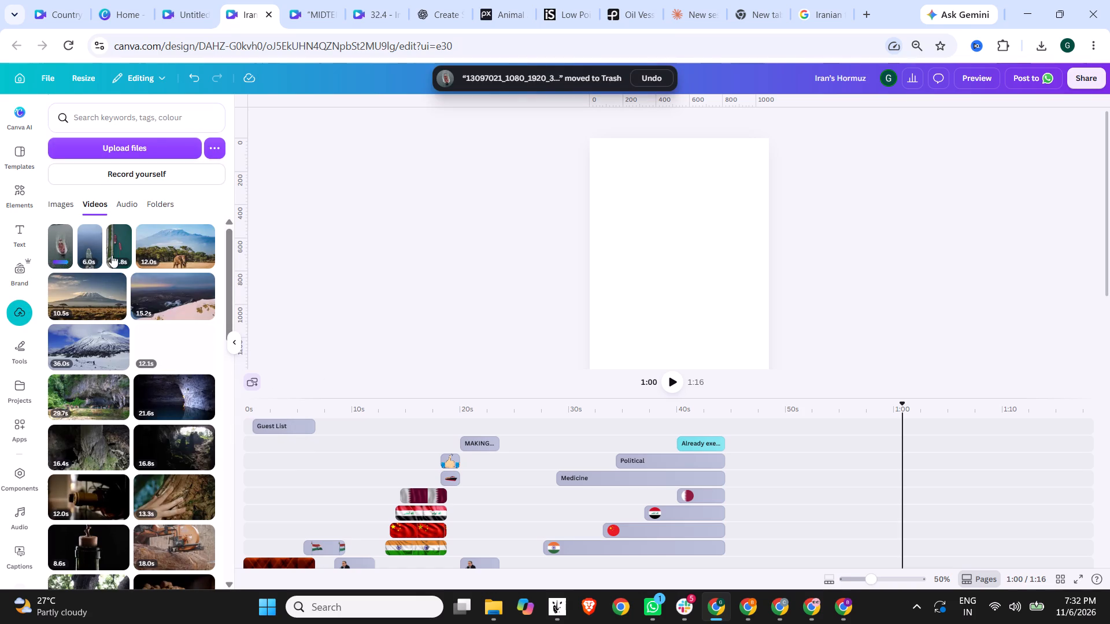
left_click_drag(112, 255, 767, 557)
scroll(770, 529, "down", 1)
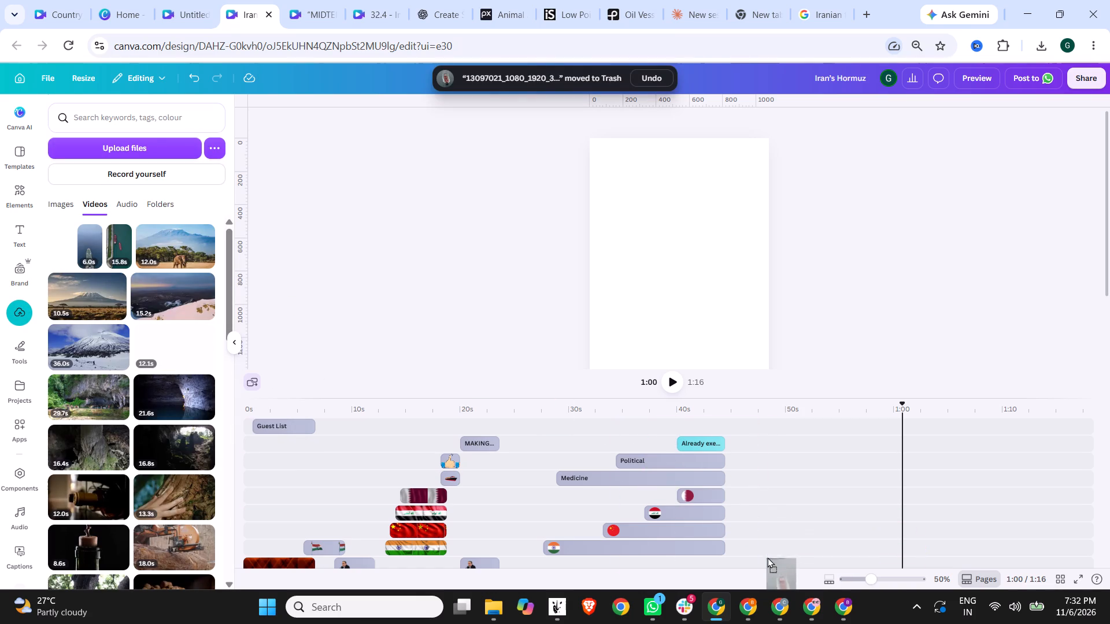
left_click_drag(767, 557, 755, 545)
scroll(760, 487, "down", 2)
left_click_drag(804, 465, 808, 473)
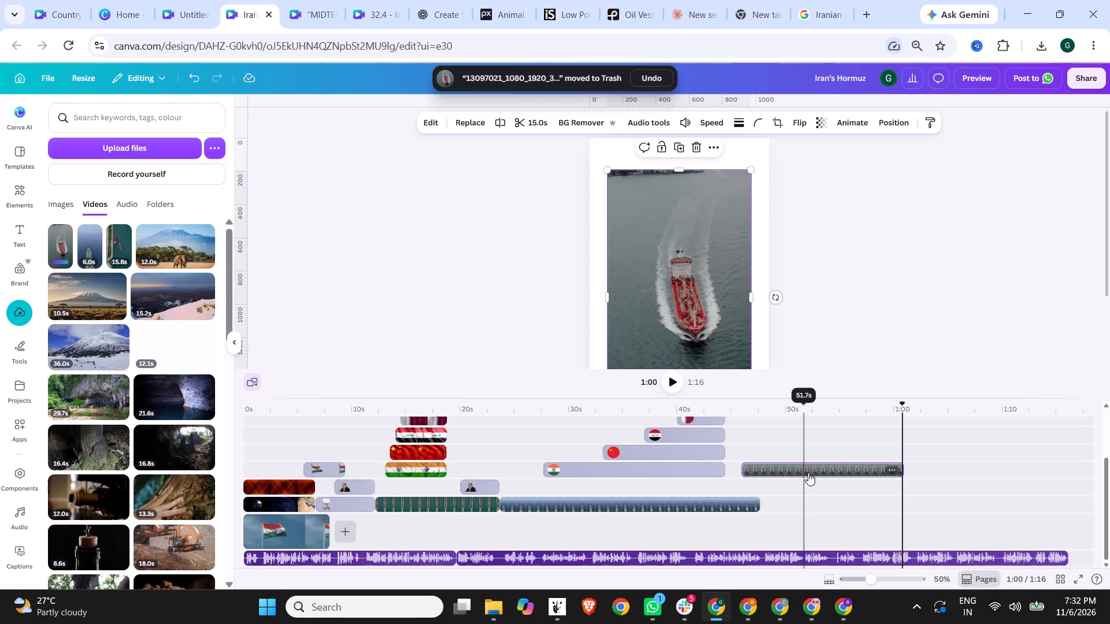
left_click_drag(808, 473, 826, 497)
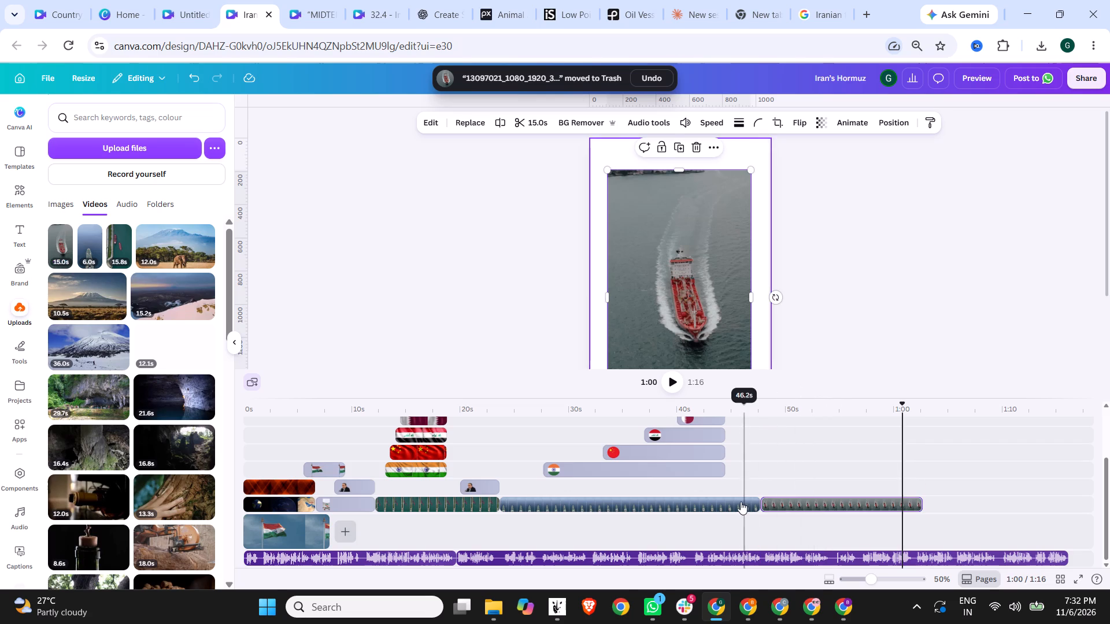
Trim the end of the blue sea tanker clip to about 0:44 and shift the red cargo ship clip to follow it directly.
left_click(740, 504)
left_click_drag(757, 504, 728, 504)
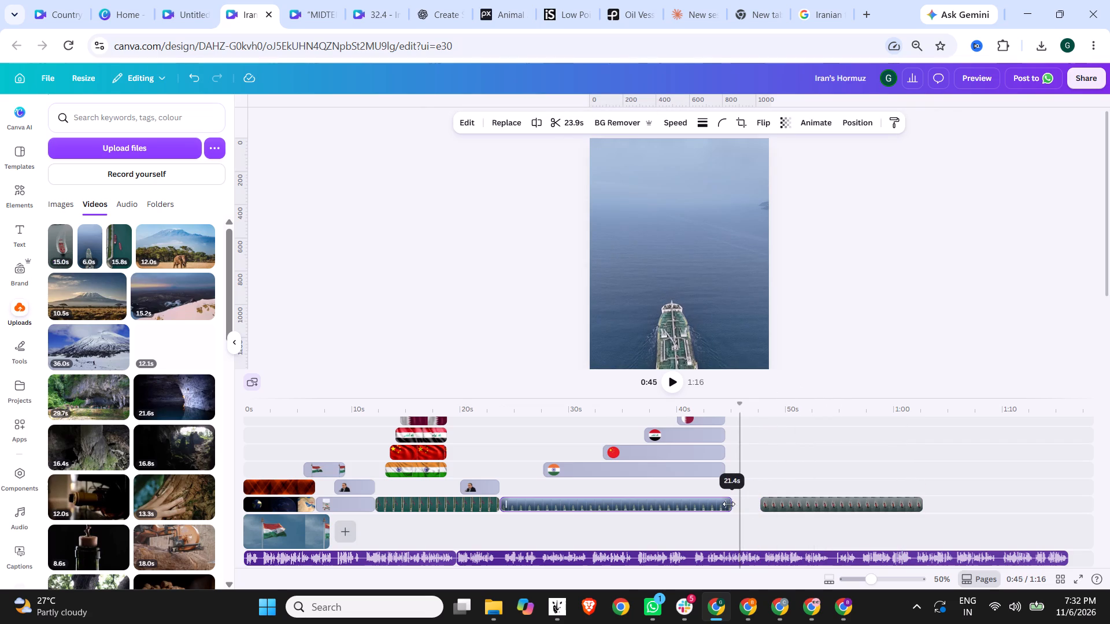
left_click_drag(728, 504, 723, 504)
left_click_drag(801, 497, 769, 497)
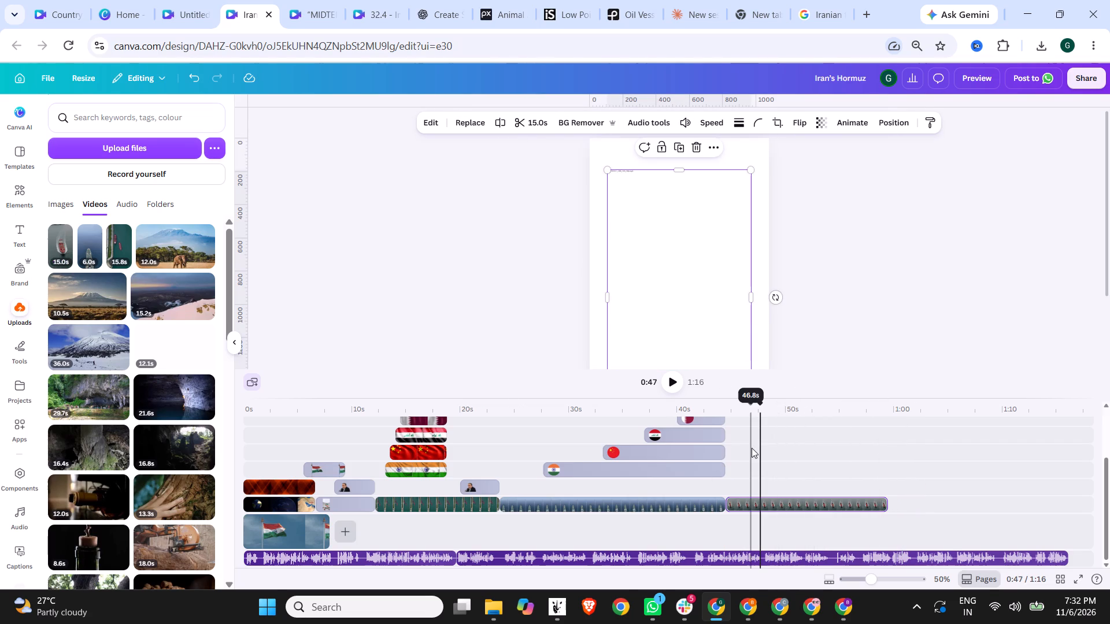
Reposition and enlarge the red cargo ship video to fill the whole vertical page.
left_click_drag(652, 239, 622, 205)
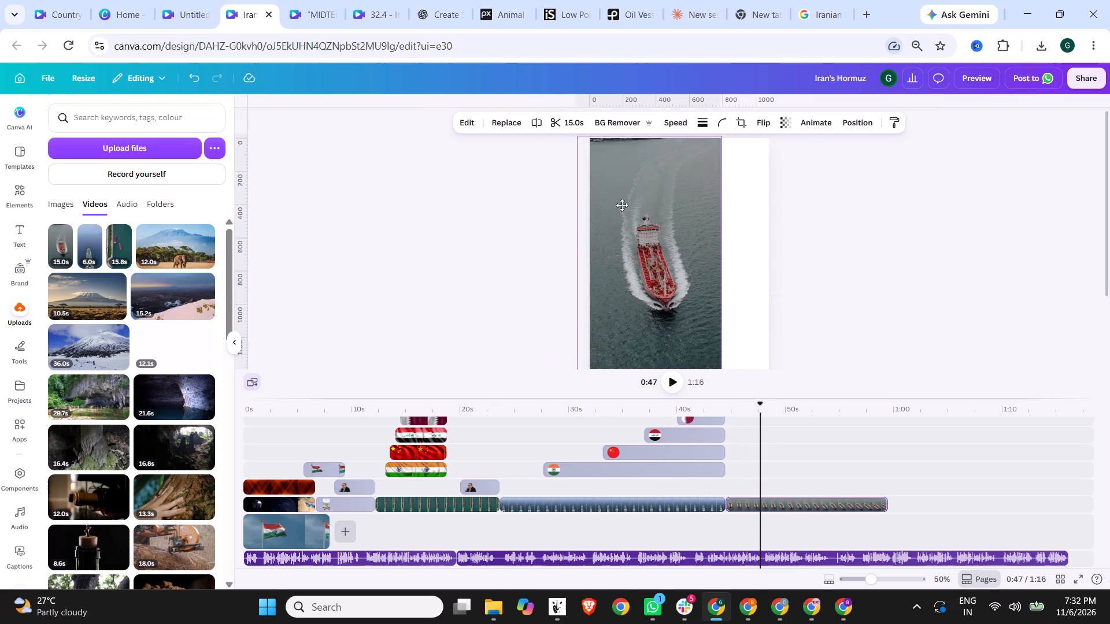
left_click_drag(622, 205, 632, 202)
scroll(734, 232, "down", 2)
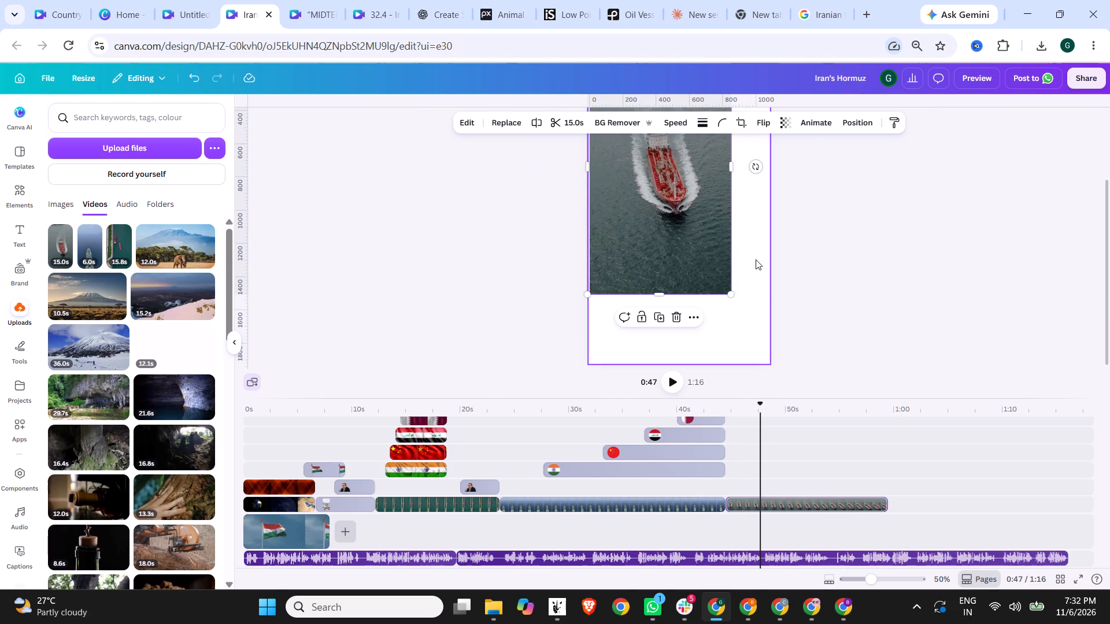
scroll(757, 246, "down", 2, "ctrl")
left_click_drag(717, 316, 750, 373)
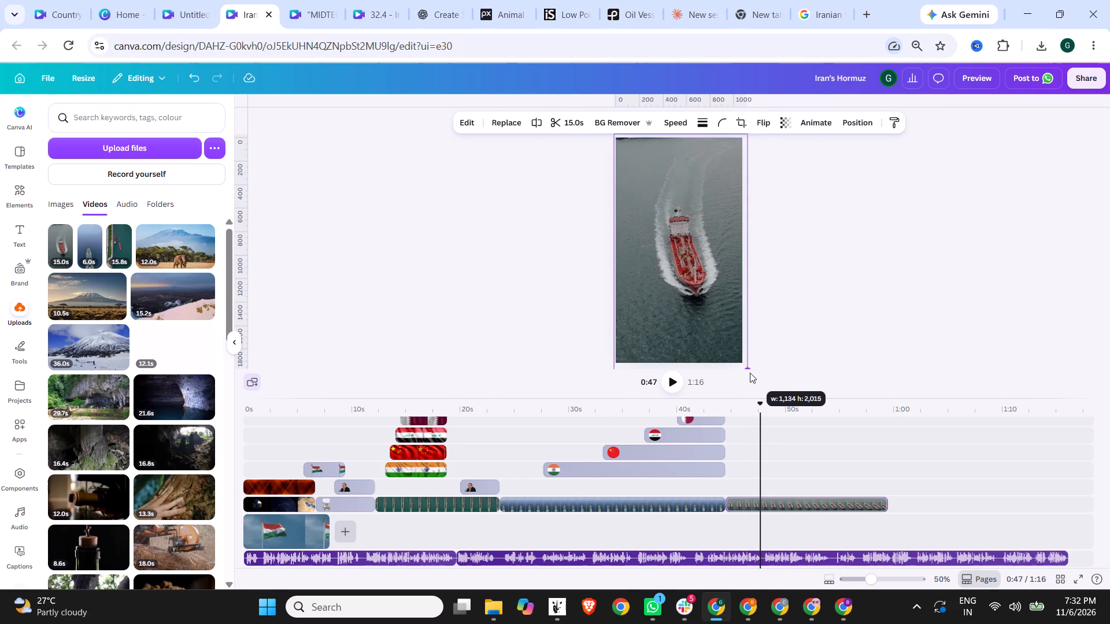
left_click_drag(750, 373, 749, 369)
left_click(831, 337)
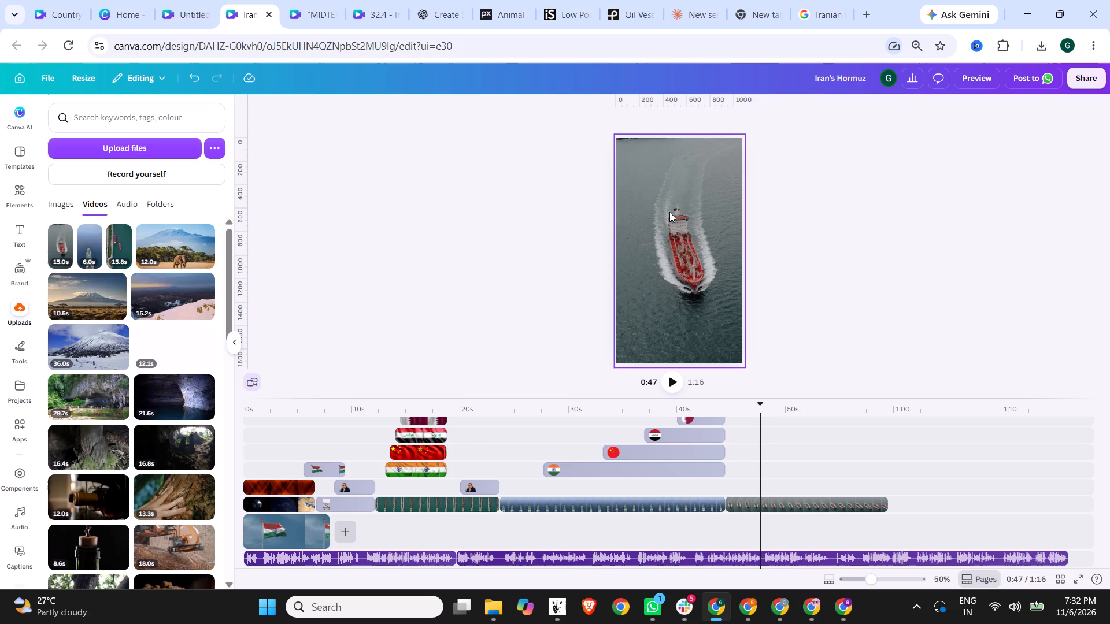
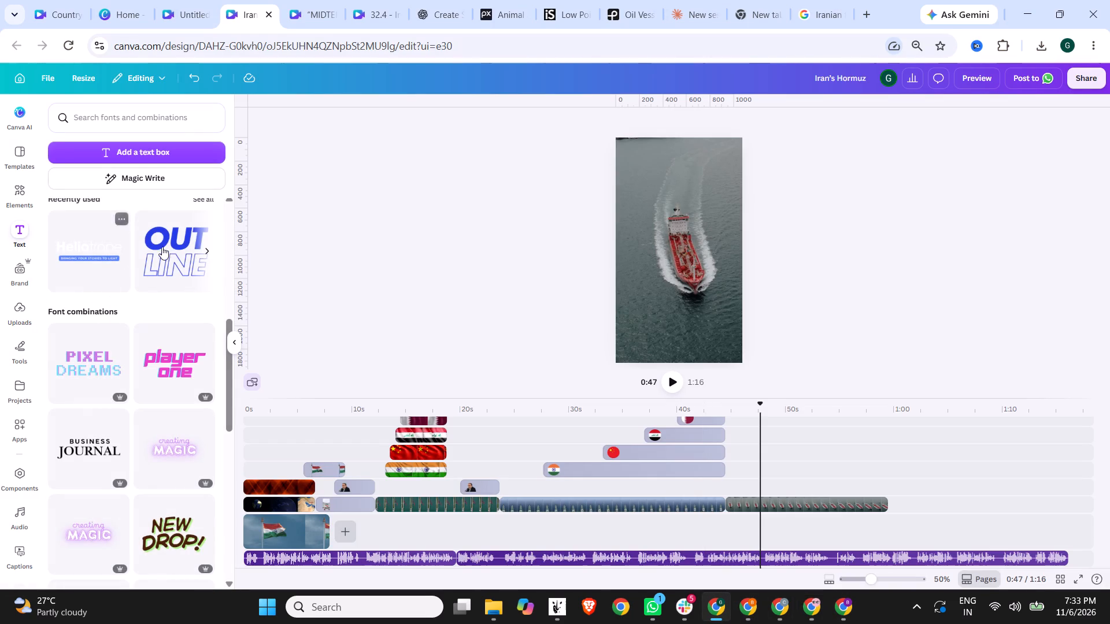
Add the blue OUT LINE text combination at 0:47 near the top of the page and replace "OUT" with "WHy This MATTER?".
left_click(167, 244)
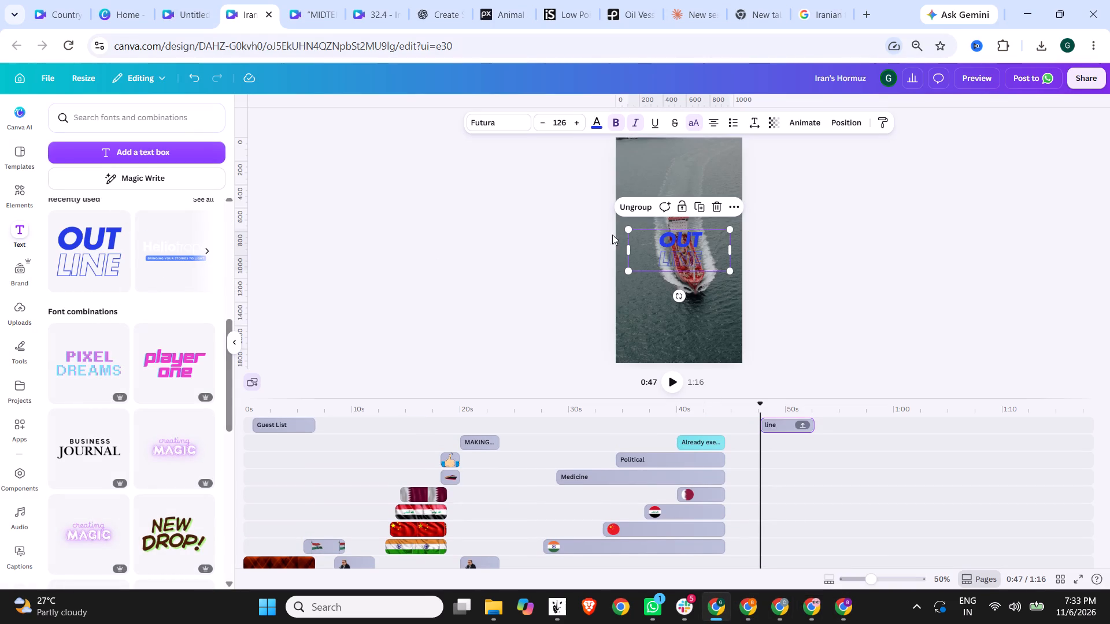
left_click_drag(685, 245, 678, 154)
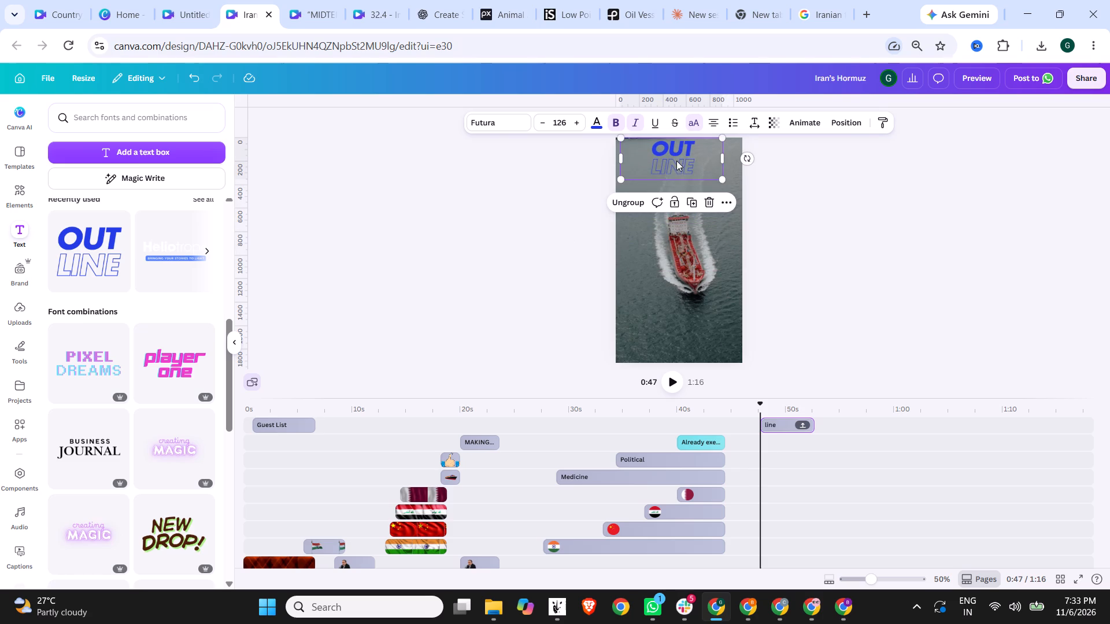
double_click(676, 161)
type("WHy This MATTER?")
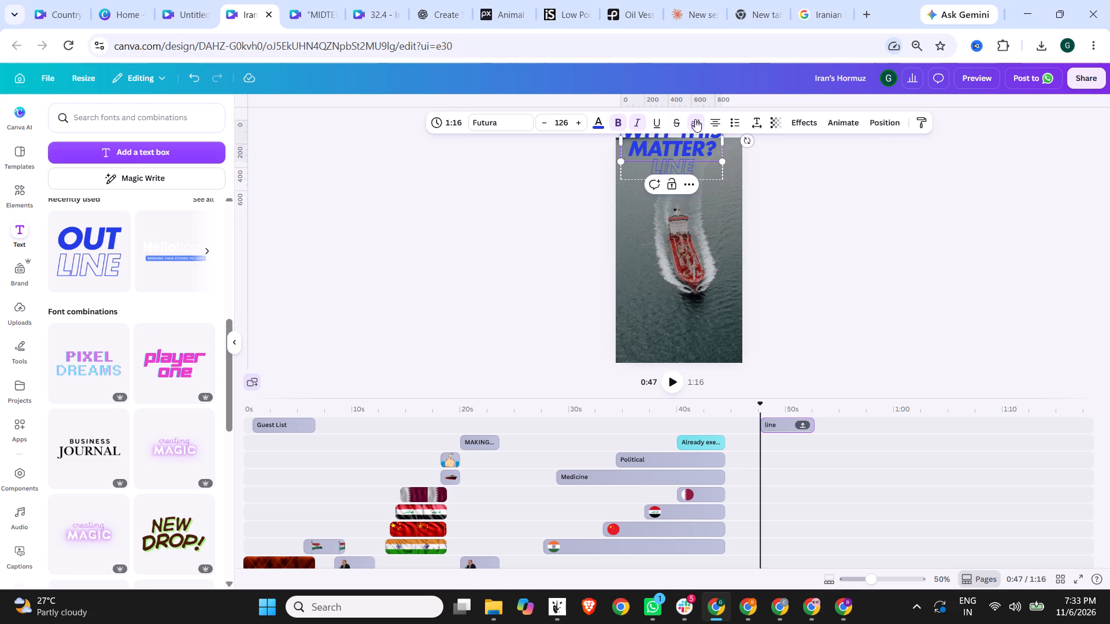
Set the "WHY THIS MATTER?" text to font size 70 and widen its box to fit the text on one line.
triple_click(701, 151)
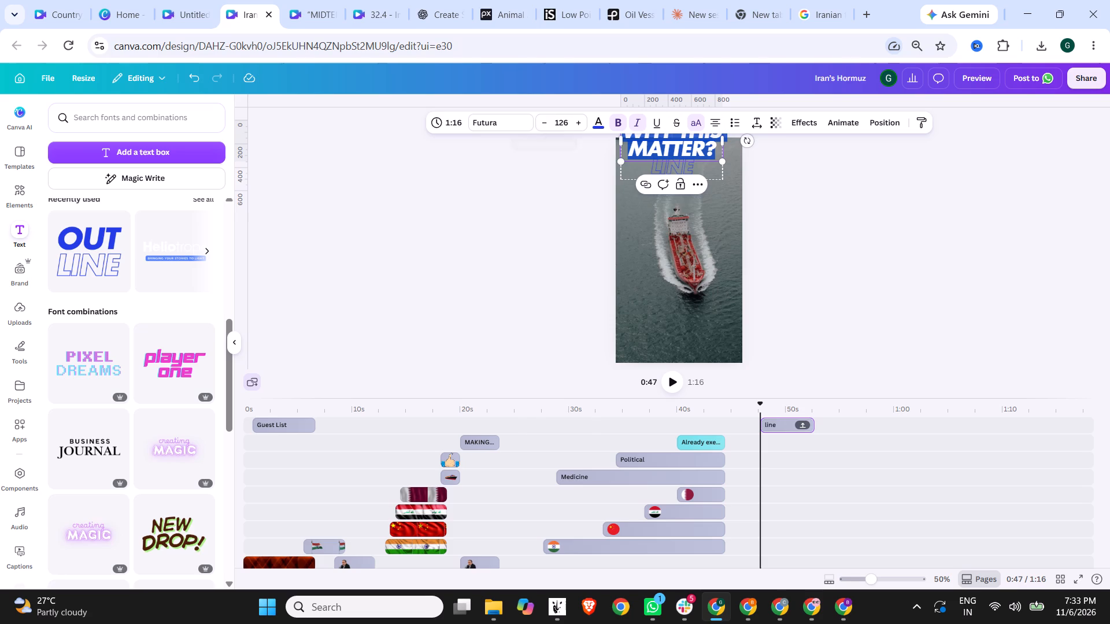
left_click(558, 118)
type("60")
key("Return")
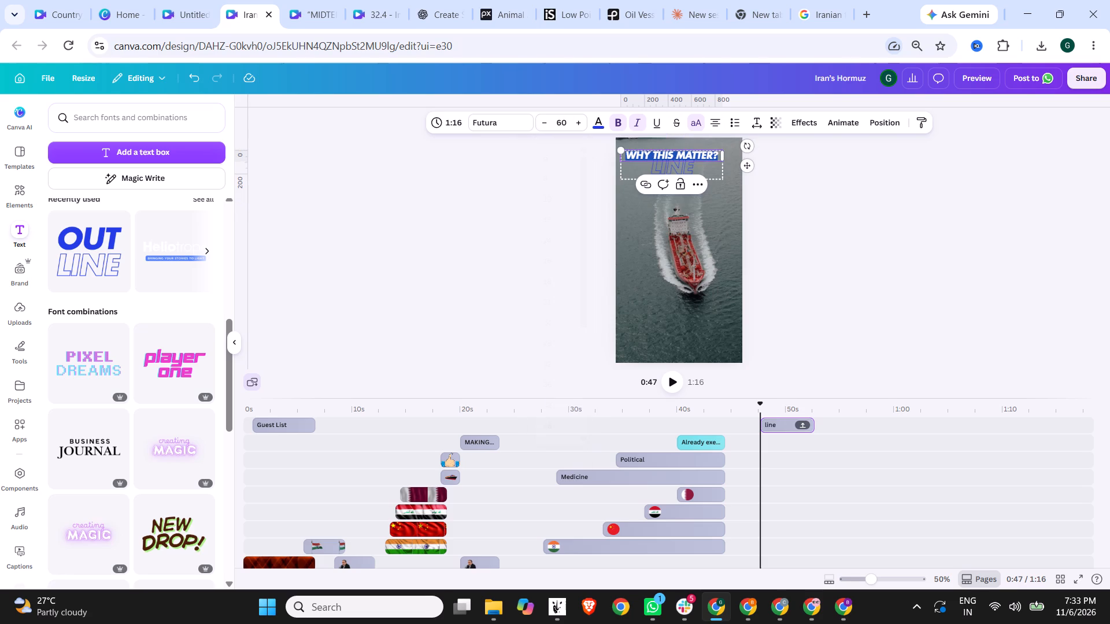
left_click(567, 121)
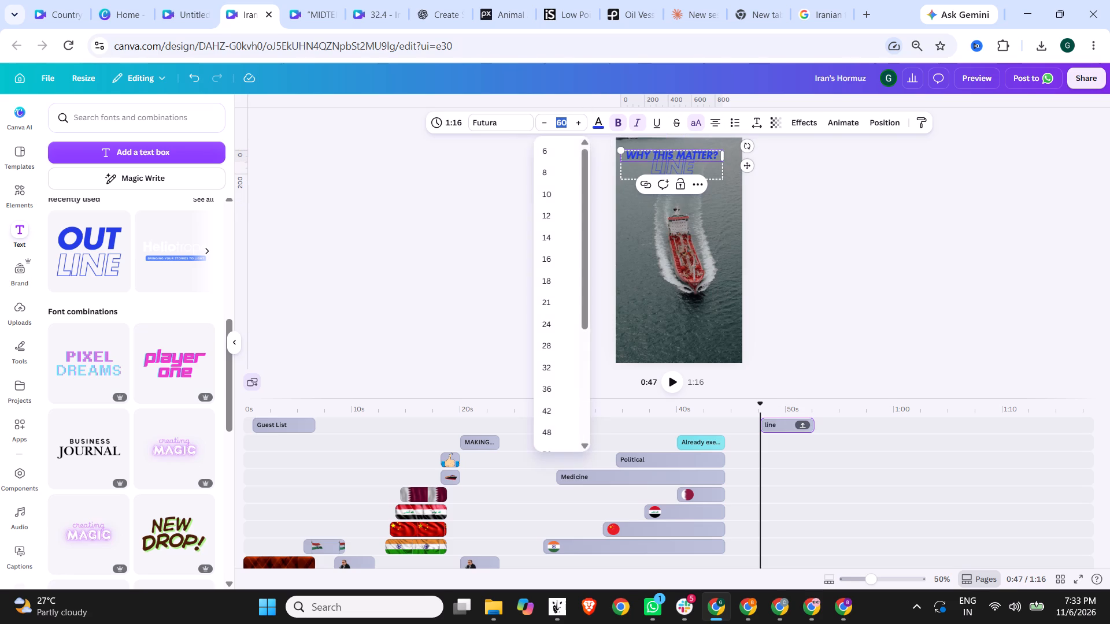
type("70")
key("Return")
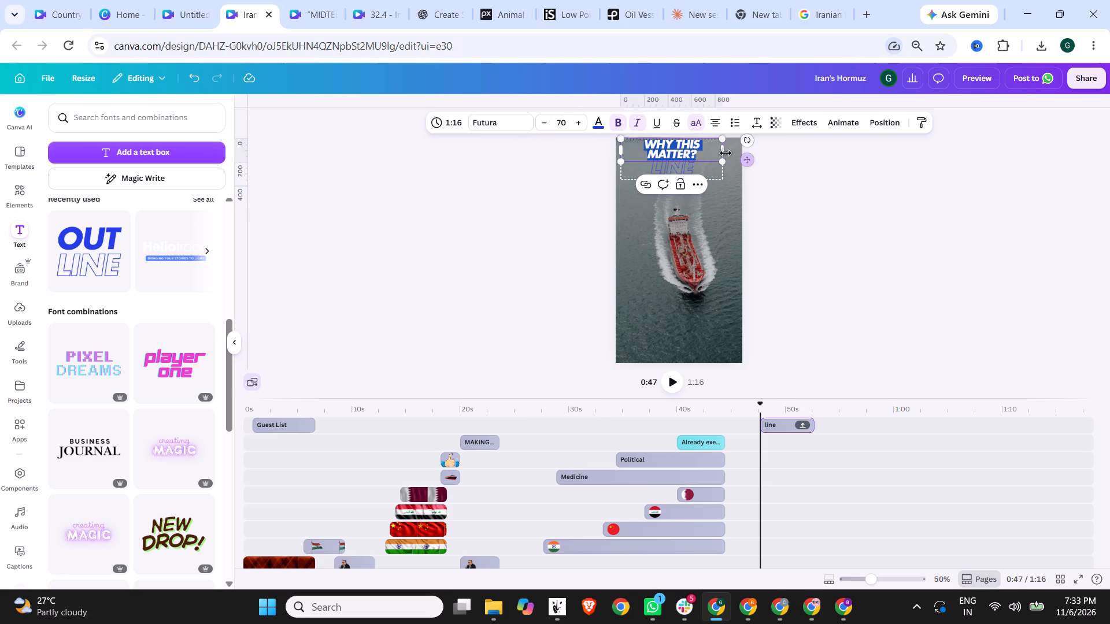
left_click_drag(723, 148, 741, 149)
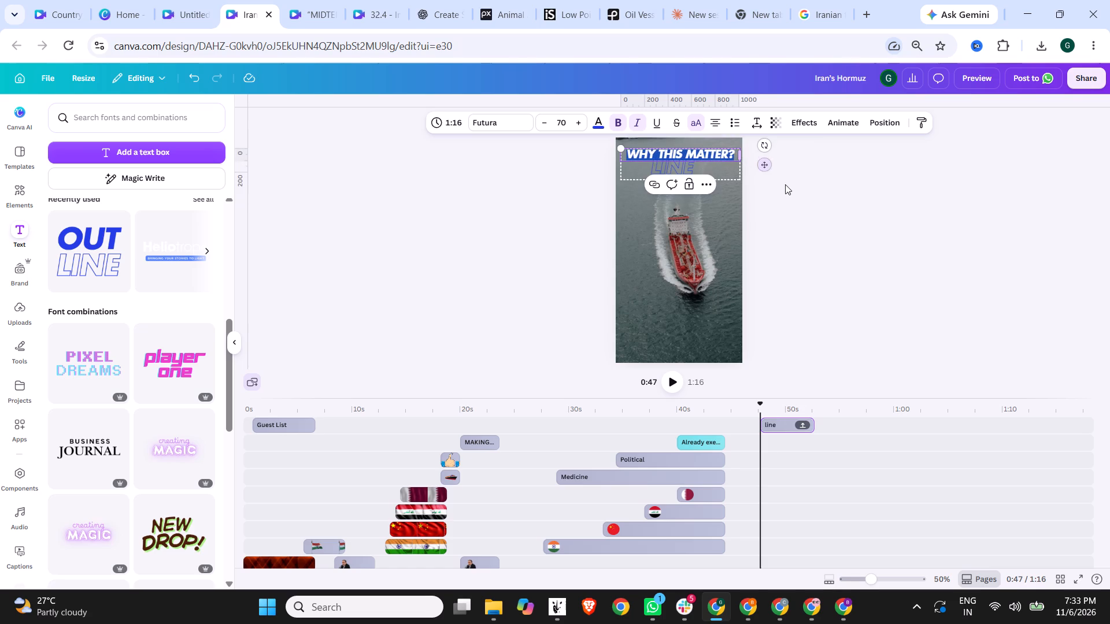
left_click(785, 185)
Delete the outlined "LINE" text beneath the "WHY THIS MATTER?" heading.
left_click(676, 166)
left_click(681, 168)
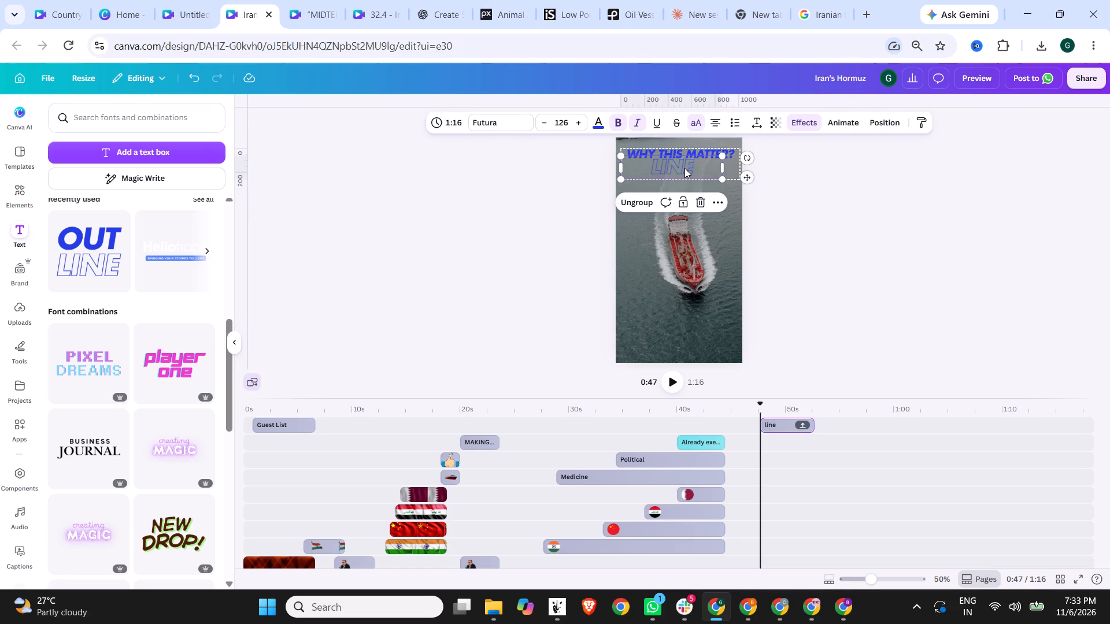
key("Delete")
left_click(790, 165)
Enlarge the "WHY THIS MATTER?" heading to font size 80, scale it to about 83.7, and move it slightly lower on the page.
left_click(679, 150)
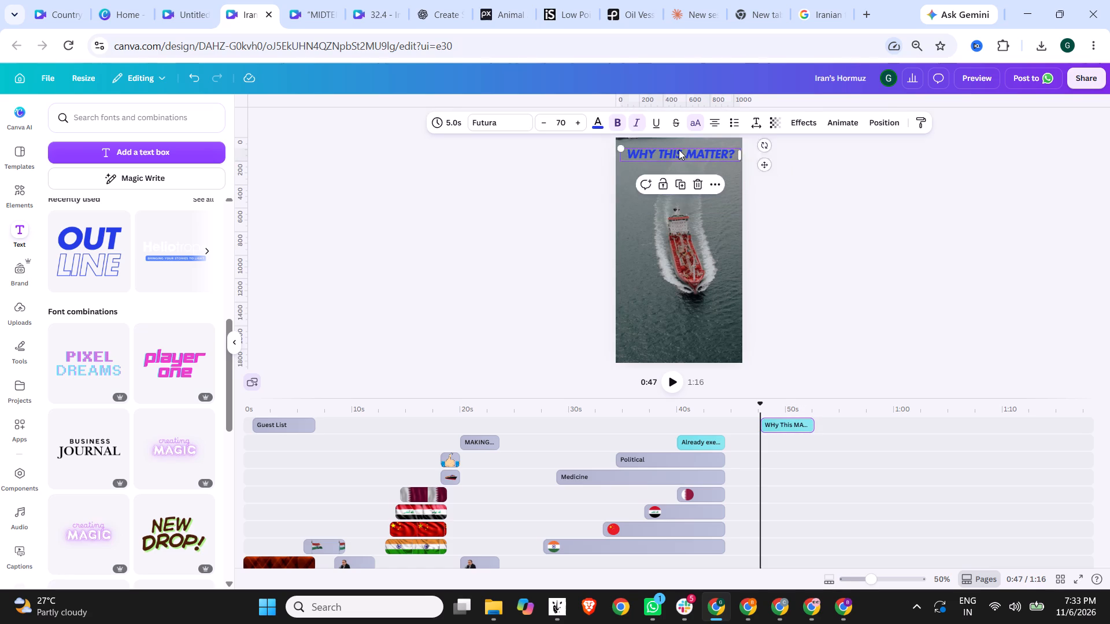
double_click(669, 151)
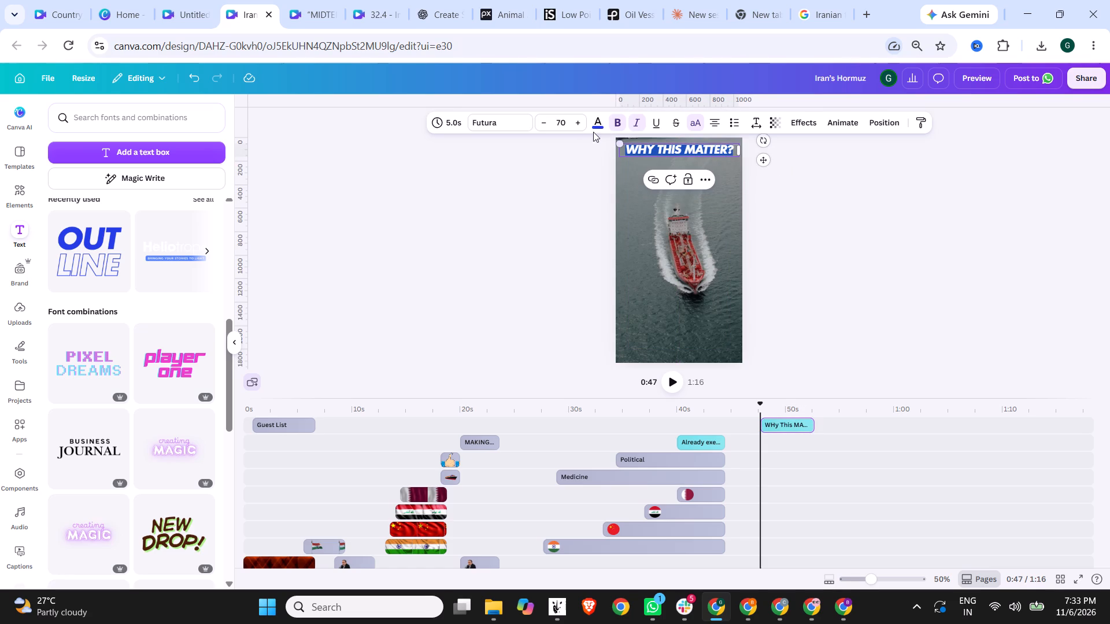
left_click(561, 116)
type("80")
key("Return")
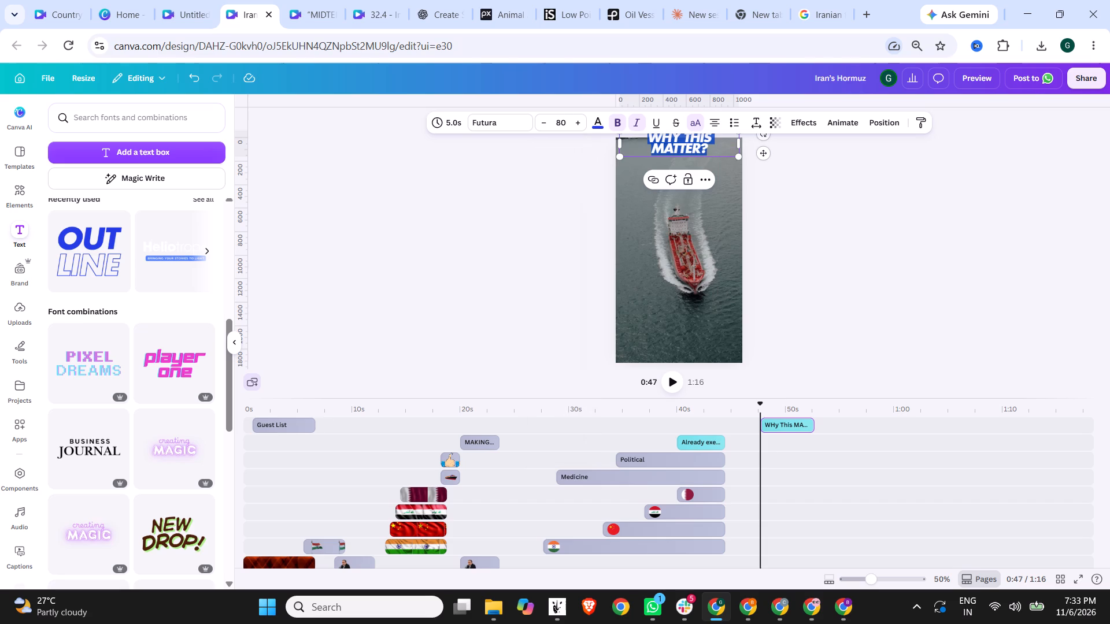
left_click_drag(621, 154, 617, 169)
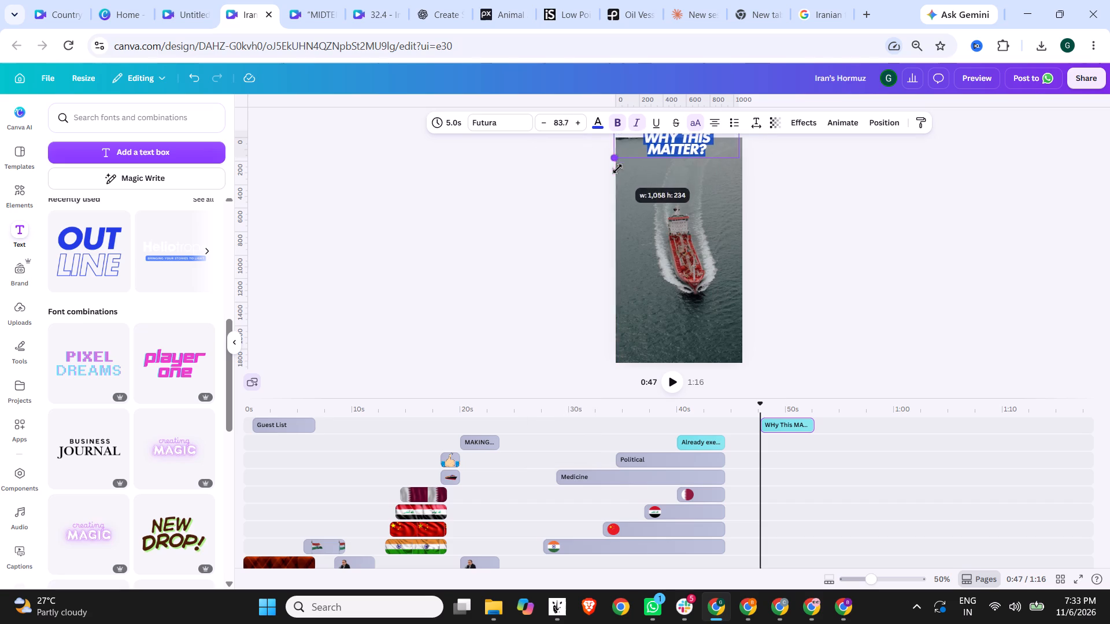
left_click_drag(617, 169, 617, 169)
left_click(789, 179)
left_click(697, 145)
left_click_drag(691, 145, 691, 155)
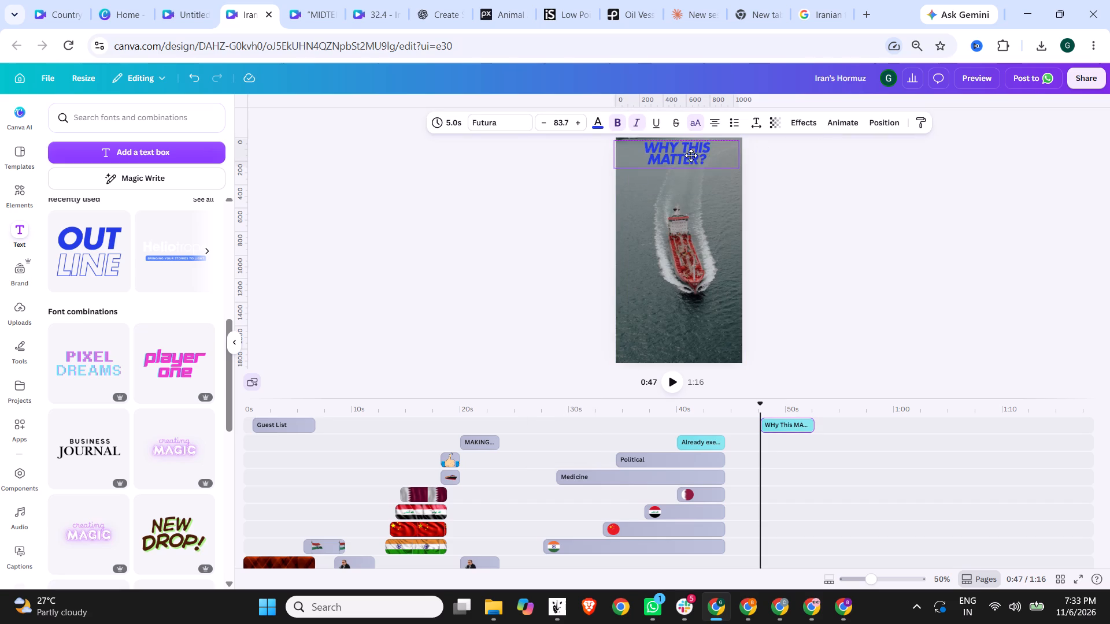
left_click_drag(691, 155, 691, 159)
Change the "WHY THIS MATTER?" heading's text colour to white.
double_click(680, 157)
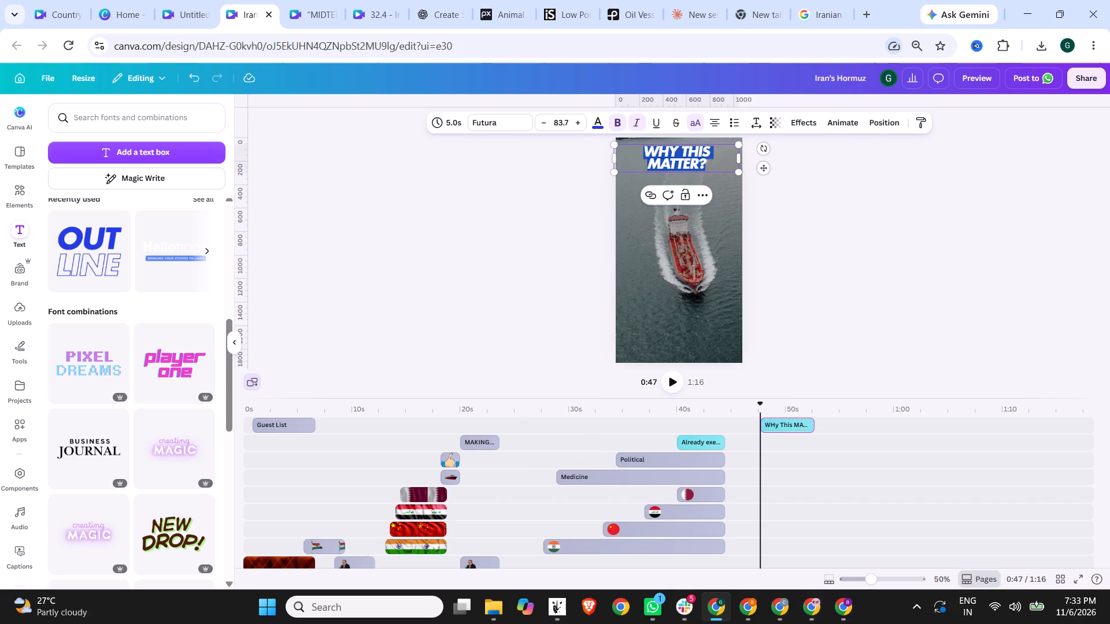
left_click(598, 123)
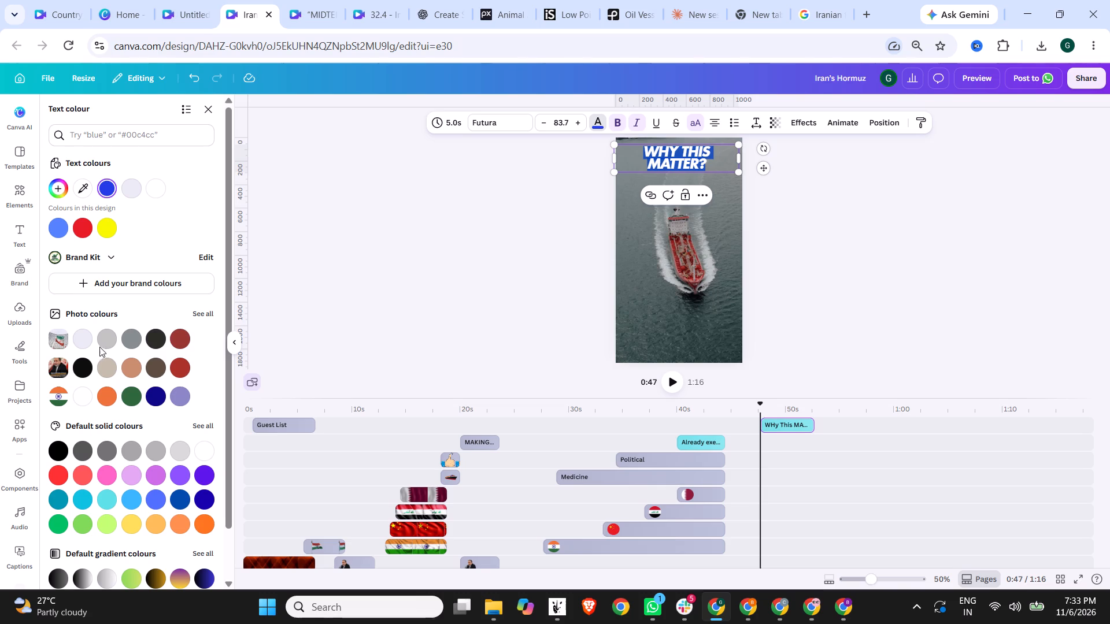
left_click(201, 451)
left_click(974, 172)
left_click(753, 211)
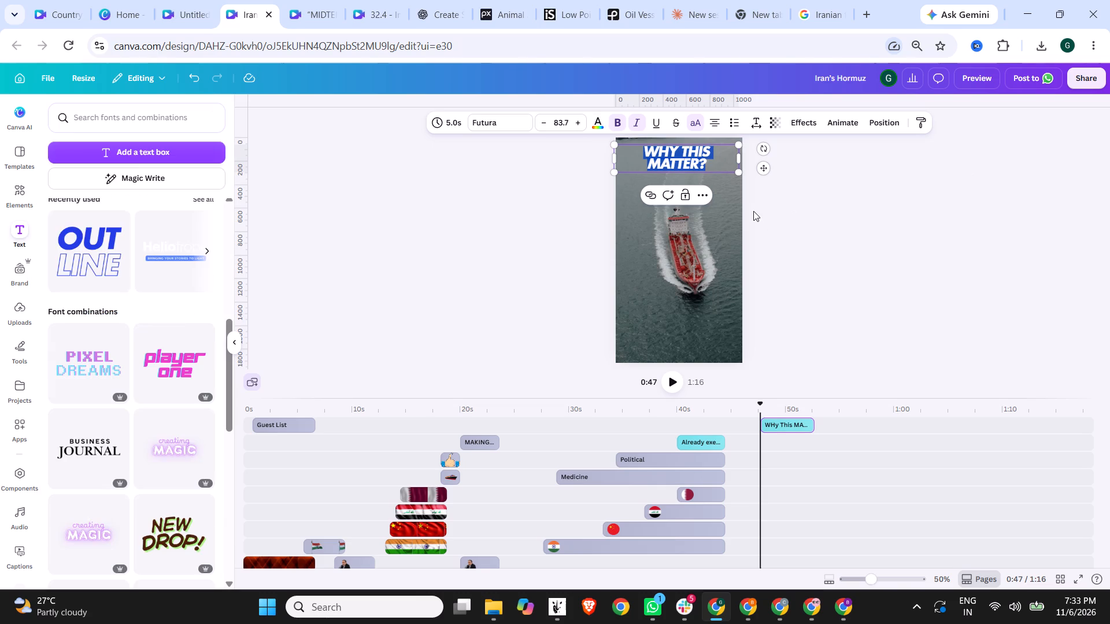
Move the "WHY THIS MATTER?" clip earlier on the timeline to start at about 0:44, where the previous captions end.
left_click(689, 161)
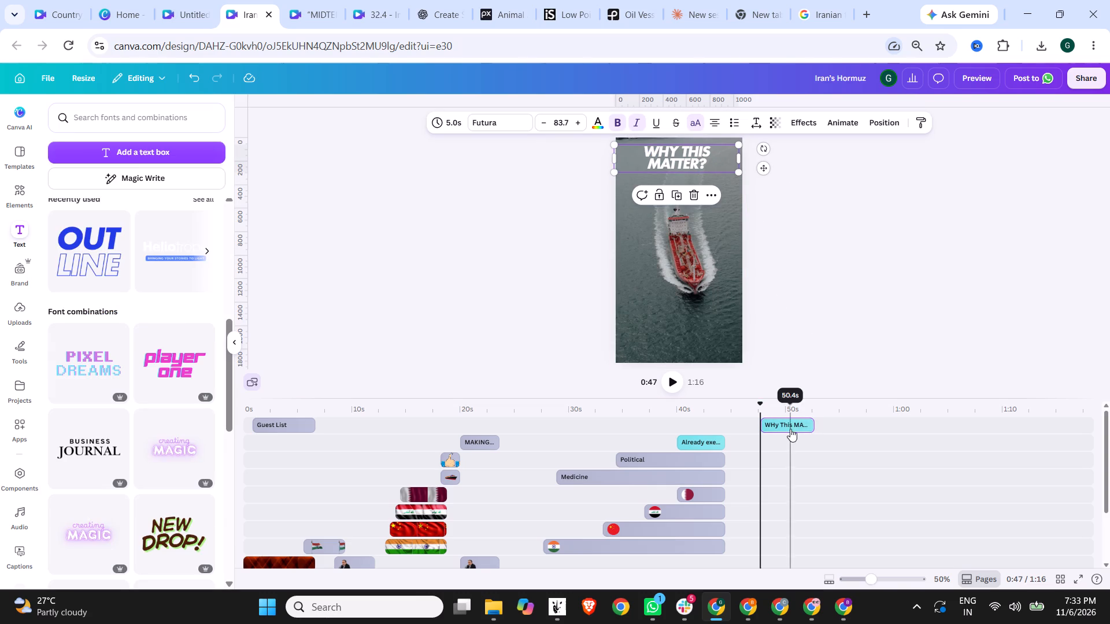
left_click_drag(791, 423, 761, 422)
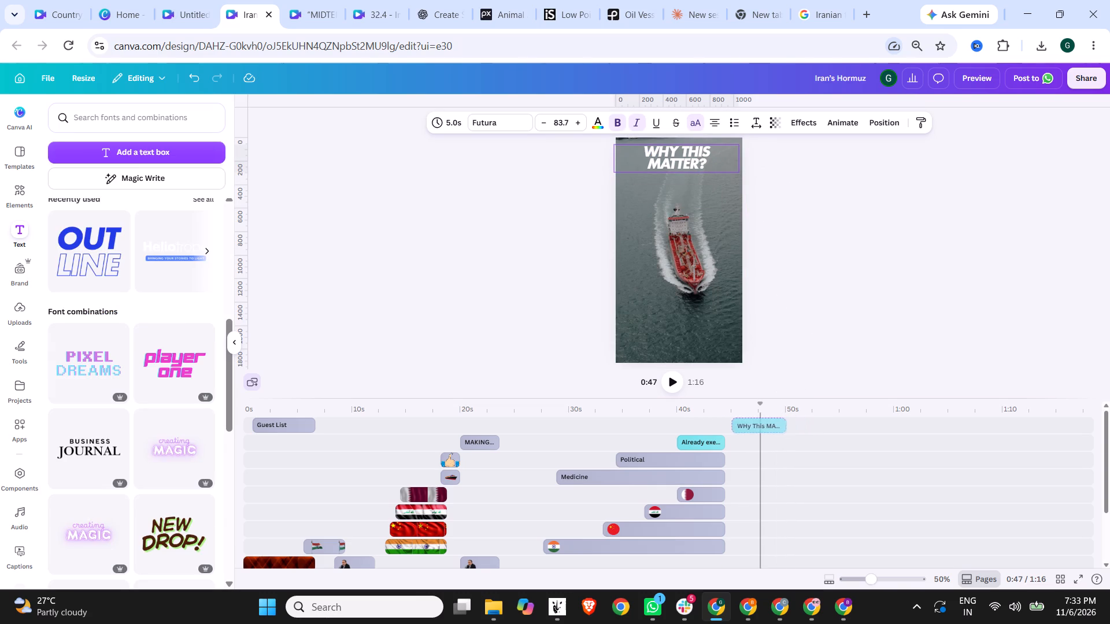
left_click_drag(761, 422, 760, 422)
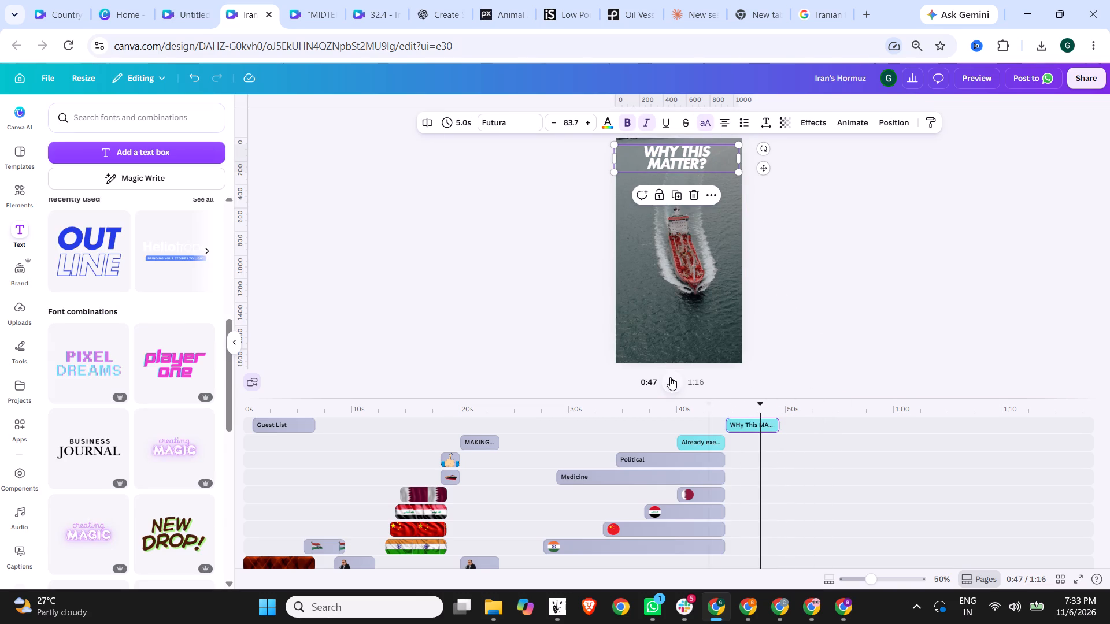
Play the section from 0:44 to check the "WHY THIS MATTER?" heading's timing against the voiceover.
left_click(670, 377)
left_click(727, 407)
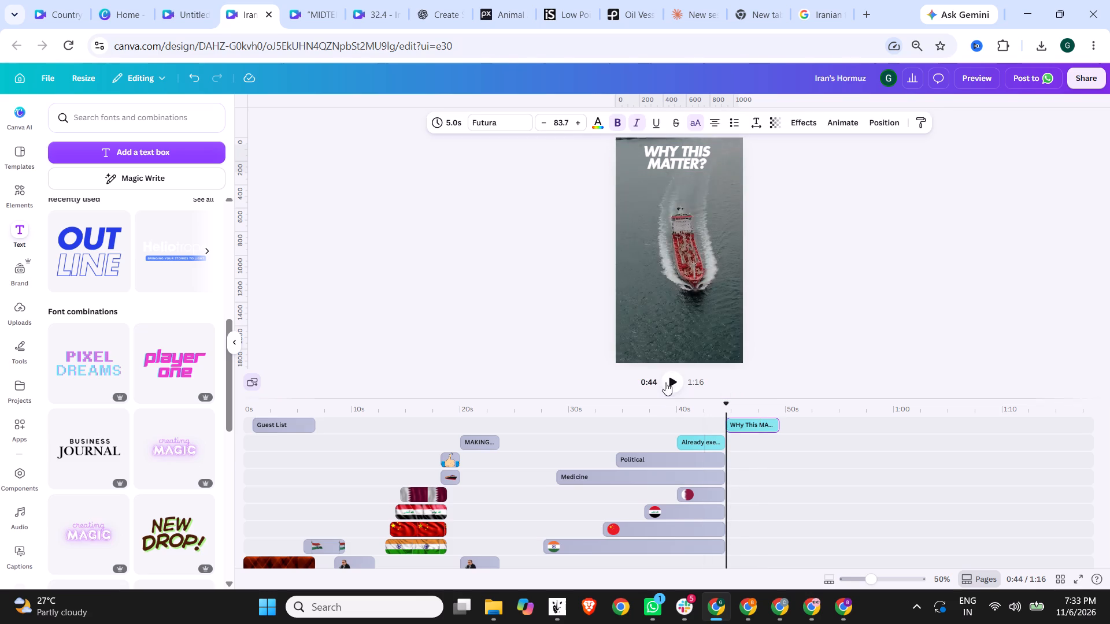
left_click(665, 382)
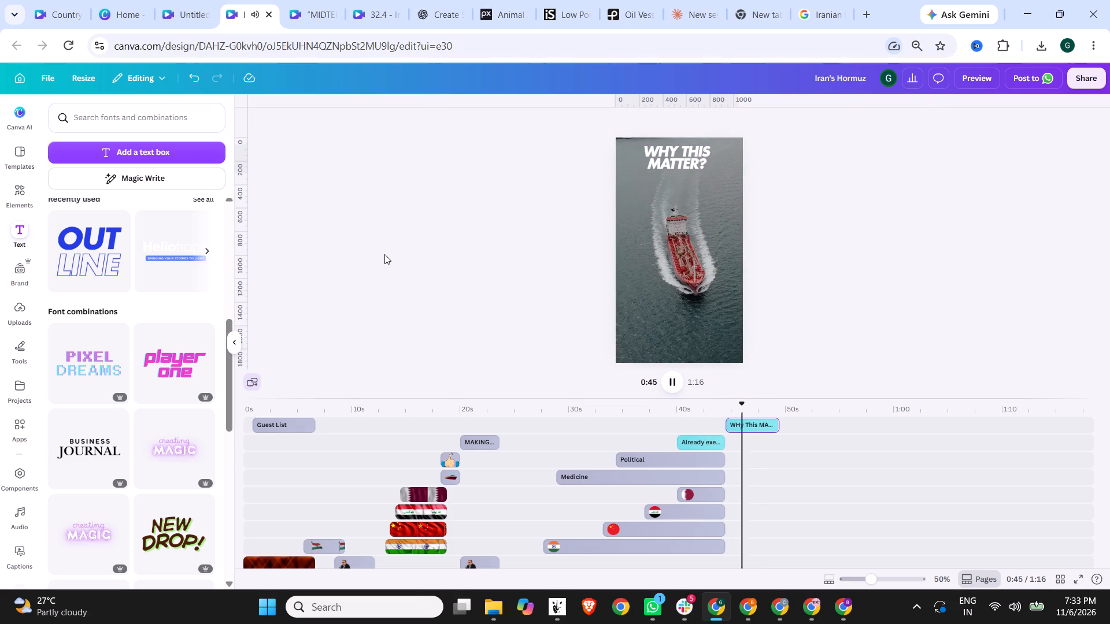
left_click(665, 382)
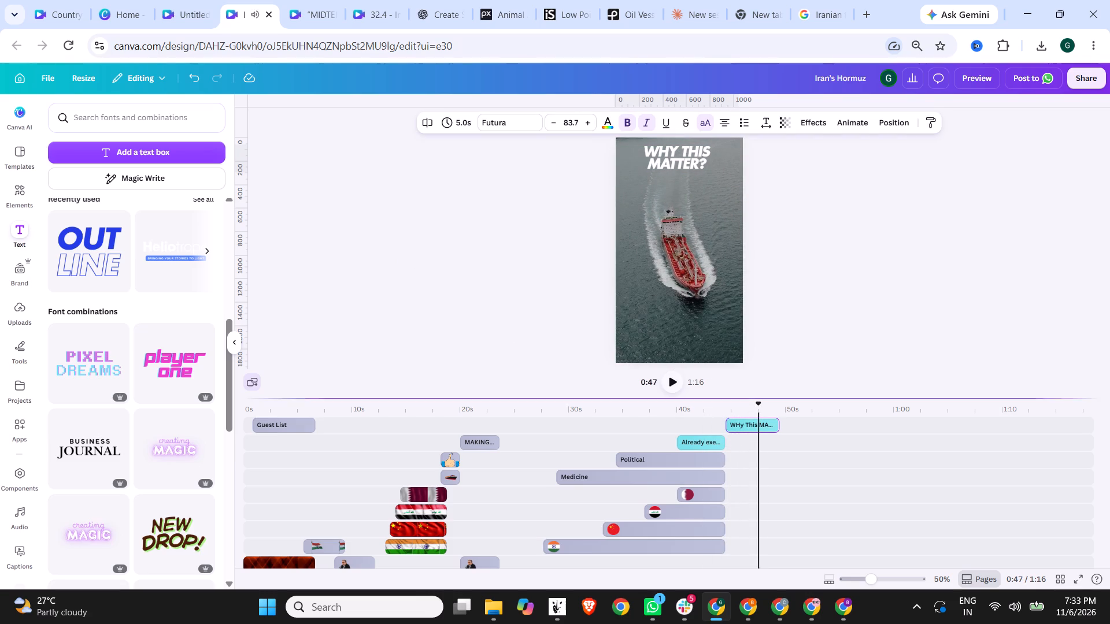
left_click(722, 418)
left_click(667, 383)
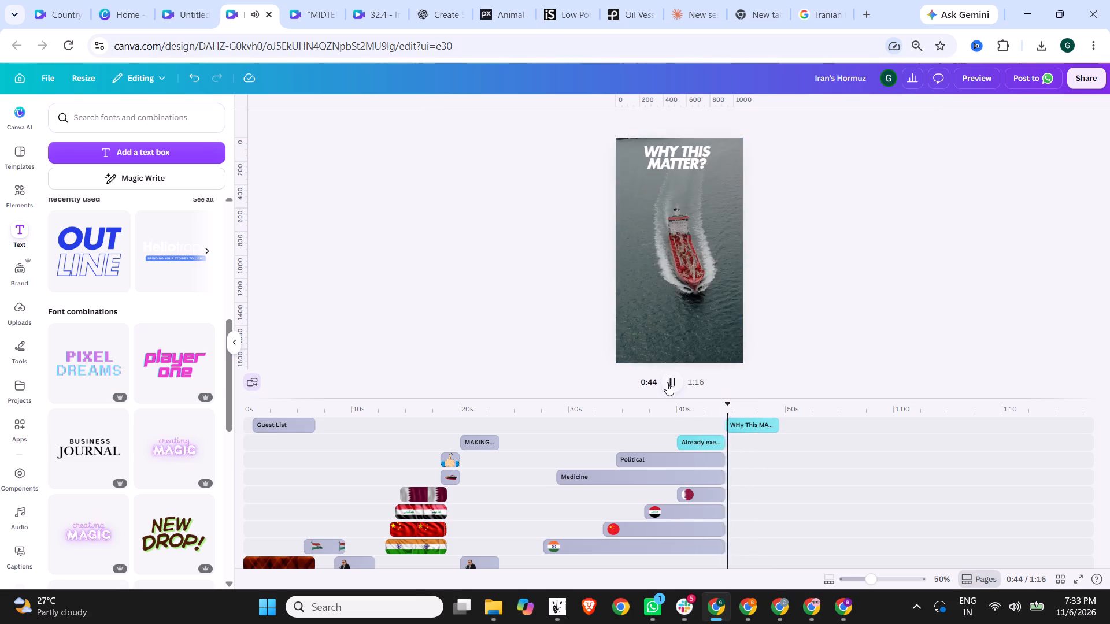
left_click(673, 382)
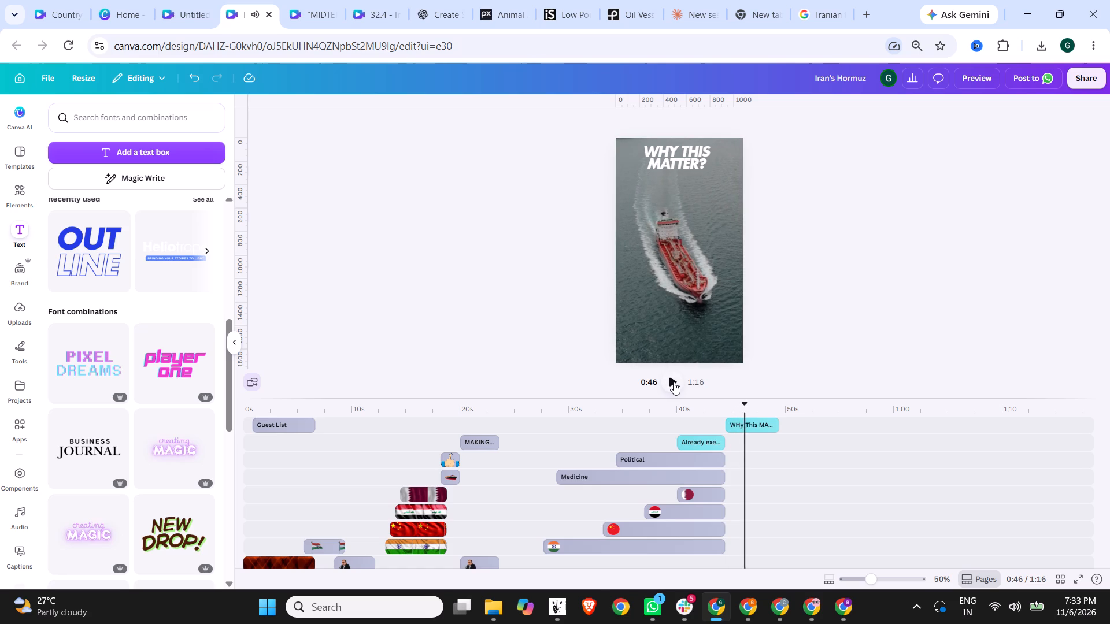
Search the text designs for "percentage".
left_click(94, 118)
type("percentage")
key("Return")
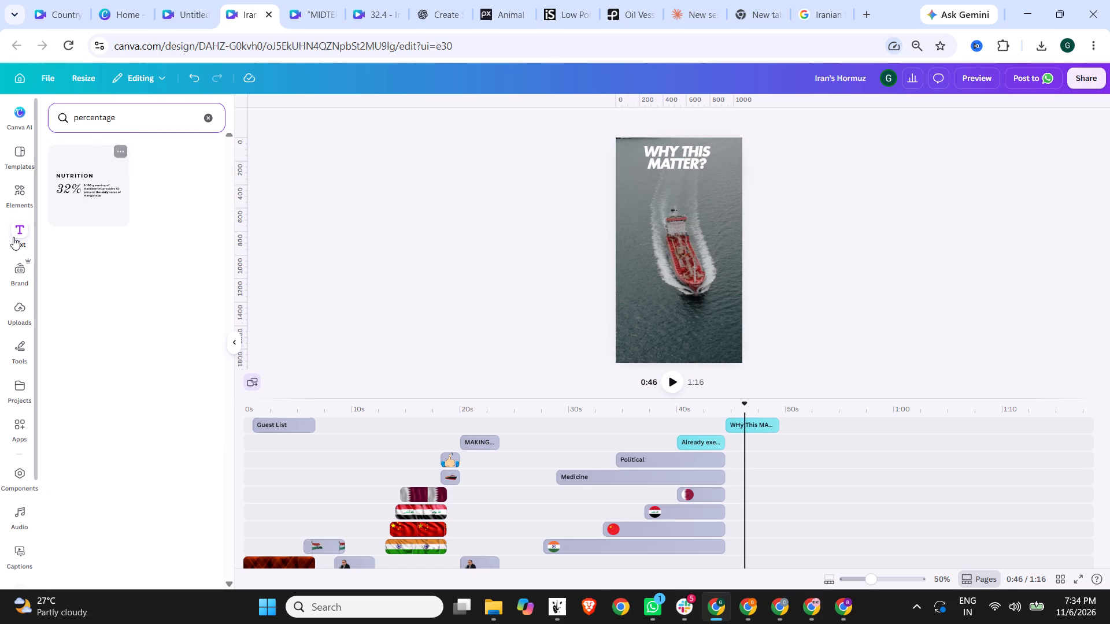
Search the elements library for "percentage" and look through all the graphics results.
left_click(8, 180)
left_click_drag(107, 116, 0, 105)
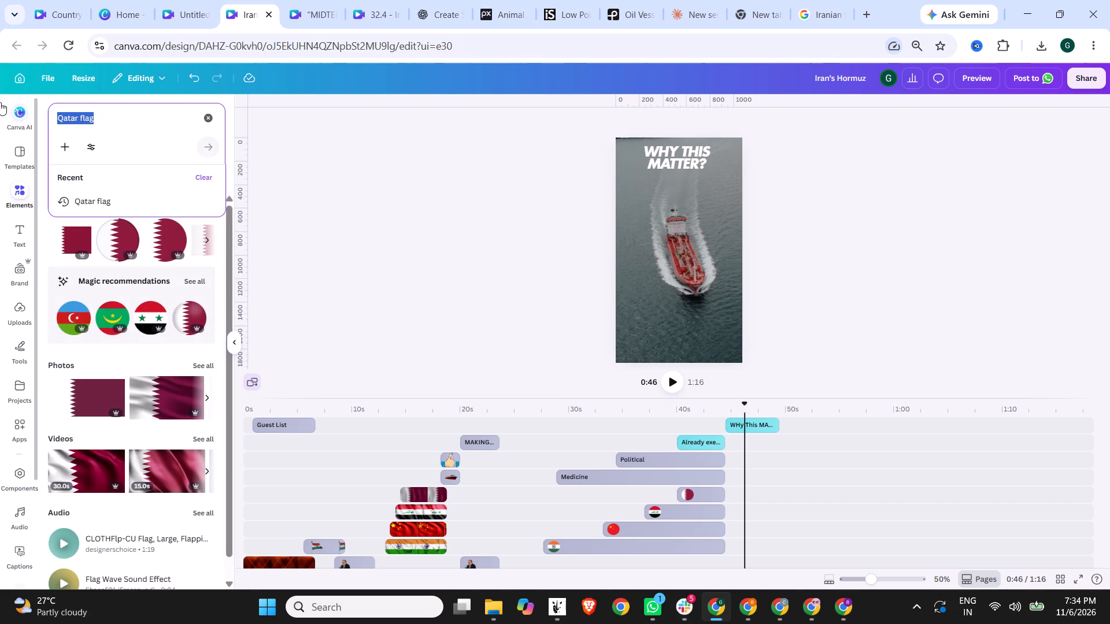
type("percentage")
key("Return")
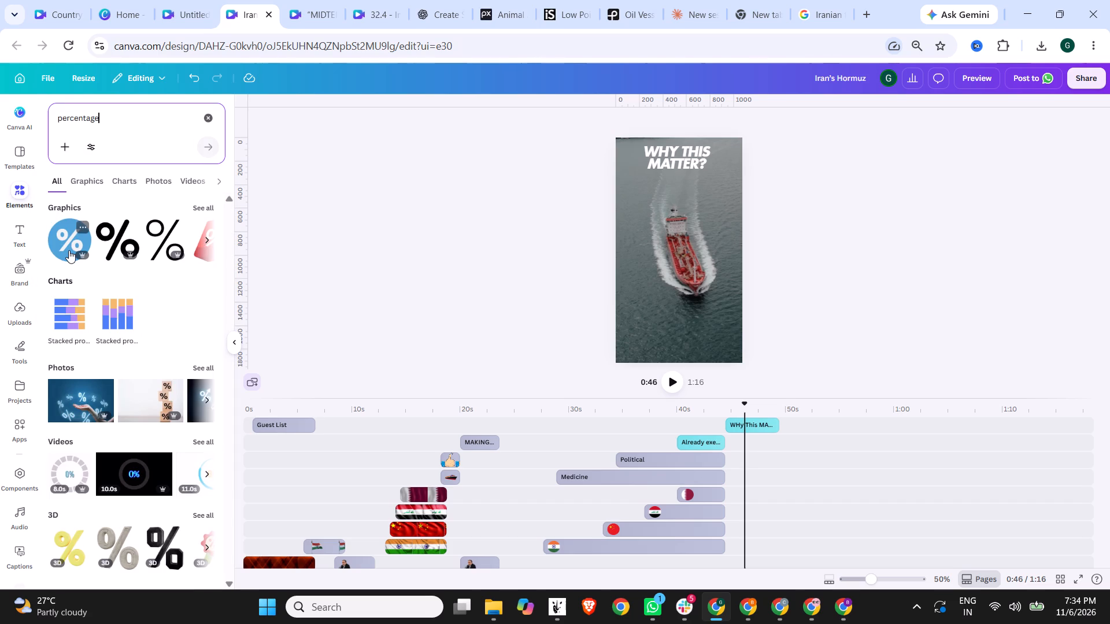
scroll(87, 321, "down", 1)
scroll(88, 397, "down", 3)
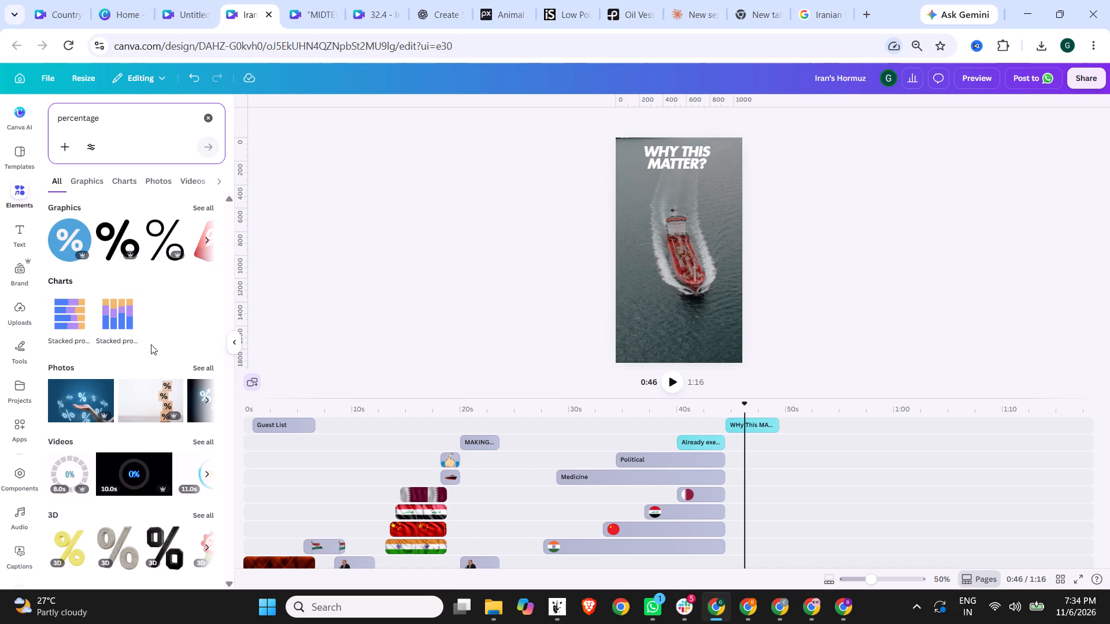
left_click(202, 204)
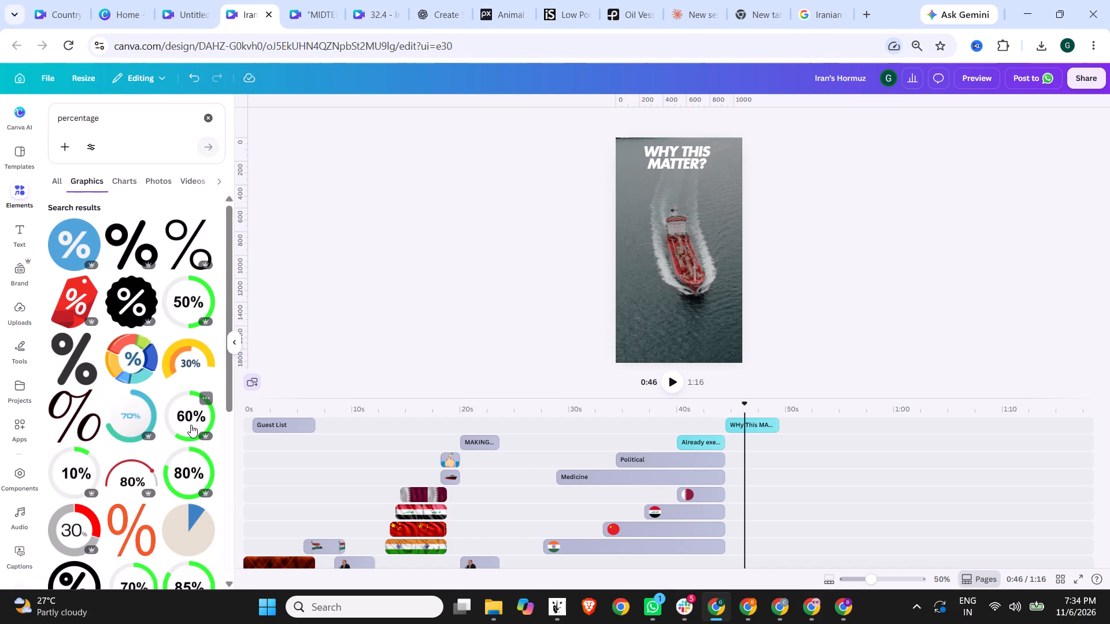
Search the elements library for "20 %" and look through the graphics results for a suitable percentage graphic.
left_click_drag(58, 117, 193, 115)
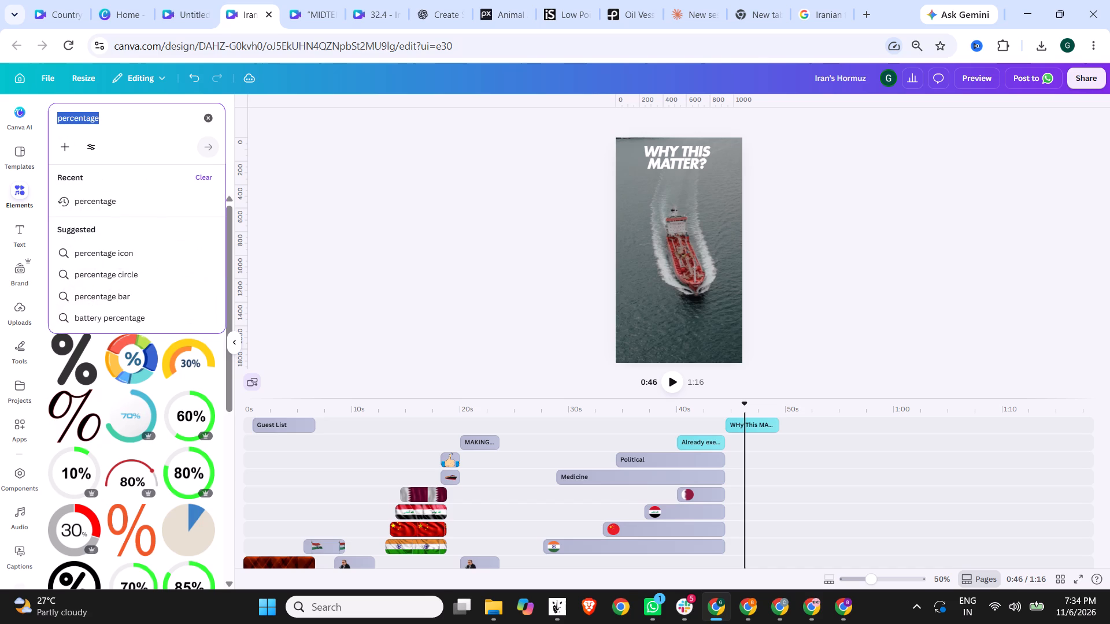
type("20 %")
key("Return")
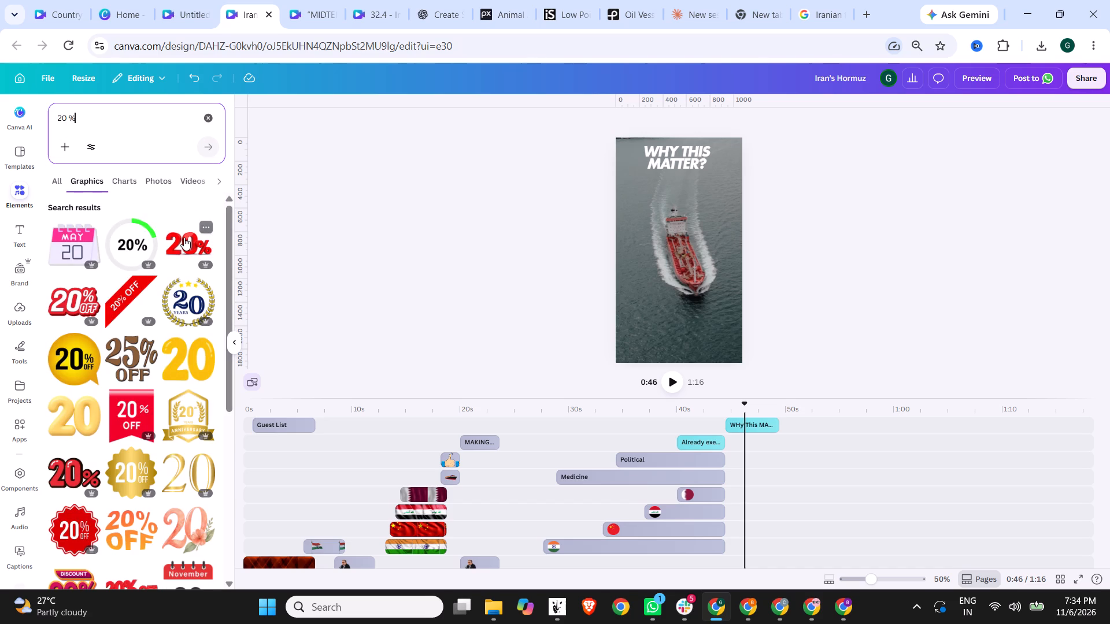
scroll(77, 284, "down", 1)
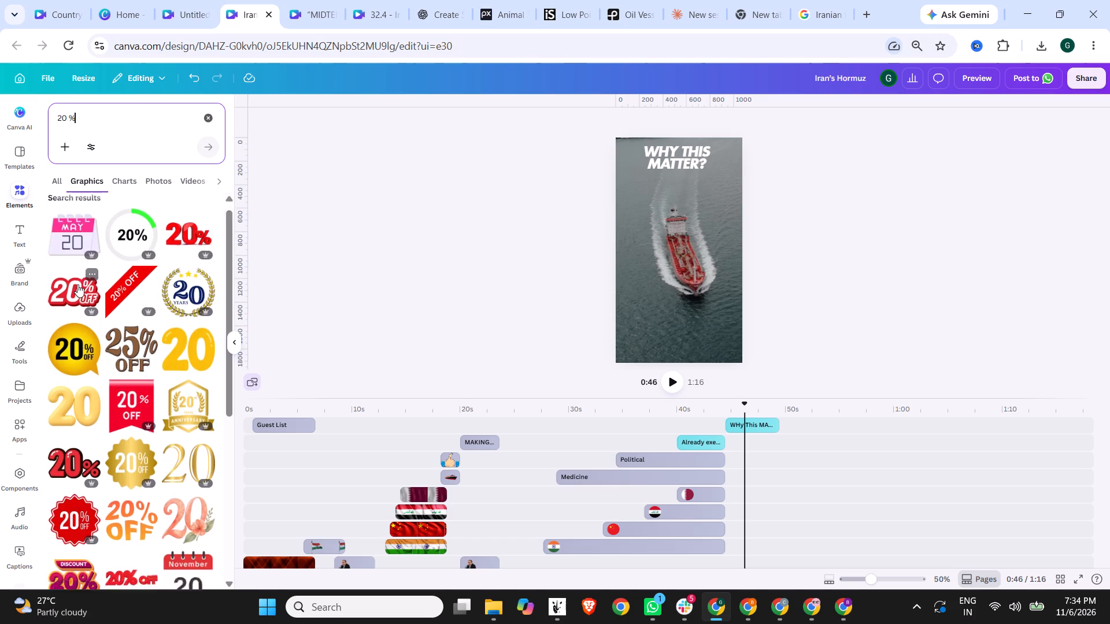
scroll(77, 284, "down", 3)
scroll(114, 353, "down", 3)
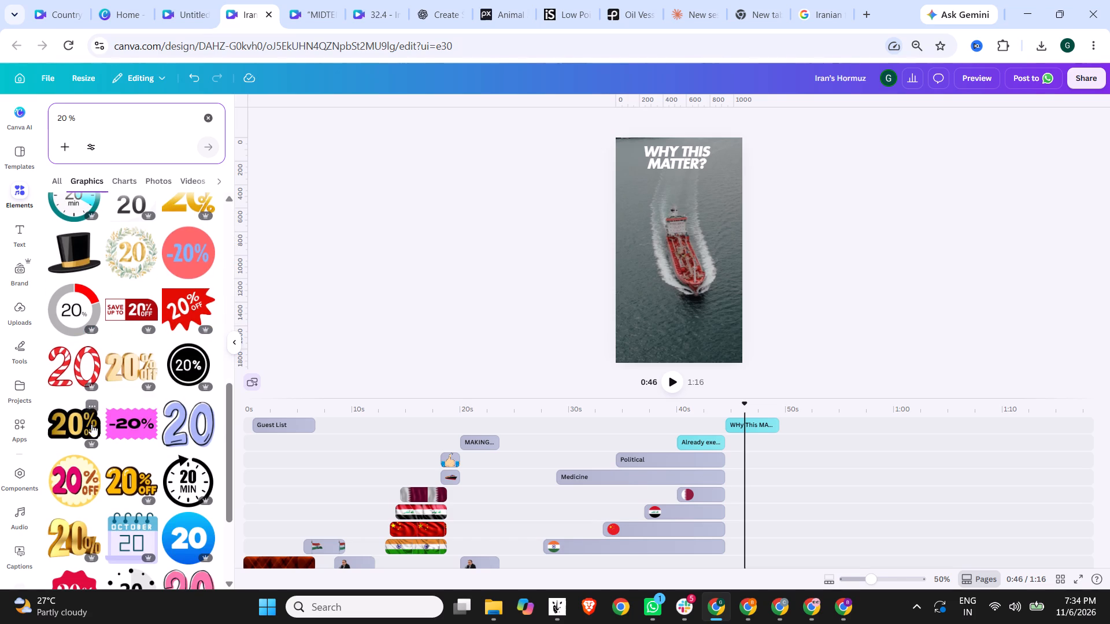
scroll(91, 424, "down", 2)
scroll(133, 400, "down", 5)
scroll(152, 265, "up", 3)
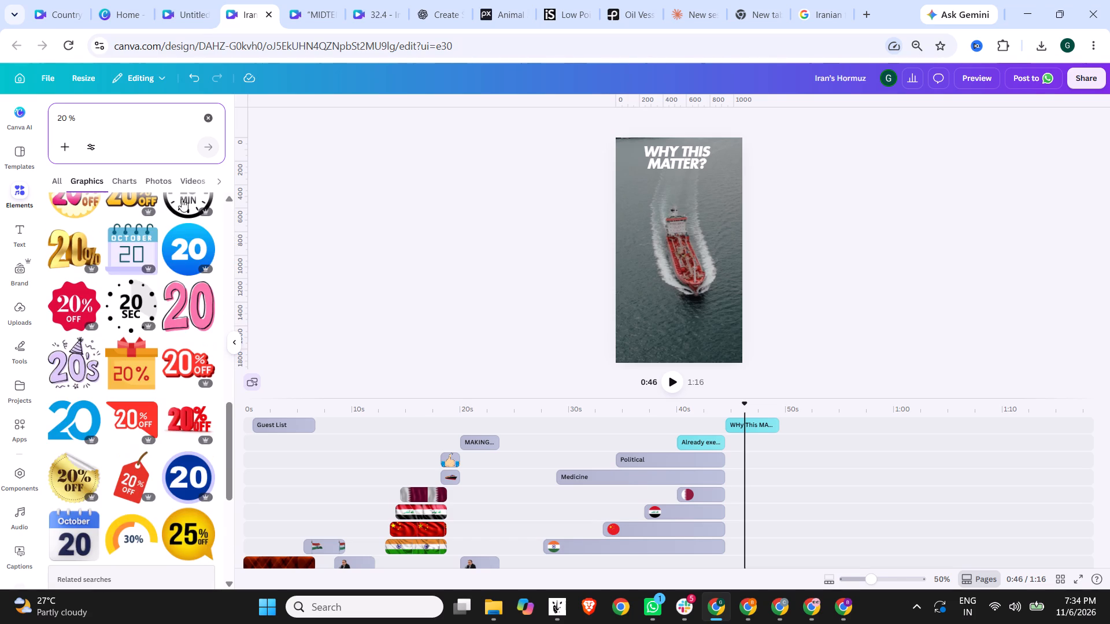
Look through all result types for "20 %", then examine the video results for an animated percentage.
left_click(66, 173)
left_click(58, 180)
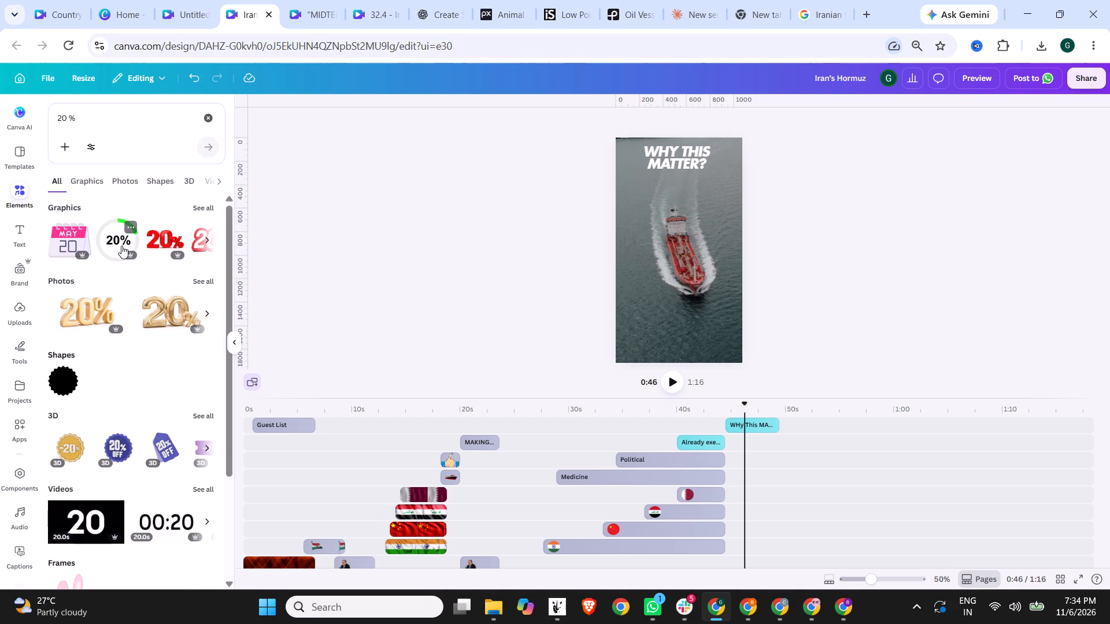
scroll(134, 410, "down", 1)
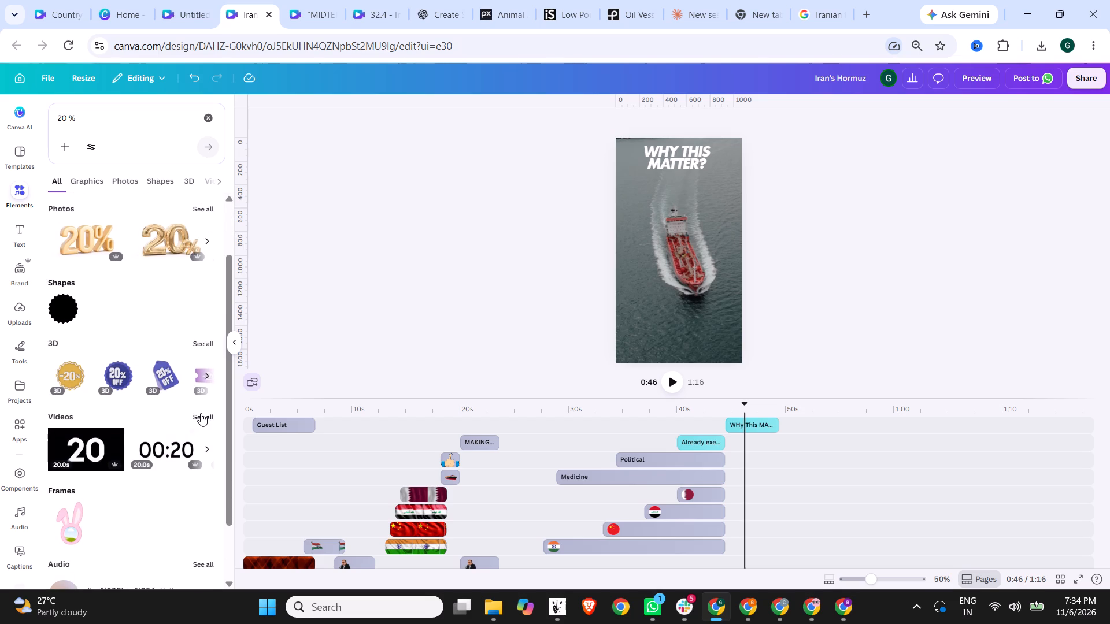
left_click(201, 413)
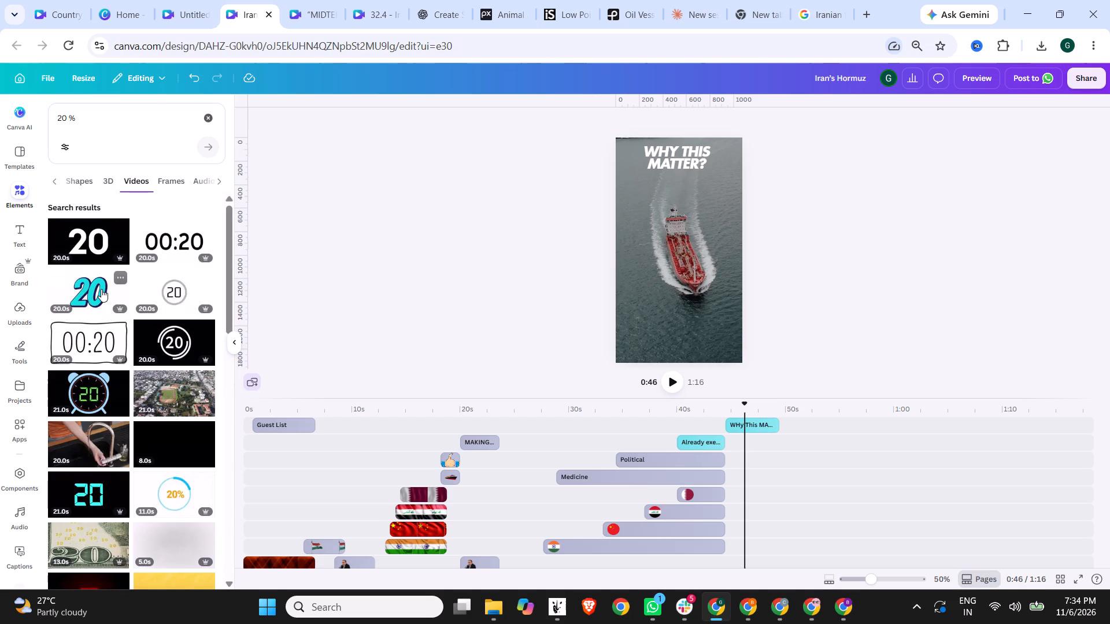
scroll(101, 289, "down", 3)
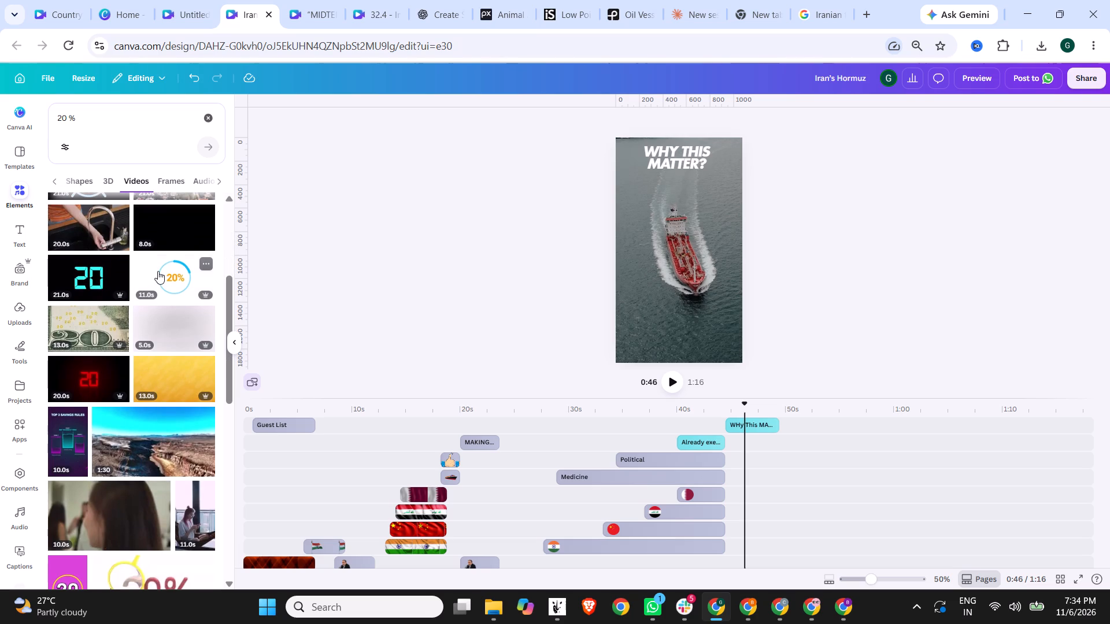
scroll(158, 271, "down", 2)
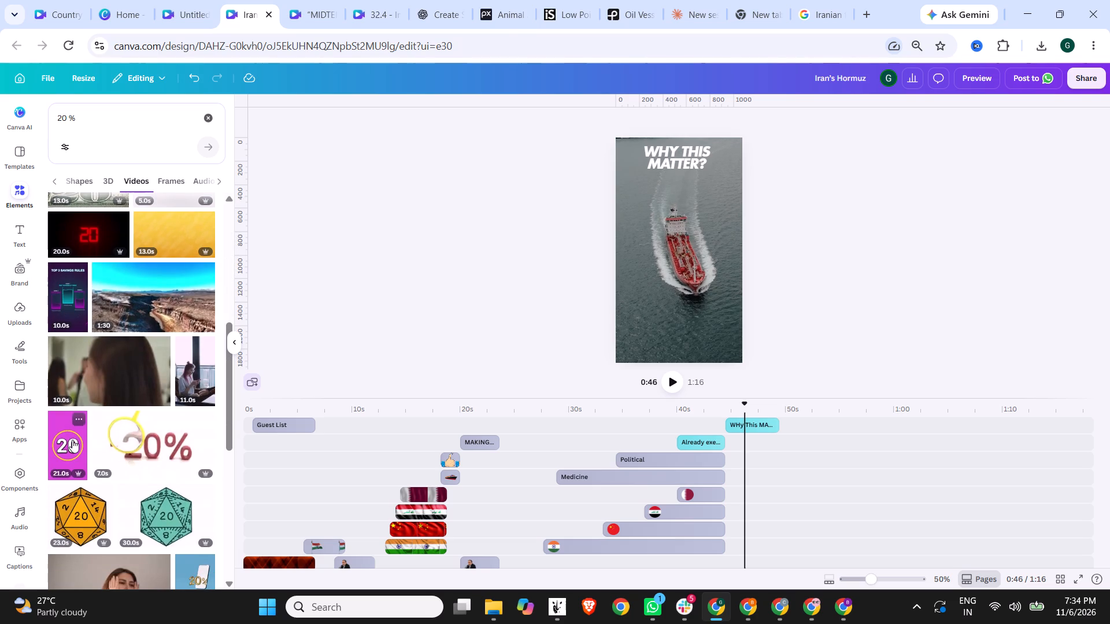
scroll(147, 436, "down", 6)
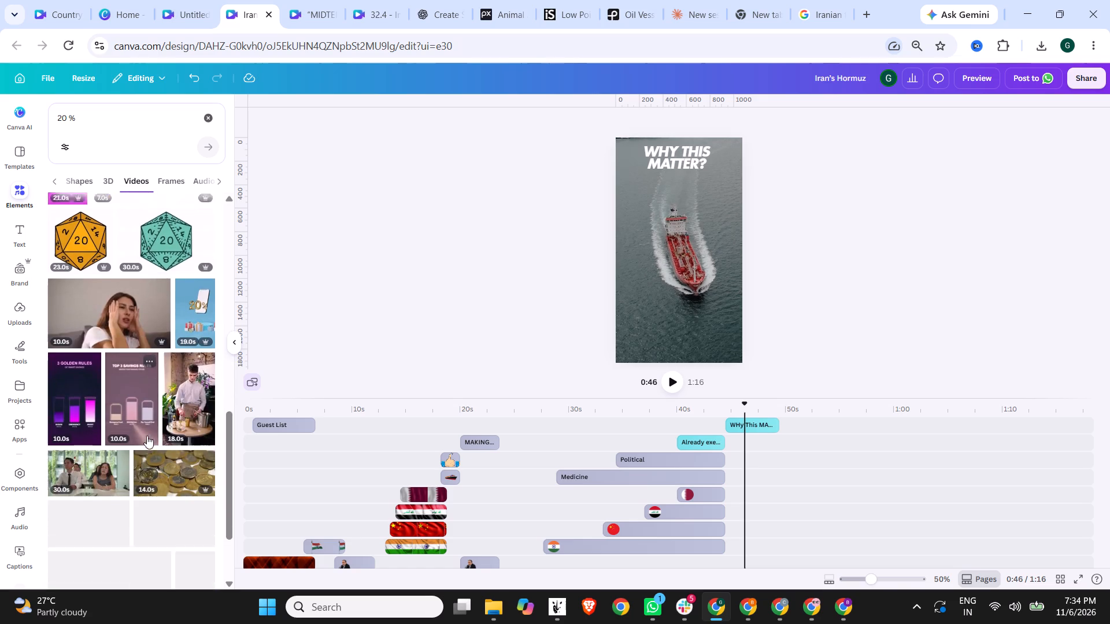
scroll(147, 436, "up", 13)
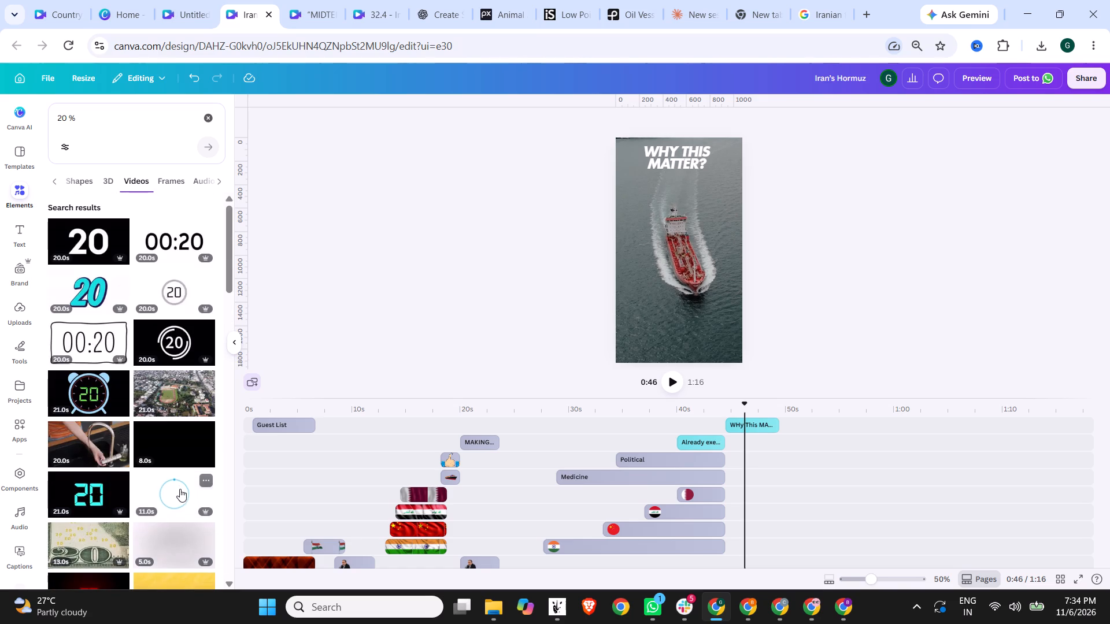
Place the 11-second animated 20% circle video over the ship footage and remove its white background.
left_click_drag(180, 489, 634, 276)
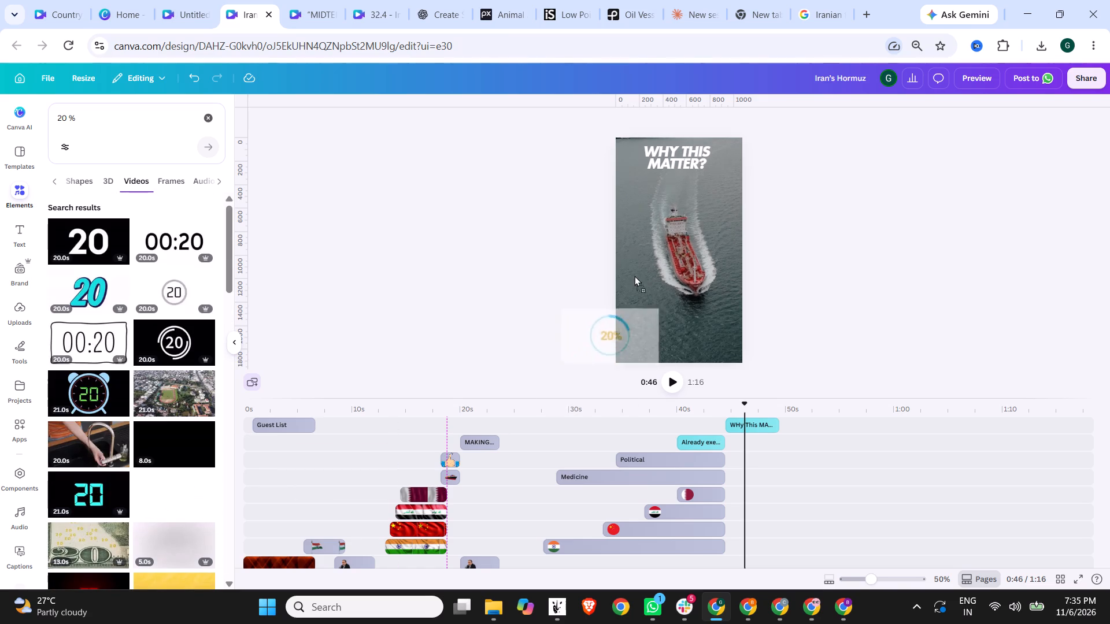
left_click_drag(634, 276, 656, 222)
left_click_drag(683, 237, 699, 218)
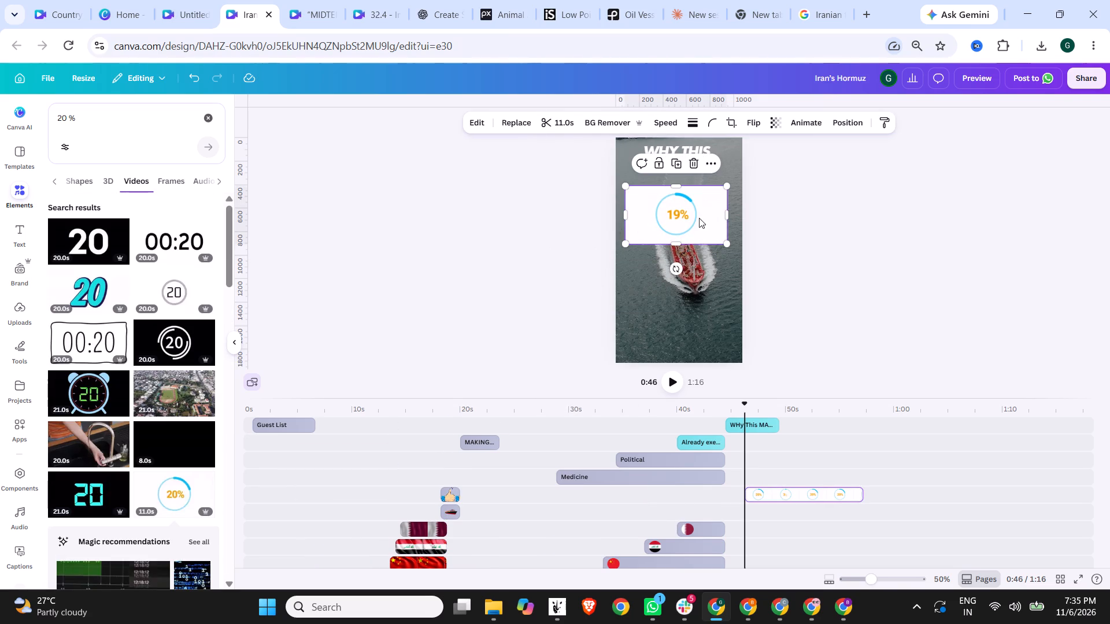
left_click_drag(724, 243, 719, 240)
left_click(595, 119)
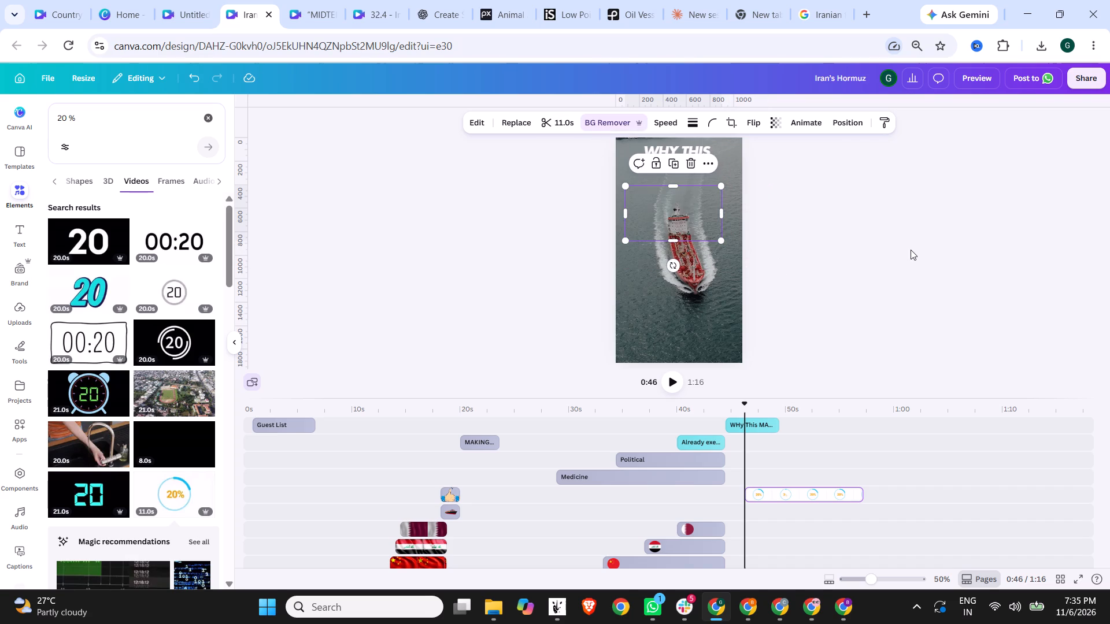
left_click(872, 251)
Enlarge the 20% circle animation and centre it horizontally just below the "WHY THIS MATTER?" heading.
left_click_drag(678, 223, 667, 206)
left_click_drag(713, 224, 822, 277)
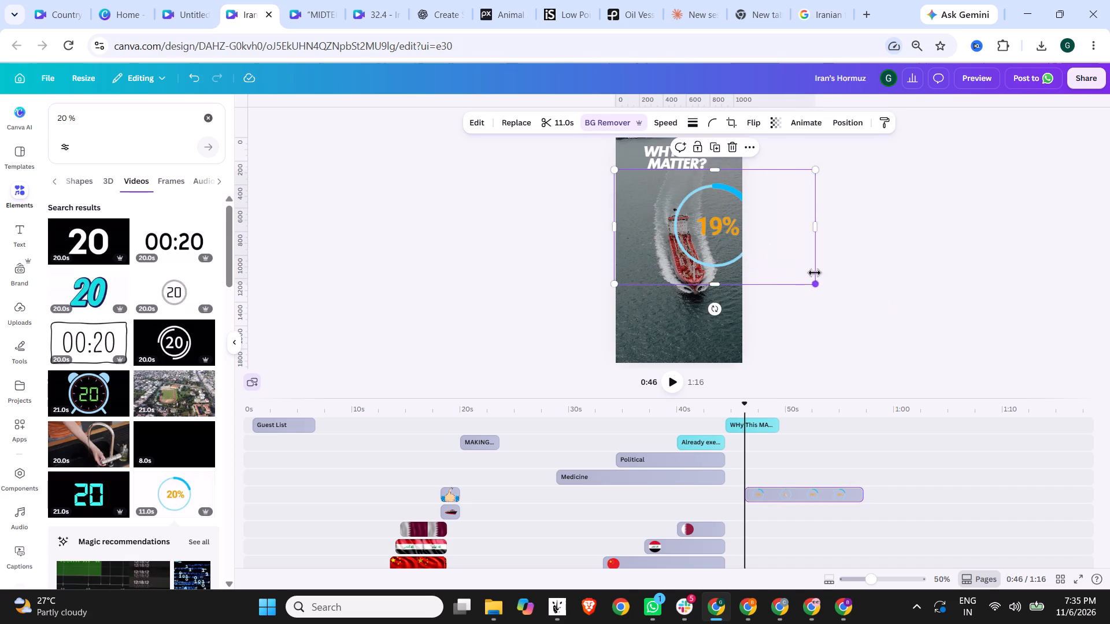
left_click_drag(713, 234, 677, 221)
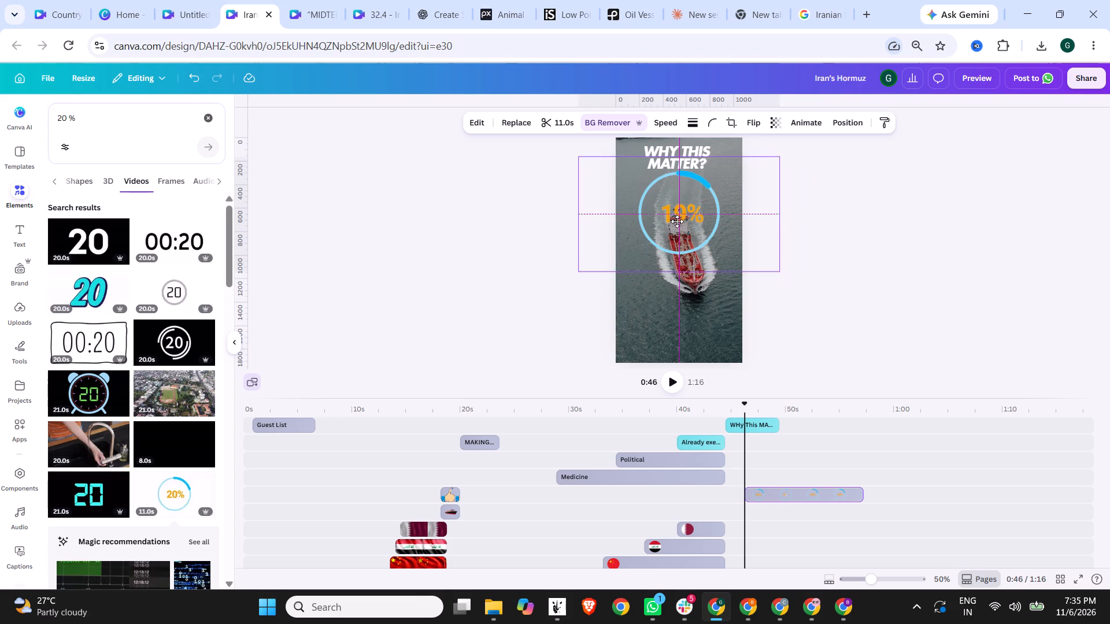
left_click_drag(677, 221, 676, 227)
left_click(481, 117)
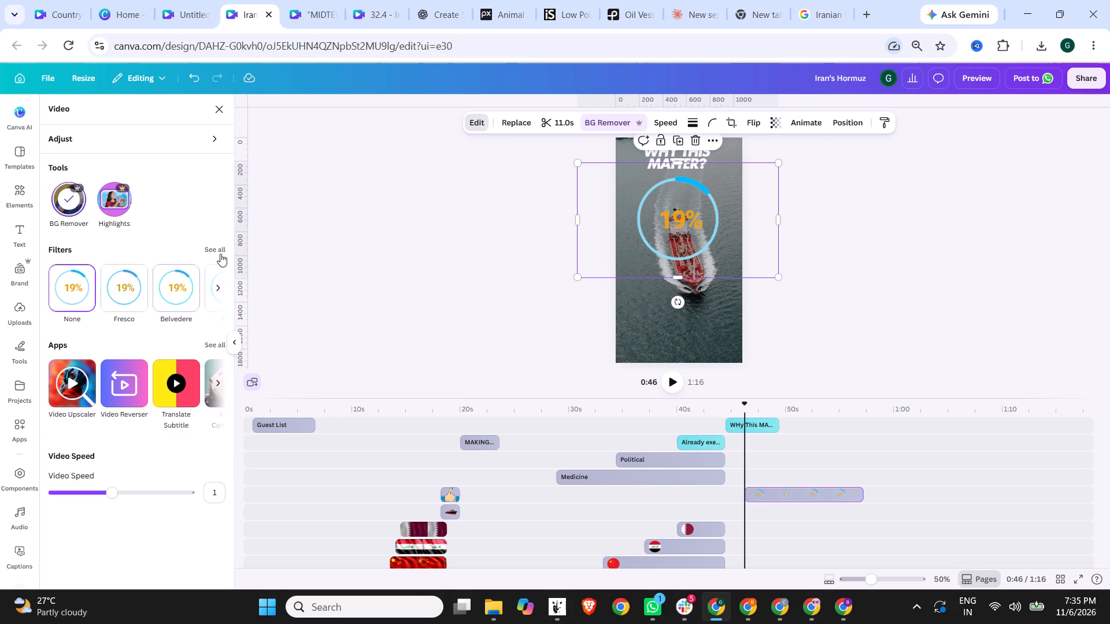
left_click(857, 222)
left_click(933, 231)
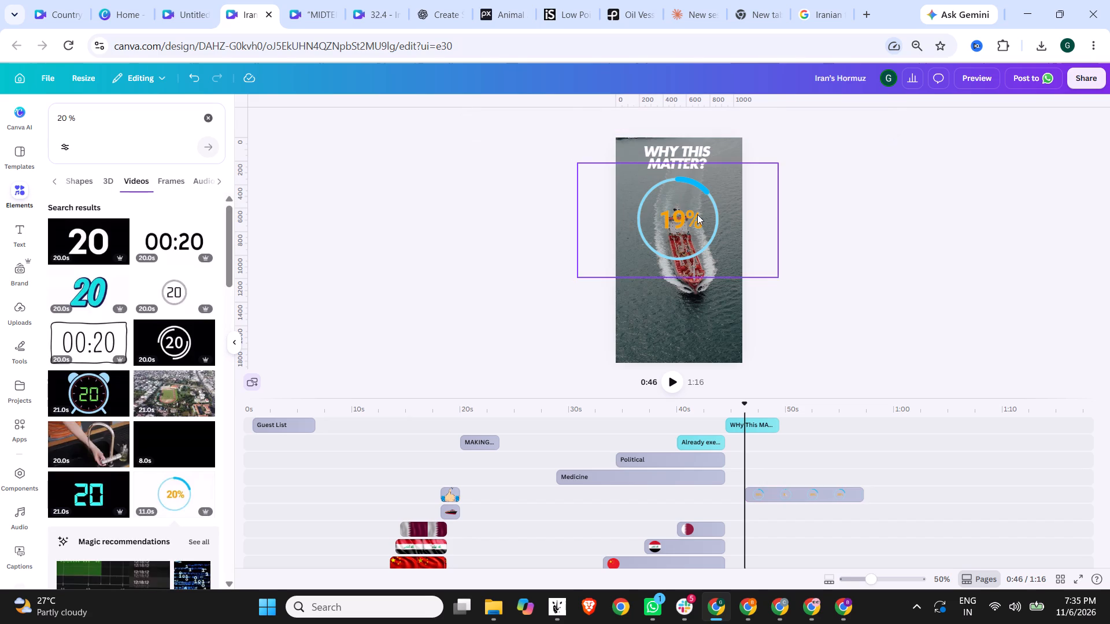
Time the 20% circle clip against the voiceover, moving it earlier to start with the "WHY THIS MATTER?" heading at about 0:44.
left_click(697, 214)
left_click(672, 378)
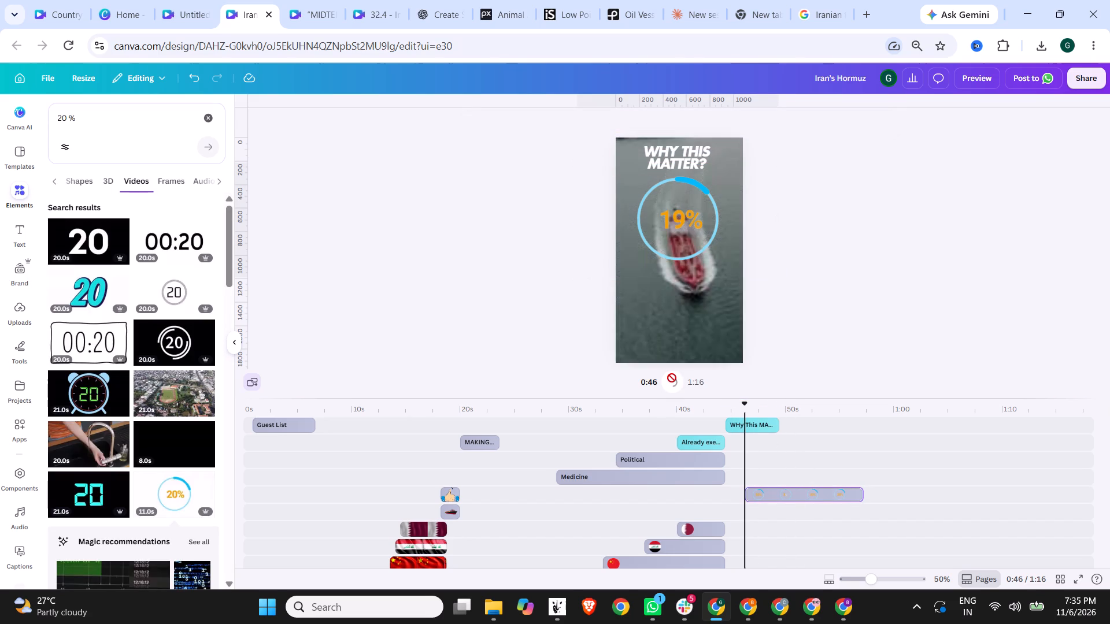
left_click(672, 378)
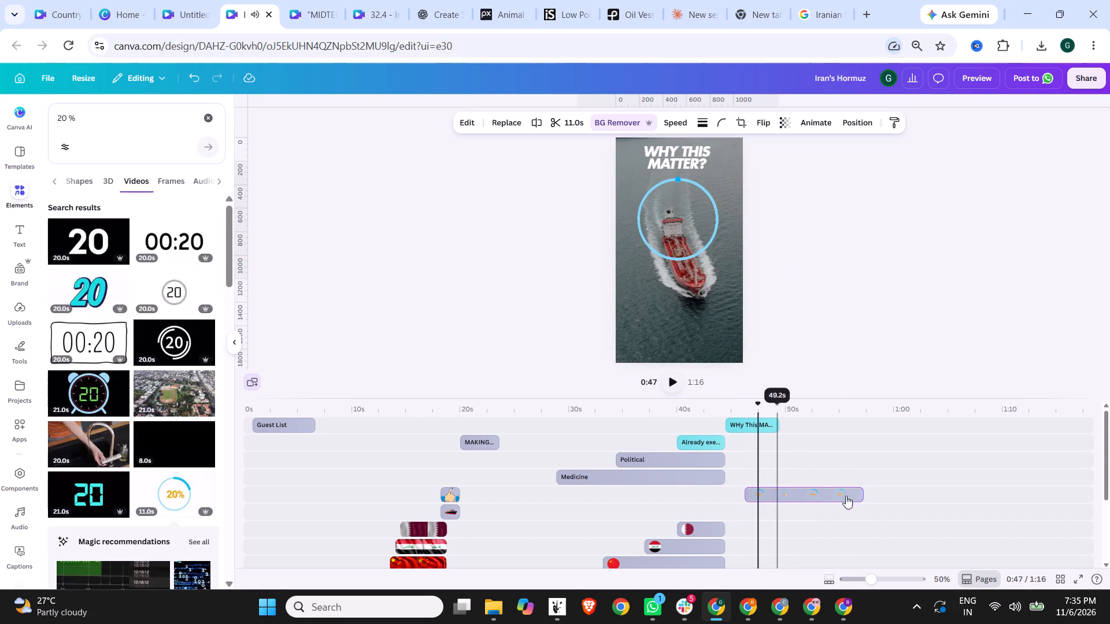
left_click_drag(801, 489, 789, 489)
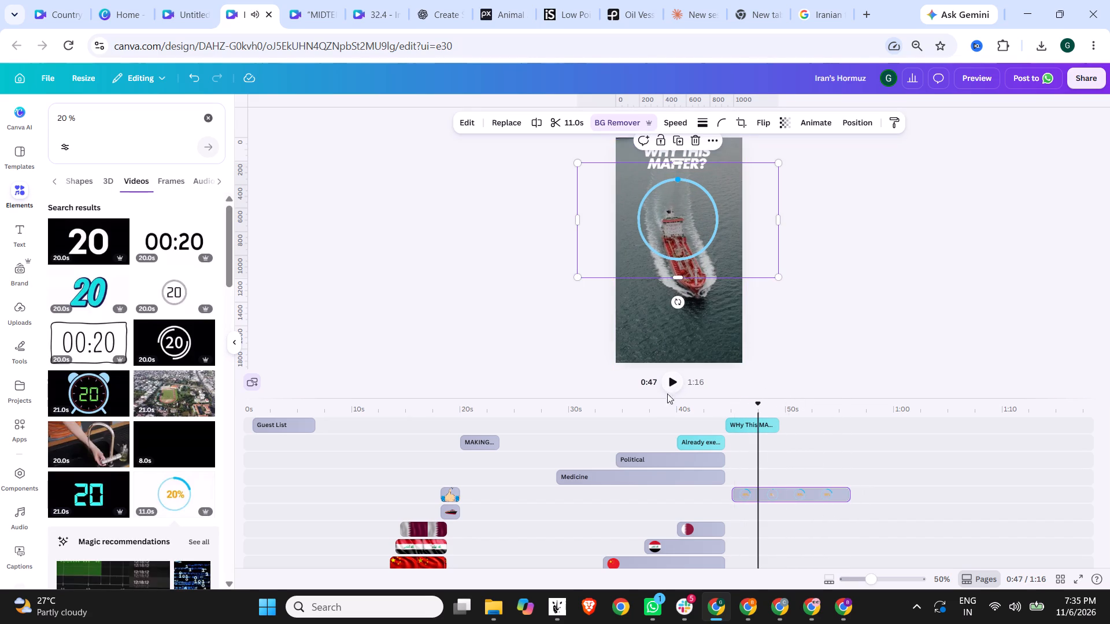
left_click(670, 380)
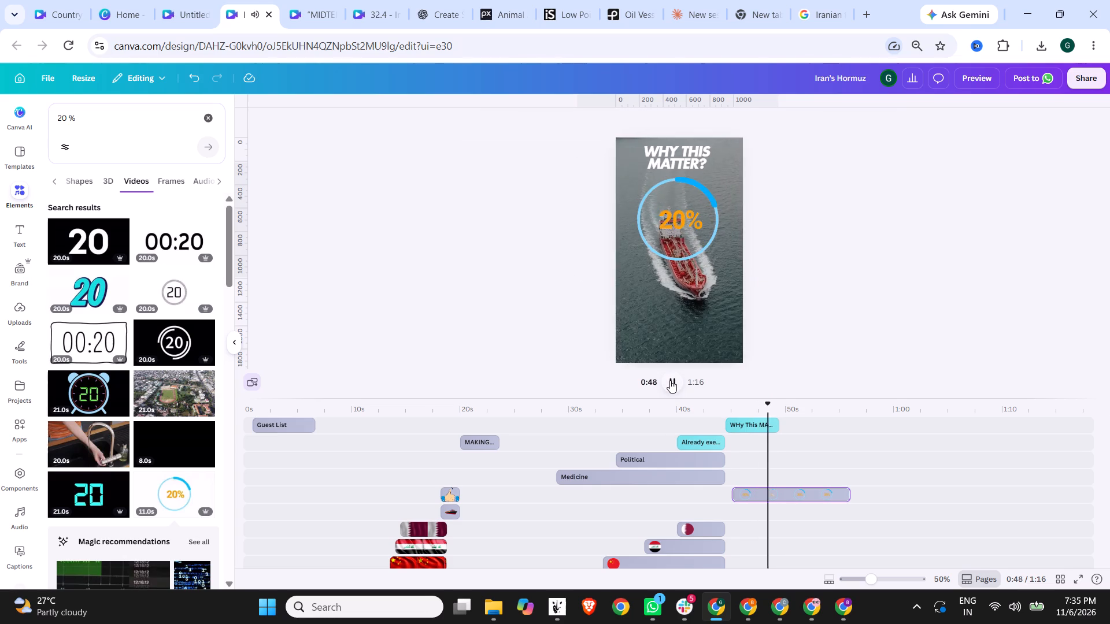
left_click(670, 380)
left_click(700, 406)
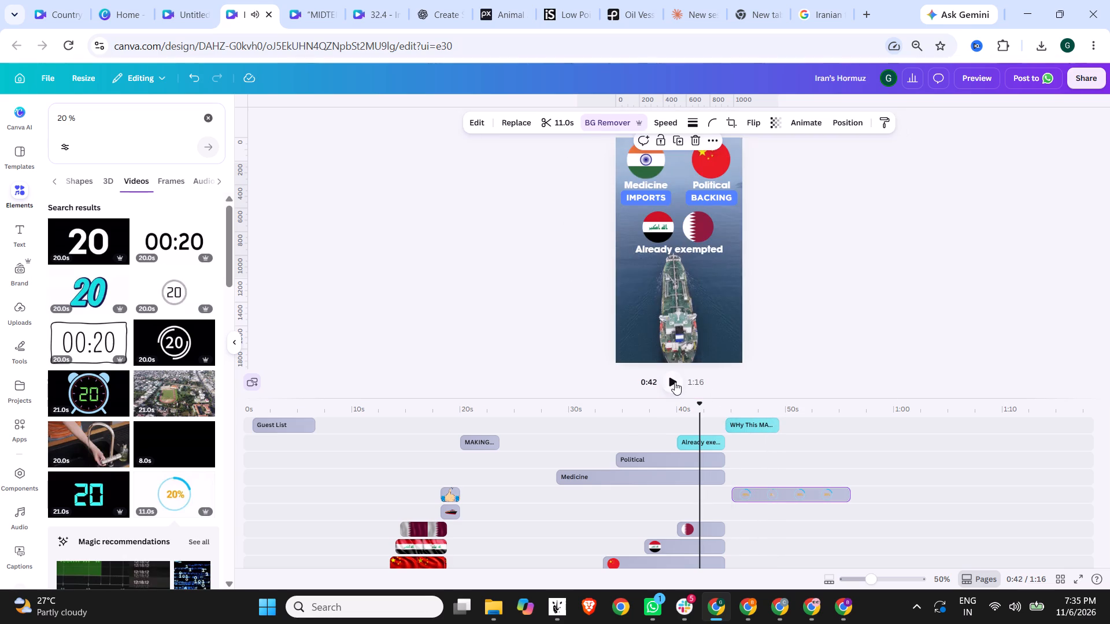
left_click(675, 382)
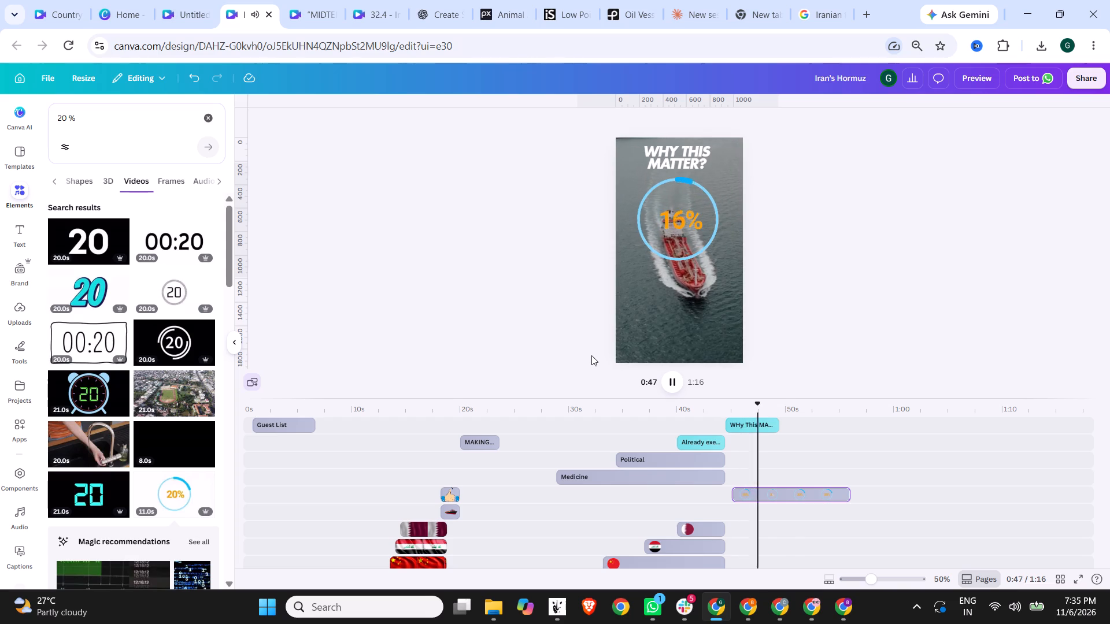
left_click_drag(775, 493, 769, 493)
Play the section from 0:42 to check the transition from the country captions to the heading and 20% circle.
left_click(702, 405)
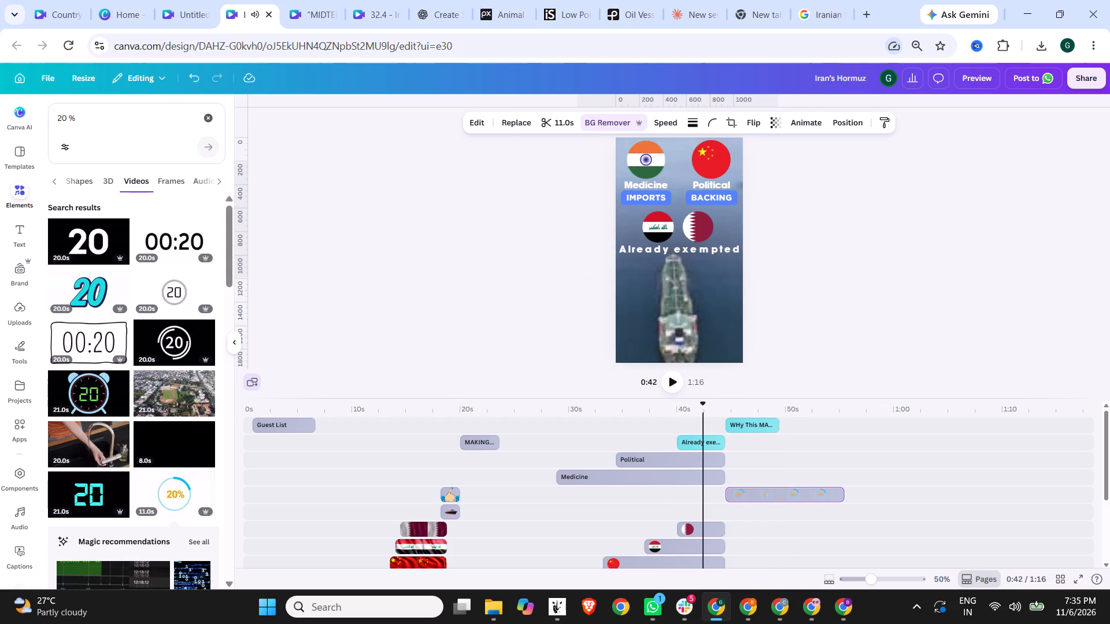
left_click(675, 384)
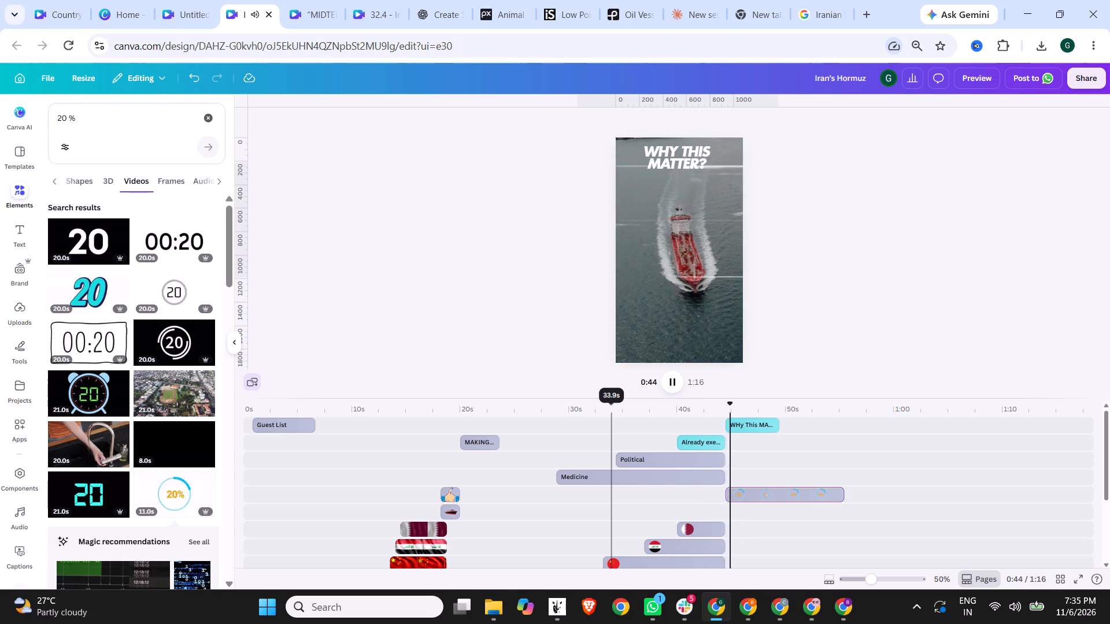
left_click(699, 414)
left_click(676, 381)
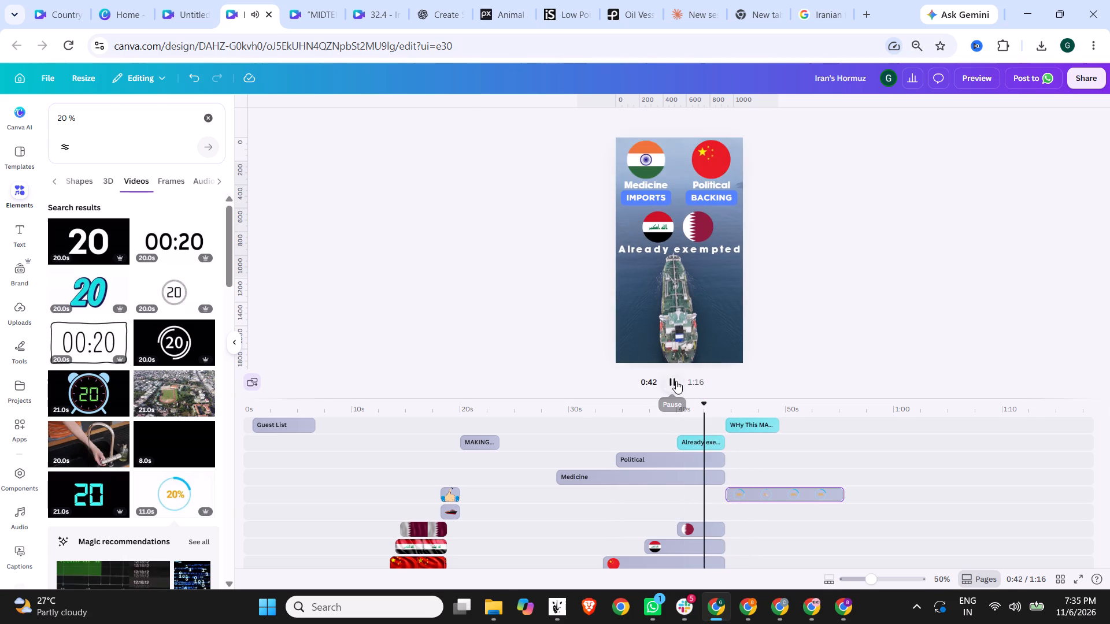
left_click(676, 381)
left_click(676, 381)
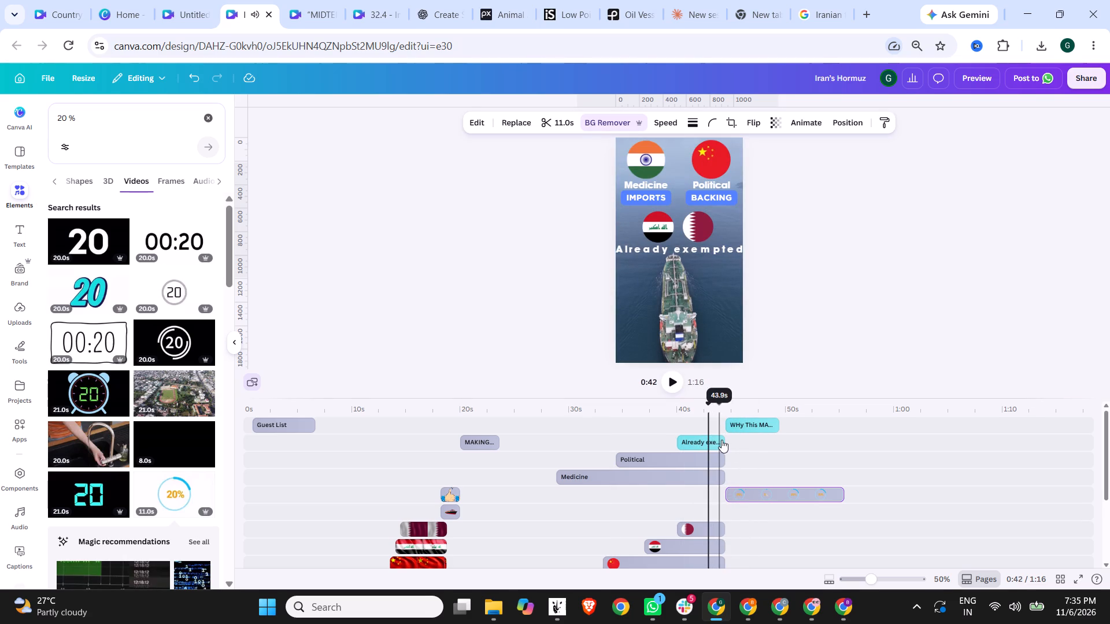
Trim the "Already exempted" and "Political" captions to end at about 0:43, and shift the "Medicine" caption earlier to end there too.
left_click(711, 437)
left_click_drag(719, 438, 707, 438)
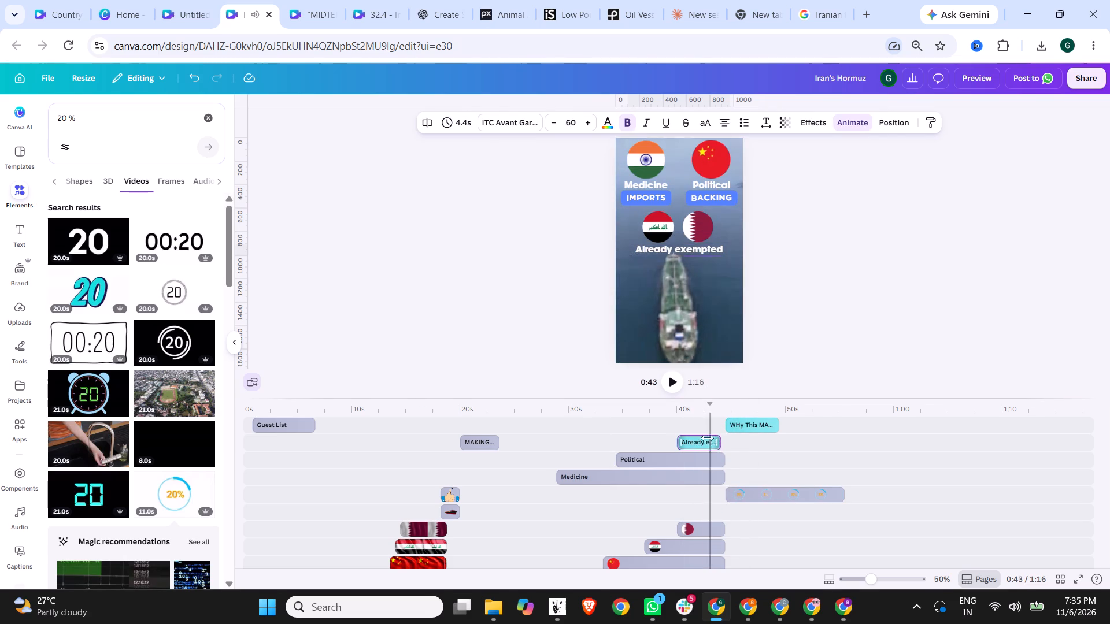
left_click_drag(707, 438, 701, 438)
left_click_drag(723, 456, 706, 457)
left_click_drag(725, 478, 709, 477)
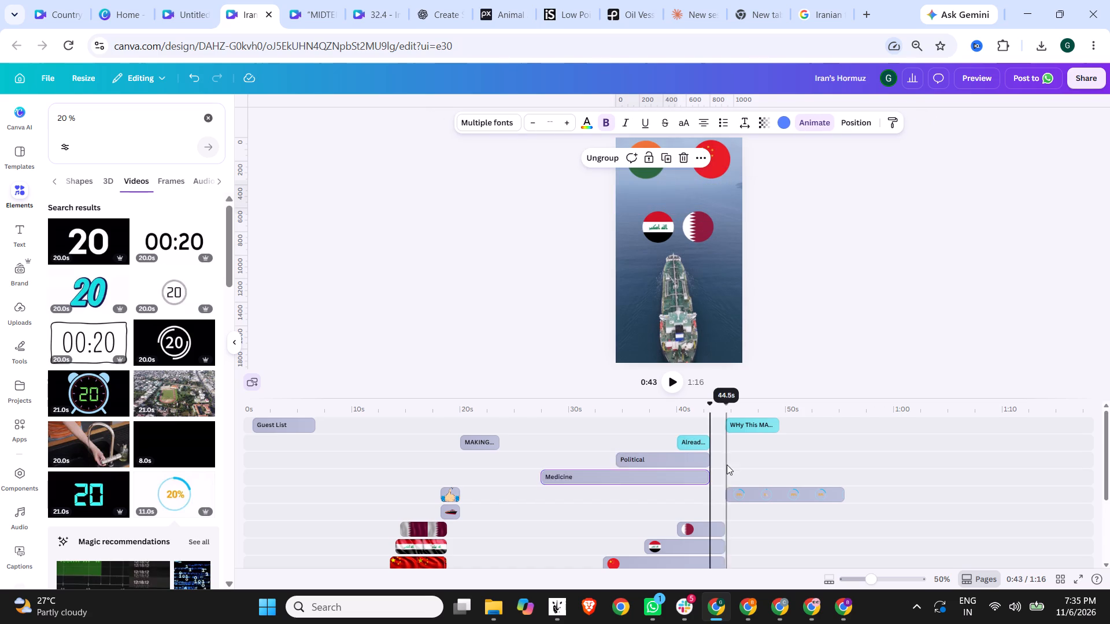
Trim the circular Qatar, Iraq, China and India flag clips to end with the captions at about 0:43.
scroll(727, 465, "down", 1)
left_click(705, 452)
left_click_drag(722, 455, 704, 455)
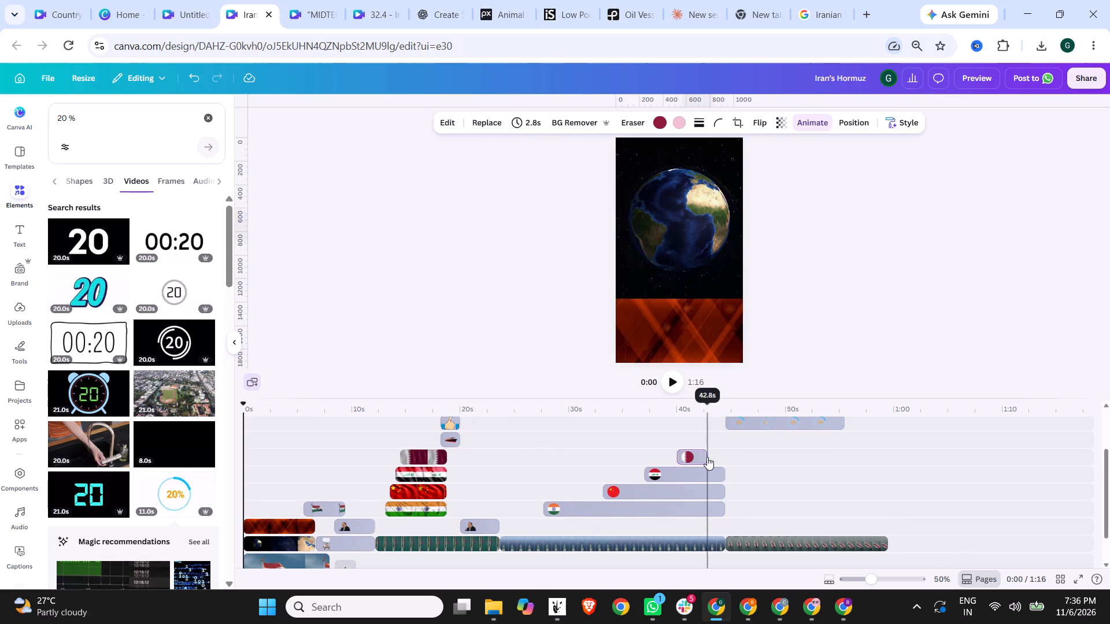
scroll(706, 456, "up", 1)
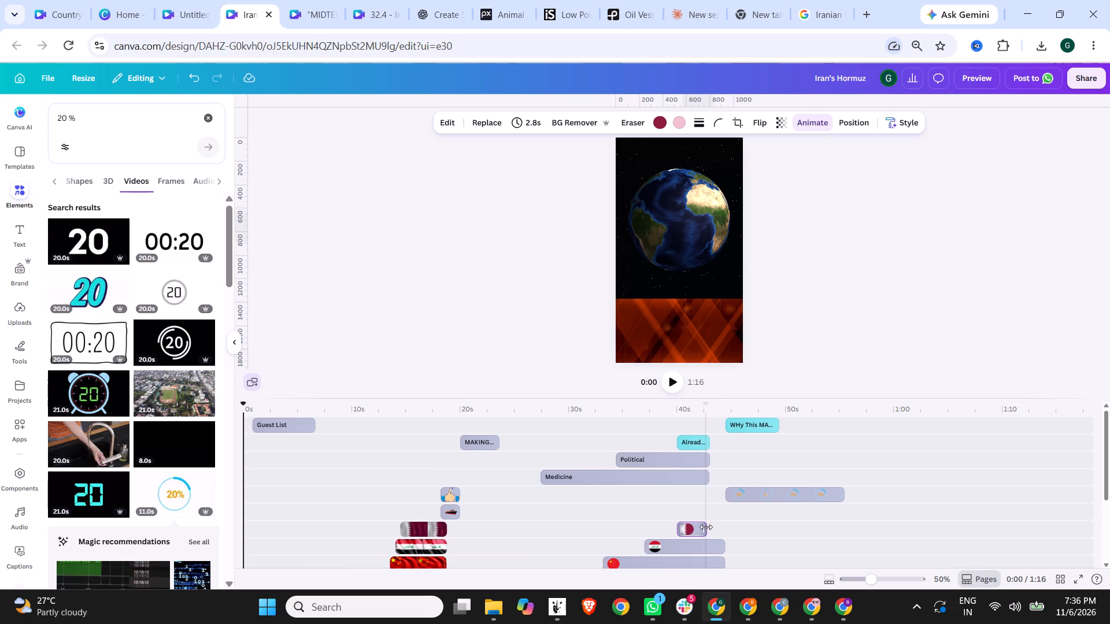
left_click(706, 527)
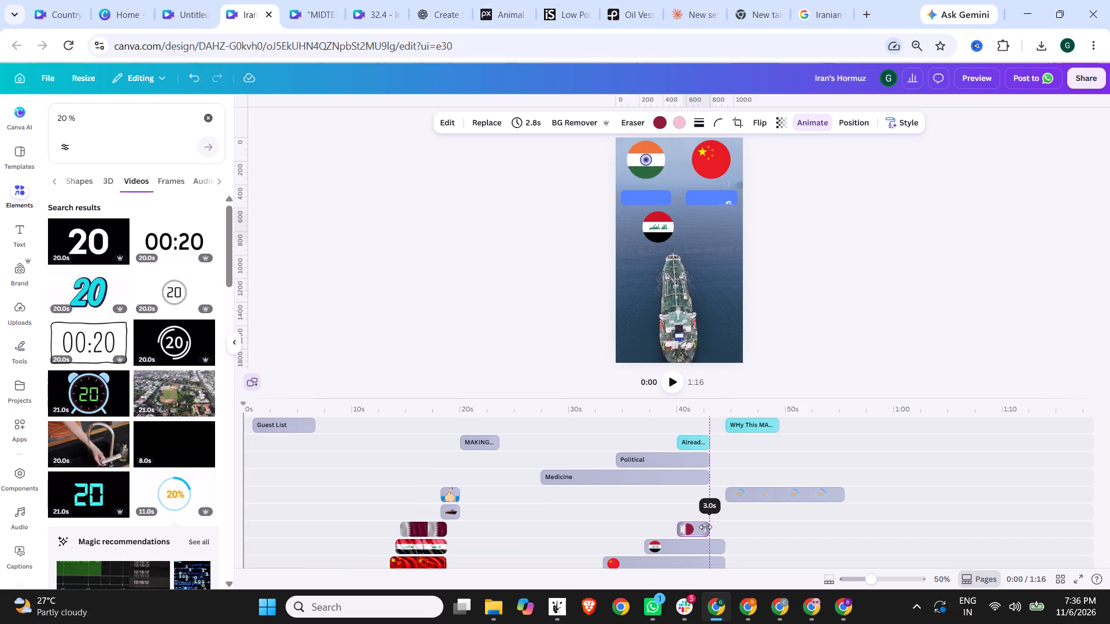
left_click_drag(722, 545, 706, 545)
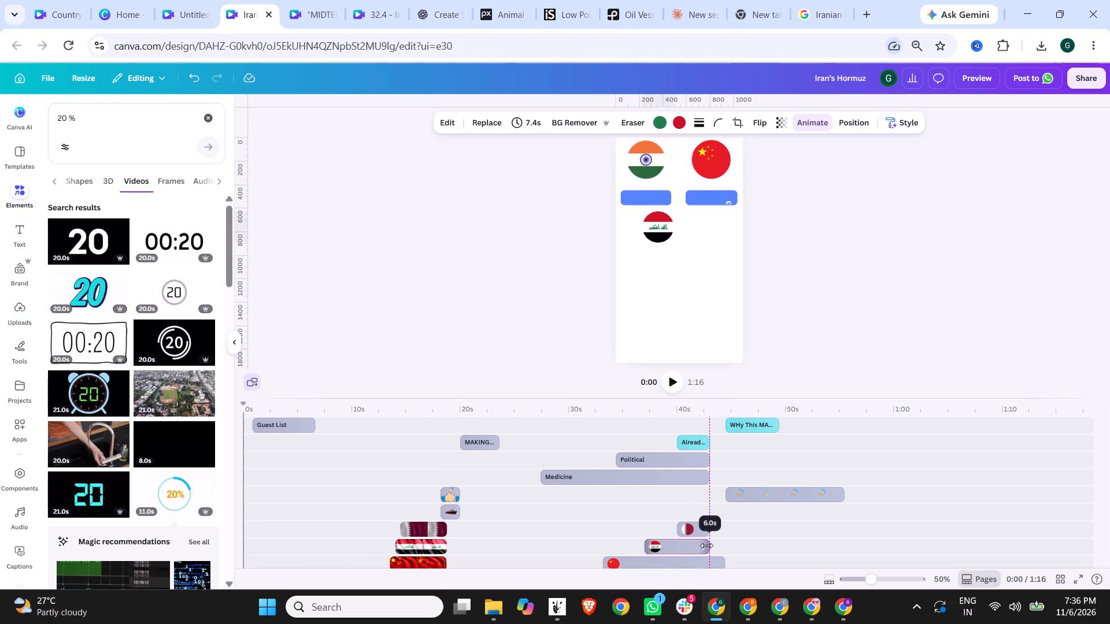
scroll(724, 508, "down", 2)
left_click_drag(719, 452, 704, 452)
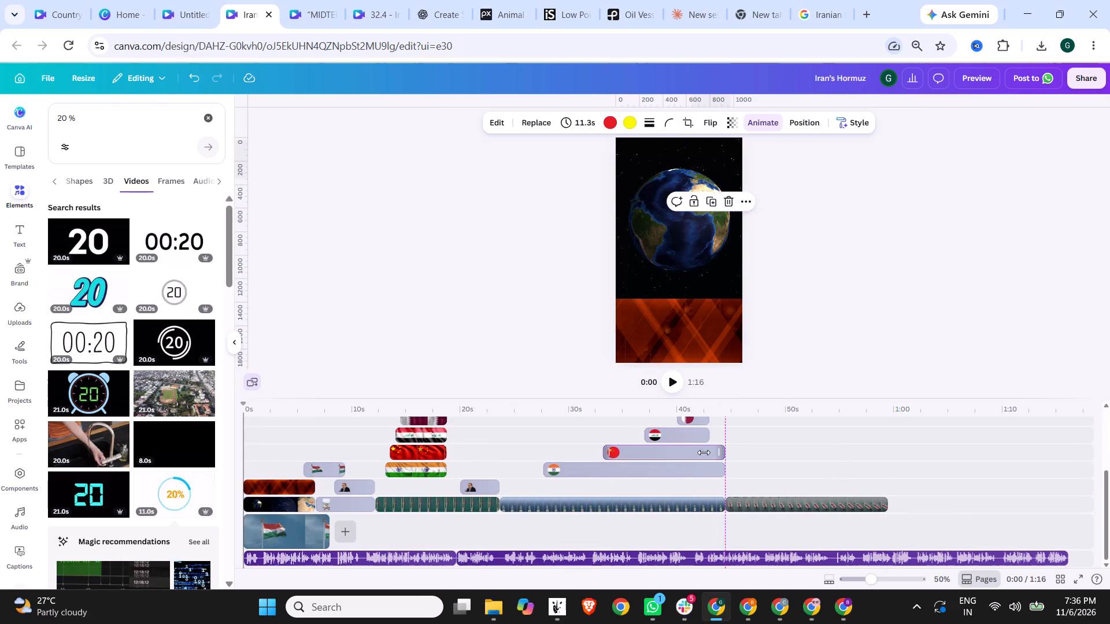
left_click_drag(704, 452, 703, 452)
left_click_drag(722, 466, 709, 466)
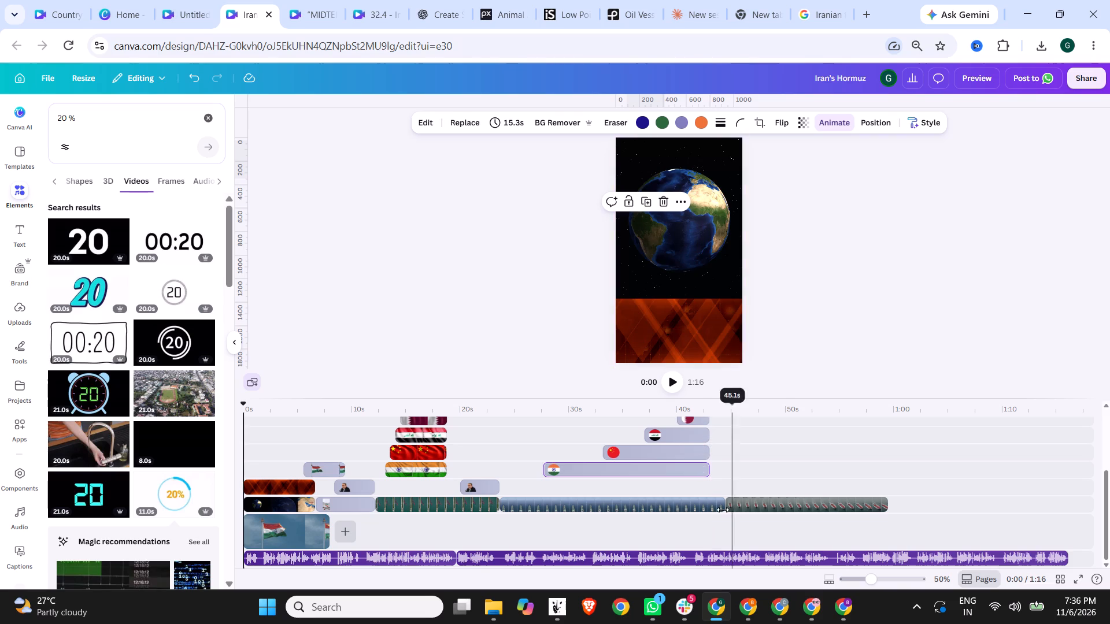
Trim the blue-sea tanker background to about 0:43, and shift the red ship video, "WHY THIS MATTER?" heading and 20% circle earlier to start there.
left_click_drag(719, 504, 704, 504)
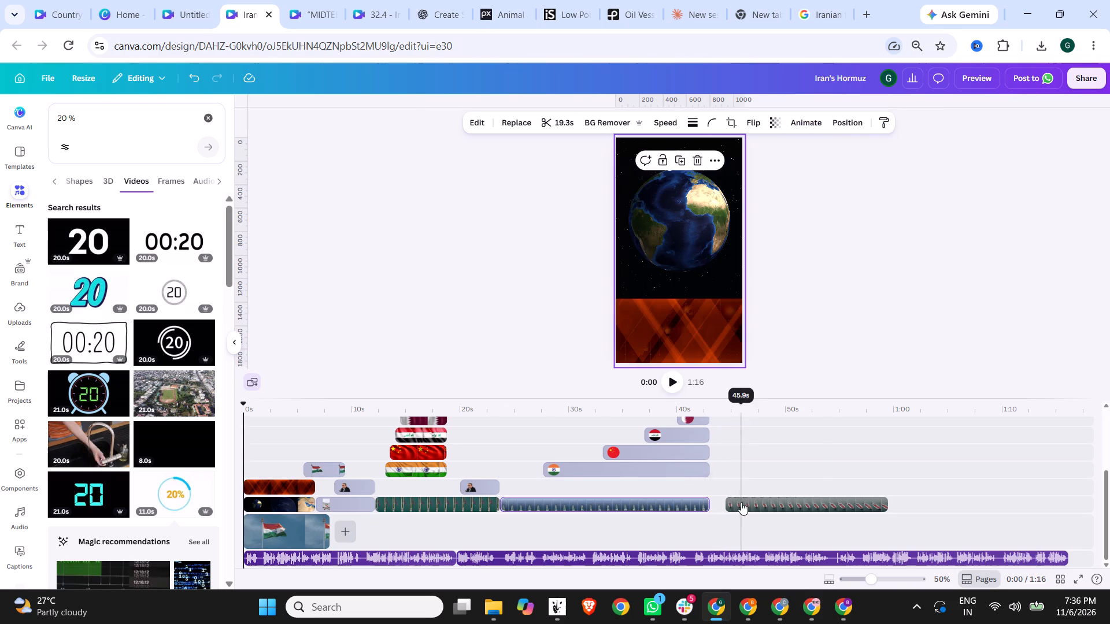
left_click_drag(741, 502, 731, 502)
scroll(767, 439, "up", 5)
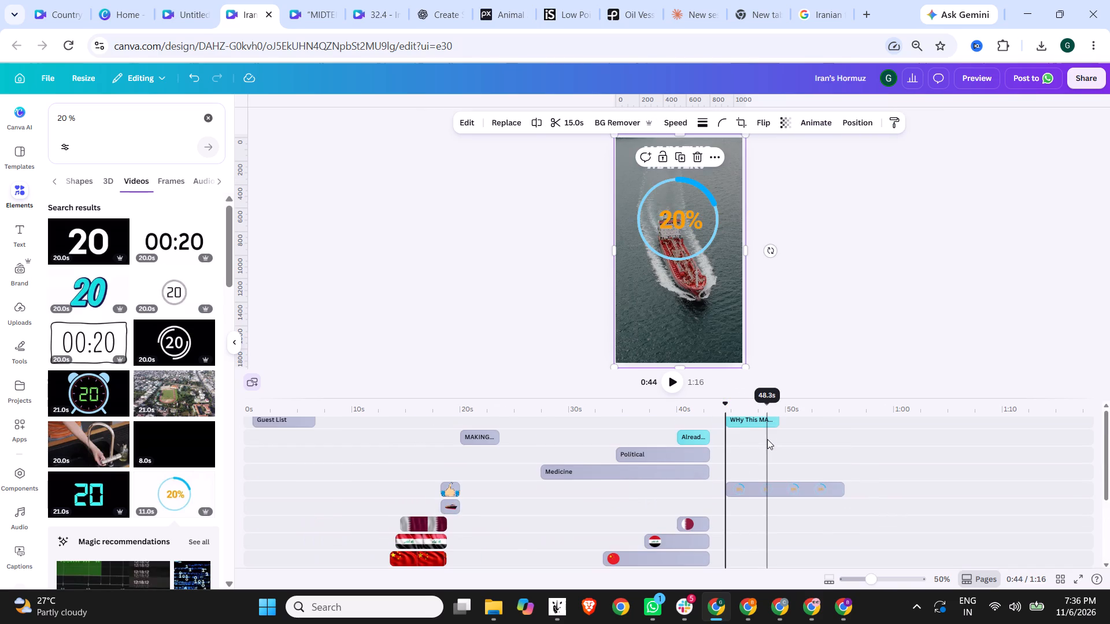
scroll(767, 439, "up", 4)
left_click_drag(744, 424, 731, 425)
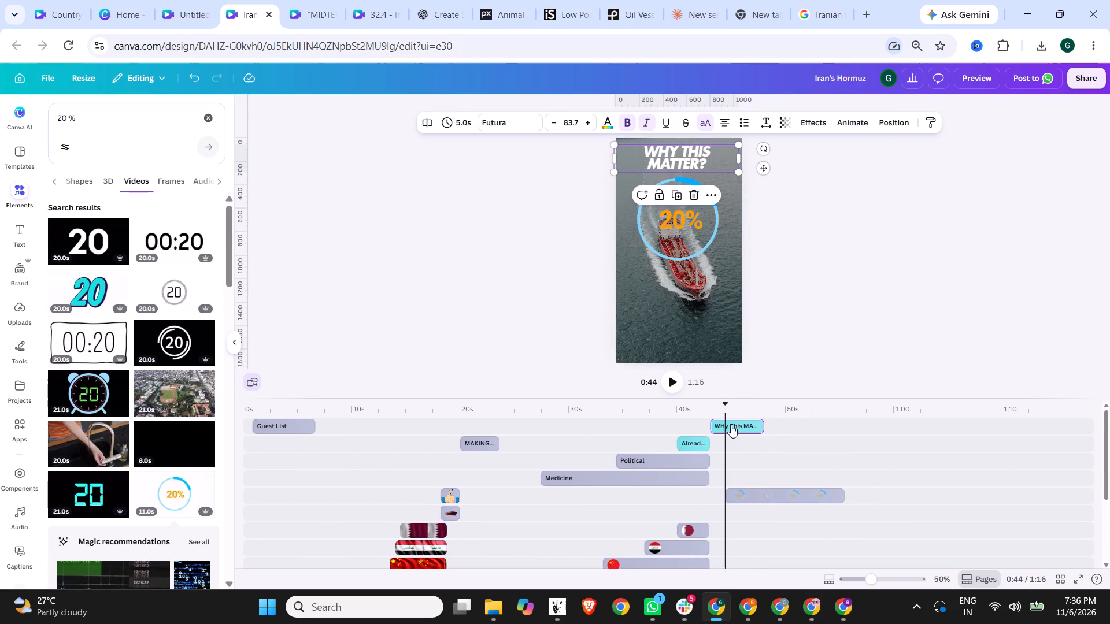
left_click_drag(756, 495, 744, 495)
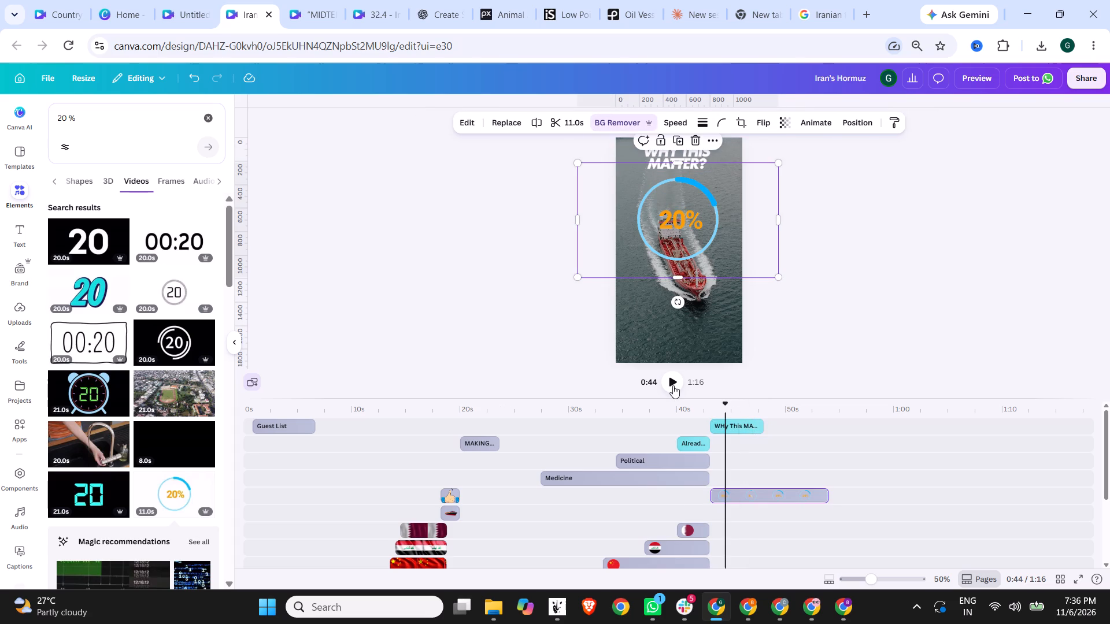
Play the video around 0:41 to 0:47 to check the retimed transition into the "WHY THIS MATTER?" section.
left_click(668, 381)
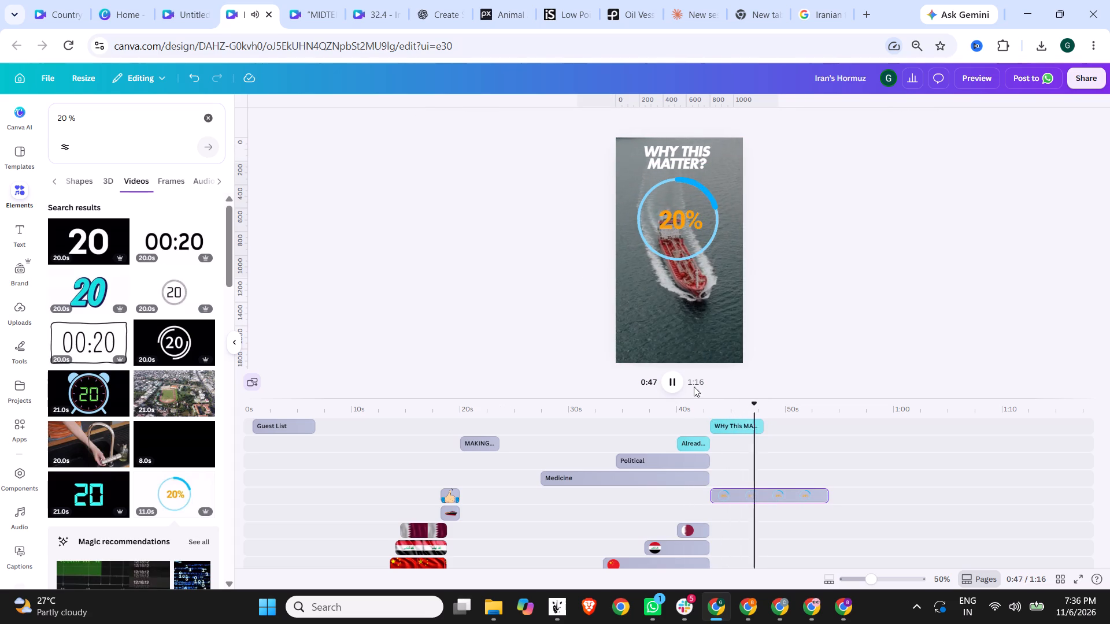
left_click(693, 406)
left_click(676, 390)
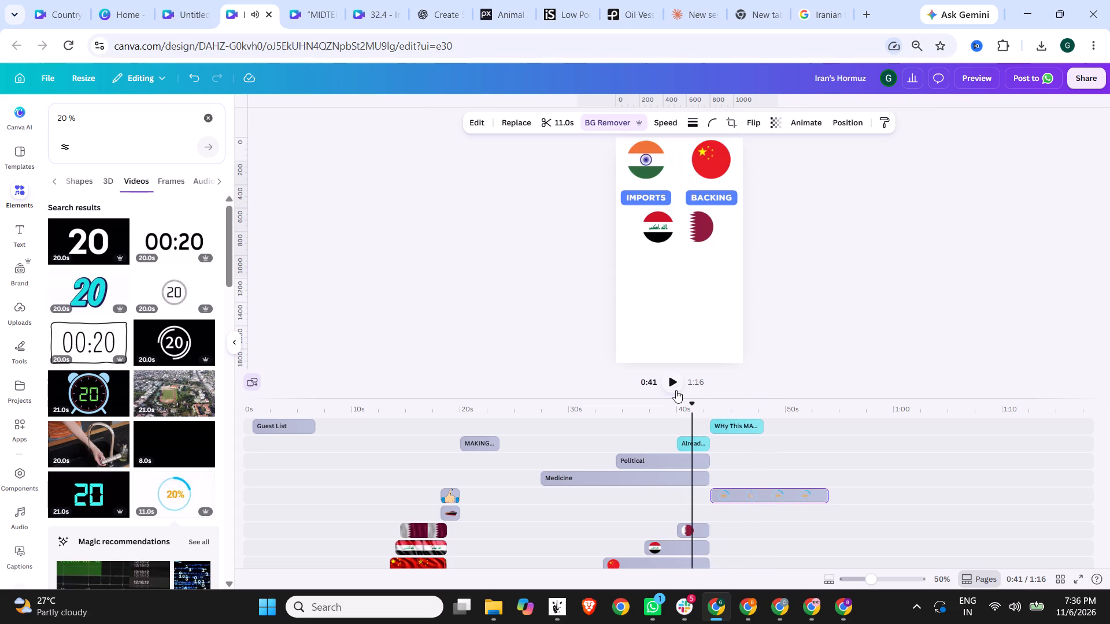
left_click(672, 387)
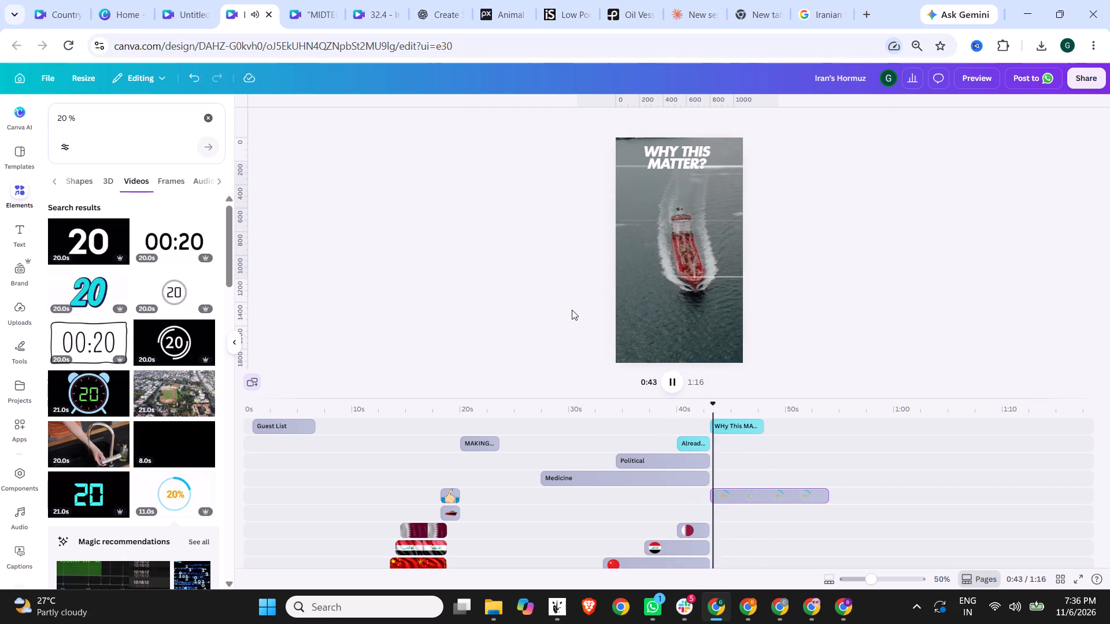
left_click(675, 380)
Change the "Already exempted" caption's text animation to Merge and play the section from 0:42.
left_click(702, 444)
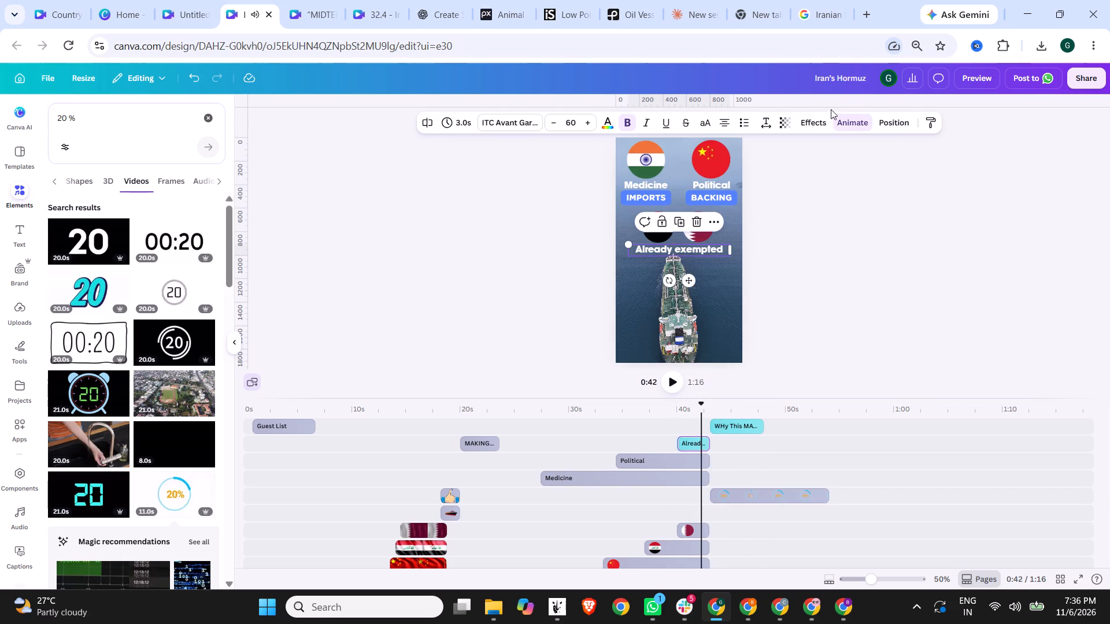
left_click(849, 128)
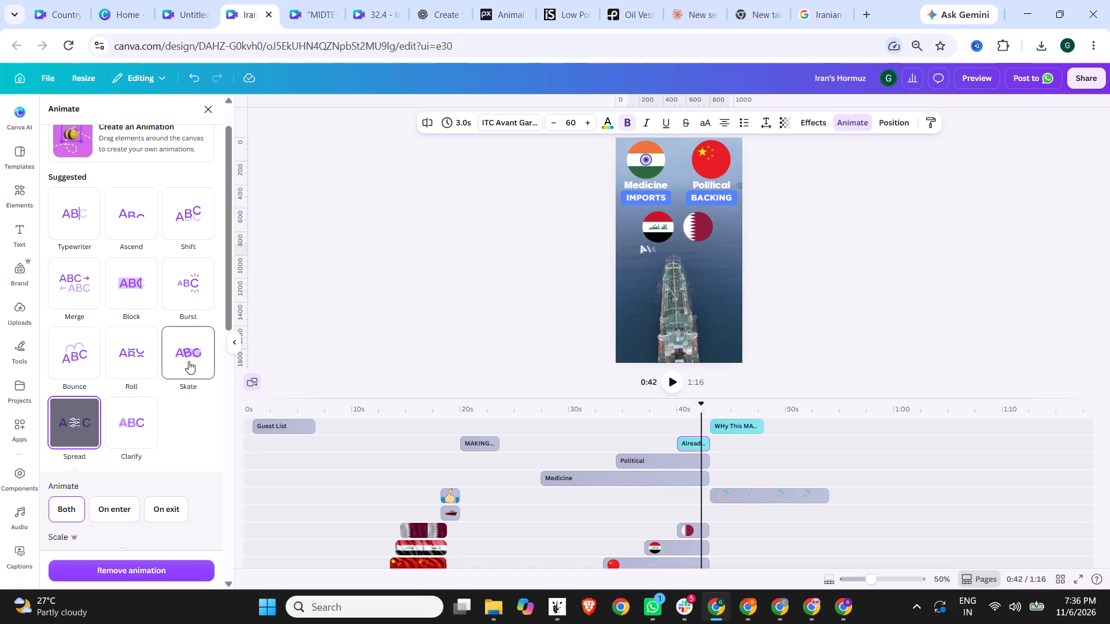
left_click(88, 277)
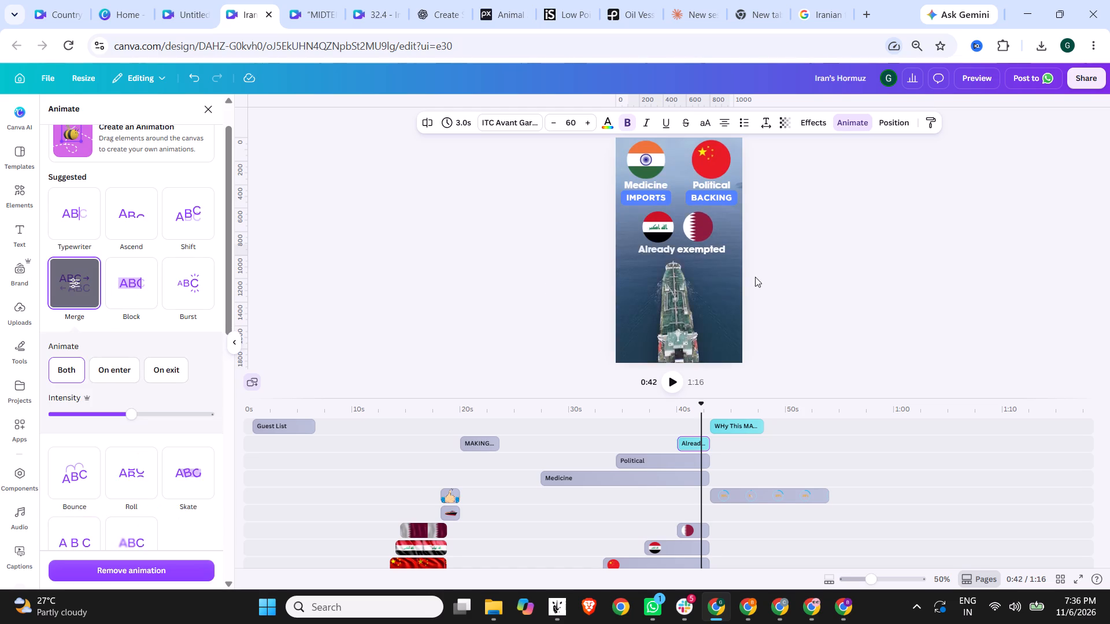
left_click(822, 269)
left_click(671, 382)
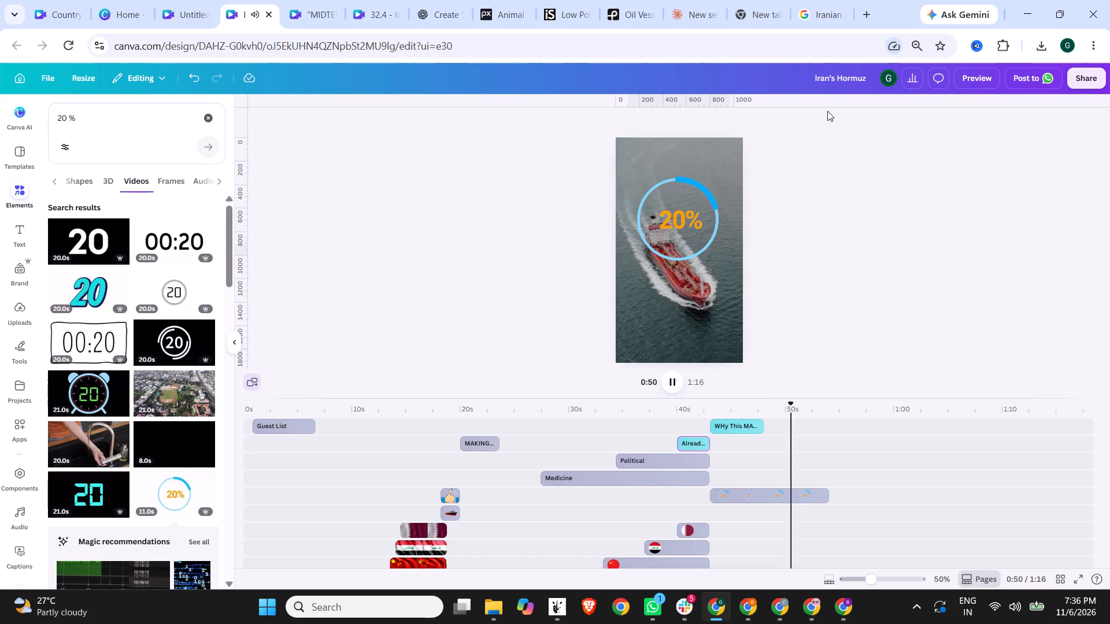
Search the video elements for "energy security" and browse the clips for suitable footage.
left_click_drag(89, 125, 49, 124)
key("BackSpace")
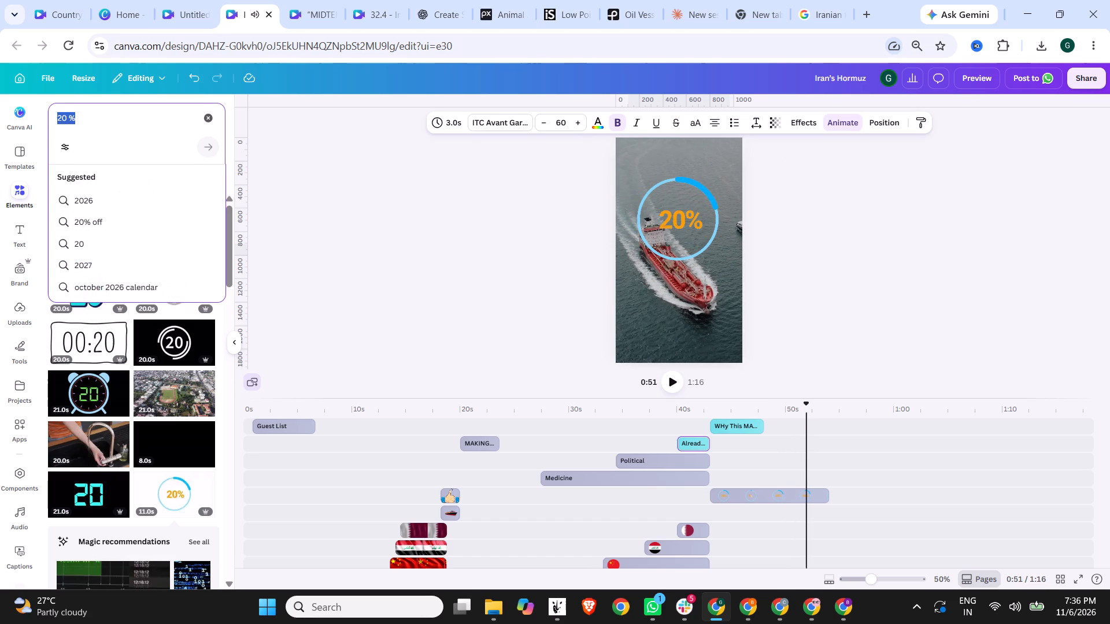
type("energy sec")
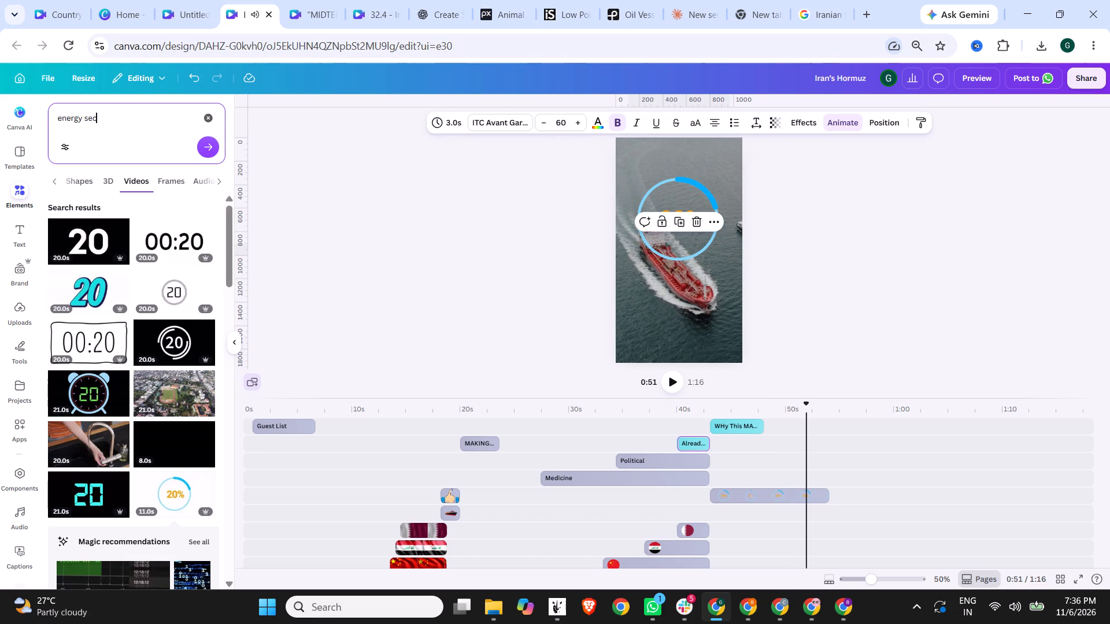
type("urity")
key("Return")
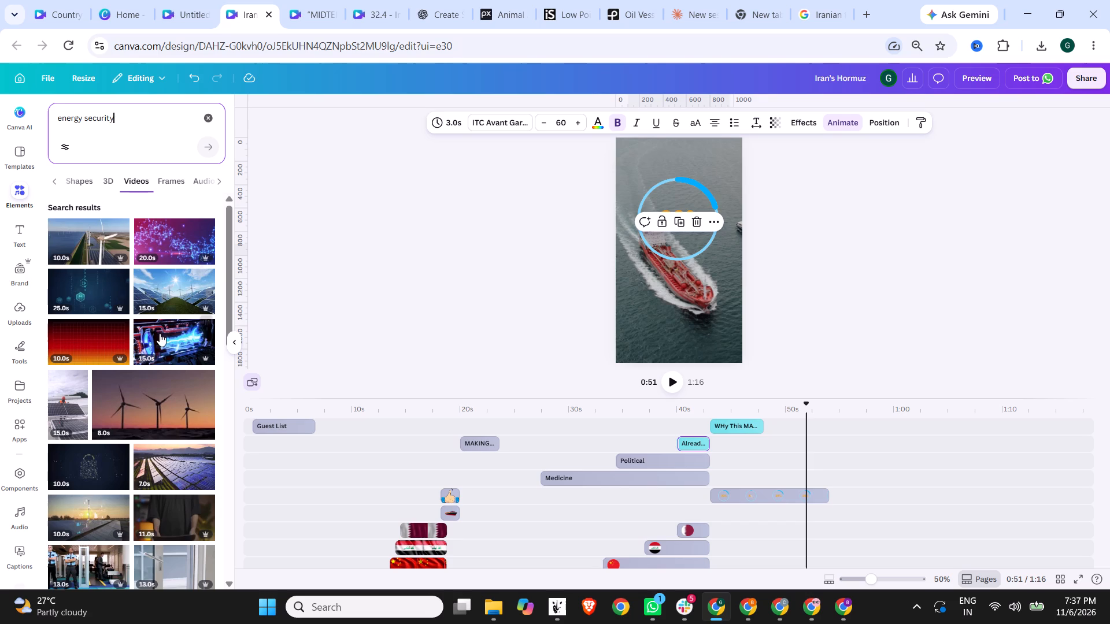
scroll(139, 330, "down", 6)
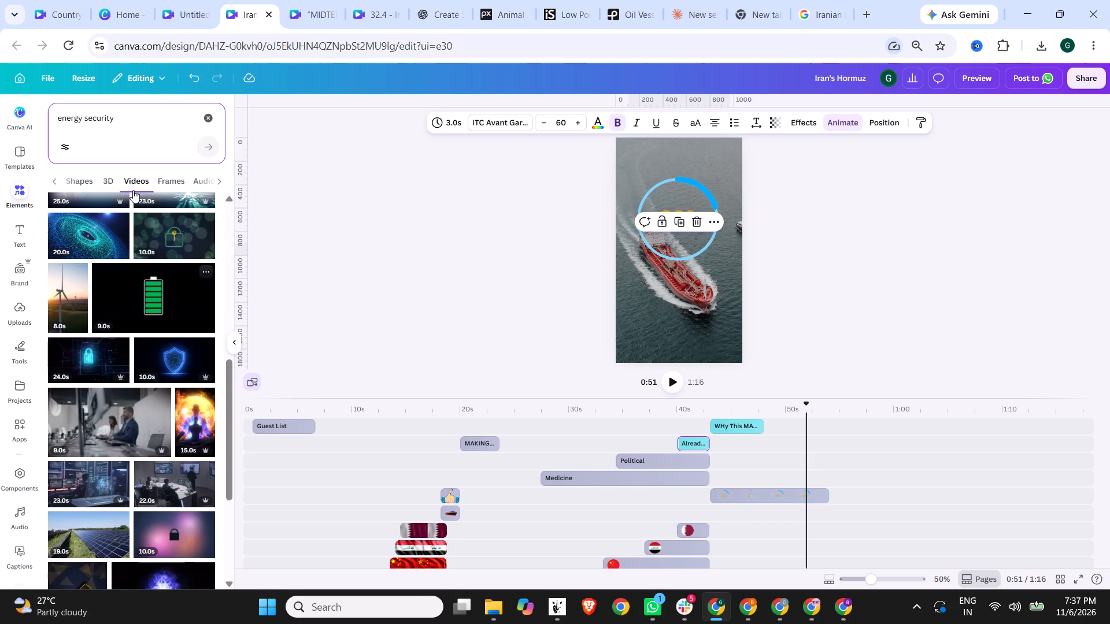
Search the video elements for "power shortage" and place the draining battery clip below the 20% circle, starting at about 0:47.
left_click_drag(127, 114, 17, 118)
type("power shortage")
key("Return")
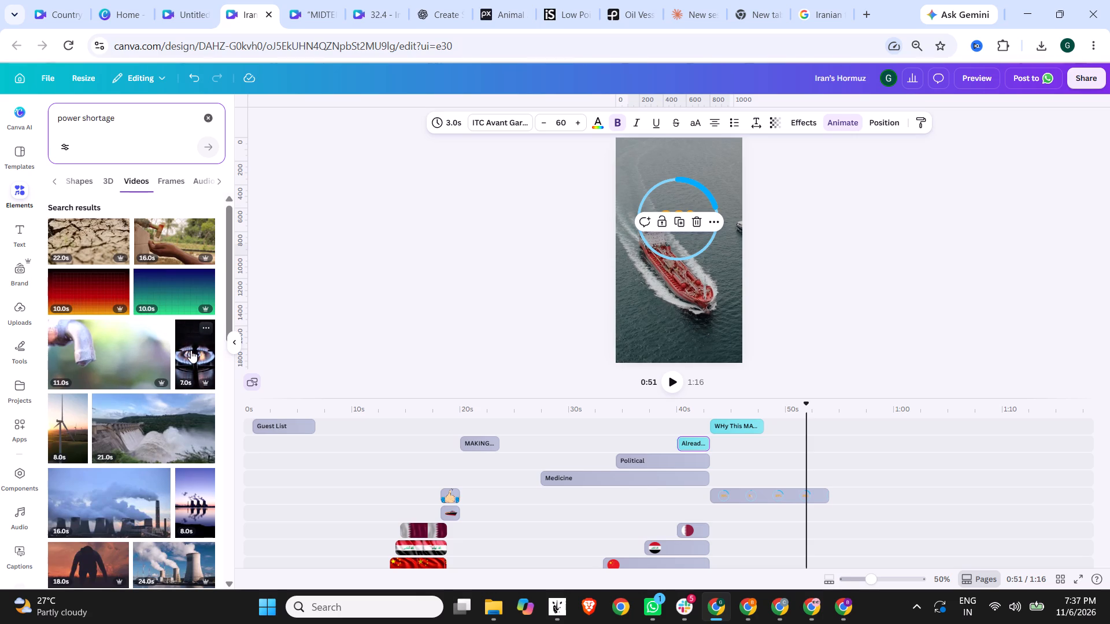
scroll(191, 350, "down", 2)
scroll(126, 437, "down", 3)
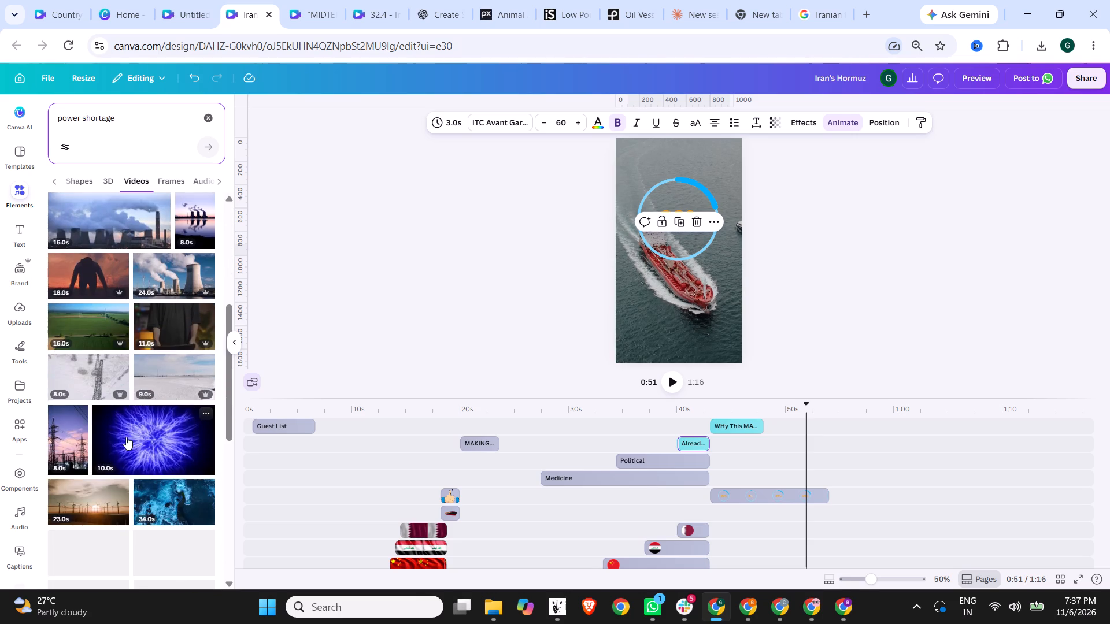
scroll(126, 438, "down", 2)
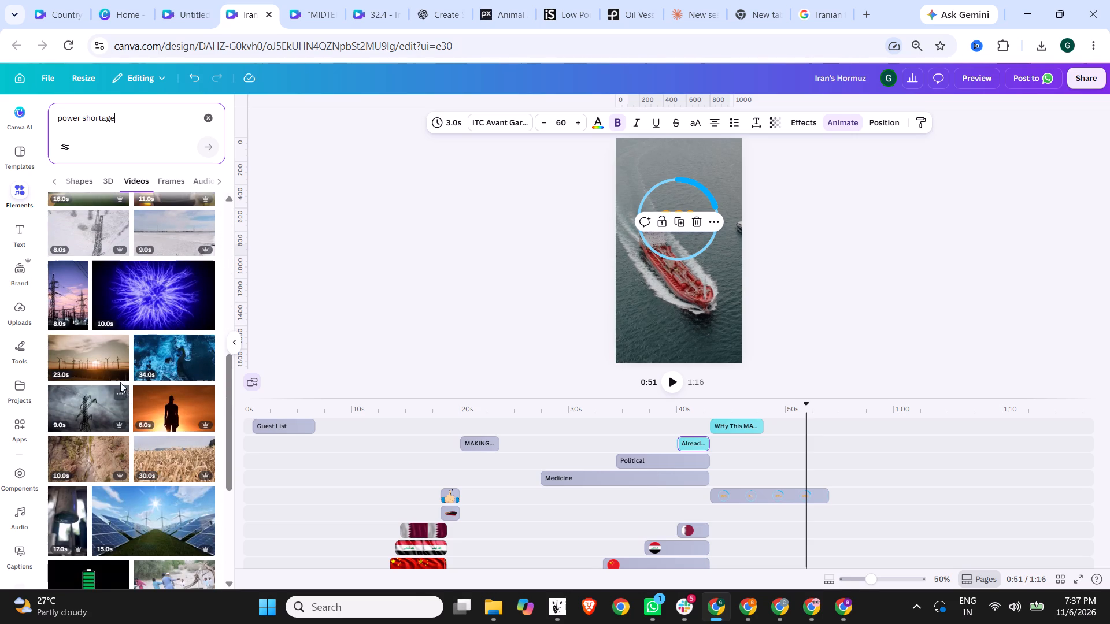
scroll(188, 458, "down", 3)
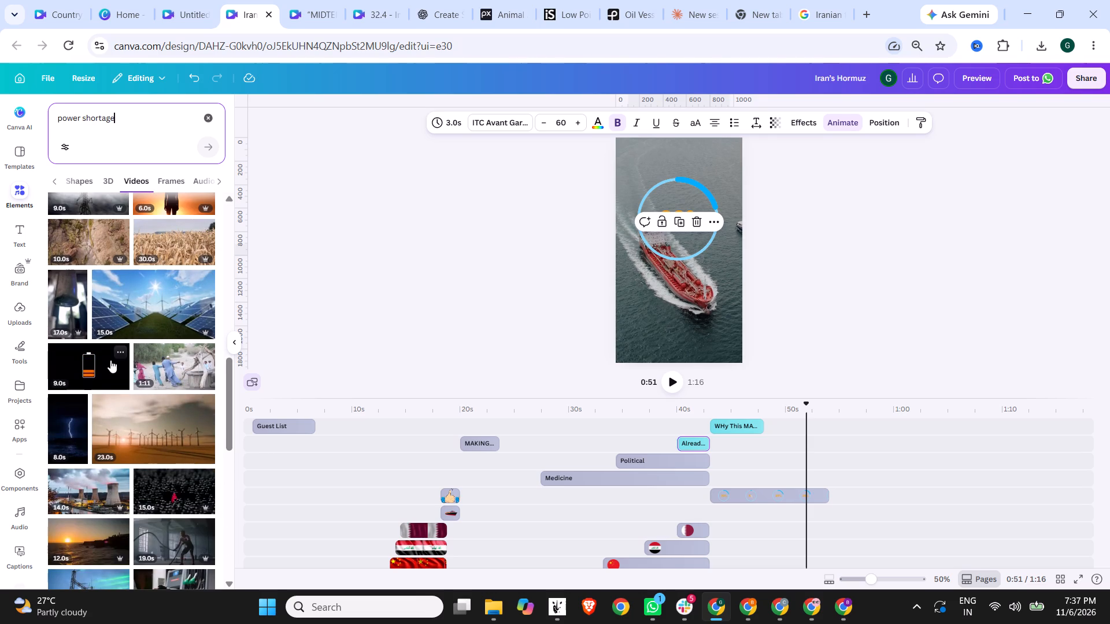
left_click(110, 360)
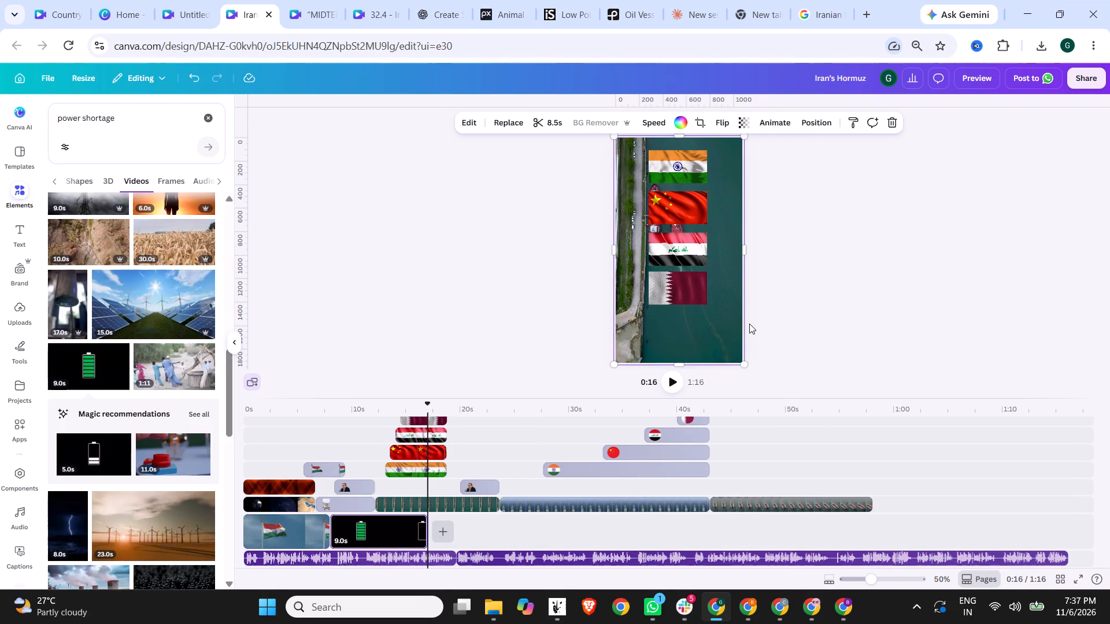
key("ctrl+z")
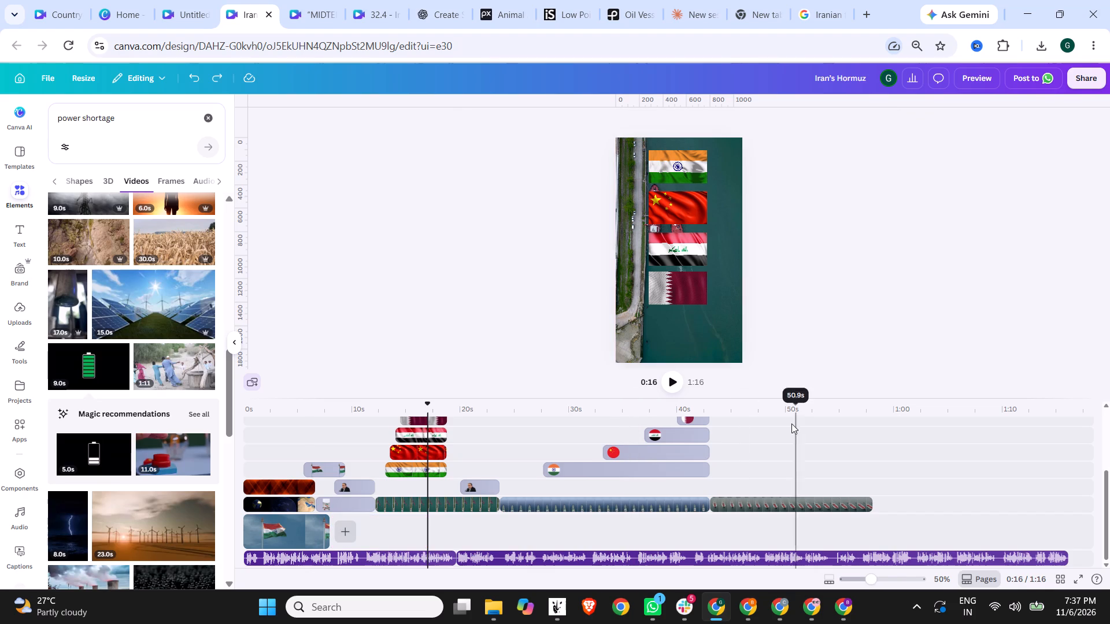
left_click(759, 403)
left_click_drag(91, 363, 96, 365)
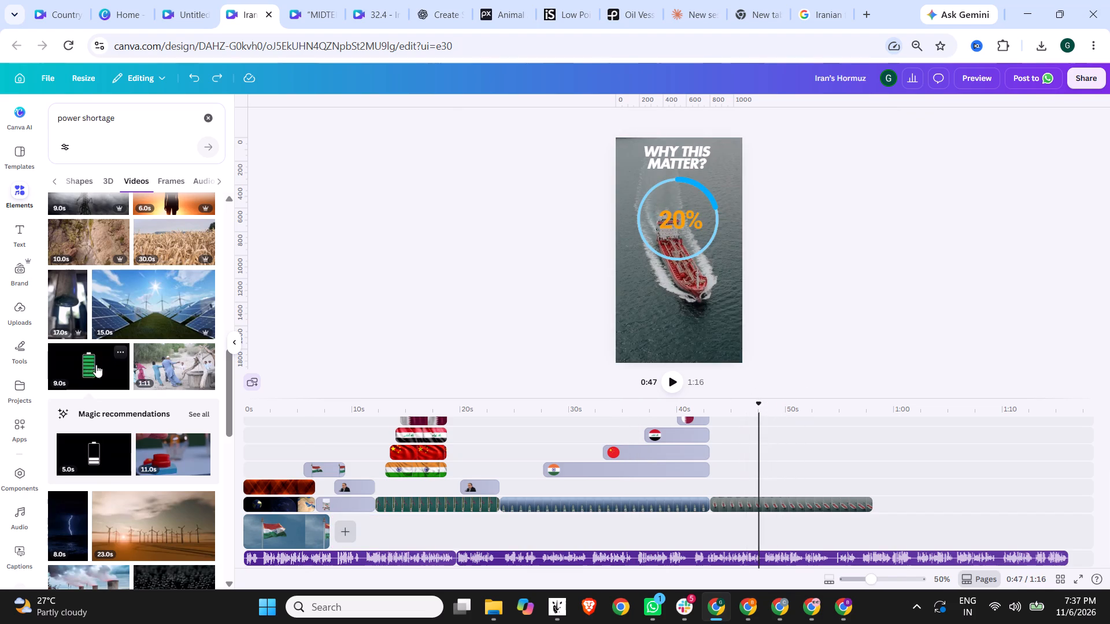
left_click_drag(96, 365, 671, 291)
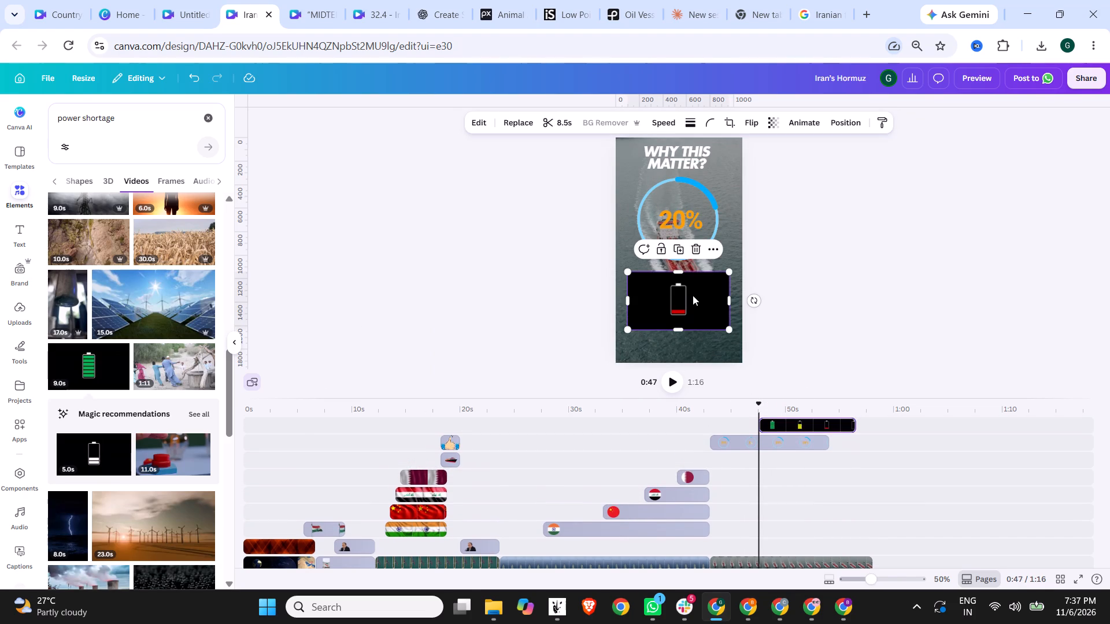
Remove the battery clip's black background, enlarge it, and position the battery in the lower-left part of the video frame.
left_click(616, 114)
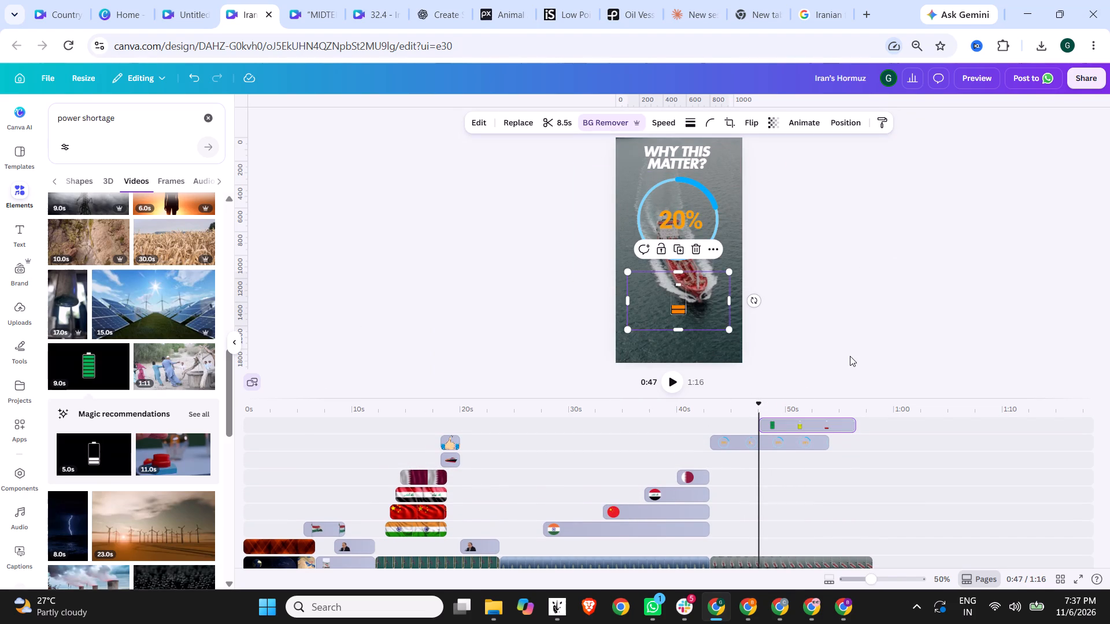
left_click_drag(725, 329, 738, 339)
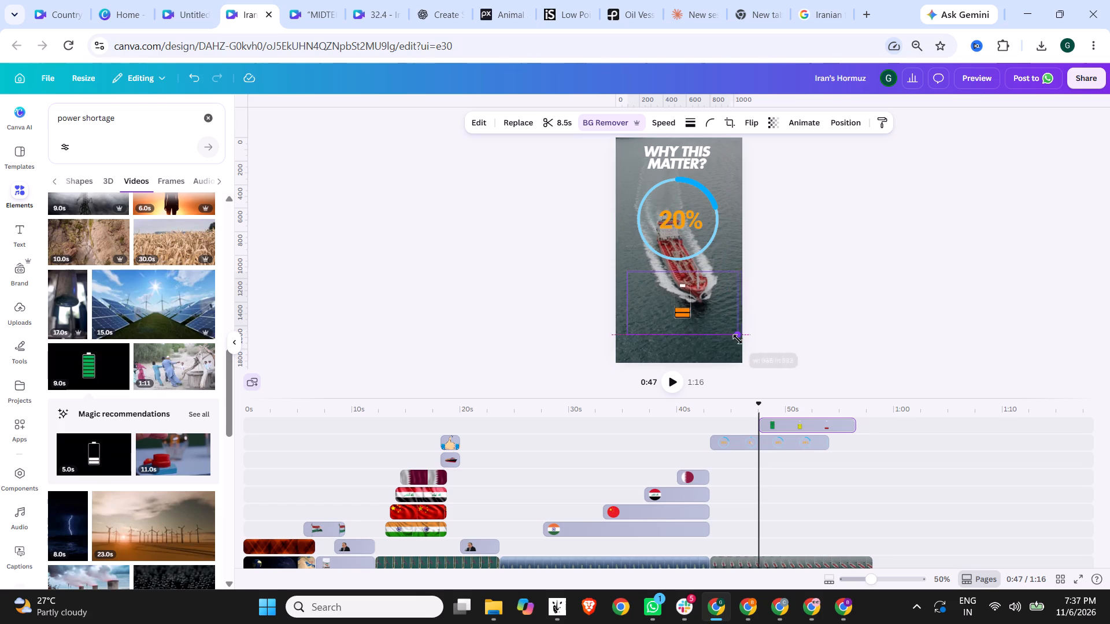
left_click_drag(738, 339, 810, 394)
left_click_drag(721, 346, 654, 346)
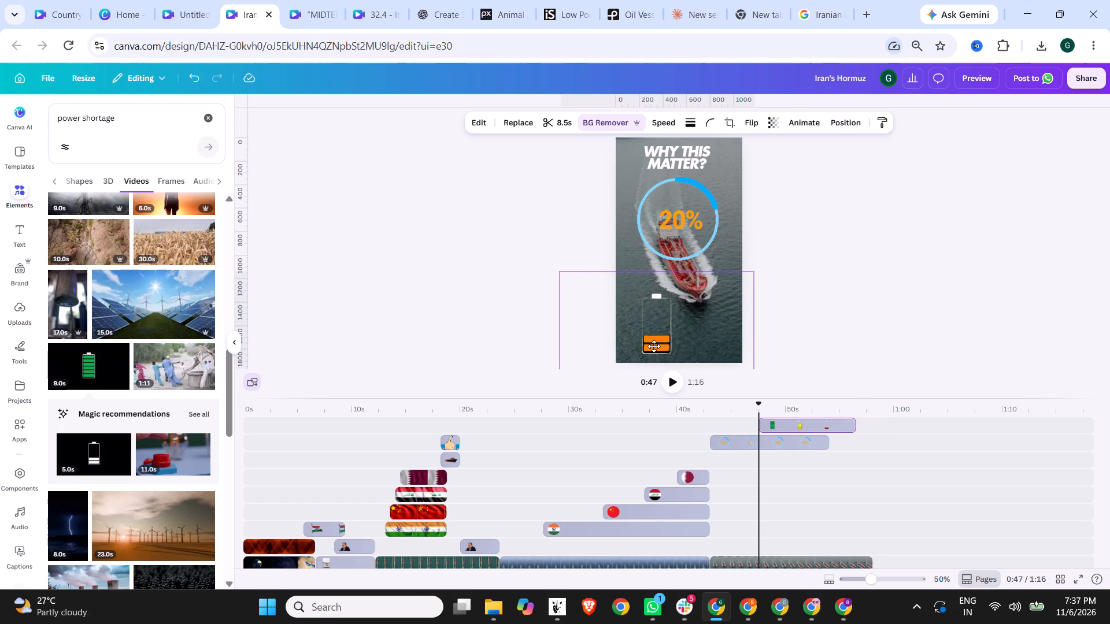
left_click_drag(654, 346, 639, 322)
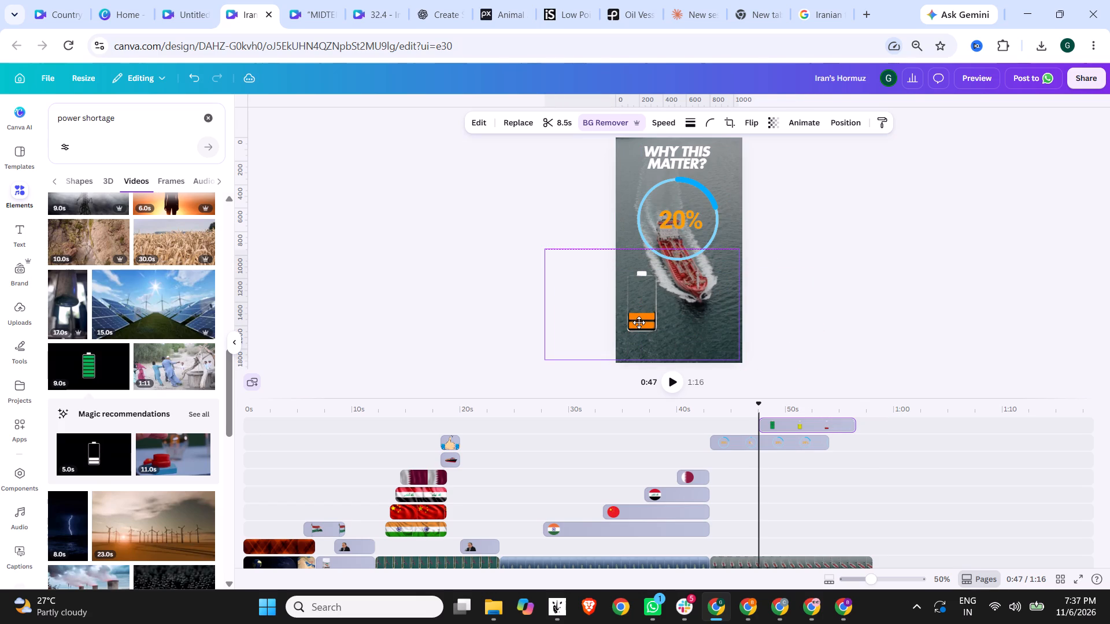
left_click_drag(639, 322, 639, 337)
left_click(874, 285)
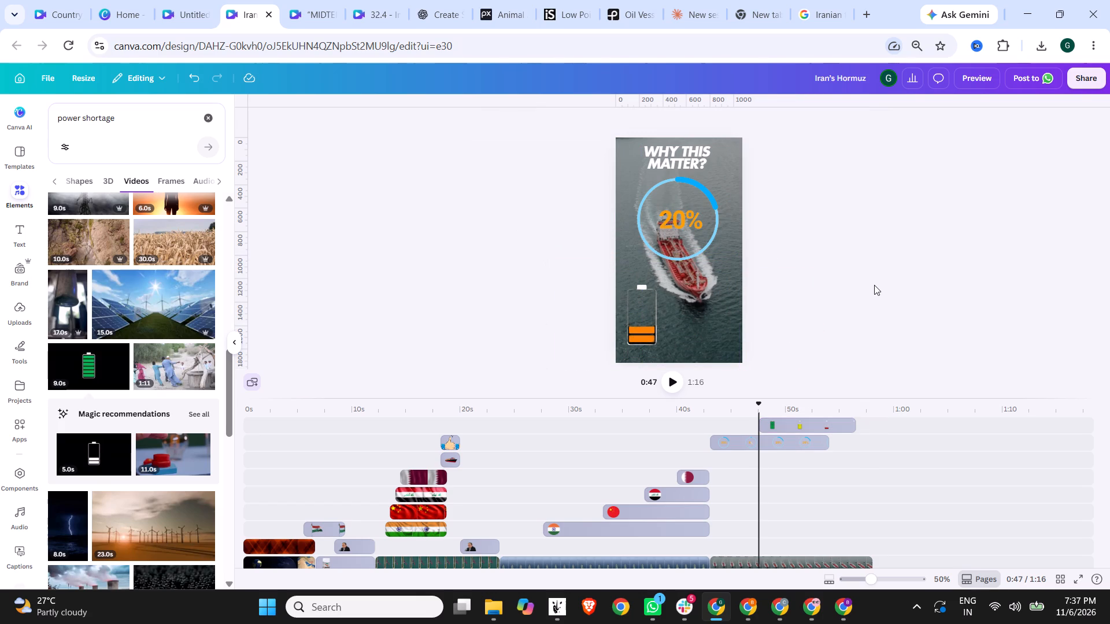
left_click(626, 319)
double_click(634, 298)
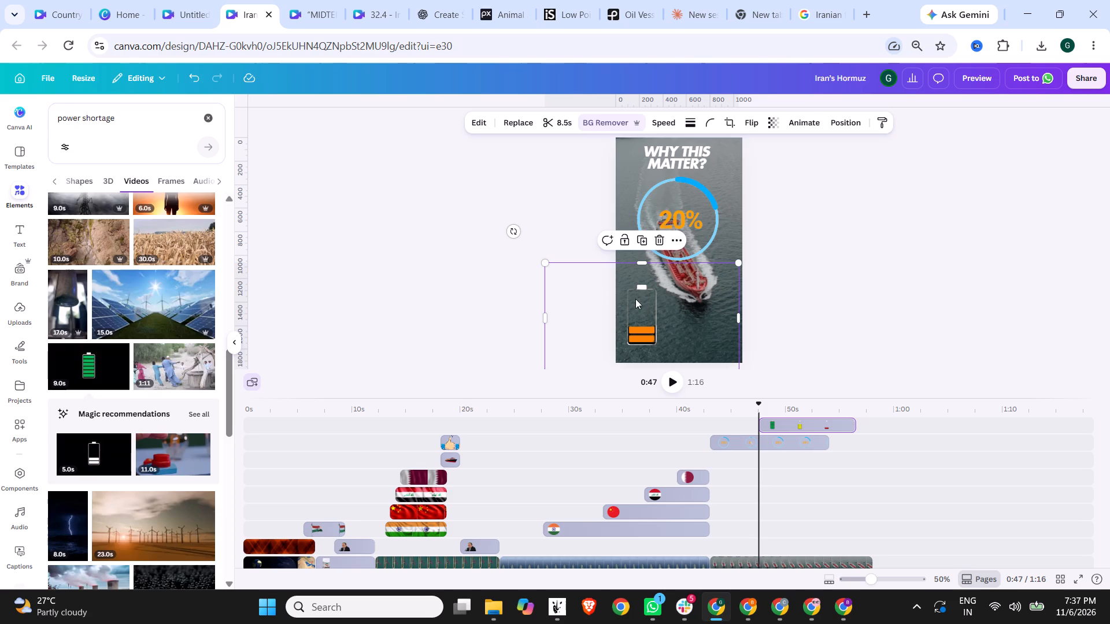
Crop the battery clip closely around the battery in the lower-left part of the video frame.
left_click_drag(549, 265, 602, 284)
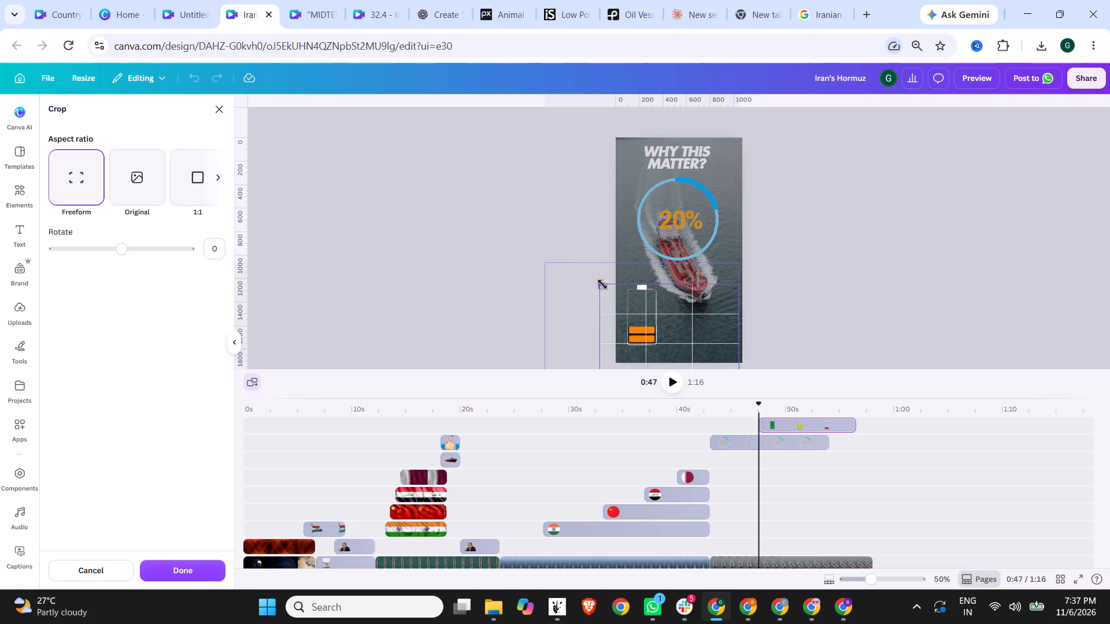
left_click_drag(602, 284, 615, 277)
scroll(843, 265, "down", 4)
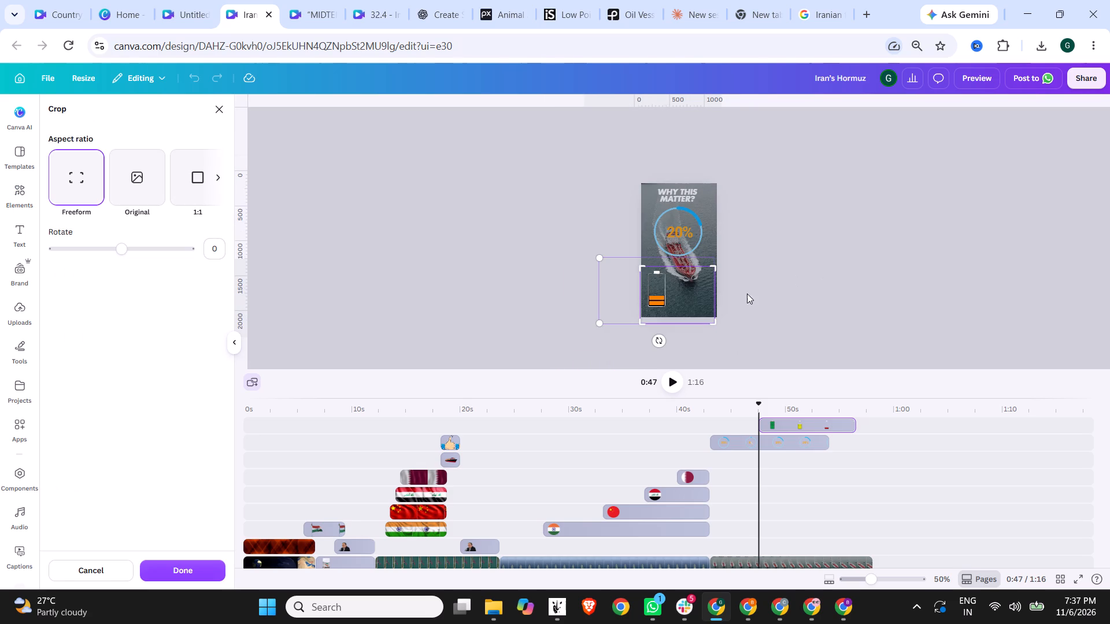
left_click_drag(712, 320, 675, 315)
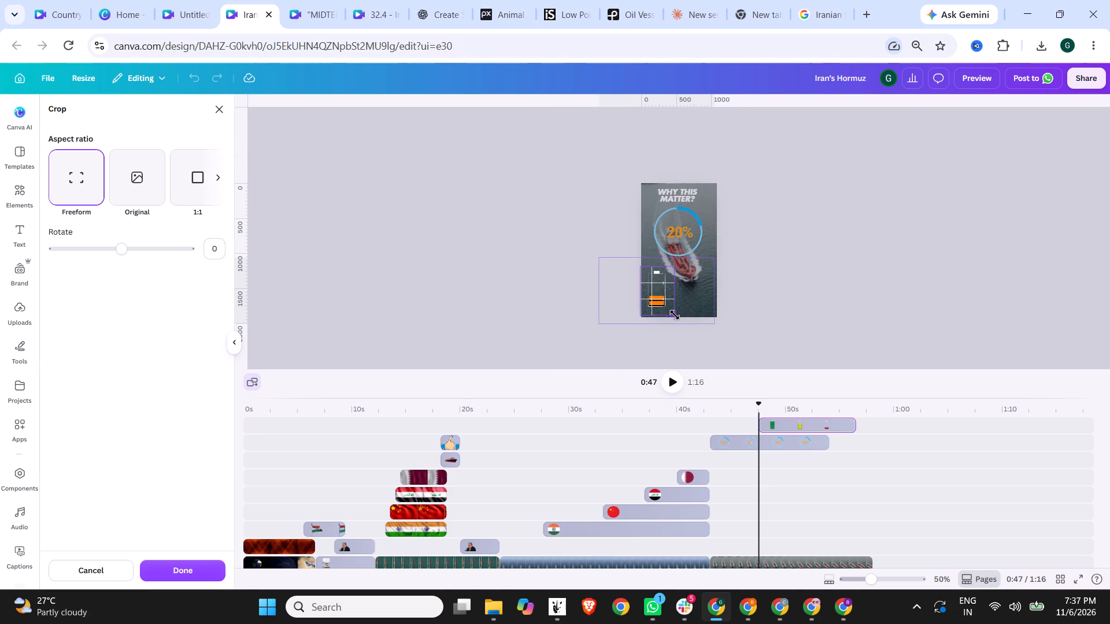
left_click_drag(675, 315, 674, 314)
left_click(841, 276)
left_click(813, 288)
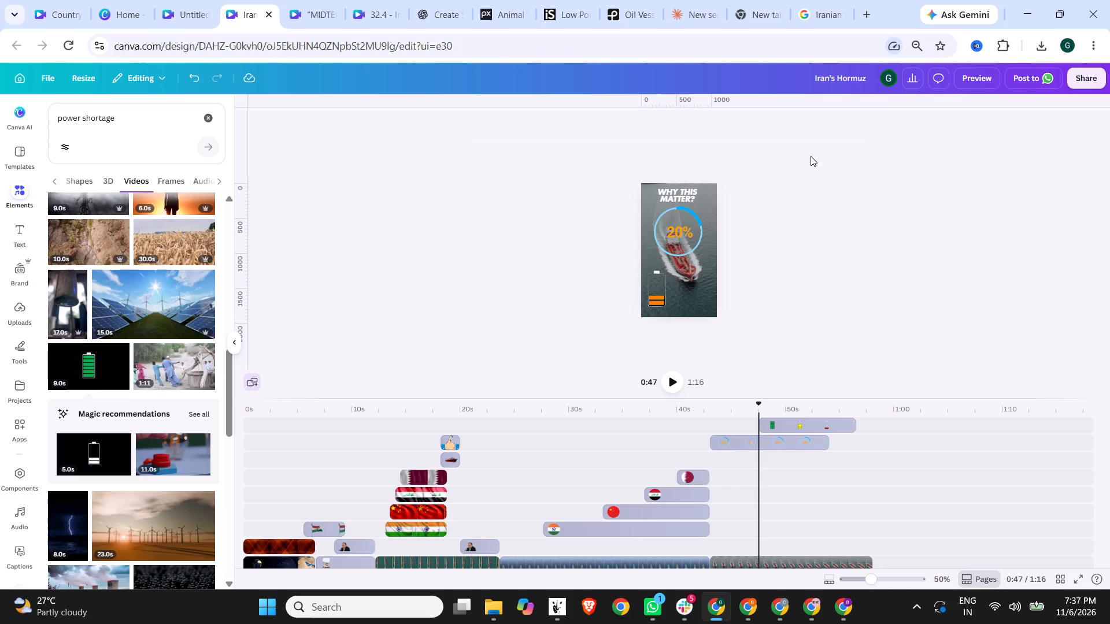
Play the section from 0:47 to check the battery animation against the voiceover.
scroll(721, 281, "up", 5, "ctrl")
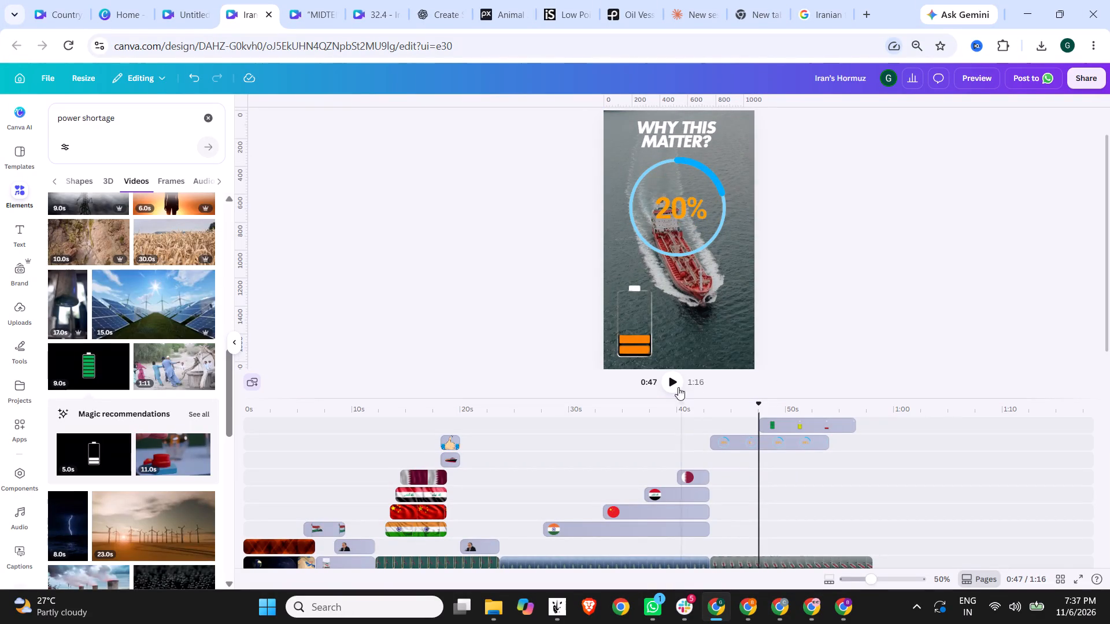
left_click(678, 383)
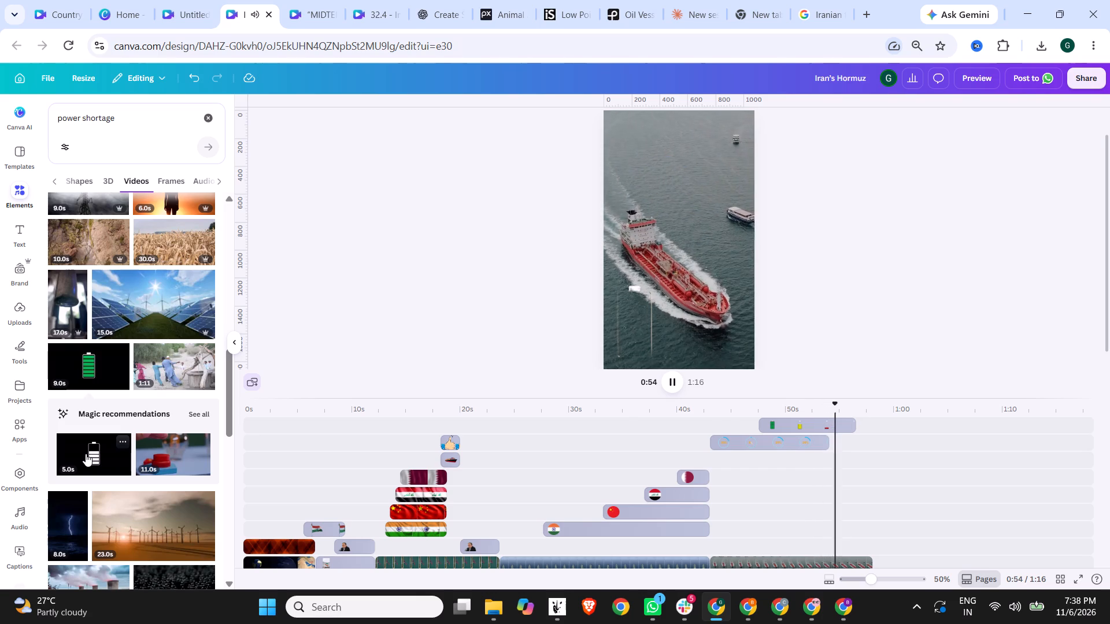
Delete the draining battery clip from the timeline, keeping the 20% circle animation.
left_click(630, 328)
left_click(739, 411)
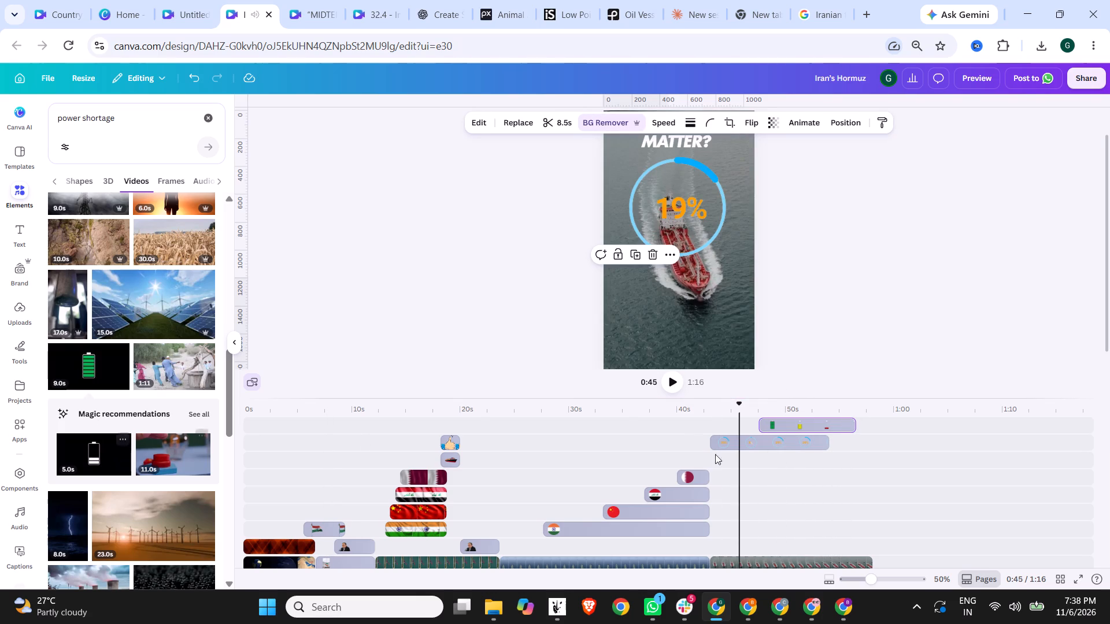
scroll(736, 484, "down", 1)
scroll(779, 443, "up", 3)
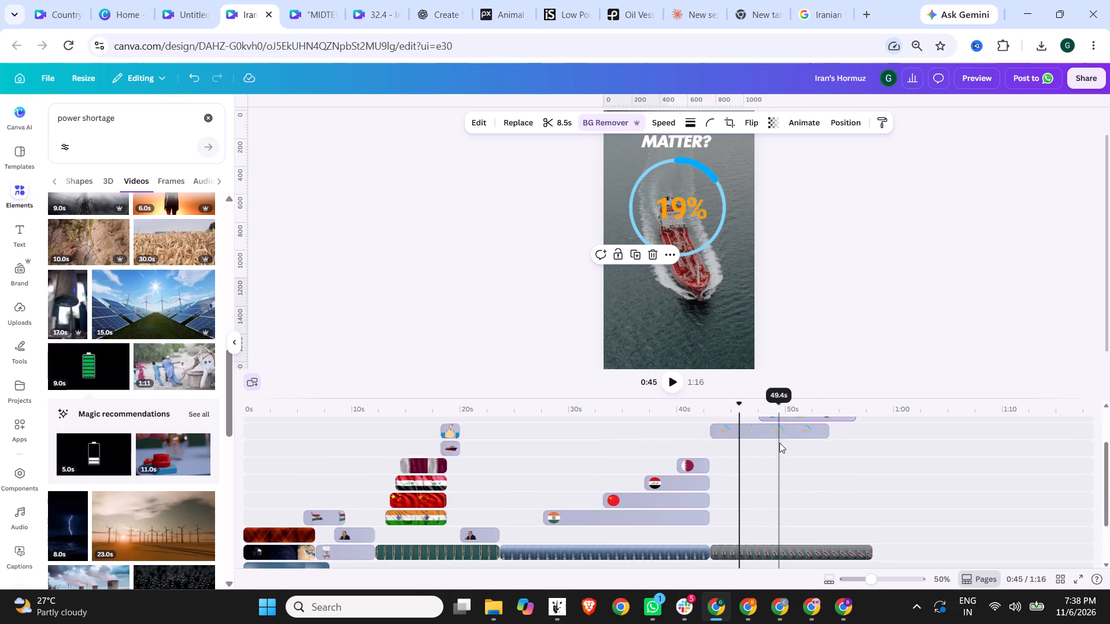
left_click(787, 492)
key("Delete")
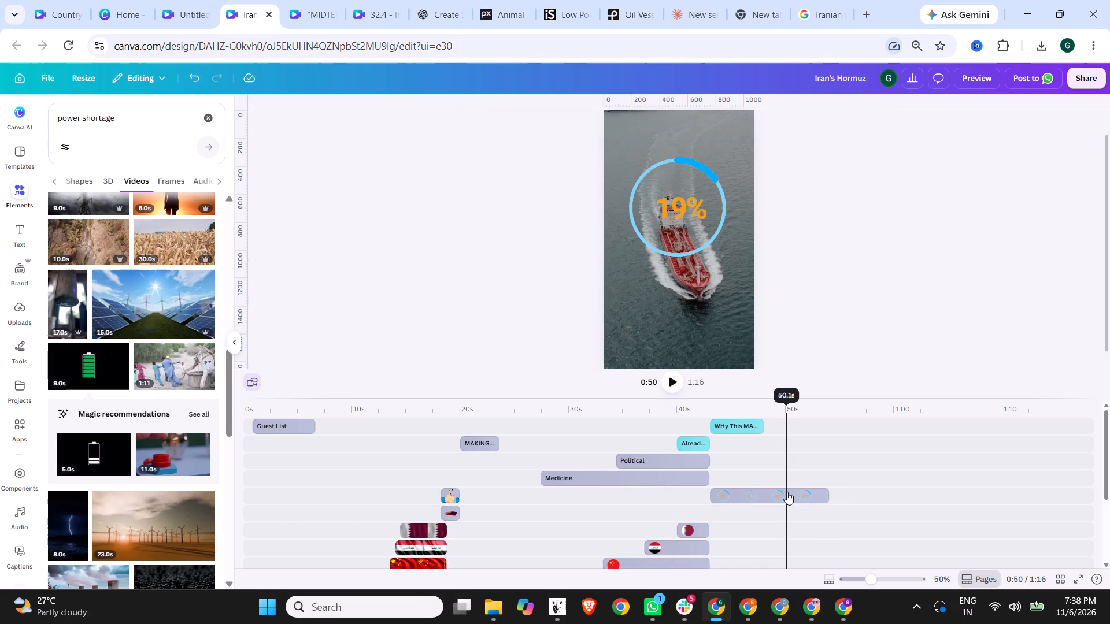
Browse the "power shortage" video results for replacement footage to go under the 20% circle.
scroll(89, 353, "down", 4)
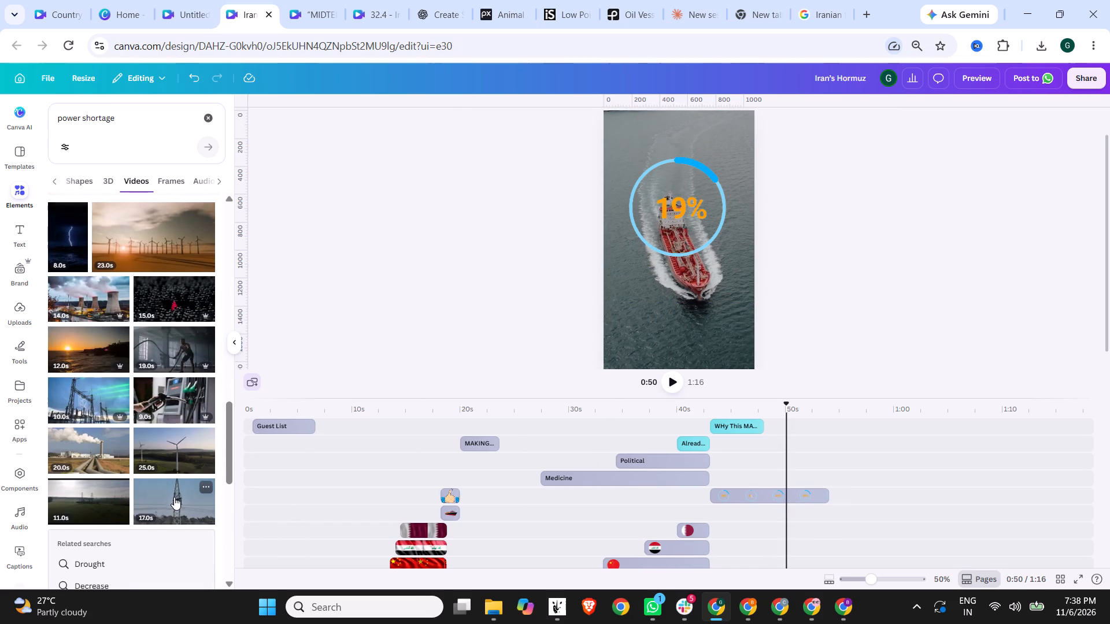
scroll(174, 496, "down", 3)
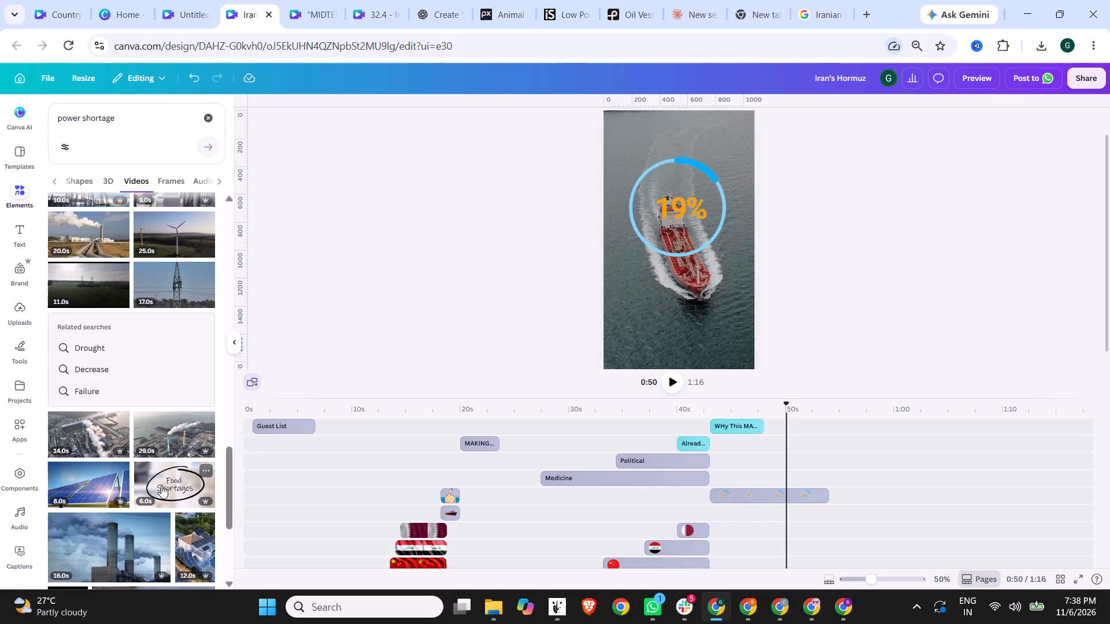
scroll(161, 485, "up", 1)
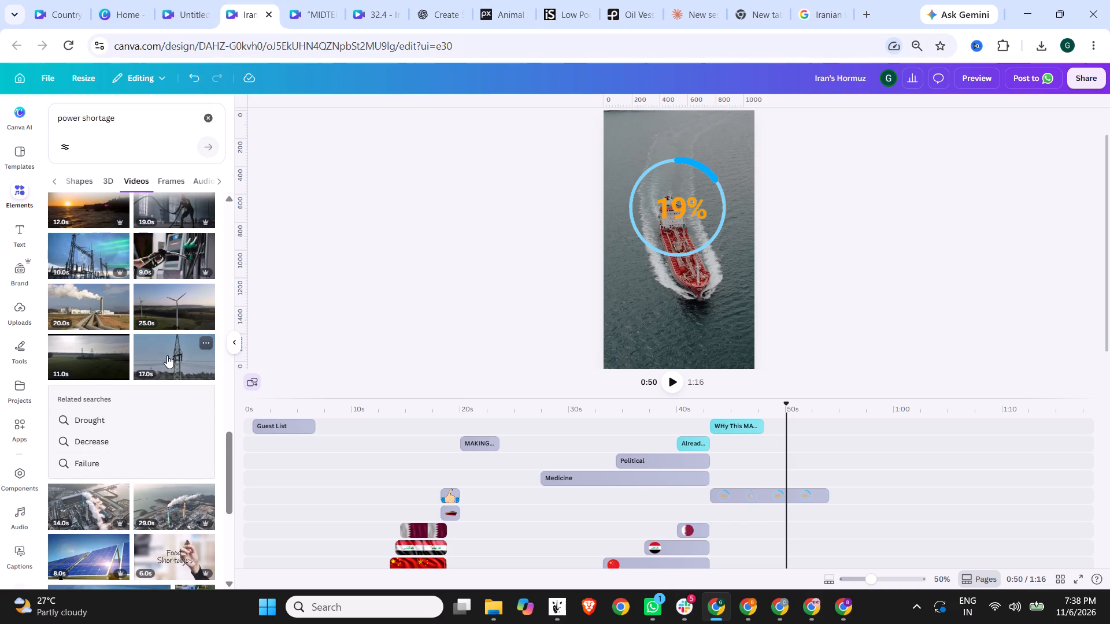
scroll(167, 355, "down", 2)
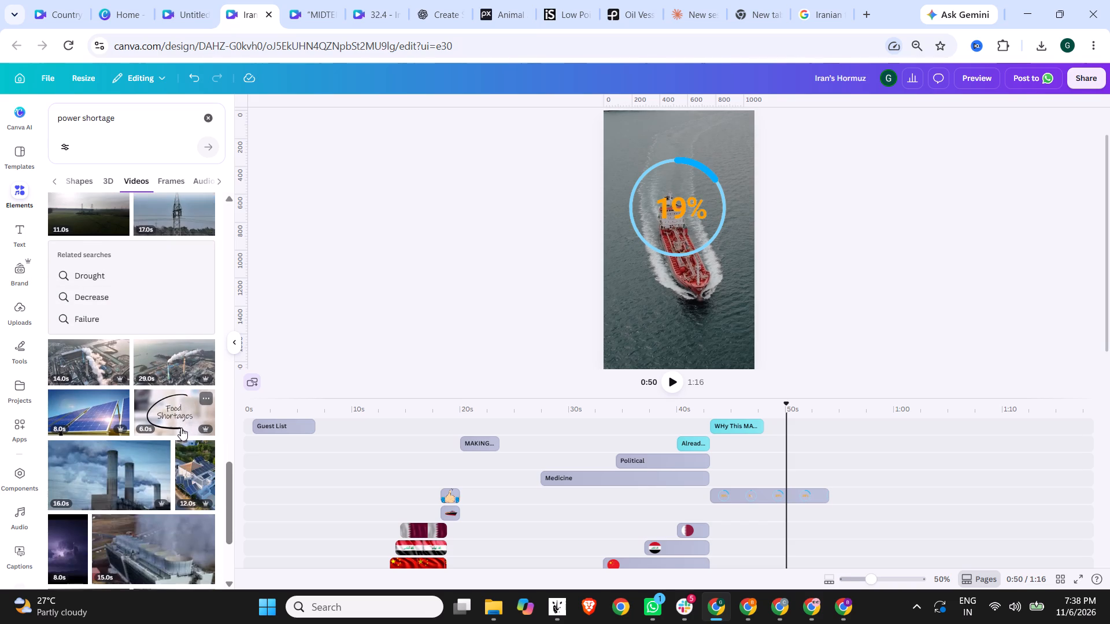
scroll(179, 428, "down", 2)
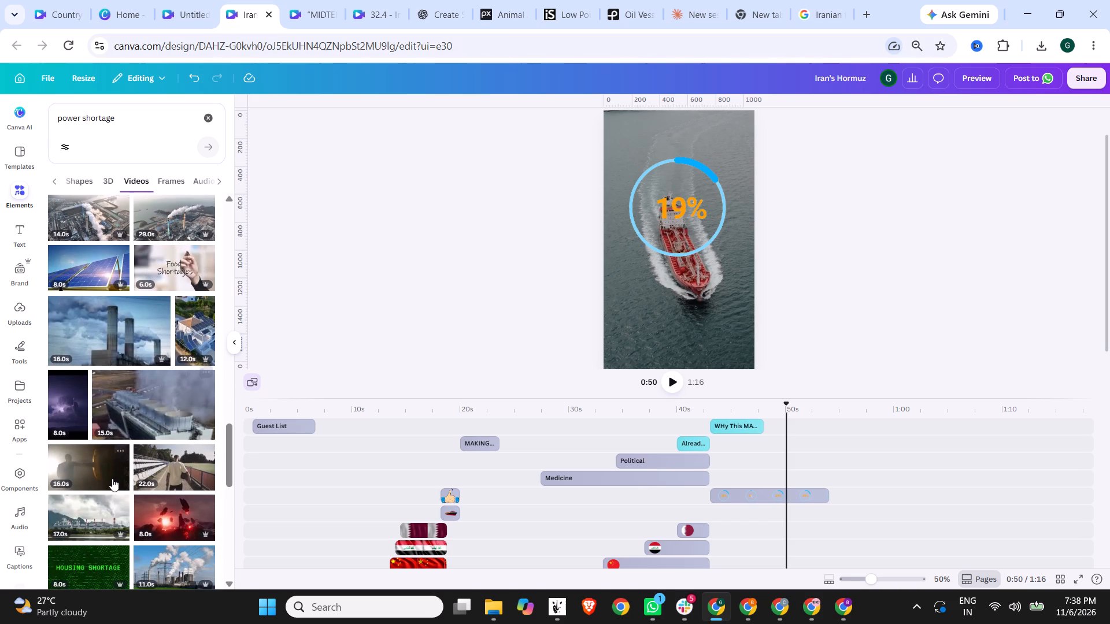
scroll(108, 471, "down", 1)
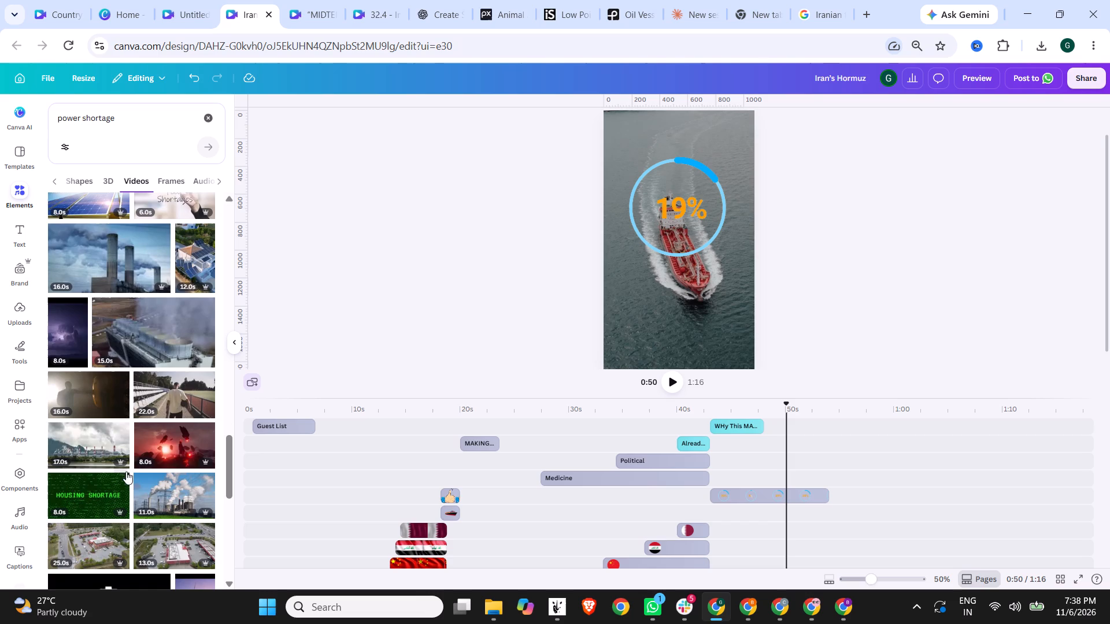
scroll(149, 484, "down", 2)
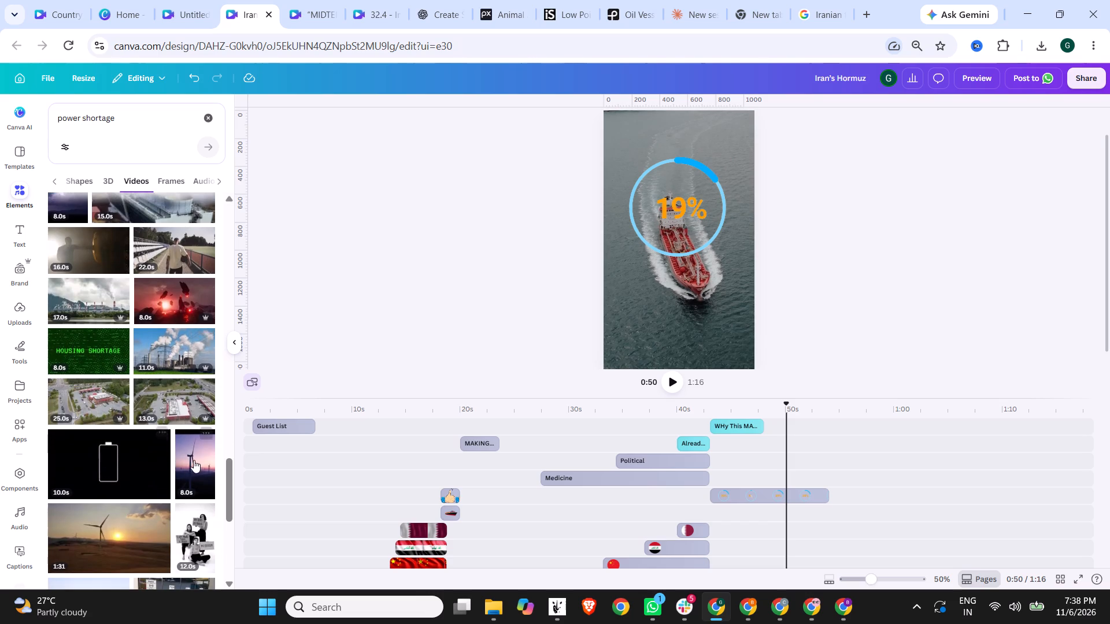
scroll(196, 459, "down", 3)
scroll(115, 475, "down", 7)
scroll(151, 455, "up", 16)
scroll(117, 318, "down", 1)
scroll(117, 318, "up", 2)
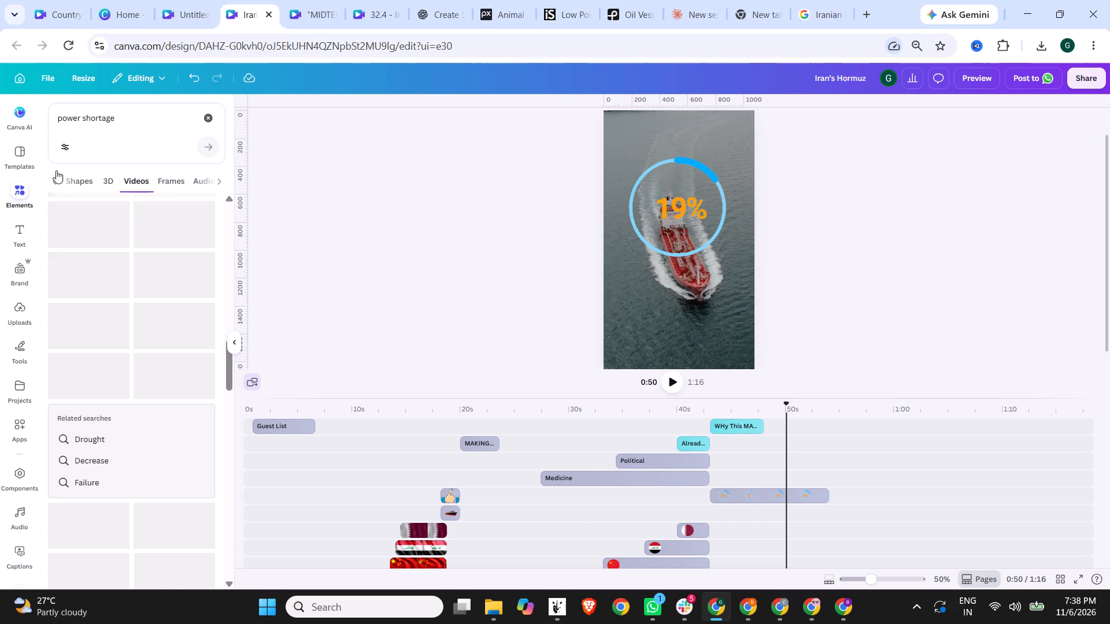
left_click(55, 177)
scroll(86, 189, "up", 5)
left_click(53, 178)
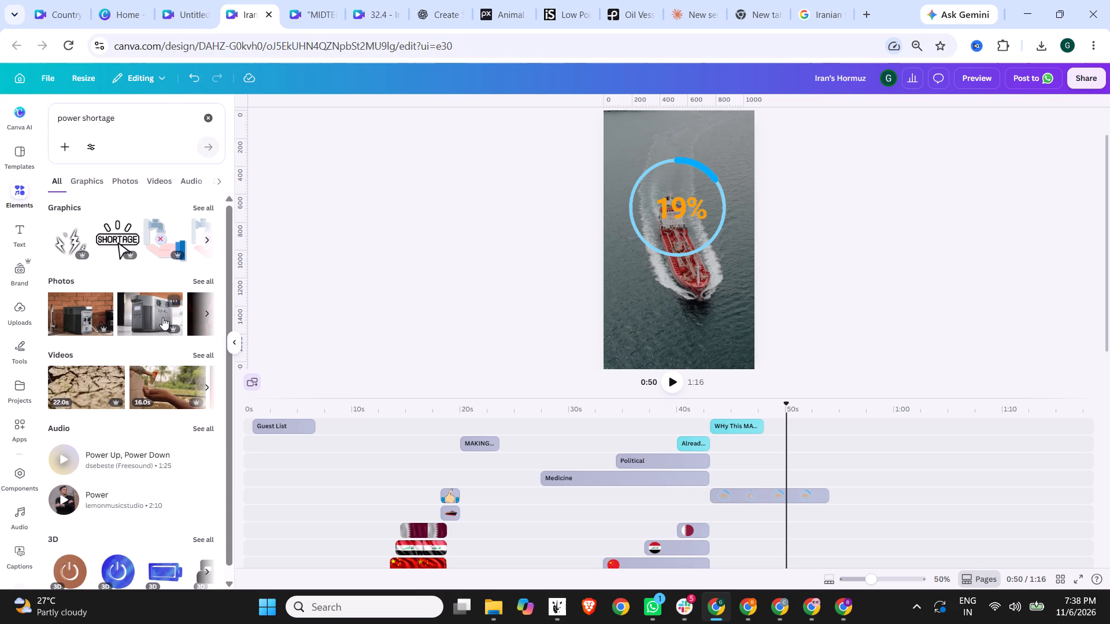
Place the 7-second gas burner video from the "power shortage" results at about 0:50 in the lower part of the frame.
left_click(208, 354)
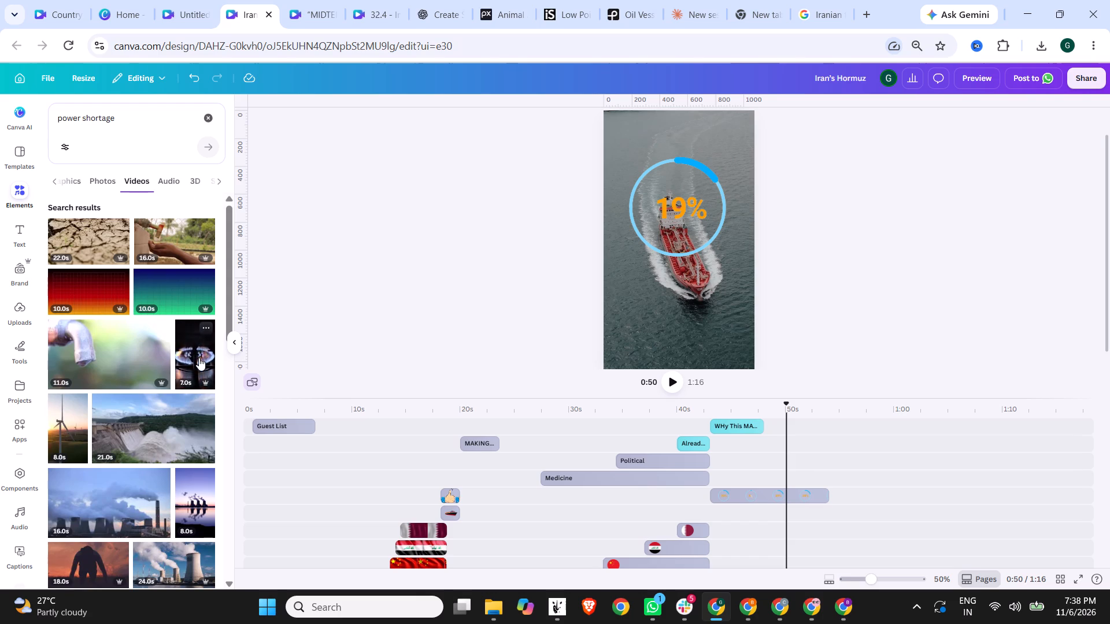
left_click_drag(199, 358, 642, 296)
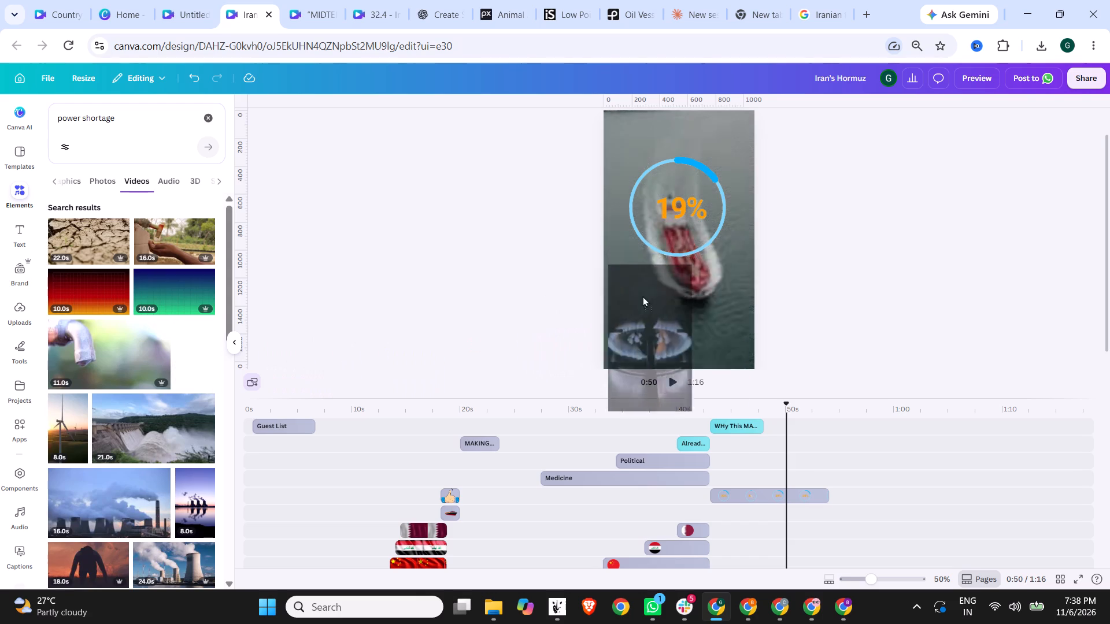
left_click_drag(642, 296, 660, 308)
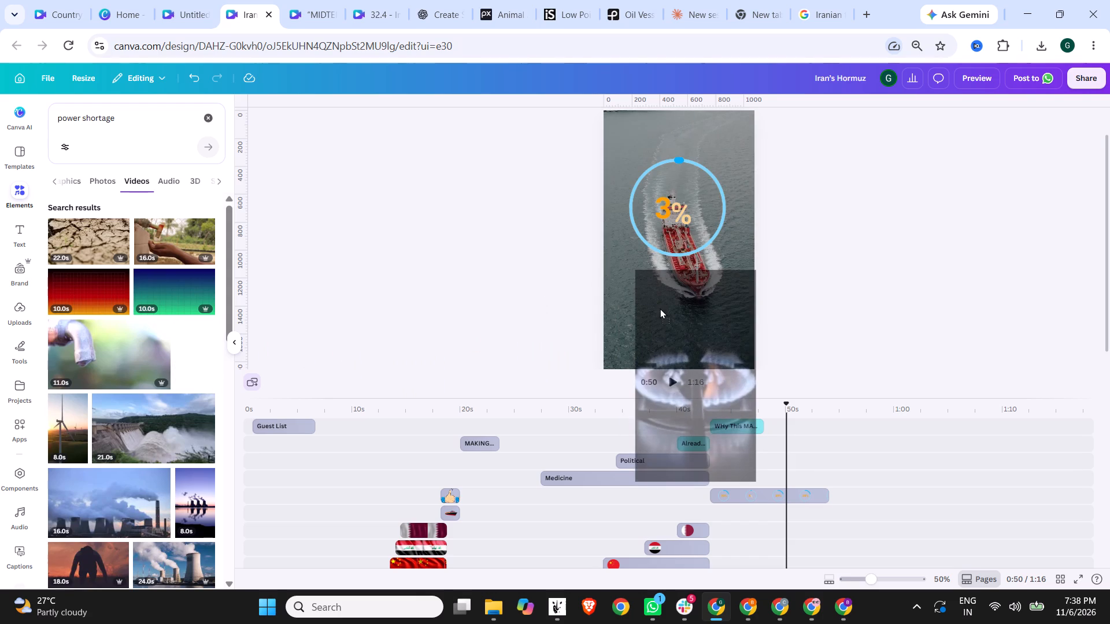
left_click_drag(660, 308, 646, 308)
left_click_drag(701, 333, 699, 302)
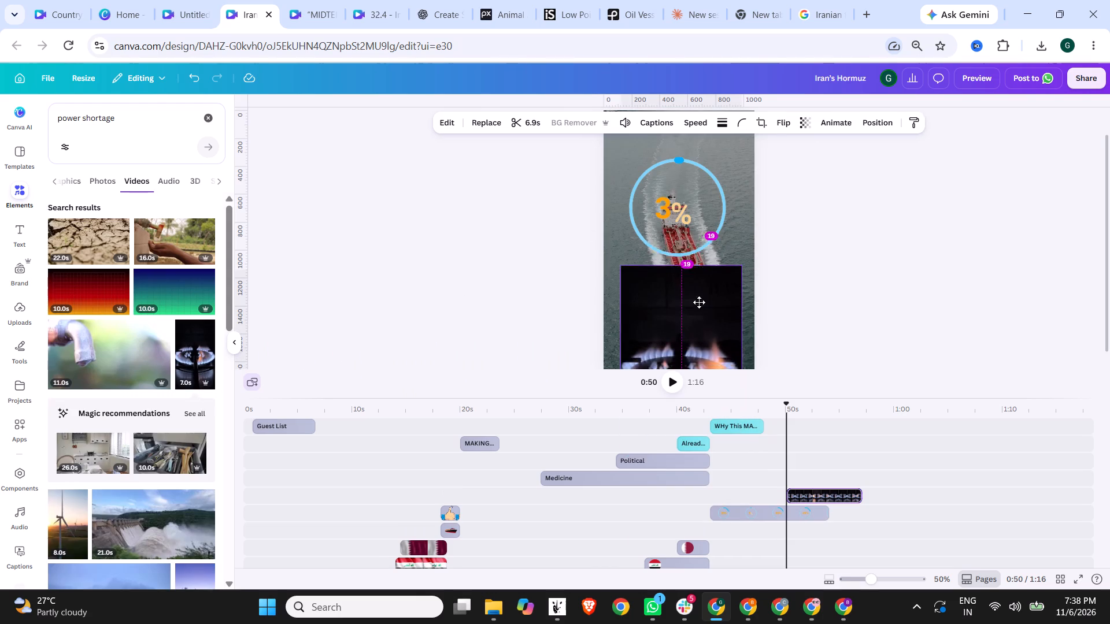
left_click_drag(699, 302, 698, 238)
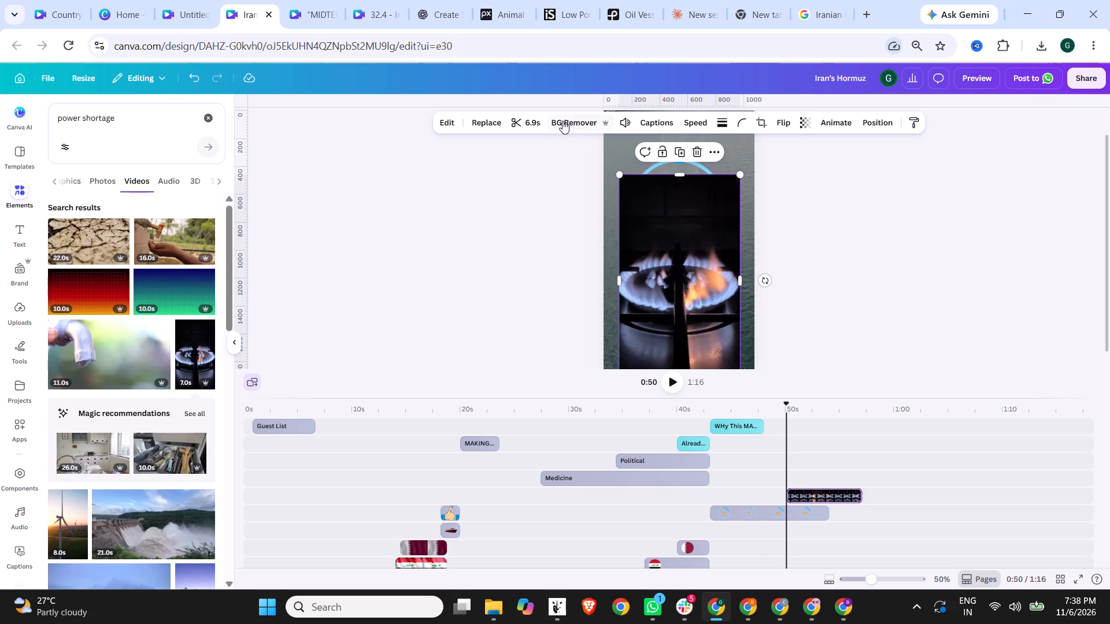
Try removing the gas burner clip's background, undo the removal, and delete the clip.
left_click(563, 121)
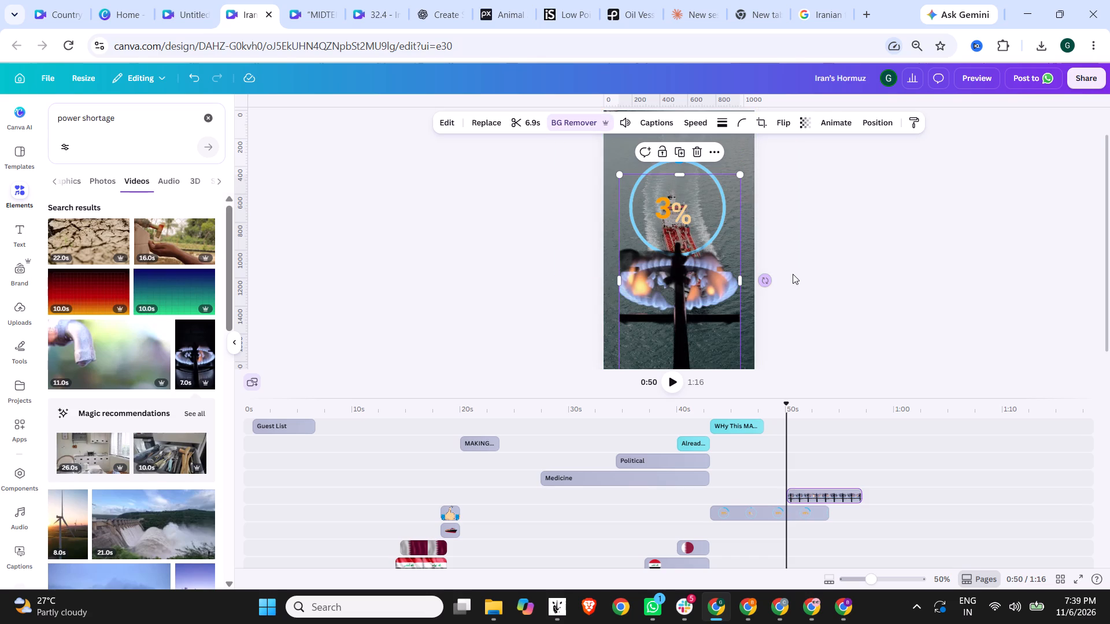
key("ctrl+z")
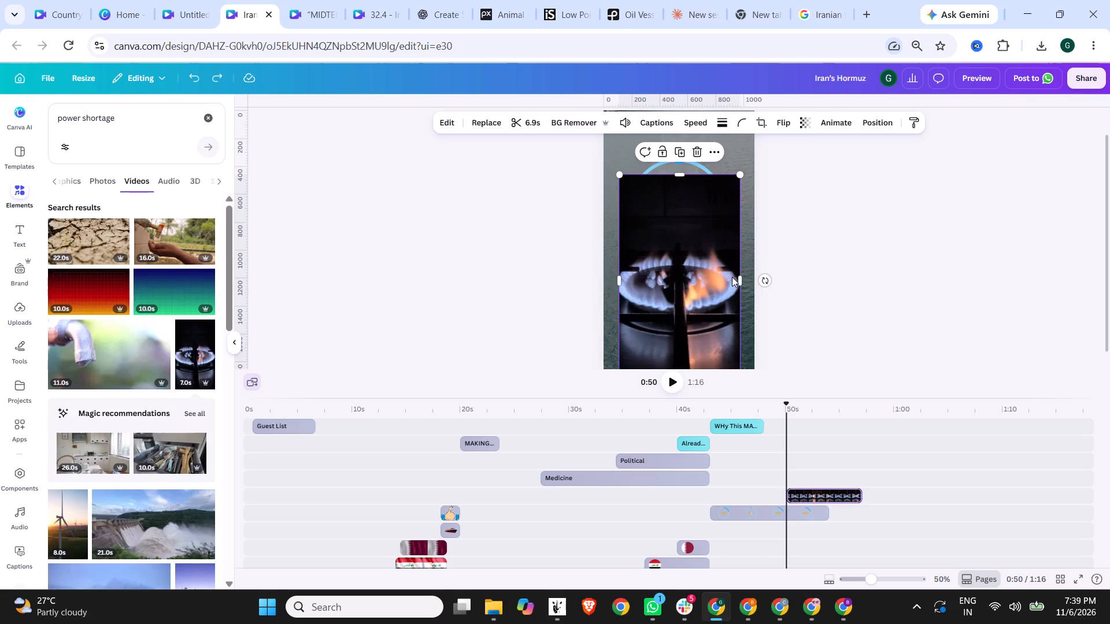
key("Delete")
Search the element graphics for "chimneys" and place the colourful factory with striped chimneys at the frame's bottom, starting at about 0:50.
scroll(212, 395, "down", 3)
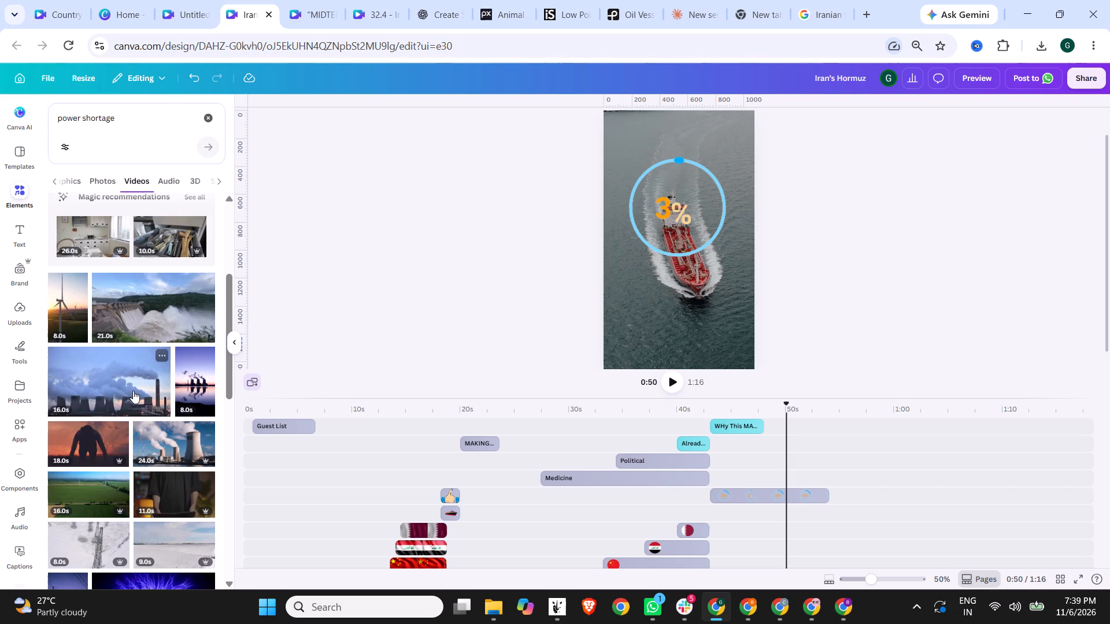
left_click_drag(123, 123, 43, 118)
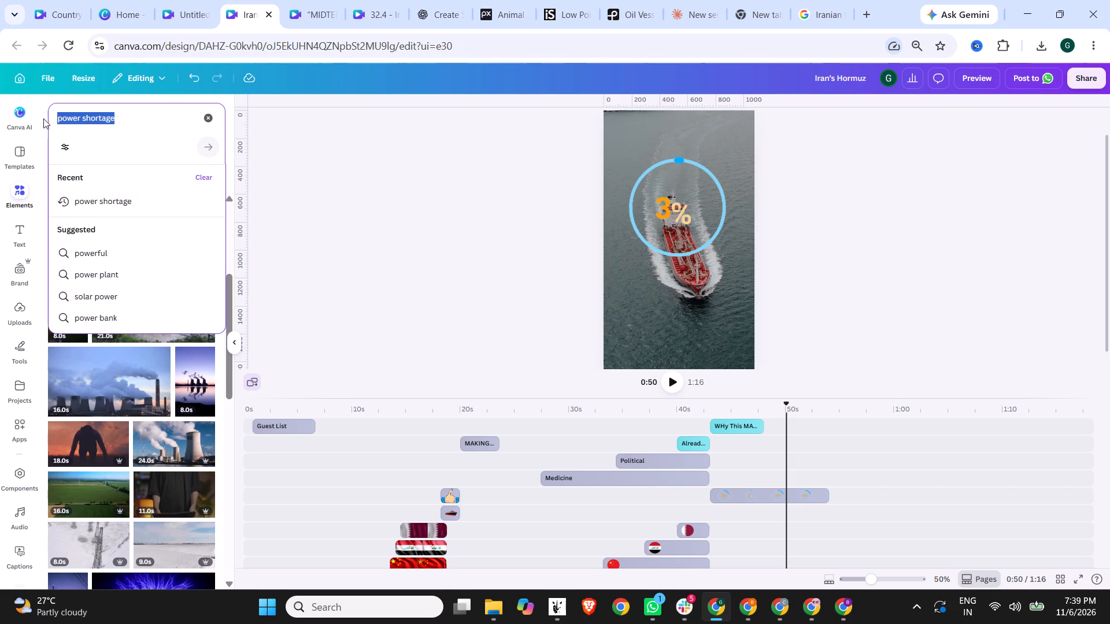
left_click_drag(43, 118, 42, 118)
type("chimneys")
key("Return")
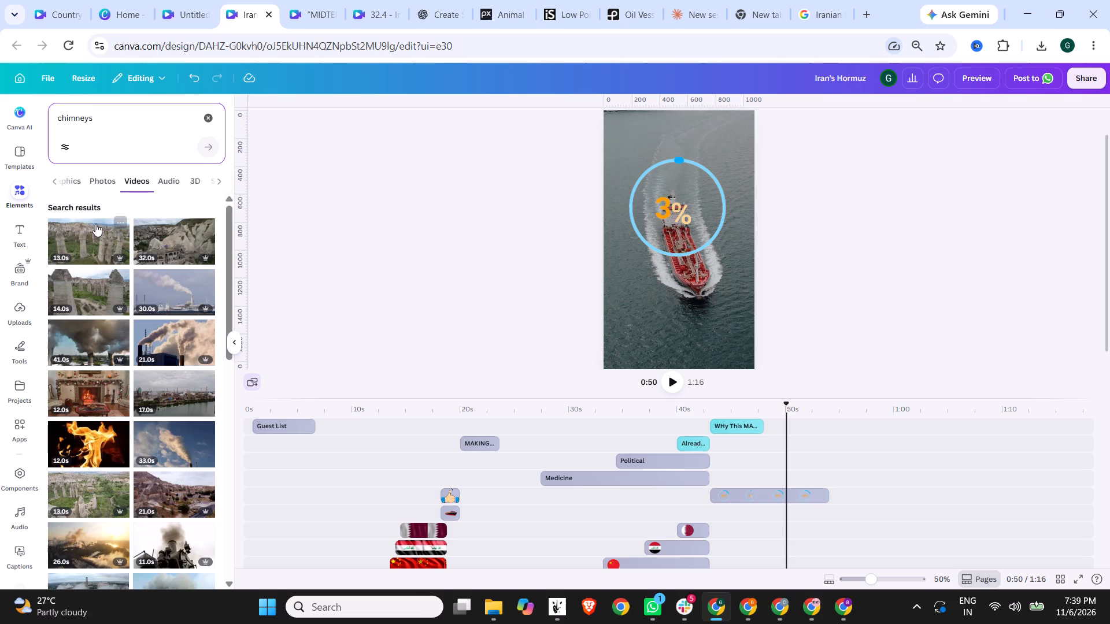
left_click(54, 177)
left_click(54, 177)
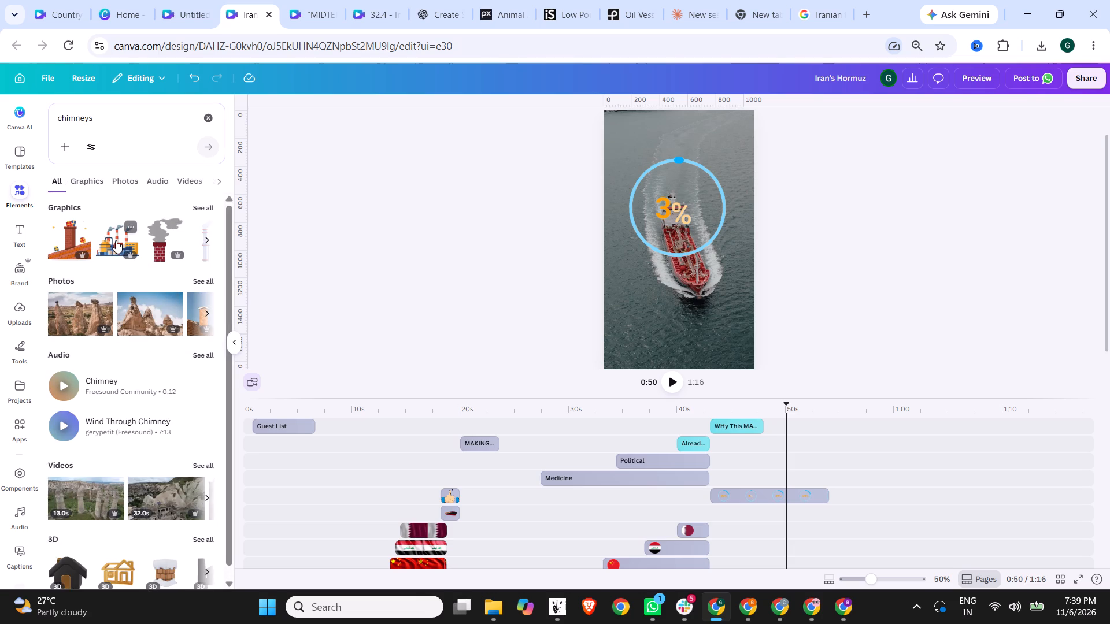
left_click(192, 208)
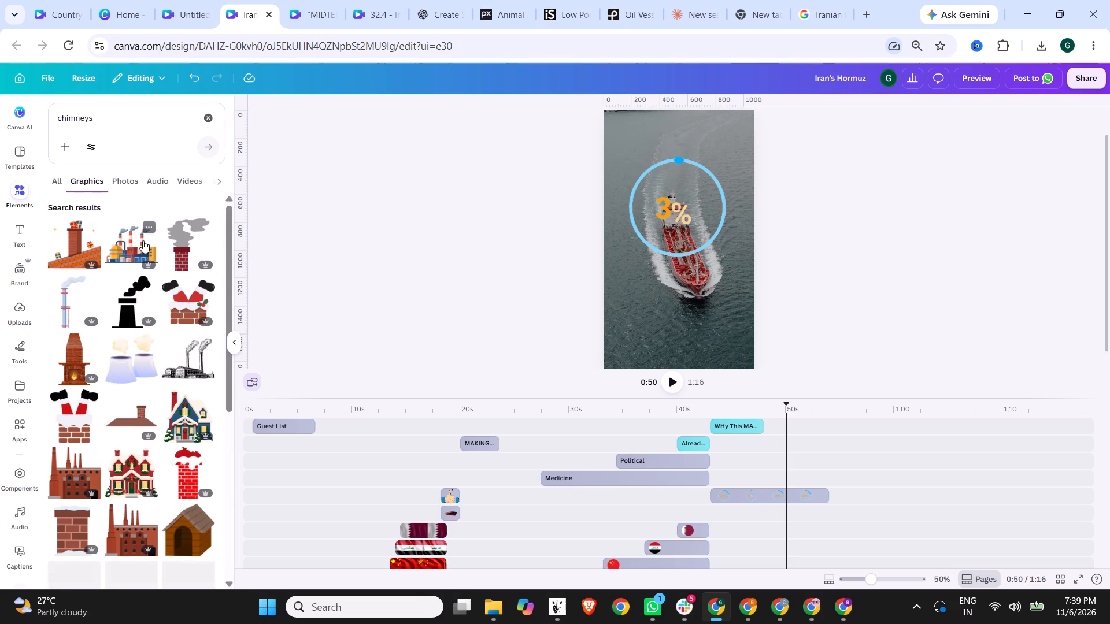
left_click_drag(143, 240, 652, 313)
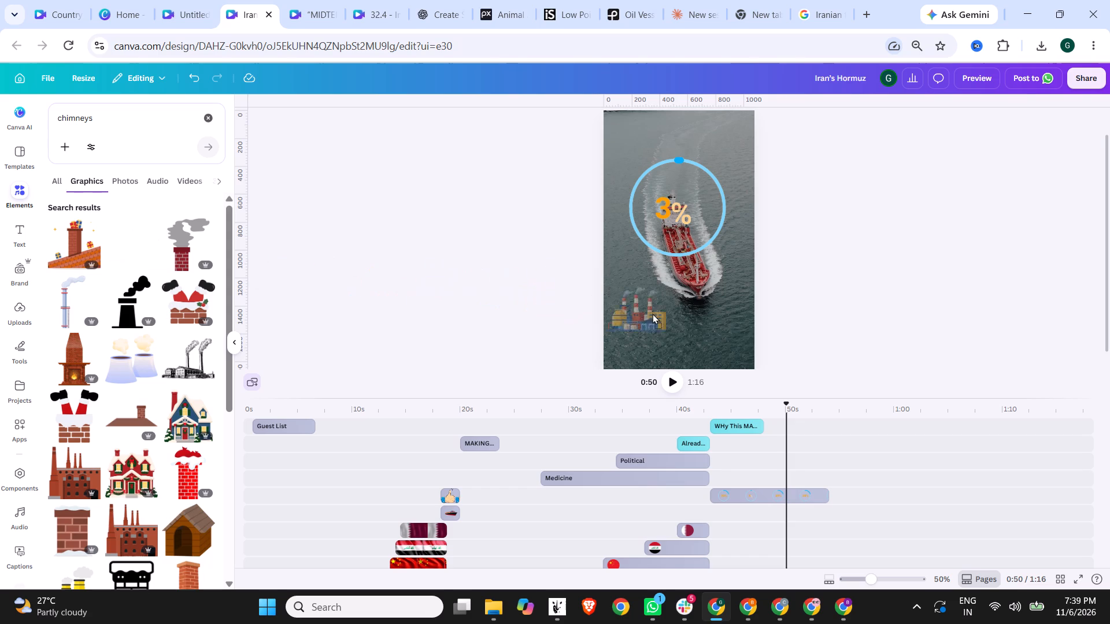
left_click_drag(652, 313, 672, 338)
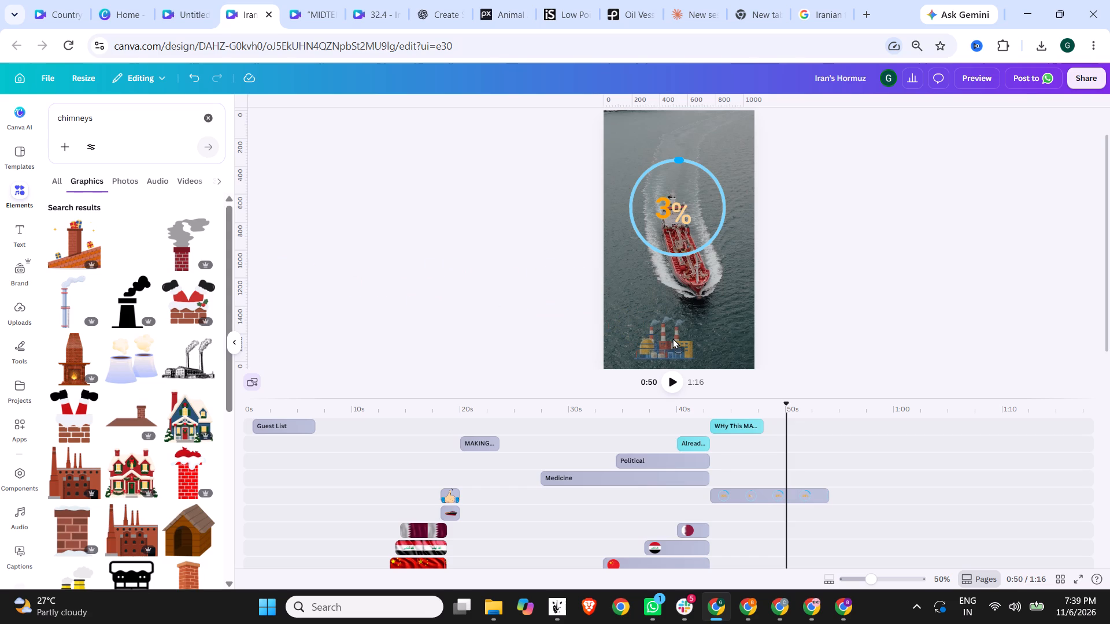
left_click_drag(672, 338, 673, 346)
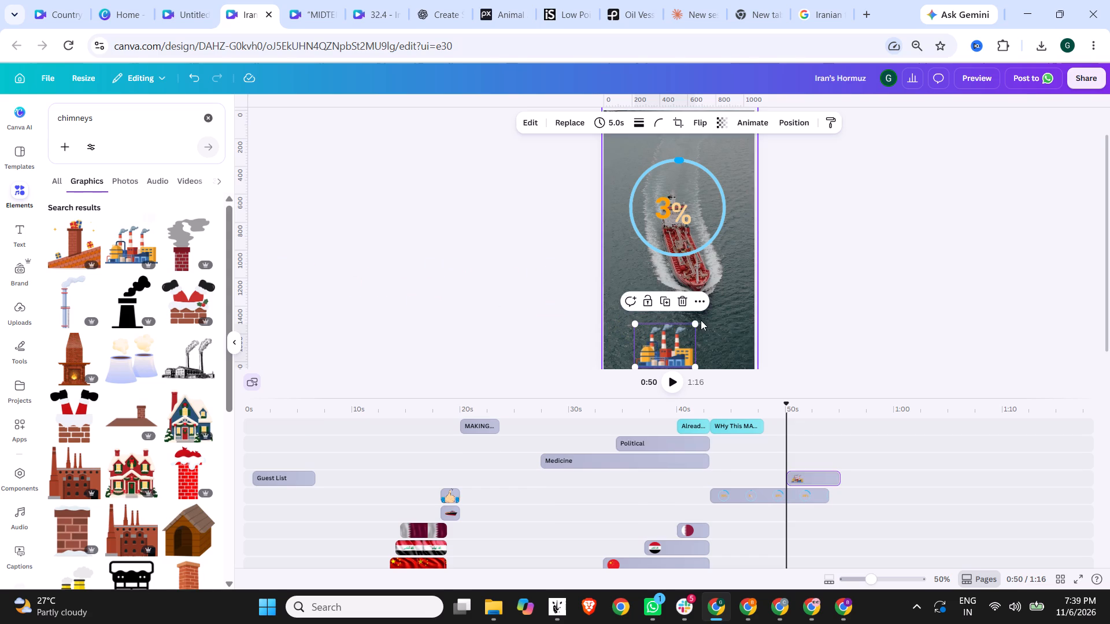
Enlarge the factory graphic to nearly the full frame width and centre it along the bottom edge below the circle.
left_click_drag(693, 322, 760, 245)
left_click_drag(720, 310, 688, 310)
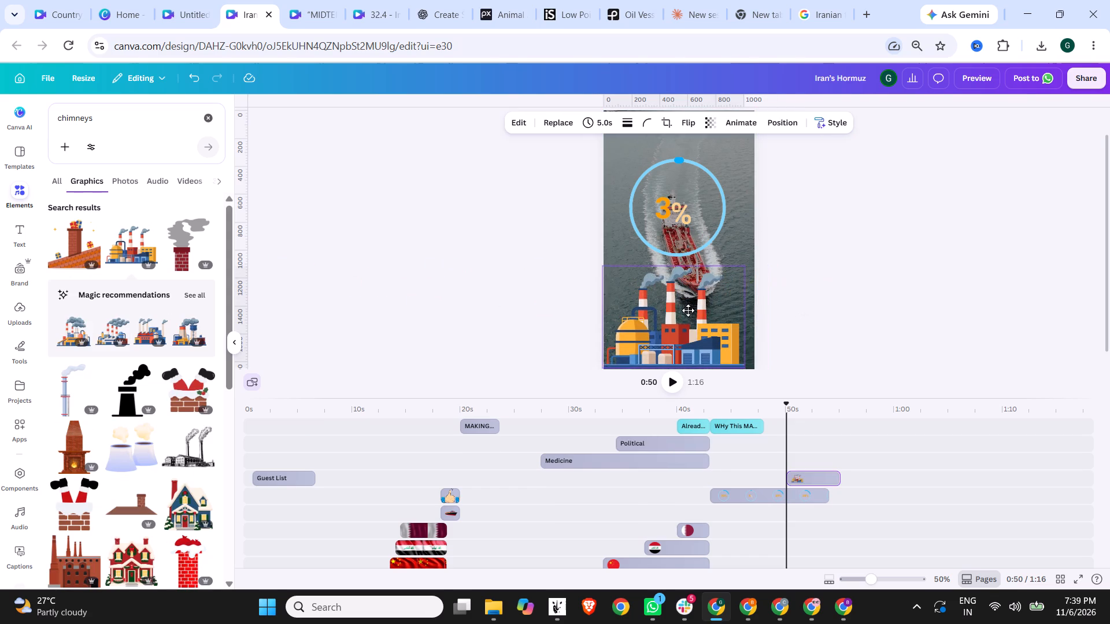
left_click_drag(688, 310, 694, 310)
left_click(874, 284)
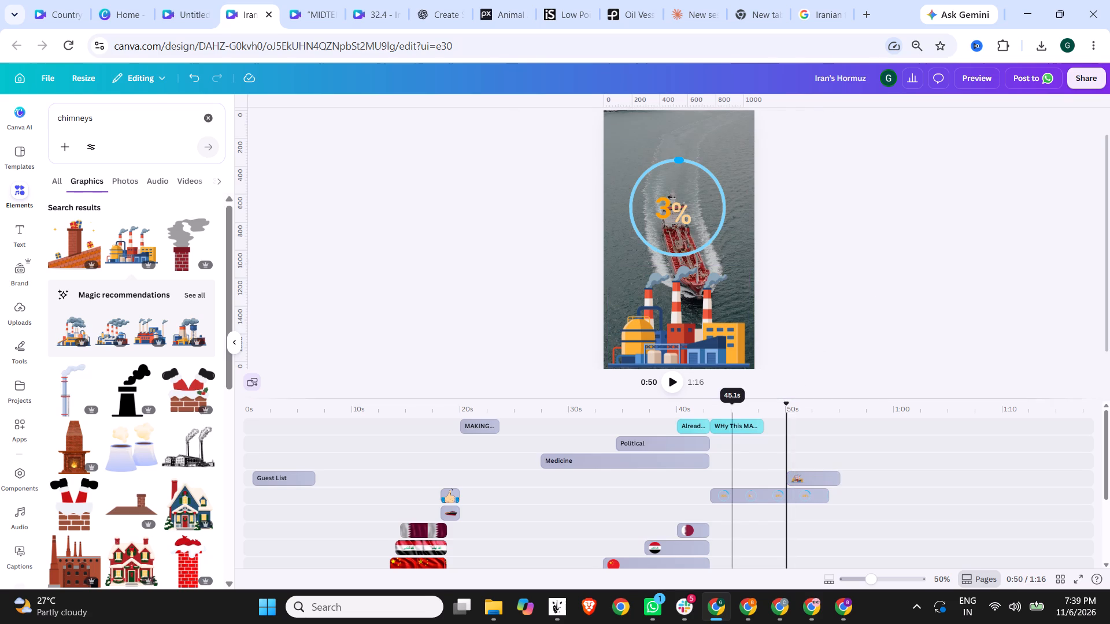
Play the video from about 0:45 to check the factory scene's timing against the voiceover.
left_click(732, 410)
left_click(670, 385)
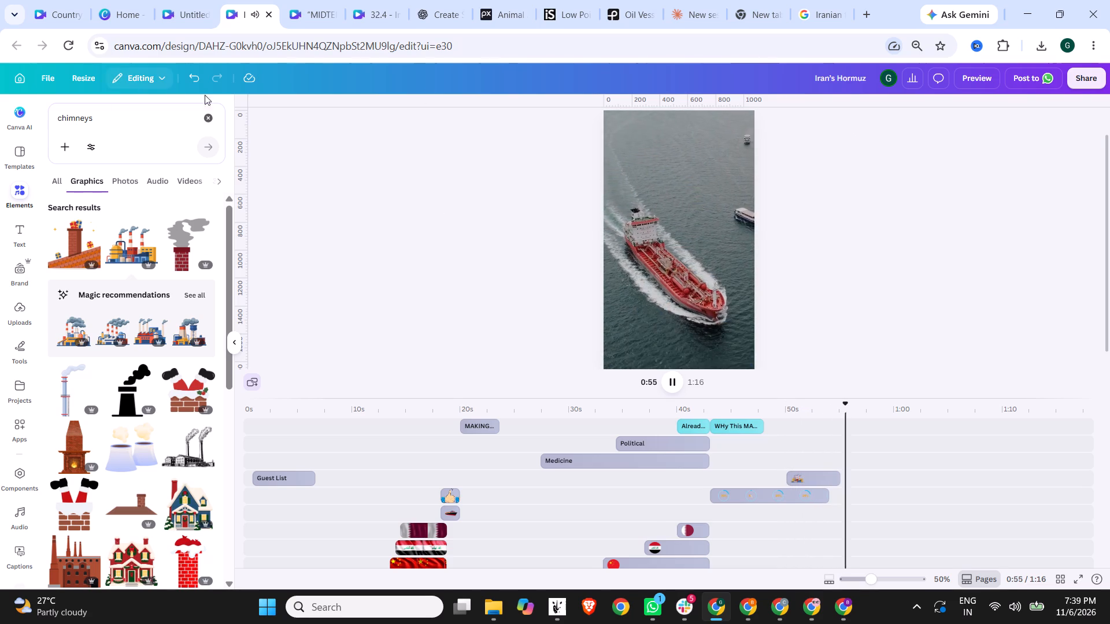
Search the elements for "energy security" and look through the graphics results for a suitable illustration.
left_click_drag(106, 117, 0, 110)
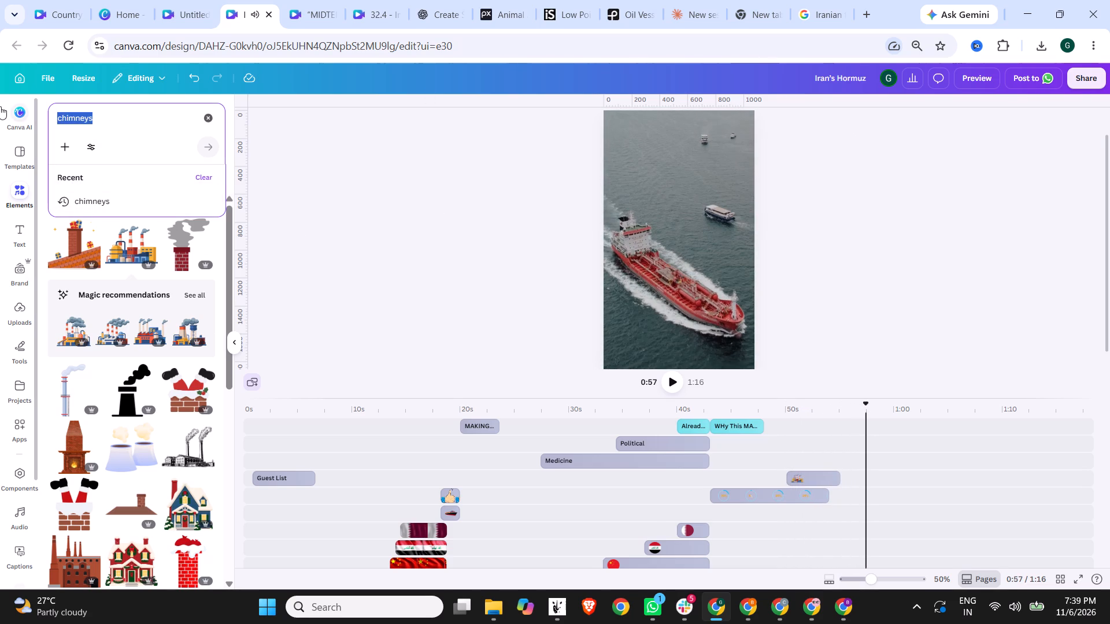
type("energy secuirty")
key("BackSpace")
key("BackSpace")
key("BackSpace")
key("BackSpace")
type("rt")
key("BackSpace")
type("ity")
key("Return")
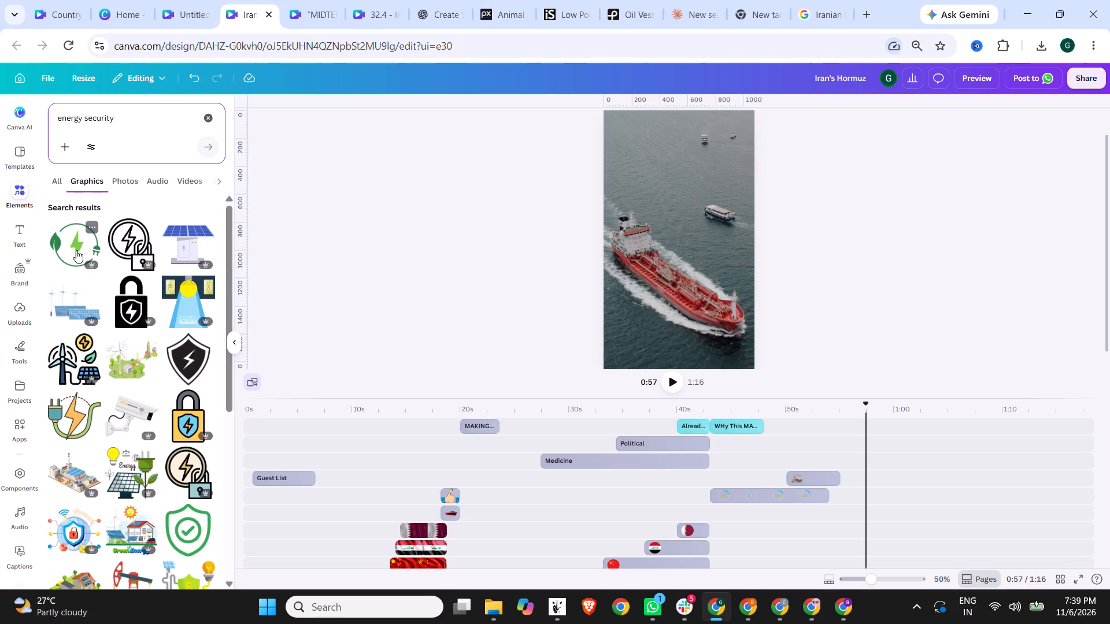
scroll(76, 250, "down", 2)
scroll(178, 442, "down", 2)
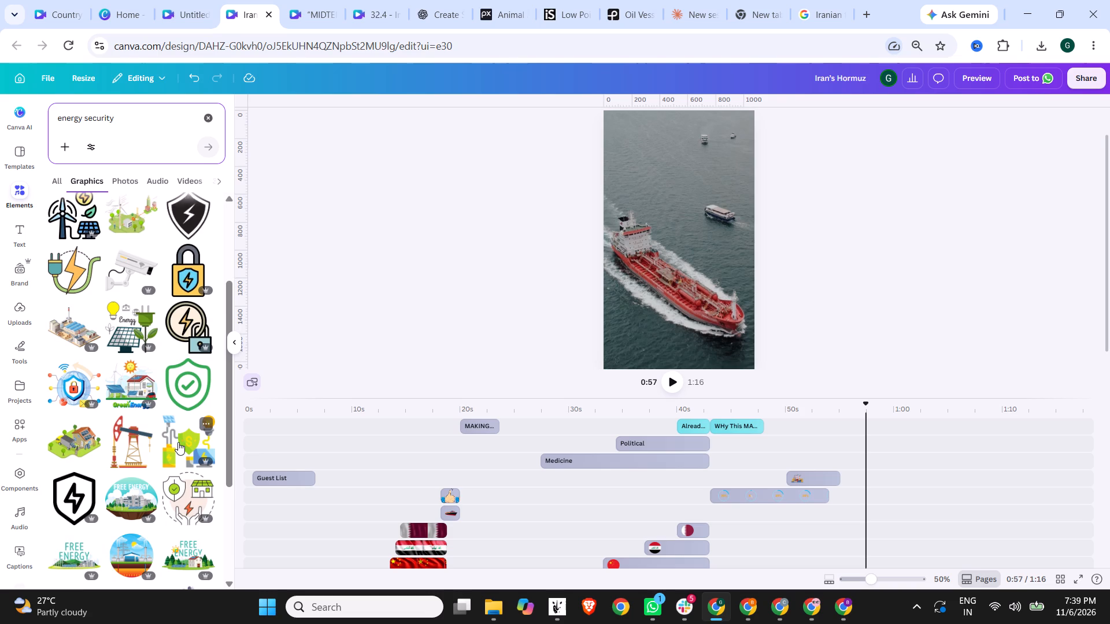
scroll(178, 442, "down", 1)
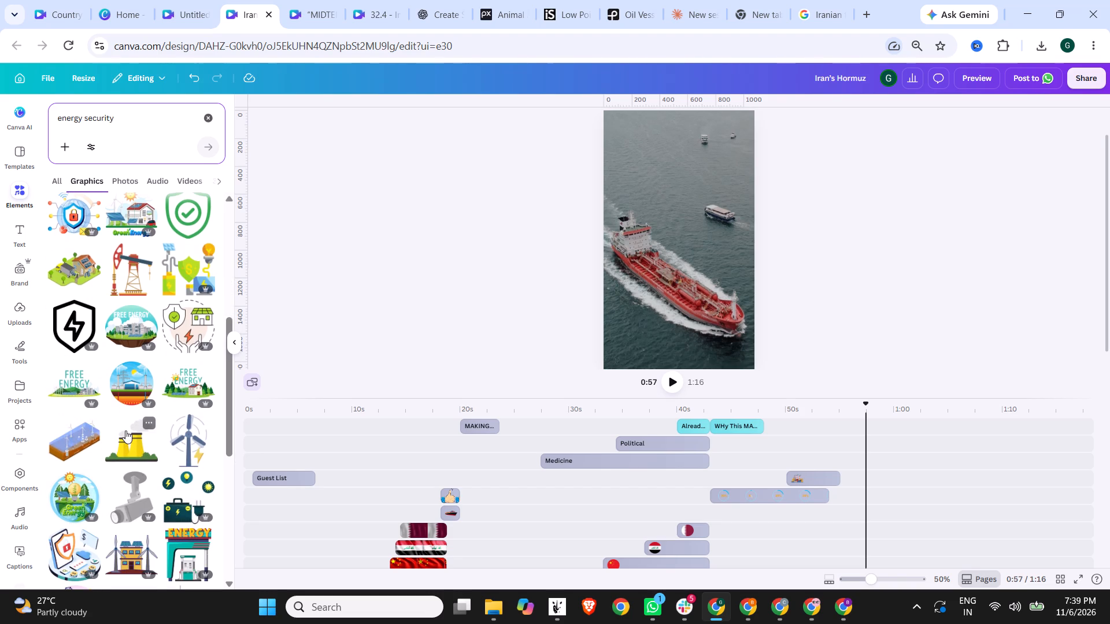
scroll(125, 430, "up", 6)
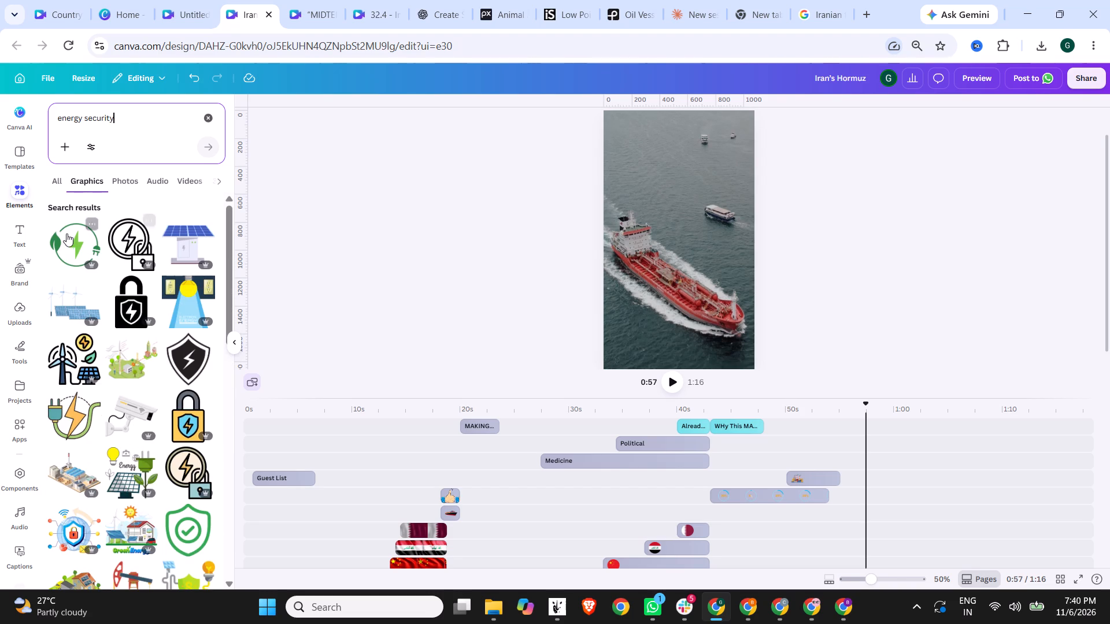
Check the overall and video results for "energy security", and browse further through its graphics.
left_click(55, 179)
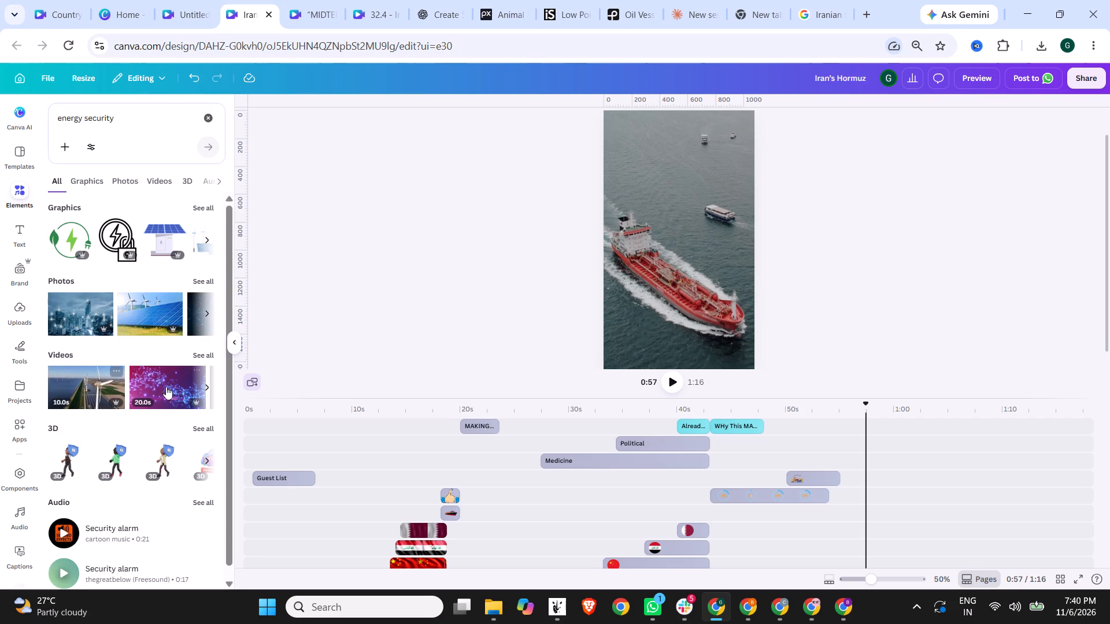
left_click(202, 355)
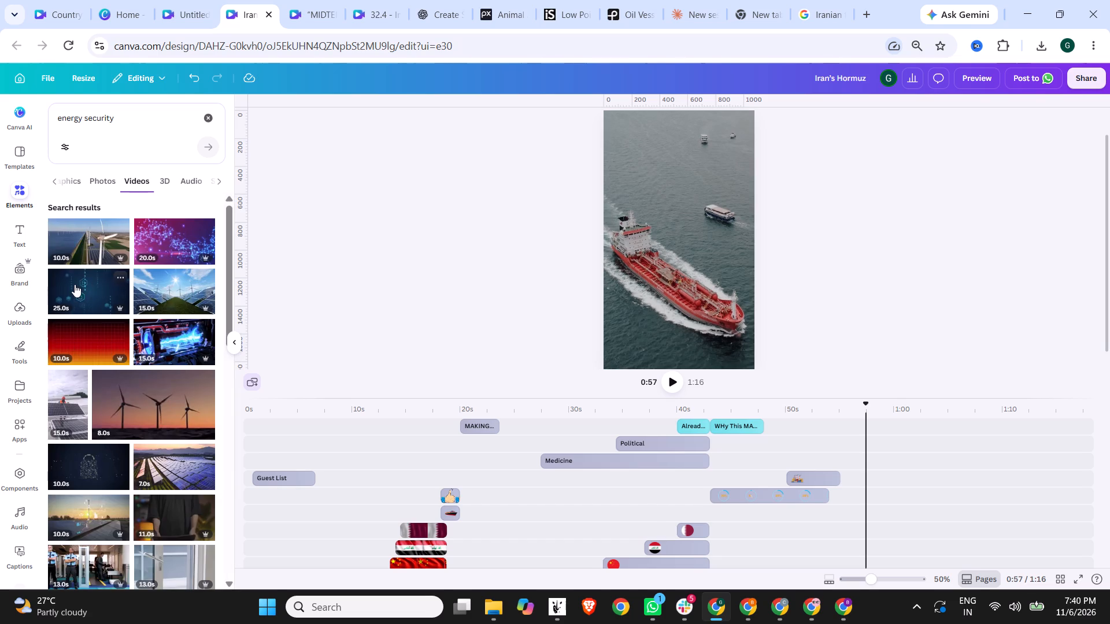
left_click(71, 175)
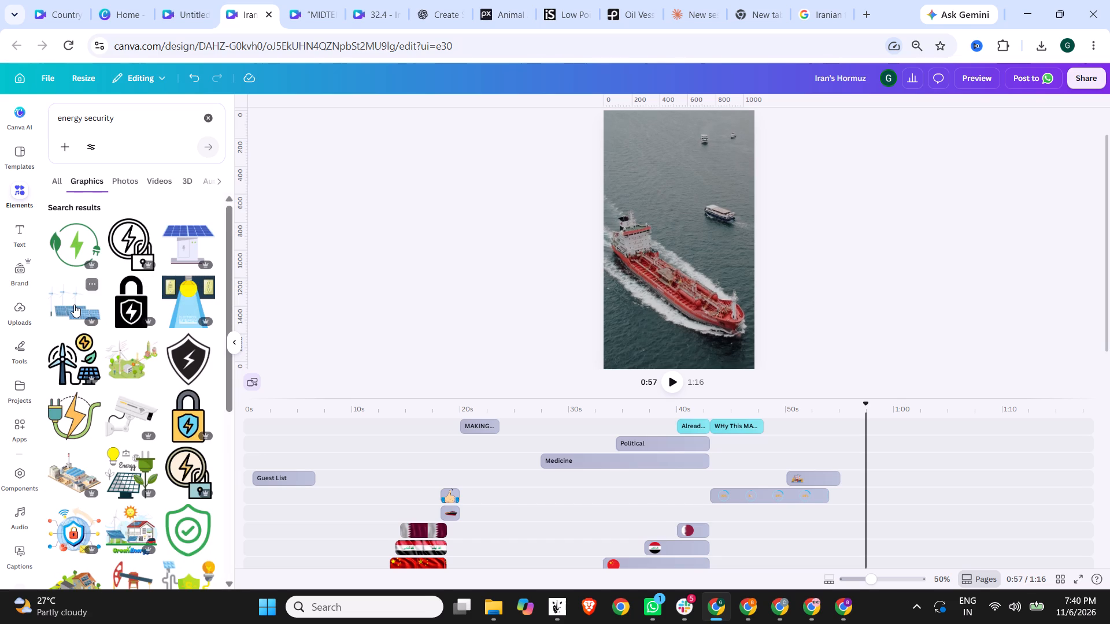
scroll(169, 307, "down", 2)
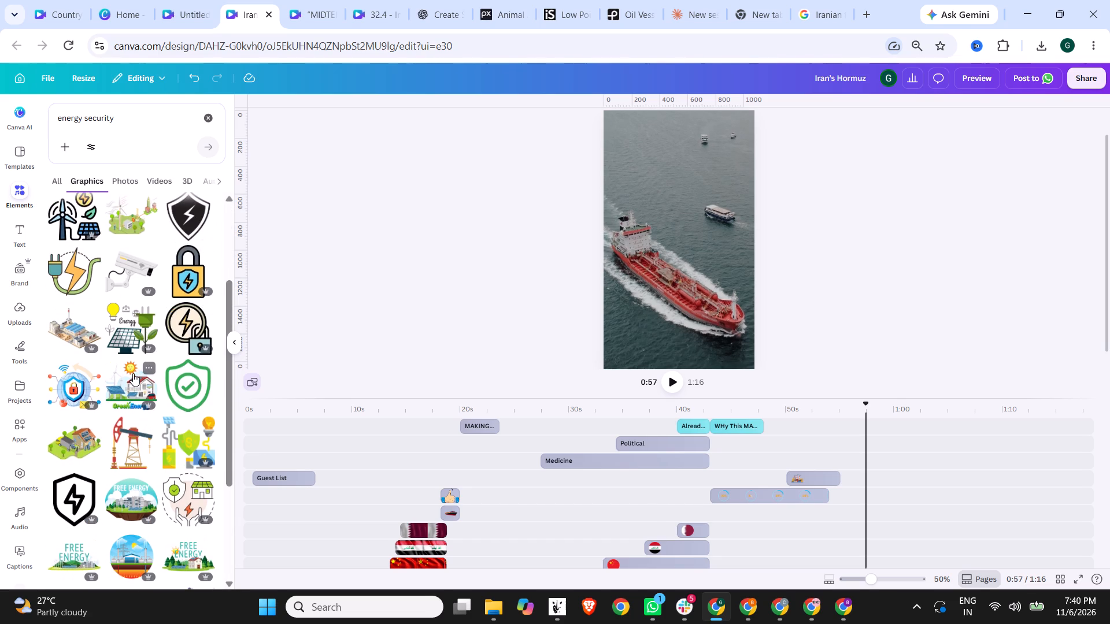
scroll(124, 373, "down", 4)
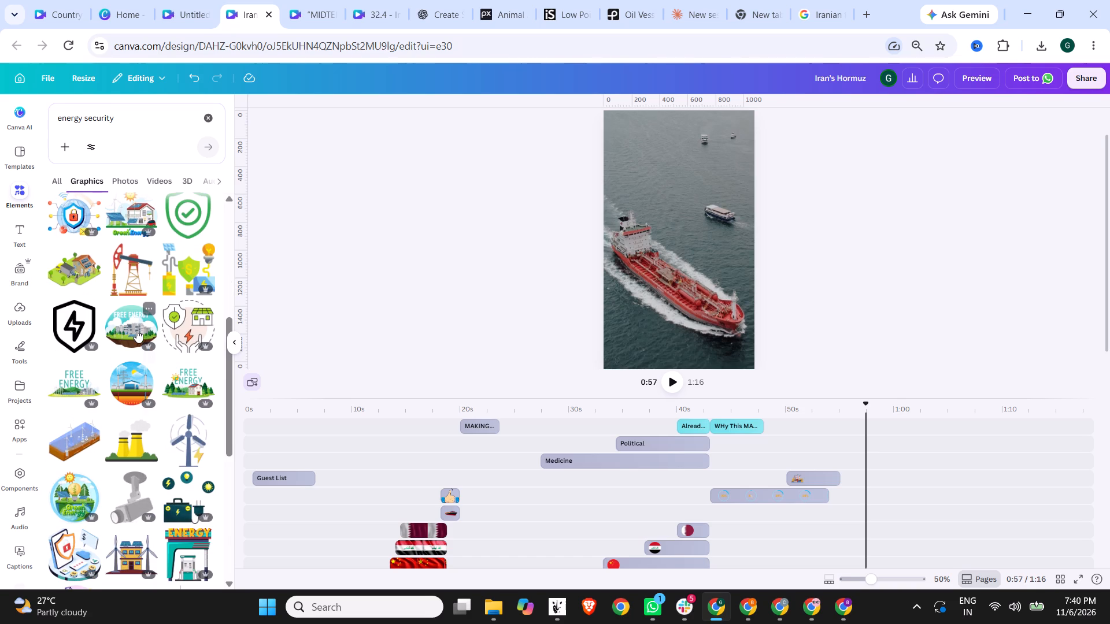
scroll(183, 326, "down", 3)
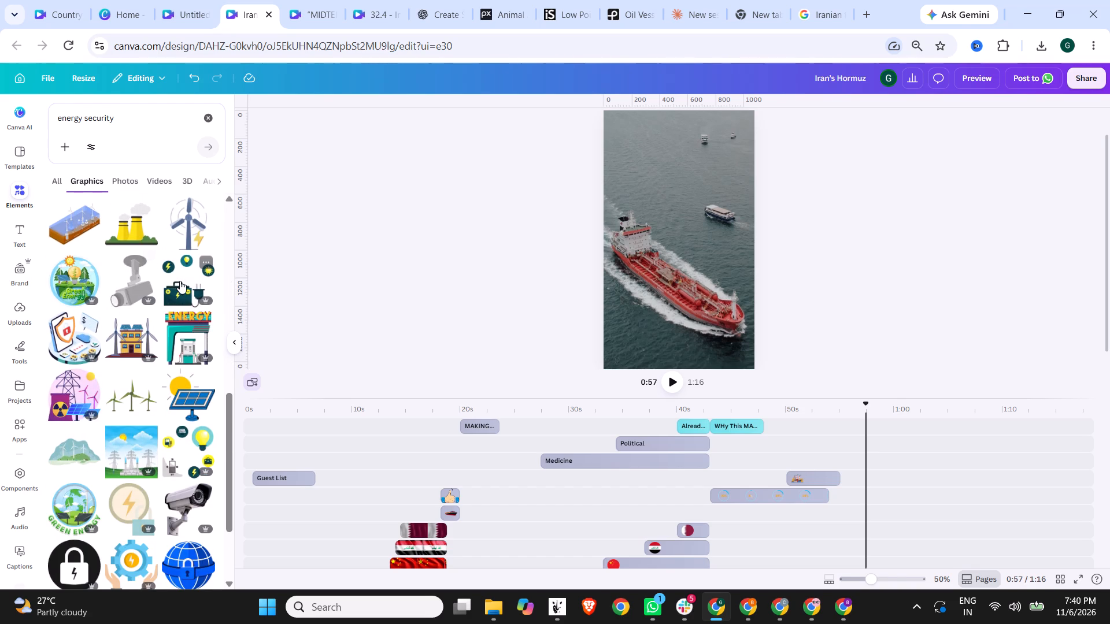
scroll(180, 281, "down", 4)
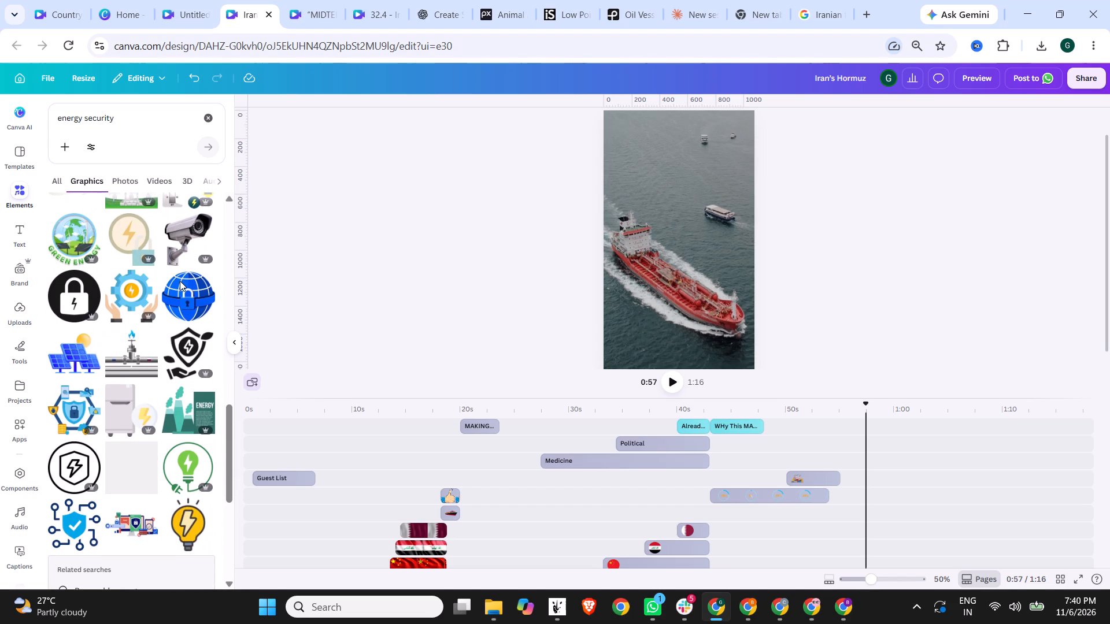
scroll(180, 281, "down", 2)
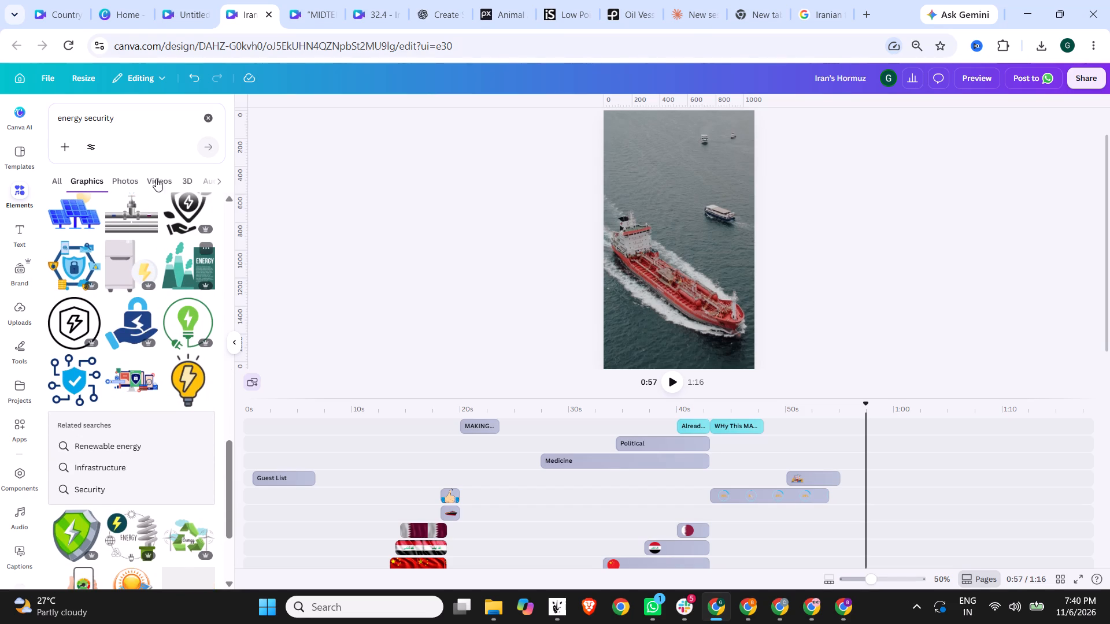
Search the element graphics for "electricity and gas" and place the red flame with lightning bolt on the timeline, starting at about 0:50.
left_click_drag(158, 110, 5, 109)
left_click_drag(120, 122, 97, 119)
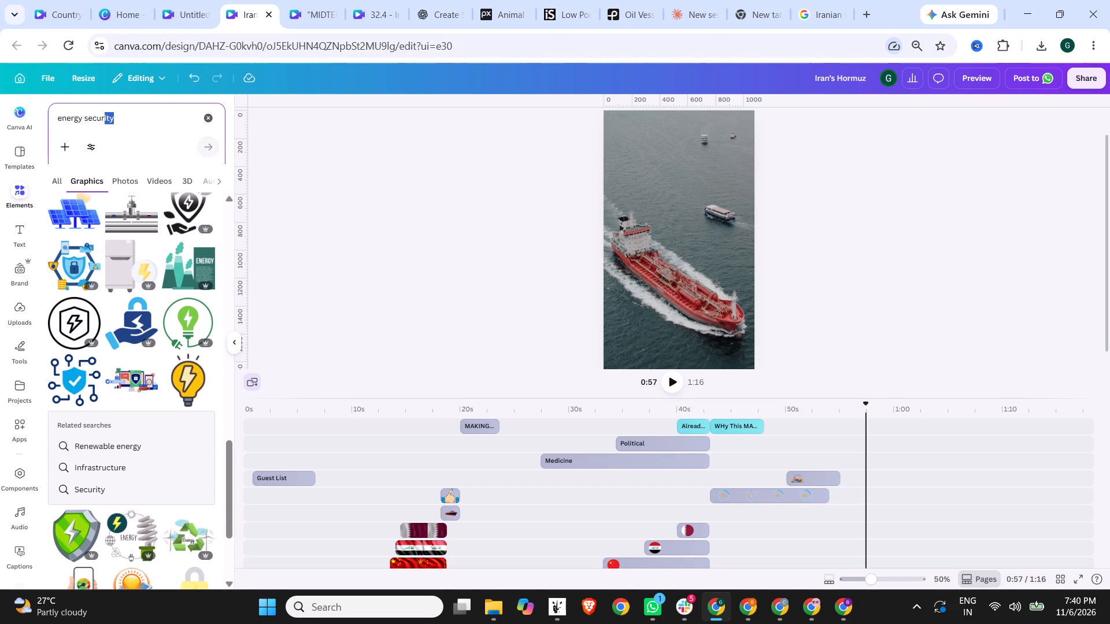
left_click_drag(97, 119, 44, 112)
type("electricity and gas")
key("Return")
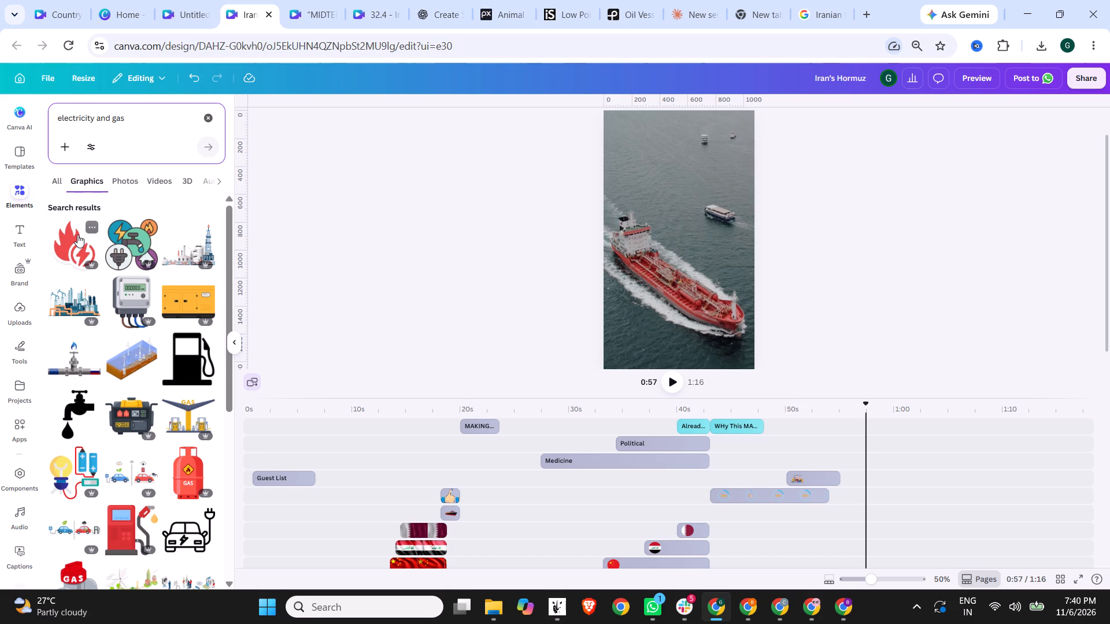
left_click_drag(77, 235, 706, 251)
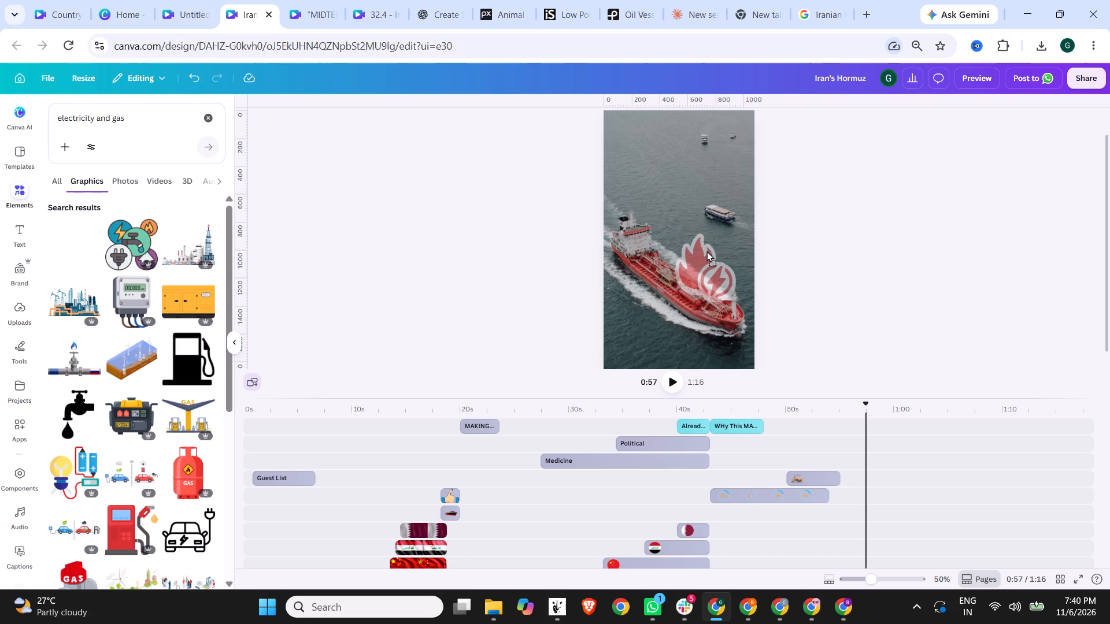
left_click_drag(706, 251, 838, 437)
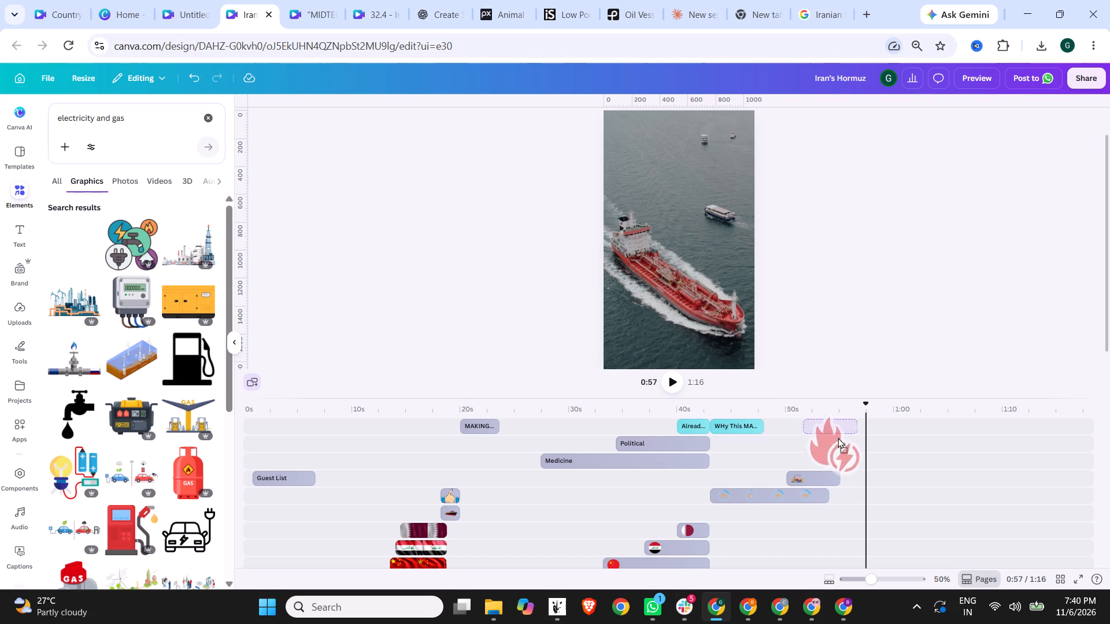
left_click_drag(838, 437, 815, 454)
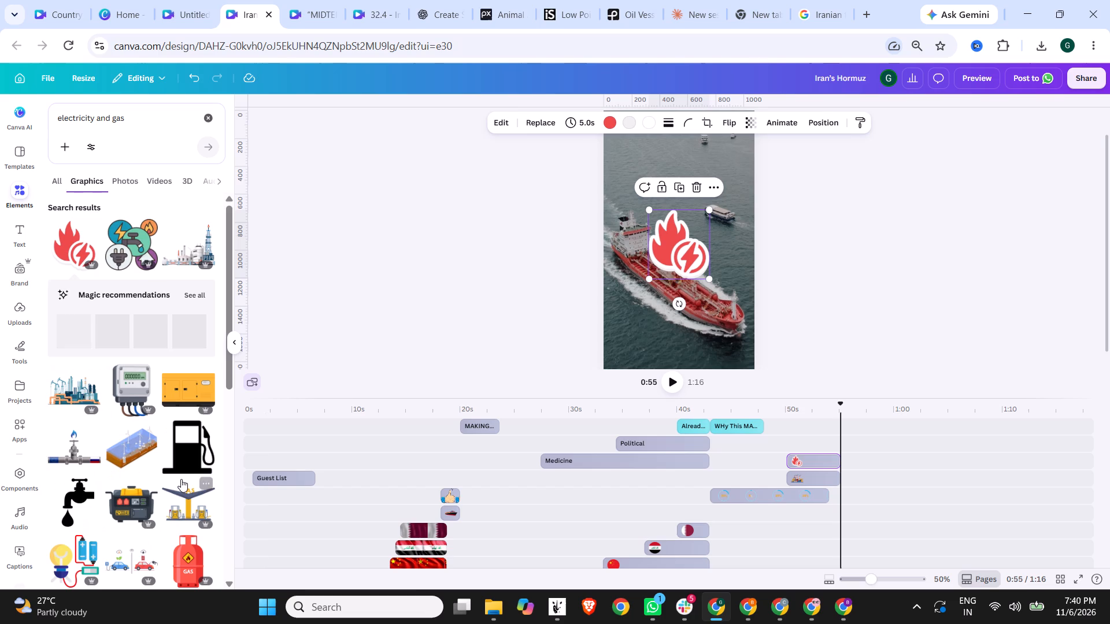
Add the red fuel pump graphic on its own track above the flame clip, starting at about 0:50.
scroll(191, 465, "down", 2)
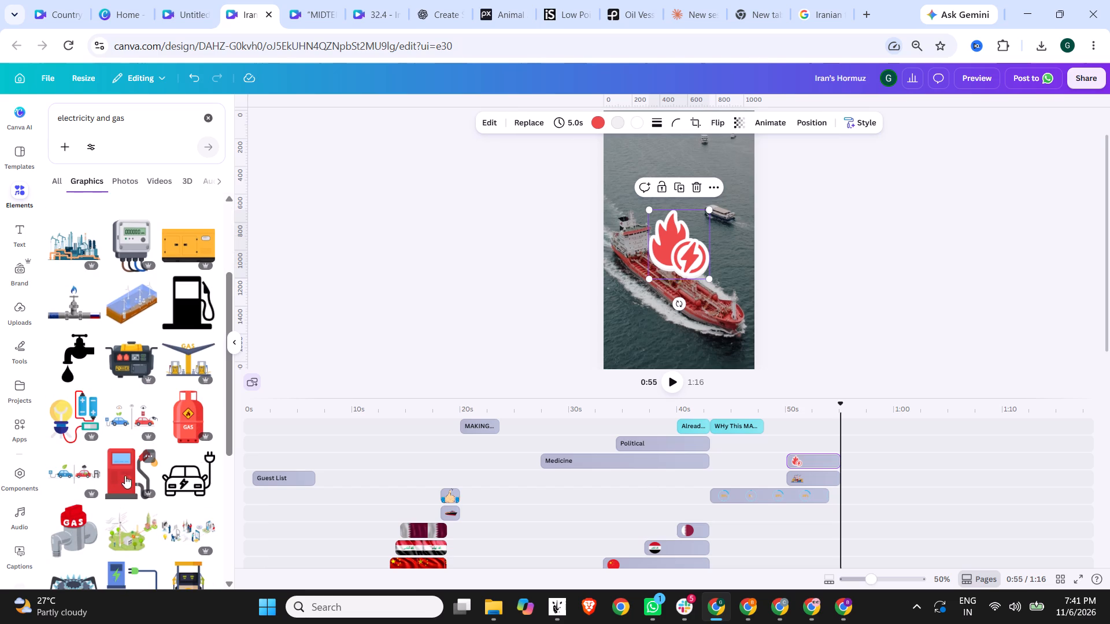
left_click_drag(130, 483, 815, 430)
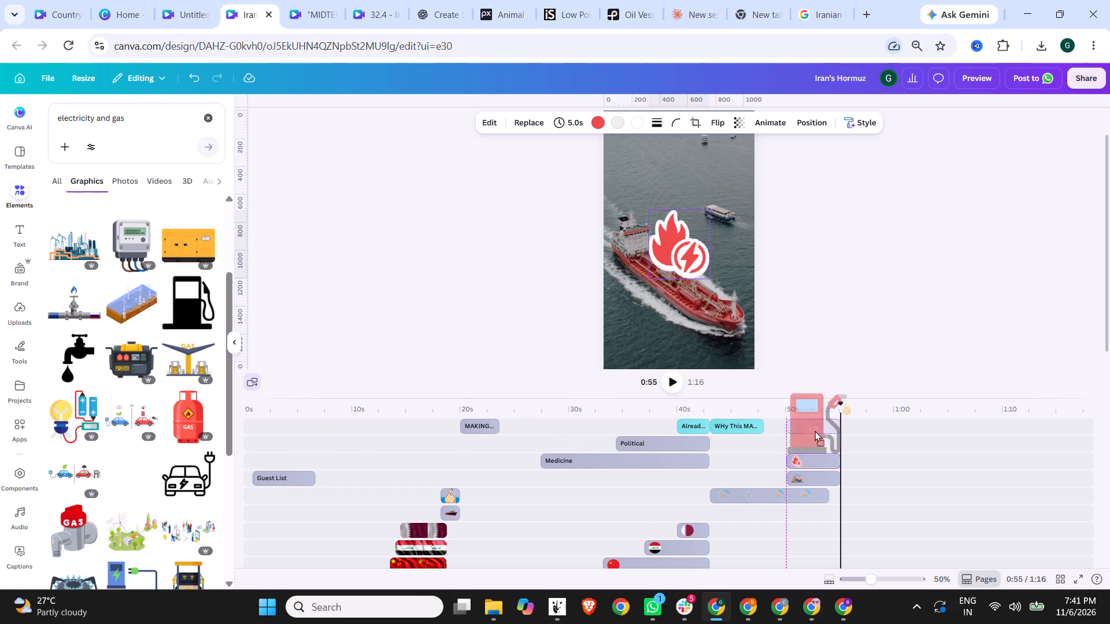
left_click_drag(815, 430, 808, 438)
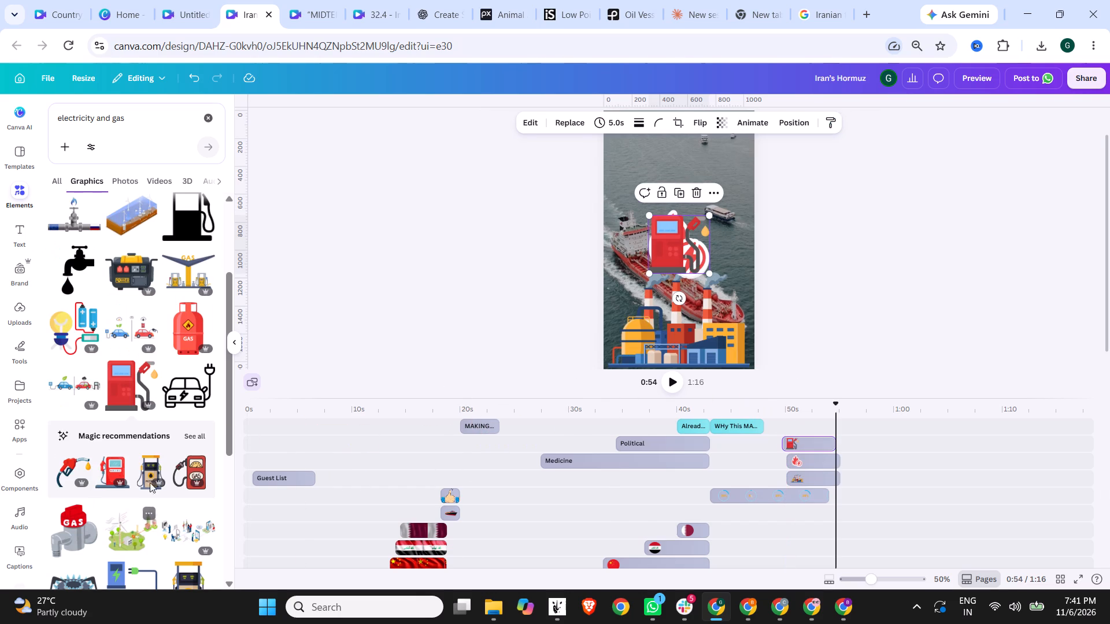
Add the red gas cylinder graphic above the fuel pump clip and align its start with the pump's at about 0:50.
left_click_drag(187, 321, 188, 321)
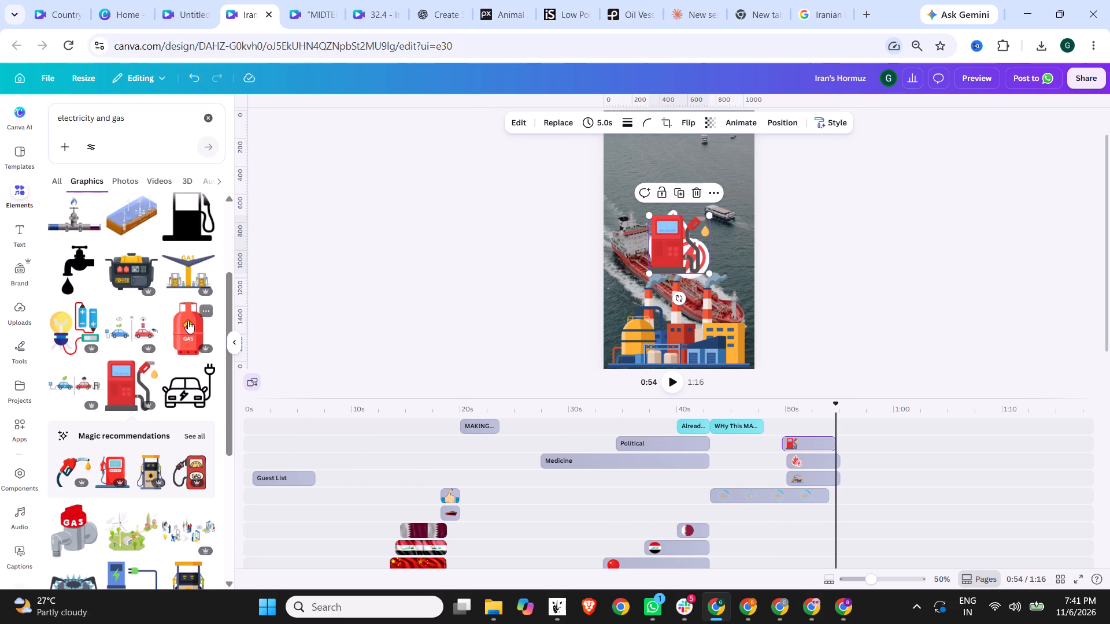
left_click_drag(188, 321, 795, 420)
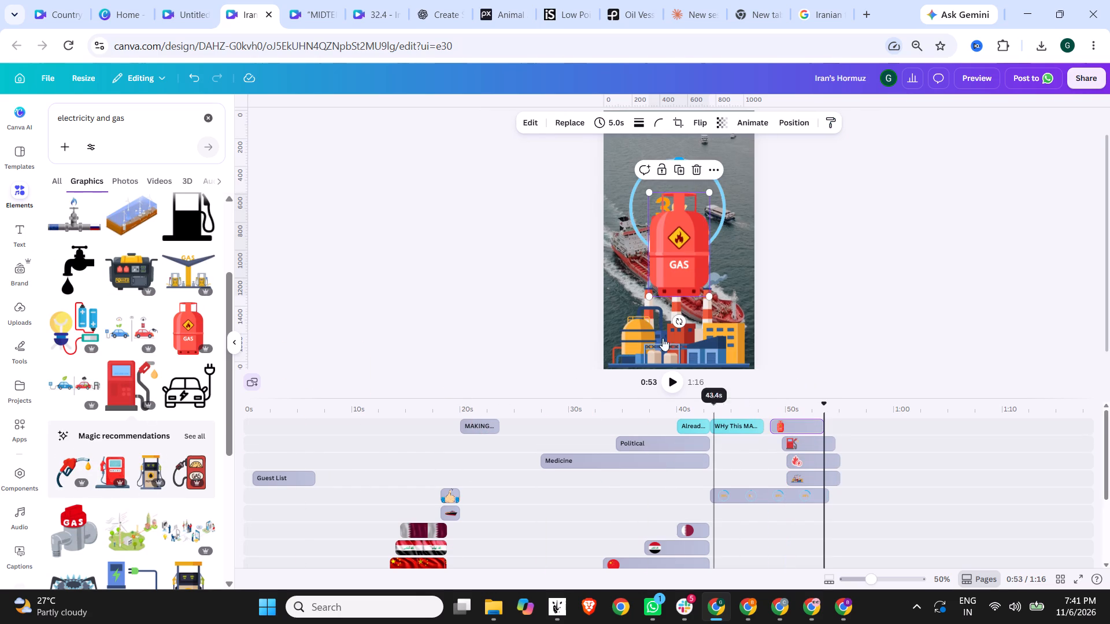
scroll(834, 309, "up", 1, "ctrl")
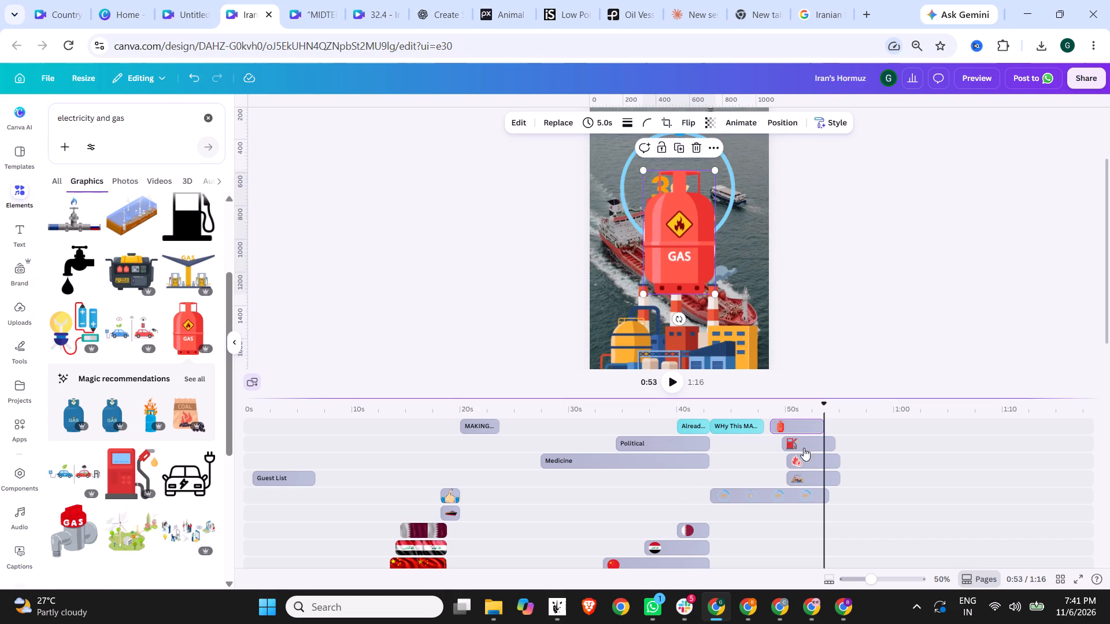
left_click_drag(795, 427, 804, 428)
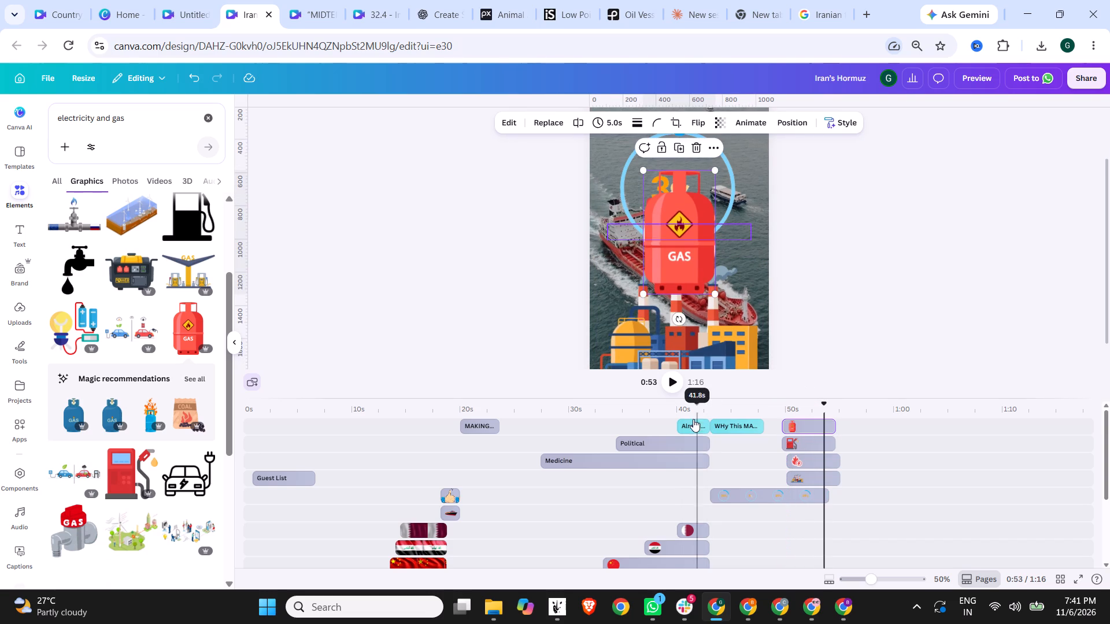
Play the video from about 0:41 to about 0:52 to check the new graphics against the voiceover.
left_click(691, 410)
left_click(672, 377)
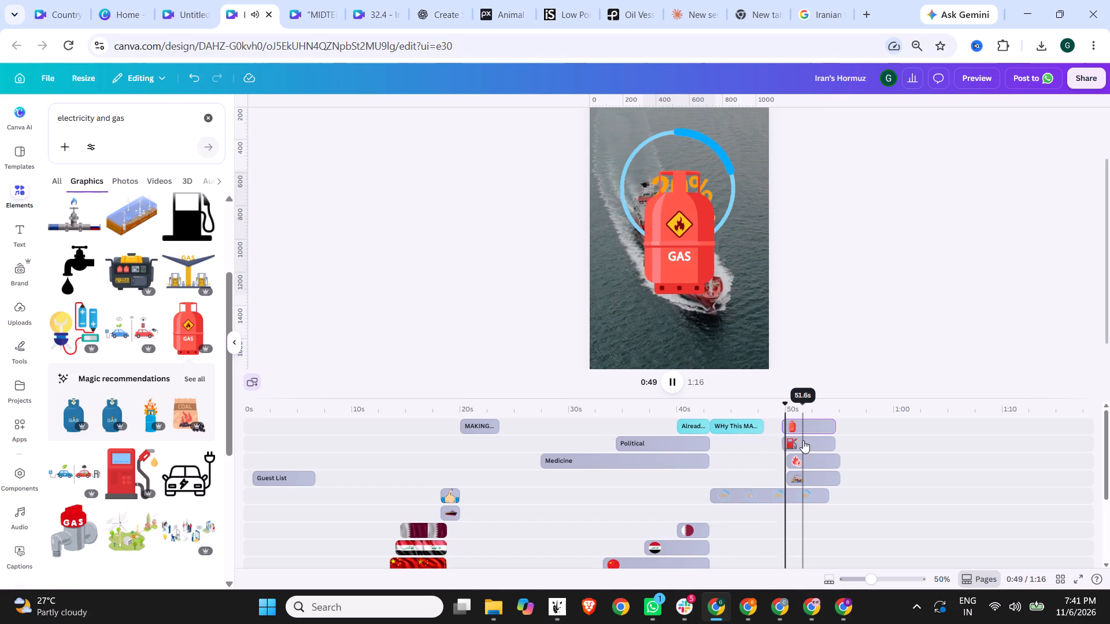
left_click(676, 382)
scroll(767, 470, "up", 2, "ctrl")
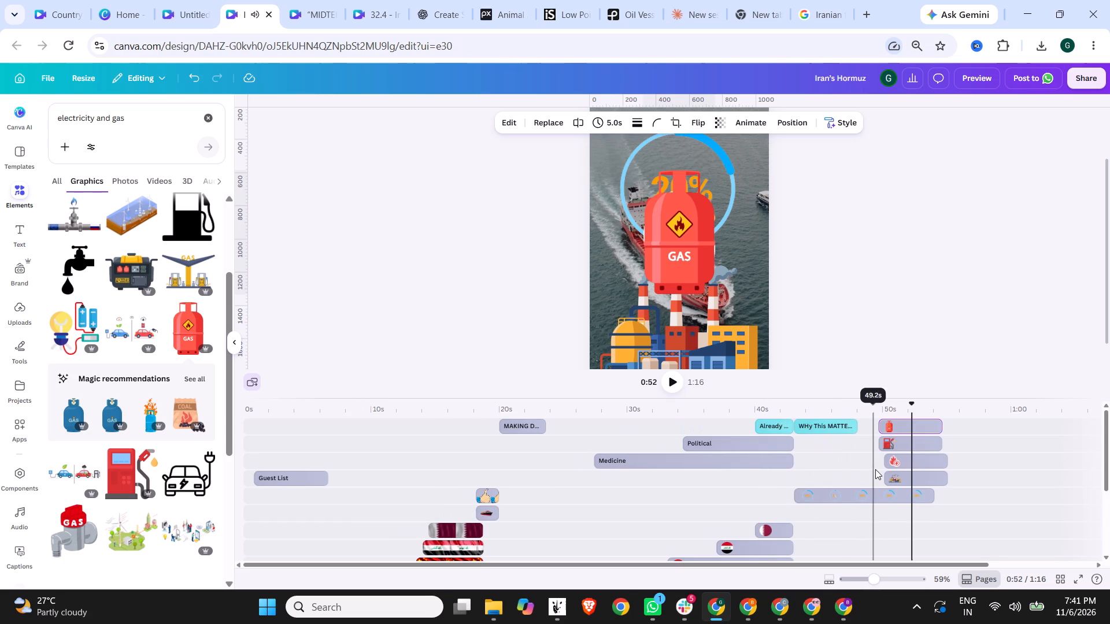
scroll(875, 469, "down", 4, "ctrl")
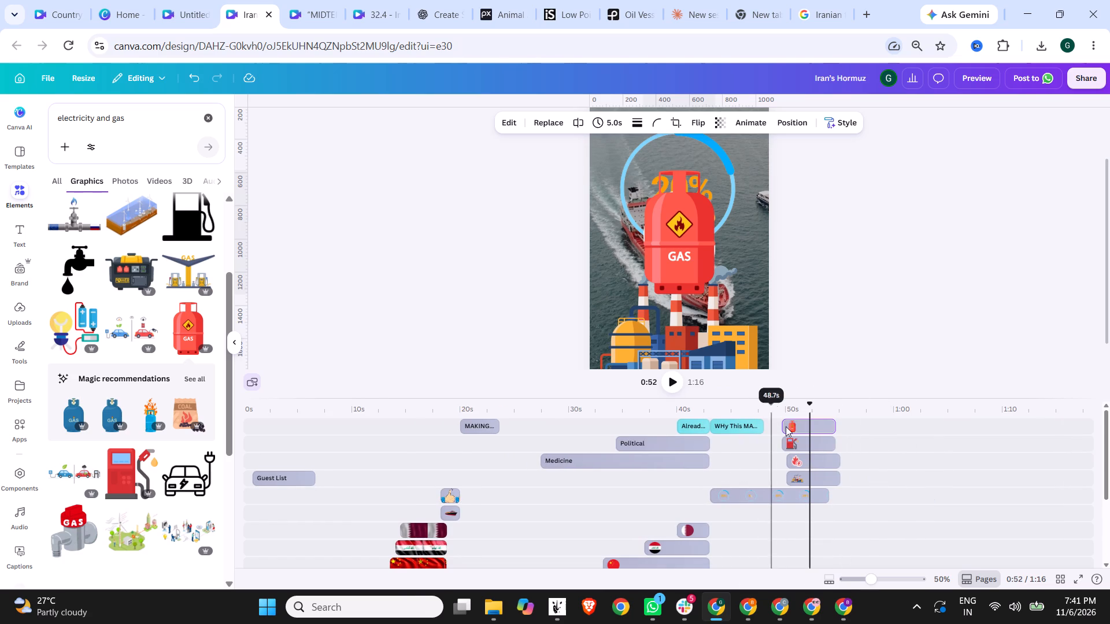
Shift the factory and gas cylinder clips to start at about 0:49 on tracks directly above the circle animation, ending together with it.
left_click_drag(767, 495, 773, 512)
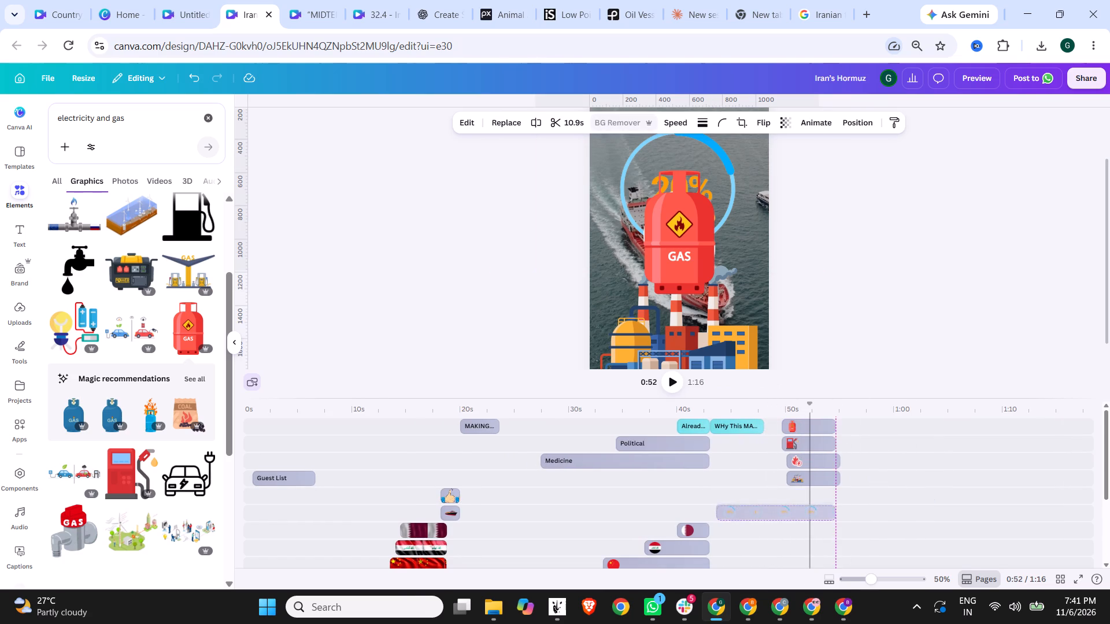
left_click_drag(773, 512, 767, 513)
left_click_drag(804, 473, 801, 483)
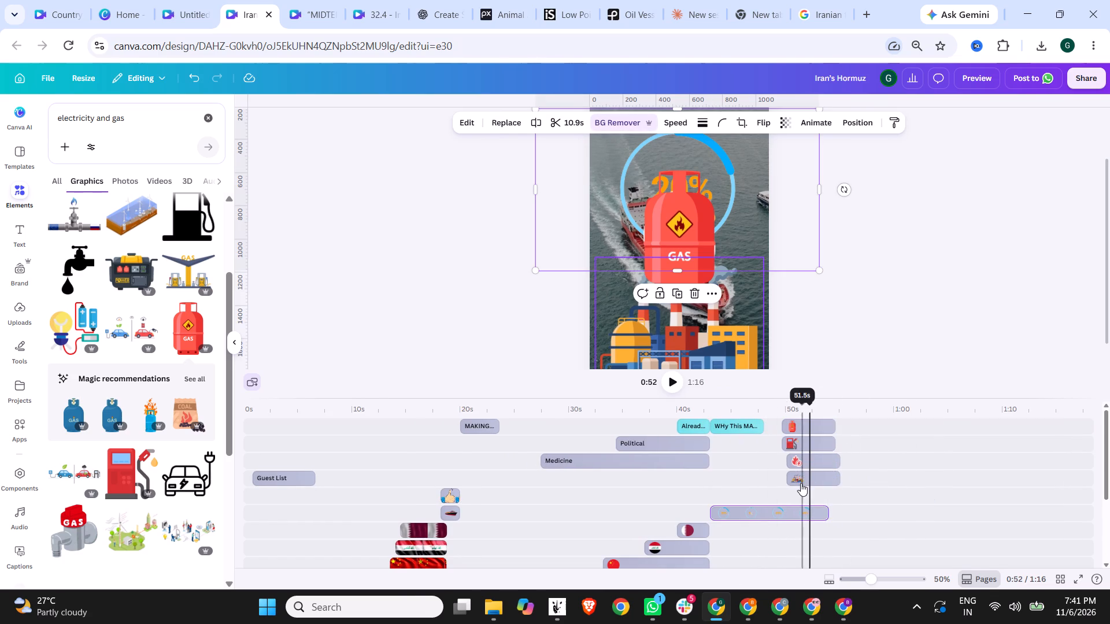
left_click_drag(801, 483, 792, 490)
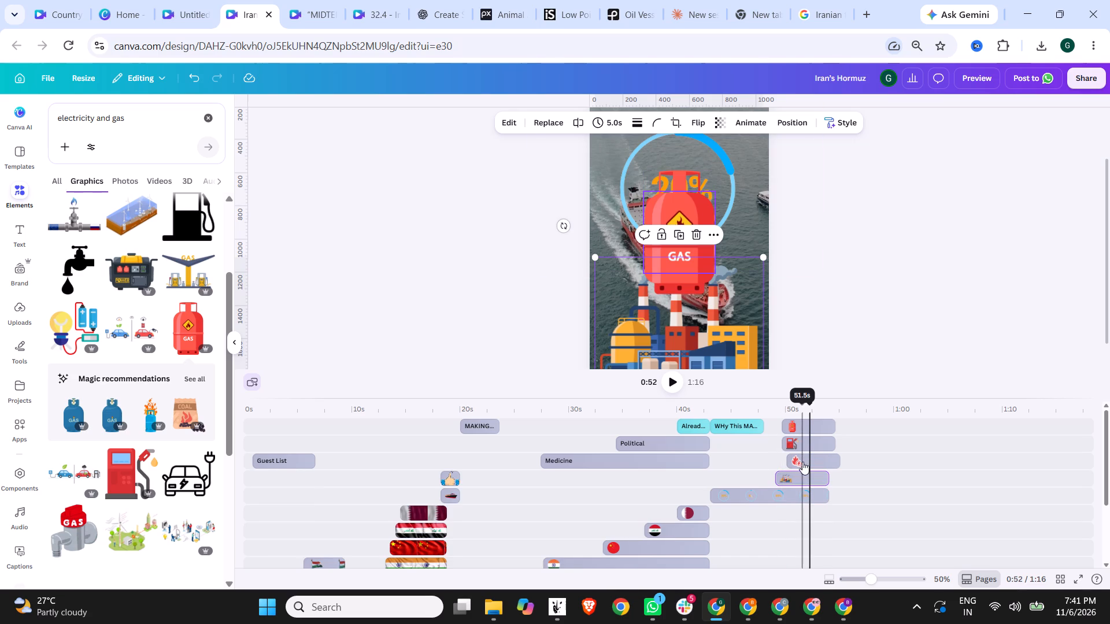
left_click_drag(774, 497, 774, 510)
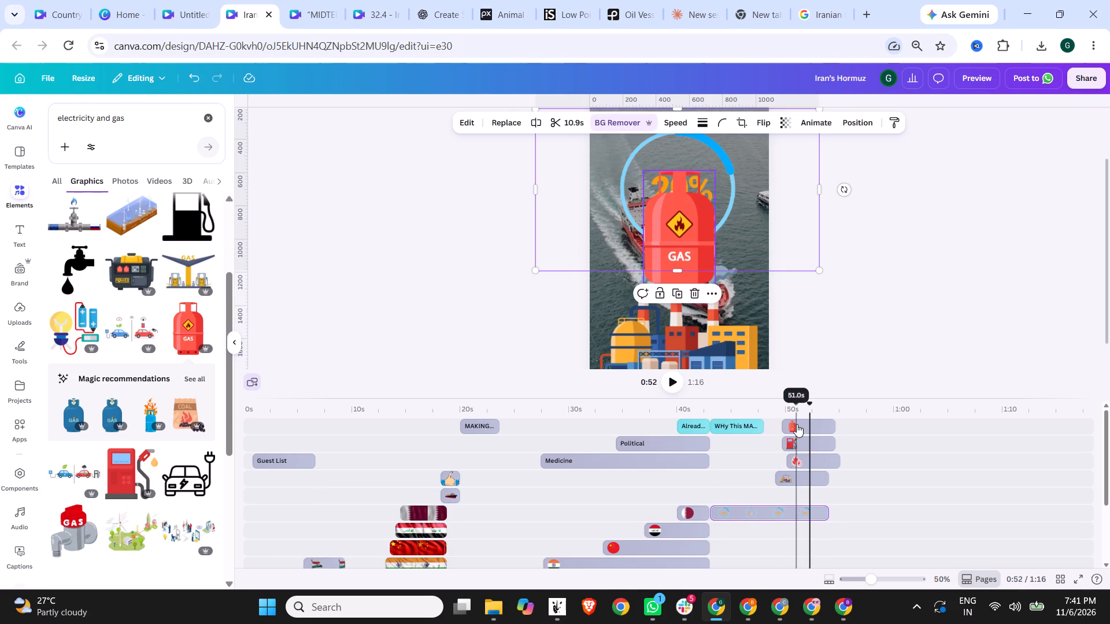
left_click_drag(797, 424, 791, 492)
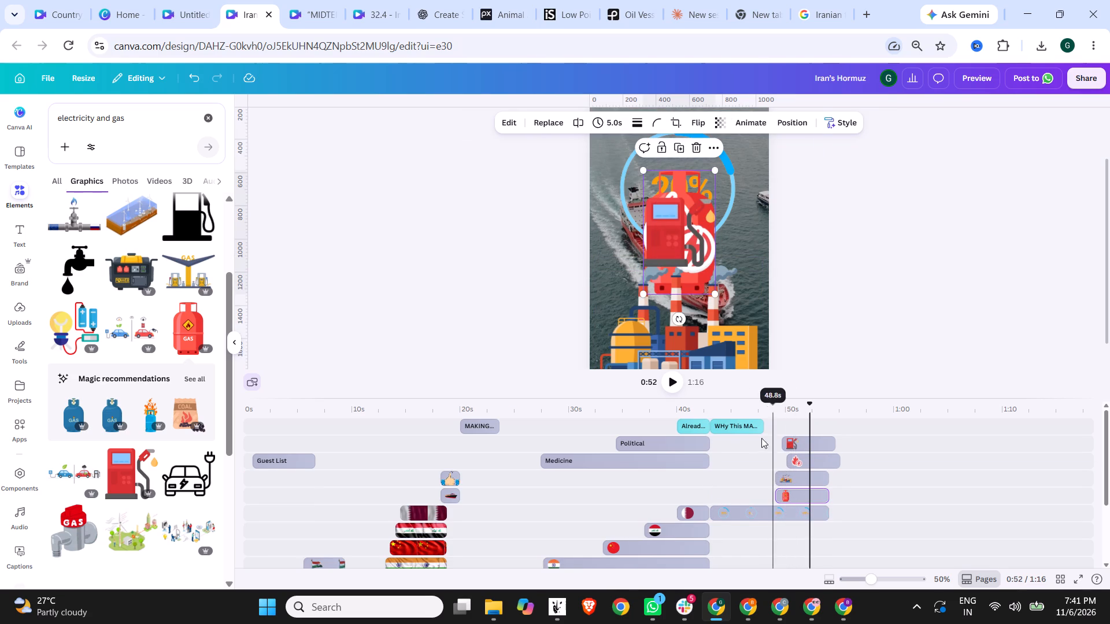
Extend the "WHY THIS MATTER?" text clip to 11.0 seconds so it ends with the circle animation.
left_click_drag(760, 426, 827, 424)
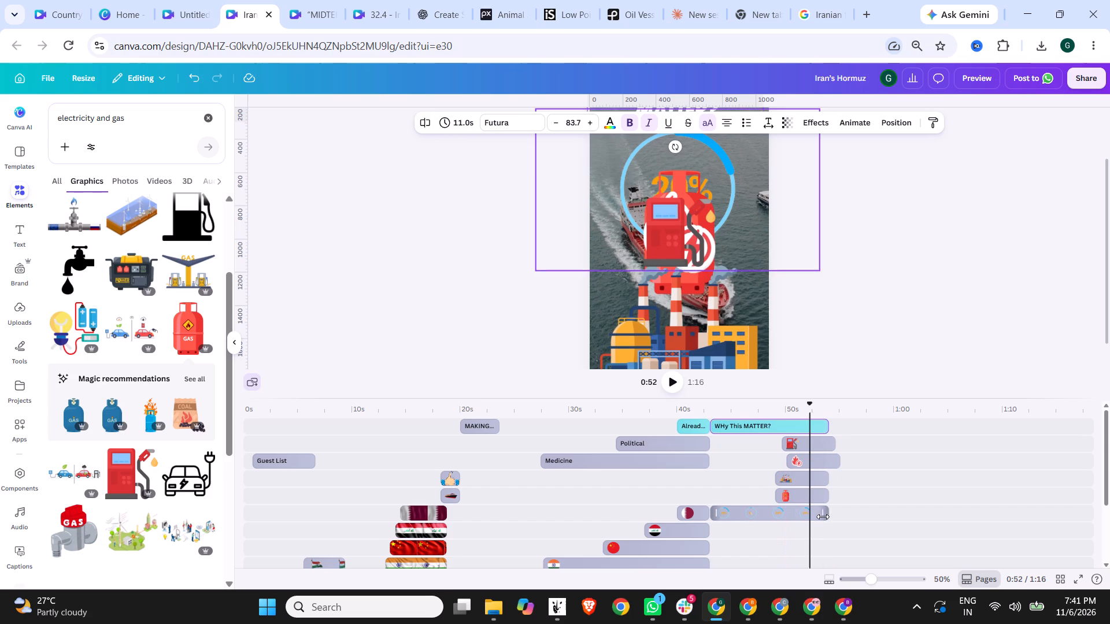
Align the factory, gas cylinder and flame-and-electricity clips with the fuel pump clip's start at about 0:50, making the flame clip 5.0 seconds long.
left_click_drag(812, 478, 869, 494)
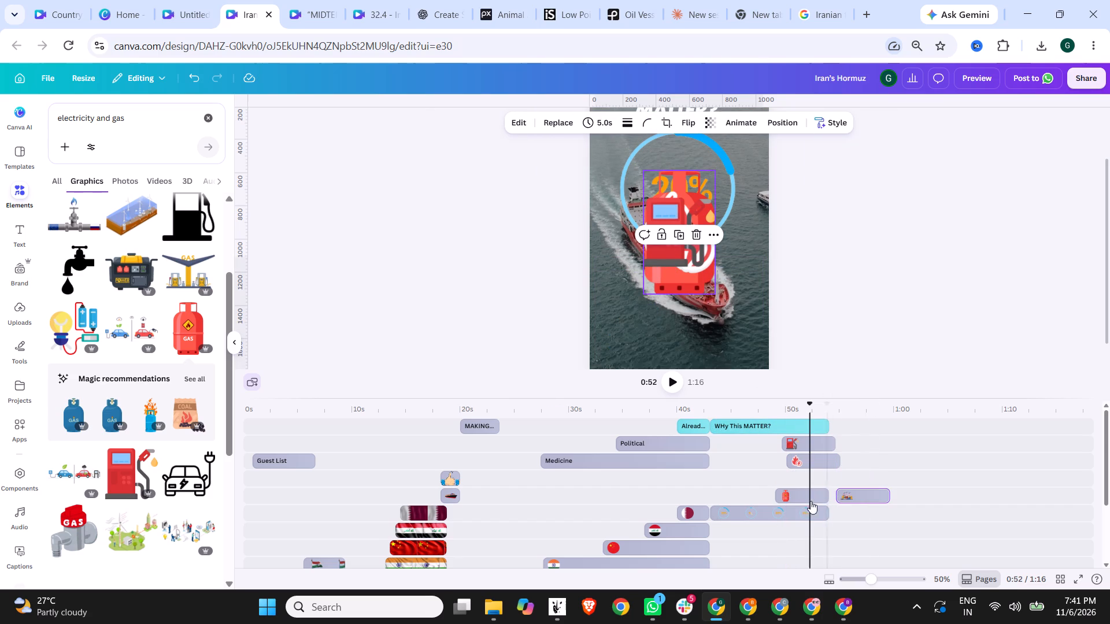
left_click_drag(794, 495, 802, 481)
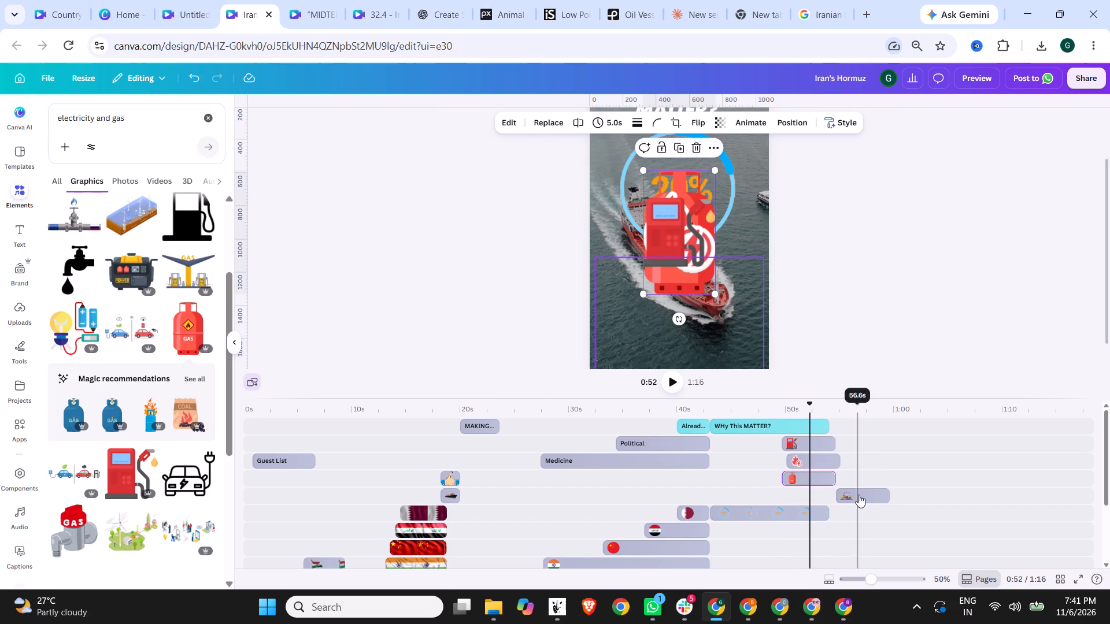
left_click_drag(856, 495, 801, 495)
left_click(801, 495)
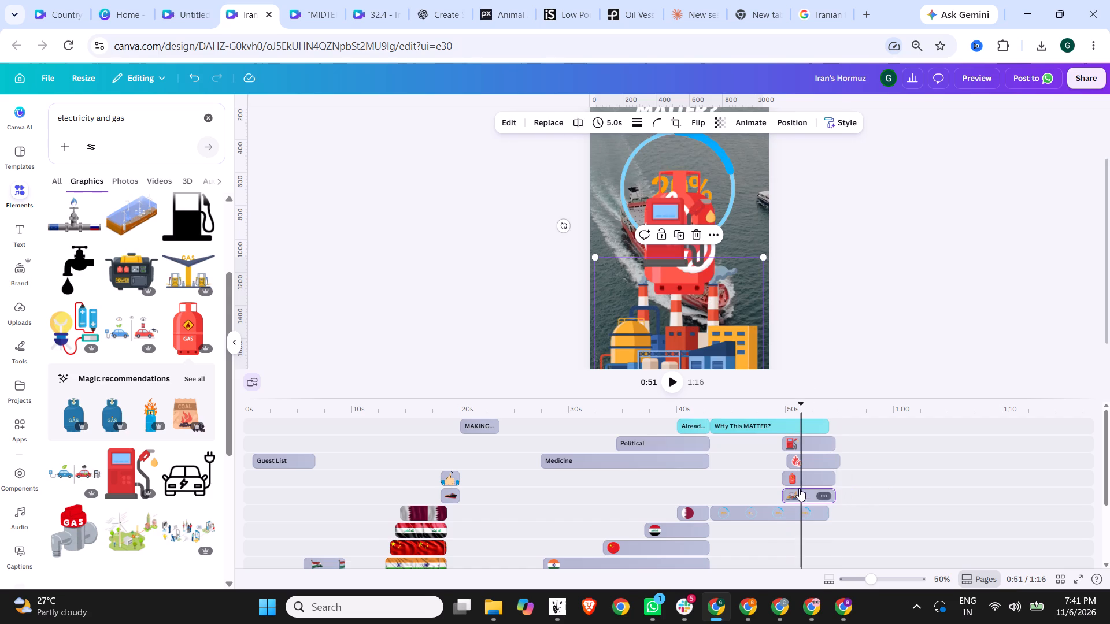
left_click(787, 460)
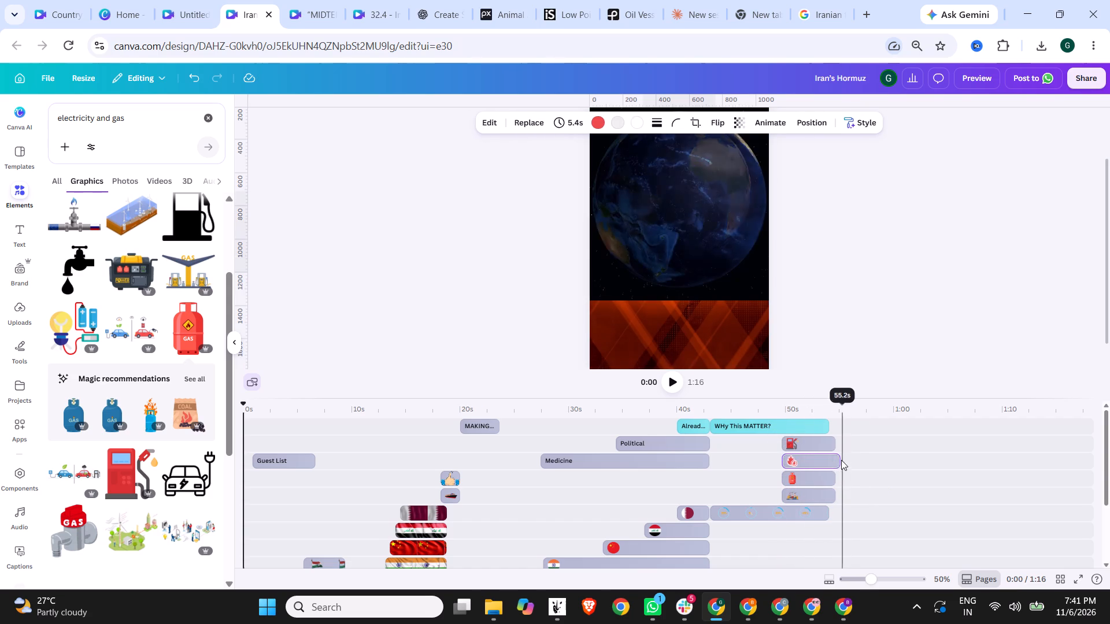
left_click(838, 458)
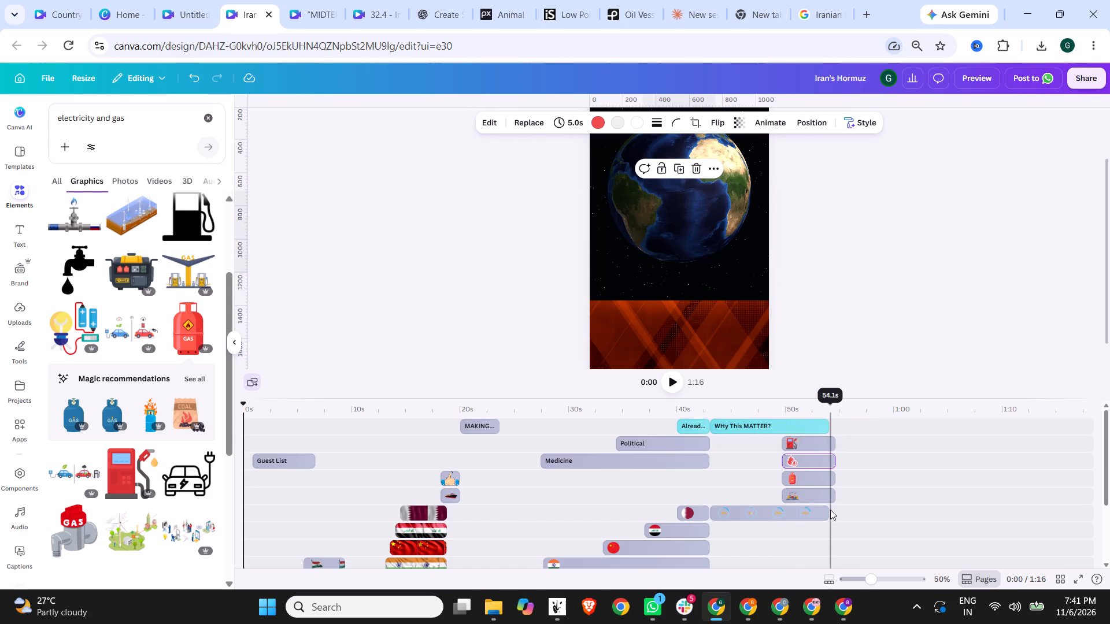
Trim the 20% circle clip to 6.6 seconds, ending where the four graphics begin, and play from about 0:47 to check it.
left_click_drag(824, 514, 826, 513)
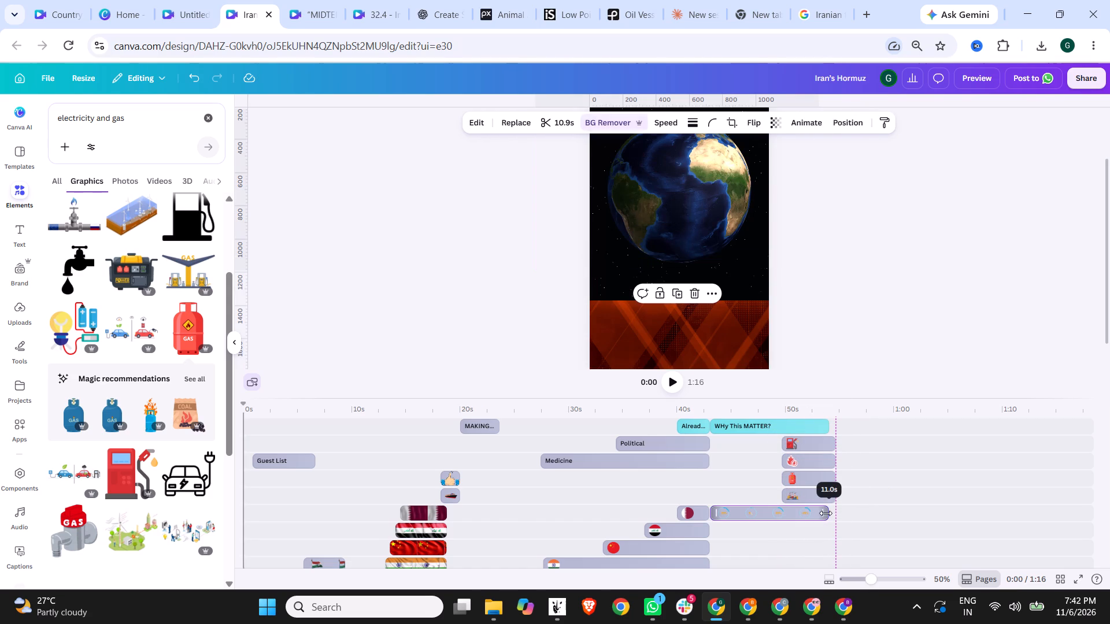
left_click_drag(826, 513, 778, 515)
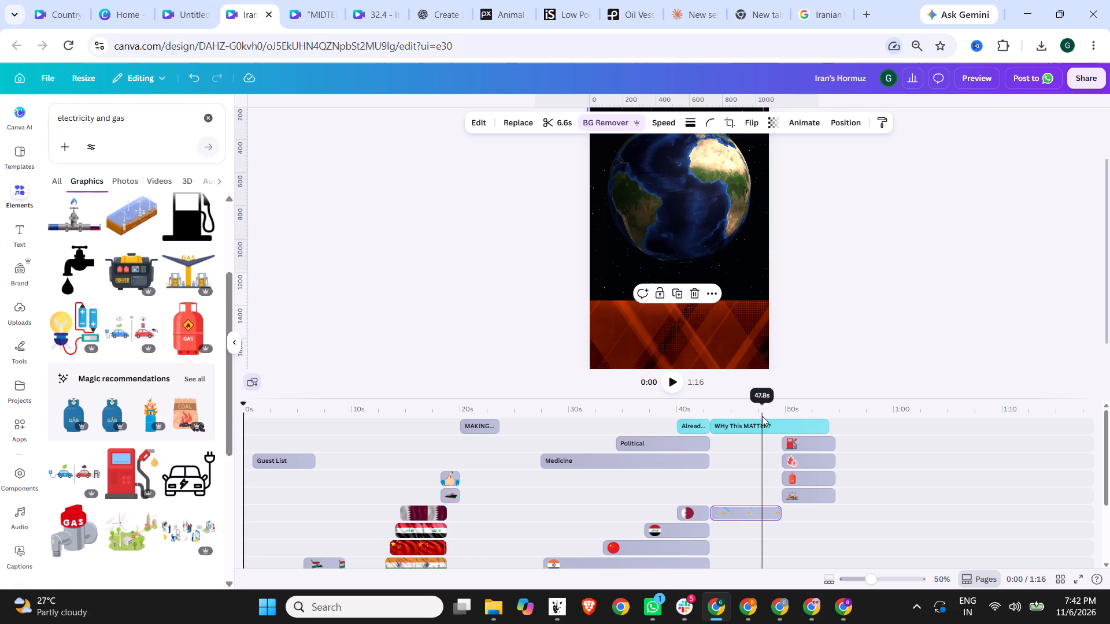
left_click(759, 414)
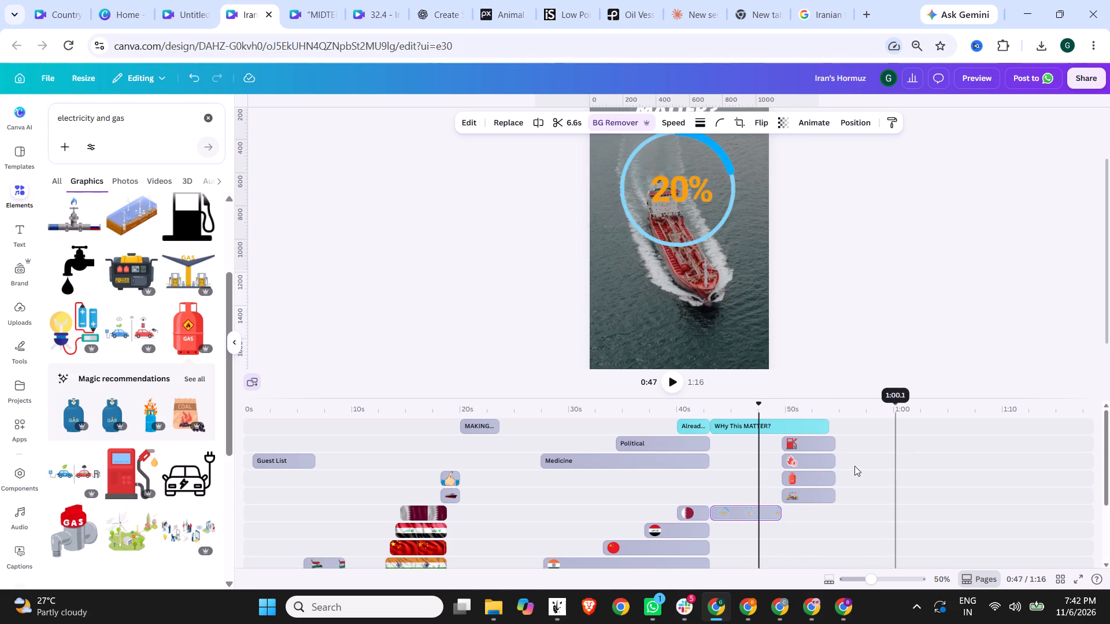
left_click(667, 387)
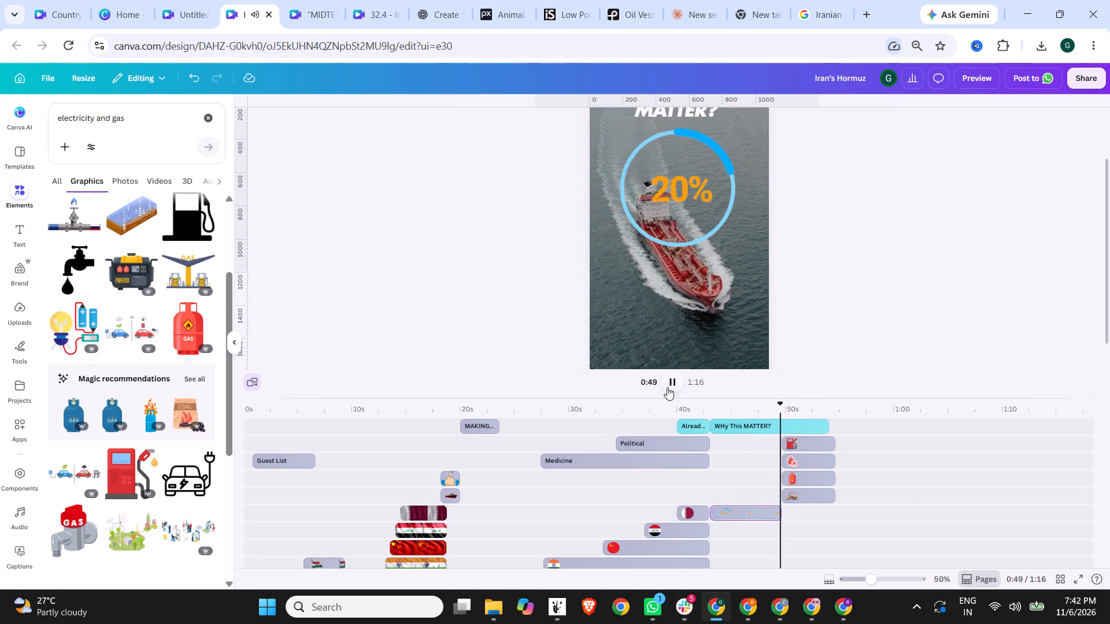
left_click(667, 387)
Nudge the 20% circle animation slightly up and to the left beneath the "WHY THIS MATTER?" title.
left_click(746, 507)
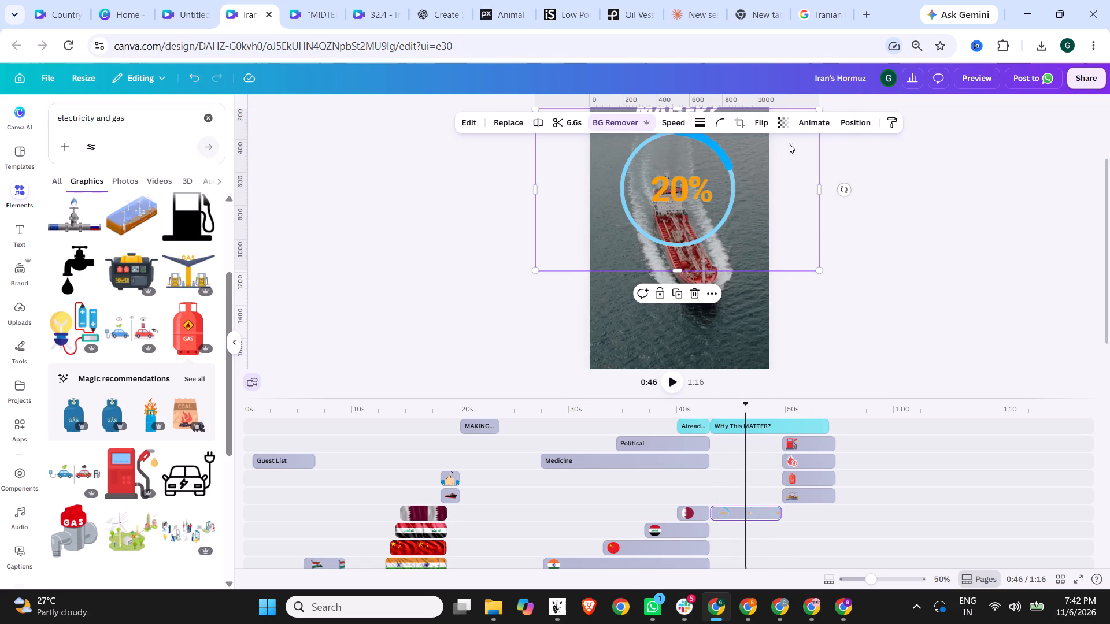
scroll(949, 222, "up", 3)
left_click_drag(707, 248, 706, 244)
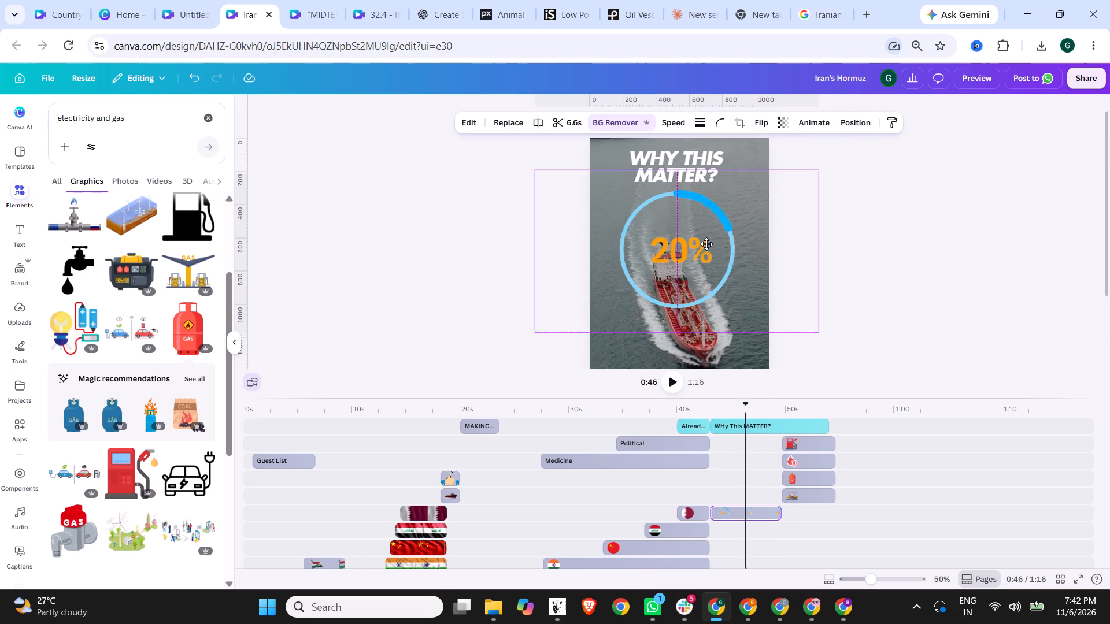
left_click_drag(706, 244, 705, 243)
left_click(846, 236)
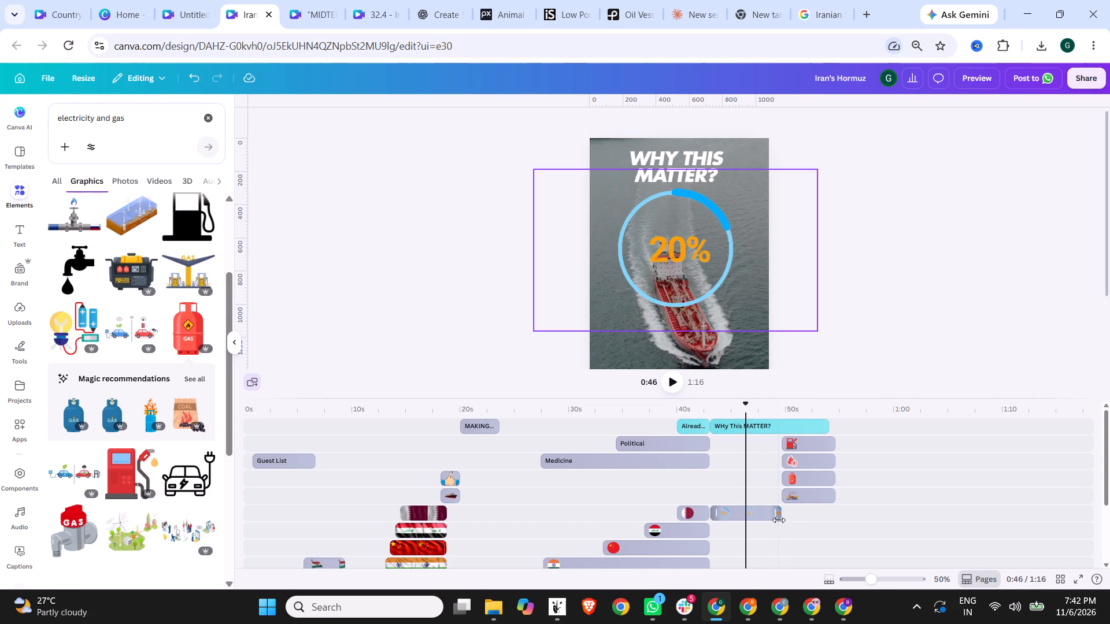
Trim the 20% circle clip to 5.3 seconds so it ends at about 0:48.
left_click_drag(779, 520, 764, 519)
Open the animation options for the 20% circle clip and look through the available effects.
left_click(750, 510)
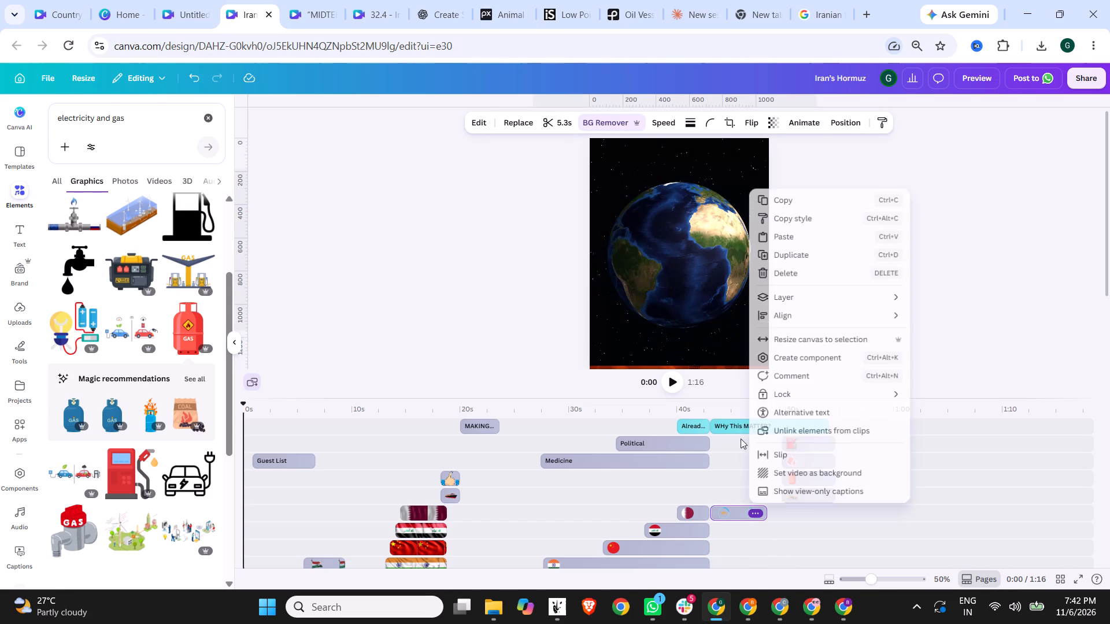
left_click(793, 123)
left_click(801, 124)
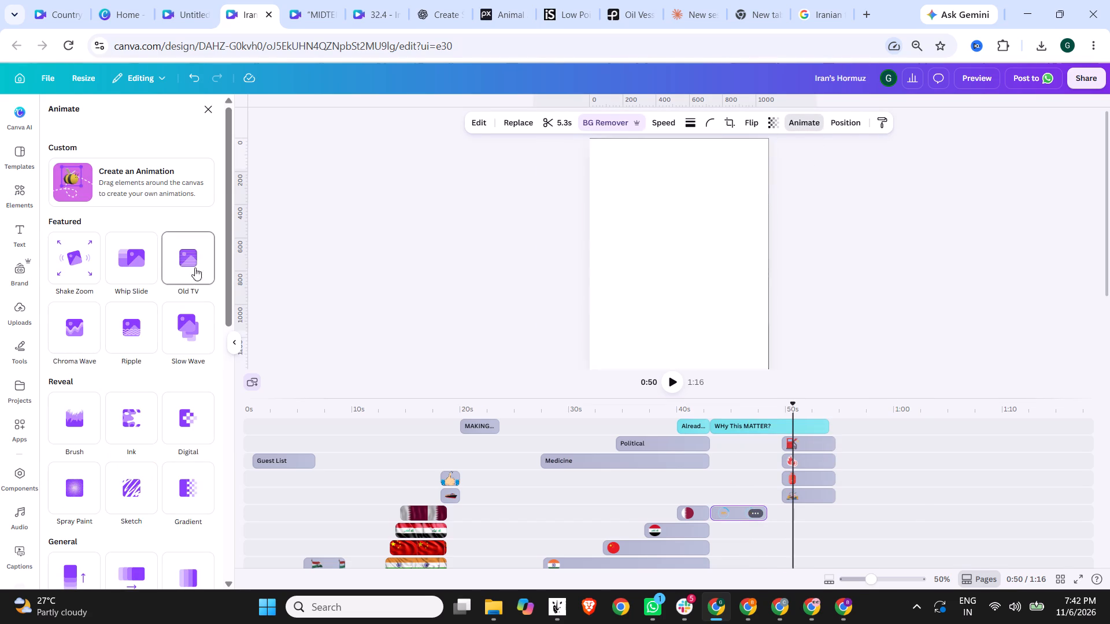
scroll(84, 429, "down", 2)
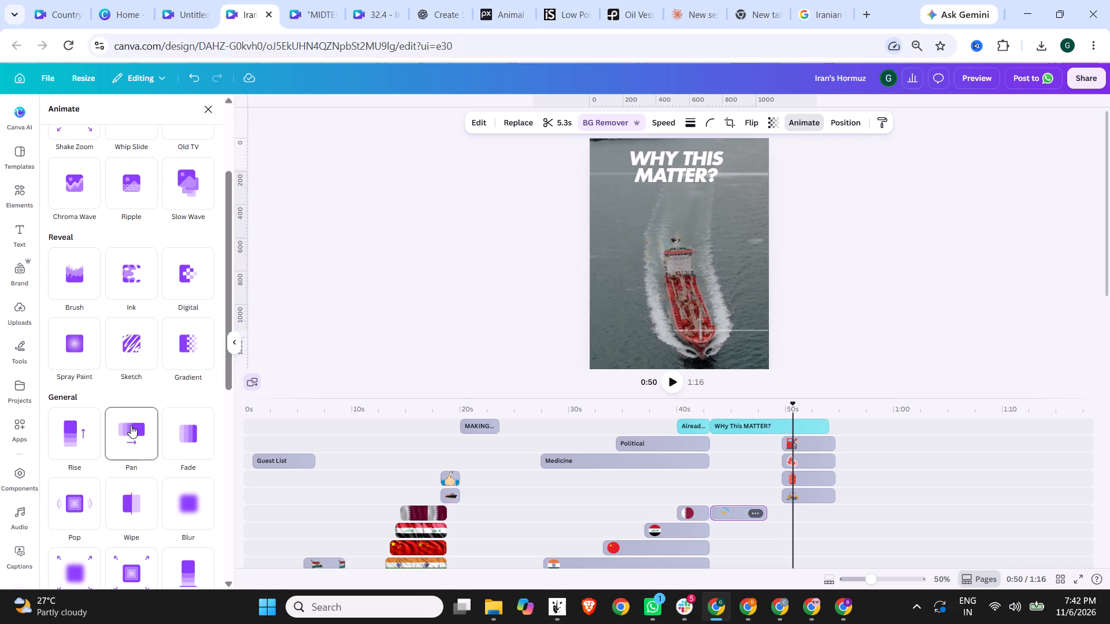
Apply the Blur animation to the 20% circle clip.
left_click(191, 499)
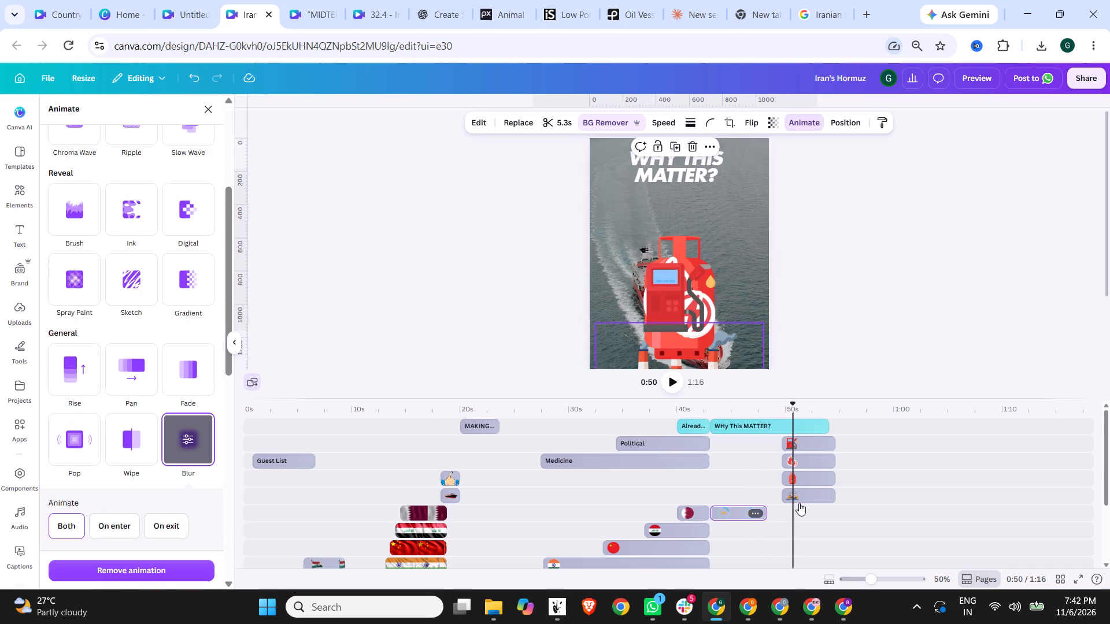
Stagger the graphics' starts by trimming the gas cylinder to 3.9 s, the flame graphic to 3.4 s and the fuel pump to 2.8 s.
left_click_drag(785, 481, 790, 479)
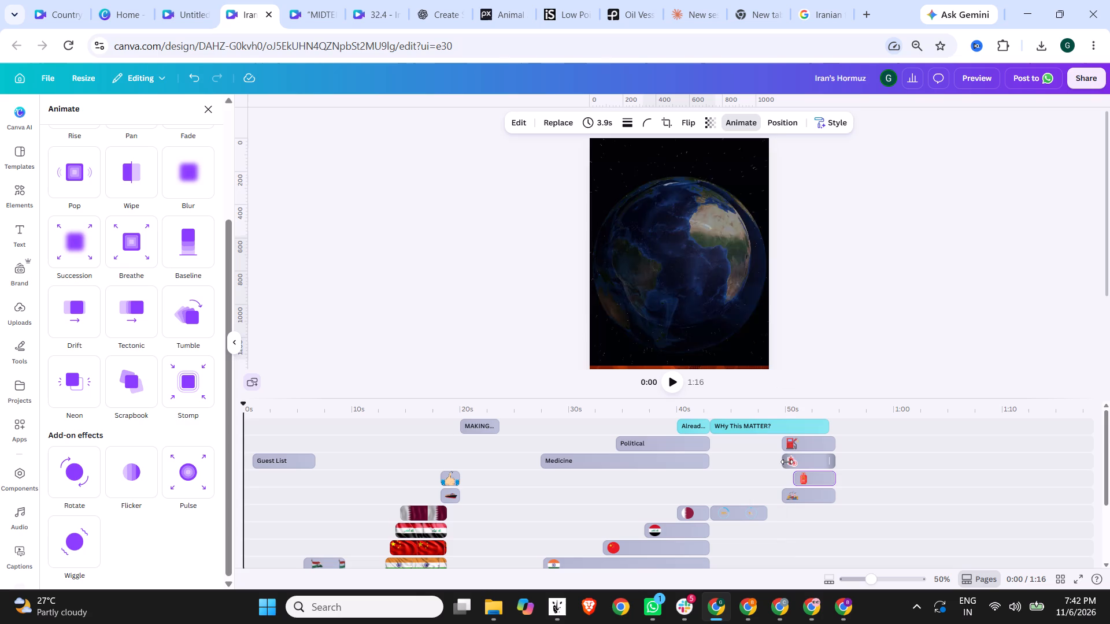
left_click_drag(787, 462, 804, 461)
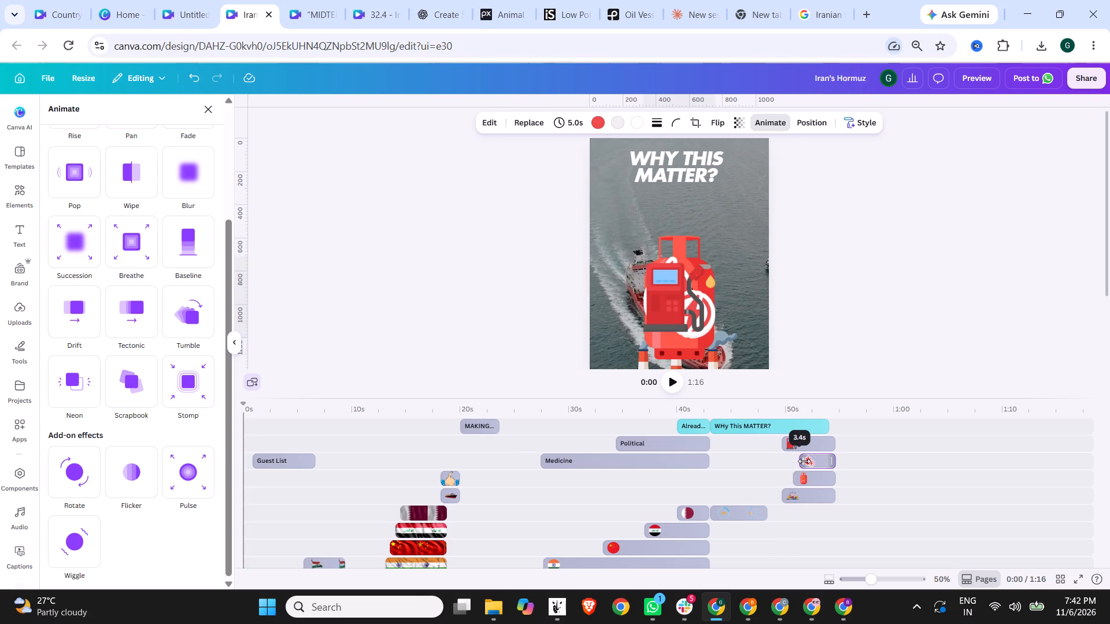
left_click_drag(786, 446, 808, 444)
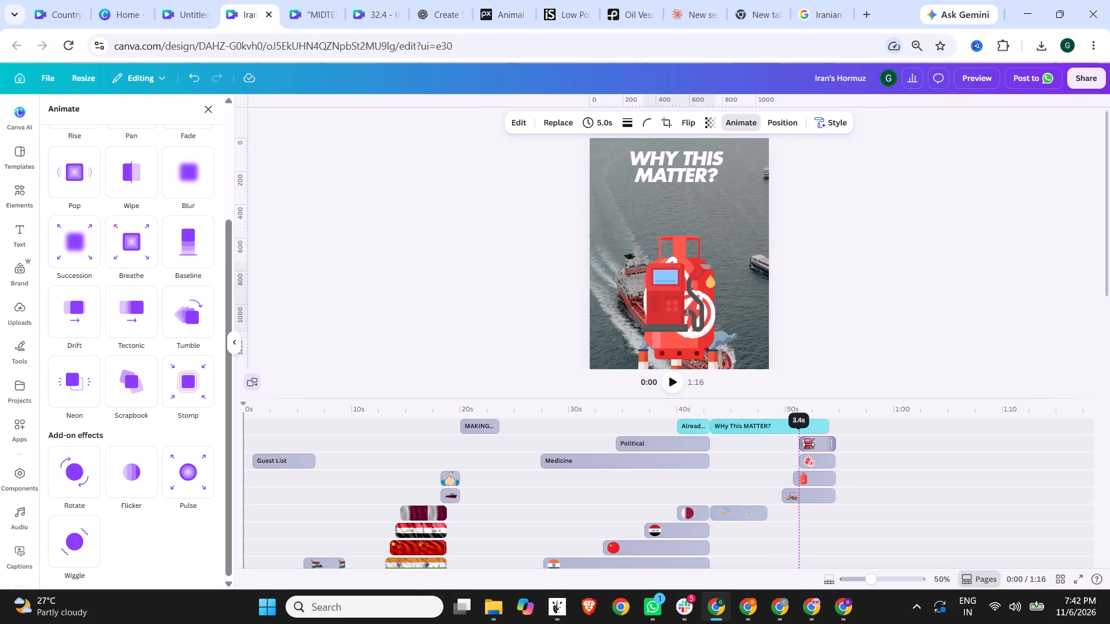
left_click_drag(808, 444, 810, 444)
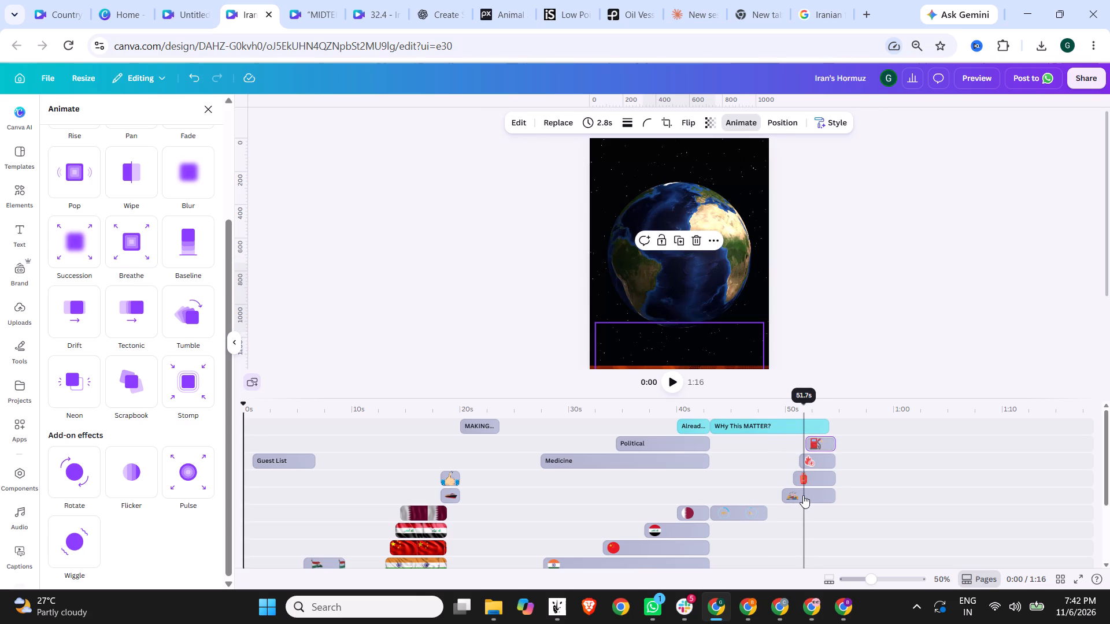
Move the factory graphic slightly down to the bottom edge of the frame and apply the Succession animation to it.
left_click(803, 495)
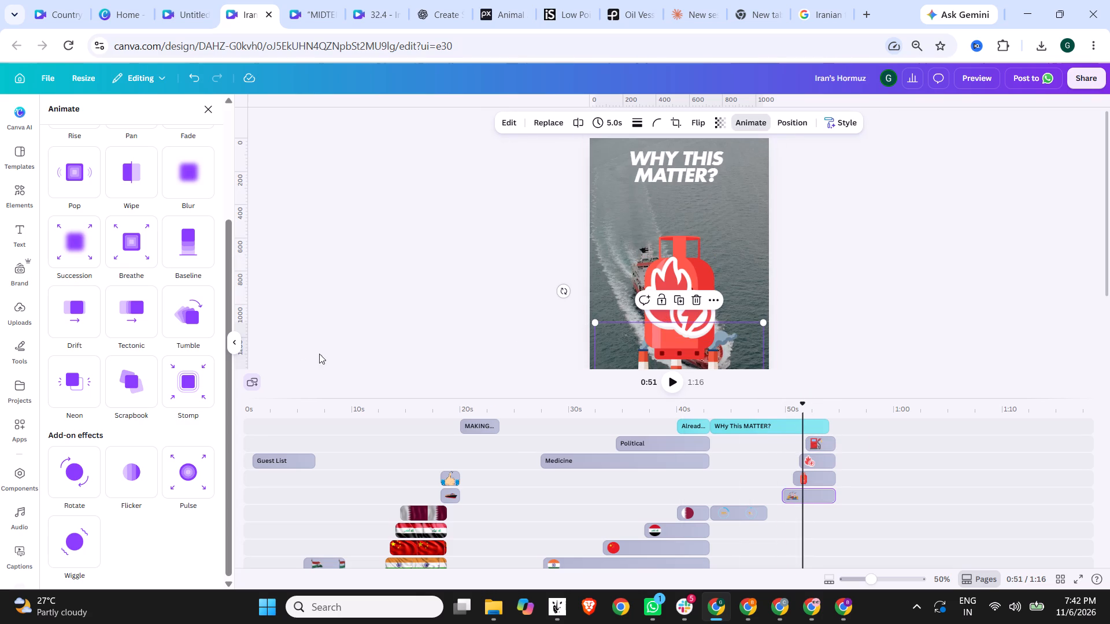
scroll(534, 312, "down", 3, "ctrl")
left_click_drag(681, 317, 682, 324)
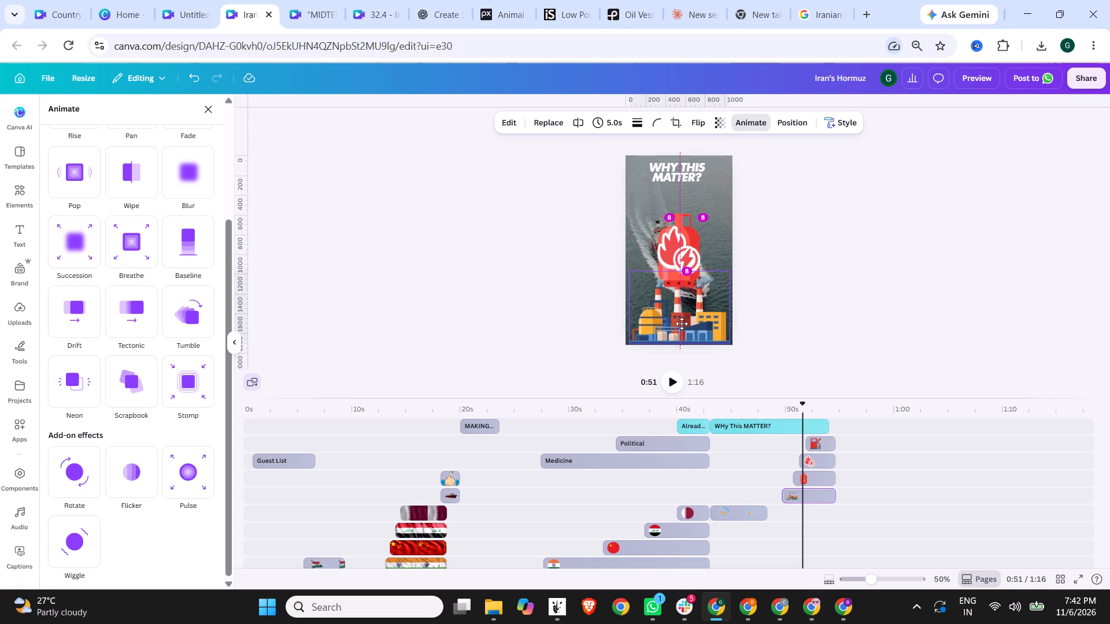
left_click_drag(682, 324, 680, 327)
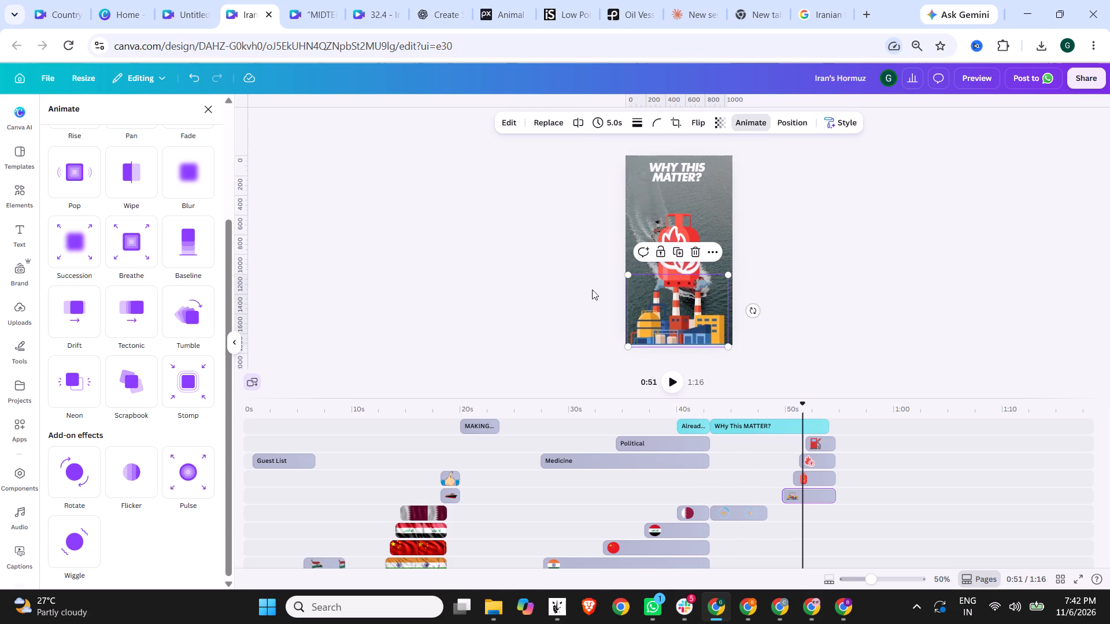
left_click(73, 240)
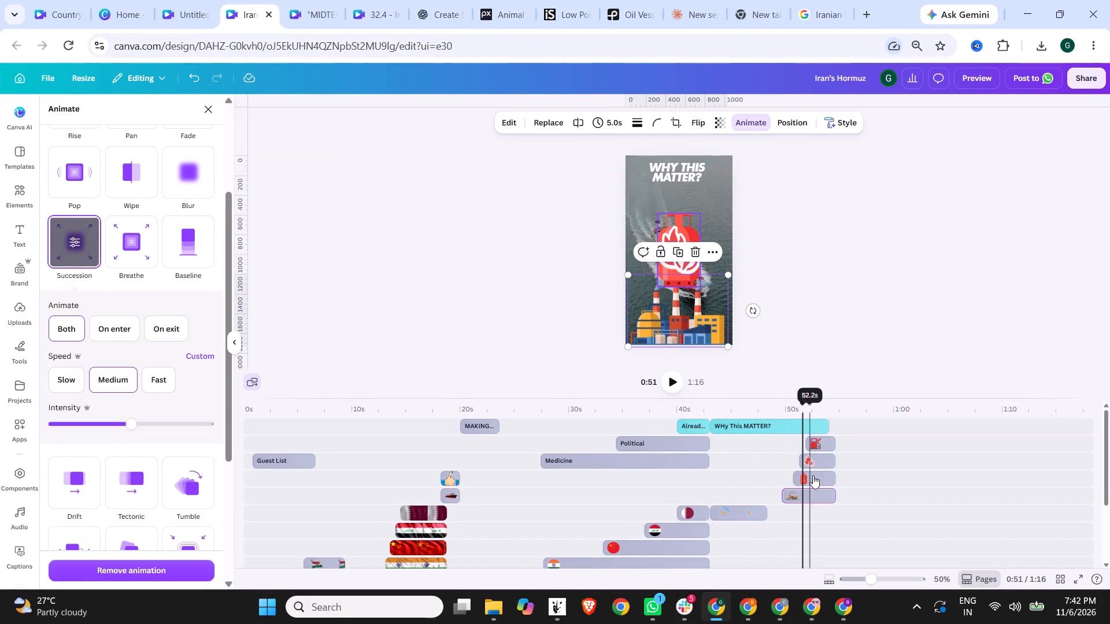
Shrink the gas cylinder graphic at about 0:50 and centre it above the factory, below the "WHY THIS MATTER?" title.
left_click(813, 476)
left_click(823, 477)
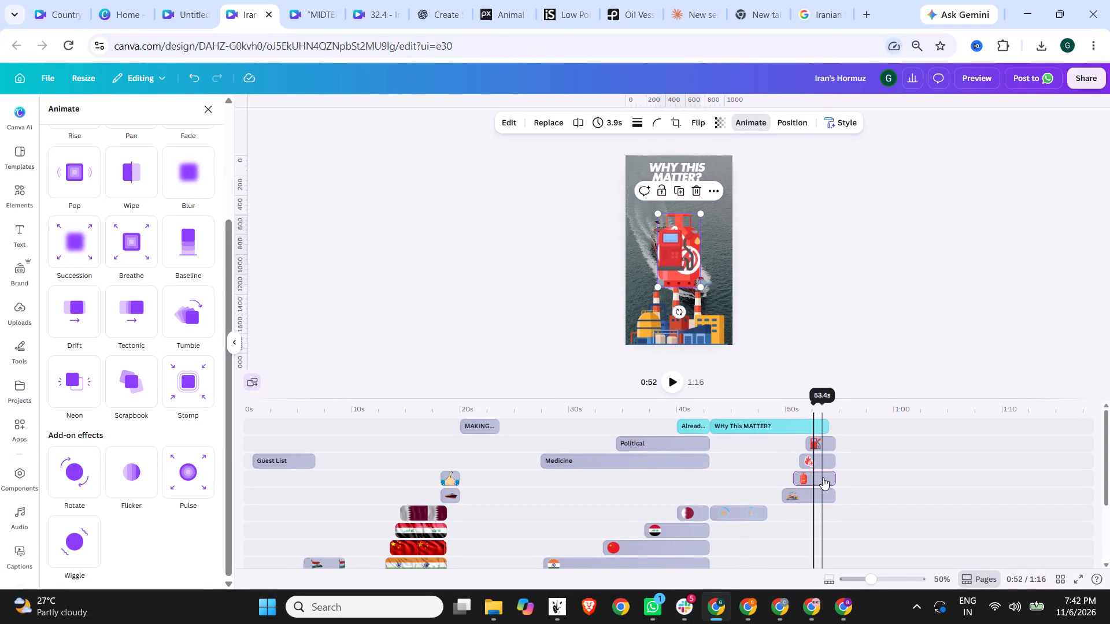
left_click(797, 404)
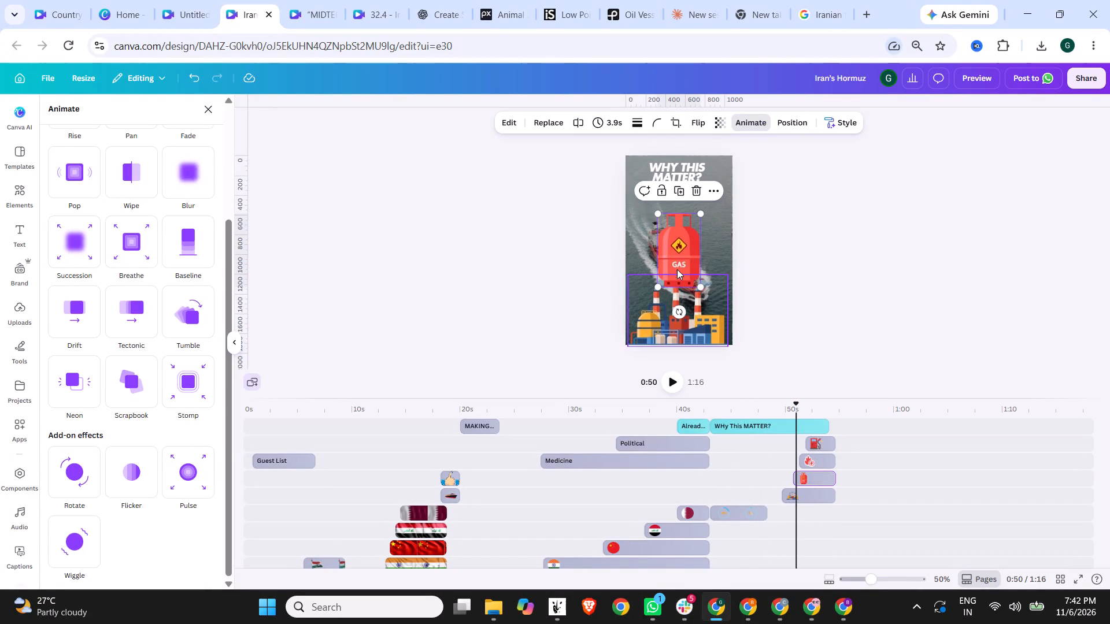
left_click_drag(679, 263, 686, 250)
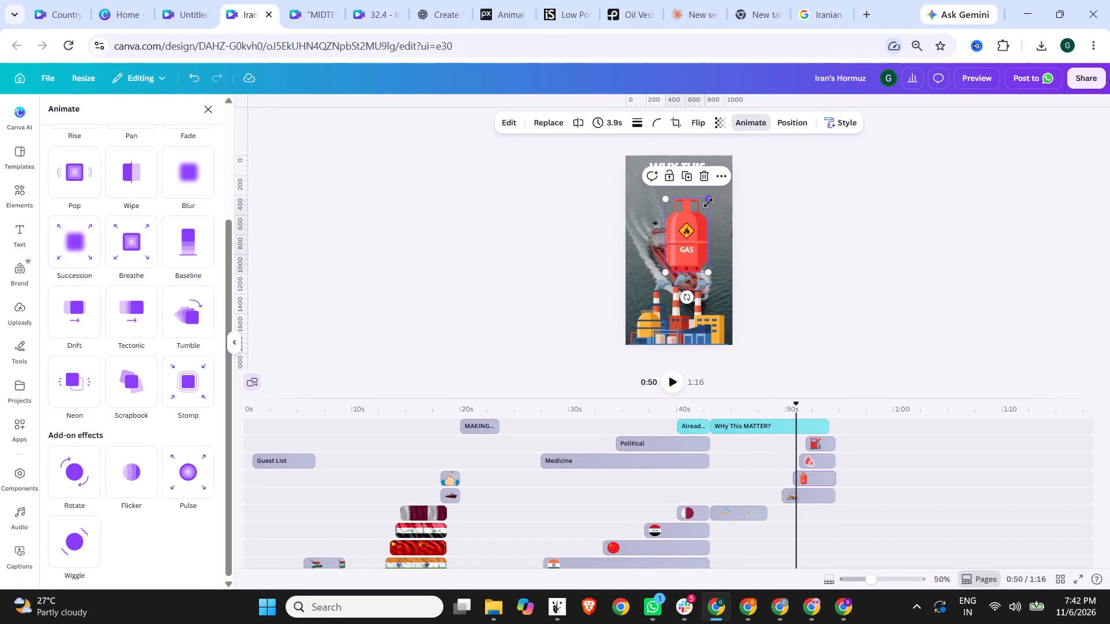
left_click_drag(708, 203, 685, 223)
left_click_drag(682, 257, 684, 240)
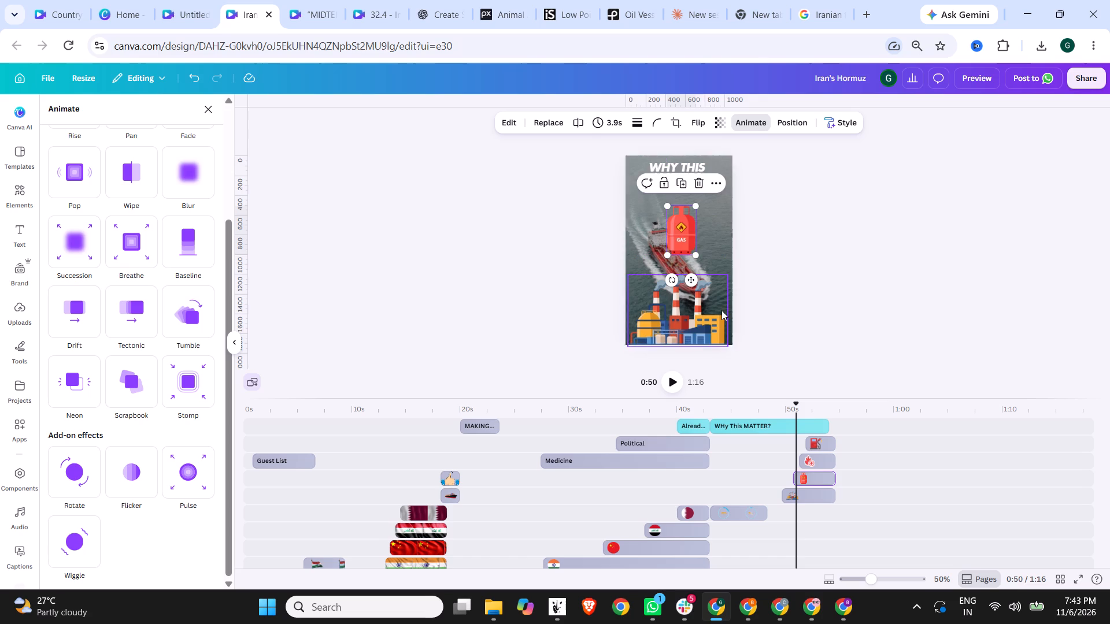
left_click(801, 402)
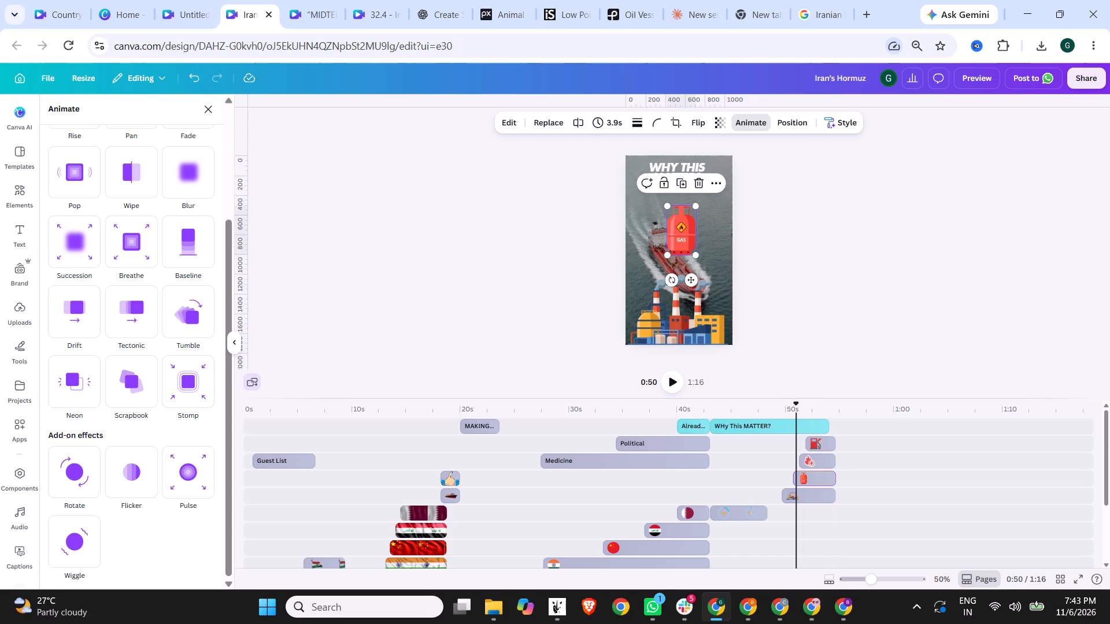
Shift the fuel pump graphic slightly to the right on the page so it sits over the gas cylinder.
left_click(811, 466)
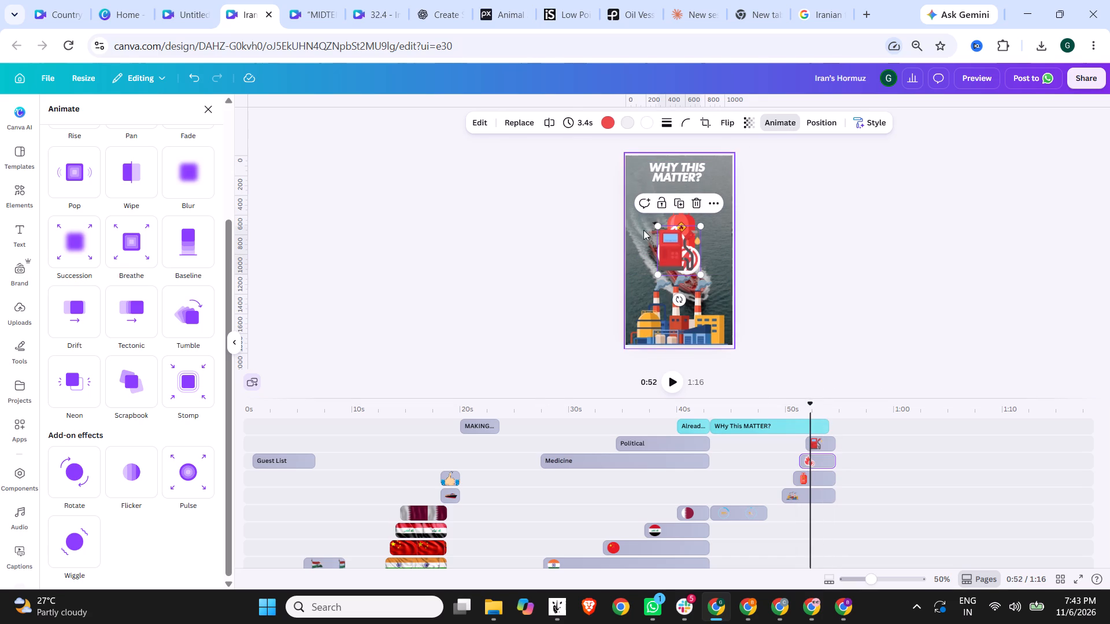
left_click_drag(675, 248, 683, 247)
Apply the Neon animation to the gas cylinder, the flame-and-electricity icon and the fuel pump.
left_click(819, 477)
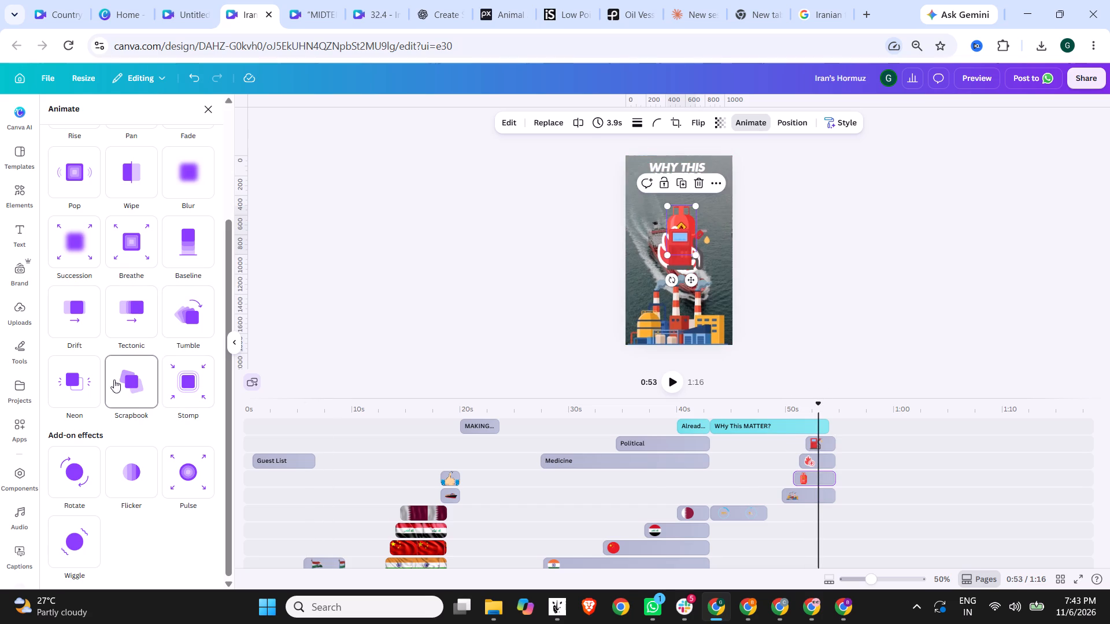
left_click(66, 379)
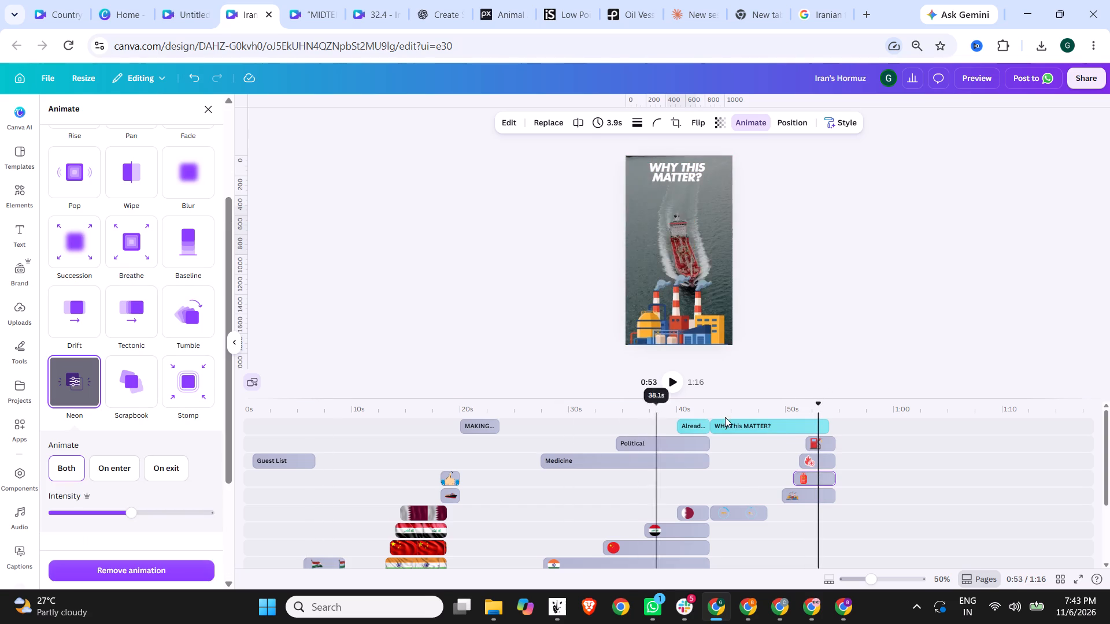
left_click(811, 459)
left_click(95, 381)
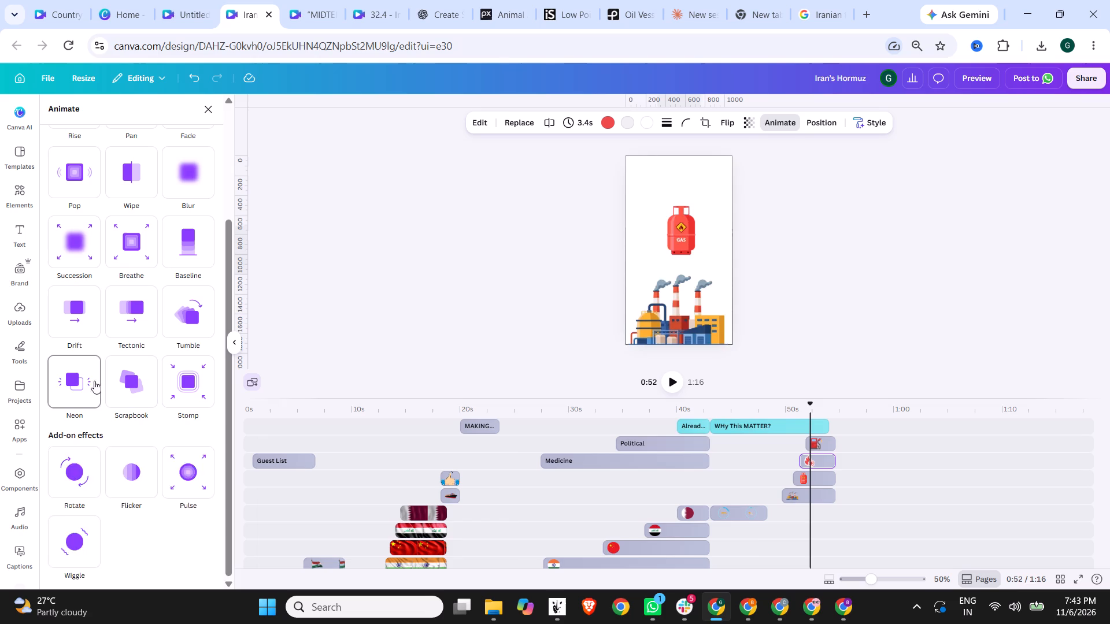
left_click(824, 440)
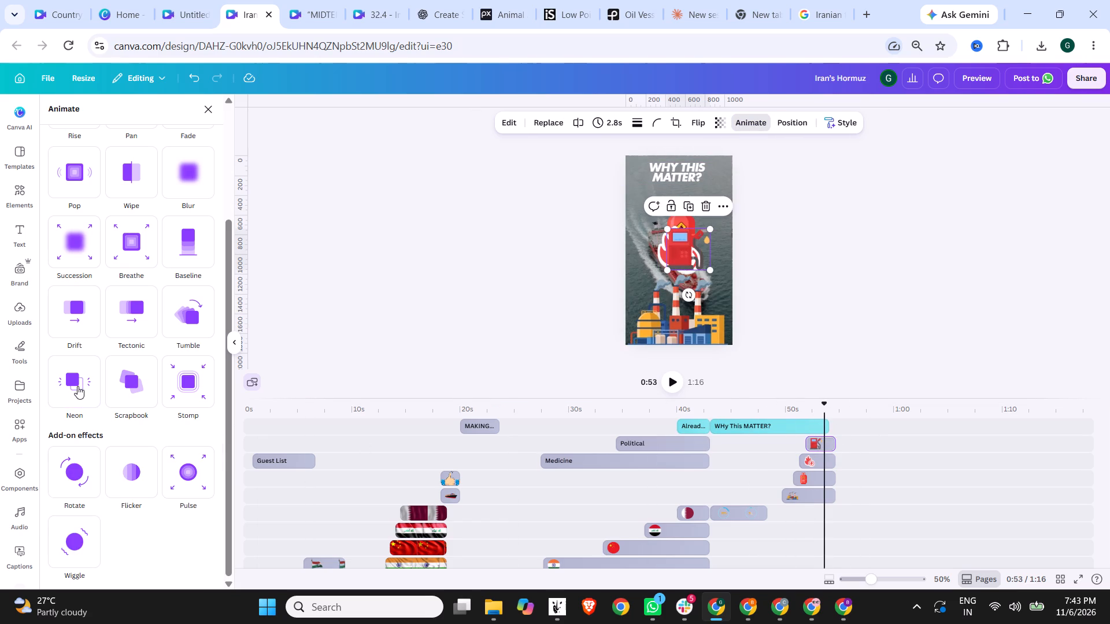
left_click(76, 386)
Play the video from about 0:42 to 0:51 to check the animated graphics against the voiceover.
left_click(703, 411)
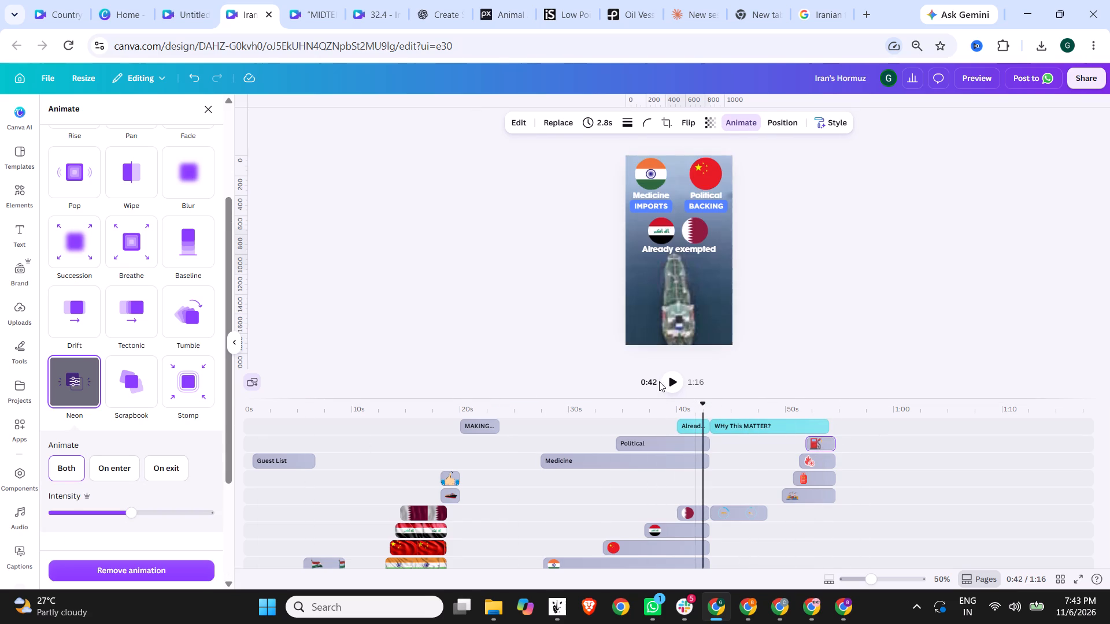
left_click(665, 381)
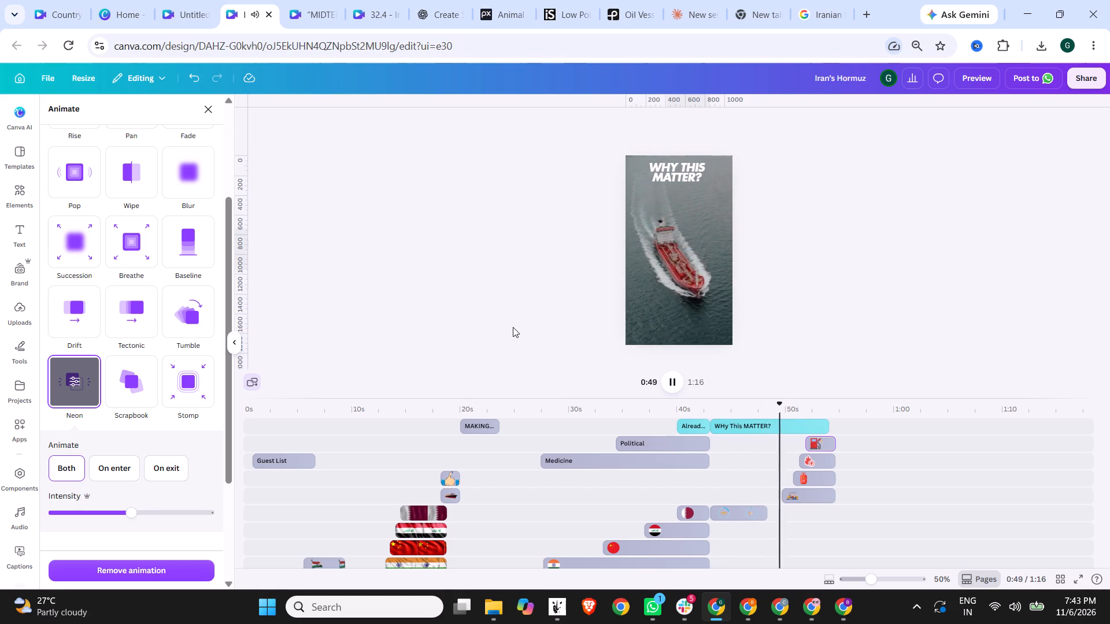
left_click(674, 385)
Close the animation options and replay the 20% circle section from about 0:43 to 0:47.
left_click(719, 406)
scroll(137, 225, "up", 7)
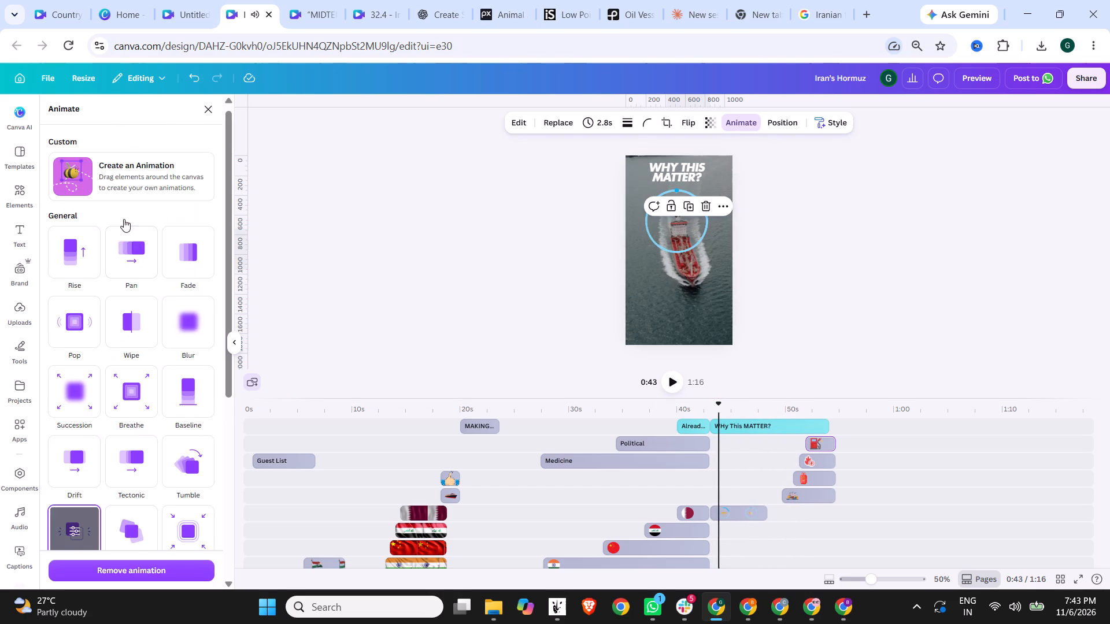
scroll(124, 219, "up", 7)
left_click(208, 107)
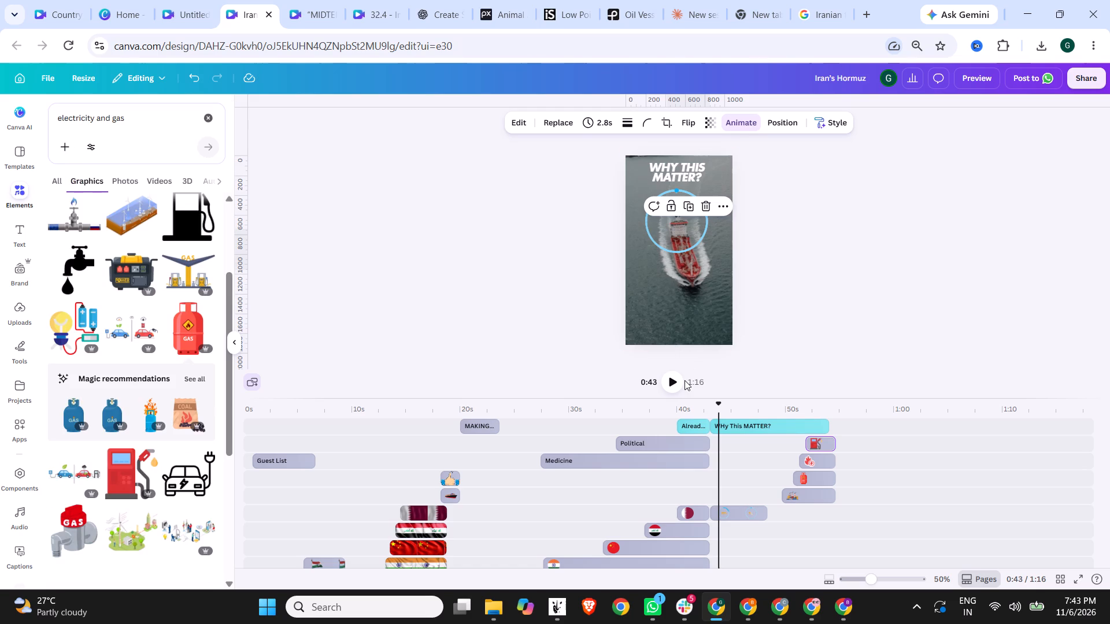
left_click(684, 380)
left_click(672, 380)
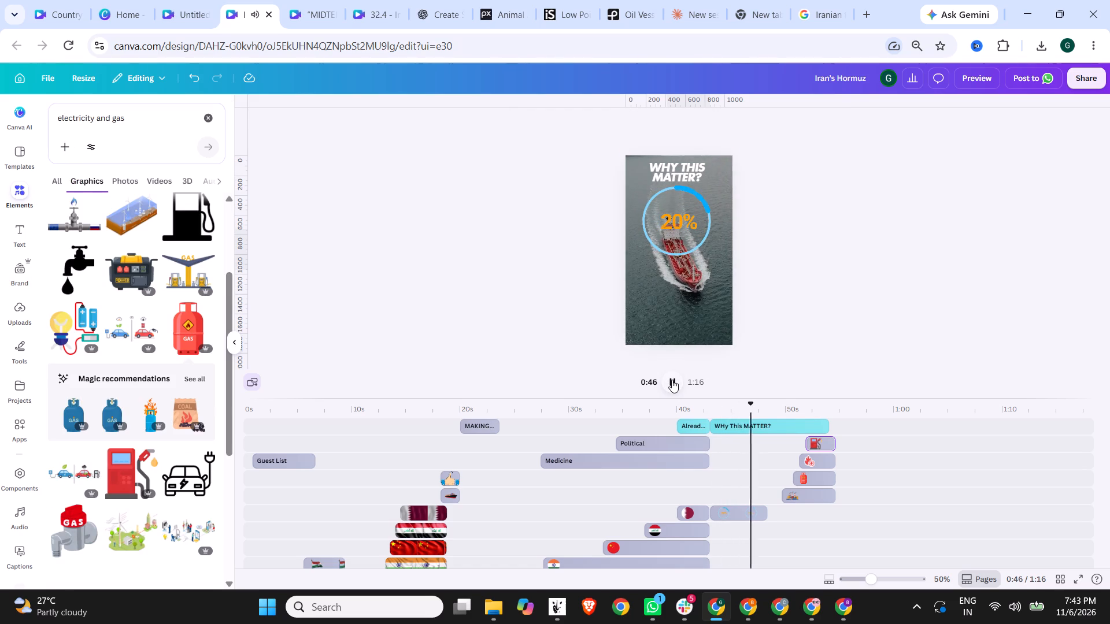
left_click(672, 380)
Search the graphics for "Oil" and add the three dark oil barrels graphic to the page at about 0:47.
left_click_drag(138, 125, 0, 130)
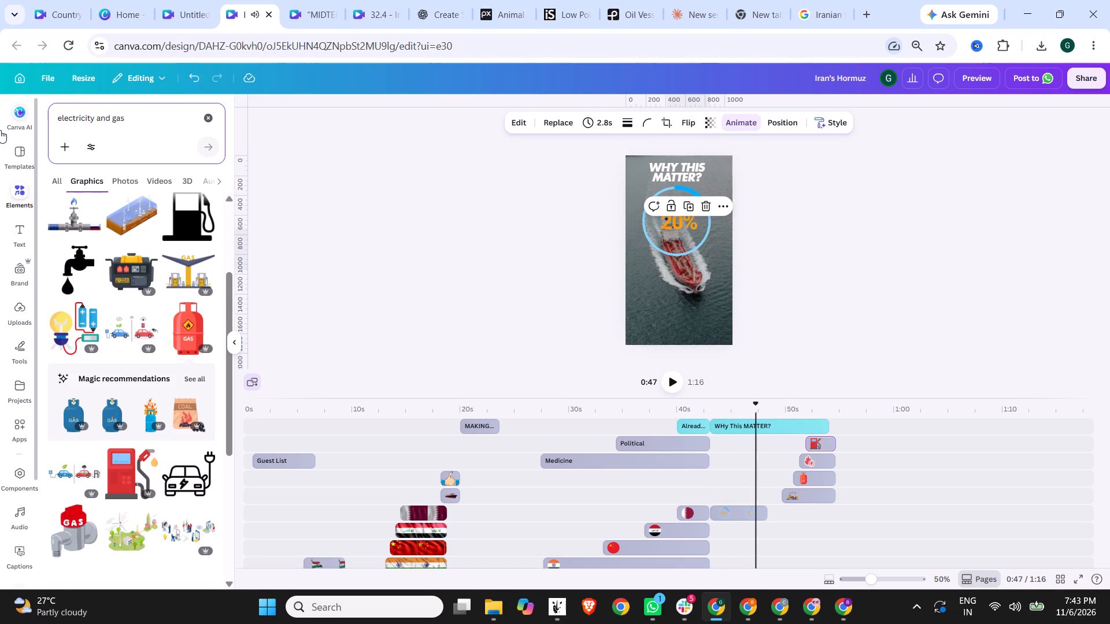
left_click_drag(139, 119, 29, 109)
type("Oil")
key("Return")
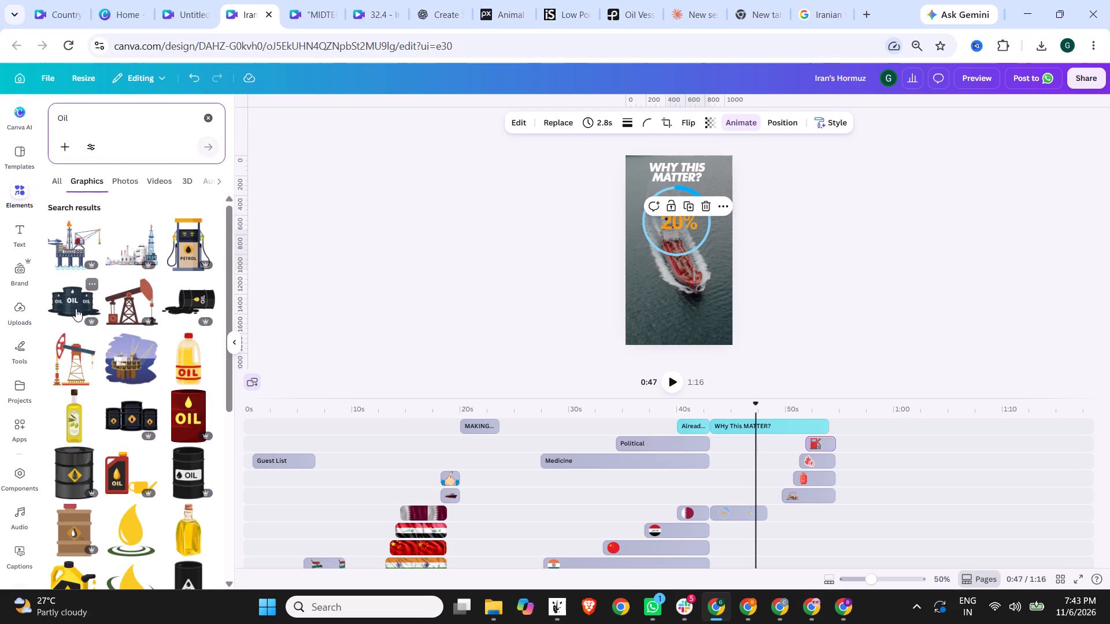
left_click_drag(76, 307, 655, 320)
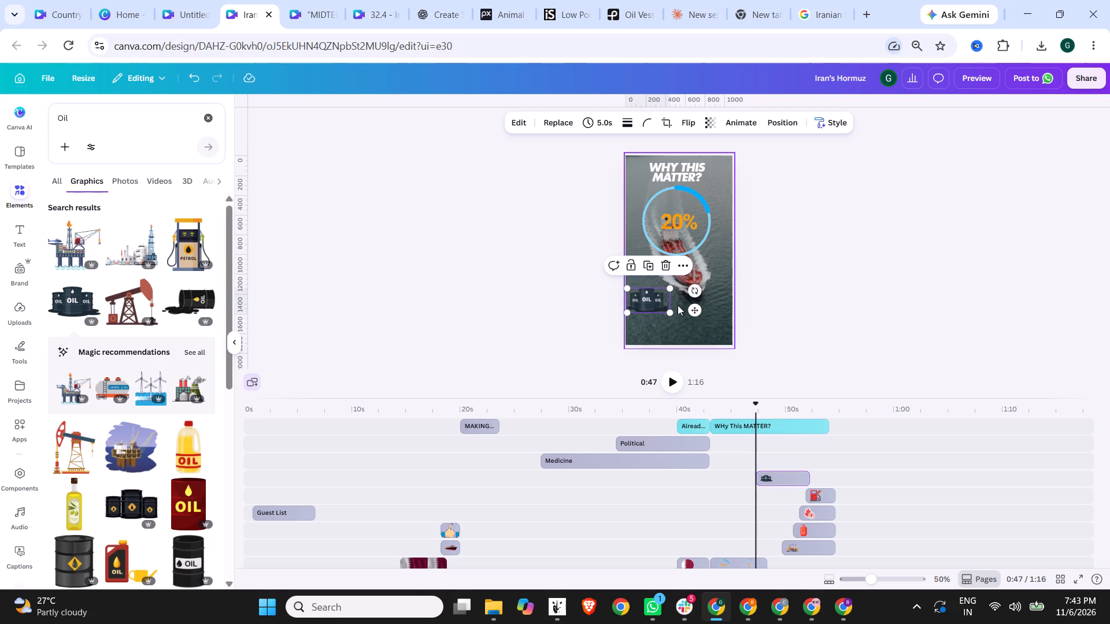
Resize the oil barrels graphic to about half the page width and place it below the 20% circle near the page's left edge.
left_click_drag(672, 309, 720, 332)
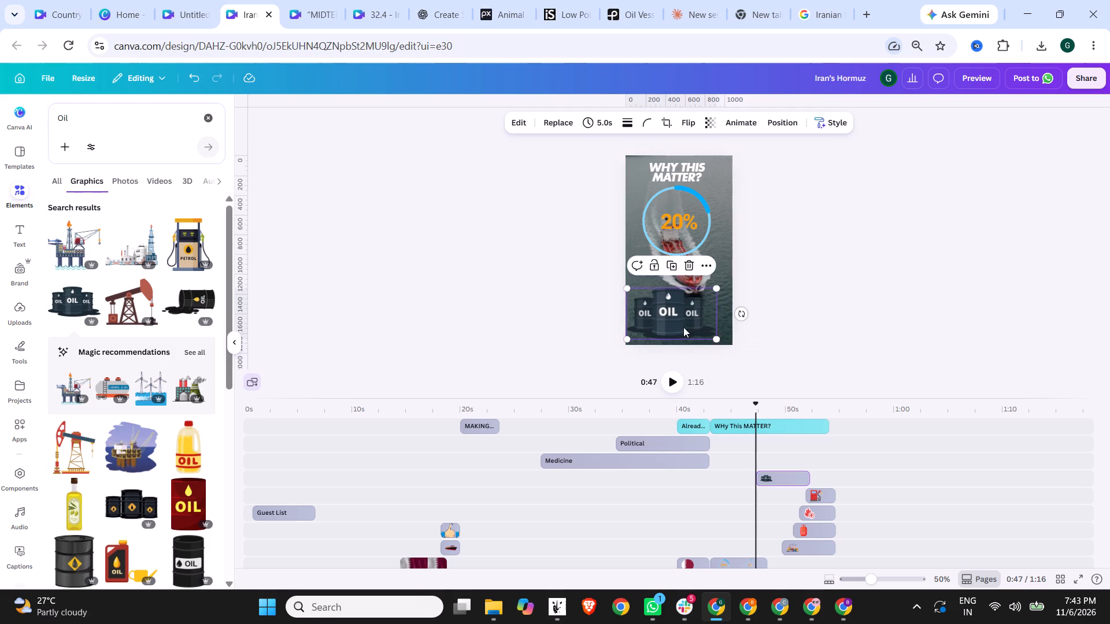
left_click_drag(680, 321, 689, 312)
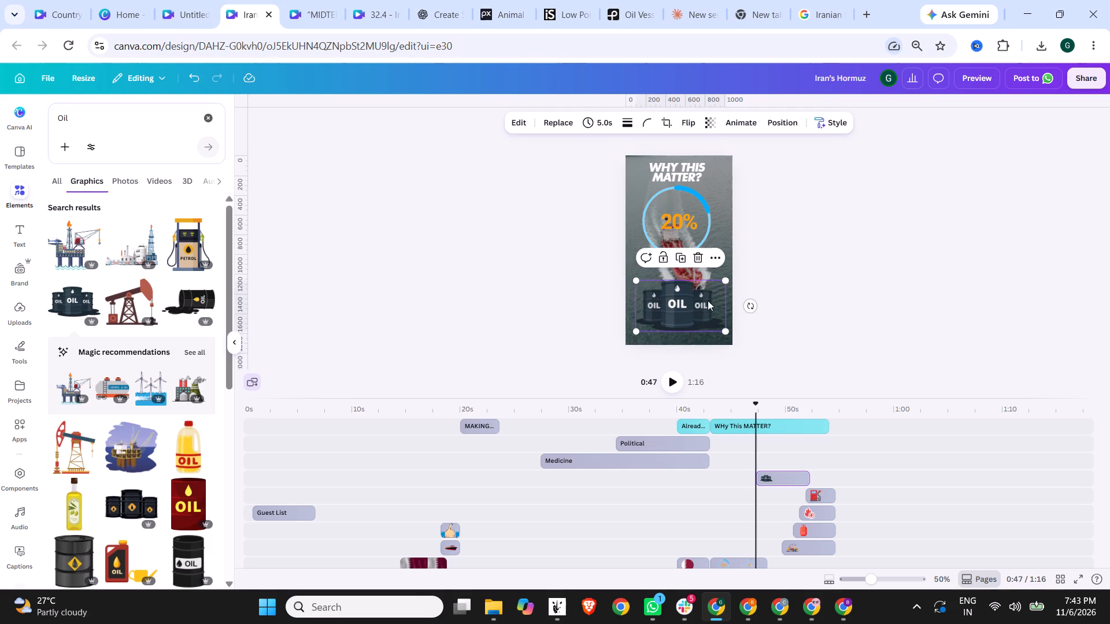
left_click_drag(727, 280, 712, 292)
left_click_drag(669, 318, 686, 294)
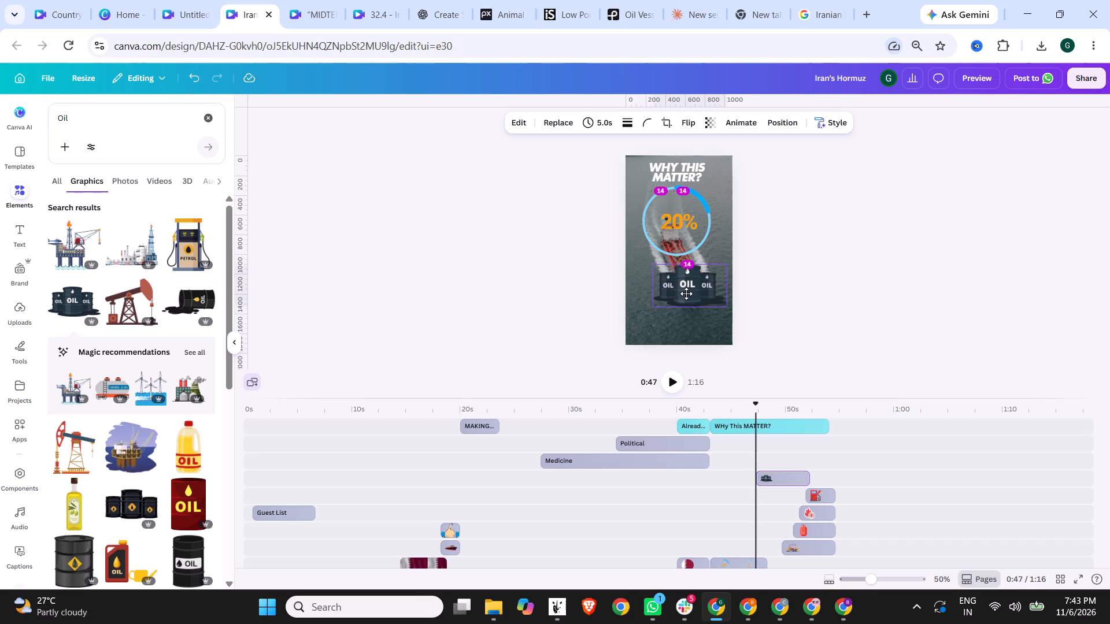
left_click_drag(686, 294, 678, 294)
left_click_drag(716, 265, 700, 277)
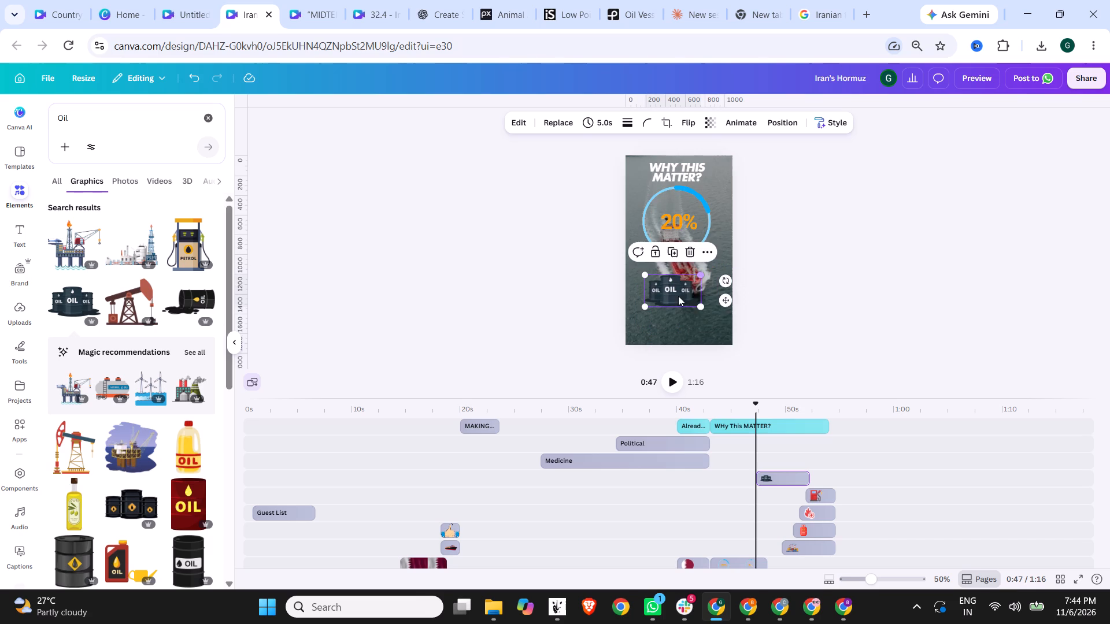
left_click_drag(671, 299, 678, 291)
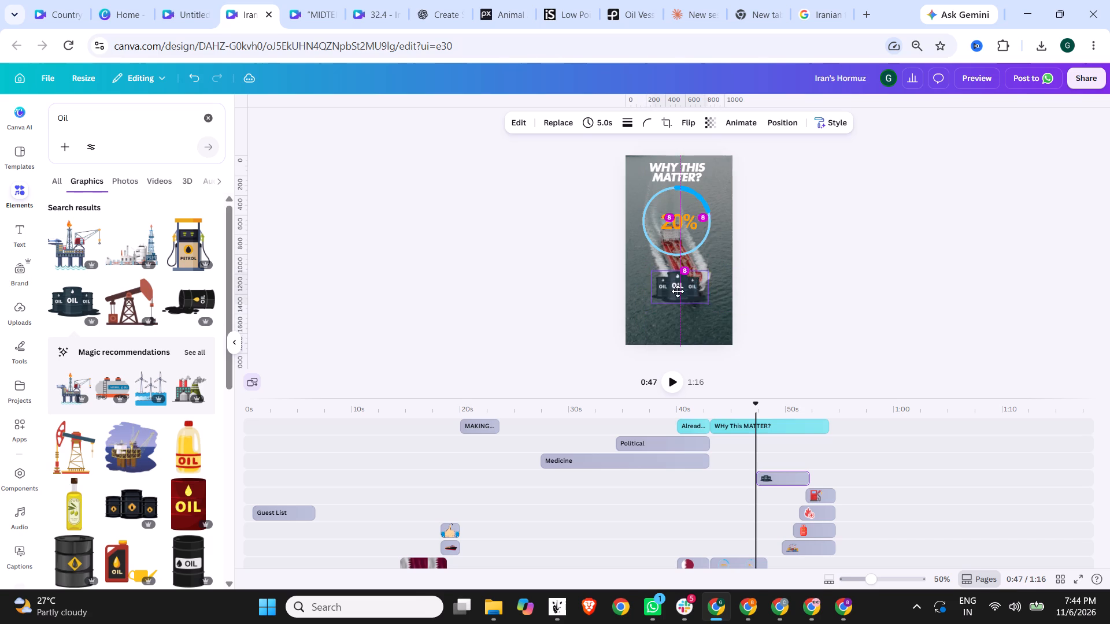
left_click_drag(678, 291, 655, 291)
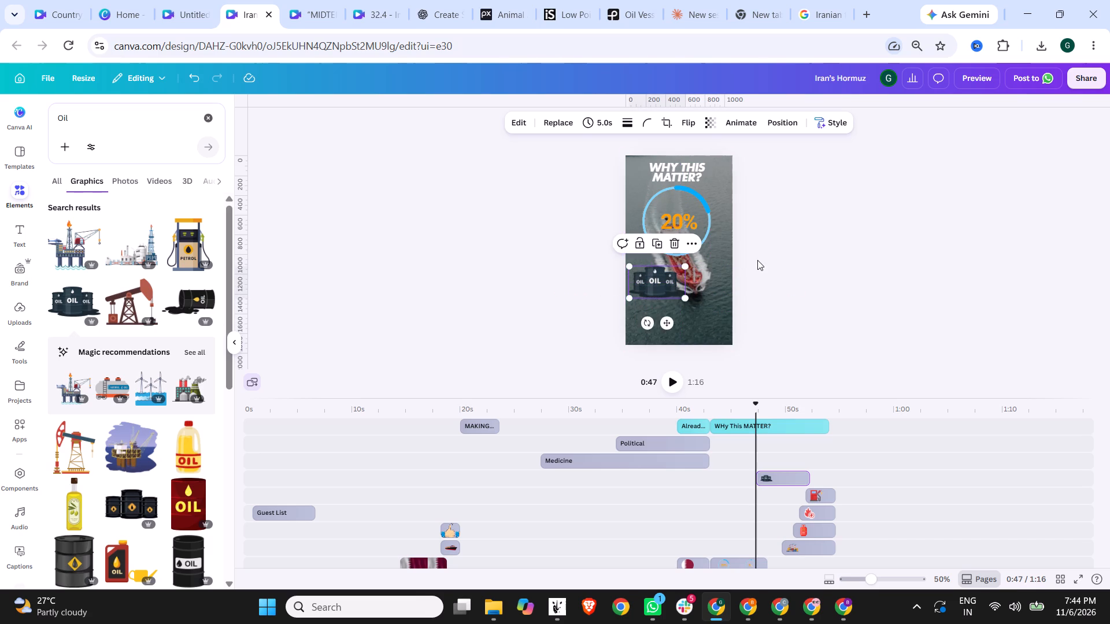
left_click(757, 260)
Search the graphics for "LNG" and add the red gas cylinder graphic to the page at about 0:47.
left_click_drag(102, 121, 36, 121)
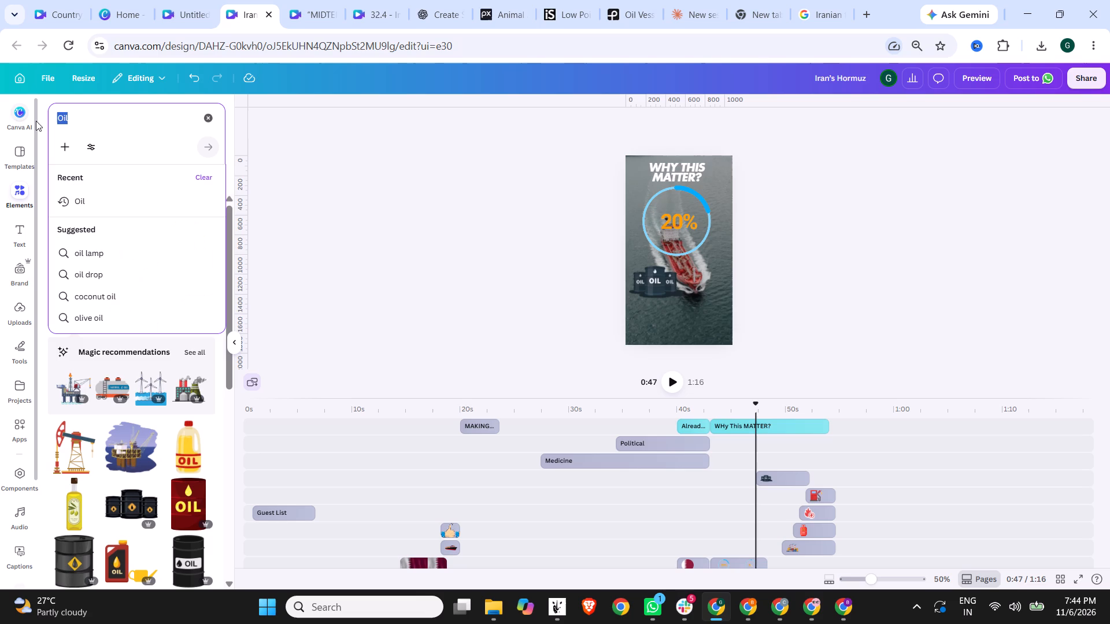
left_click_drag(36, 121, 36, 121)
type("LNG")
key("Return")
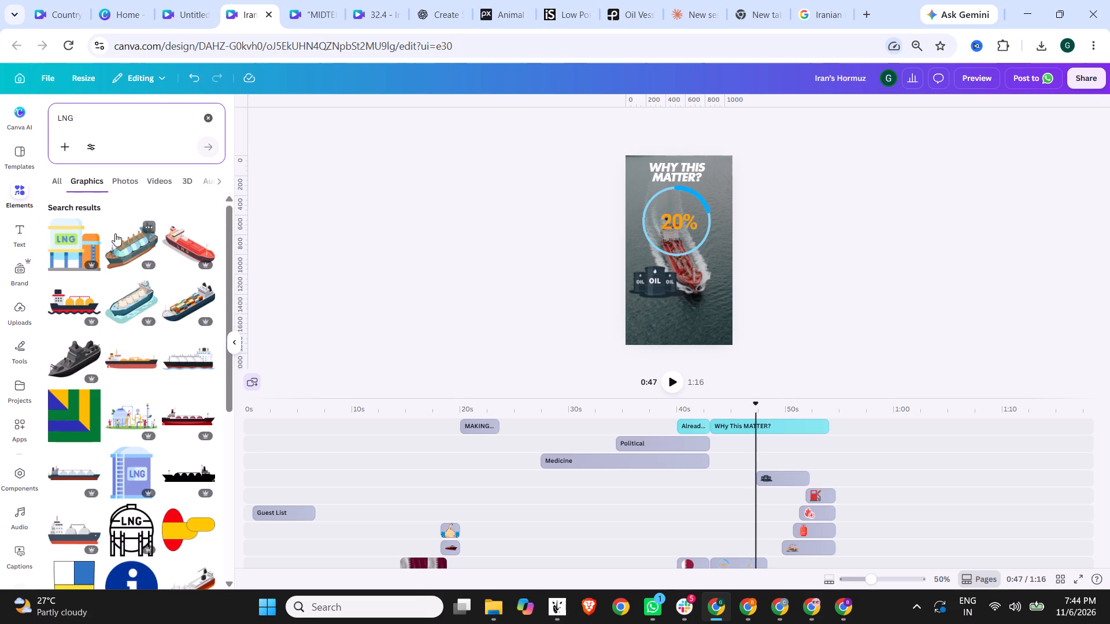
scroll(126, 332, "down", 1)
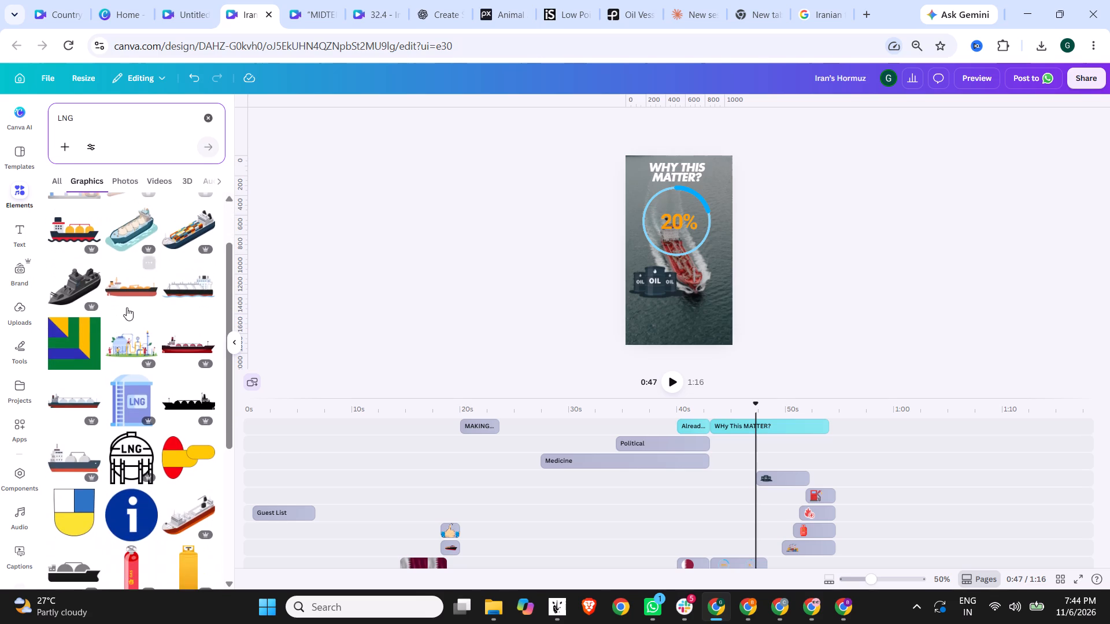
scroll(127, 307, "down", 1)
scroll(123, 382, "down", 1)
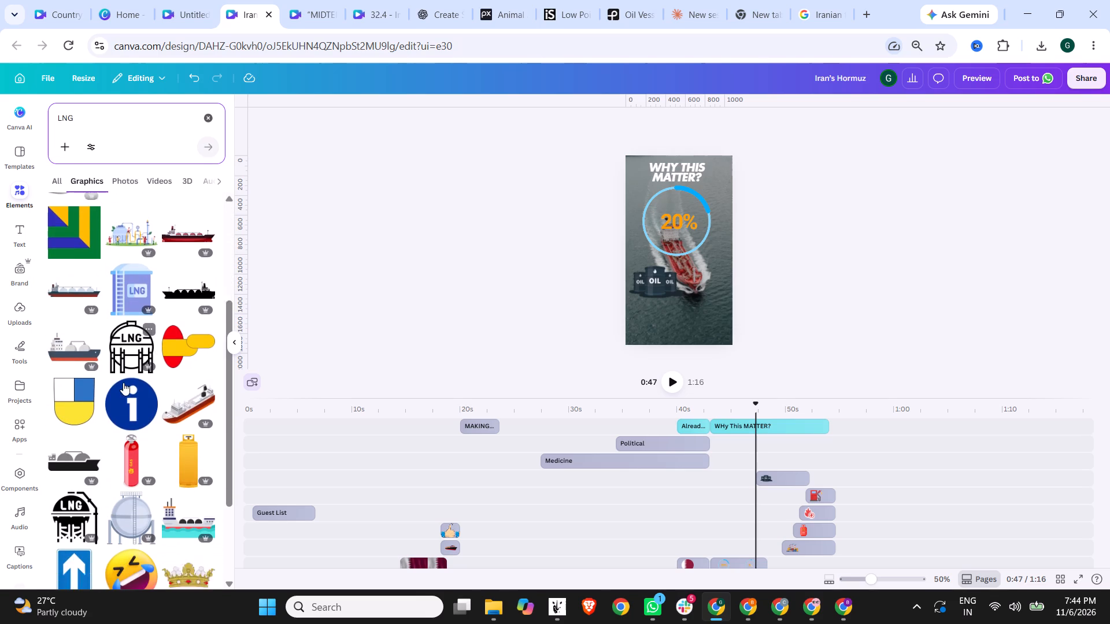
scroll(123, 382, "down", 1)
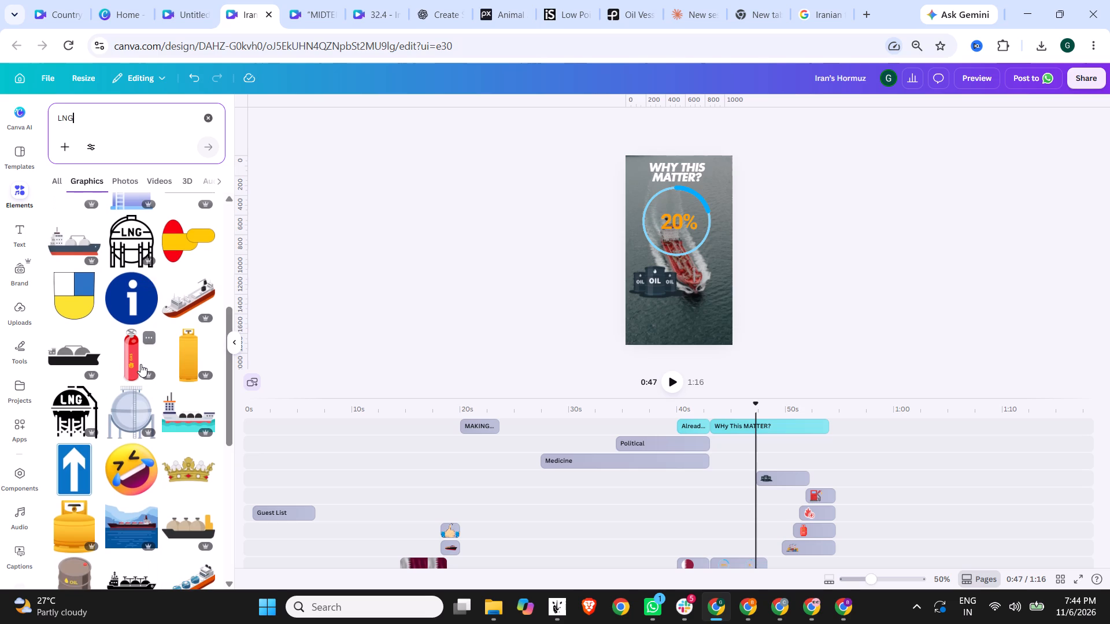
left_click_drag(133, 357, 715, 277)
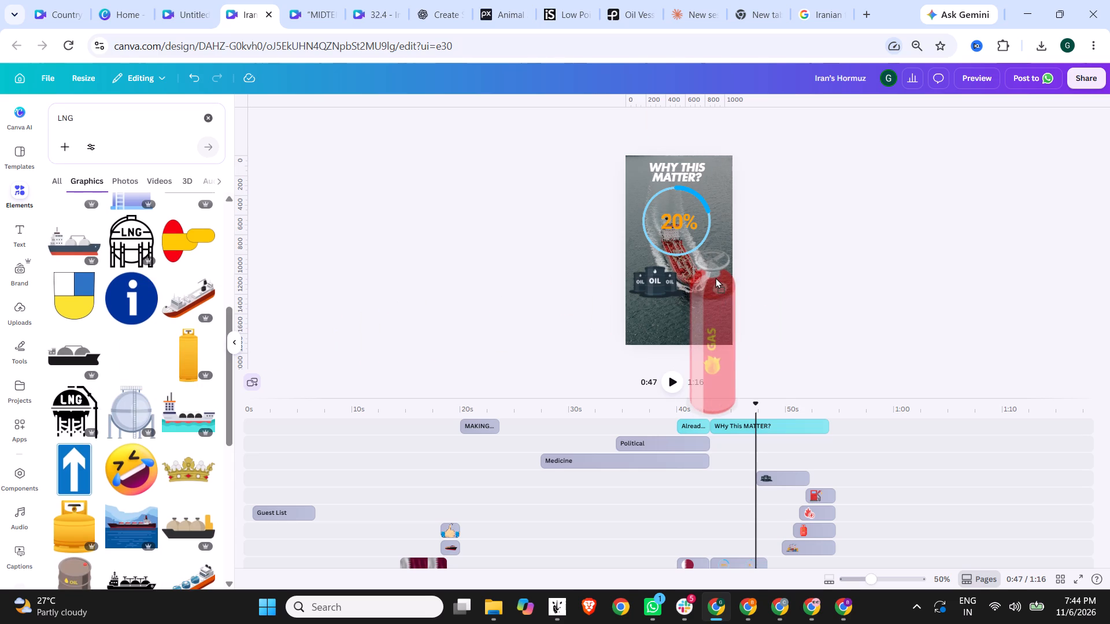
left_click_drag(715, 277, 713, 276)
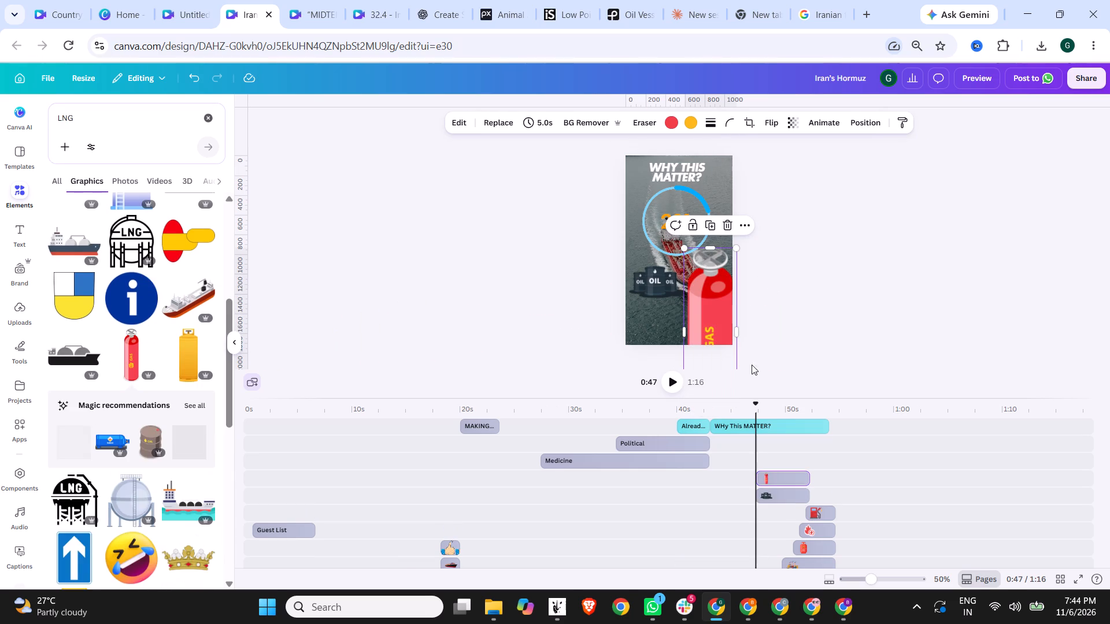
Shrink the red gas cylinder to about a sixth of the page width and place it beside the oil barrels, below the 20% circle.
left_click_drag(735, 252, 670, 320)
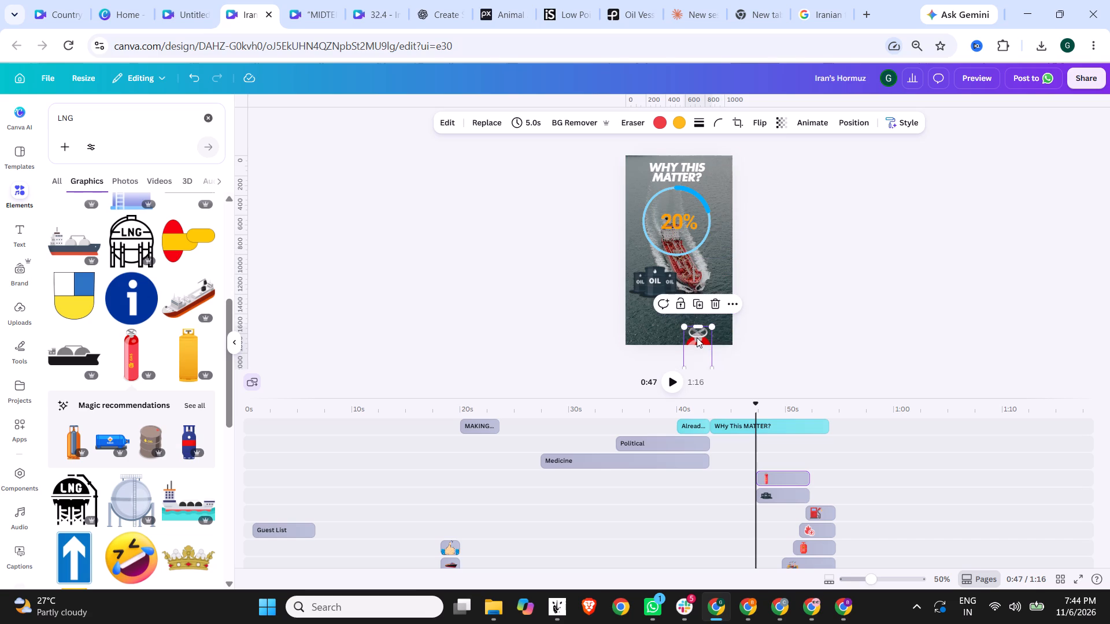
left_click_drag(697, 337, 703, 247)
left_click_drag(721, 236, 708, 264)
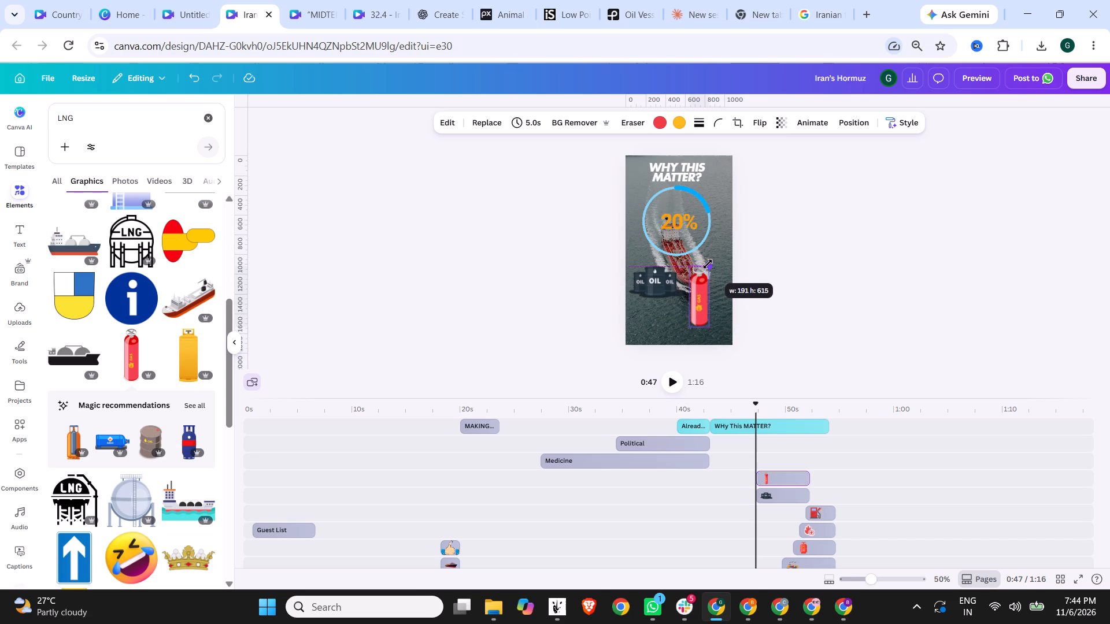
left_click_drag(708, 264, 706, 269)
left_click_drag(695, 295, 698, 281)
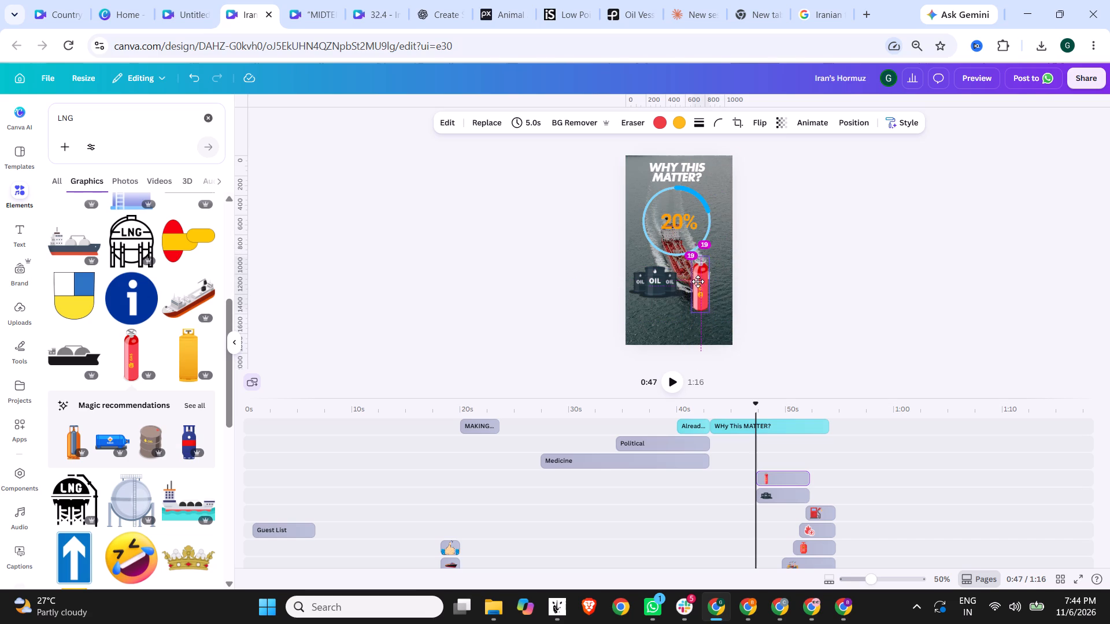
left_click_drag(698, 281, 698, 281)
left_click(811, 266)
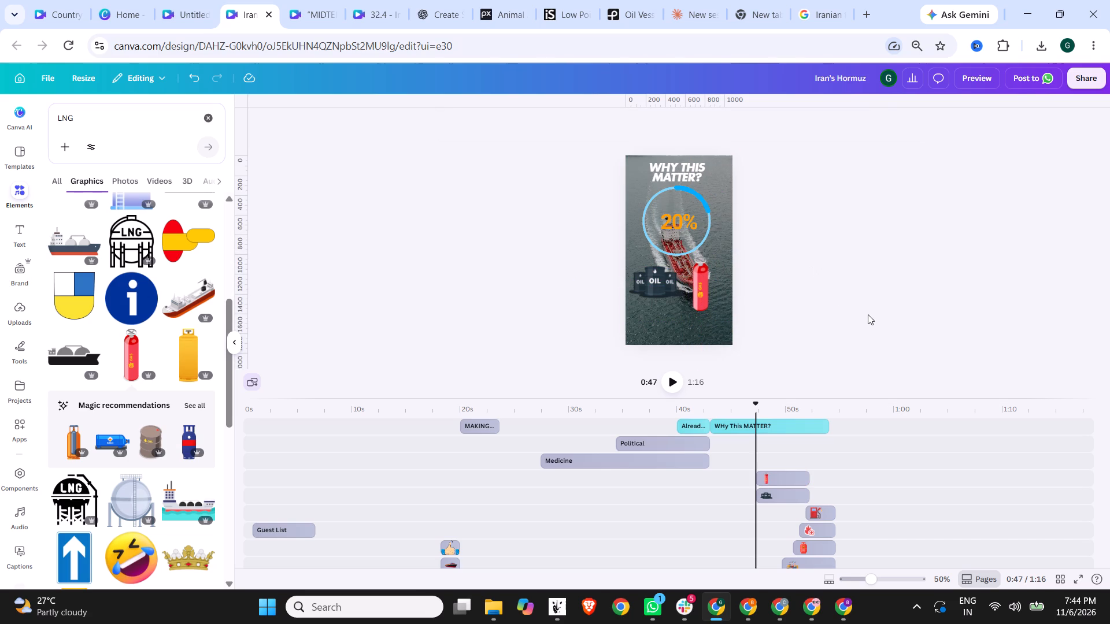
Move the new gas cylinder and oil barrels clips earlier, starting them at about 45.6 s and 44.8 s respectively.
scroll(835, 392, "down", 1)
scroll(844, 488, "down", 2)
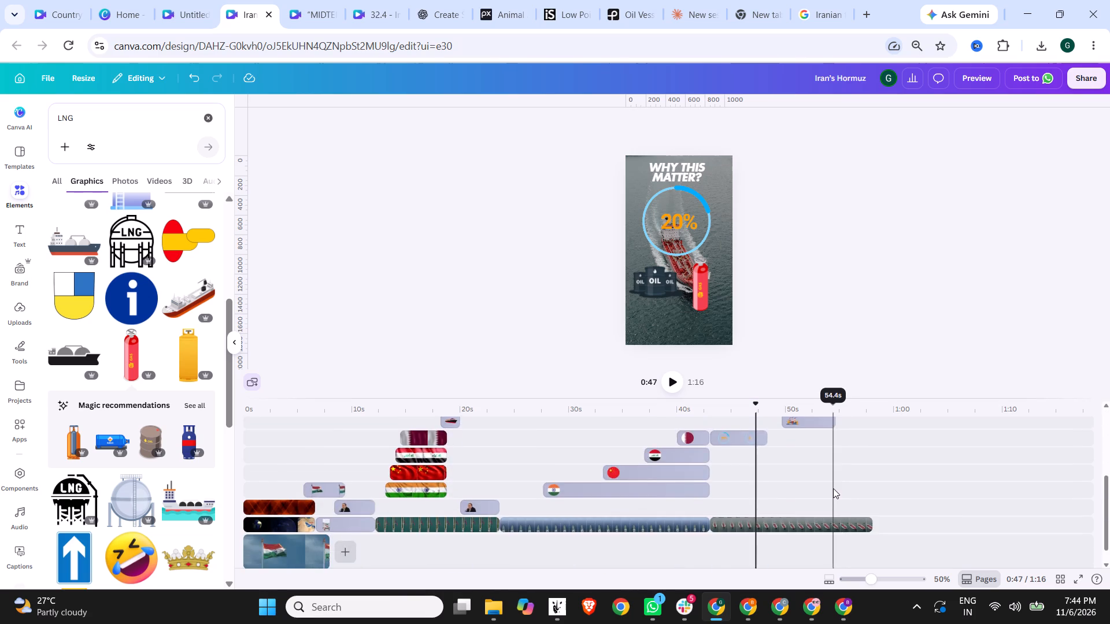
scroll(833, 488, "up", 1)
scroll(790, 458, "up", 1)
left_click_drag(783, 471, 747, 470)
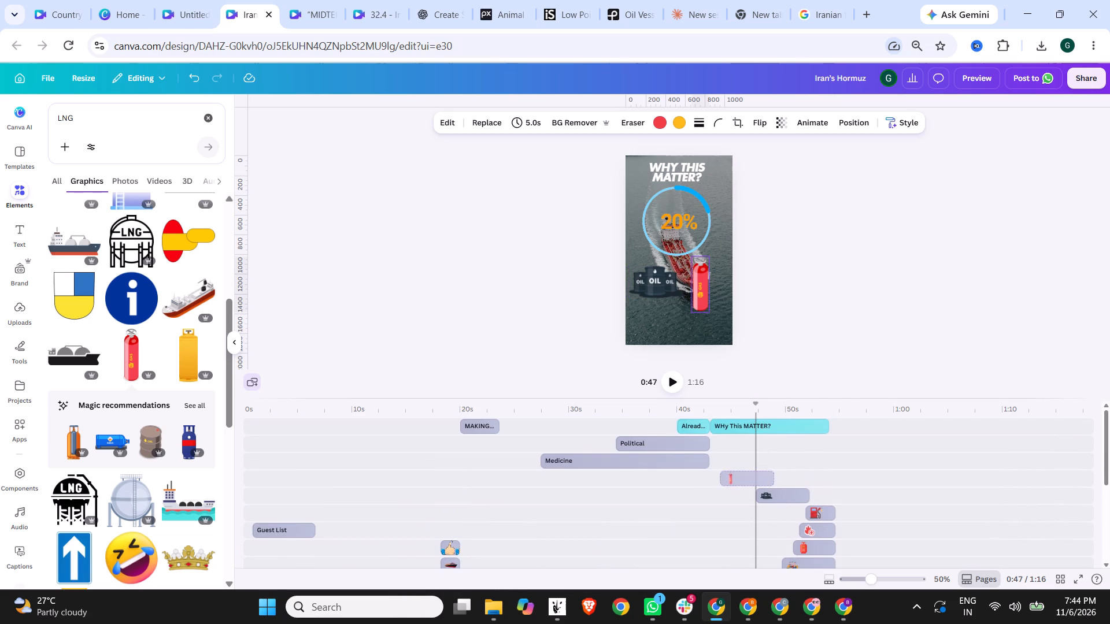
left_click_drag(747, 470, 750, 470)
left_click_drag(785, 493, 756, 492)
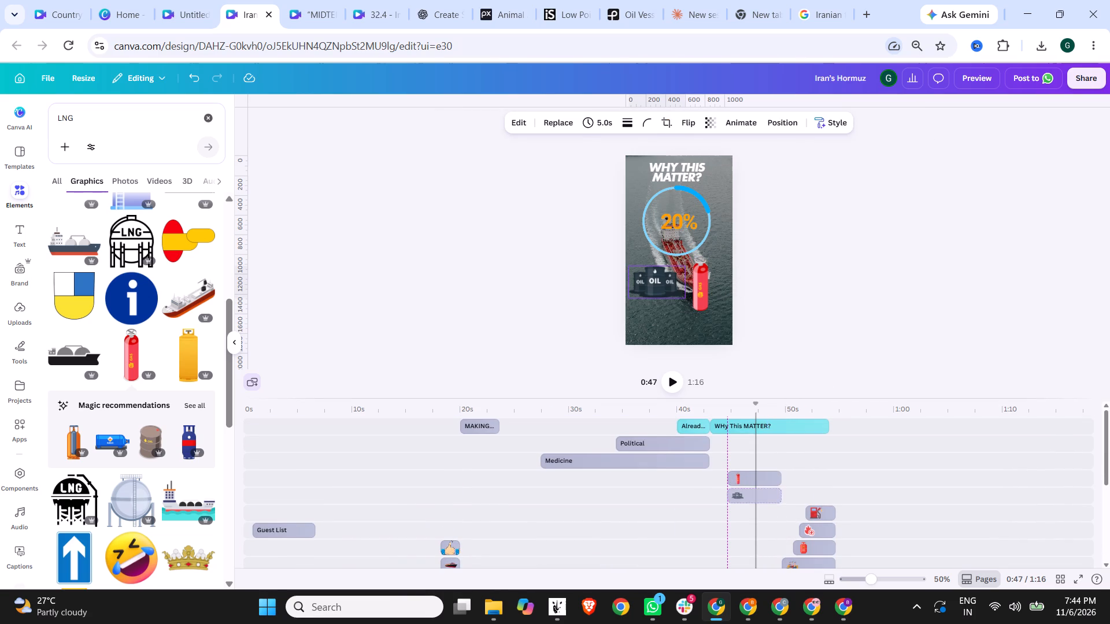
left_click_drag(756, 492, 758, 492)
left_click_drag(761, 473, 769, 473)
Trim the ends of the two clips so the oil barrels last 4.0 s and the red gas cylinder 3.0 s.
left_click_drag(791, 476, 773, 477)
scroll(850, 470, "down", 1)
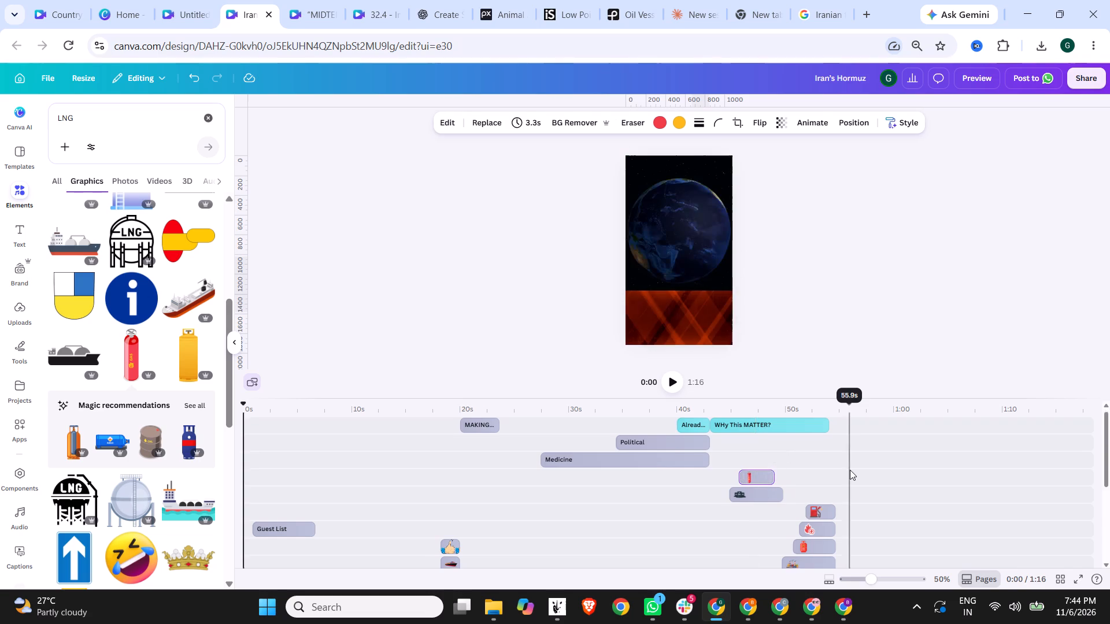
scroll(831, 483, "up", 1)
left_click_drag(780, 493, 771, 493)
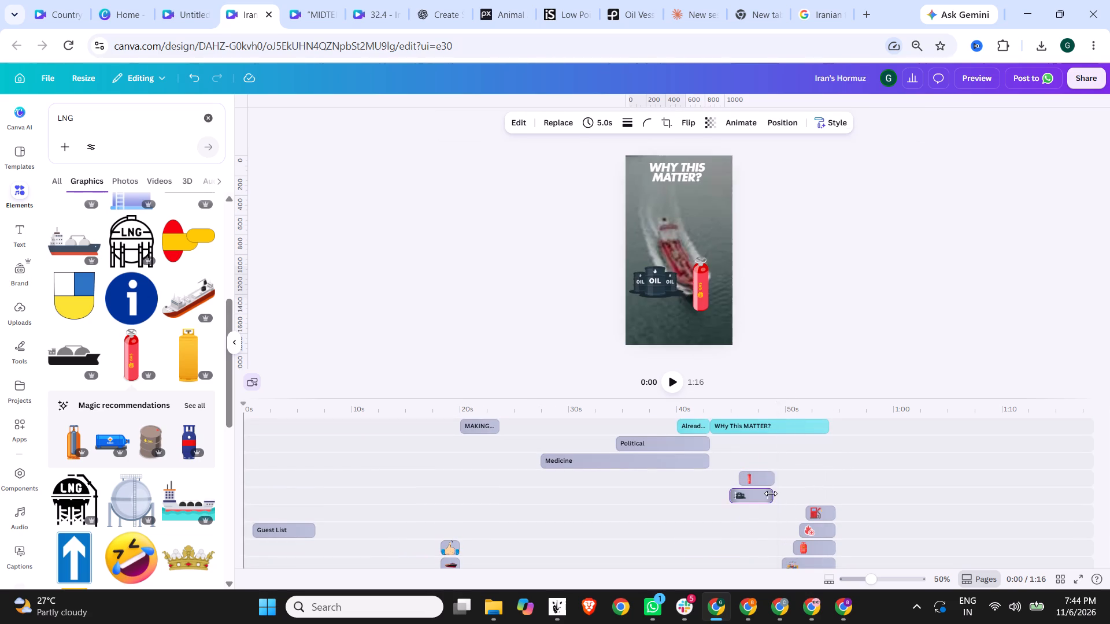
left_click_drag(771, 493, 771, 493)
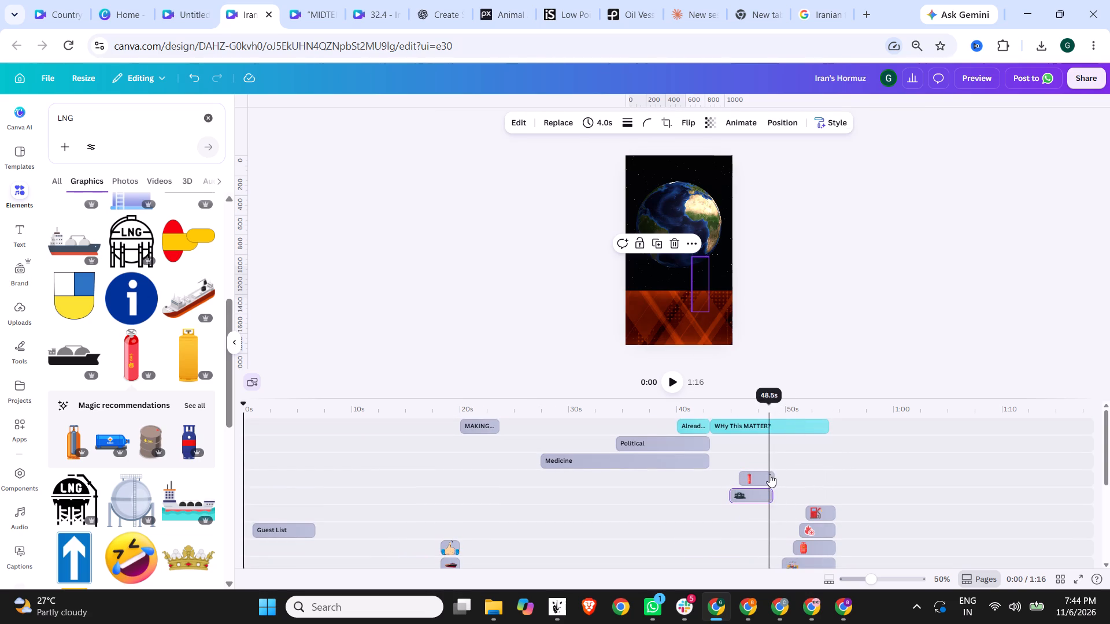
left_click(763, 474)
left_click(771, 475)
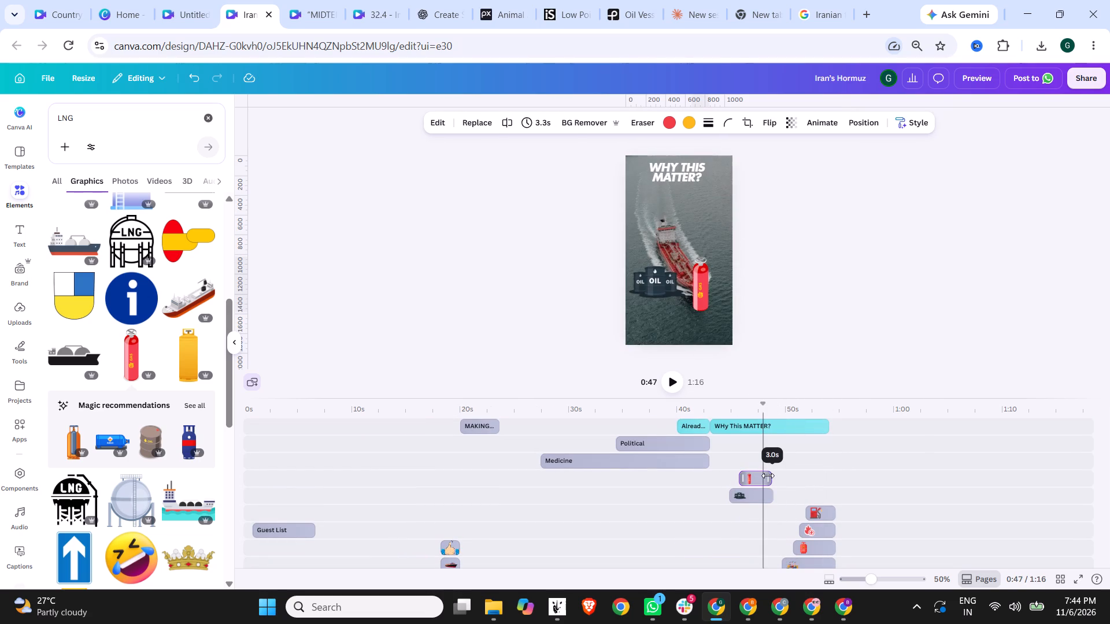
Apply the Baseline animation to the oil barrels and the red gas cylinder graphics.
left_click(757, 492)
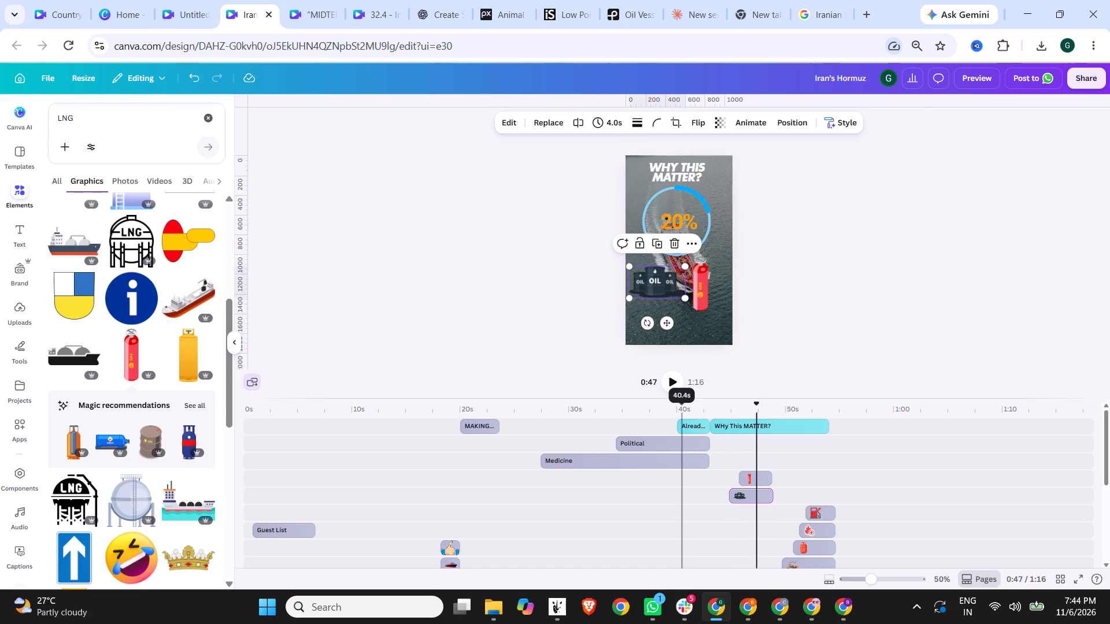
left_click(747, 124)
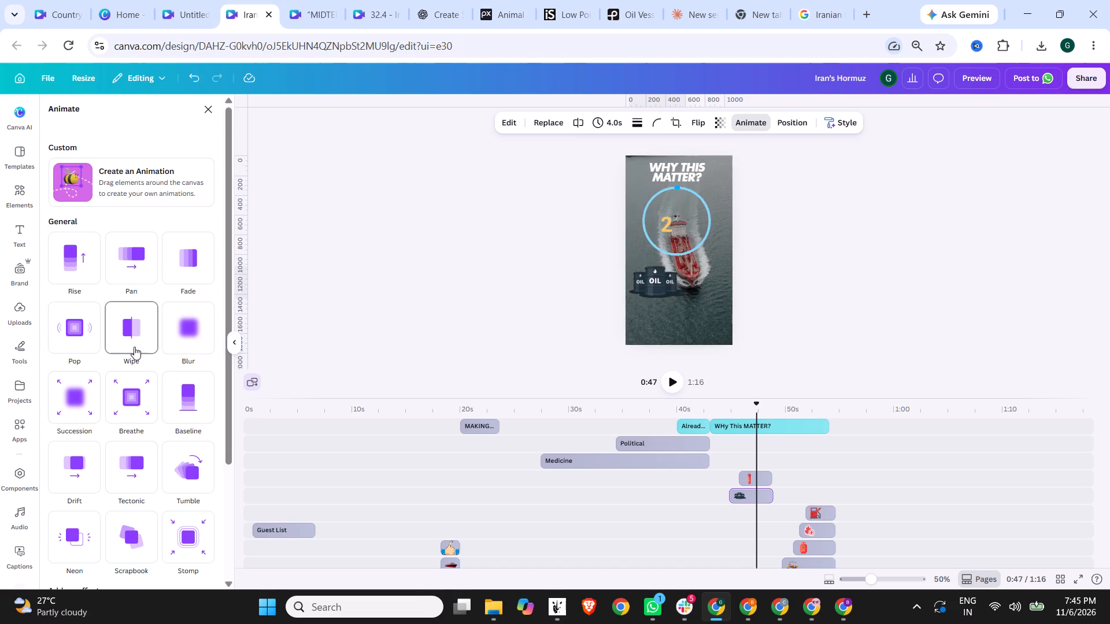
left_click(191, 395)
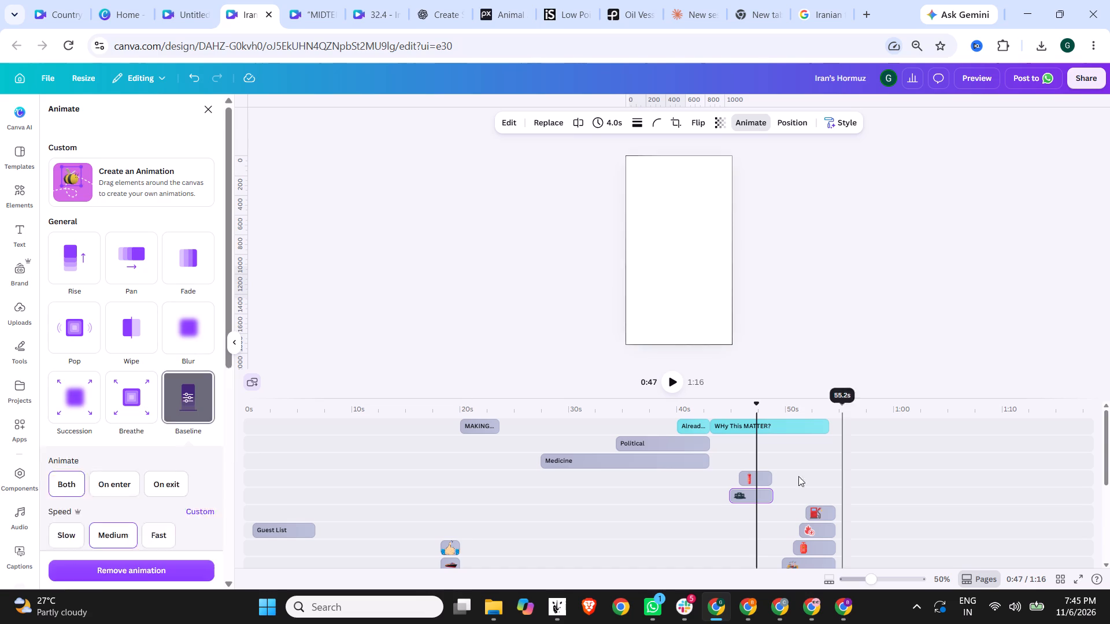
left_click(762, 478)
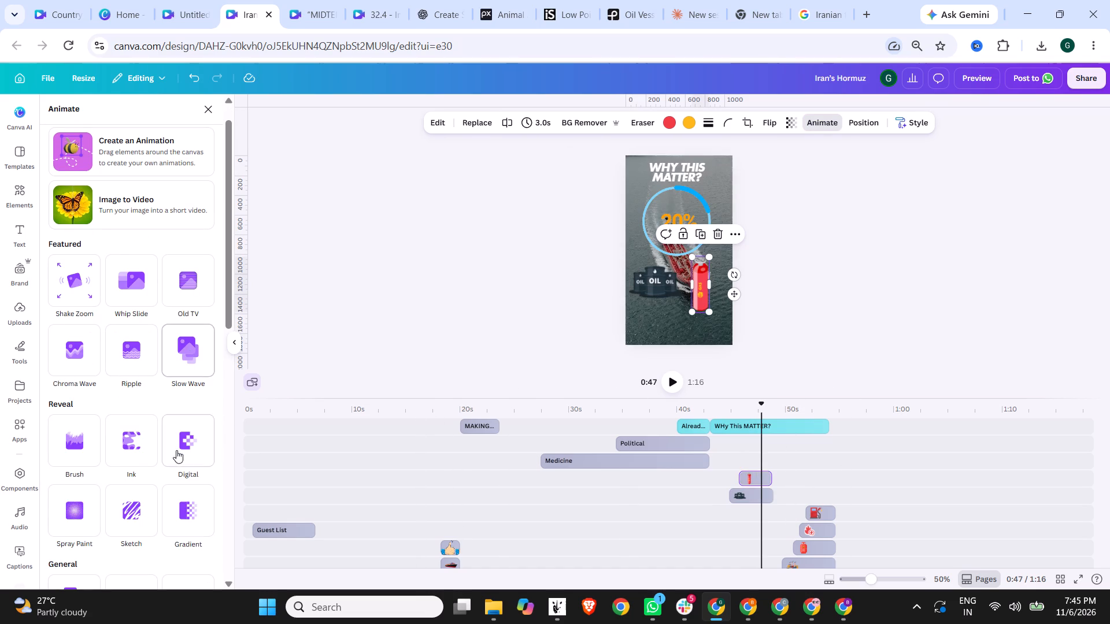
scroll(147, 379, "down", 2)
scroll(214, 493, "down", 2)
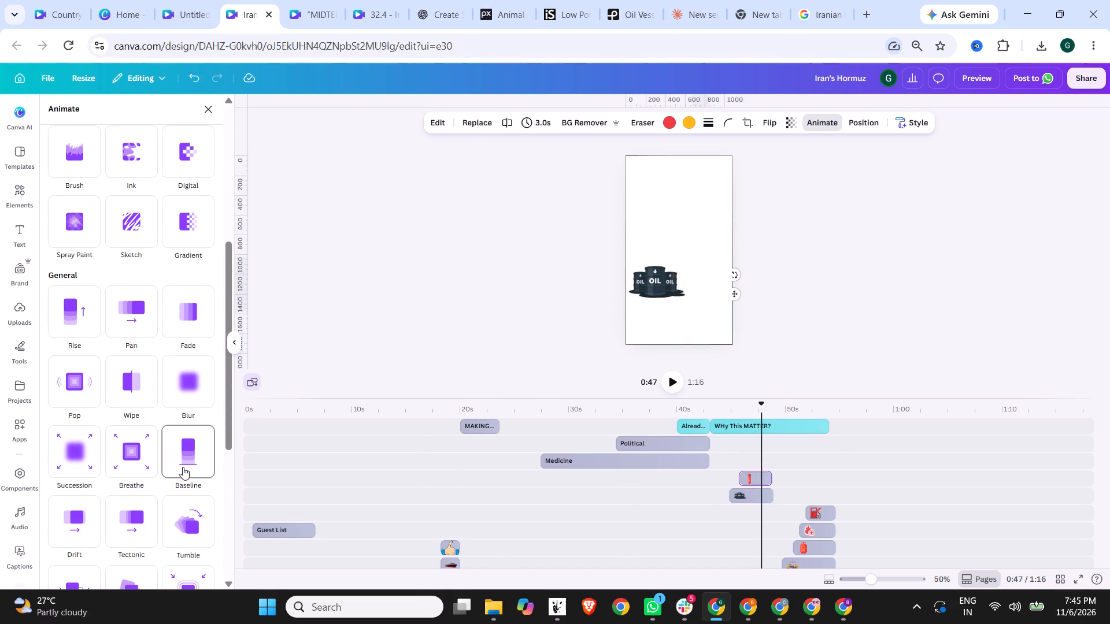
left_click(183, 467)
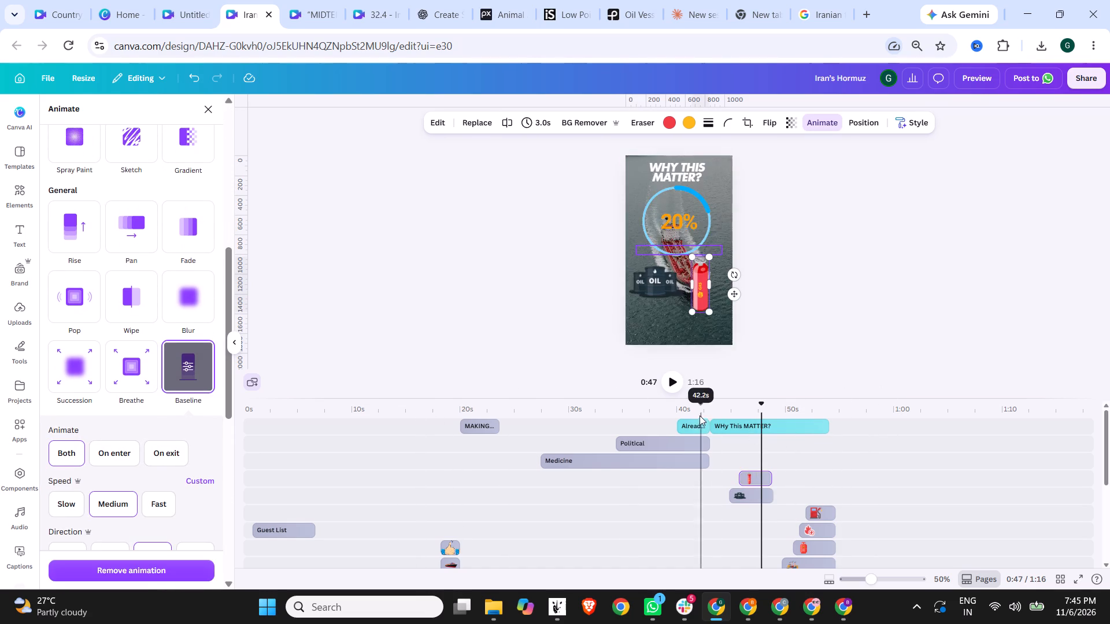
Replay from about 0:43, and trim the starts of the oil barrels and gas cylinder clips to 3.2 s and 2.4 s durations.
left_click(713, 410)
left_click(675, 380)
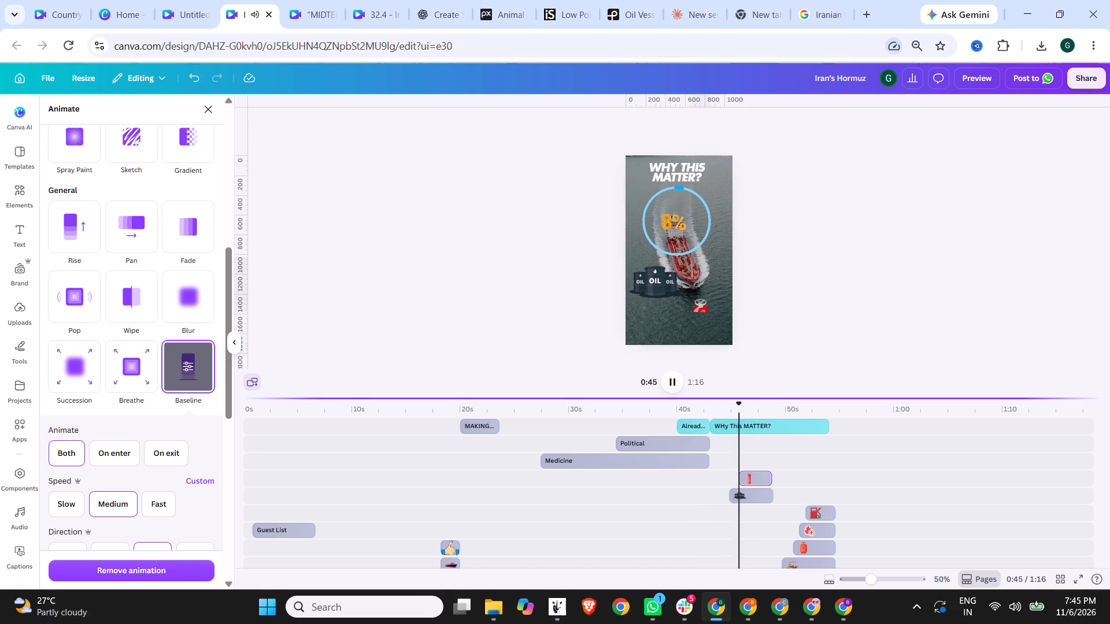
left_click(674, 391)
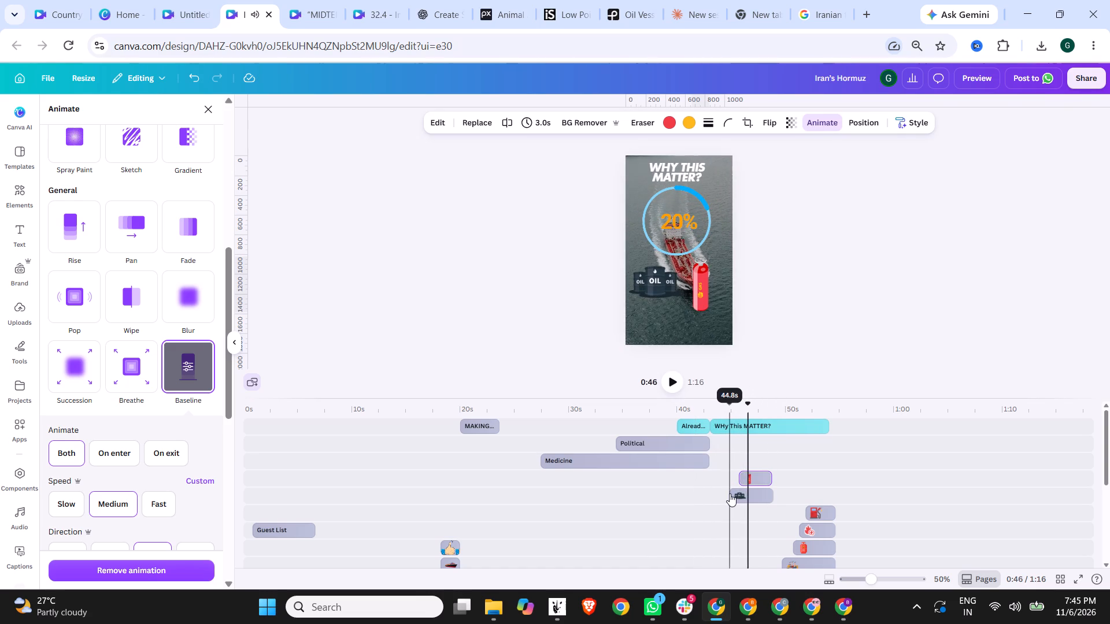
left_click(738, 496)
left_click_drag(730, 494, 737, 493)
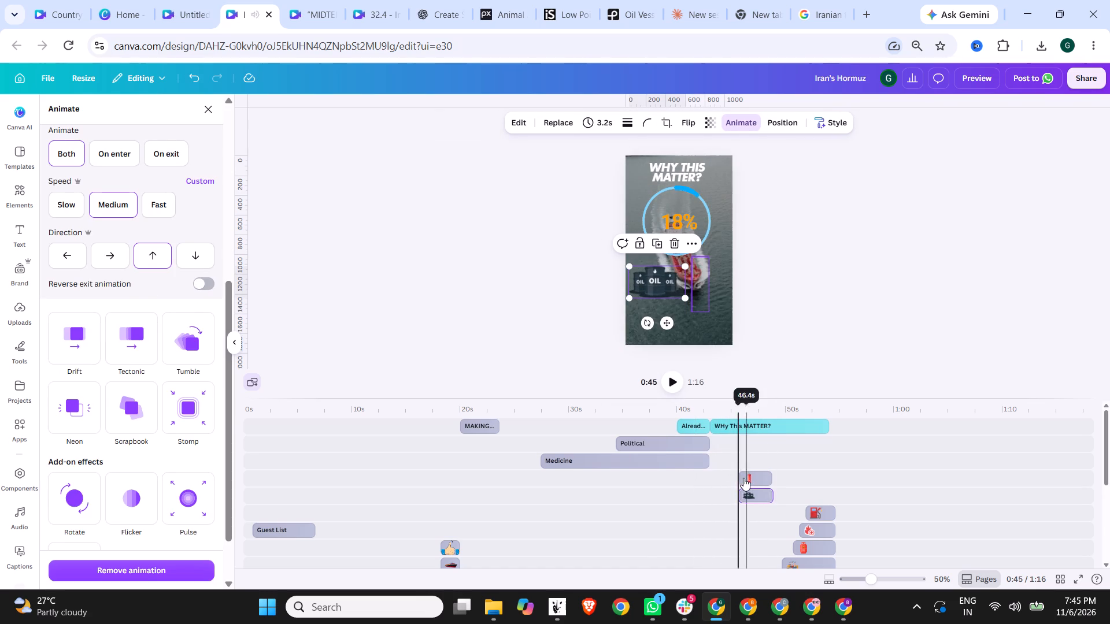
left_click(740, 478)
left_click_drag(739, 477, 747, 476)
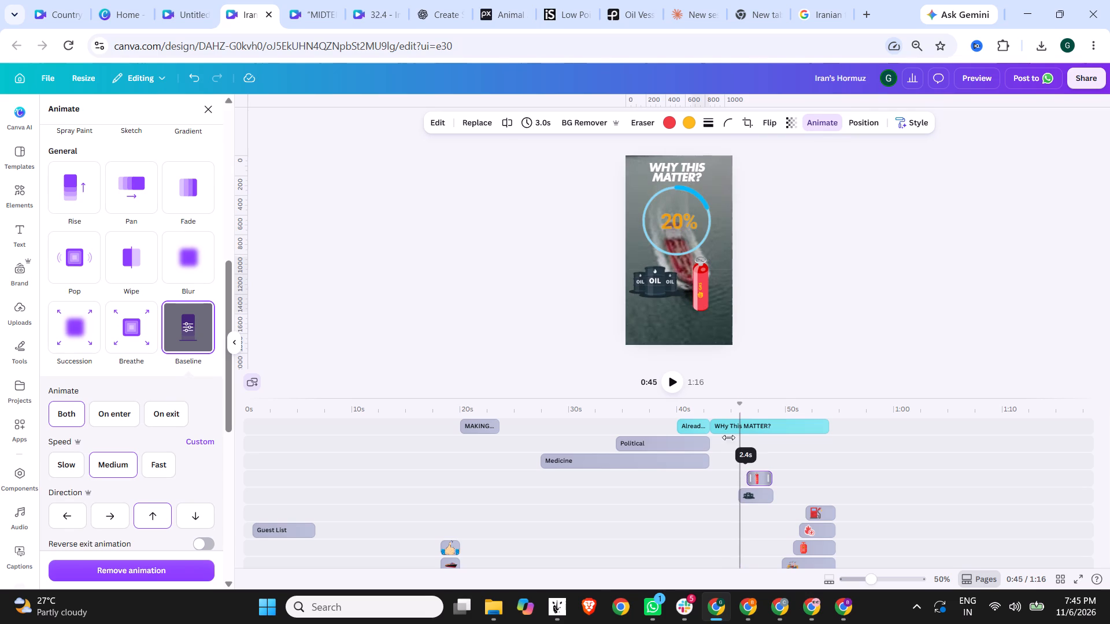
Play the video from about 0:45 past 0:55 to check the oil and gas graphics against the voiceover.
left_click(669, 382)
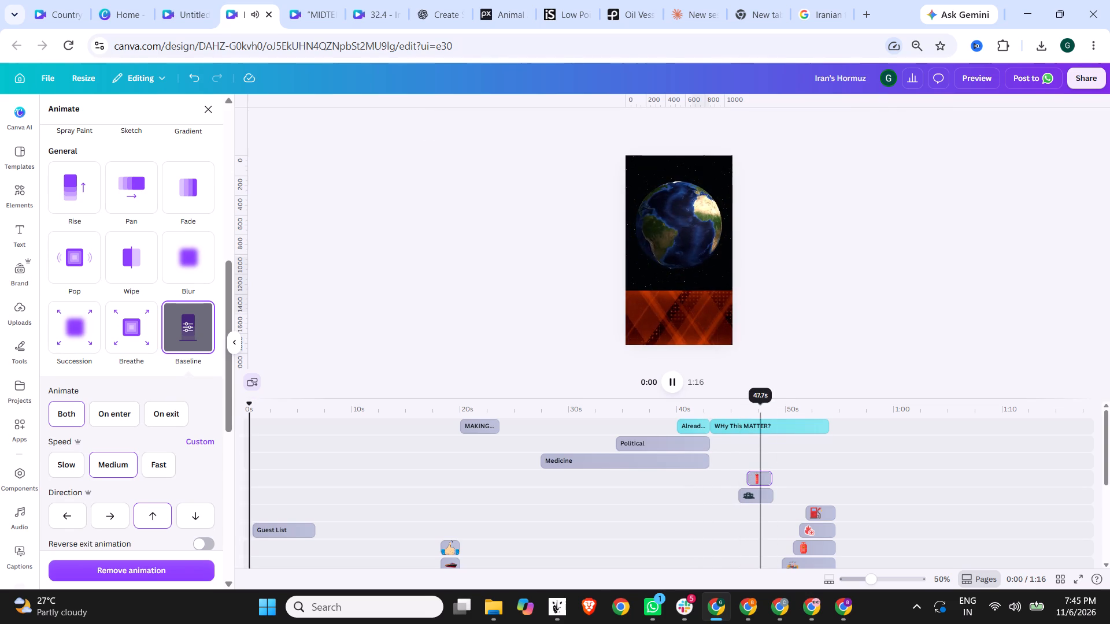
left_click(739, 414)
left_click(668, 384)
left_click(674, 381)
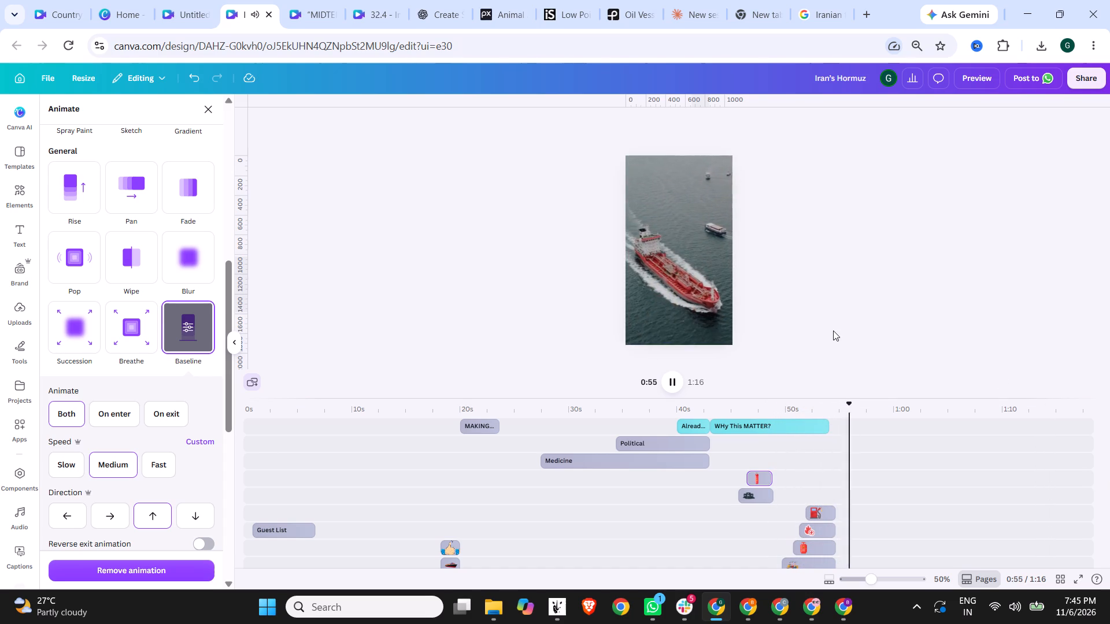
Shorten the red tanker background video under "WHY THIS MATTER?" to 13.9 s, ending it at about 0:57.
scroll(833, 330, "down", 1)
scroll(865, 439, "down", 3)
scroll(908, 500, "up", 2)
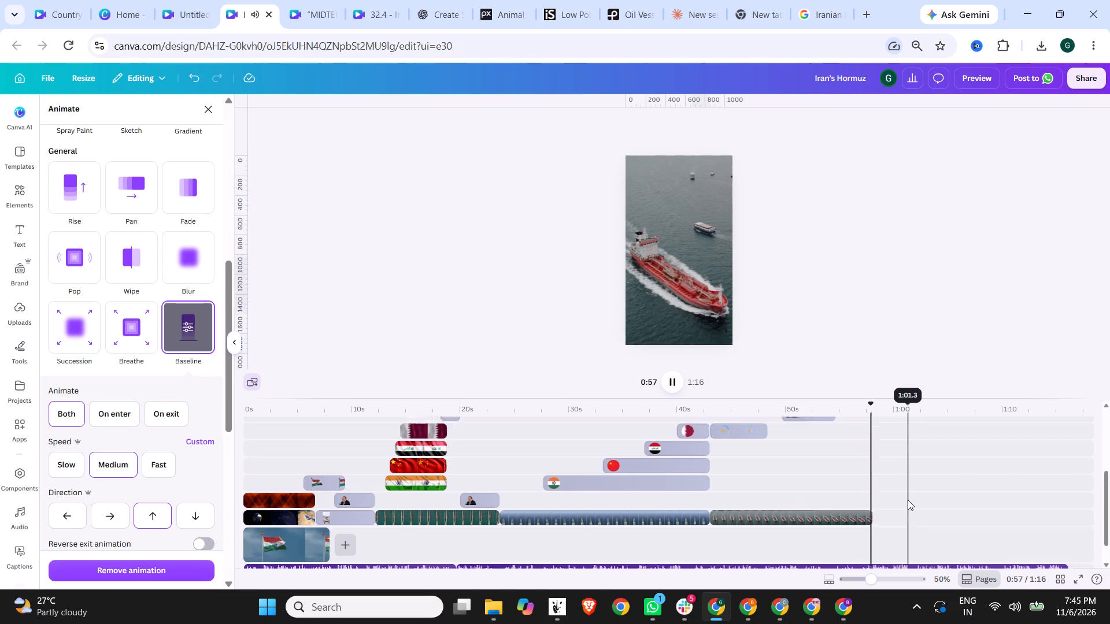
scroll(905, 498, "down", 1)
scroll(900, 546, "down", 1)
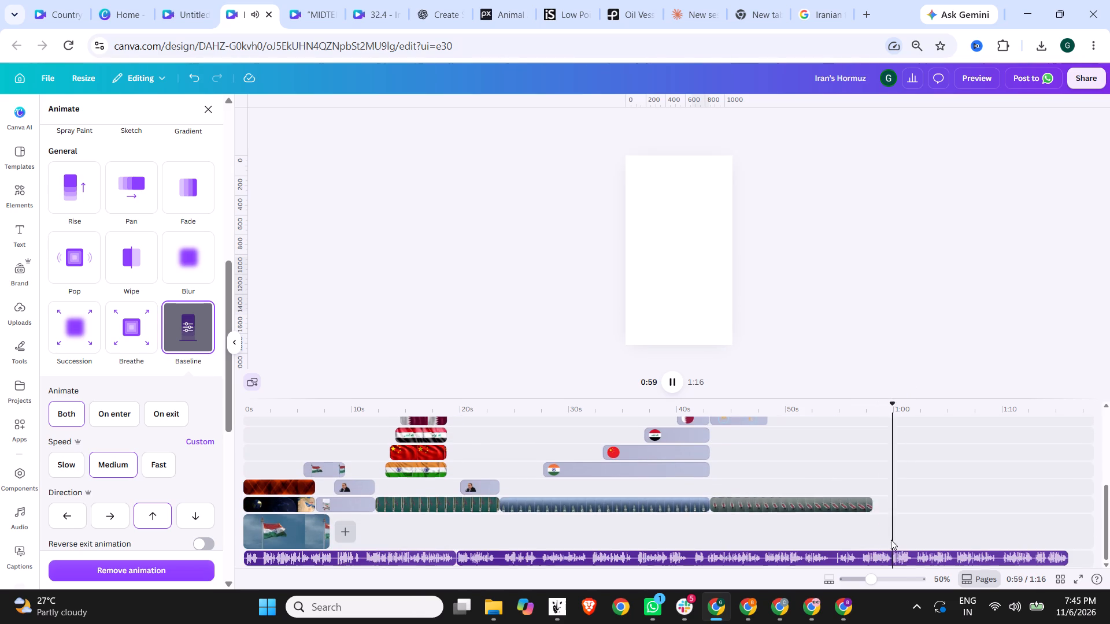
left_click_drag(870, 504, 843, 503)
scroll(867, 482, "up", 1)
scroll(845, 499, "down", 1)
left_click_drag(844, 506, 833, 506)
scroll(842, 500, "up", 2)
scroll(849, 502, "down", 2)
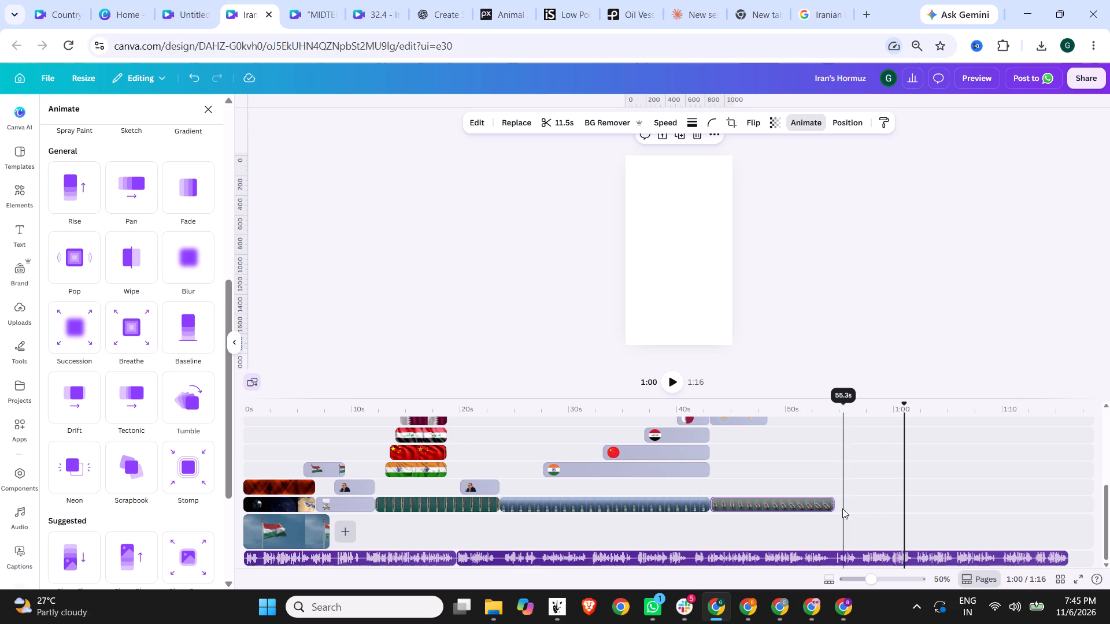
left_click_drag(834, 504, 861, 503)
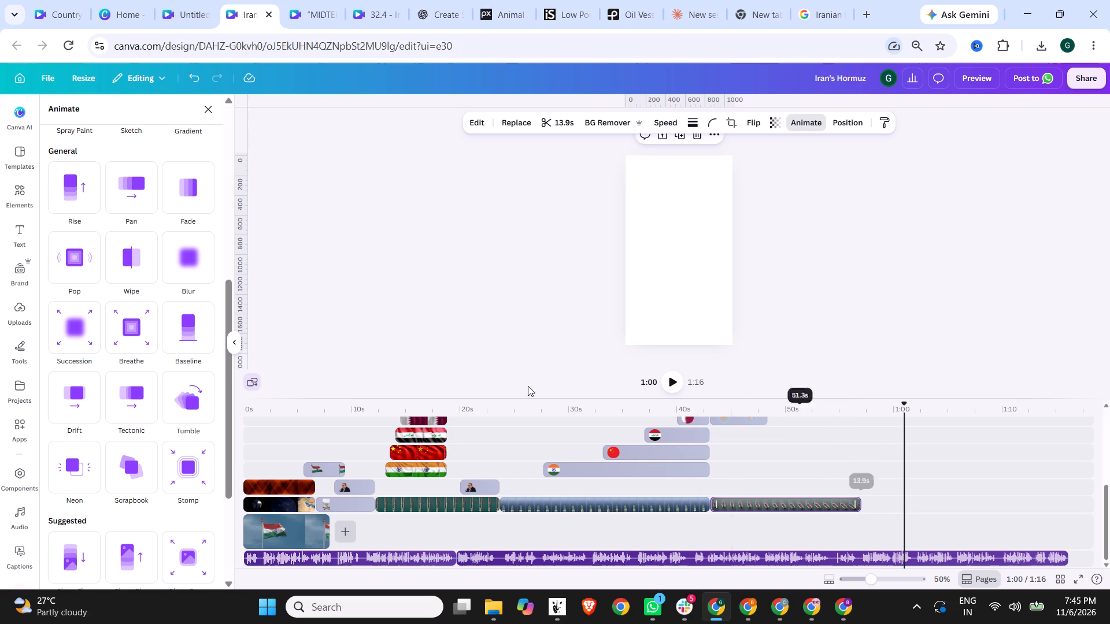
scroll(157, 173, "up", 12)
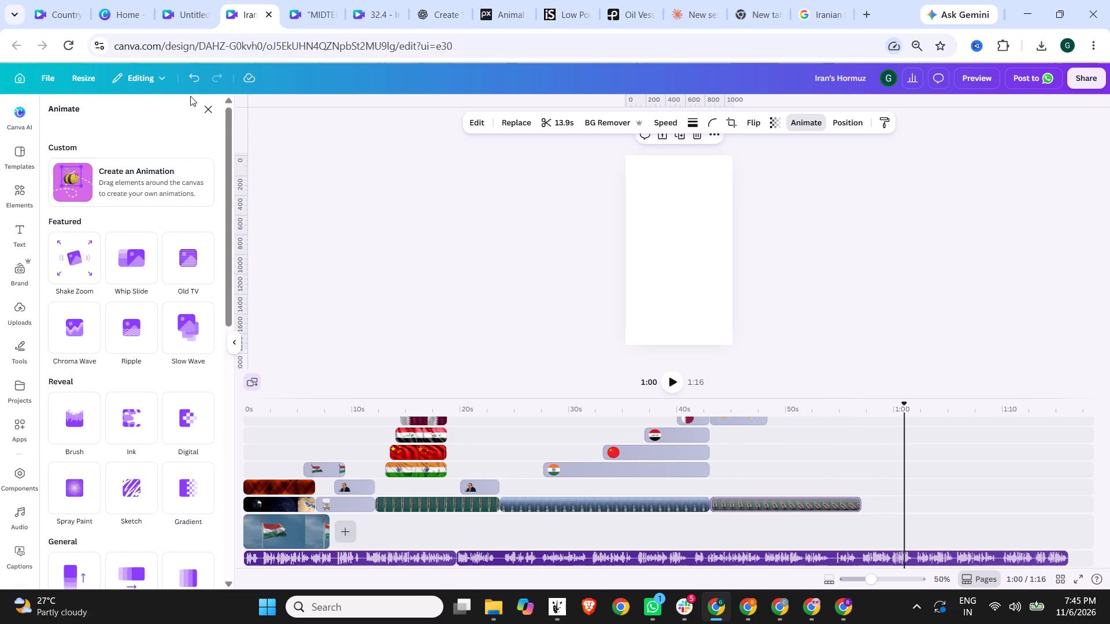
Search the elements for "Inflation" and browse the graphics results for a suitable illustration.
left_click(205, 99)
left_click_drag(95, 122, 34, 123)
type("Inflation")
key("Return")
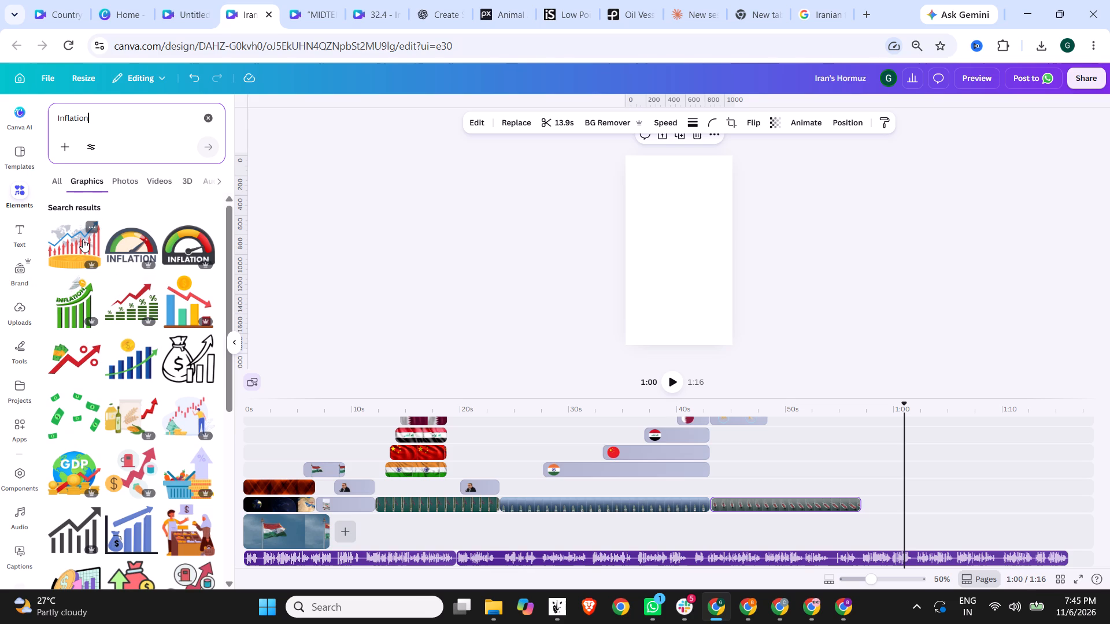
left_click(55, 177)
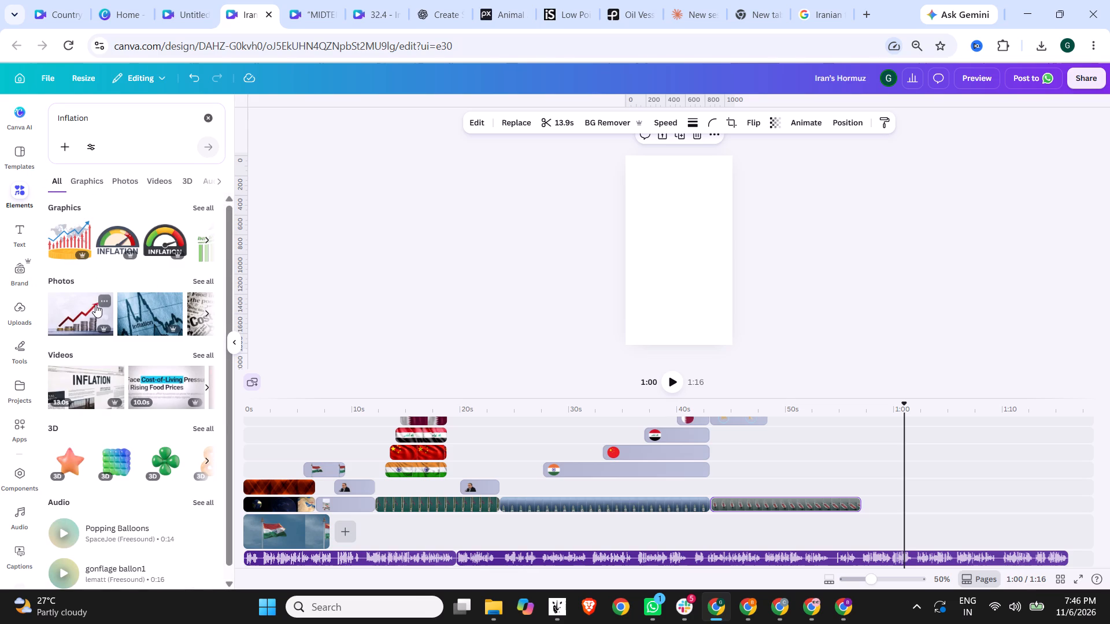
left_click(209, 205)
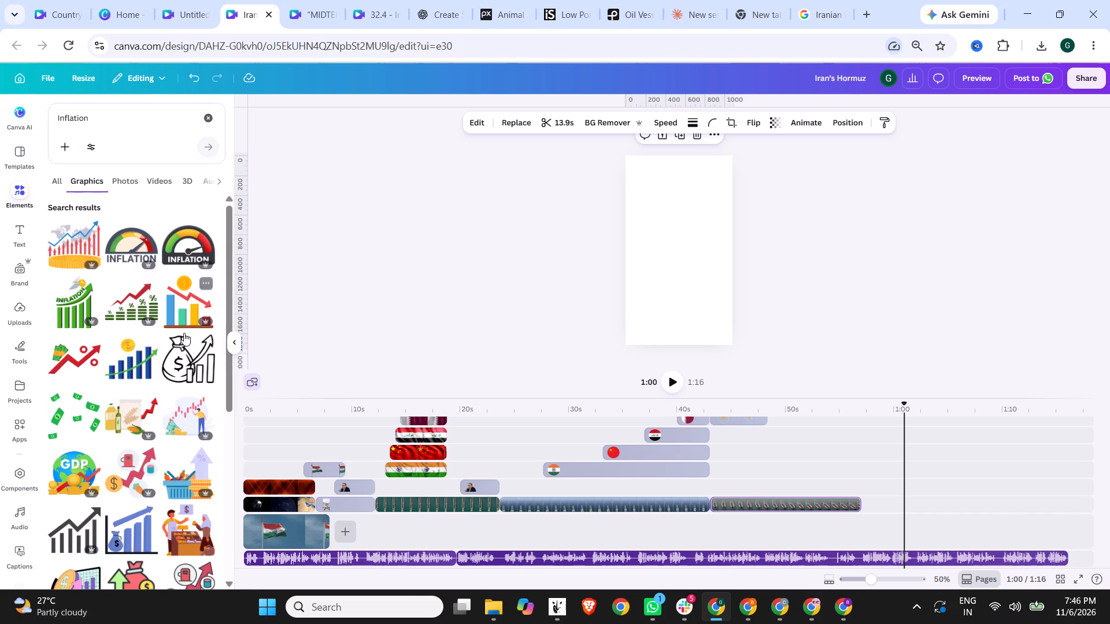
scroll(129, 356, "down", 2)
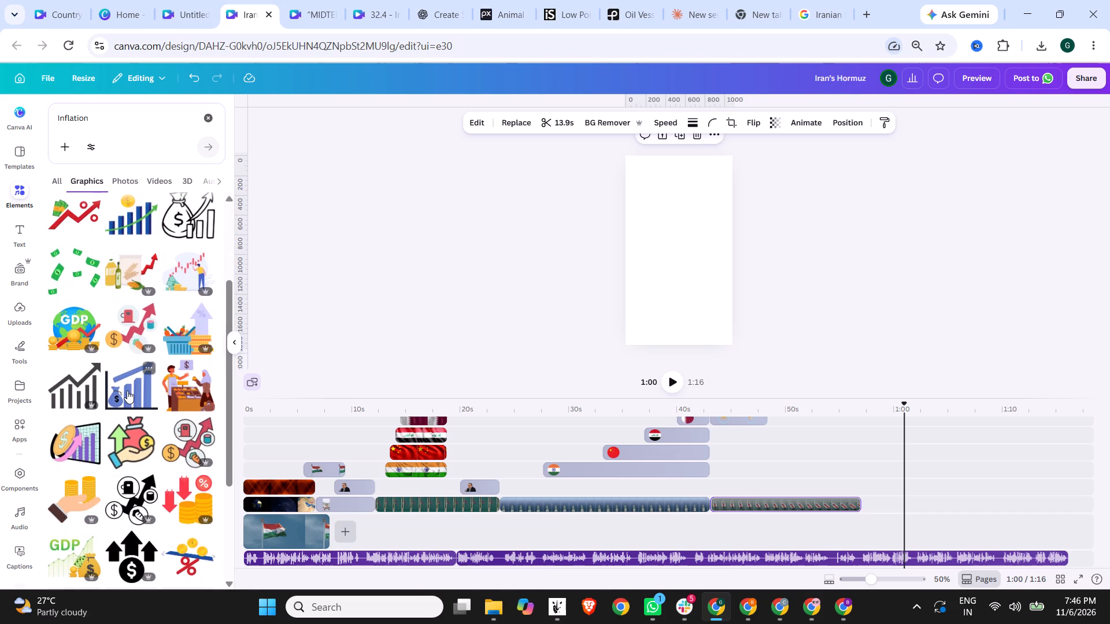
scroll(127, 391, "down", 4)
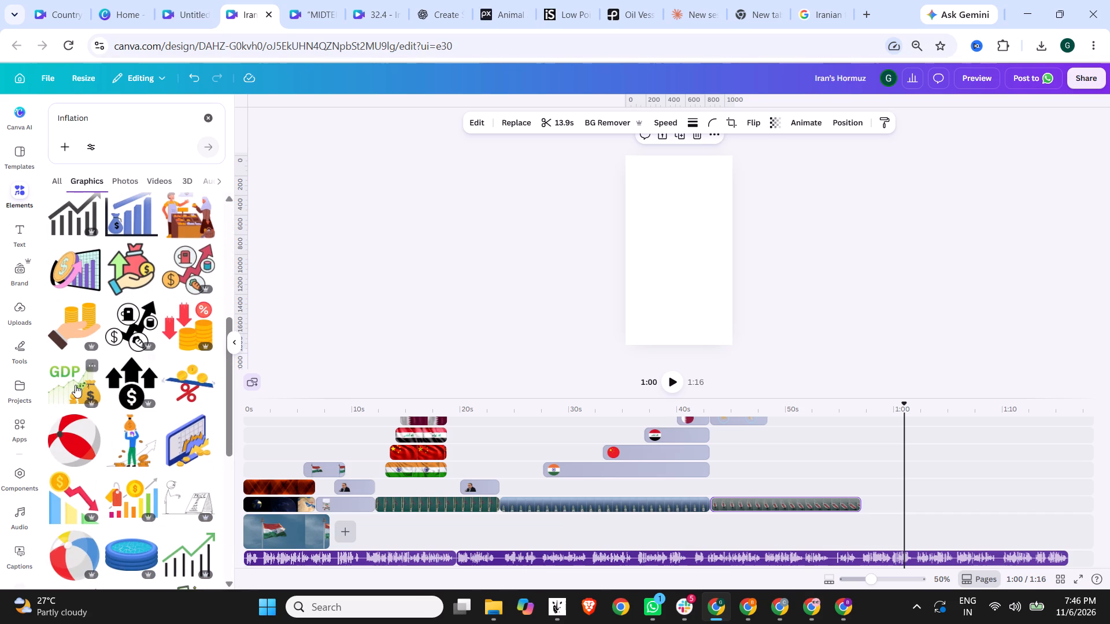
scroll(125, 382, "down", 2)
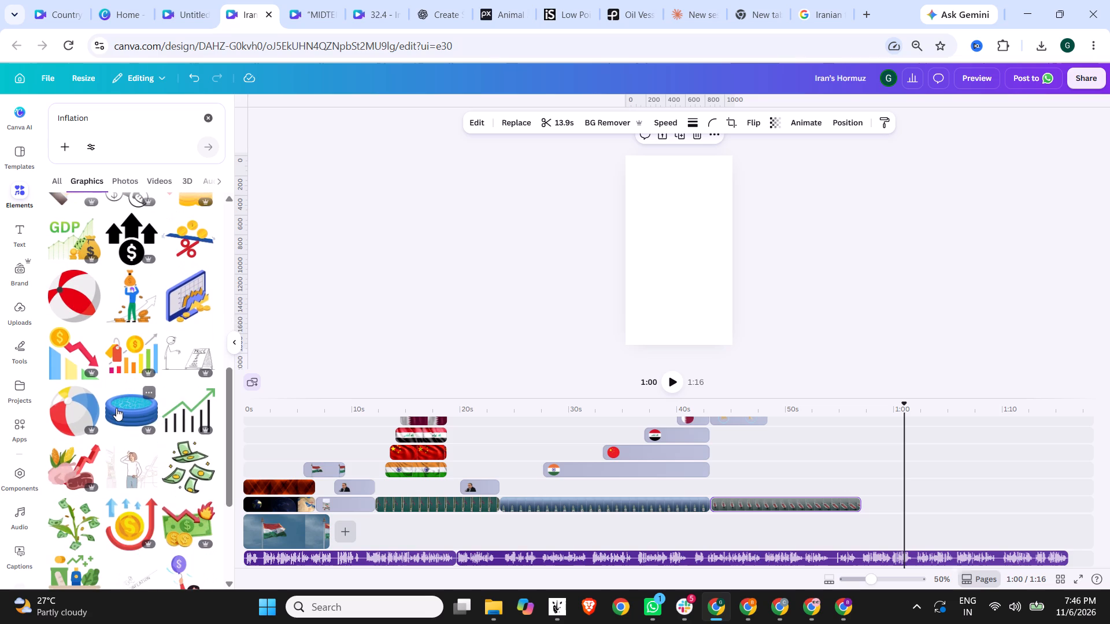
scroll(131, 372, "up", 6)
Browse the "Inflation" video results for a clip that fits the voiceover.
left_click(151, 181)
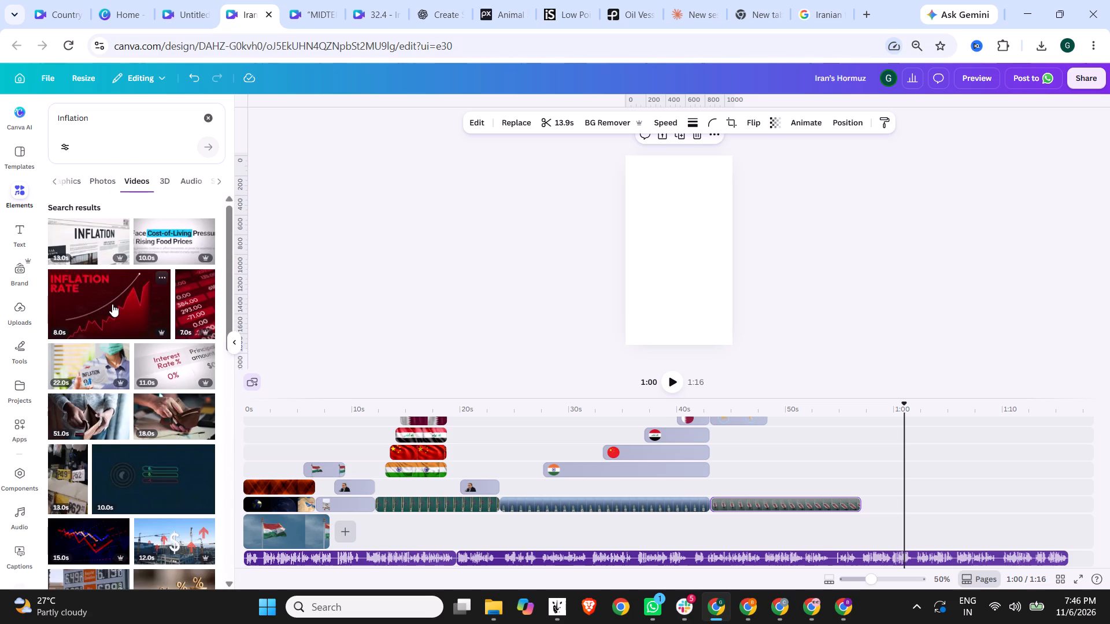
scroll(112, 304, "down", 4)
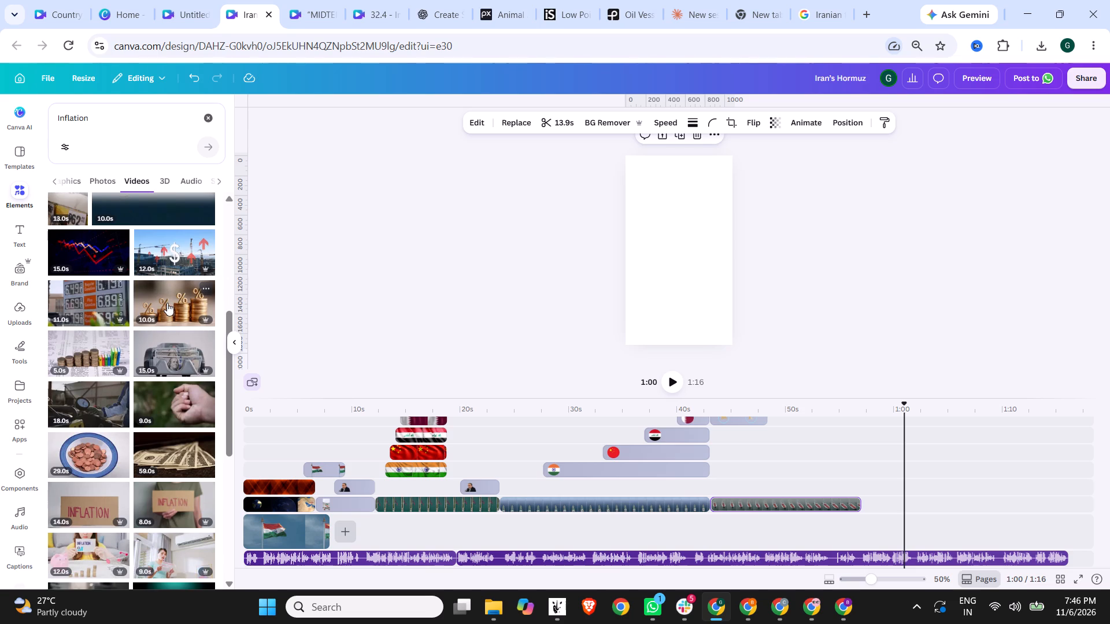
scroll(167, 303, "down", 1)
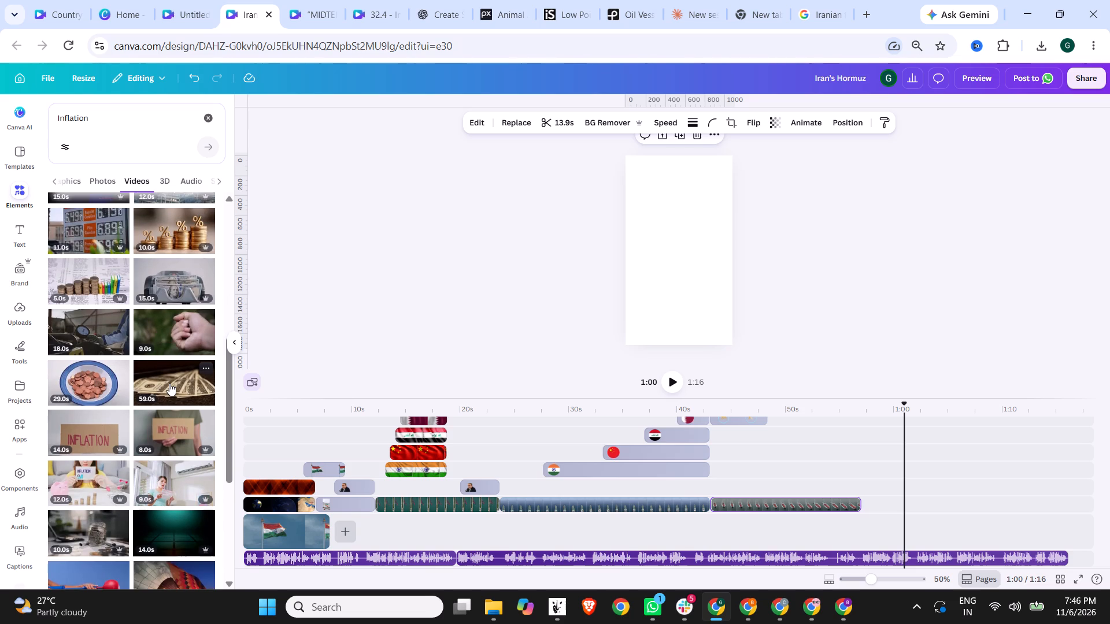
scroll(169, 383, "down", 2)
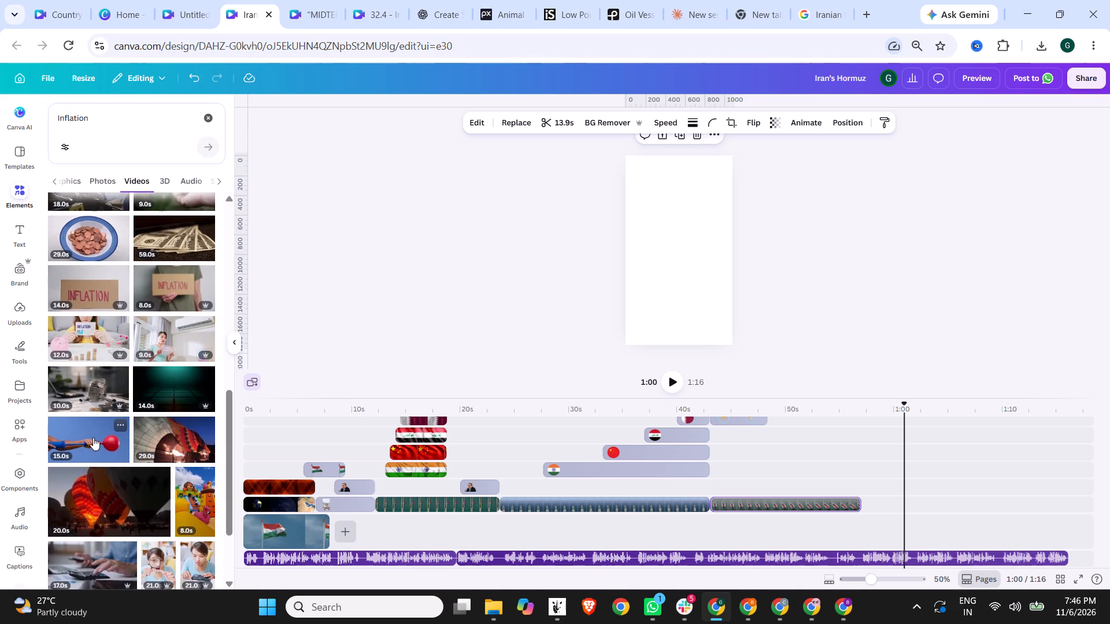
scroll(93, 437, "down", 2)
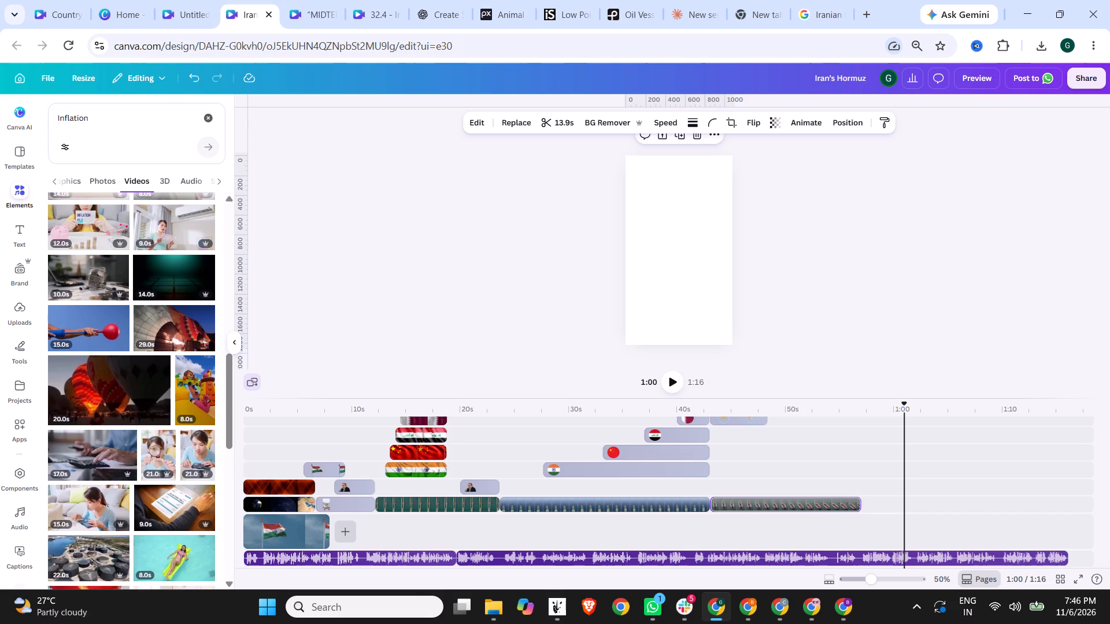
Search the elements for "increase in price" and check the graphics results.
left_click_drag(109, 113, 16, 116)
type("price")
key("BackSpace")
key("BackSpace")
key("BackSpace")
key("BackSpace")
key("BackSpace")
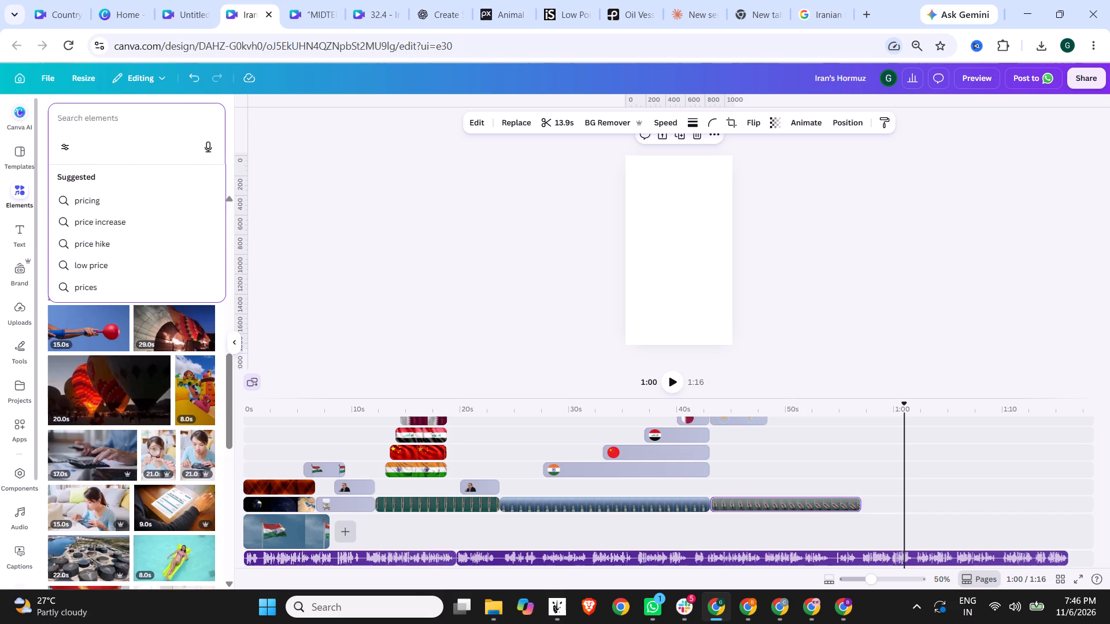
type("ince")
key("BackSpace")
type("rease i pr")
key("BackSpace")
key("BackSpace")
key("BackSpace")
type("n price")
key("Return")
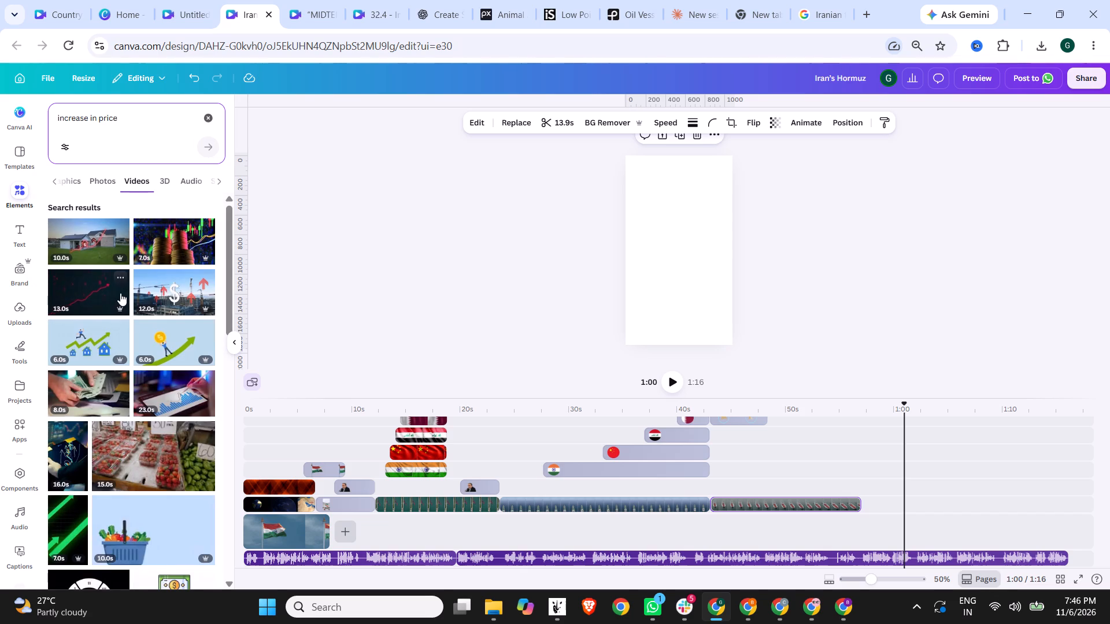
left_click(74, 174)
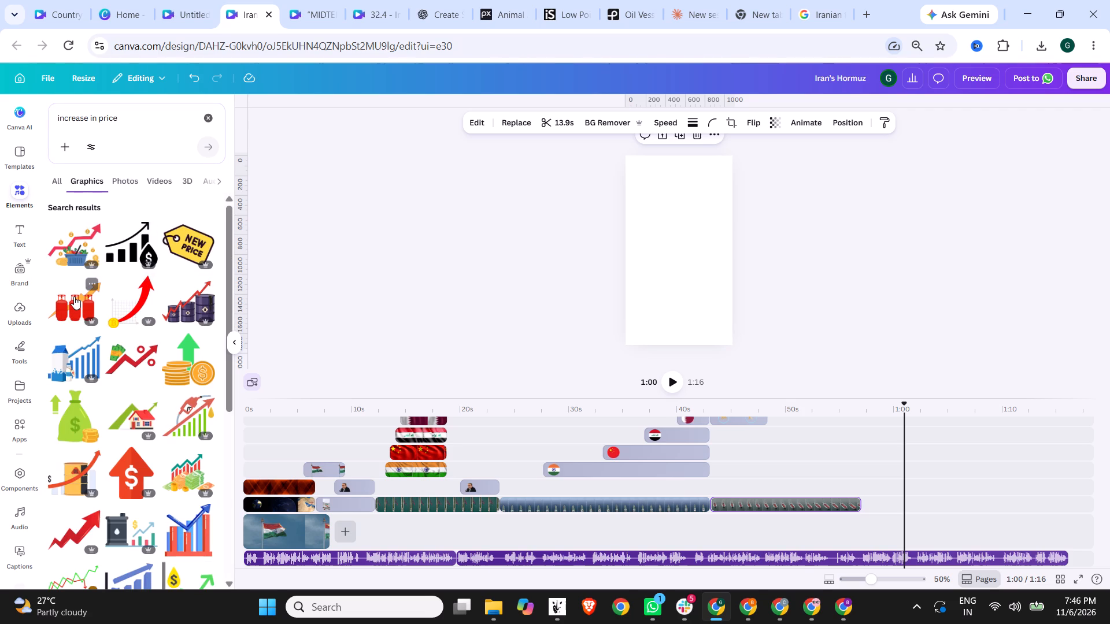
Go to 0:52 in the timeline and browse the "increase in price" video results for a rising-price clip.
left_click(808, 410)
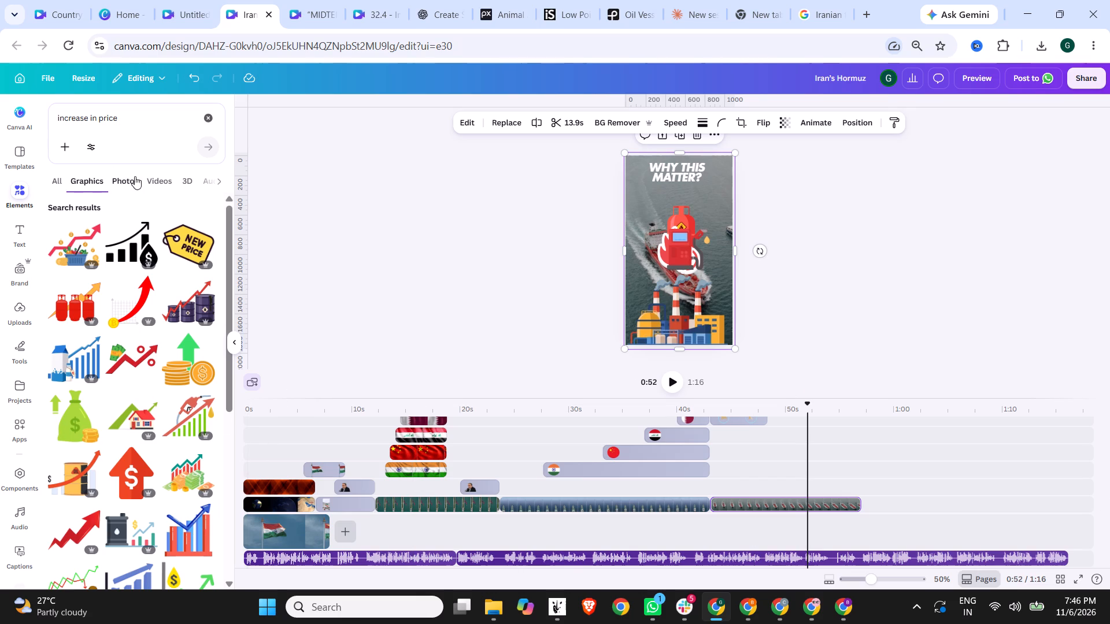
left_click(161, 177)
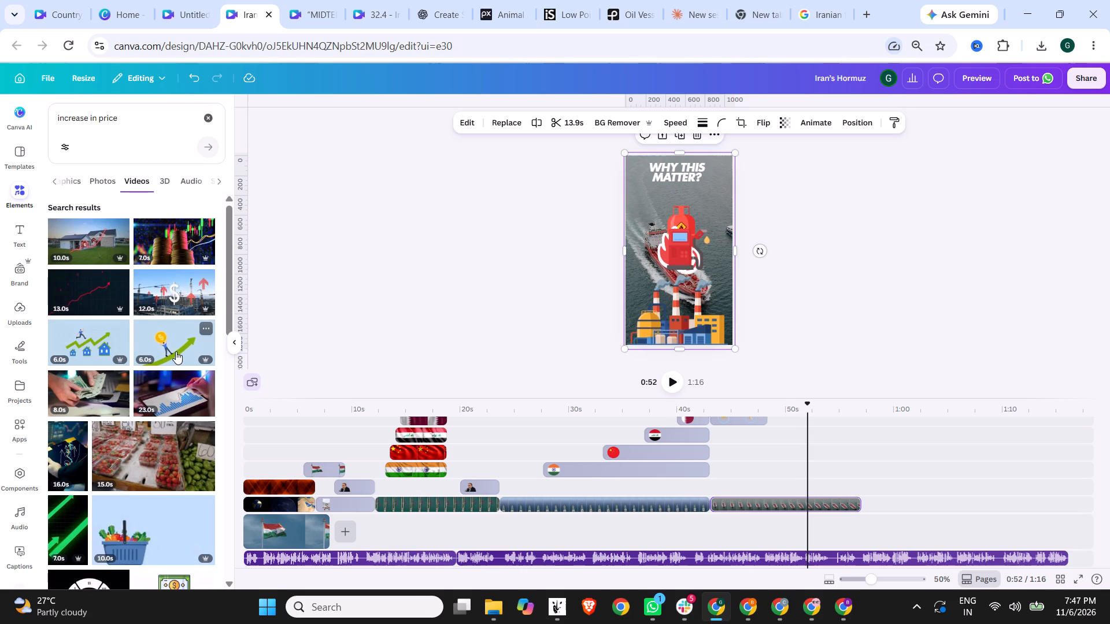
scroll(77, 325, "down", 2)
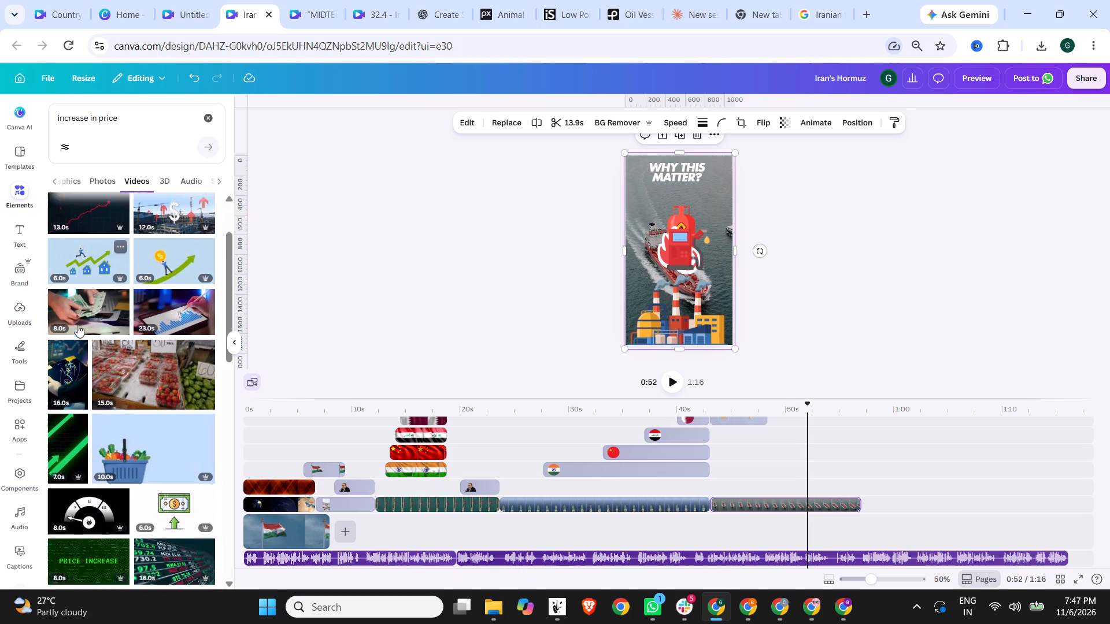
scroll(59, 376, "down", 1)
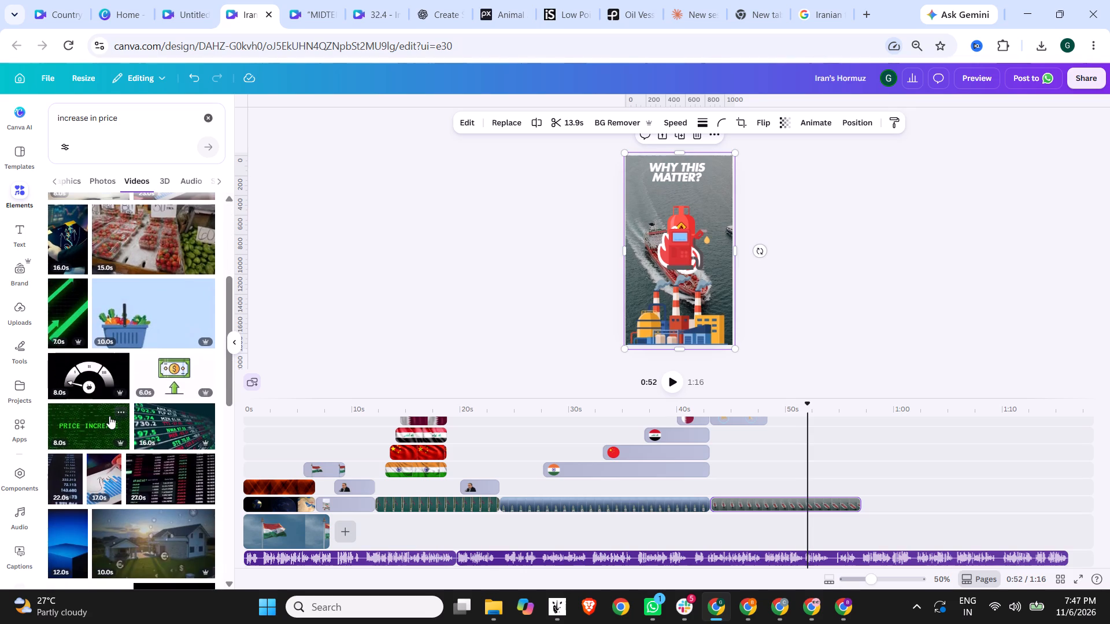
scroll(87, 367, "down", 1)
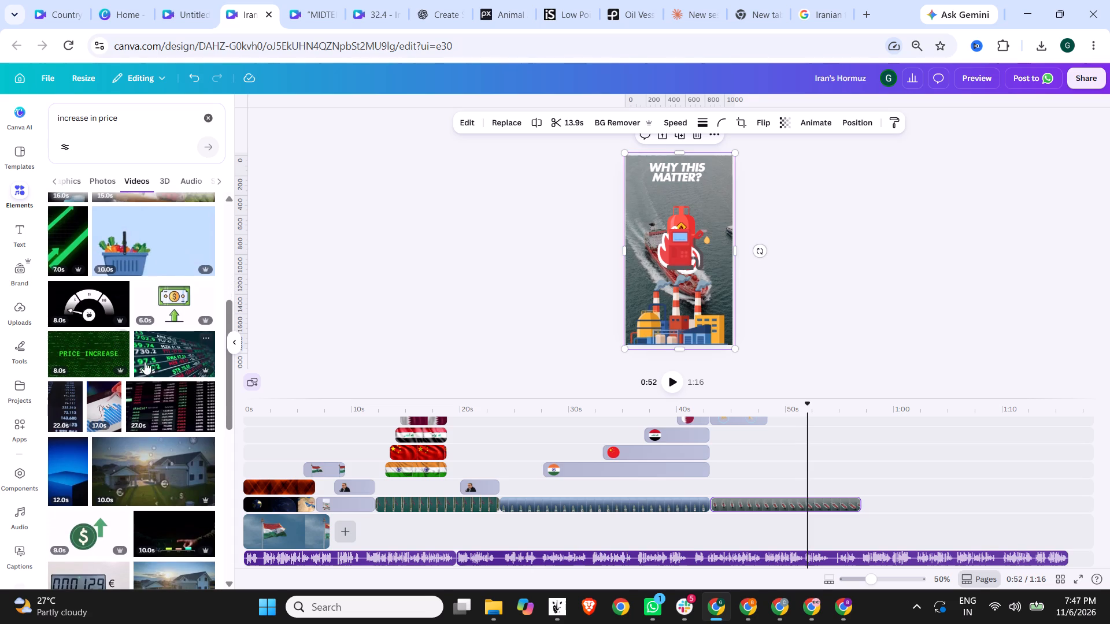
scroll(165, 350, "down", 3)
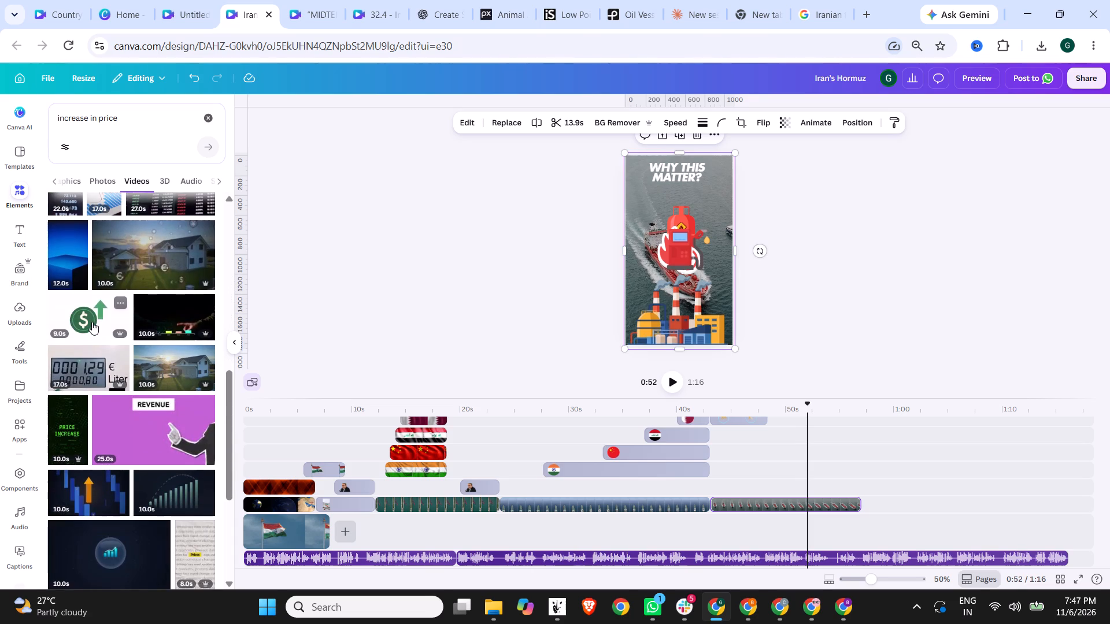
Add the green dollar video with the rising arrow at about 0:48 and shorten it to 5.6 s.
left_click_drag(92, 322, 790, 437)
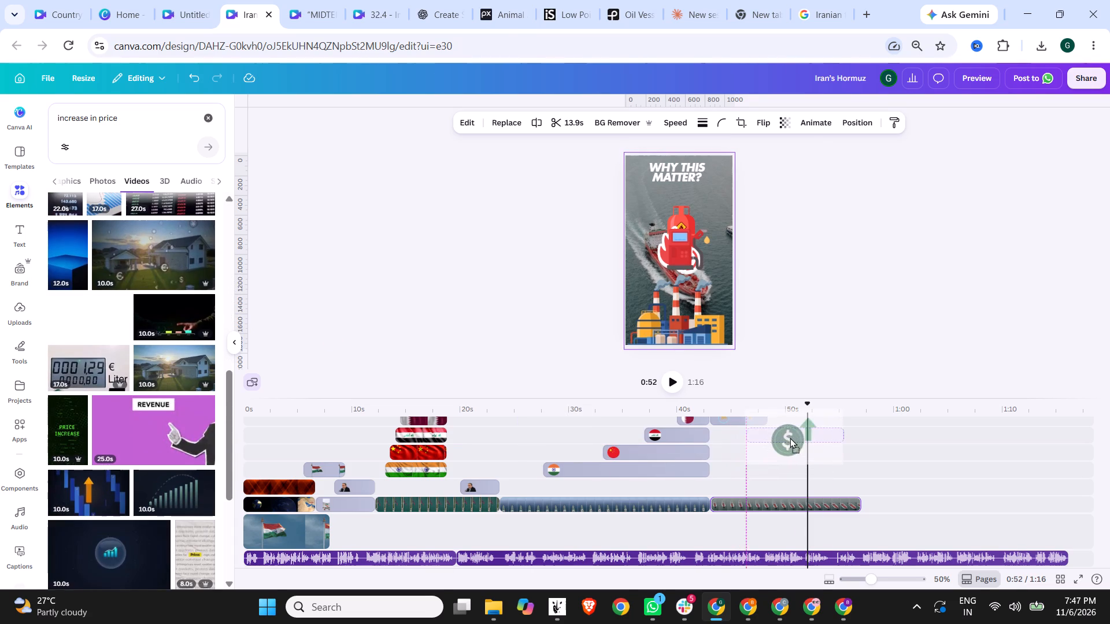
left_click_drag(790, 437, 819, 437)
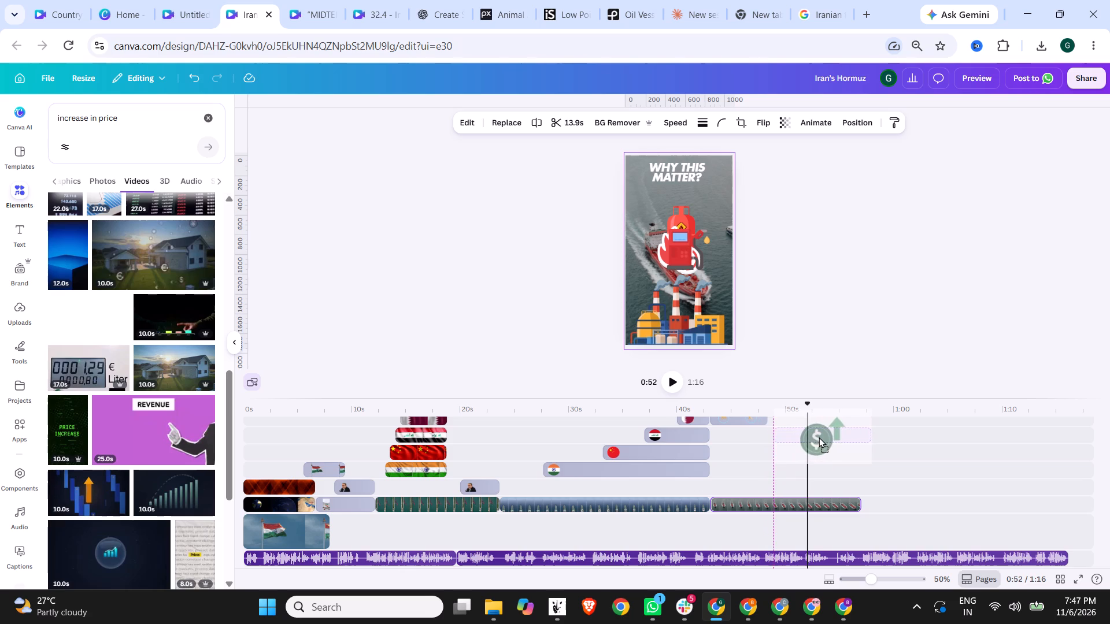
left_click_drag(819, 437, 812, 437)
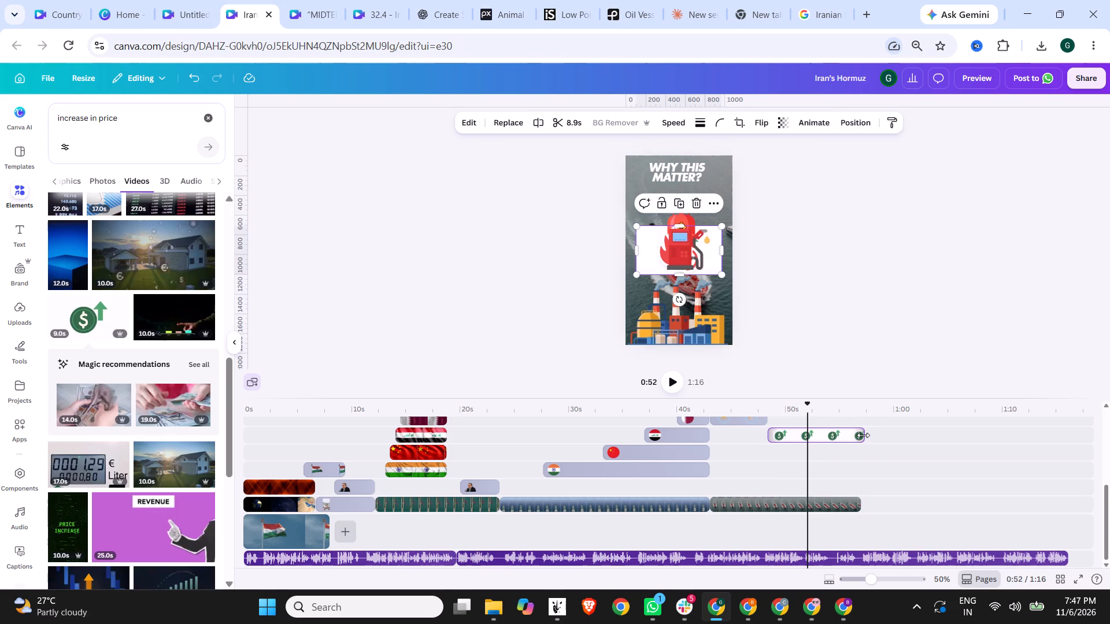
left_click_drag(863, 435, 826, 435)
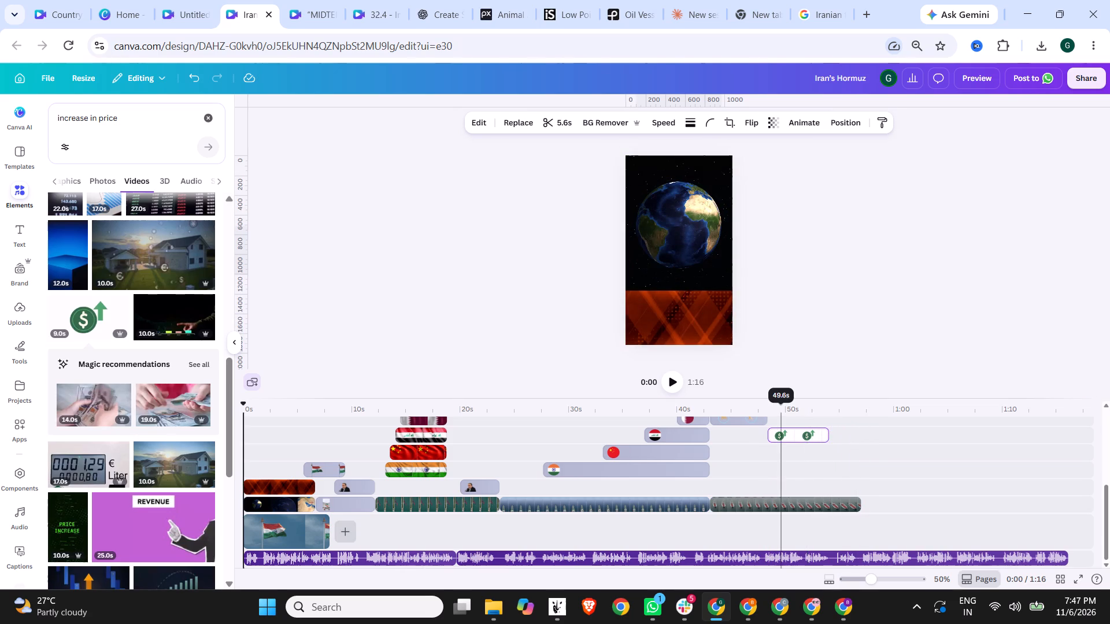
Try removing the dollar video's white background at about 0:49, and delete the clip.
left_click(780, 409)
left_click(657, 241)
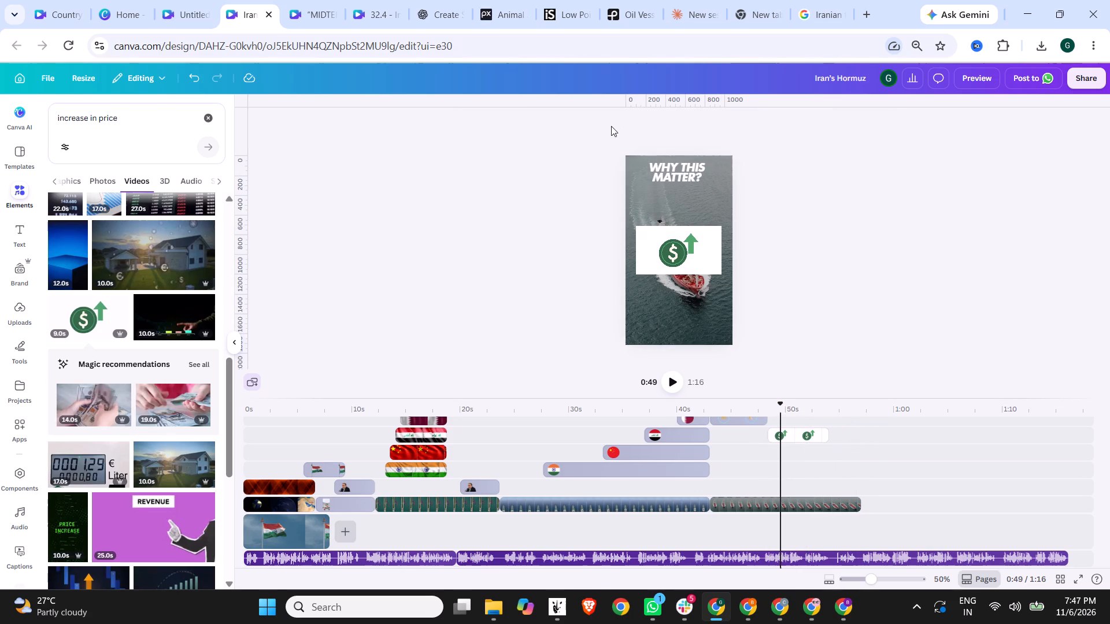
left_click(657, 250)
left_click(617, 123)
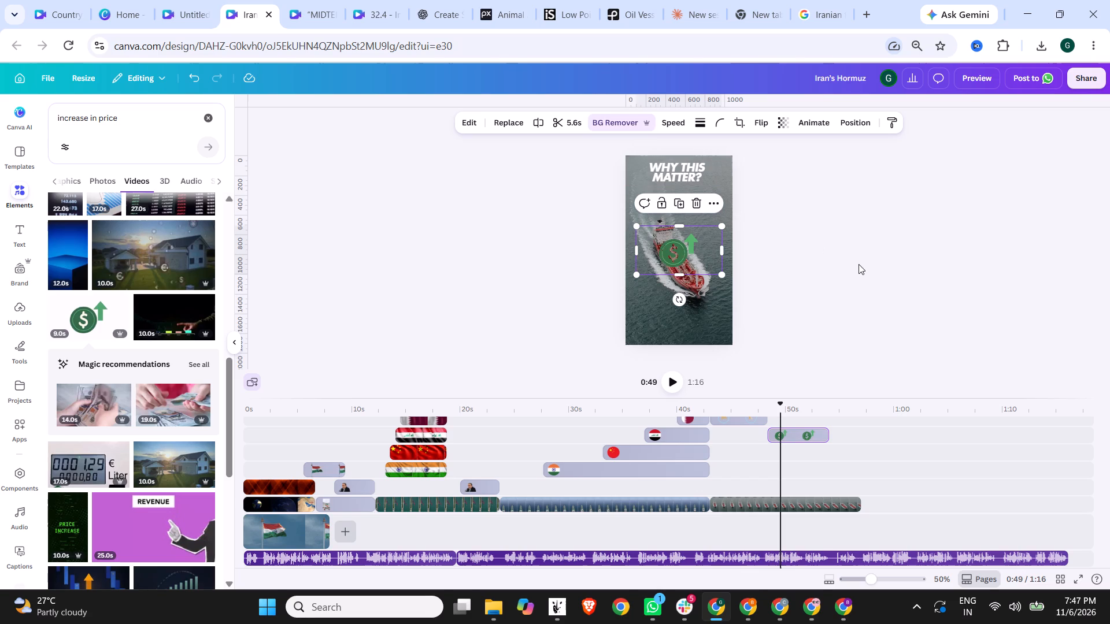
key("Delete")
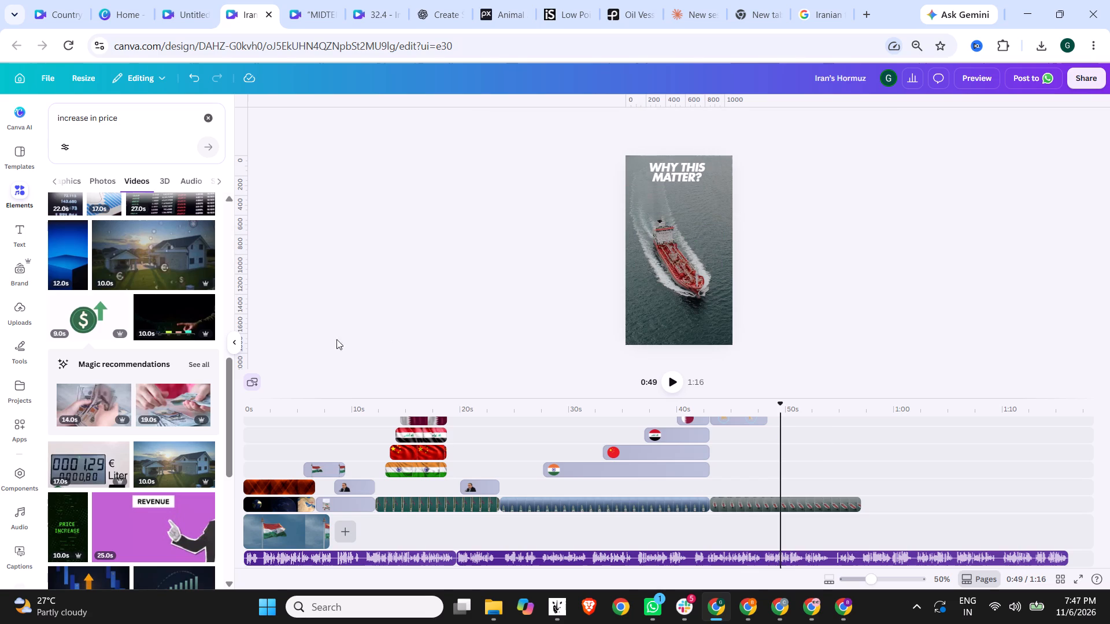
Add the blue bar chart video with the orange up arrow at about 0:48 and enlarge it to slightly wider than the page.
scroll(134, 350, "down", 2)
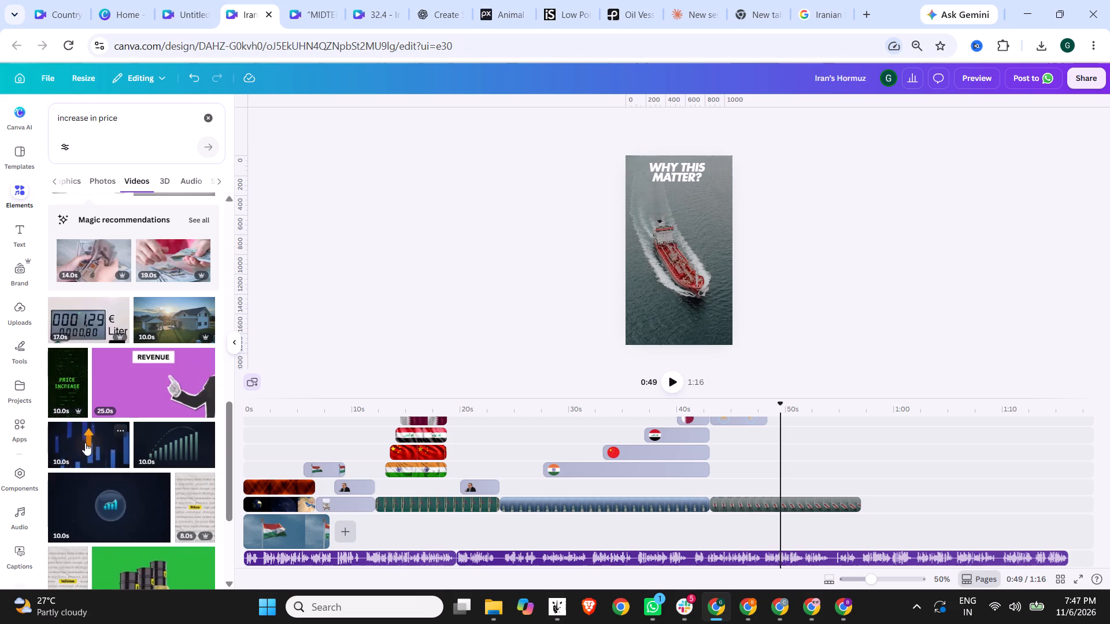
left_click_drag(85, 443, 675, 240)
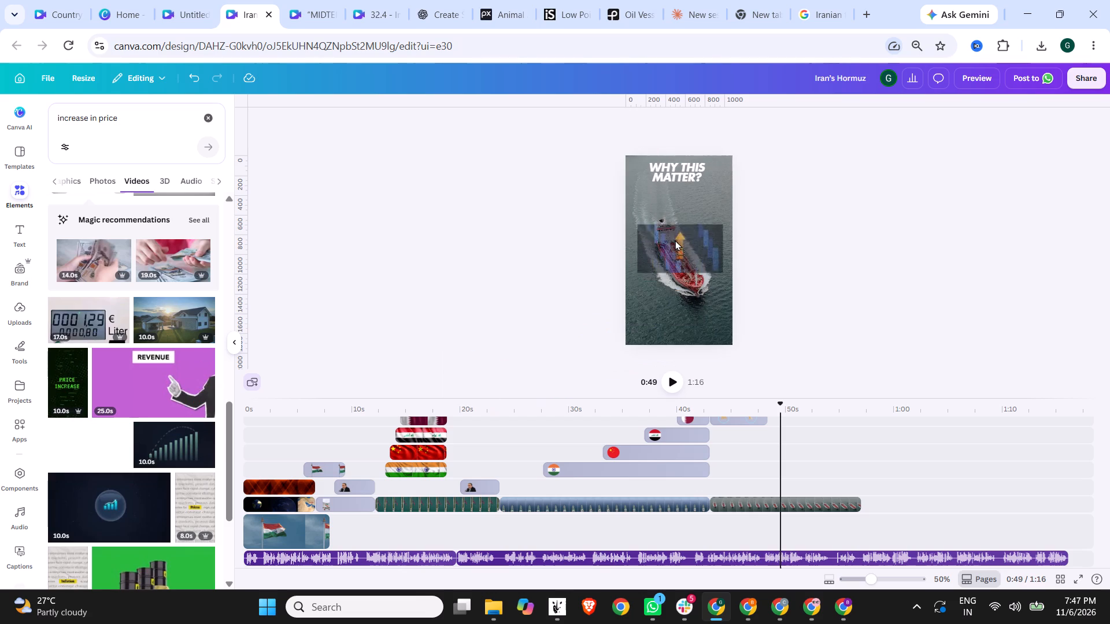
left_click_drag(675, 240, 802, 447)
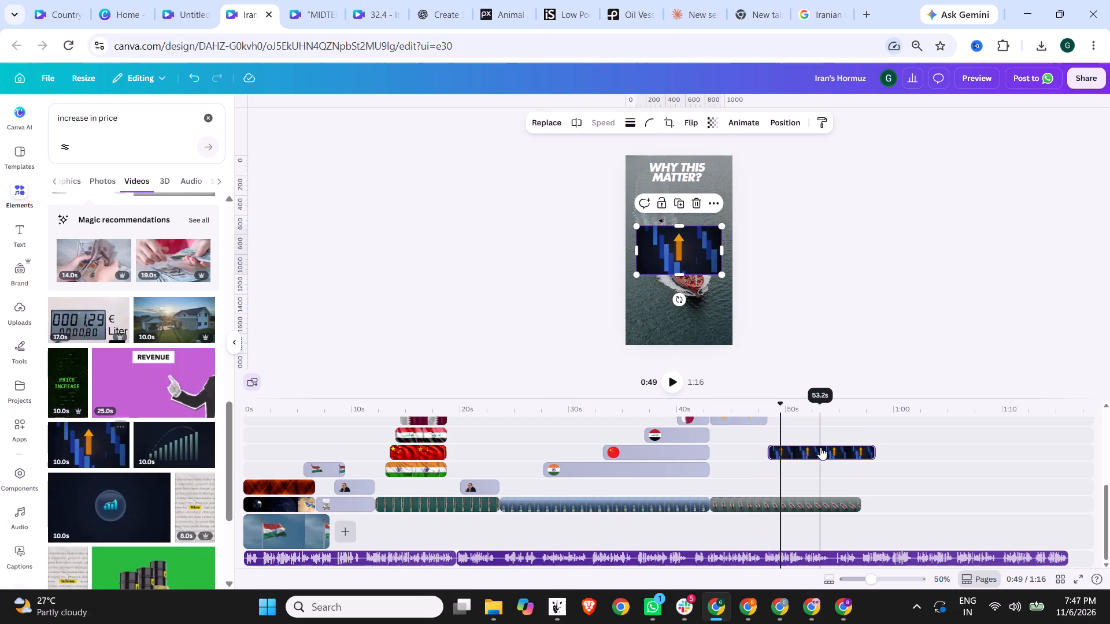
left_click_drag(820, 447, 817, 428)
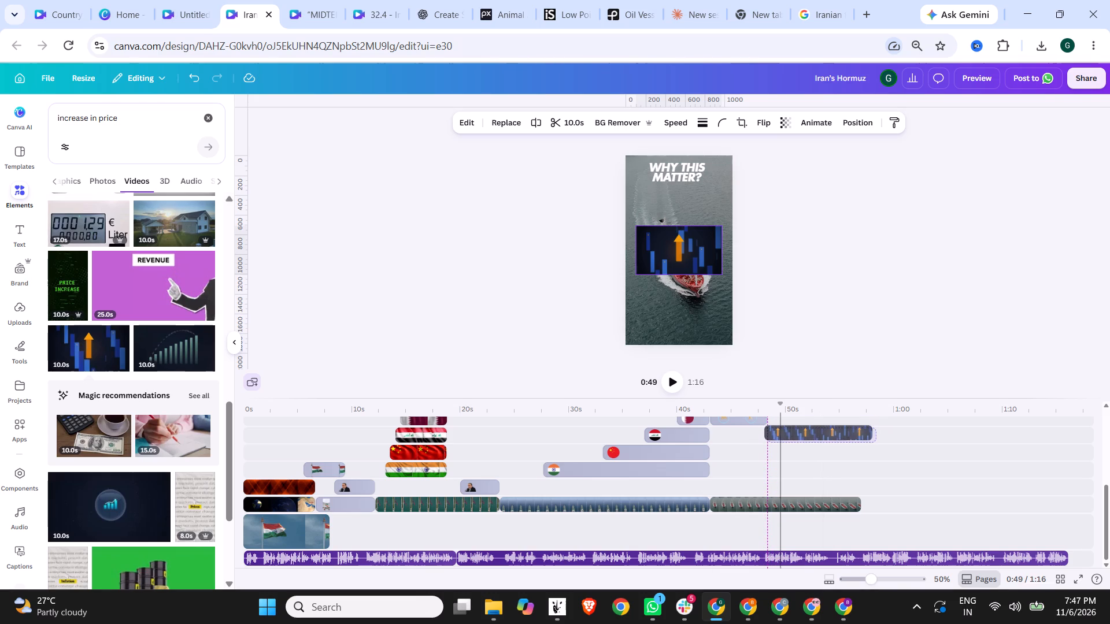
left_click_drag(680, 251, 665, 243)
left_click_drag(704, 266, 751, 298)
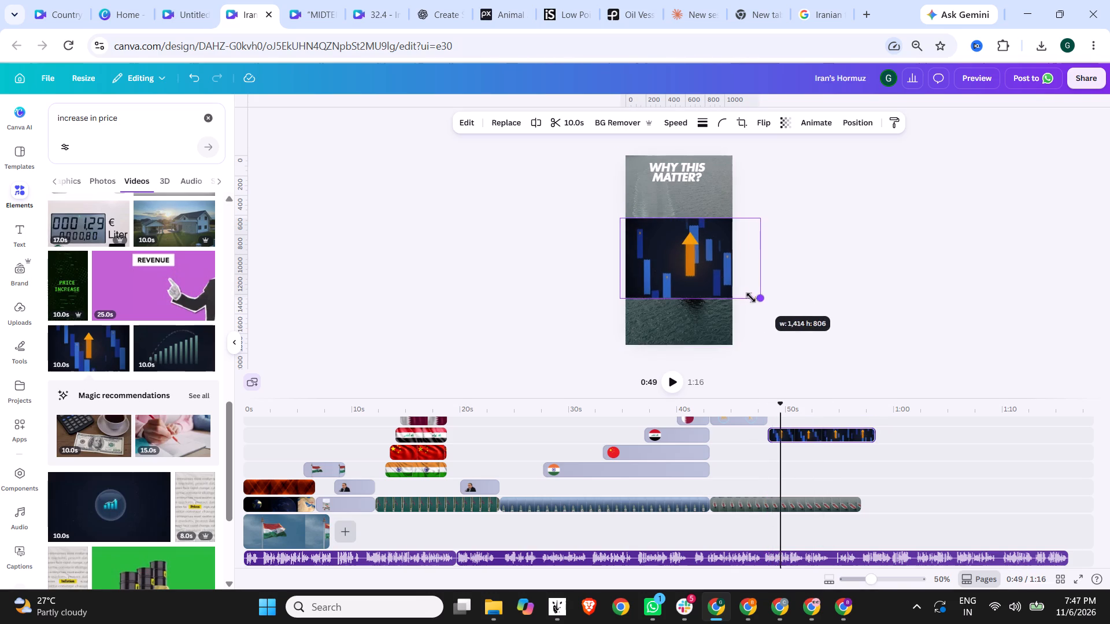
left_click_drag(751, 298, 731, 295)
Remove the background from the orange arrow chart video.
left_click(610, 121)
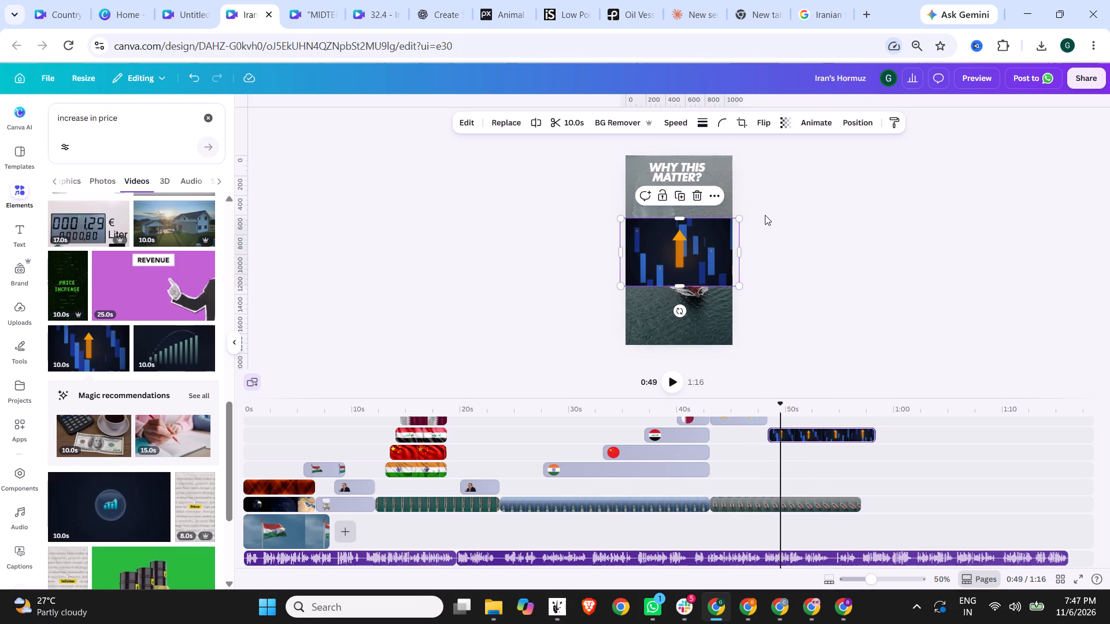
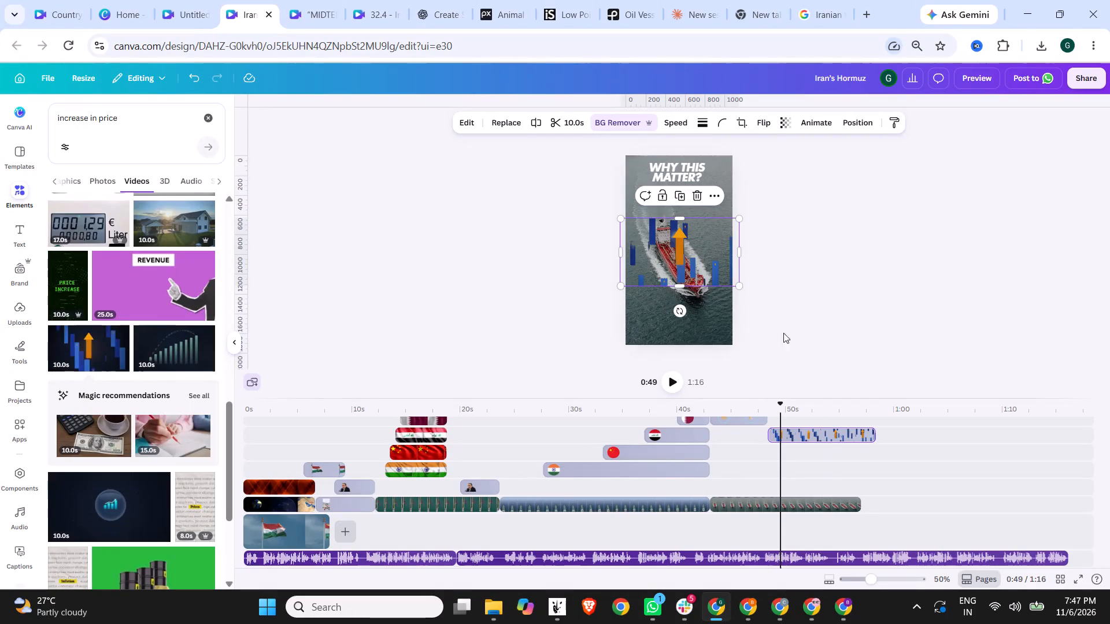
Play the orange arrow chart video against the voiceover from about 0:49, and delete that chart clip.
left_click(672, 379)
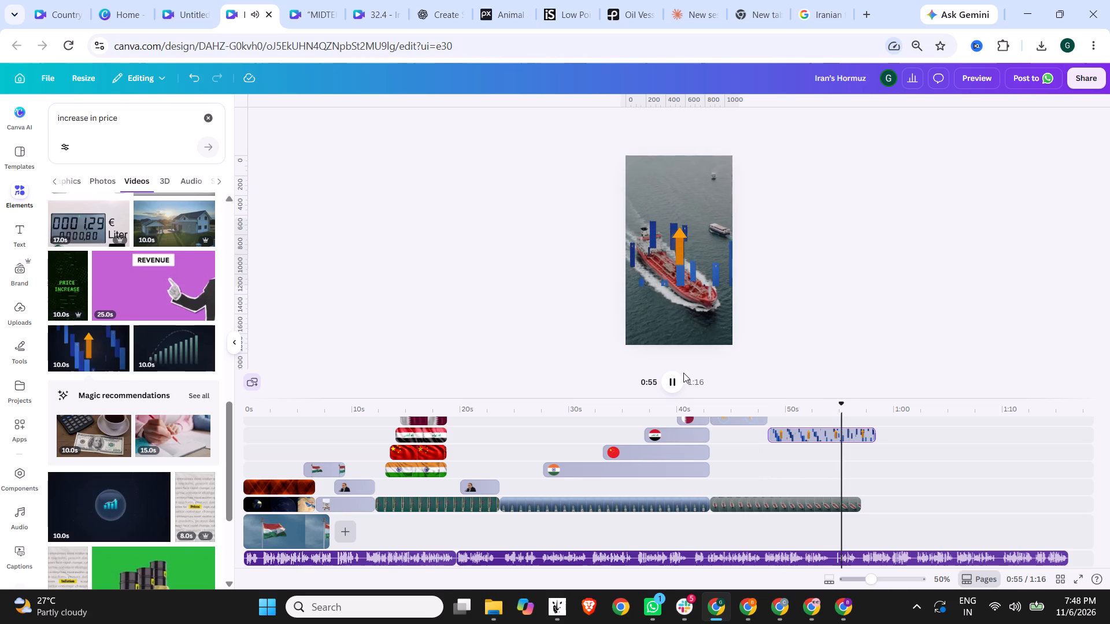
key("Delete")
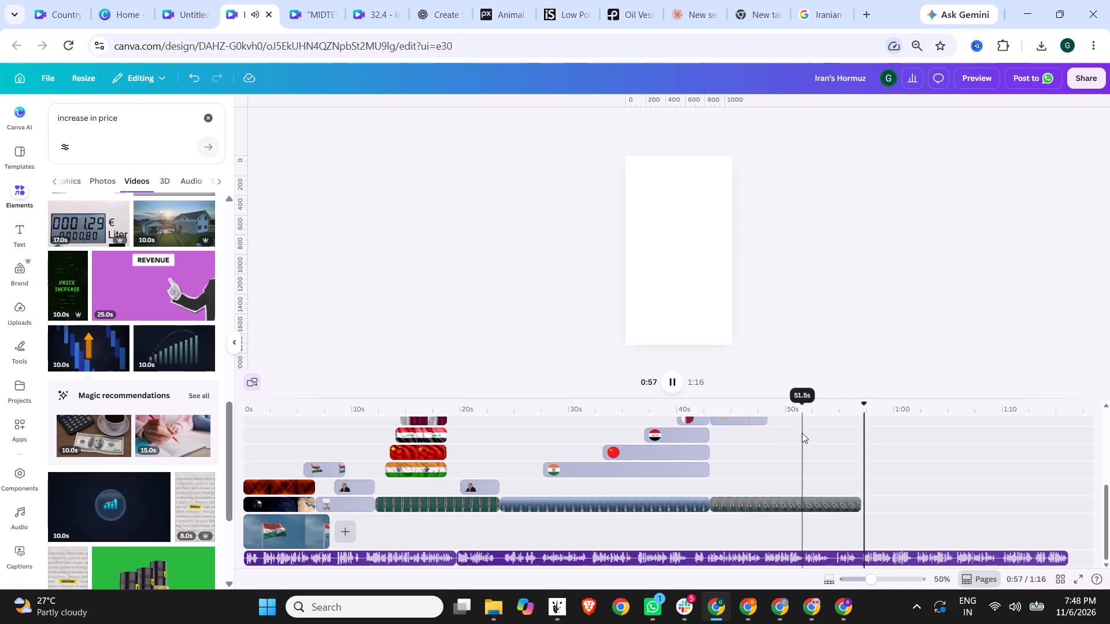
left_click(668, 377)
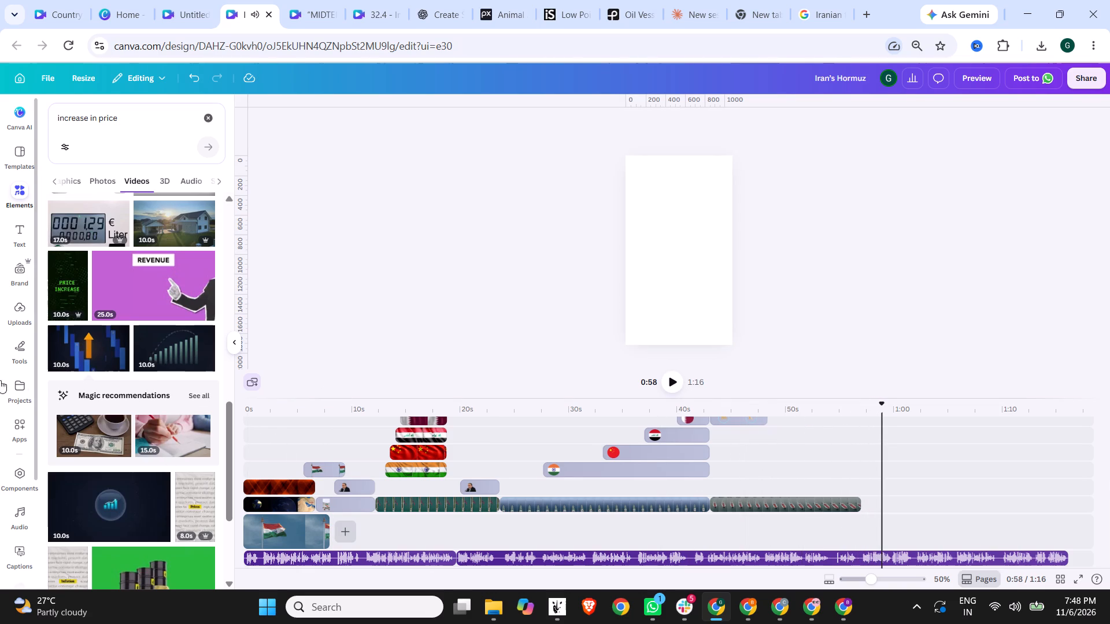
Add the blue Oil Price line chart video at about 0:48 and enlarge it to slightly wider than the page.
scroll(0, 380, "down", 6)
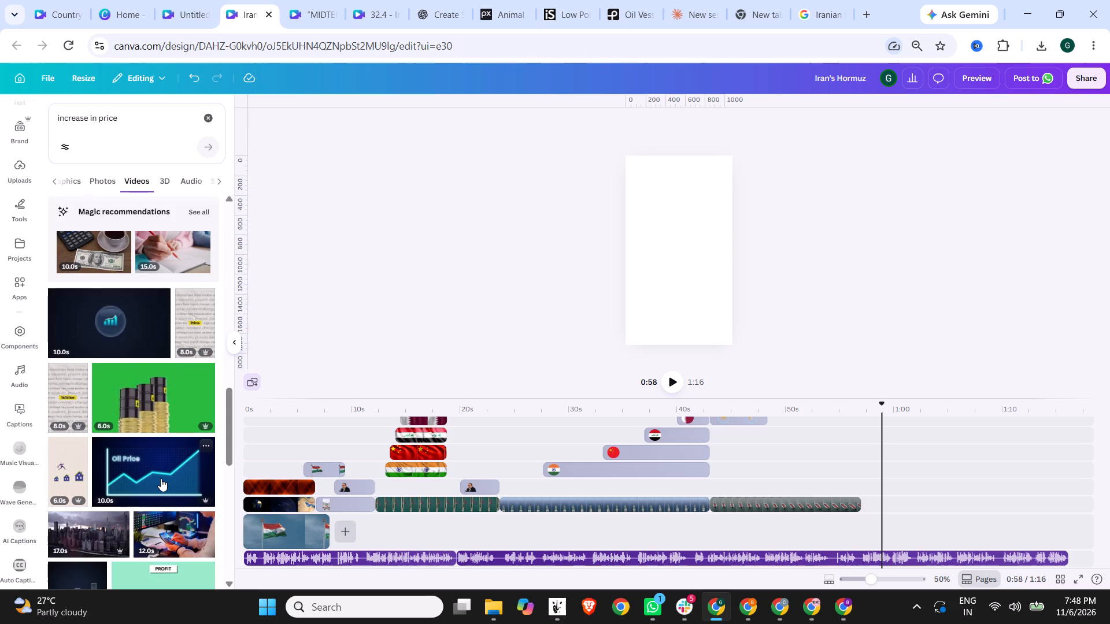
left_click_drag(161, 478, 692, 258)
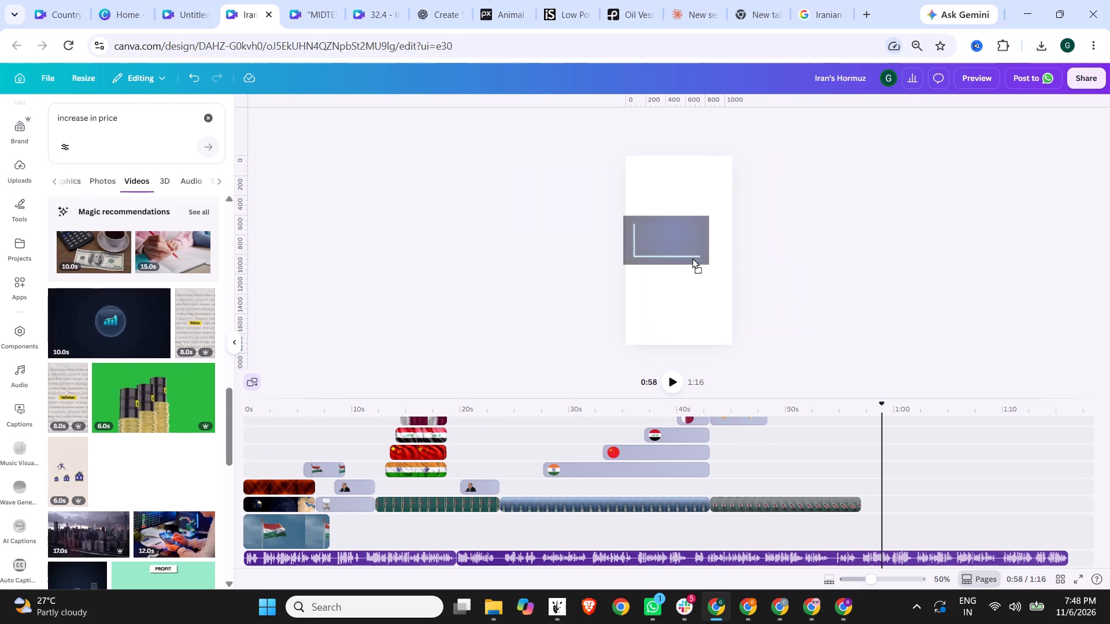
left_click_drag(692, 258, 837, 440)
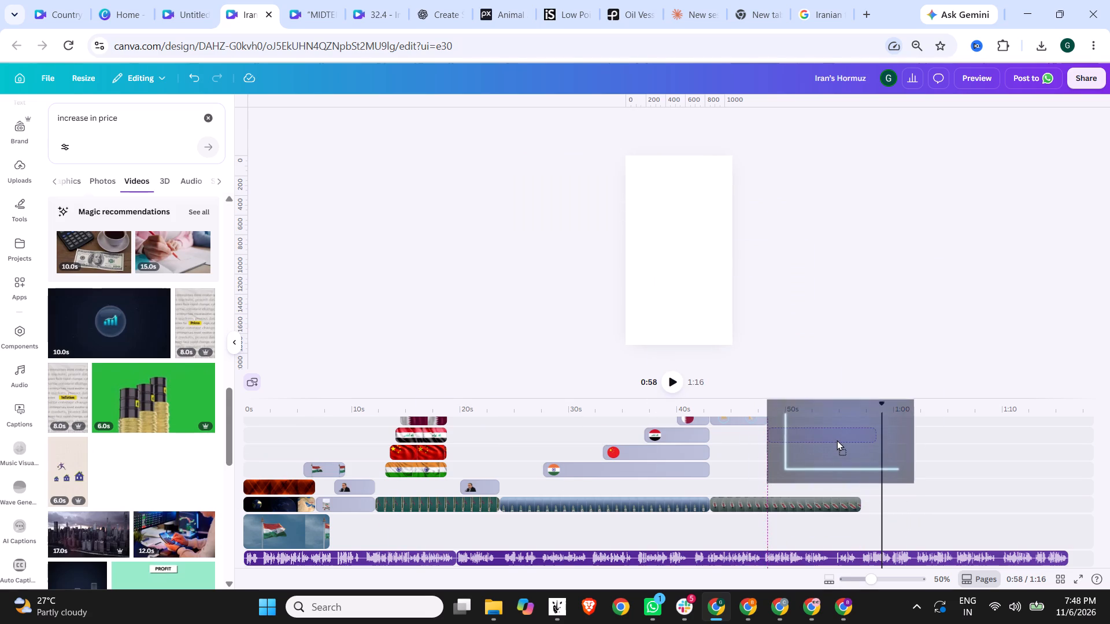
left_click_drag(837, 440, 835, 440)
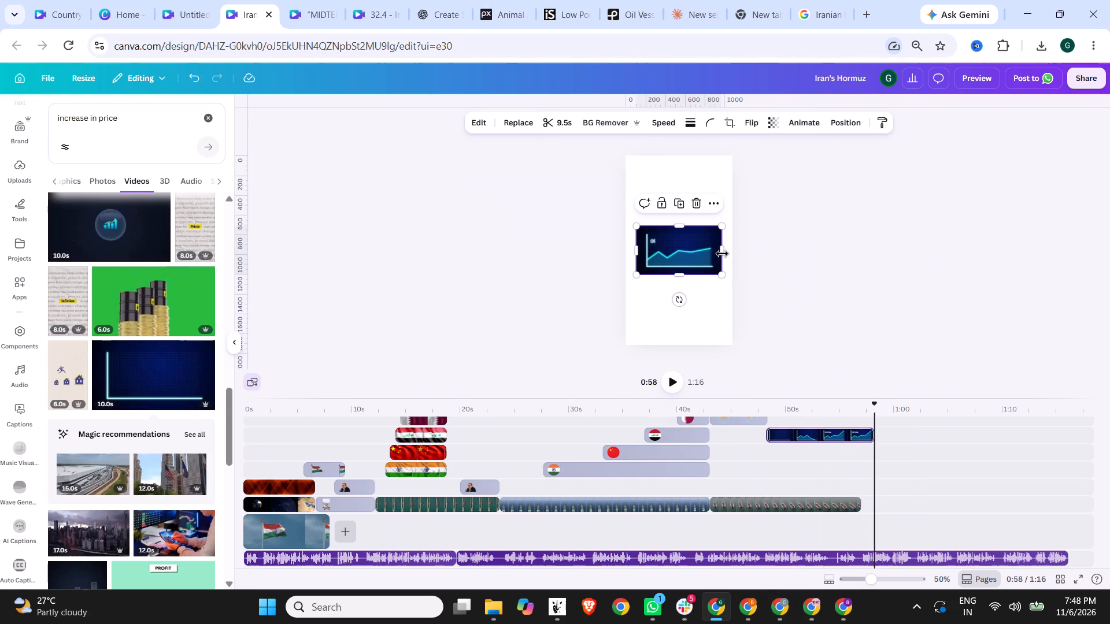
left_click_drag(688, 252, 674, 245)
left_click_drag(706, 264, 708, 264)
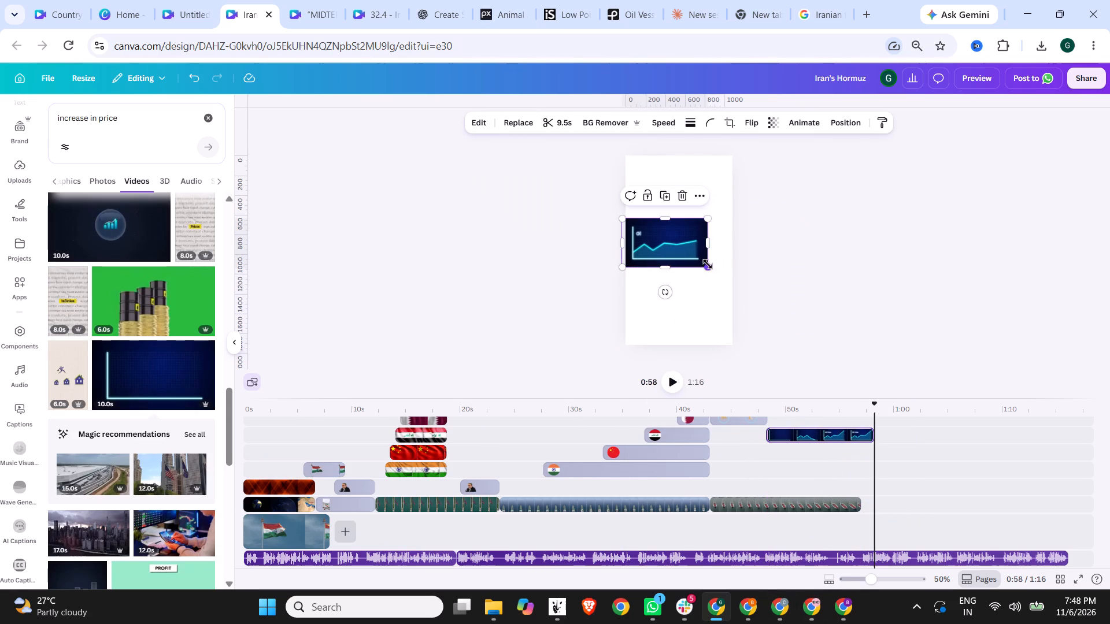
left_click_drag(708, 264, 741, 278)
Increase the Oil Price video's playback speed so the clip lasts 6.3 s.
left_click_drag(871, 433, 862, 433)
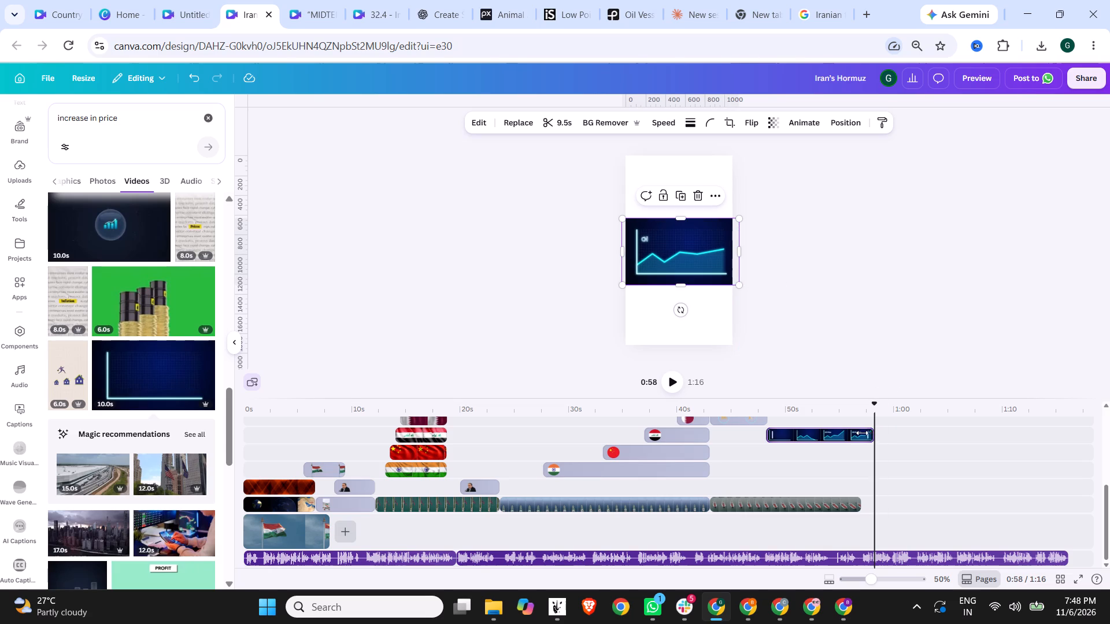
left_click_drag(862, 433, 876, 429)
left_click(815, 436)
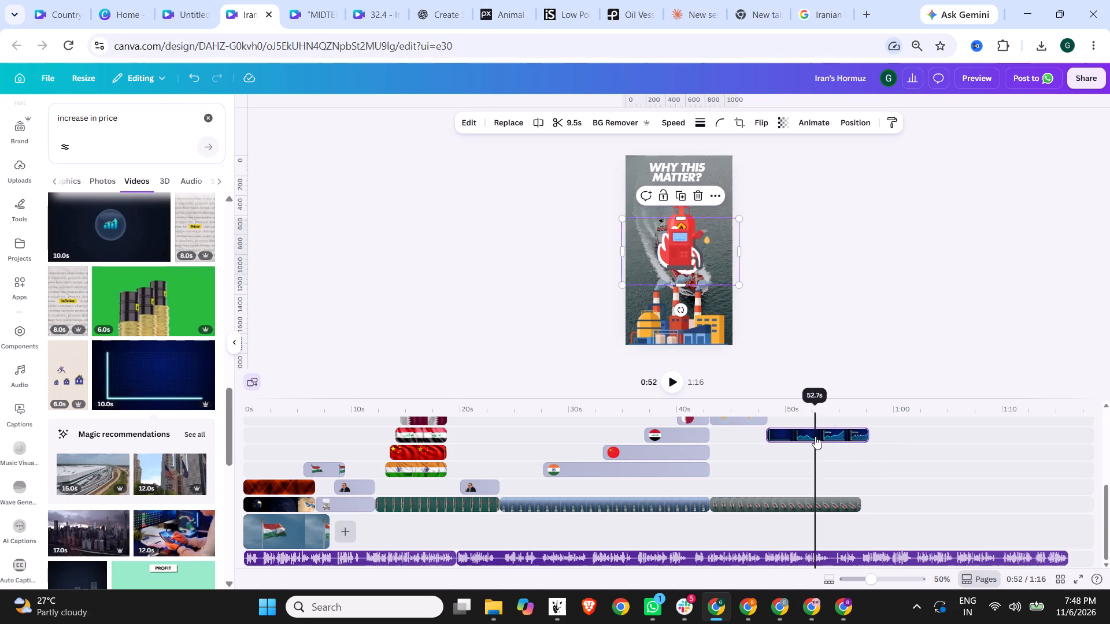
left_click(669, 117)
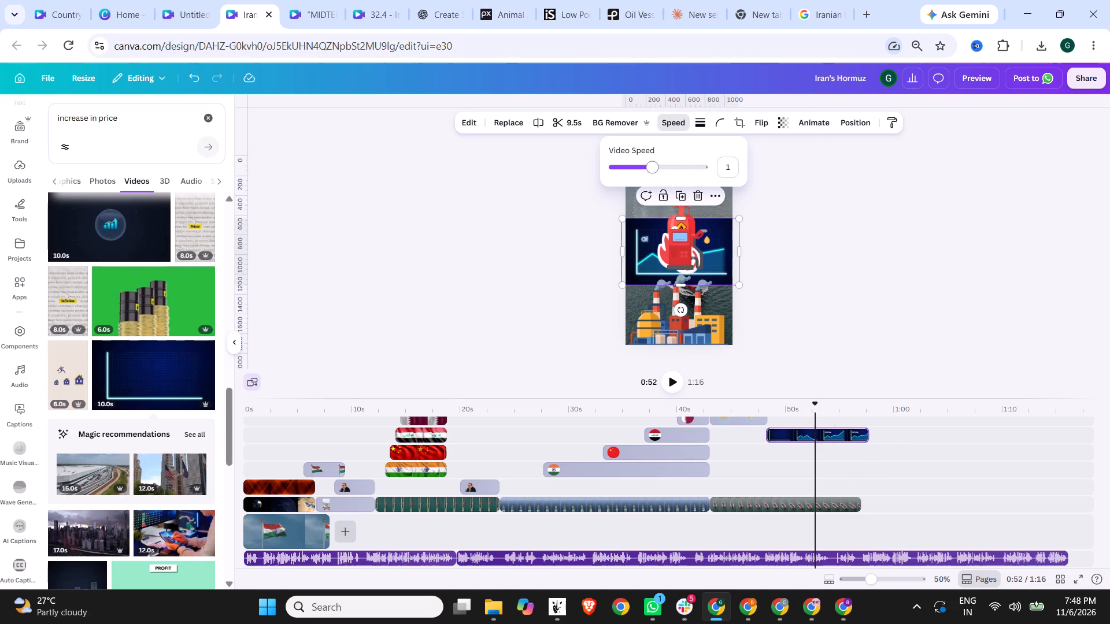
left_click_drag(654, 170, 675, 169)
Shorten the tanker background video so it ends at about 0:54, level with the Oil Price clip.
left_click(834, 497)
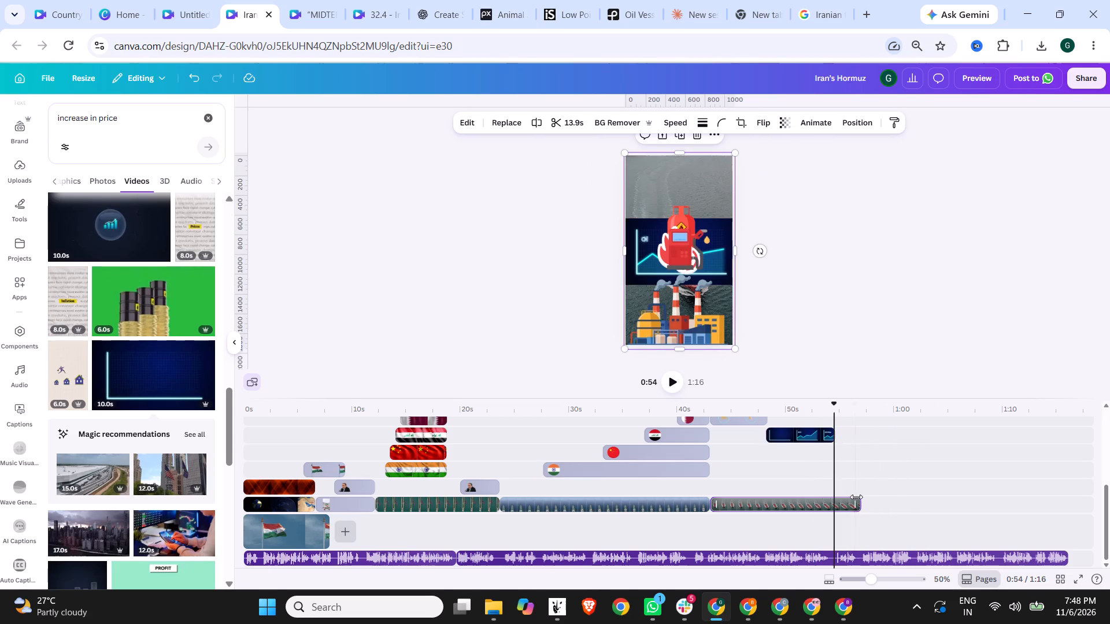
left_click_drag(856, 497, 833, 498)
Position the 6.3 s Oil Price clip on the timeline to start at about 0:48 and end with the tanker video.
left_click(835, 435)
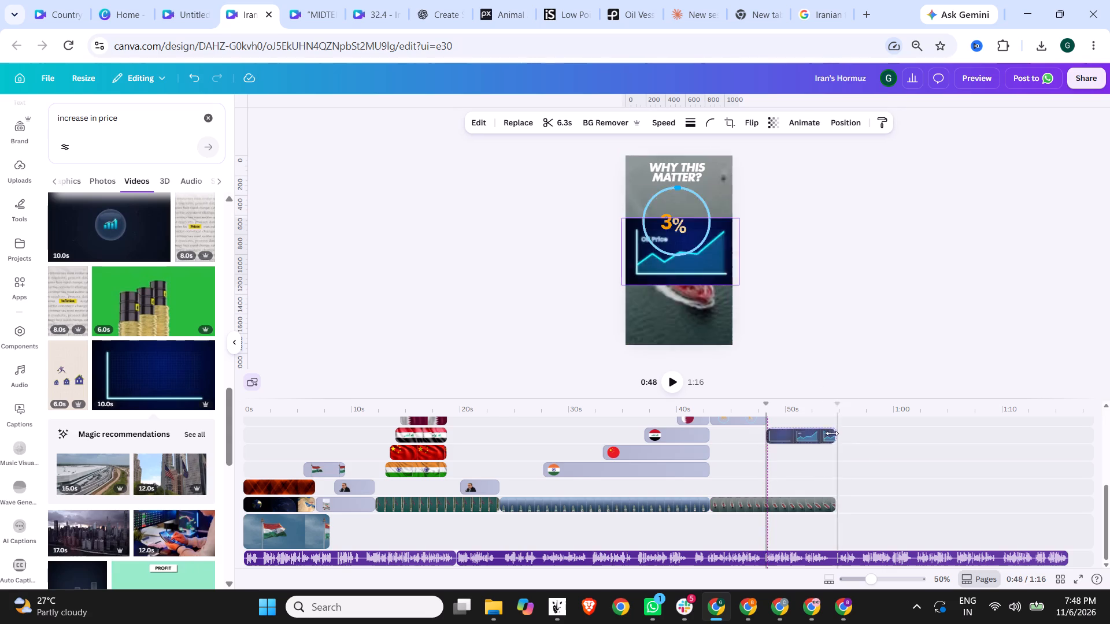
left_click(824, 433)
left_click(789, 435)
left_click_drag(839, 433, 847, 433)
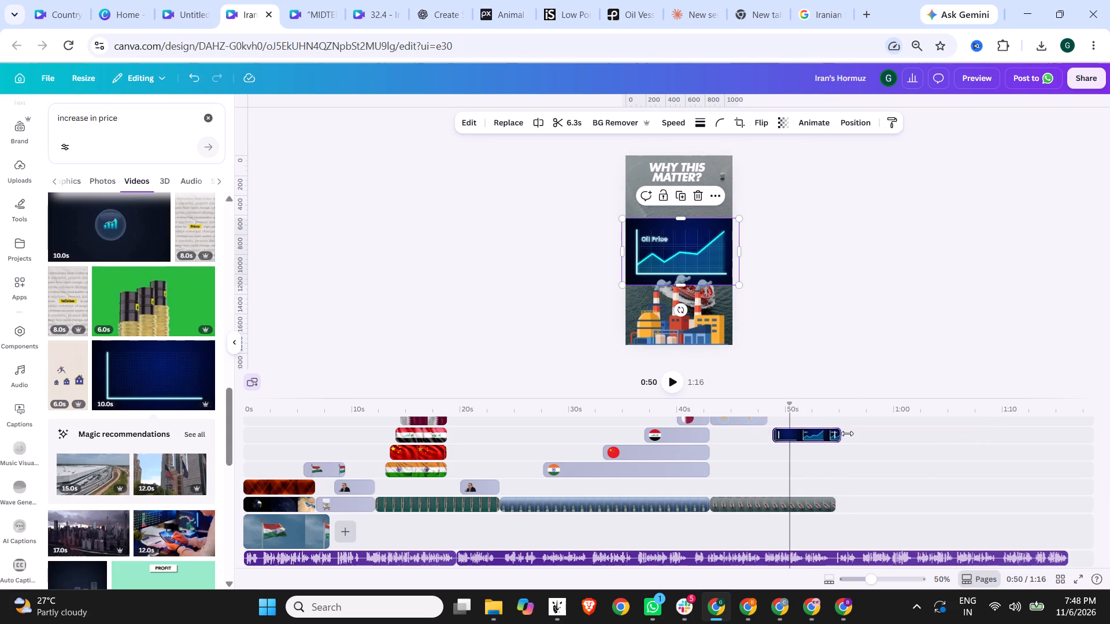
left_click_drag(847, 433, 853, 433)
left_click_drag(812, 434, 806, 434)
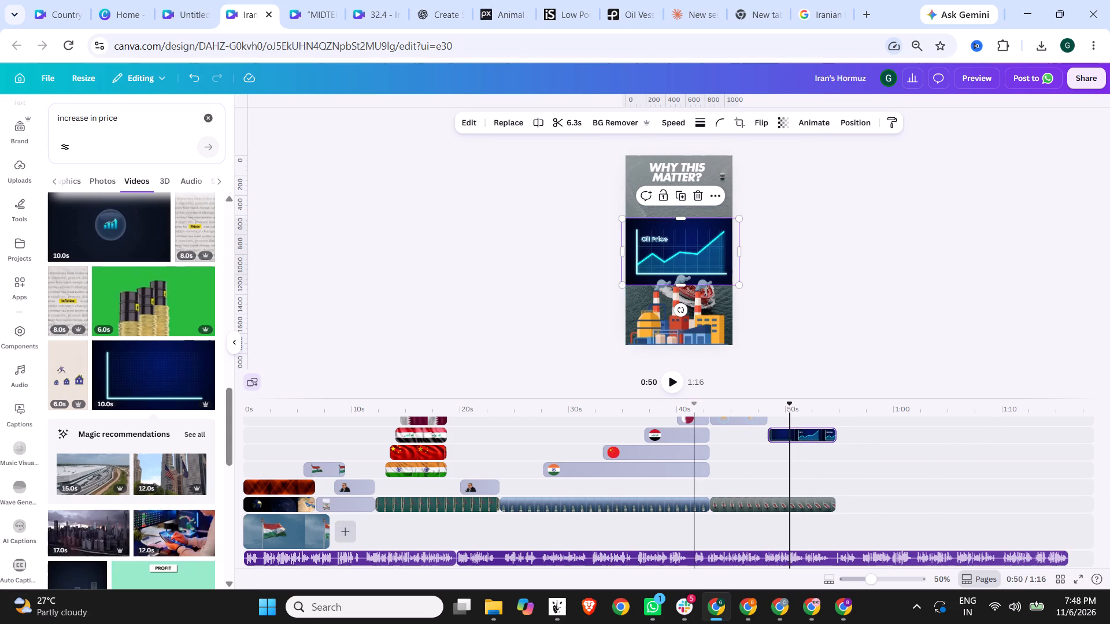
Play the section from about 0:44 and trim the Oil Price clip's start to about 0:50, leaving it 4.0 s long.
left_click(730, 405)
left_click(671, 386)
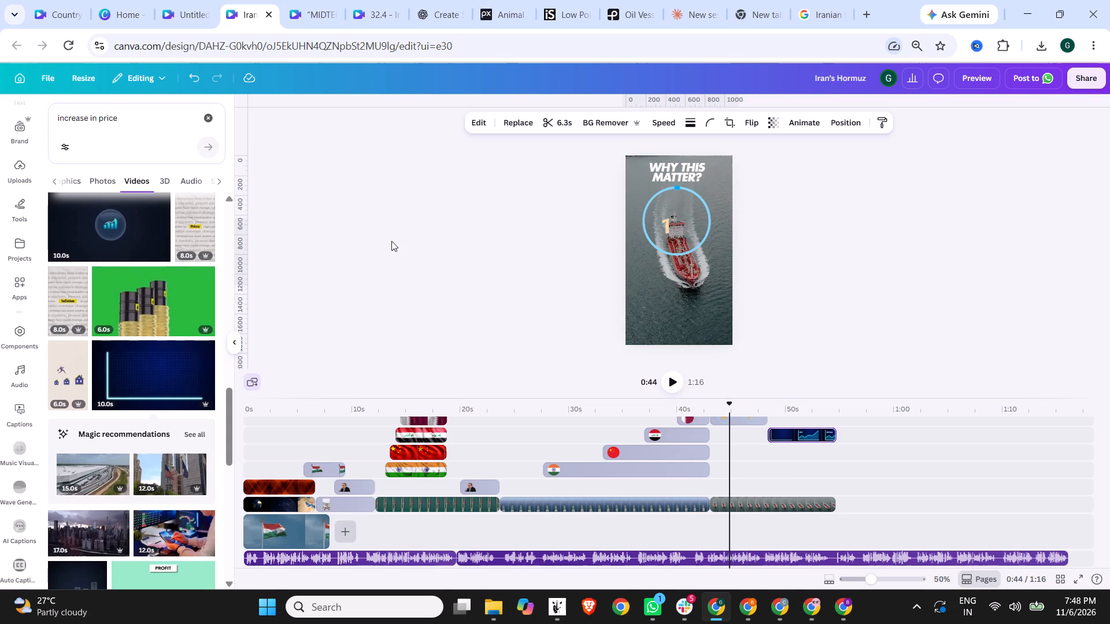
left_click(672, 380)
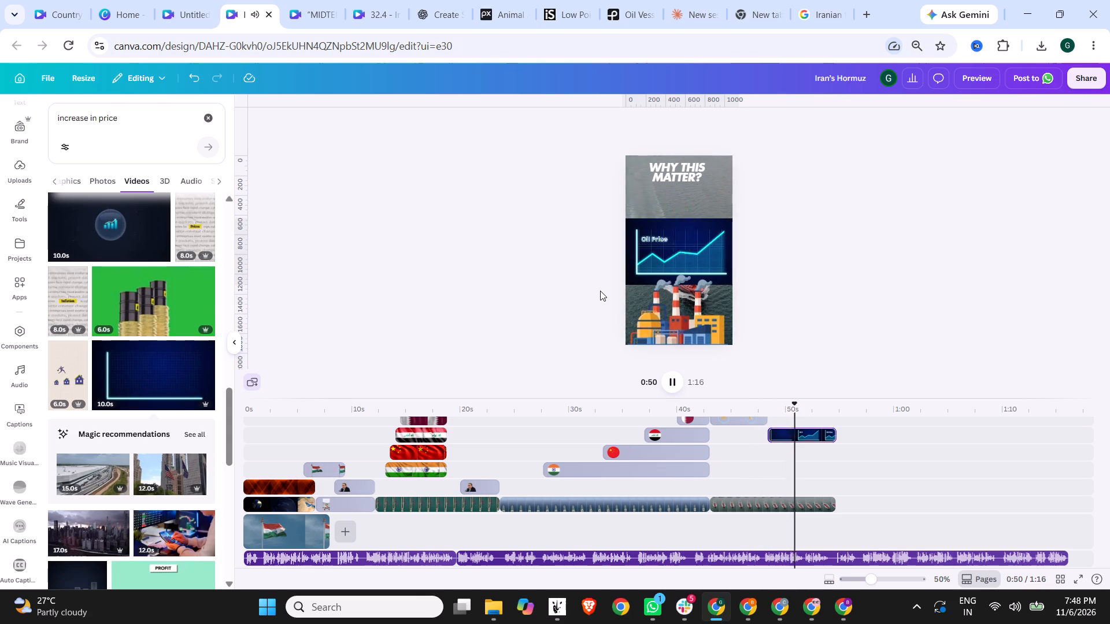
left_click_drag(769, 439, 785, 438)
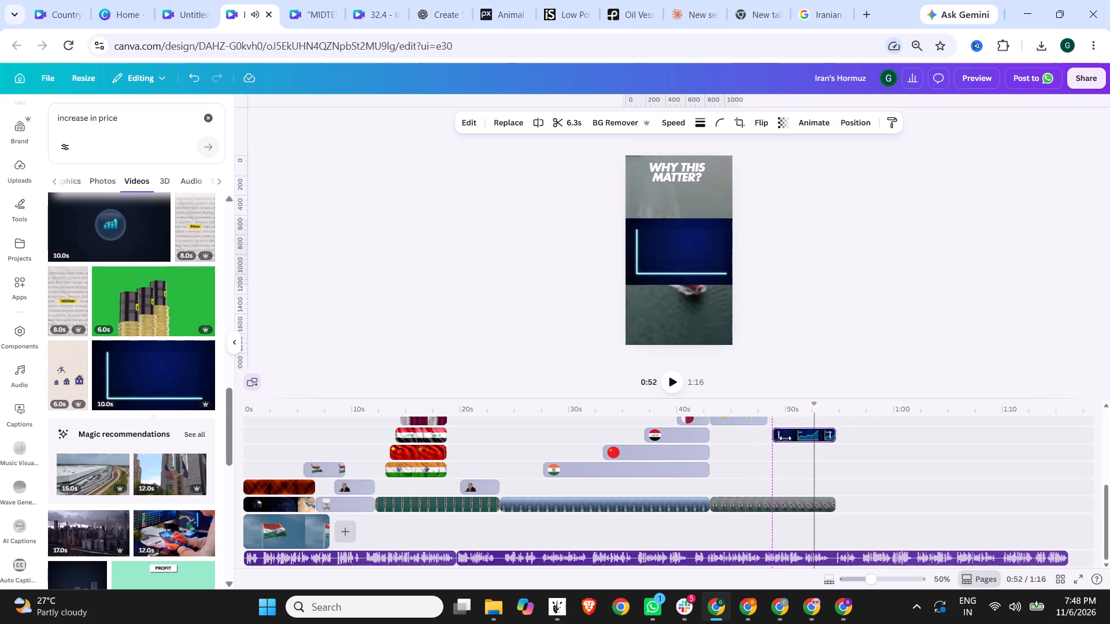
left_click_drag(785, 438, 791, 438)
Play from about 0:50 to check the Oil Price clip's timing with the fuel and factory graphics against the voiceover.
left_click(785, 413)
left_click(672, 379)
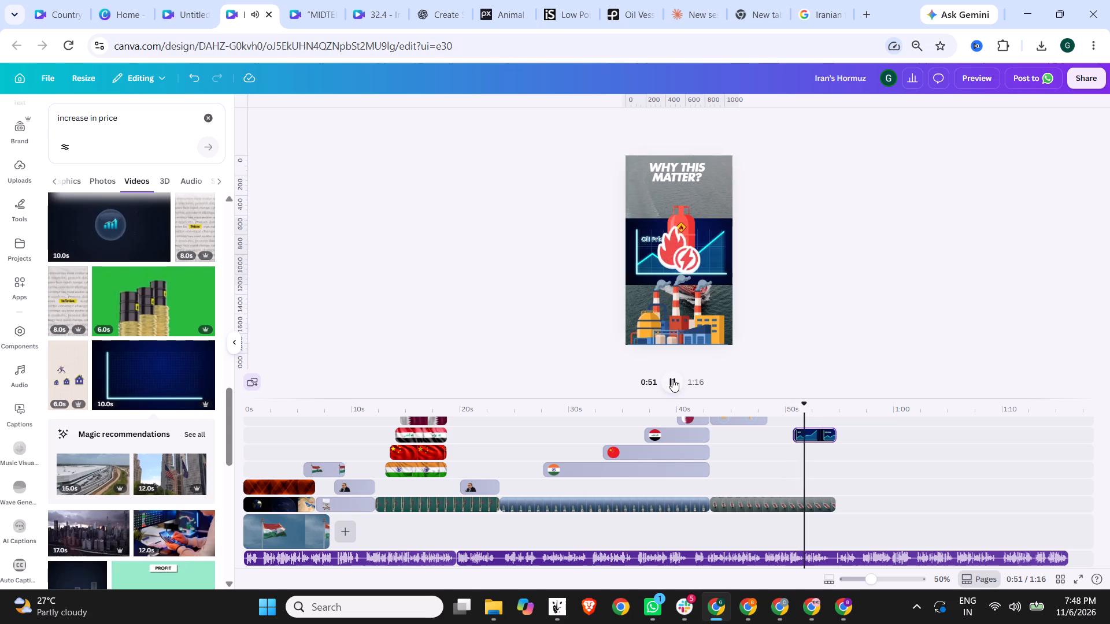
double_click(672, 379)
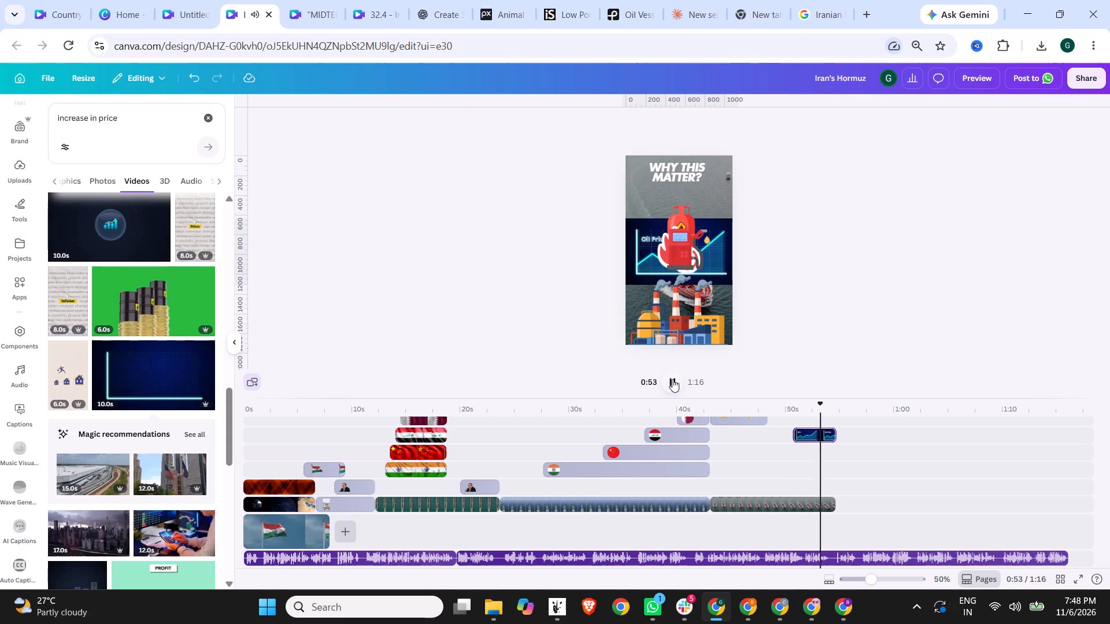
left_click(672, 379)
left_click(672, 379)
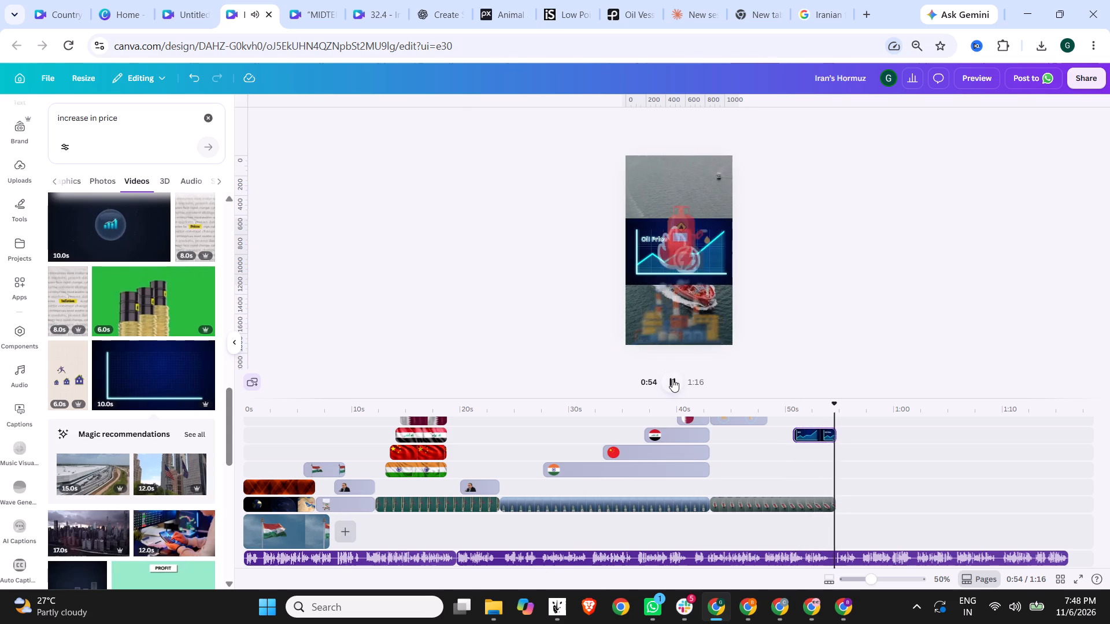
scroll(832, 478, "up", 3)
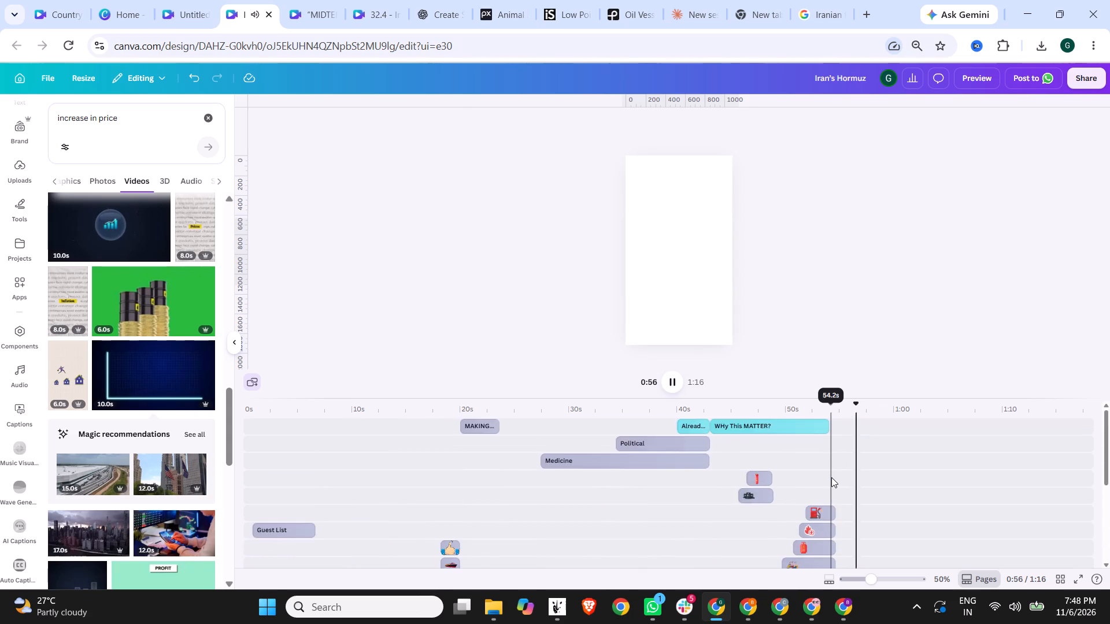
scroll(831, 477, "down", 1)
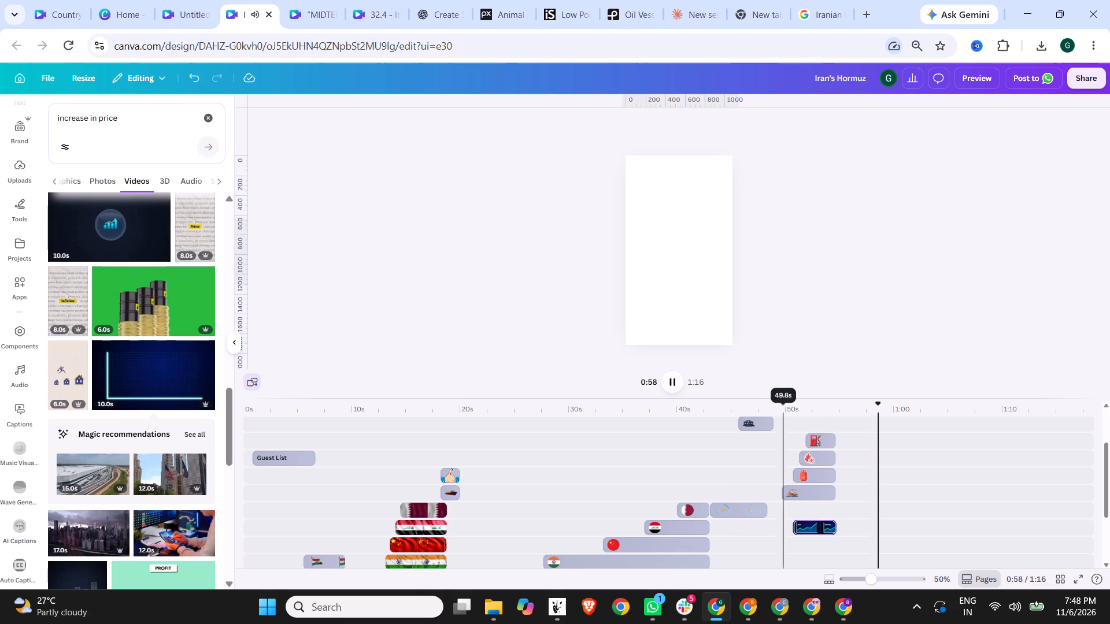
left_click(676, 380)
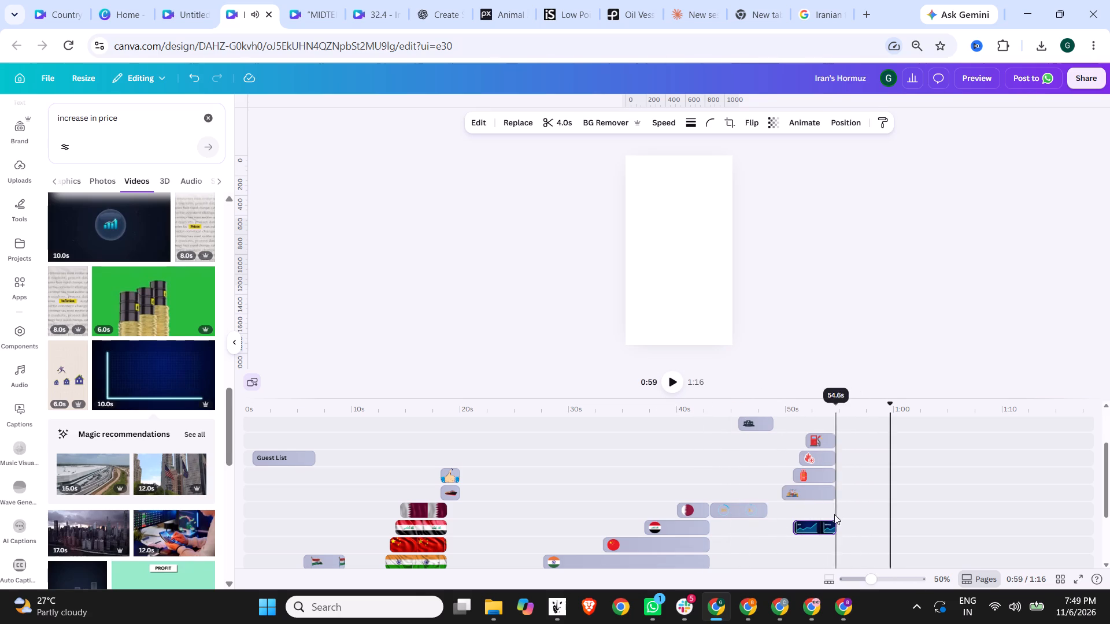
Move the Oil Price video up the page to sit centred directly beneath the "WHY THIS MATTER?" title.
left_click(813, 409)
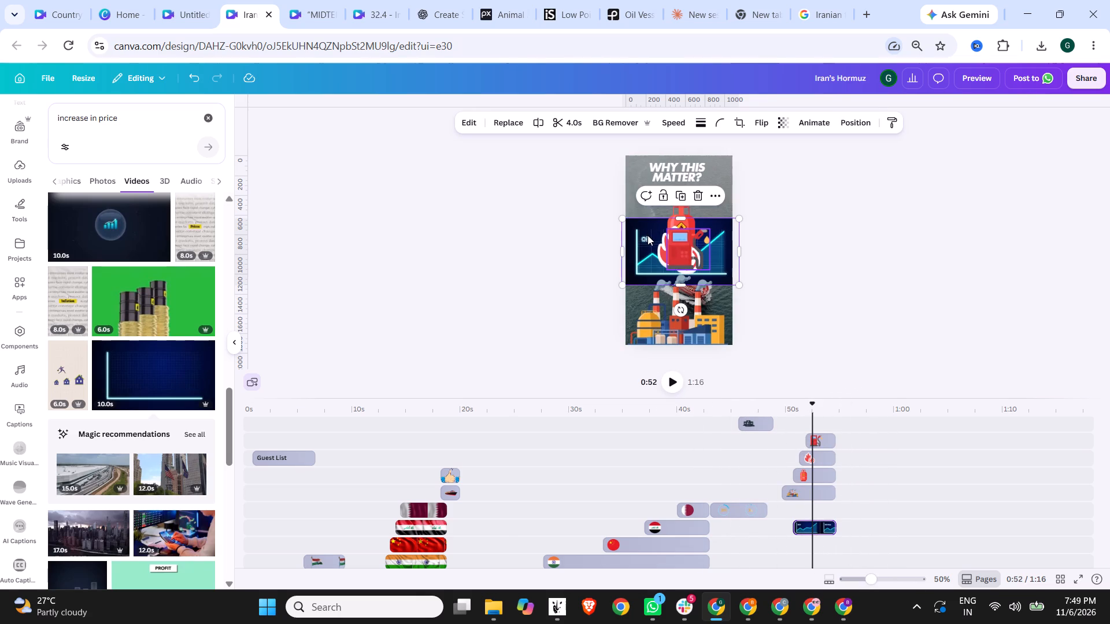
left_click_drag(647, 251, 642, 242)
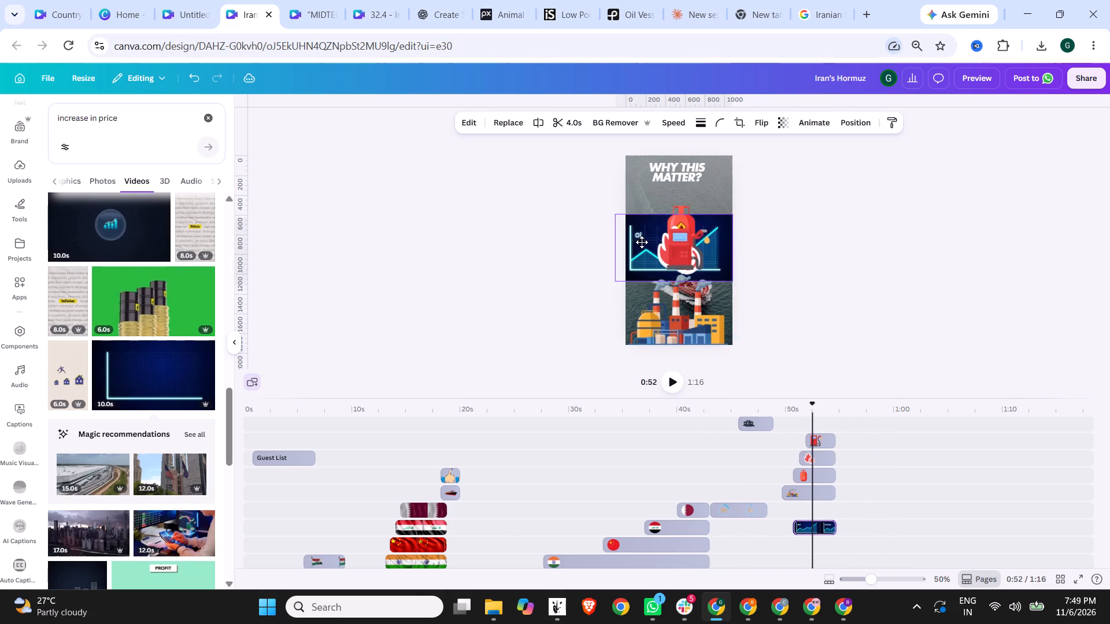
left_click_drag(642, 242, 650, 228)
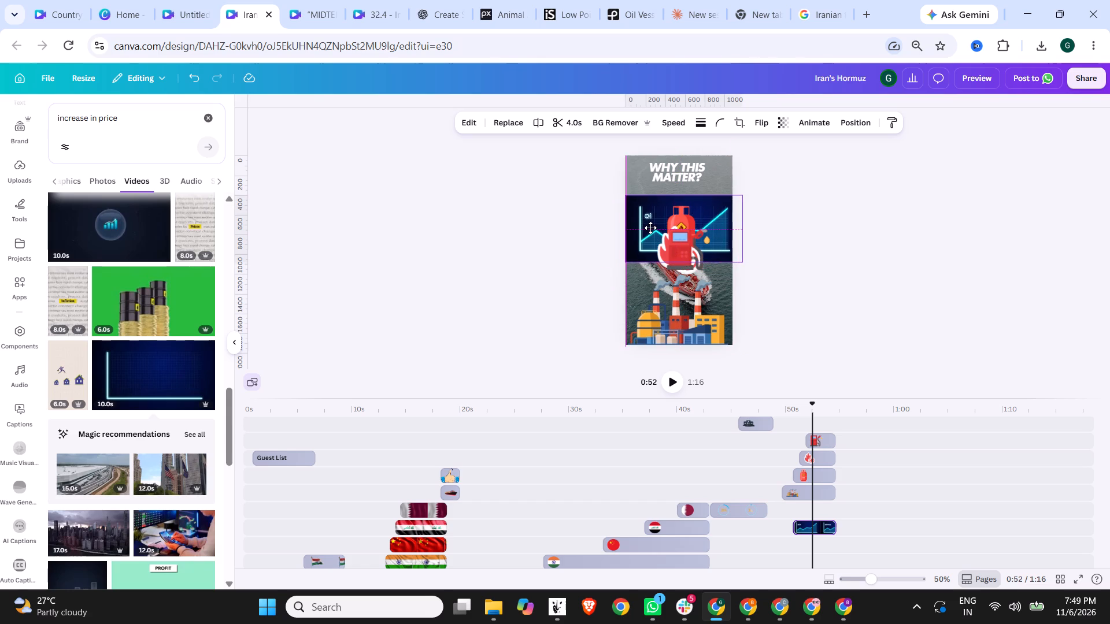
left_click_drag(650, 228, 645, 228)
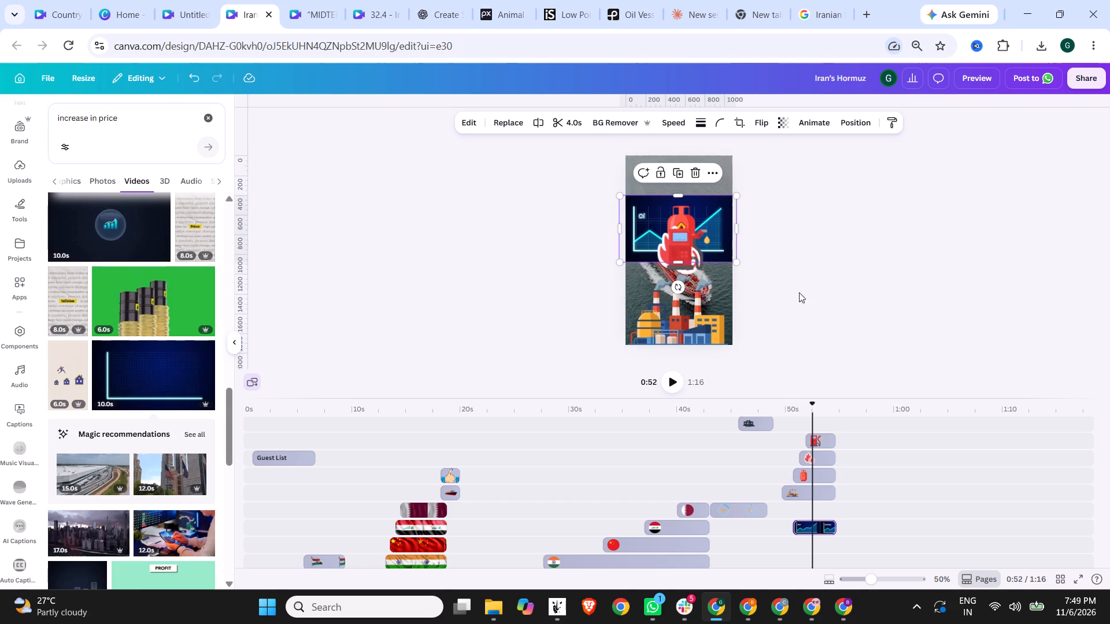
left_click(813, 232)
left_click_drag(720, 239, 715, 225)
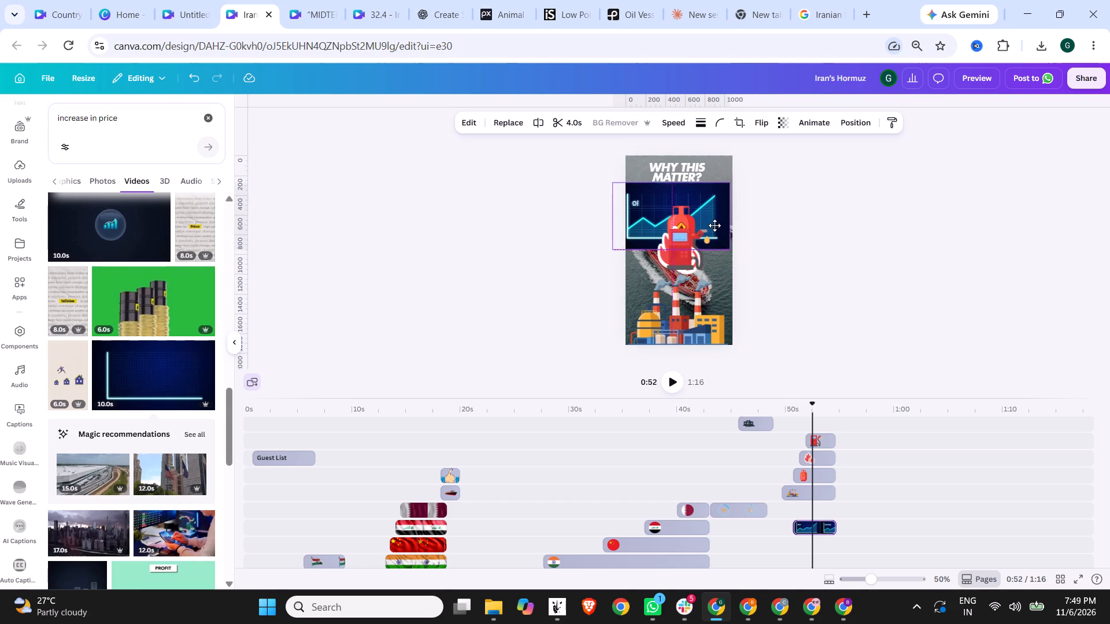
left_click_drag(715, 225, 723, 229)
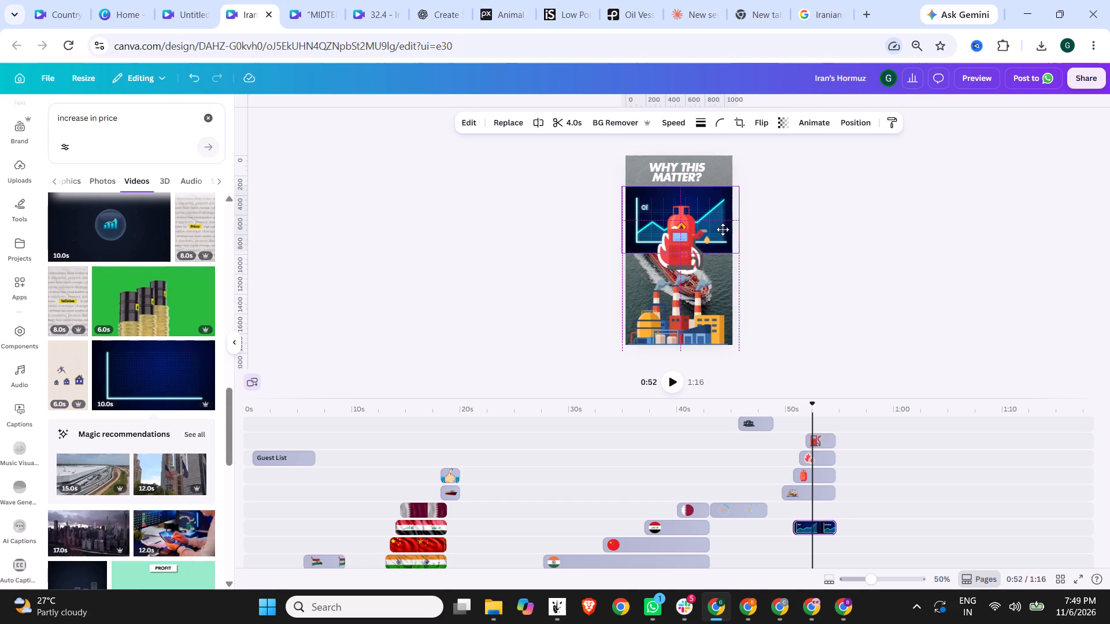
left_click_drag(723, 229, 720, 229)
left_click(862, 223)
Move the fuel pump, flame, gas cylinder and factory graphics together down the page, clear of the Oil Price chart.
scroll(880, 302, "down", 2)
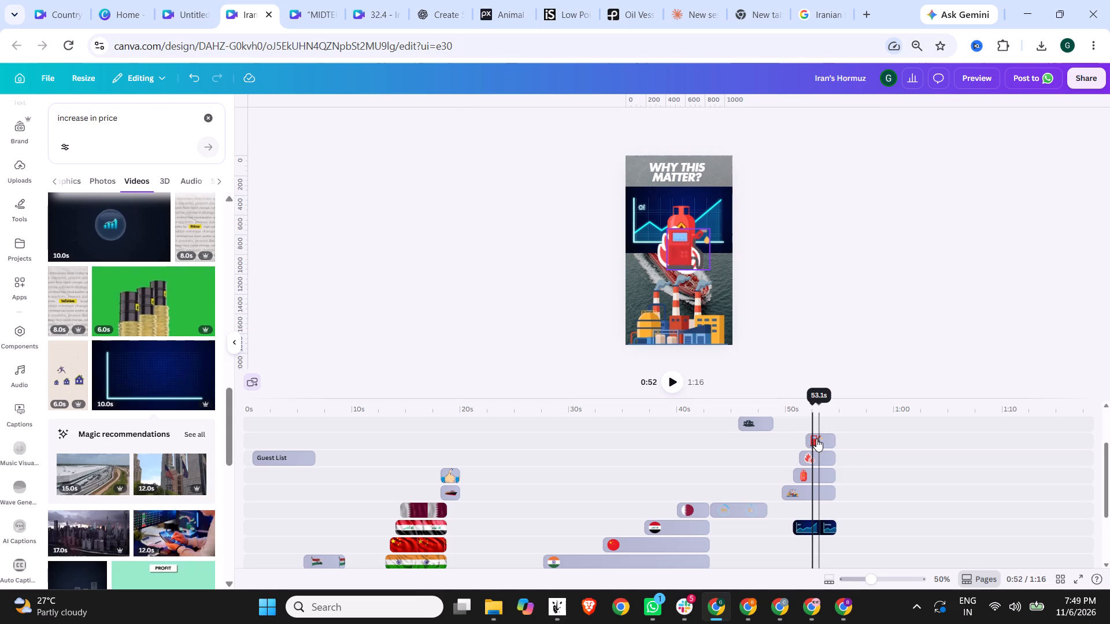
left_click(816, 439)
left_click(819, 458, "ctrl")
left_click(822, 472, "ctrl")
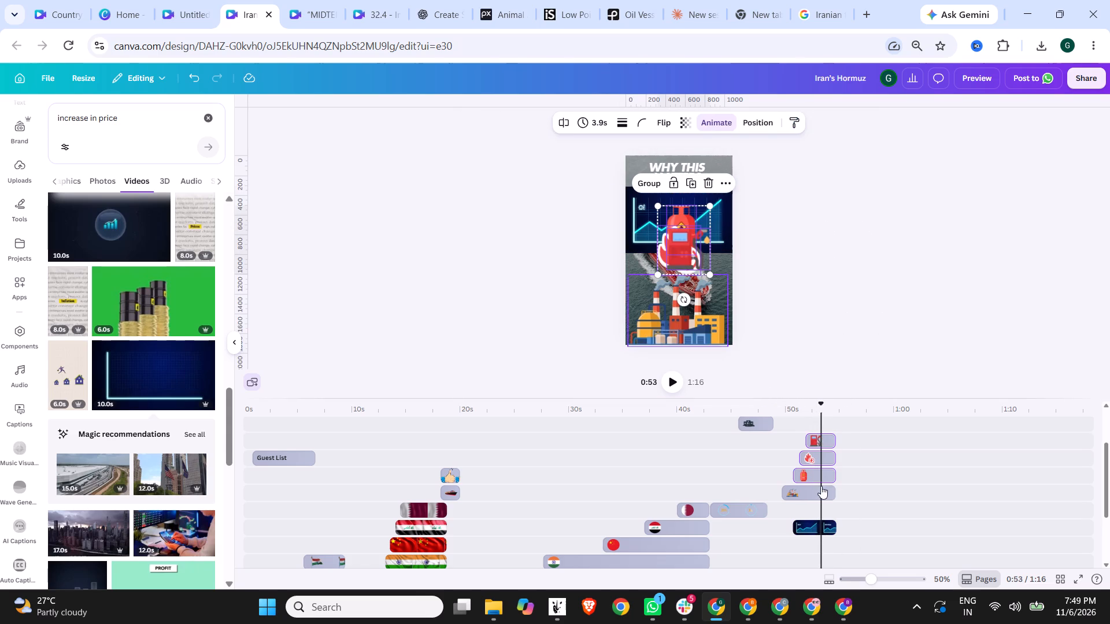
left_click(809, 489, "ctrl")
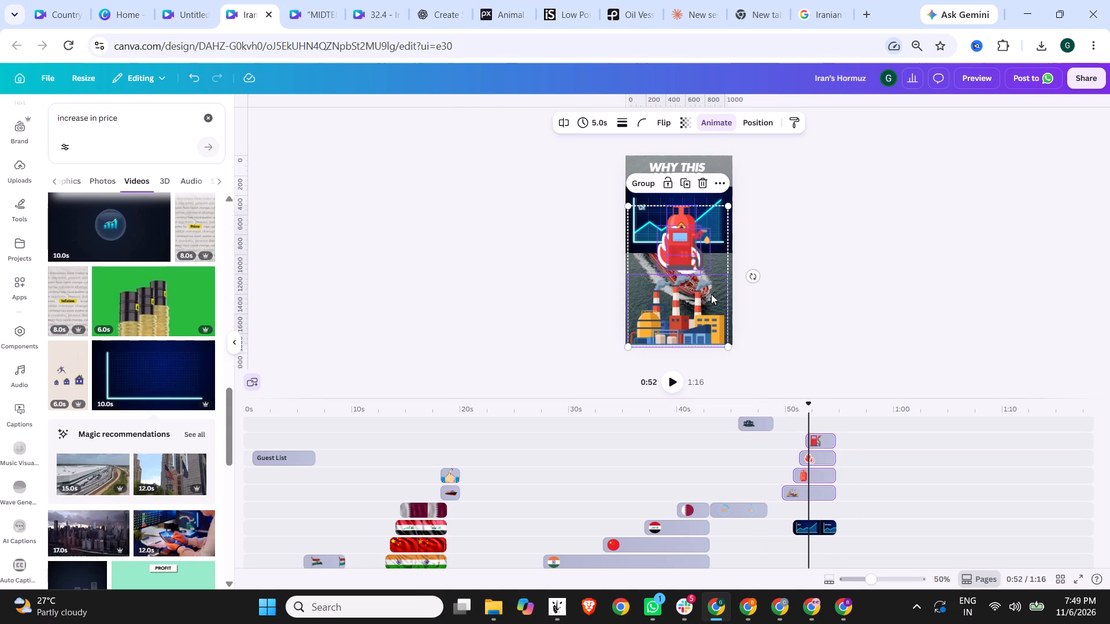
left_click_drag(684, 250, 684, 265)
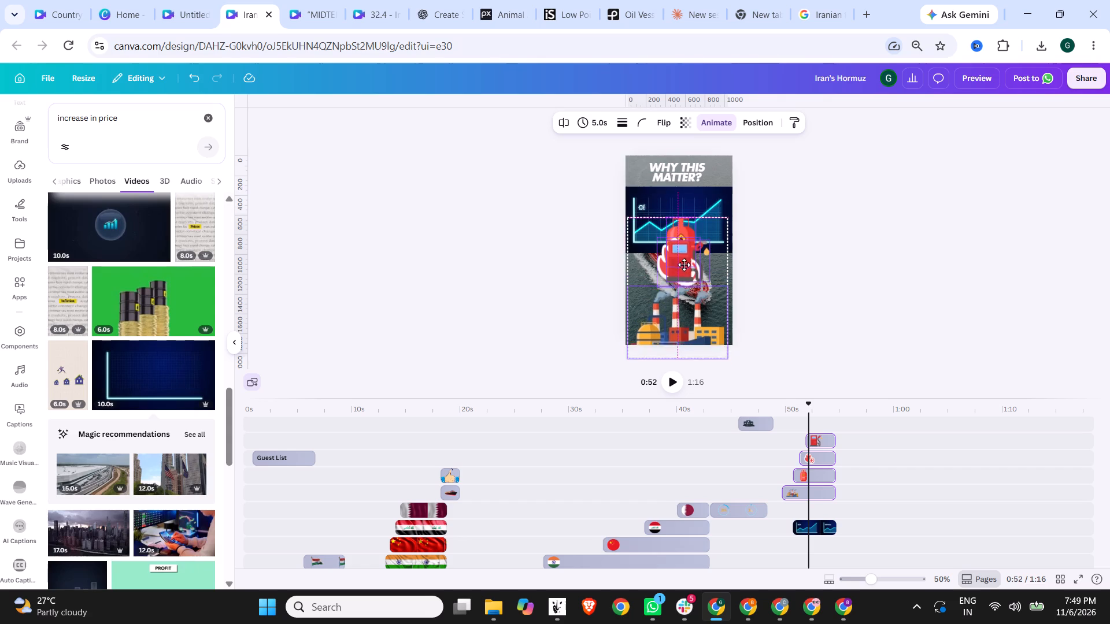
left_click_drag(684, 265, 684, 281)
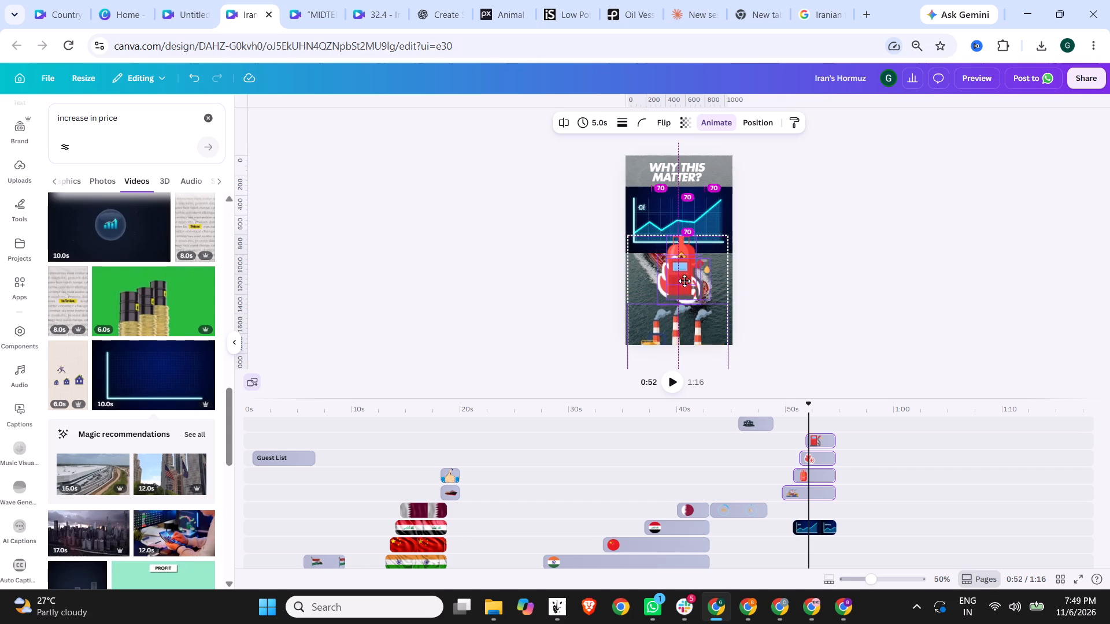
left_click_drag(684, 281, 684, 299)
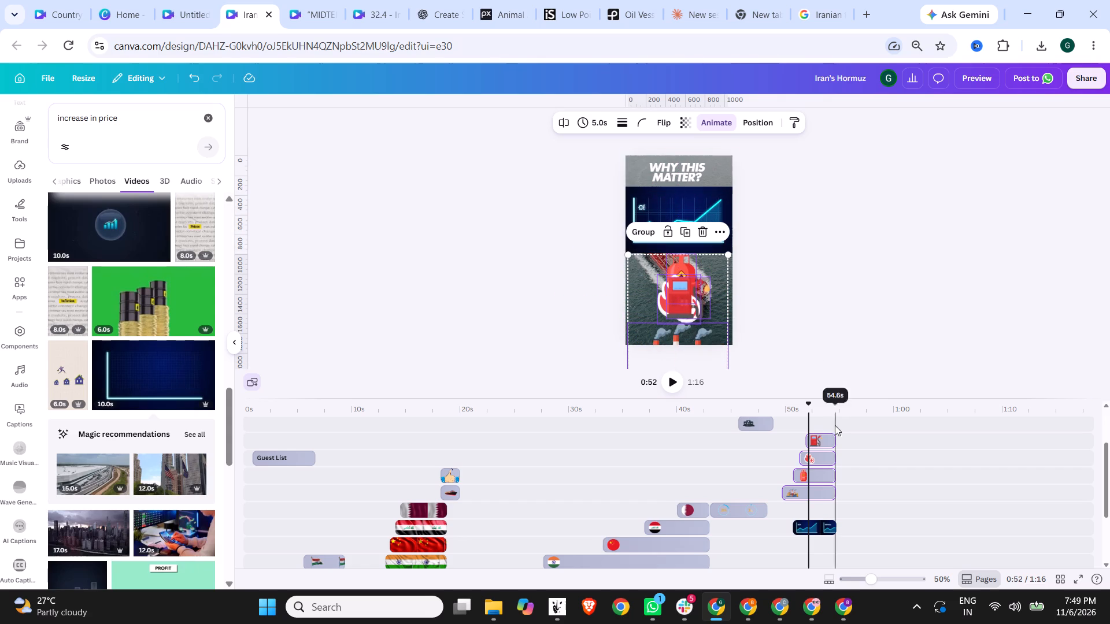
Move the factory graphic back up on its own so it sits along the bottom edge of the page.
left_click(825, 494)
left_click(820, 496)
left_click(764, 317)
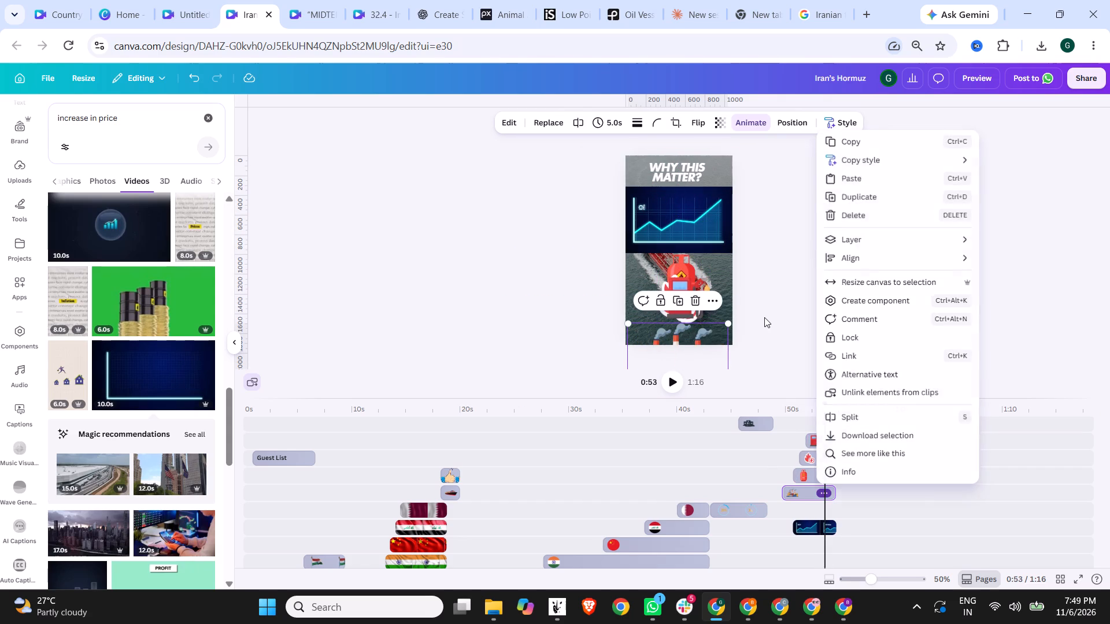
left_click(805, 489)
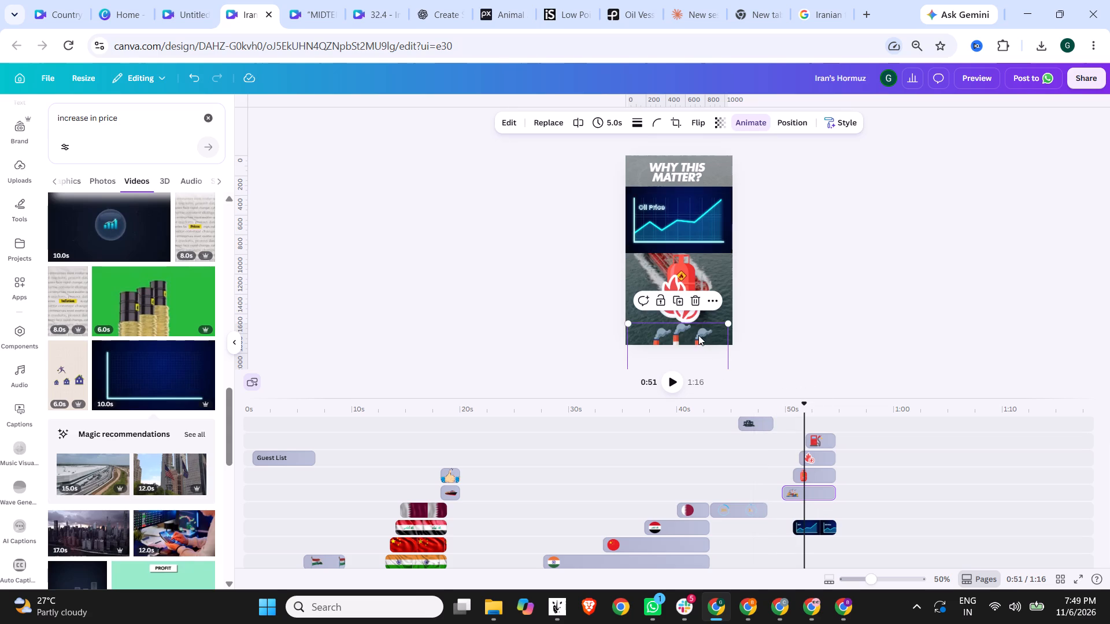
left_click_drag(698, 335, 699, 286)
left_click(830, 292)
Play from about 0:46 to check the graphics' new layout beneath the Oil Price chart.
left_click(748, 403)
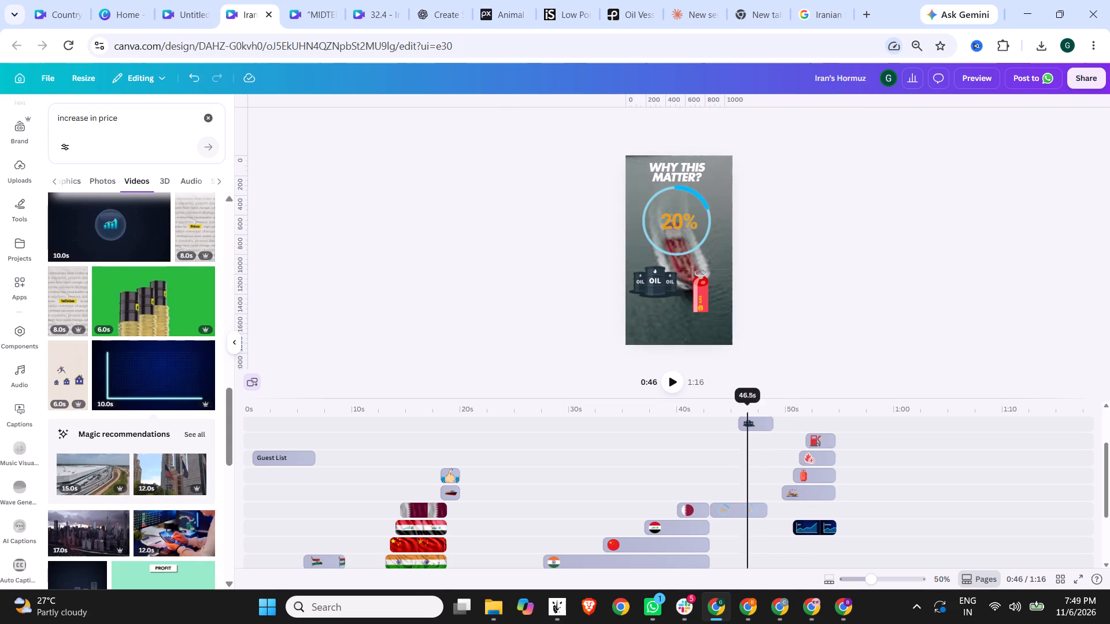
left_click(679, 379)
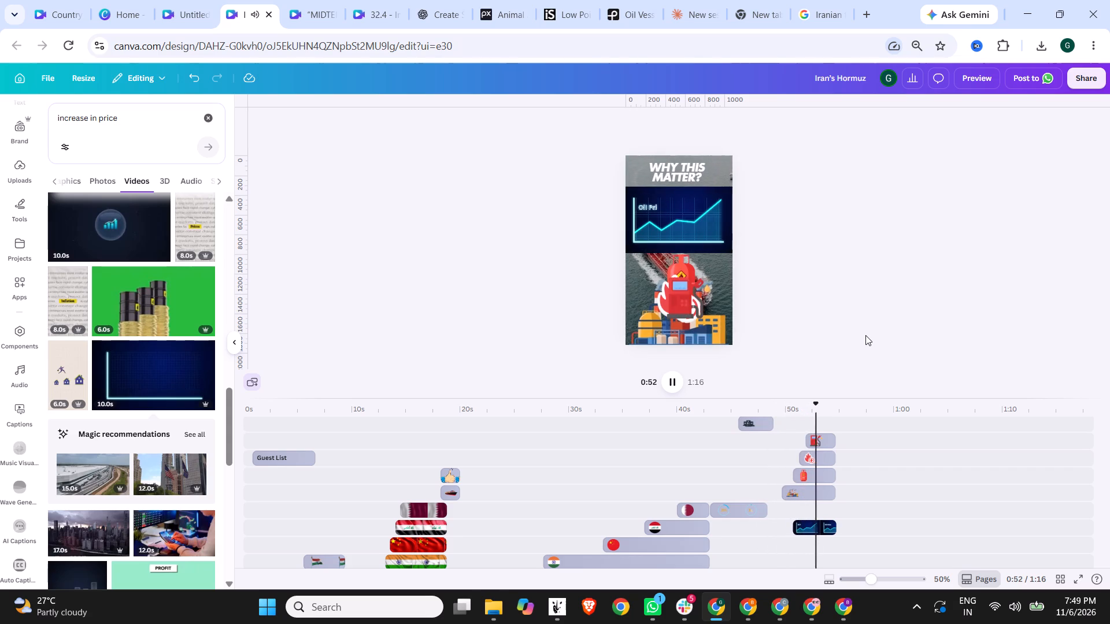
left_click(799, 305)
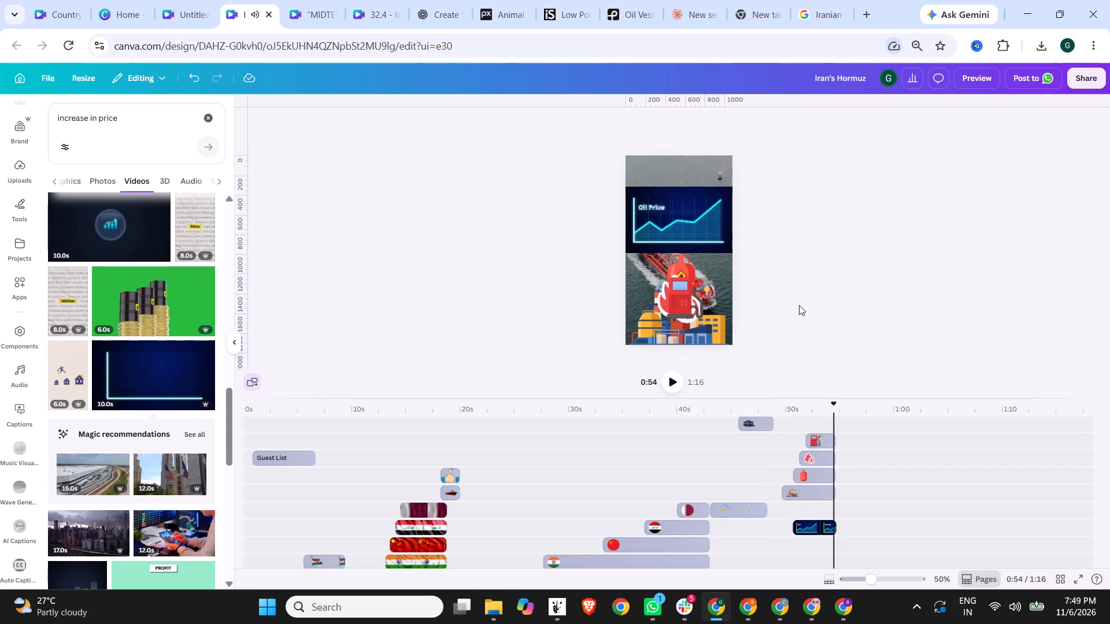
left_click(858, 288)
Shrink the fuel pump graphic and place it at the page's right side, just beneath the Oil Price chart.
left_click(821, 443)
left_click_drag(693, 304, 715, 294)
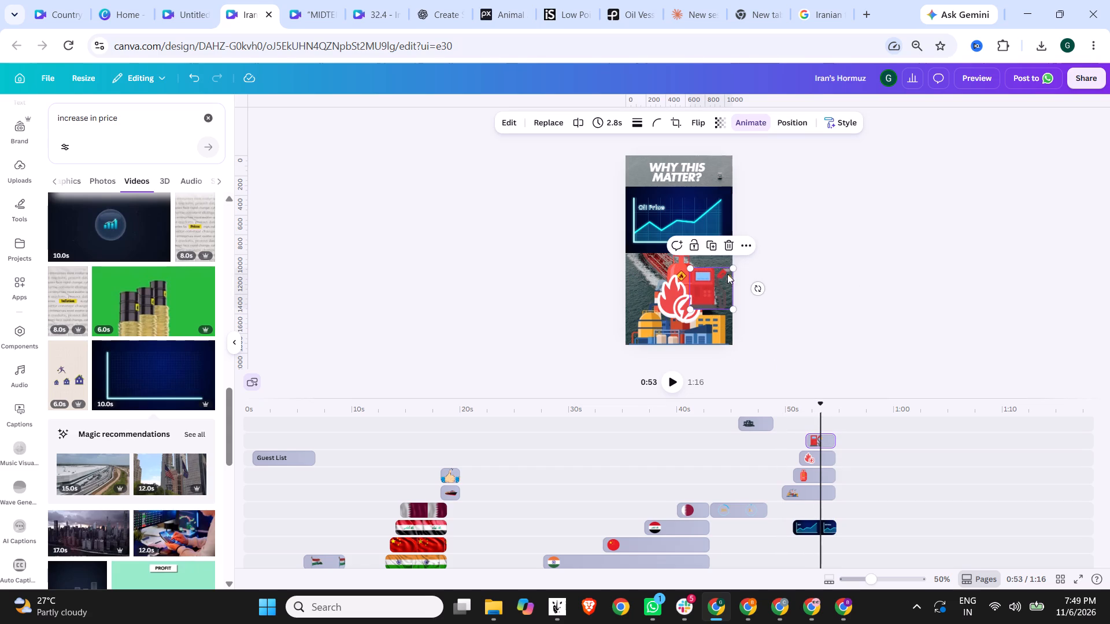
left_click_drag(731, 265, 708, 281)
left_click_drag(696, 300, 708, 280)
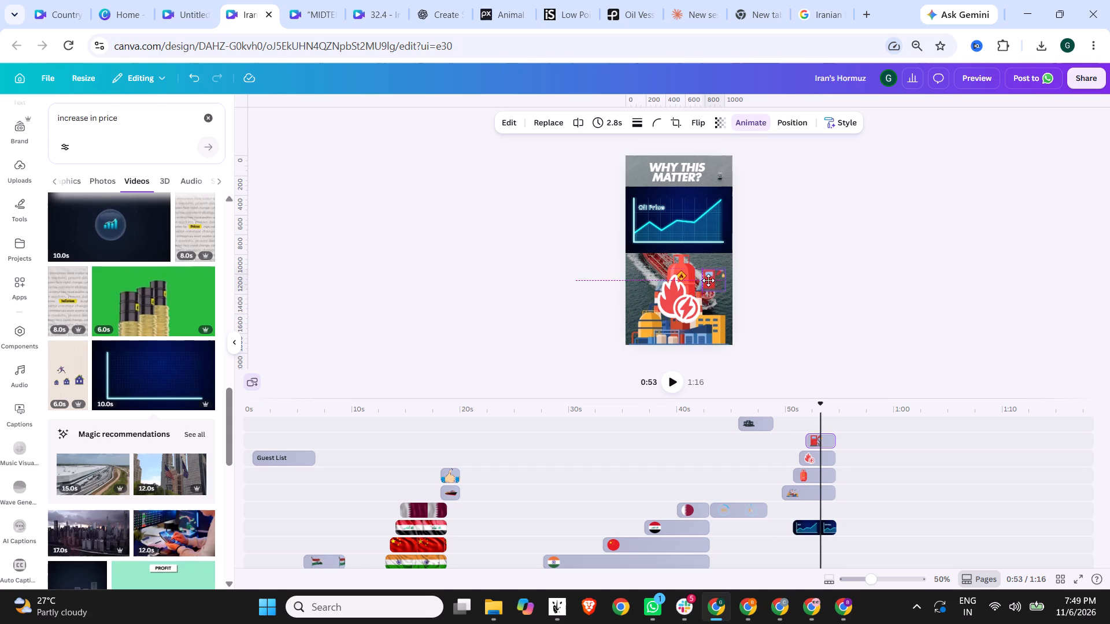
left_click_drag(708, 280, 708, 279)
Shrink the gas cylinder and place it at the page's left side, with the flame icon centred between cylinder and fuel pump.
left_click_drag(676, 306, 684, 299)
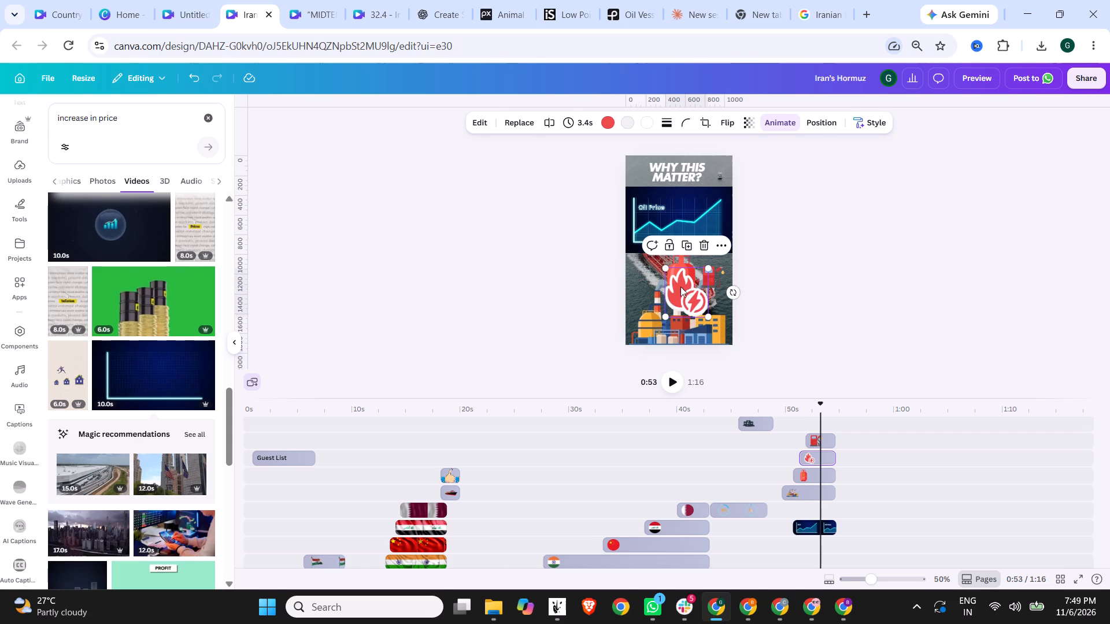
left_click_drag(675, 260, 630, 269)
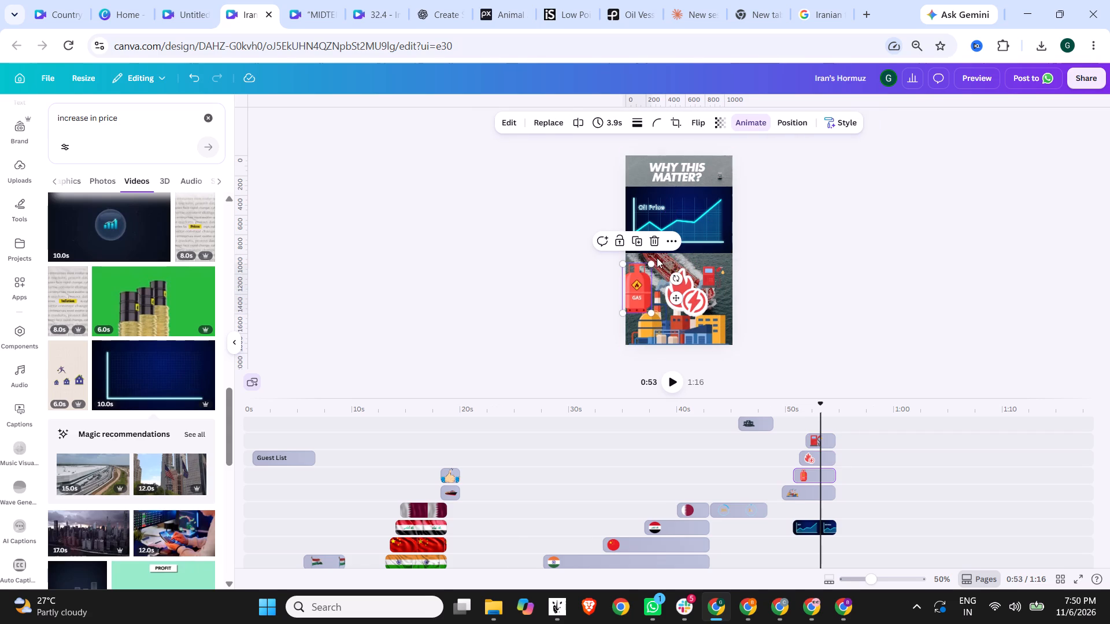
left_click_drag(652, 265, 641, 285)
left_click_drag(636, 300, 646, 279)
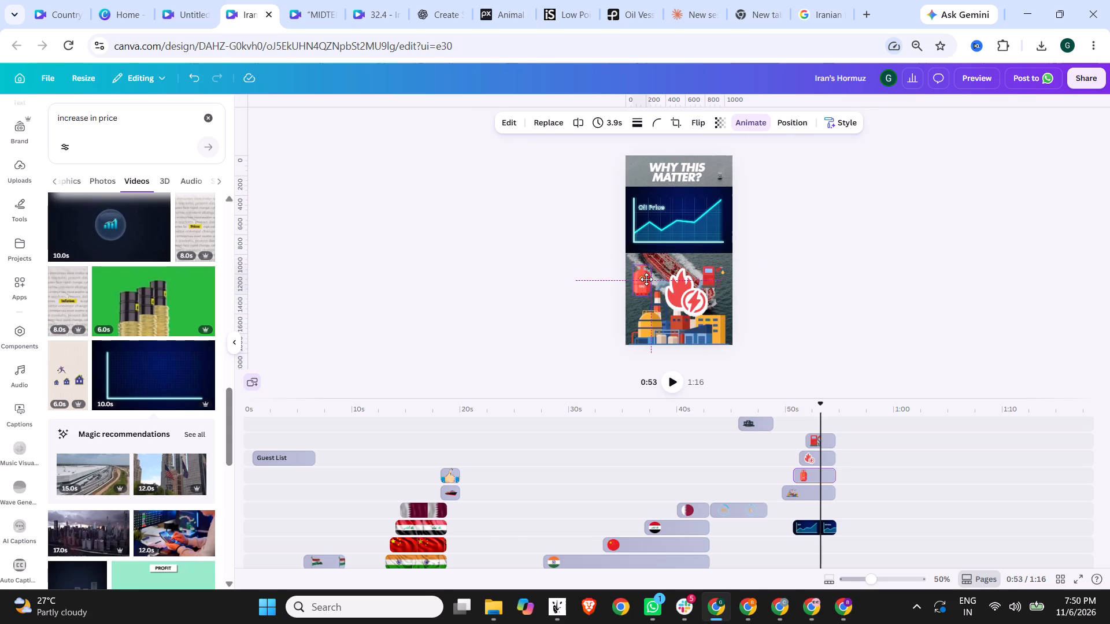
left_click_drag(646, 279, 646, 277)
left_click_drag(691, 292, 681, 284)
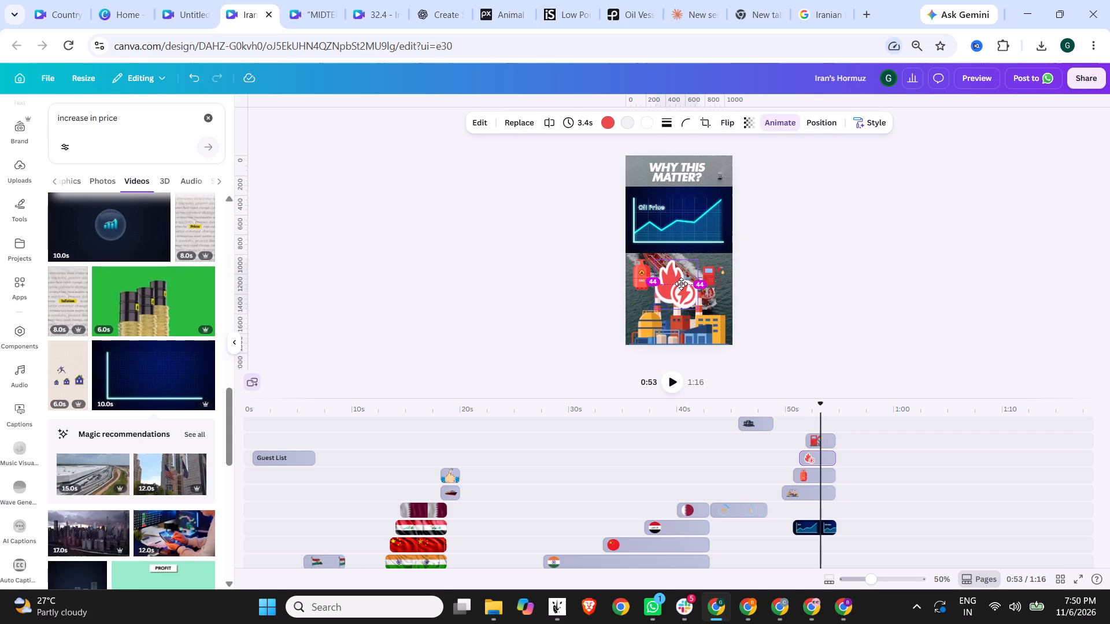
left_click_drag(681, 284, 682, 284)
left_click(797, 287)
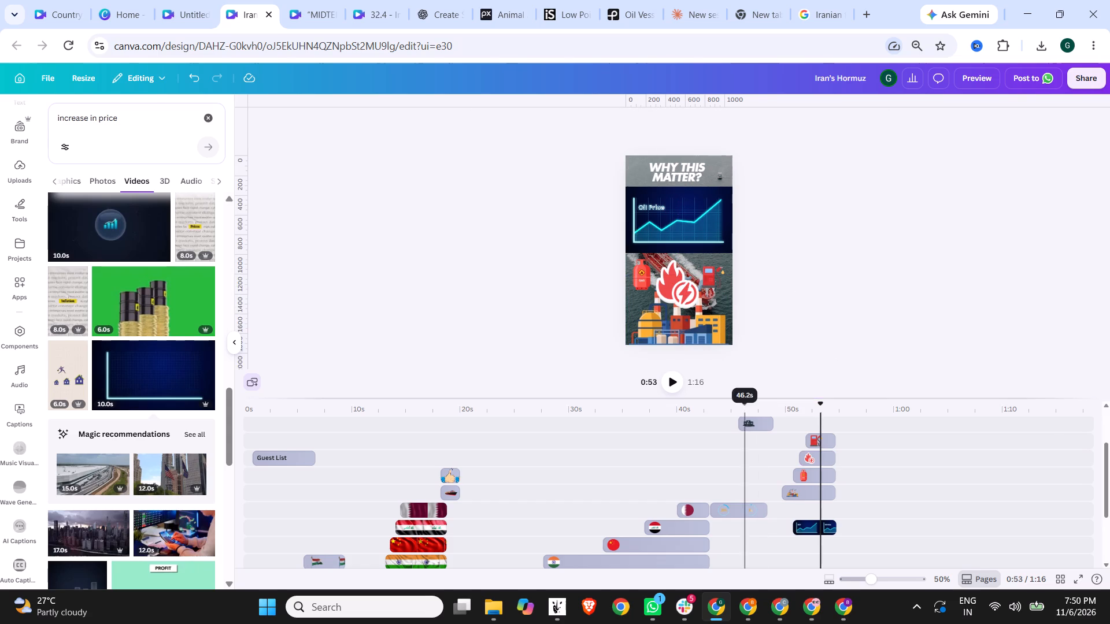
Play from about 0:46 to 0:59 to check the rearranged graphics and hear the voiceover of the following section.
left_click(745, 402)
left_click(676, 375)
left_click(678, 383)
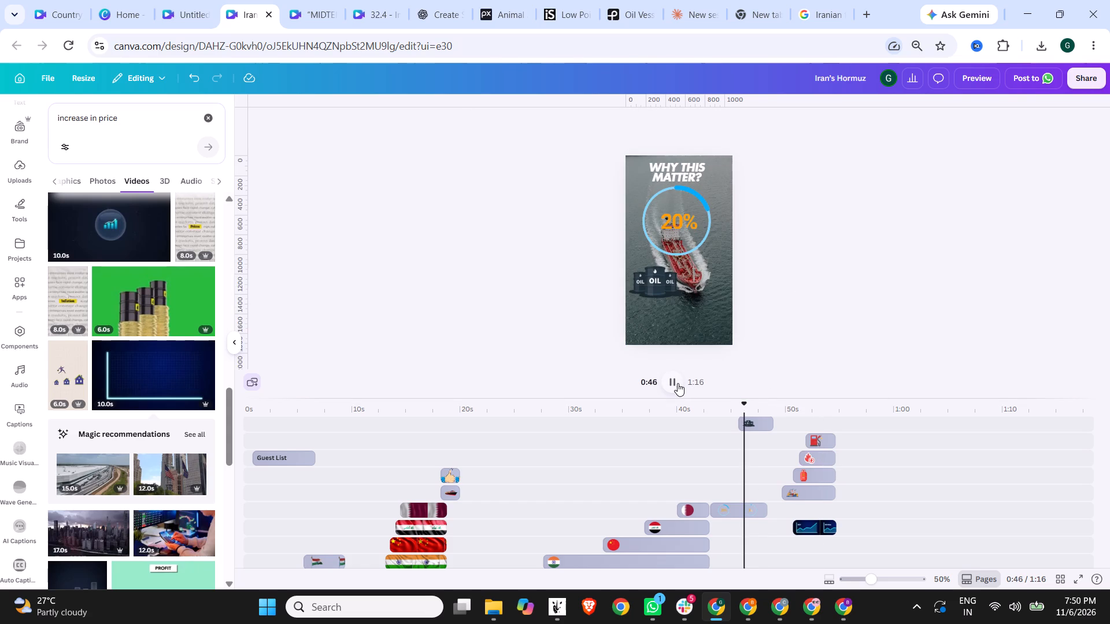
left_click(678, 383)
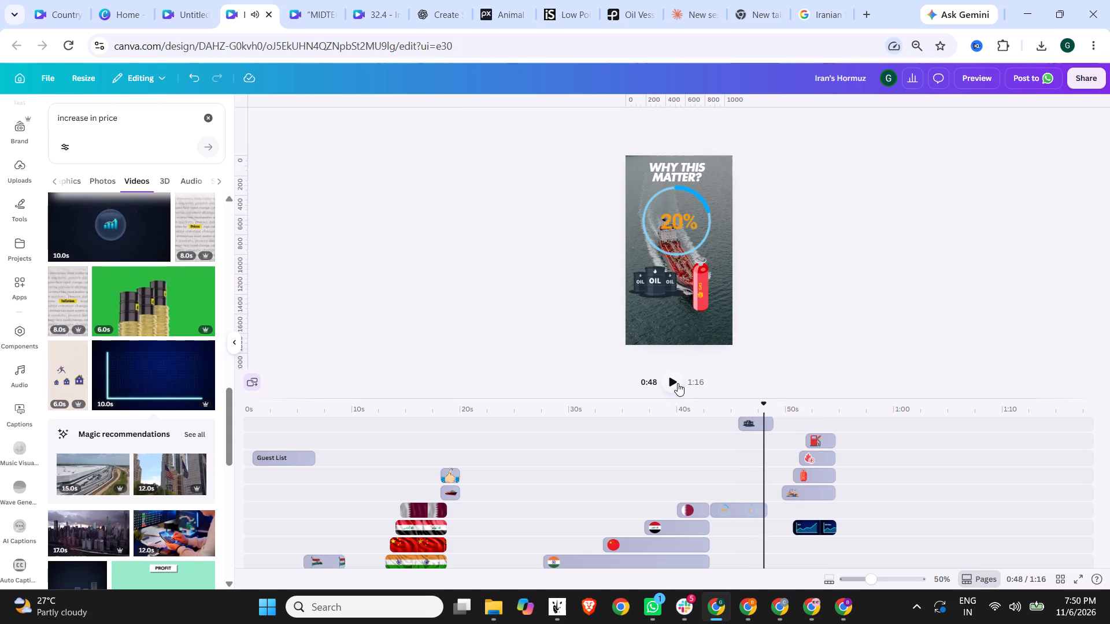
left_click(678, 383)
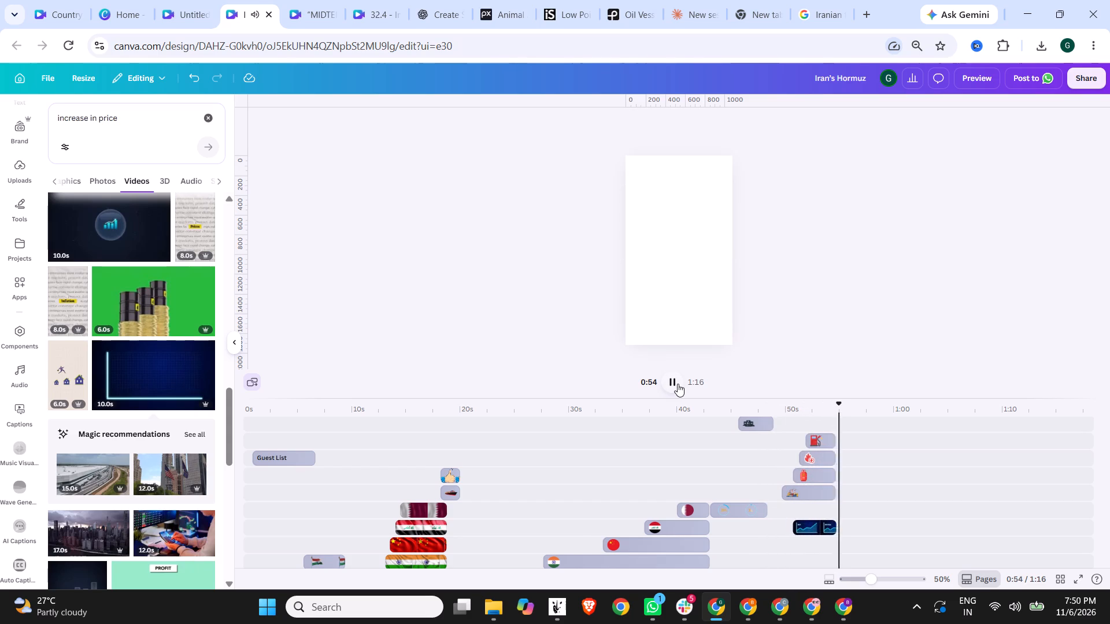
left_click(678, 384)
left_click(678, 384)
left_click(678, 384)
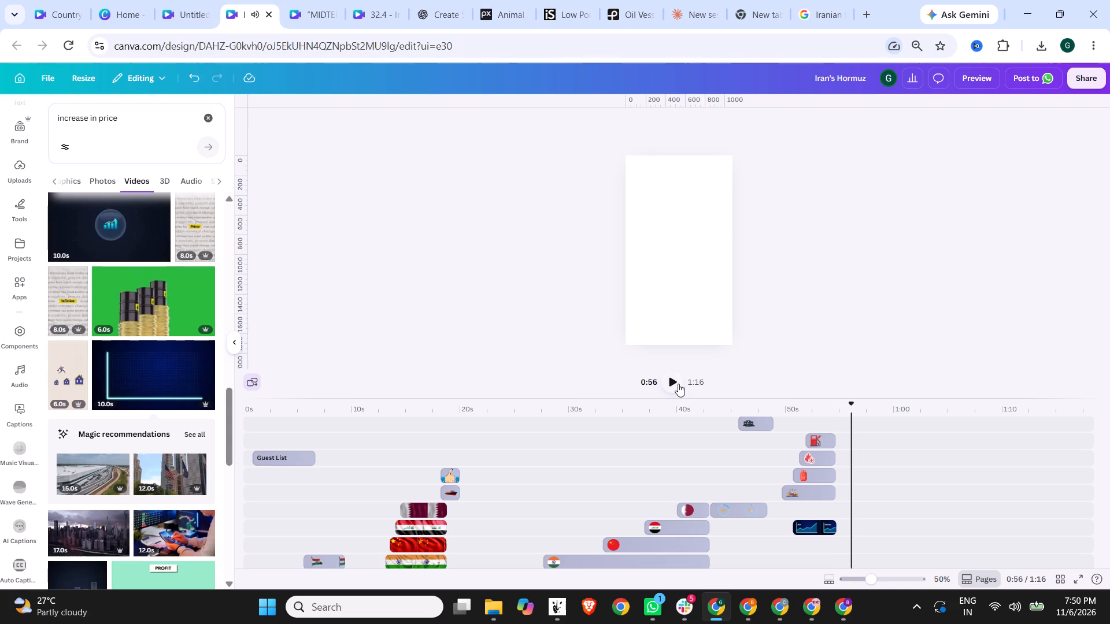
left_click(678, 384)
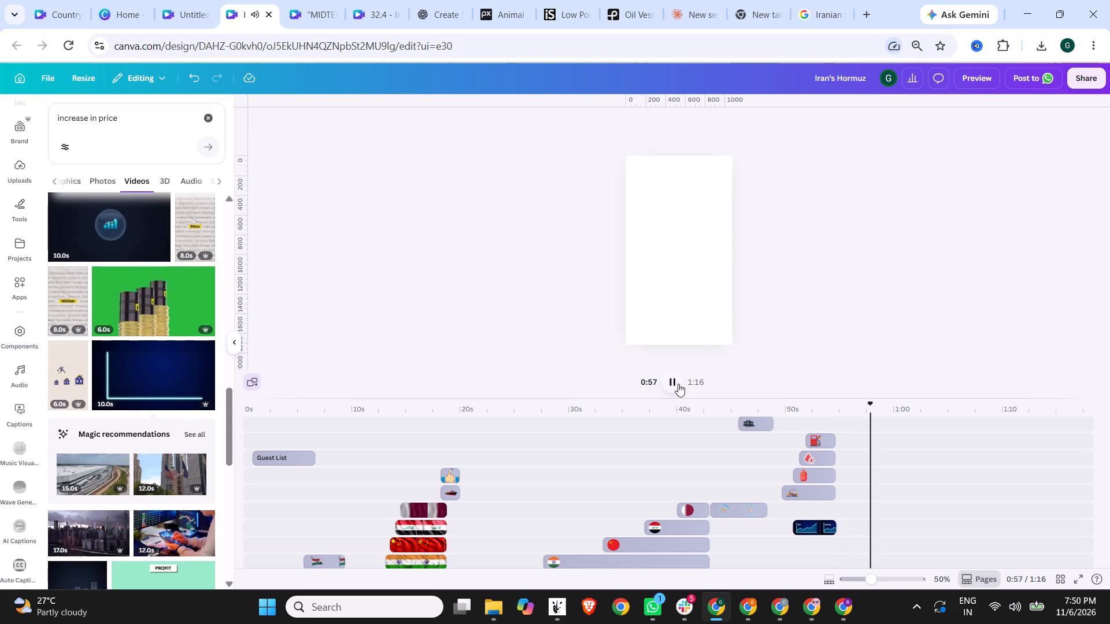
left_click(678, 384)
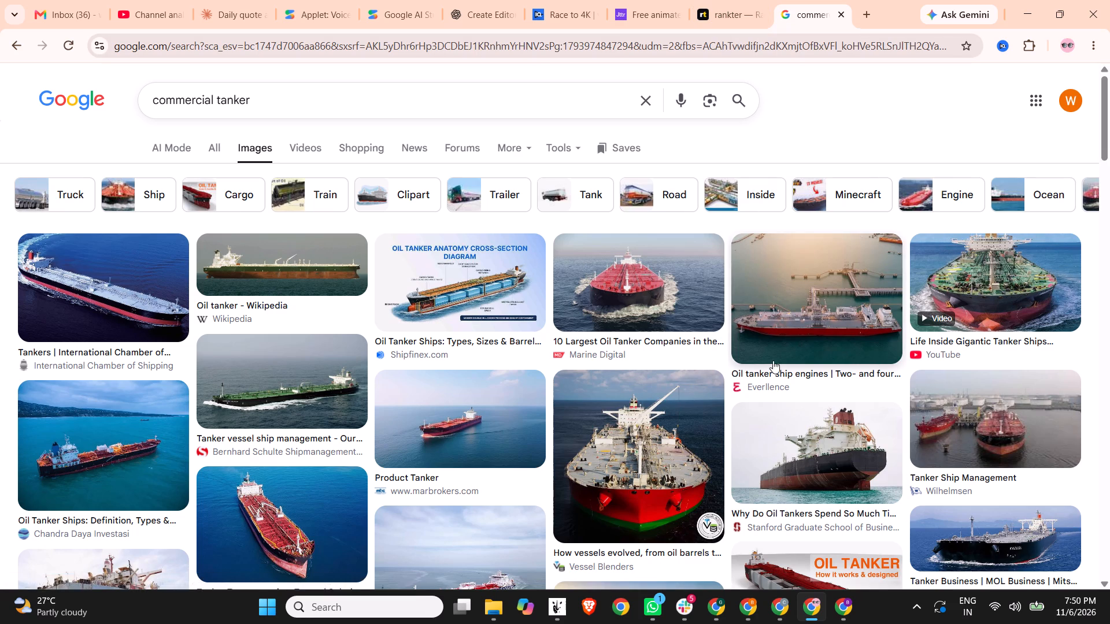
scroll(775, 367, "down", 3)
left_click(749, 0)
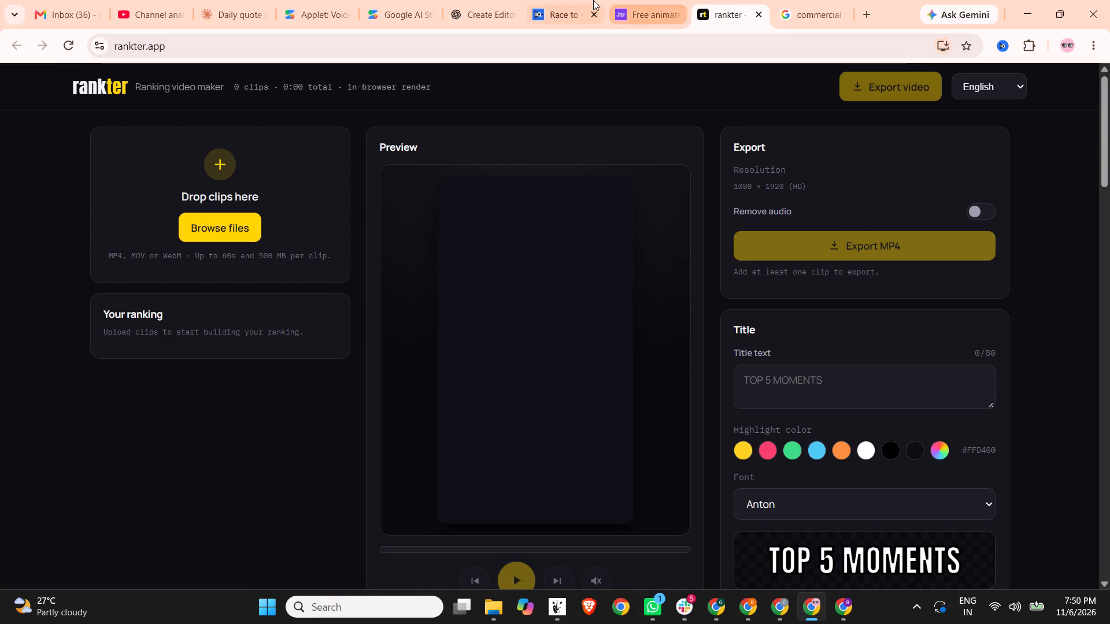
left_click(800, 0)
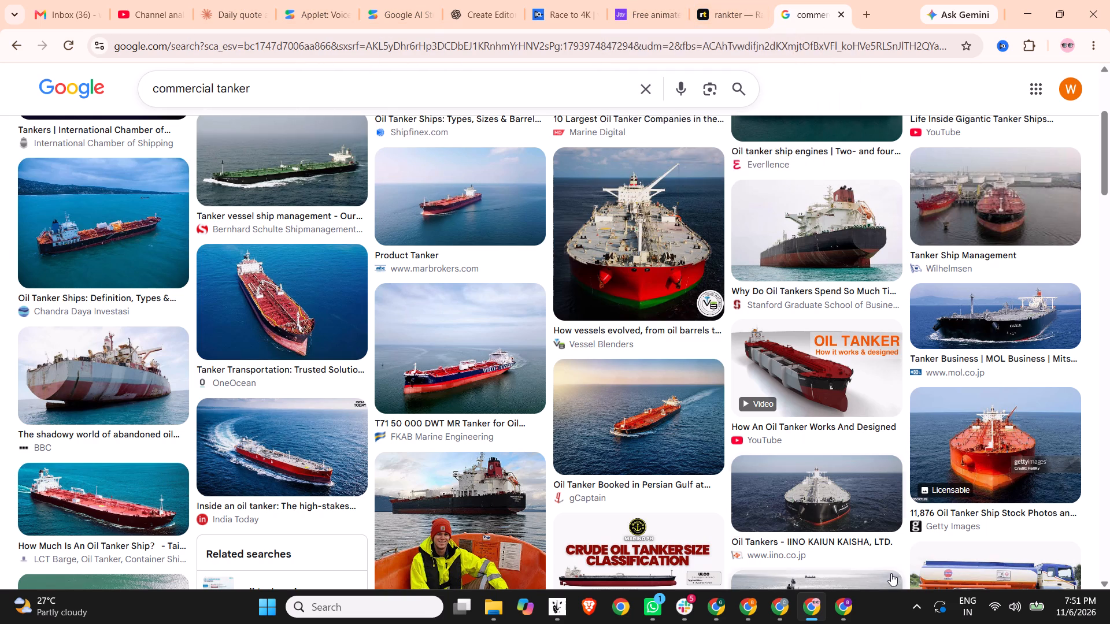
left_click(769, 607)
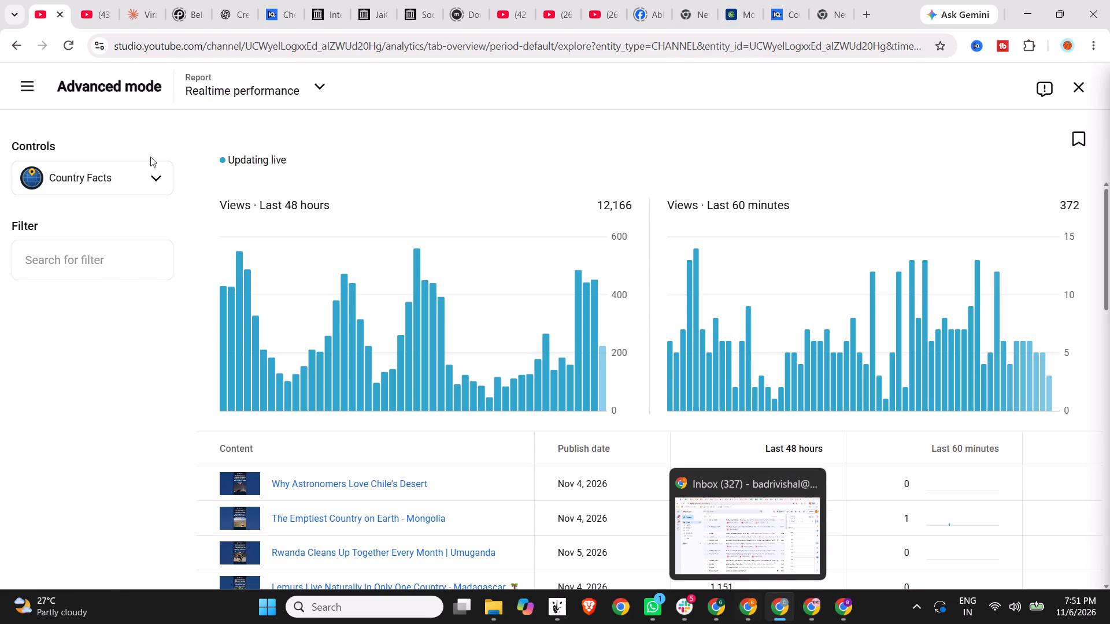
Refresh the realtime performance report for the Country Facts channel in YouTube Studio.
left_click(70, 49)
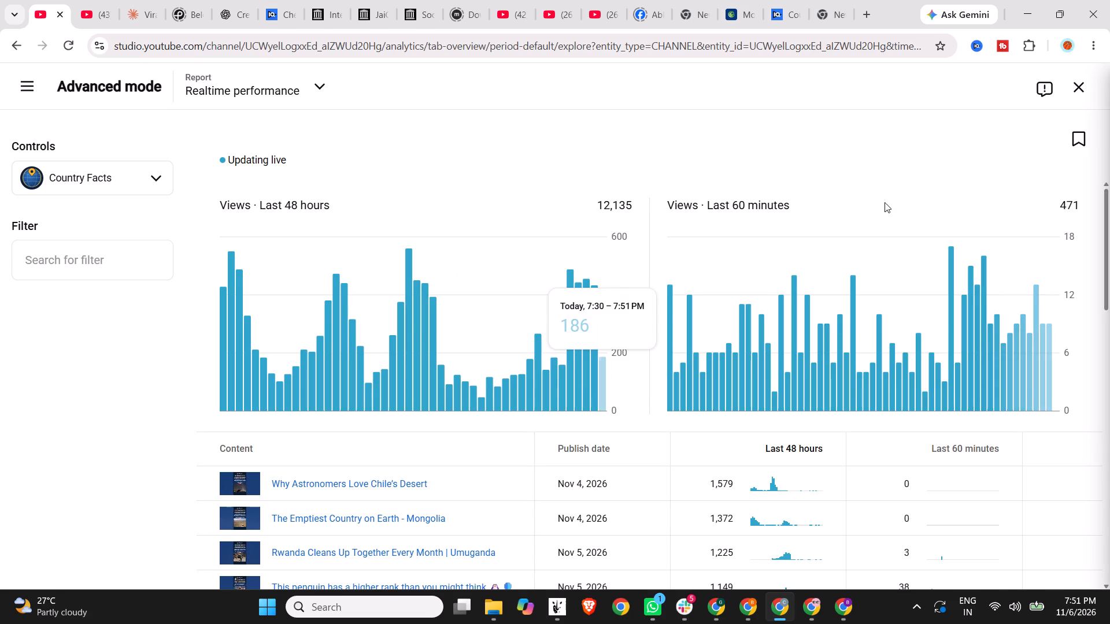
Close the realtime report and the unneeded vidIQ, CouponzGuru and two new browser tabs.
left_click(1086, 83)
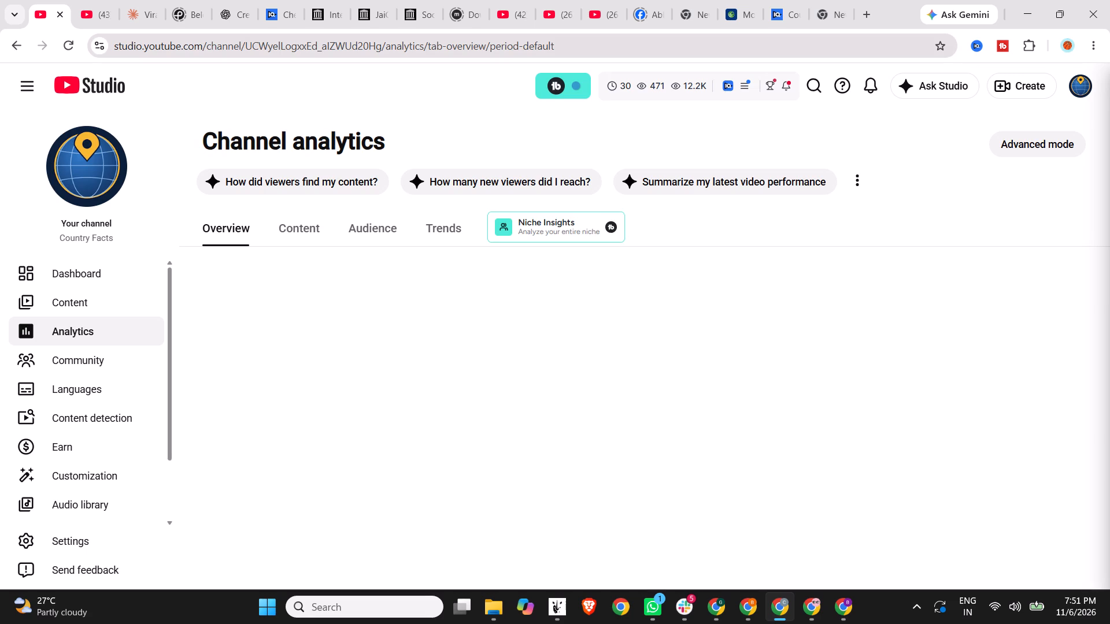
left_click(842, 1)
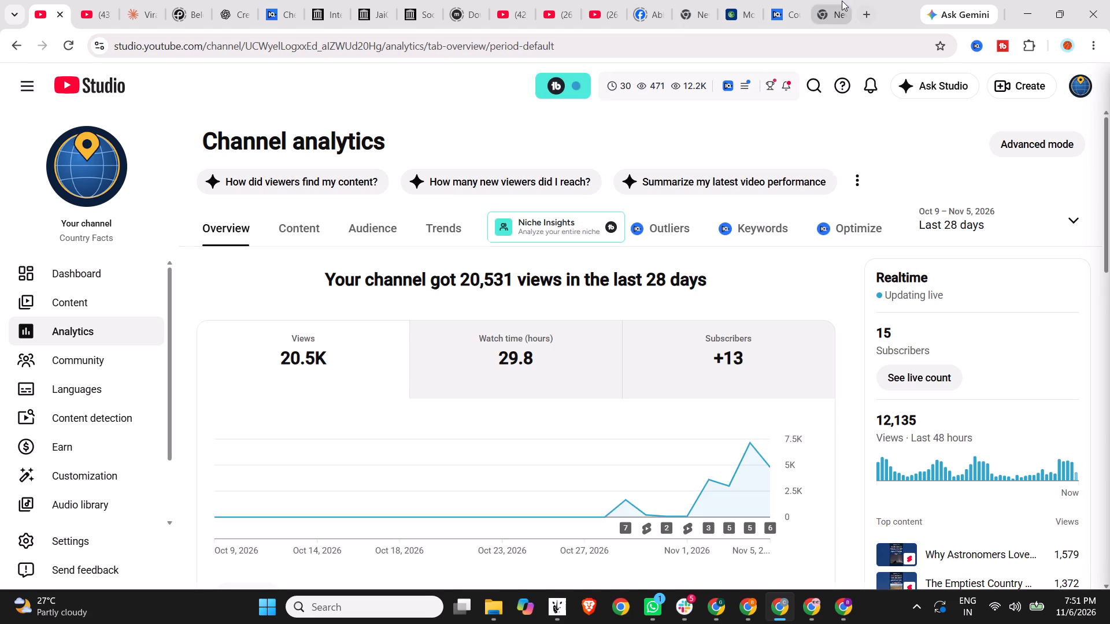
left_click(844, 14)
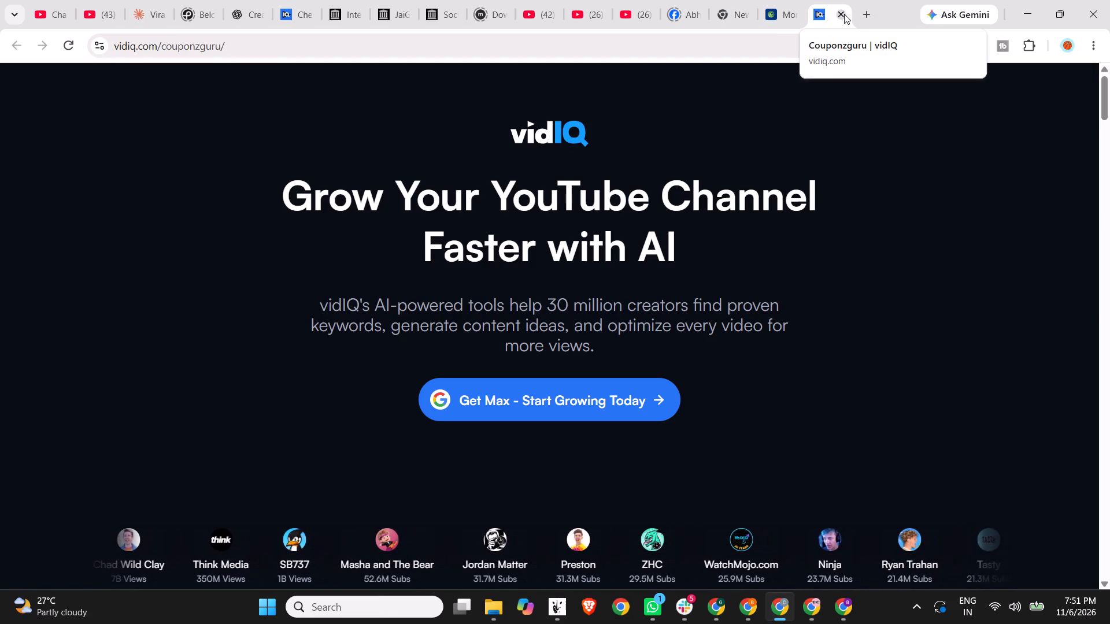
left_click(844, 14)
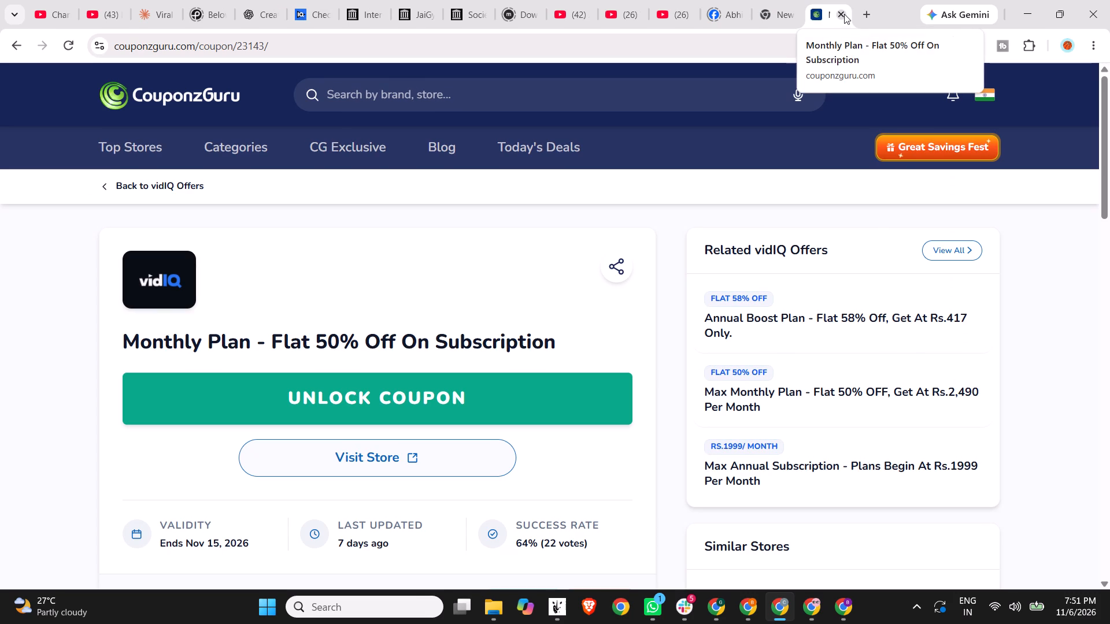
left_click(844, 14)
left_click(844, 14)
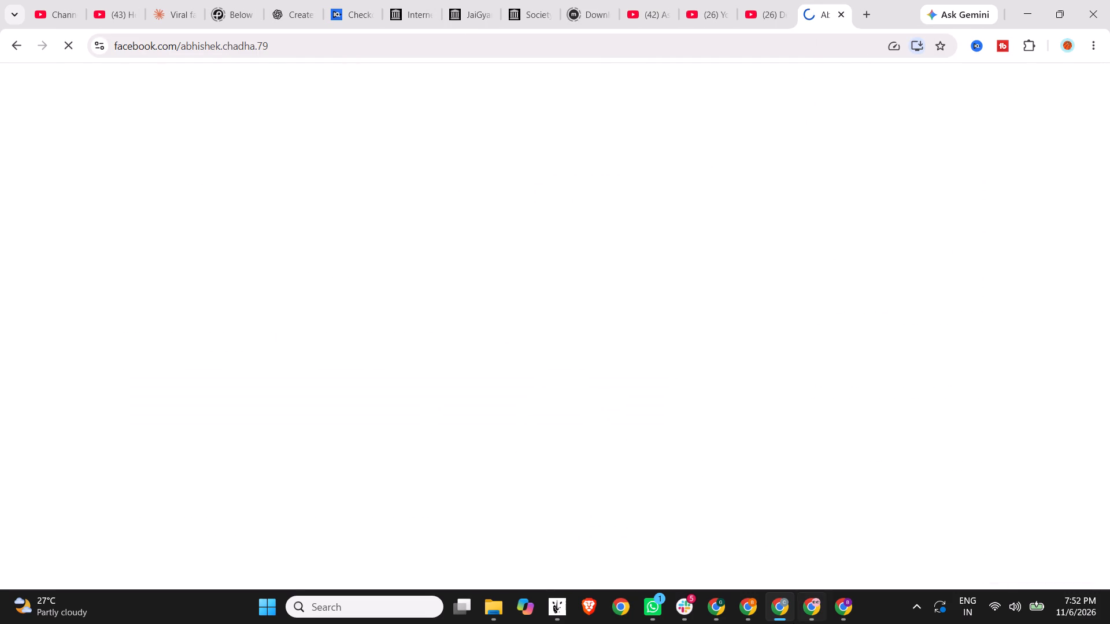
Switch to the Google Images results for the Iranian flag in the Canva browser window and delete "and parliament background" from the query.
left_click(801, 610)
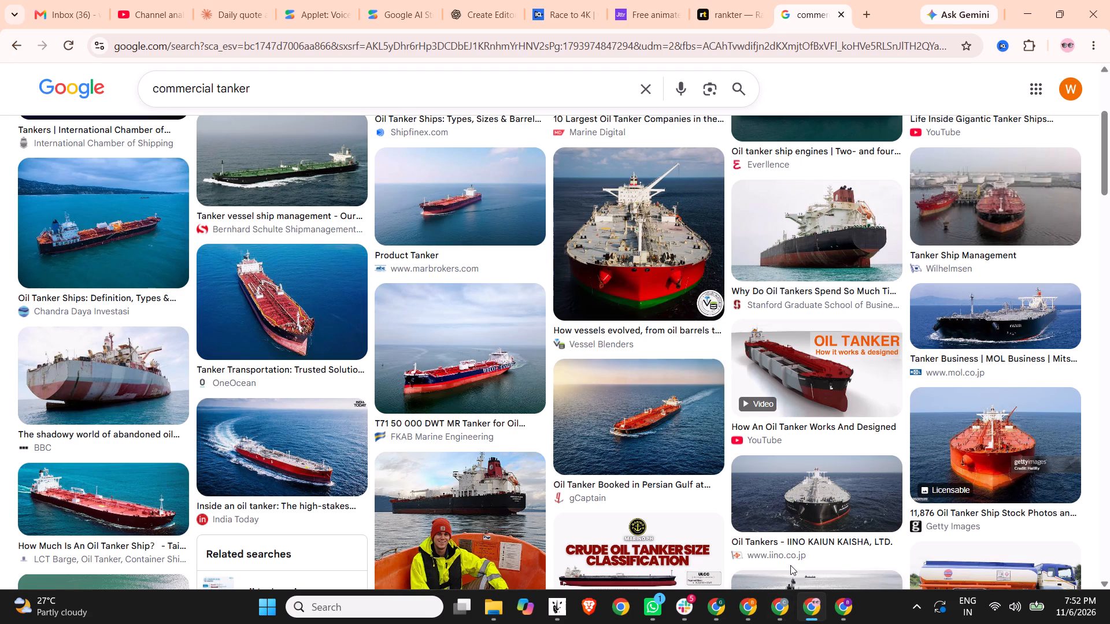
left_click(725, 607)
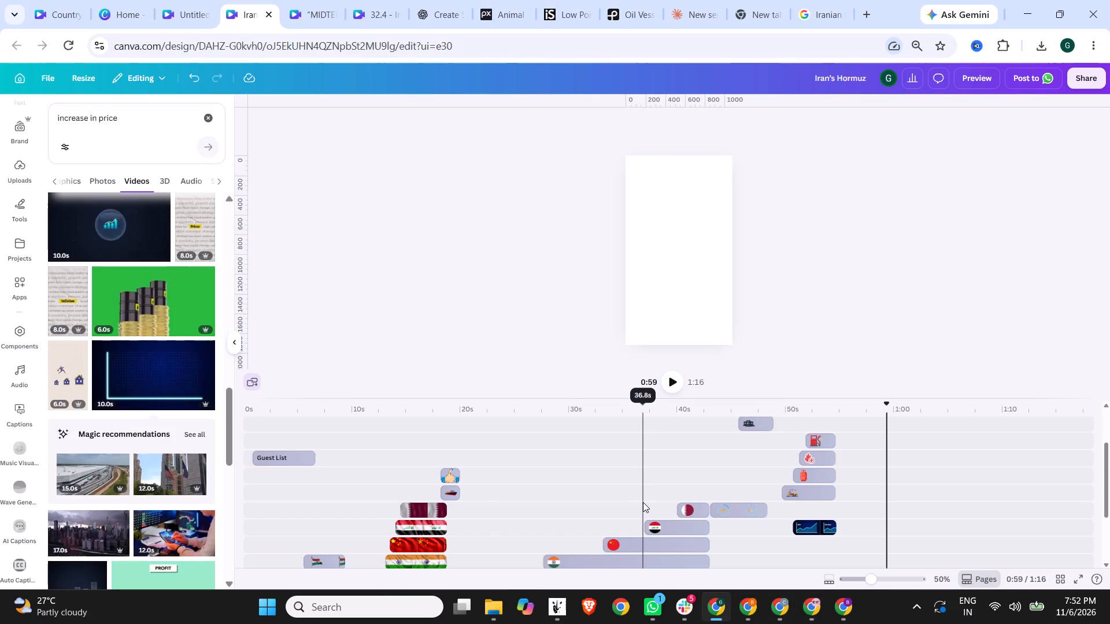
scroll(627, 469, "down", 1)
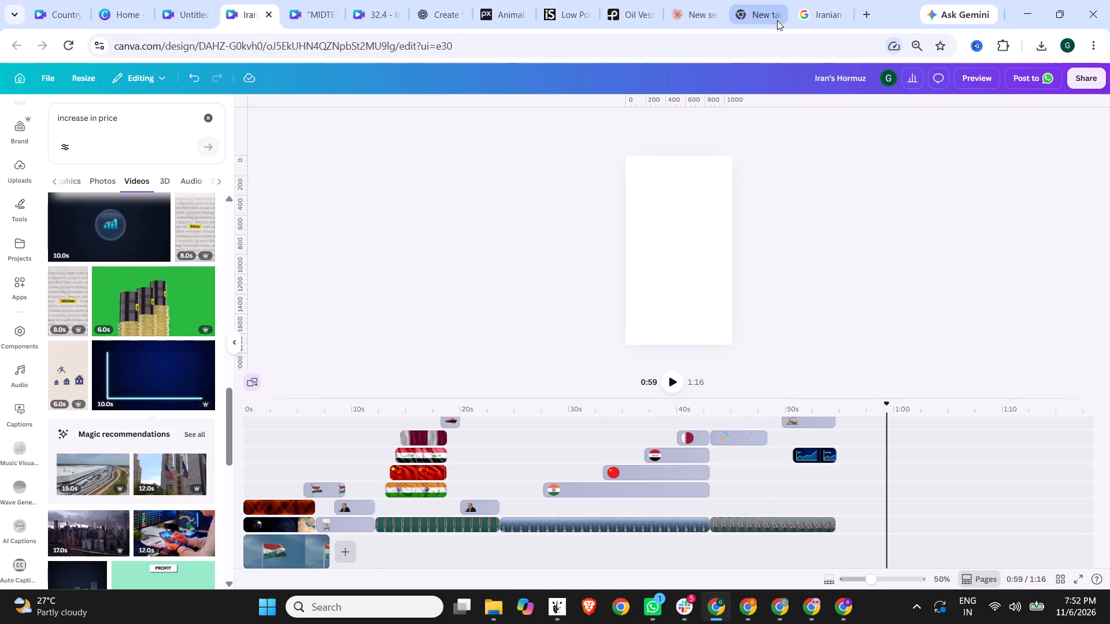
left_click(816, 0)
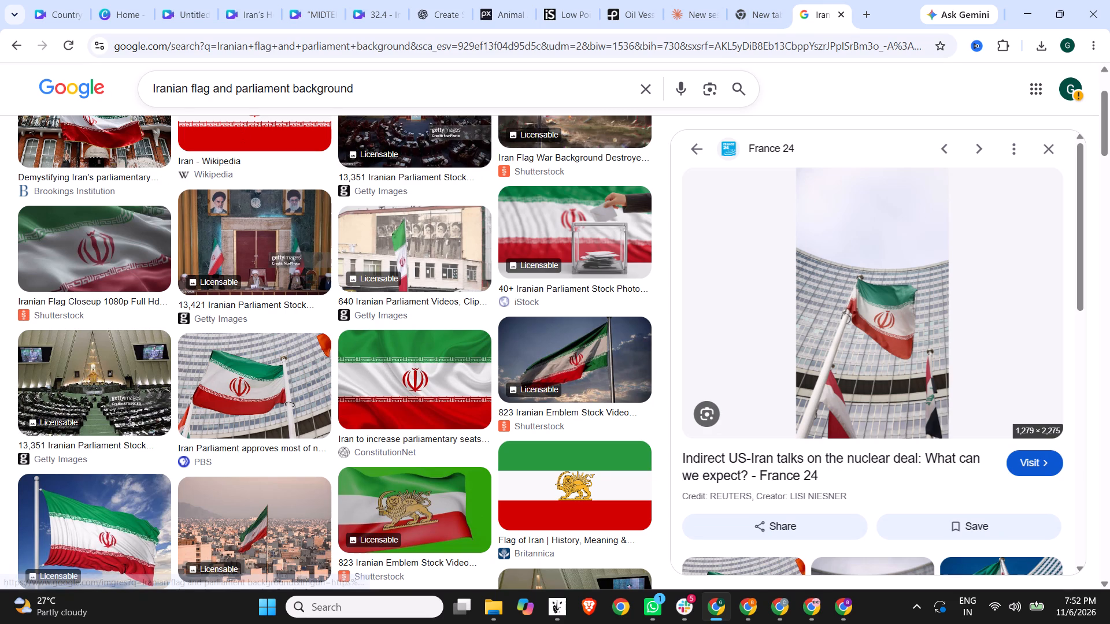
left_click_drag(212, 83, 432, 80)
key("BackSpace")
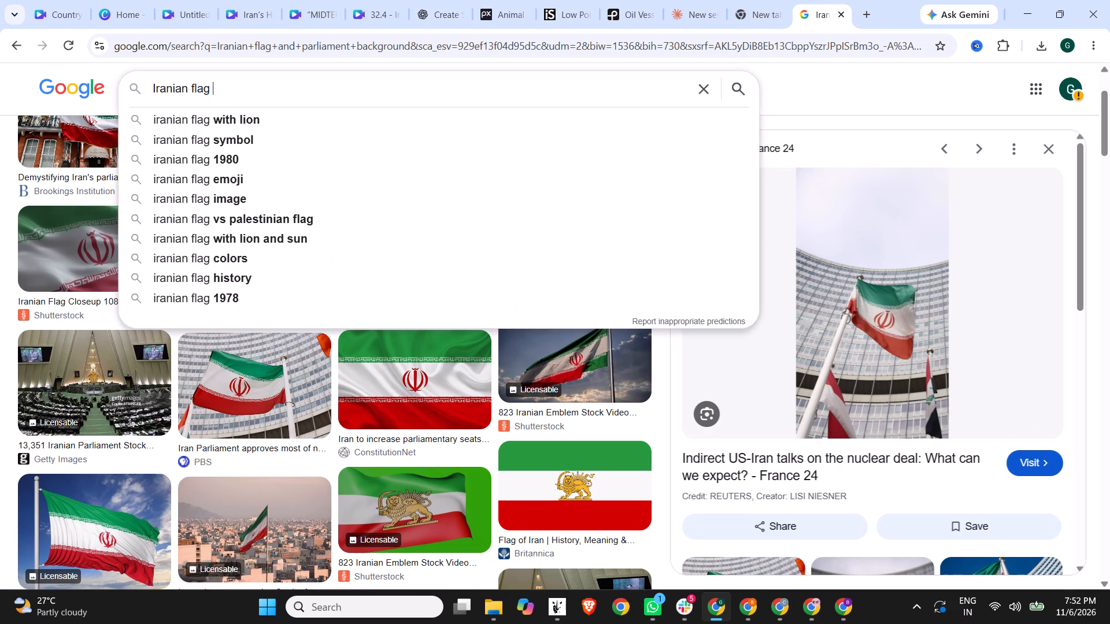
Change the Google Images search to "Iranian parliament with flag" and browse the results for a suitable picture.
key("BackSpace")
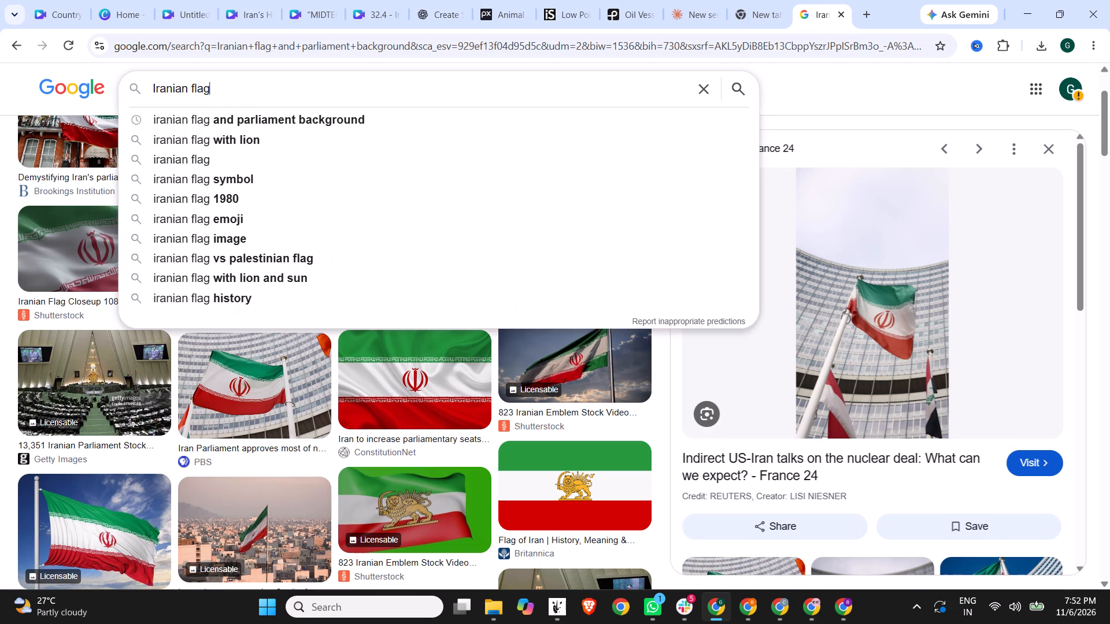
key("BackSpace")
key("BackSpace")
key("BackSpace")
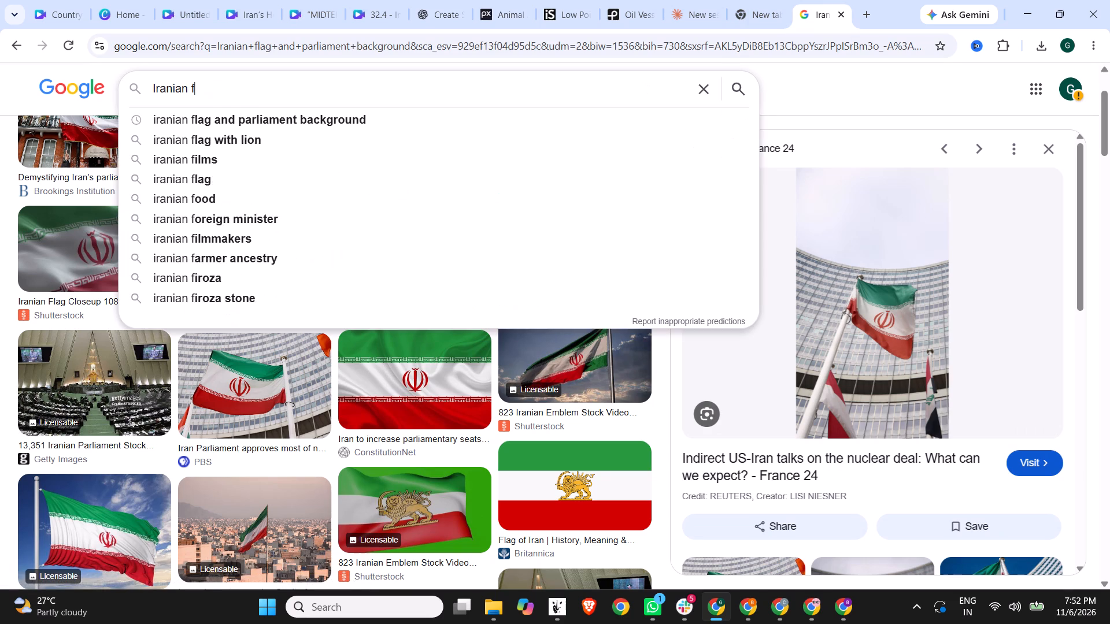
key("BackSpace")
type("parliament with flag")
key("Return")
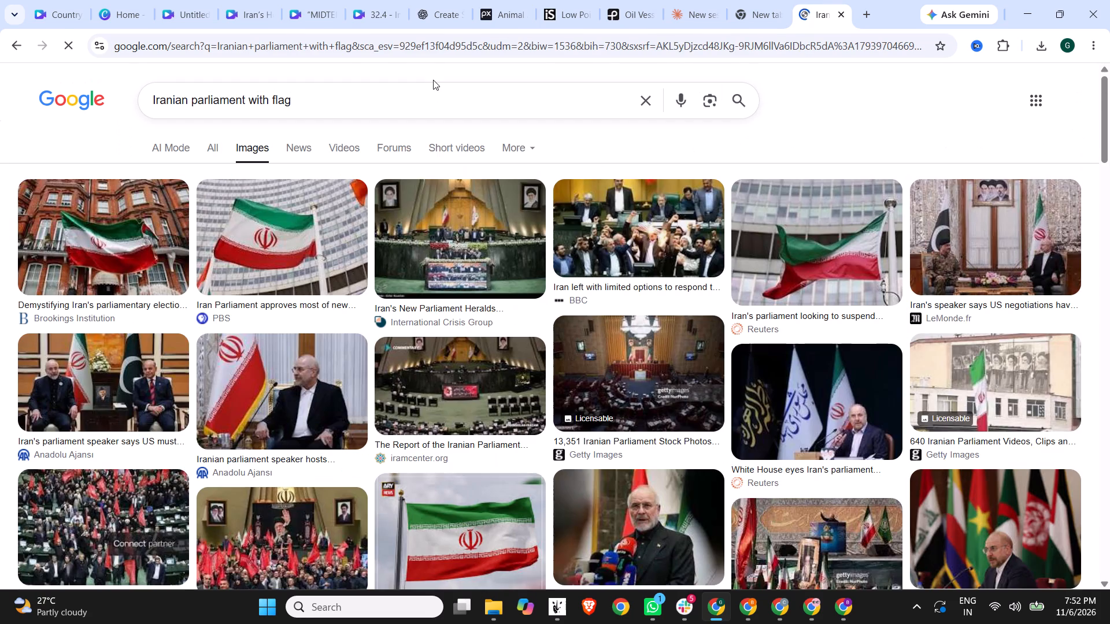
scroll(430, 185, "down", 2)
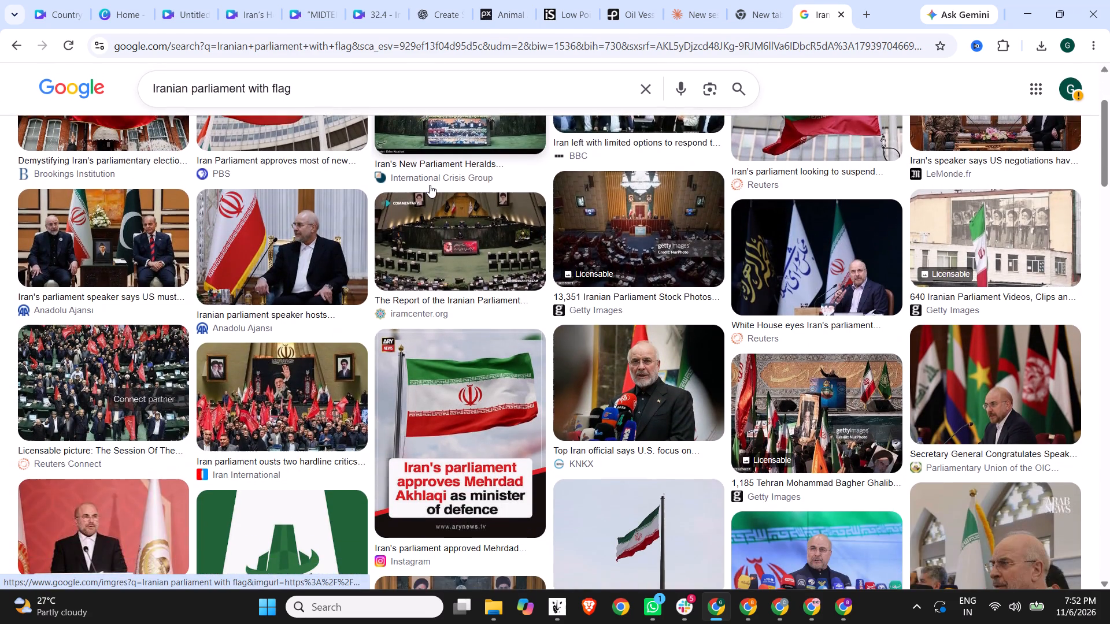
scroll(430, 185, "down", 6)
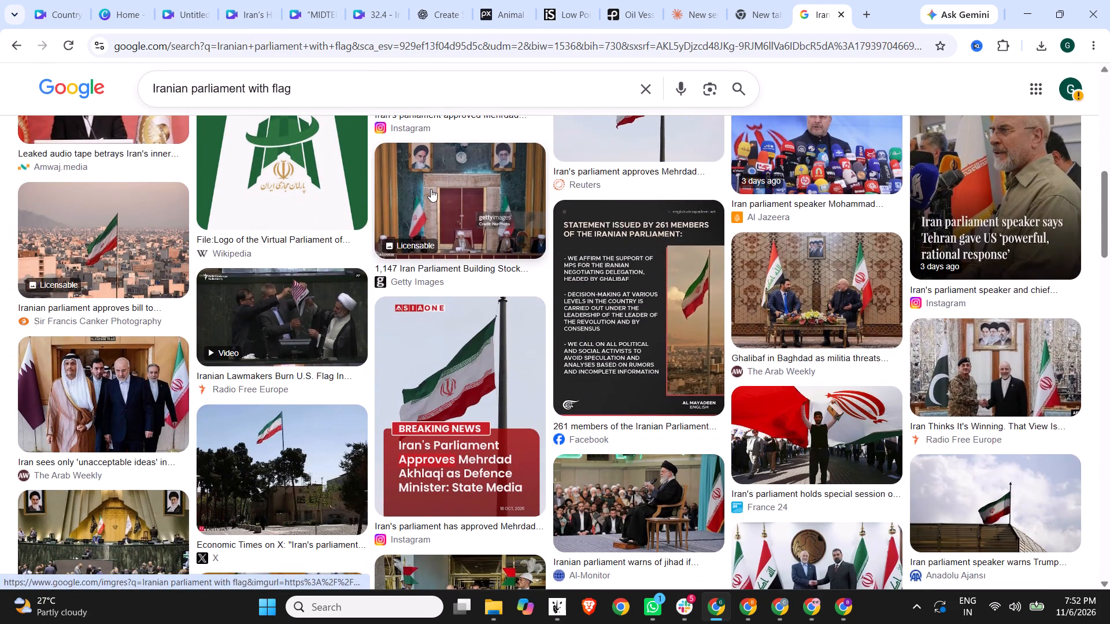
scroll(431, 189, "down", 4)
scroll(431, 189, "up", 3)
scroll(431, 189, "down", 1)
scroll(431, 189, "up", 1)
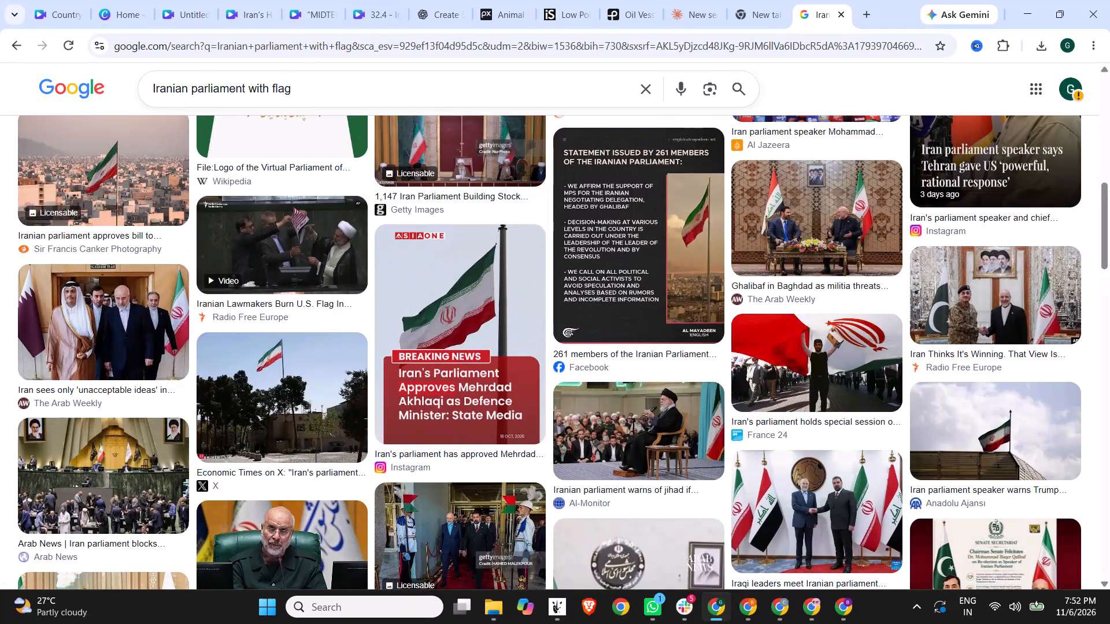
Shorten the Google Images search to "Iranian parliament" and browse the results for a suitable picture.
left_click_drag(249, 88, 355, 88)
key("BackSpace")
key("Return")
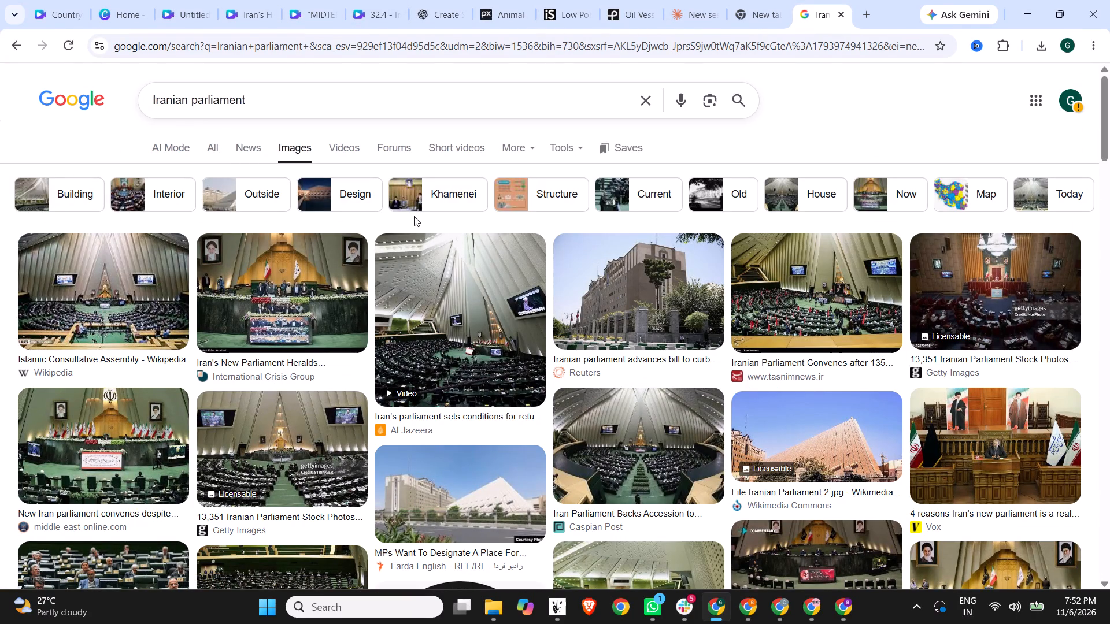
scroll(414, 217, "down", 7)
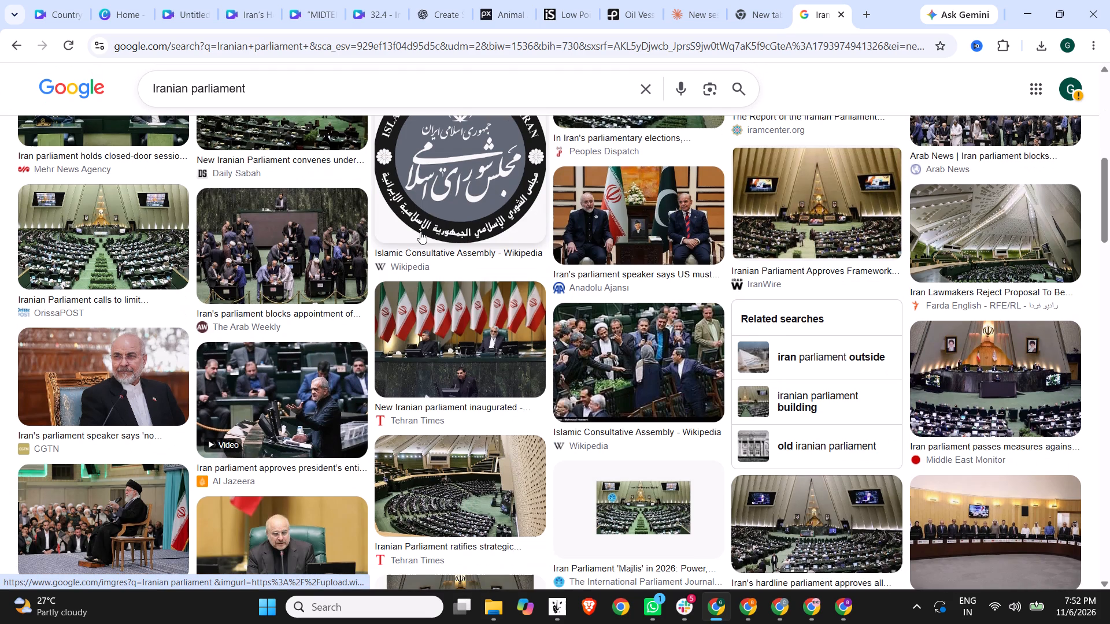
scroll(420, 231, "down", 5)
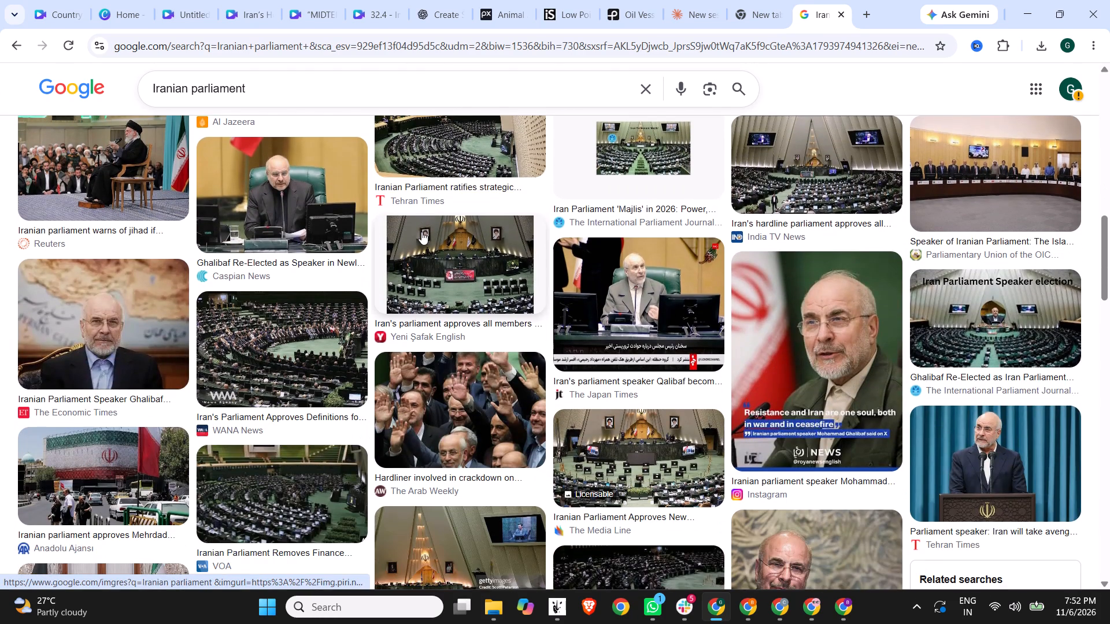
scroll(421, 232, "down", 6)
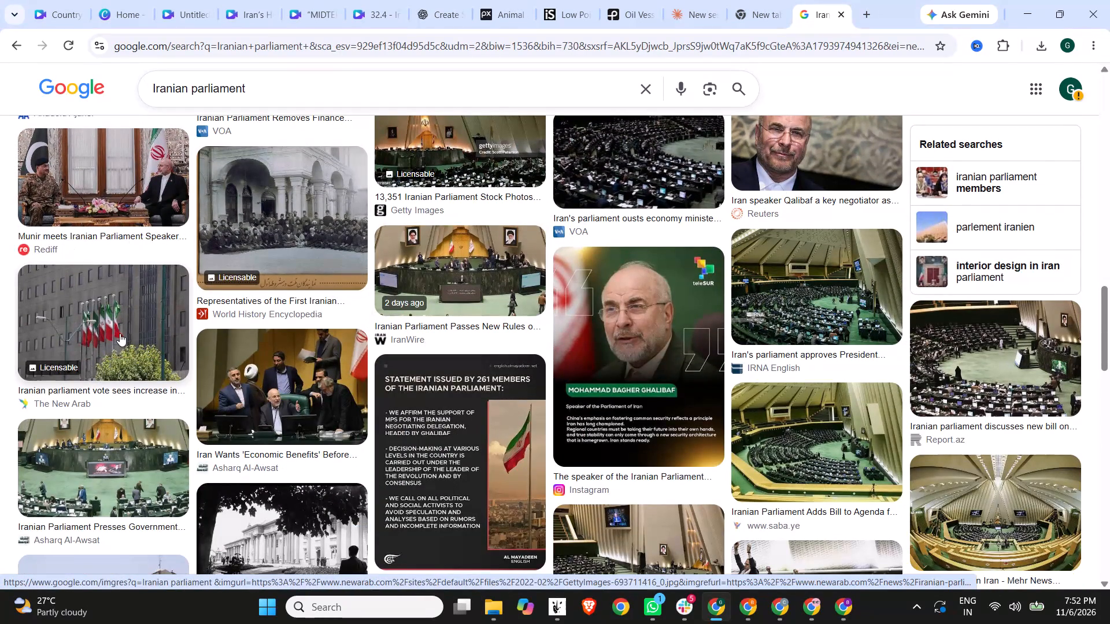
scroll(502, 373, "down", 3)
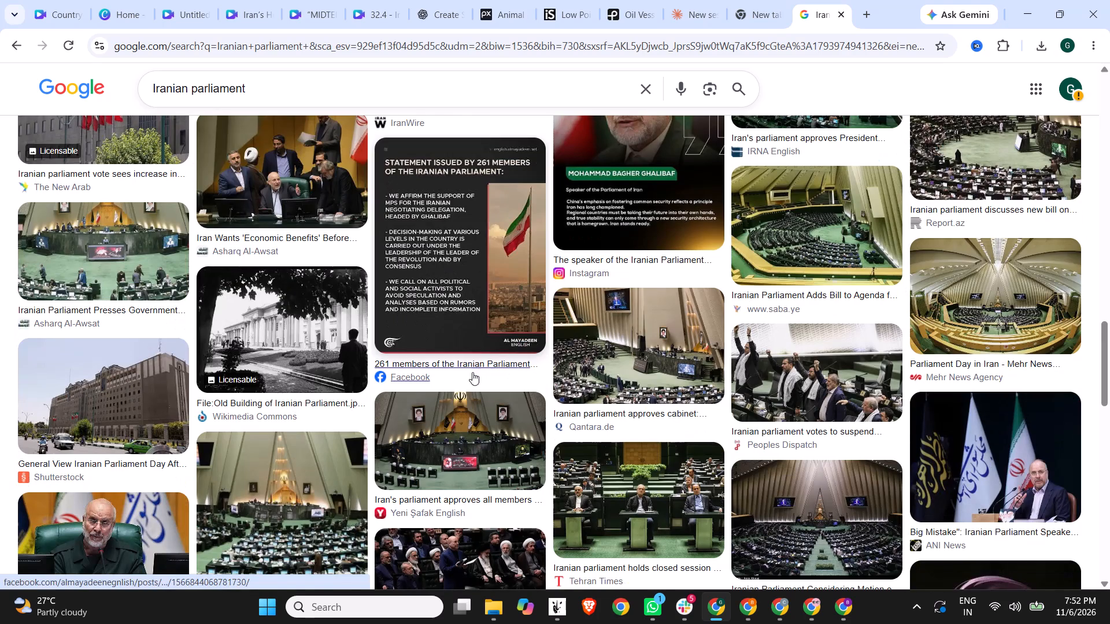
scroll(146, 376, "down", 9)
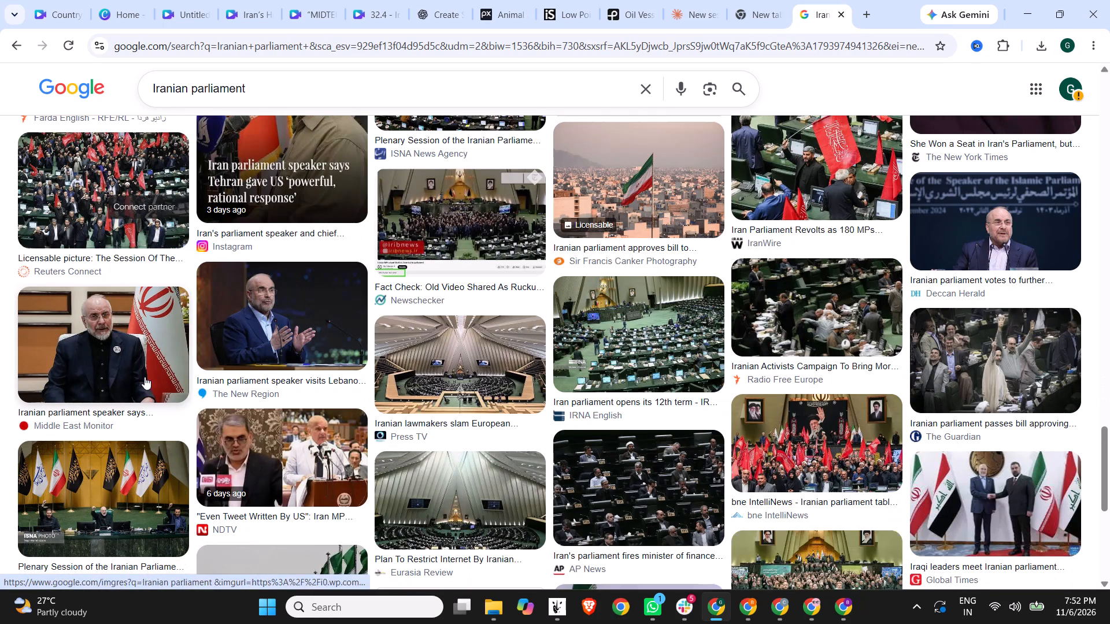
Change the Google Images search to "Iranian flag with building".
left_click(268, 87)
left_click_drag(286, 91, 194, 89)
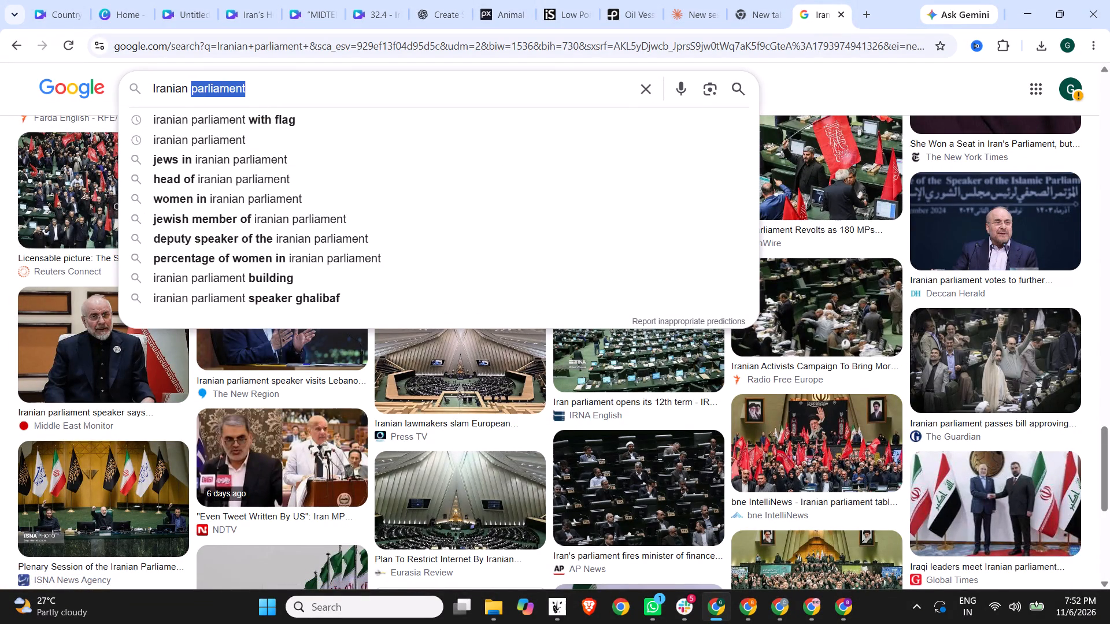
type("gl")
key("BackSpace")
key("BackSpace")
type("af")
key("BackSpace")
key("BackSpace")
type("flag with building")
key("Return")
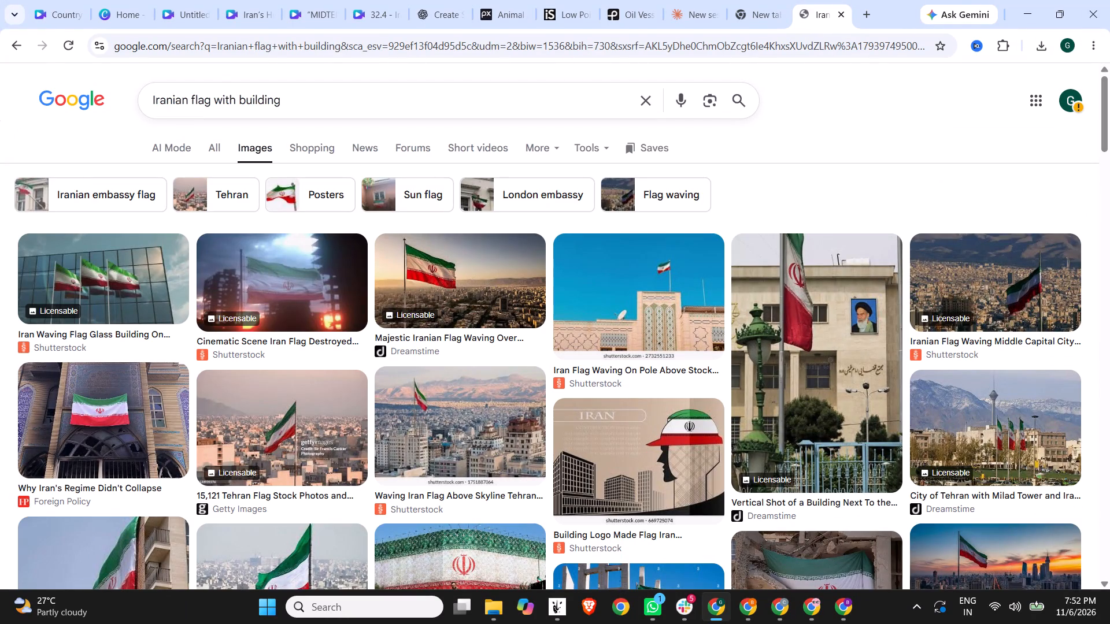
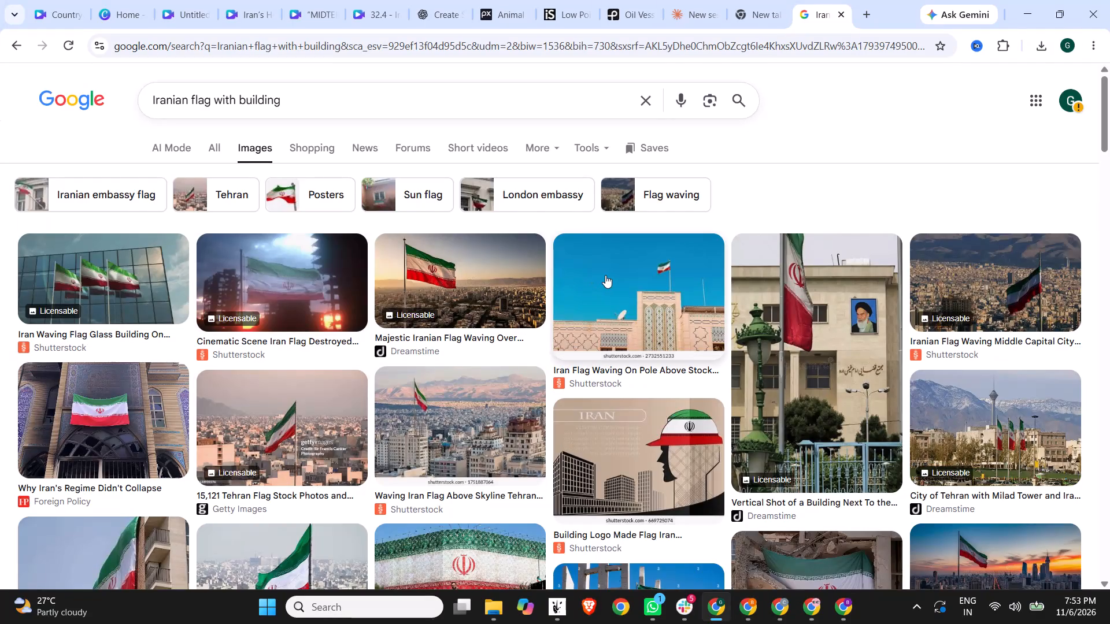
Look through the "Iranian flag with building" image results for a photo that suits the video.
scroll(605, 275, "down", 1)
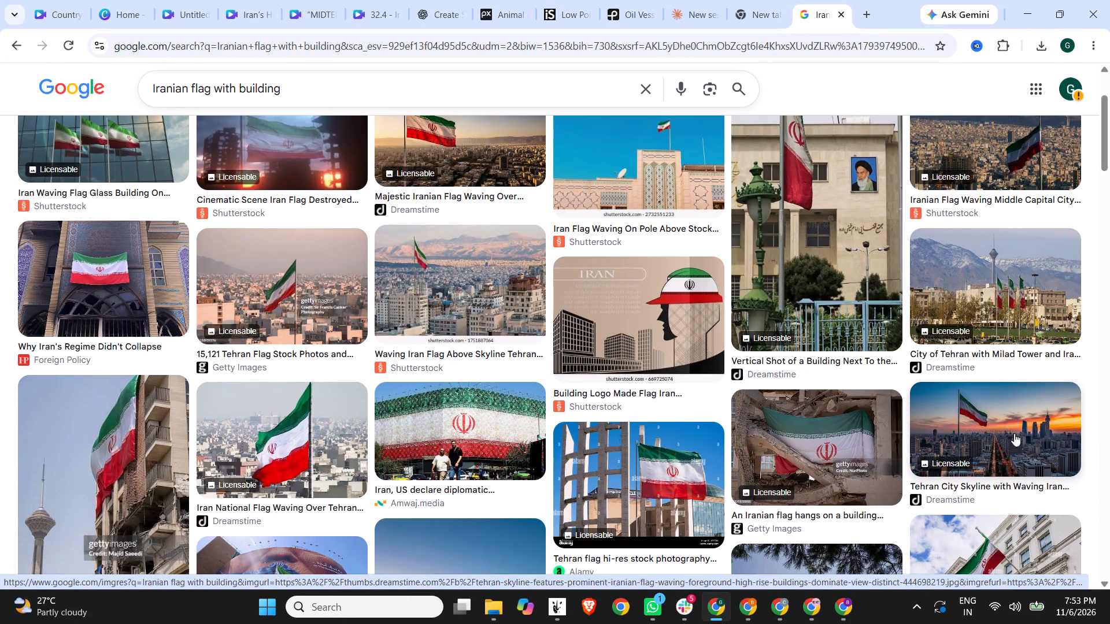
scroll(1014, 433, "down", 2)
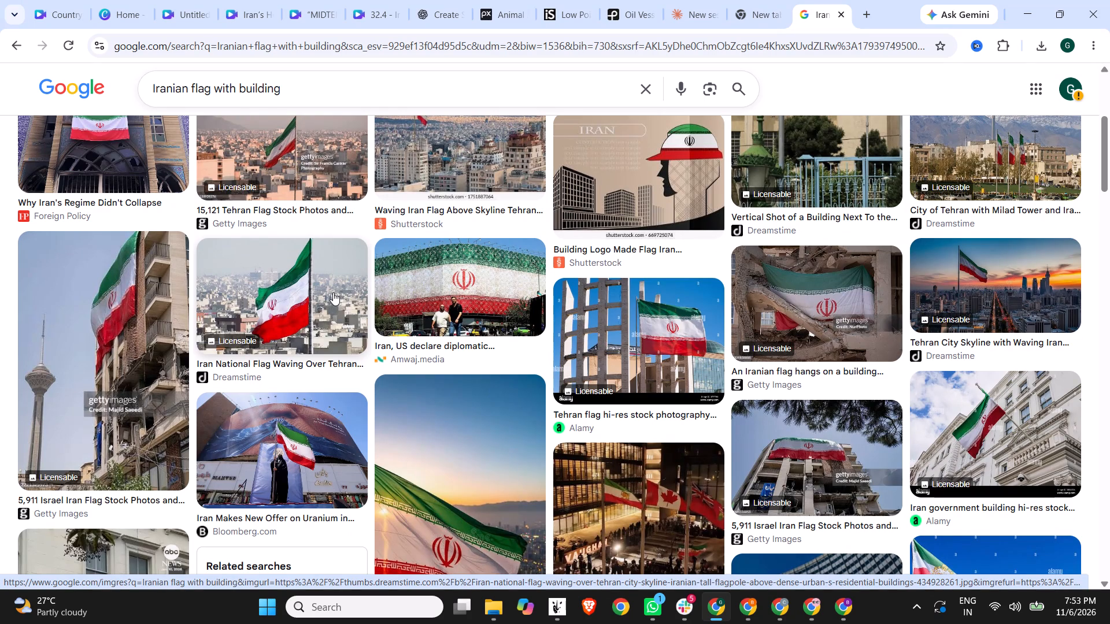
scroll(333, 292, "down", 3)
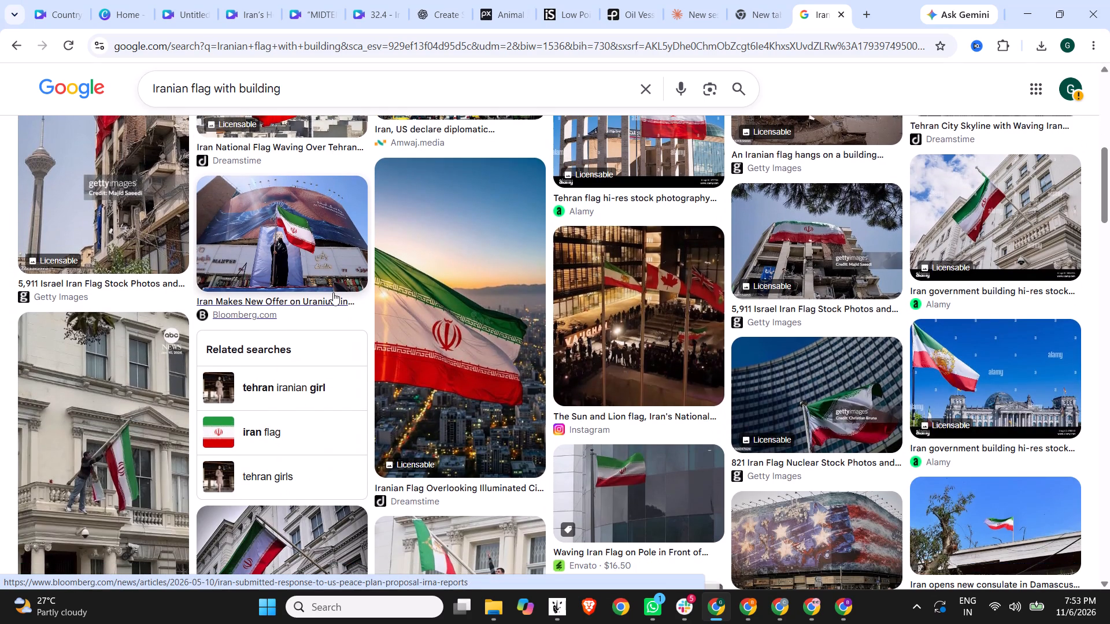
scroll(333, 292, "down", 4)
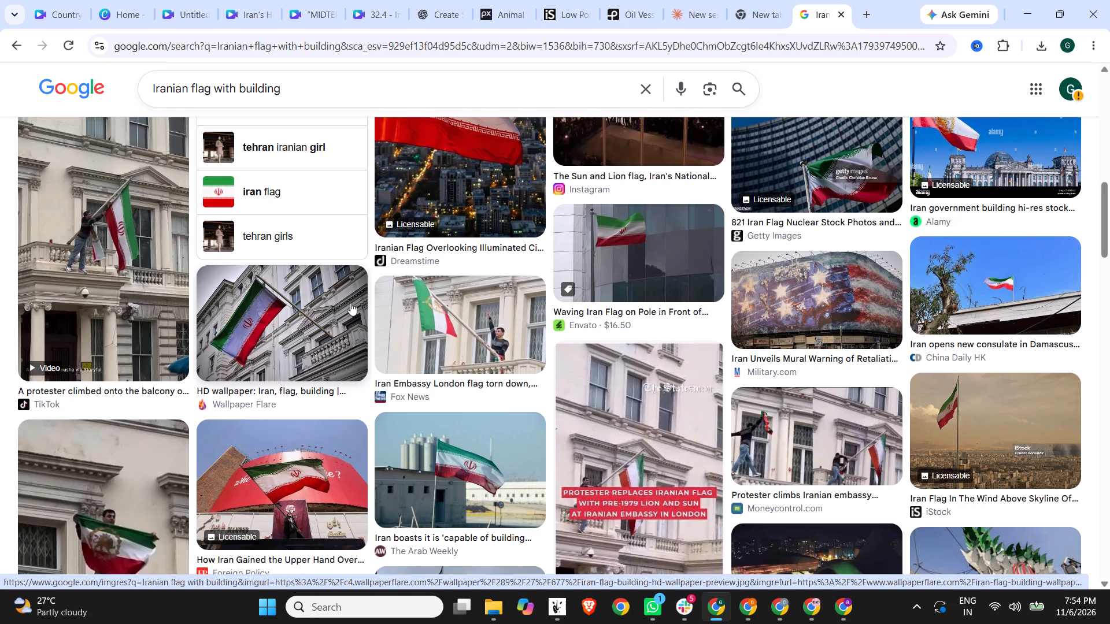
scroll(308, 307, "down", 3)
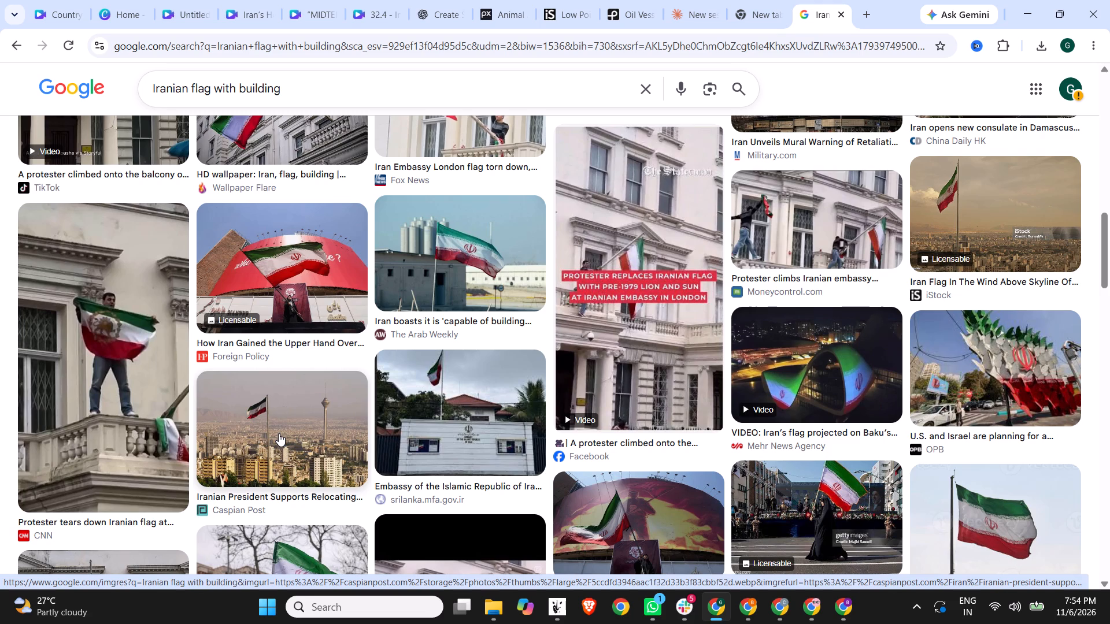
scroll(423, 406, "up", 6)
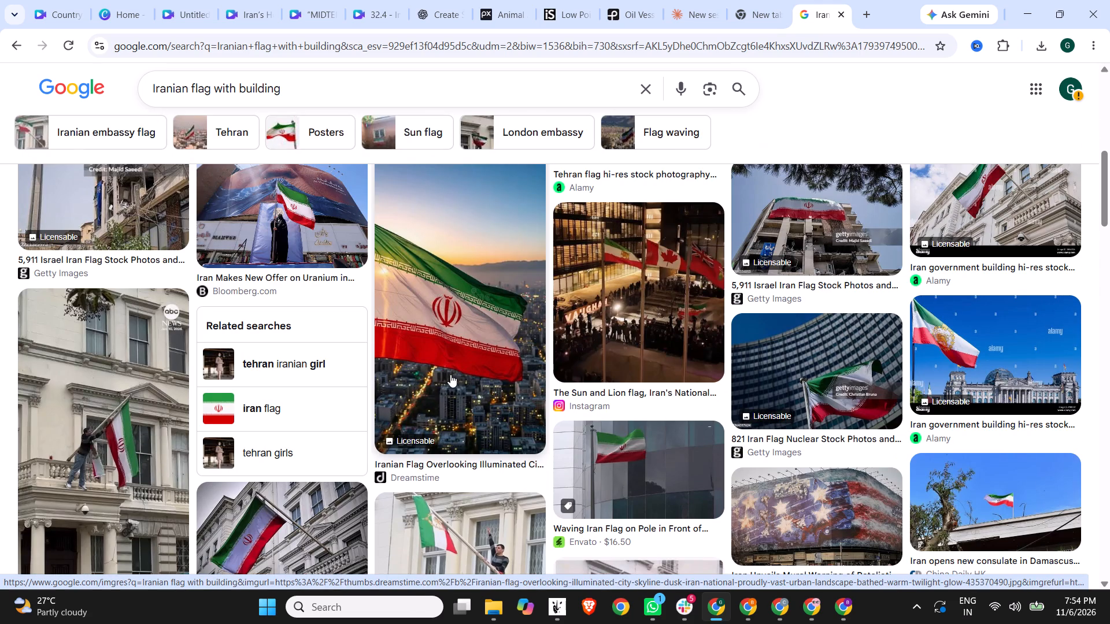
scroll(456, 374, "up", 3)
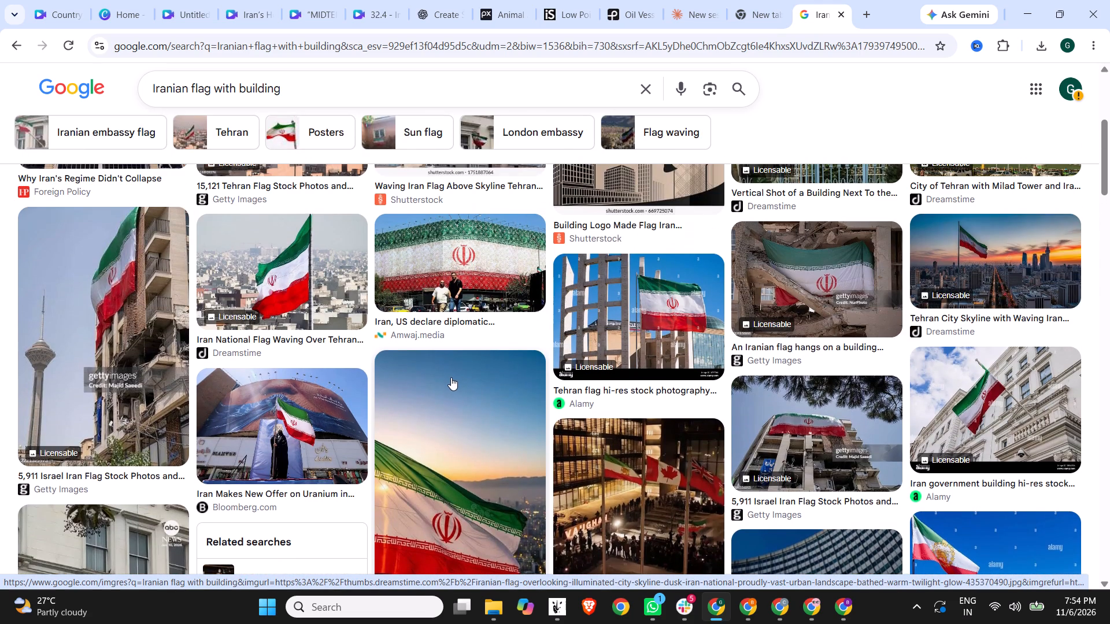
scroll(426, 378, "up", 2)
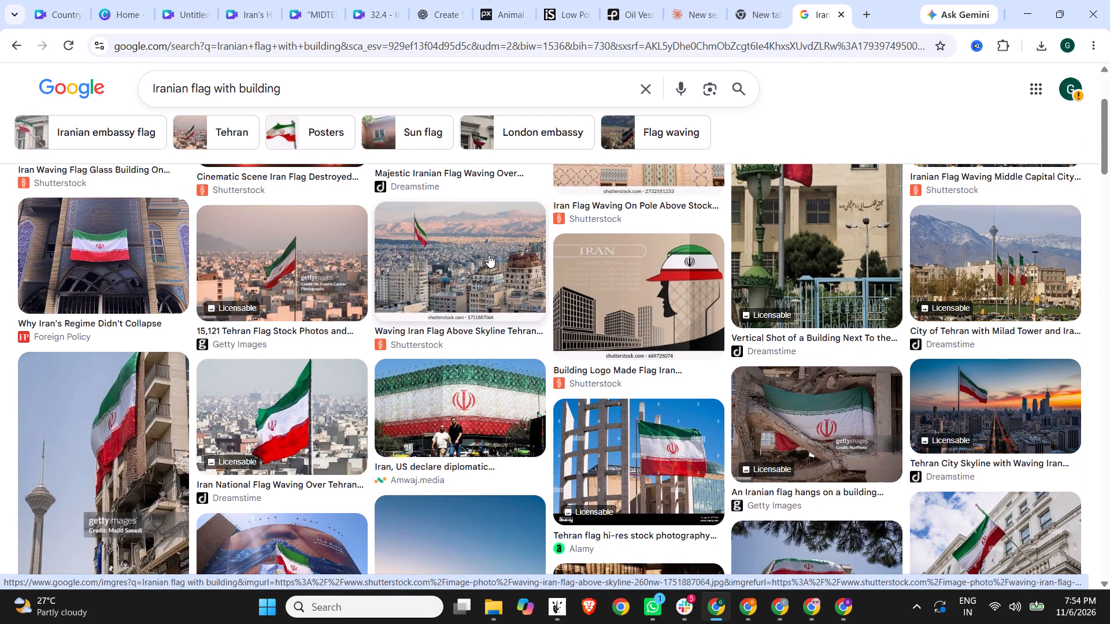
scroll(488, 256, "up", 3)
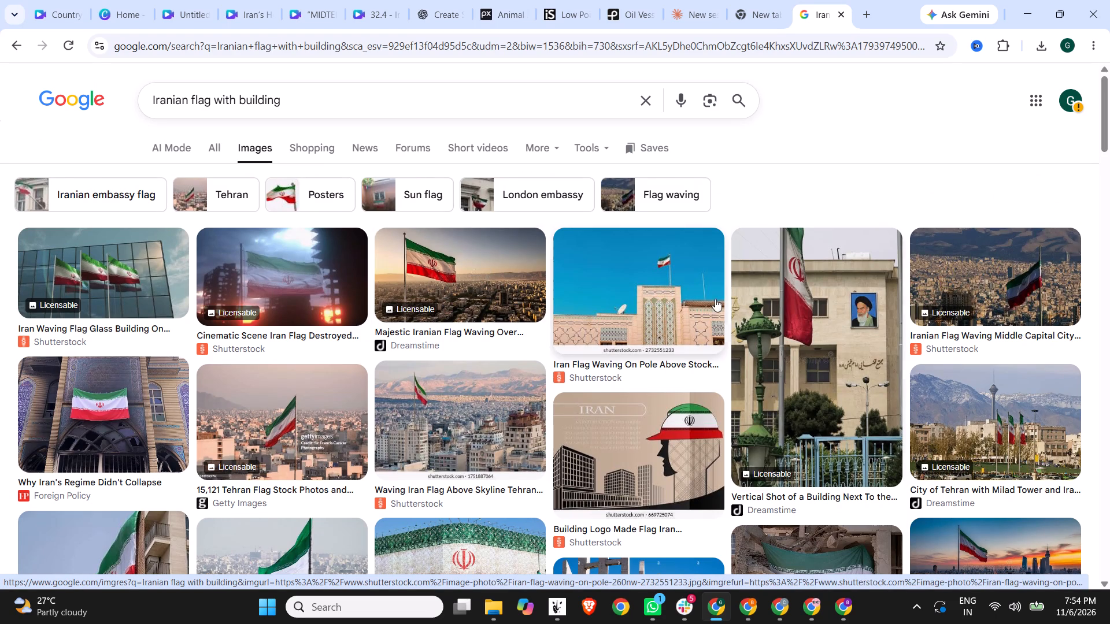
scroll(819, 334, "down", 3)
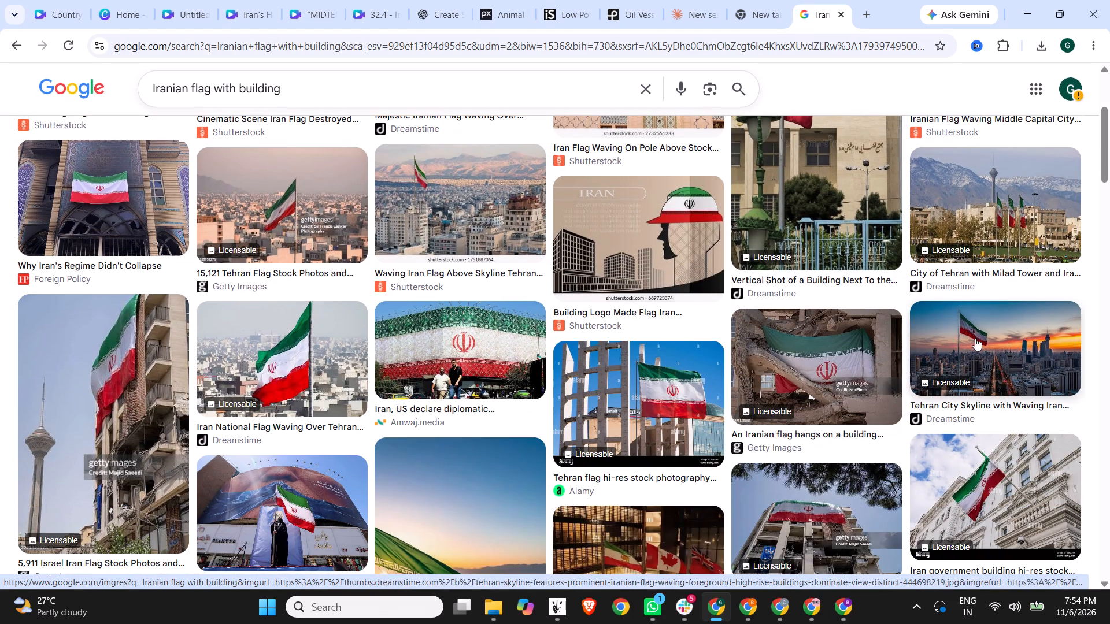
scroll(975, 338, "down", 2)
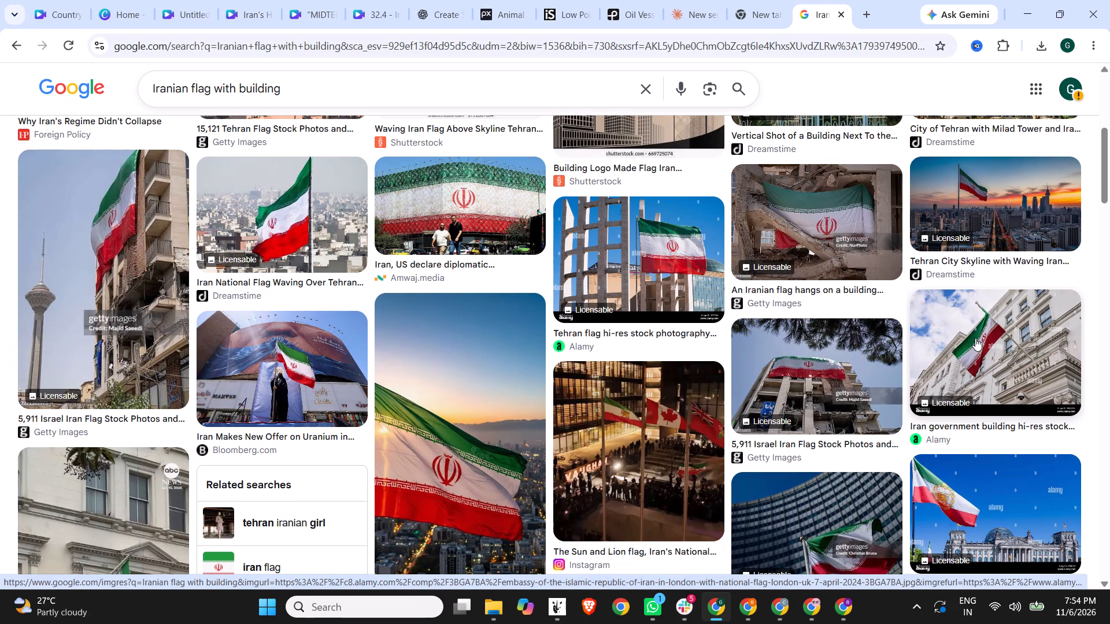
scroll(975, 338, "down", 2)
scroll(871, 339, "down", 3)
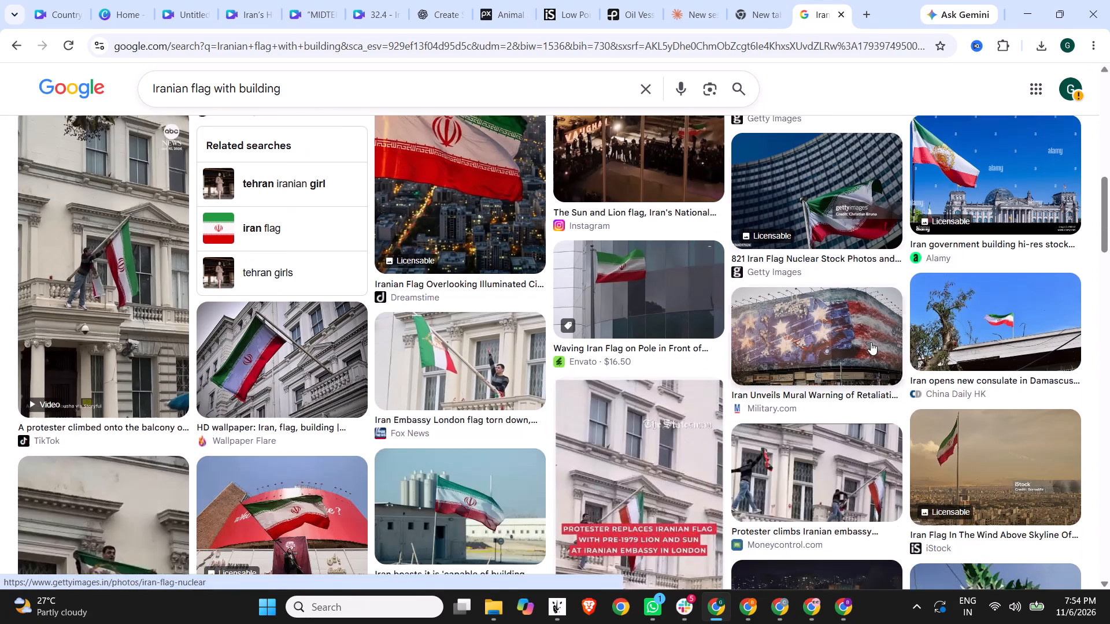
scroll(871, 342, "down", 4)
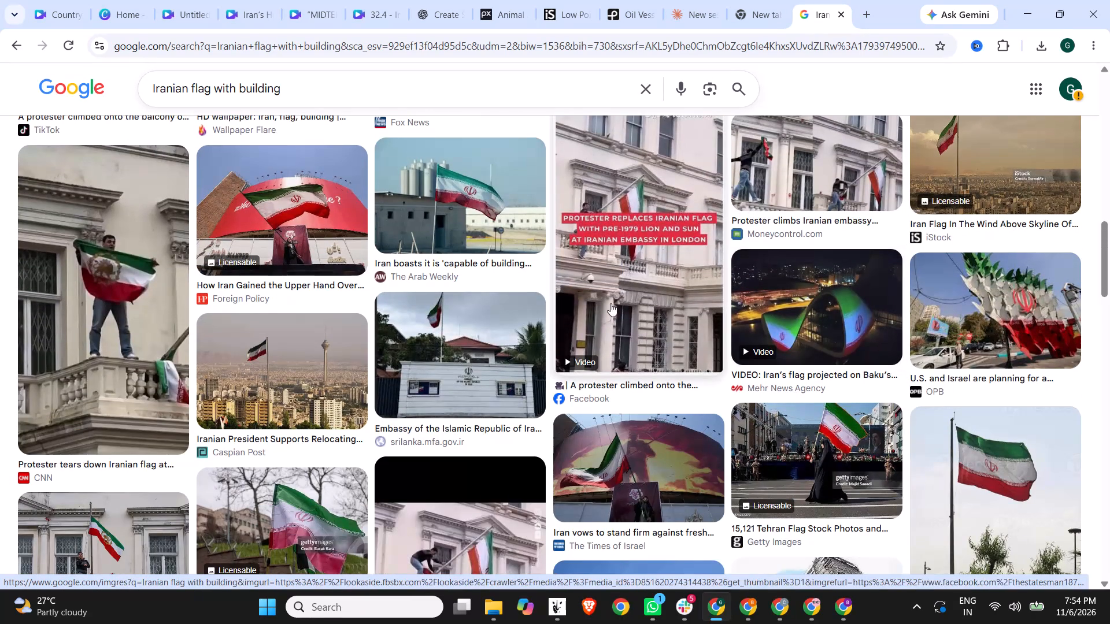
scroll(609, 303, "down", 4)
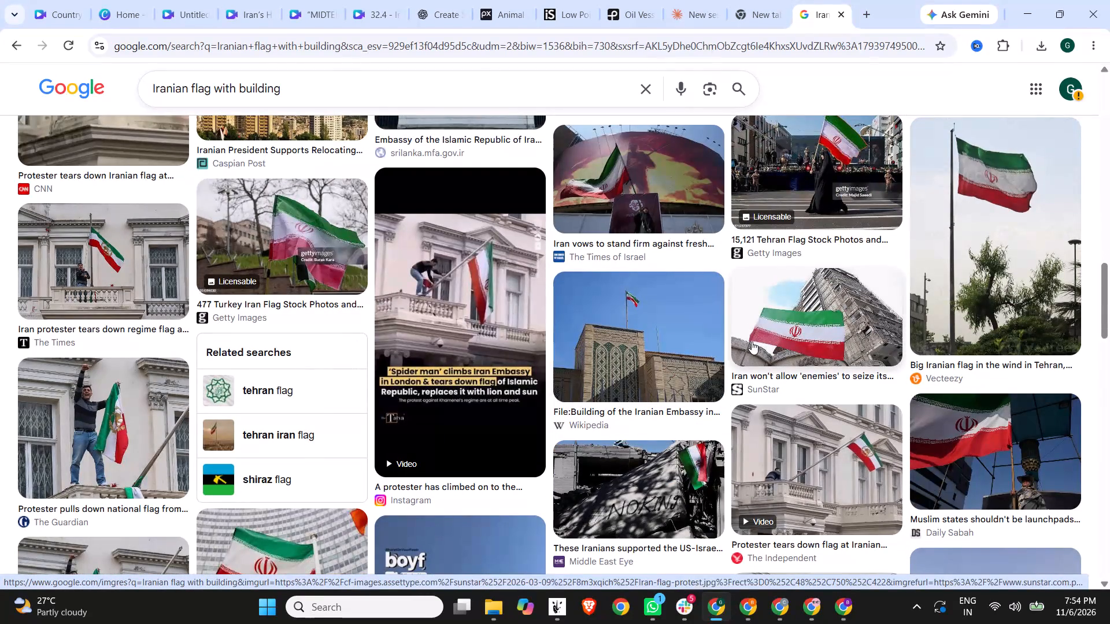
scroll(769, 316, "down", 6)
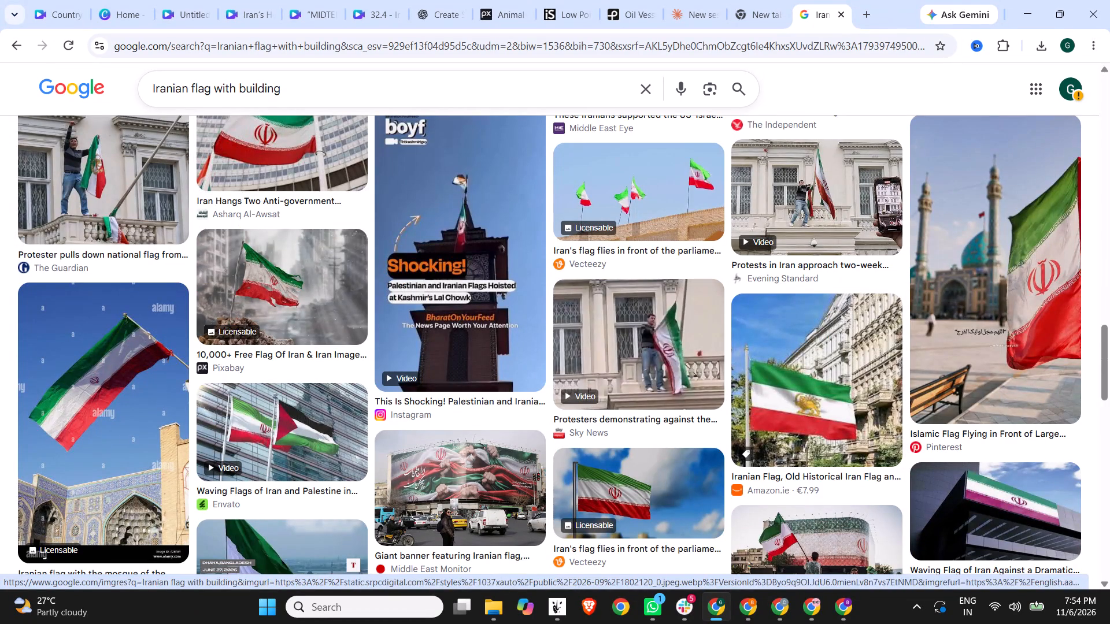
Change the image search to "Iranian parliament".
left_click_drag(190, 79, 350, 94)
type("parliament")
key("Return")
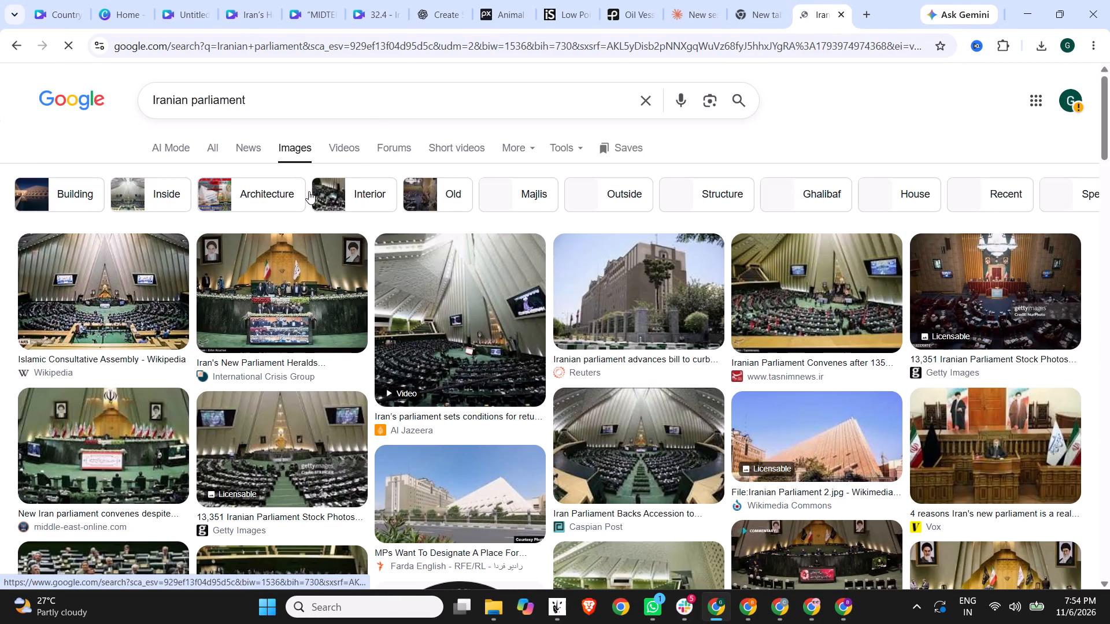
Open The New Arab's photo of Iranian flags beside the parliament building, and from its related images open the PBS flag image.
scroll(365, 222, "down", 3)
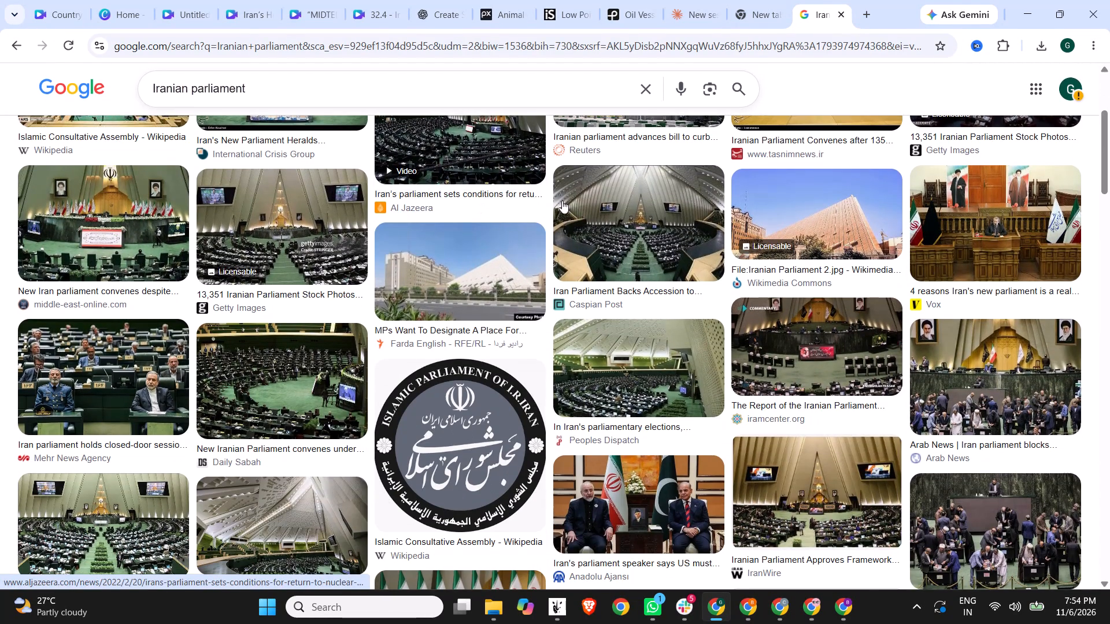
scroll(566, 199, "down", 10)
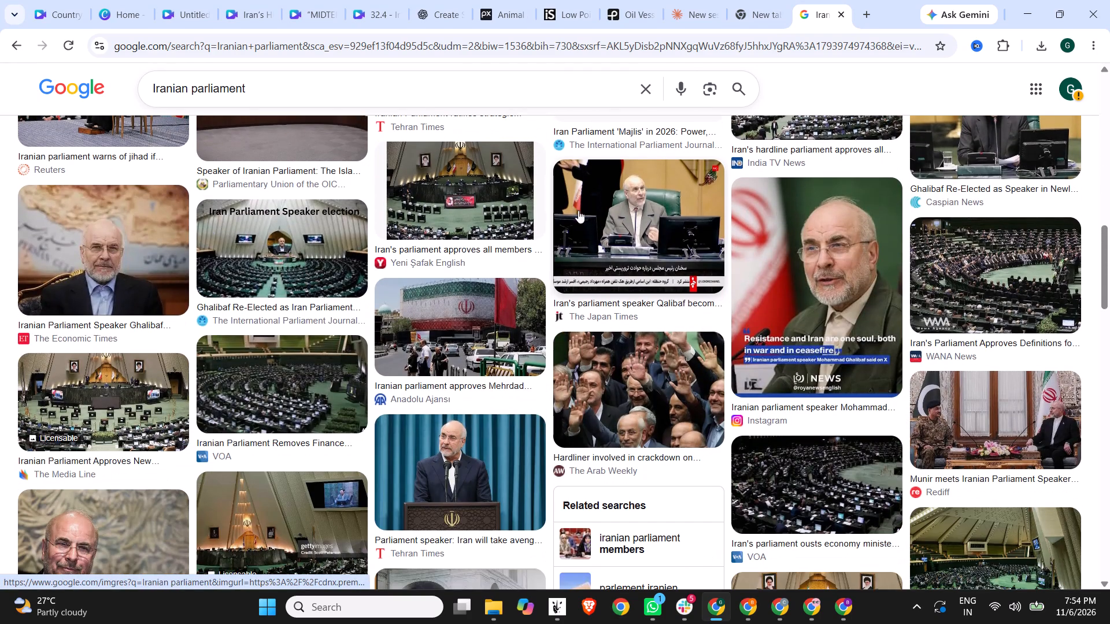
scroll(234, 210, "down", 2)
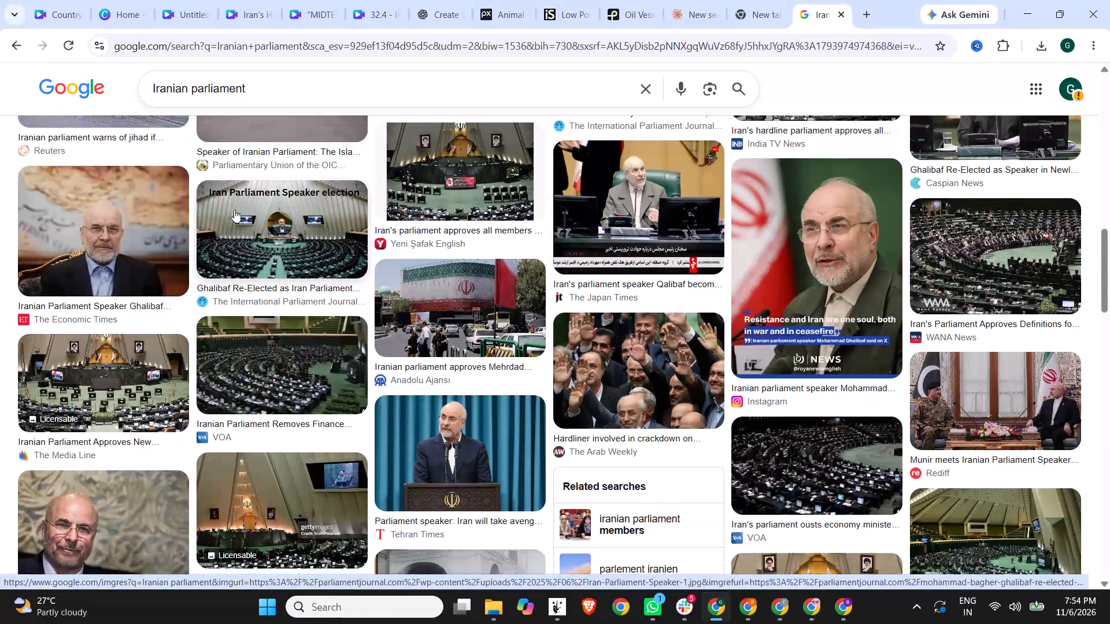
scroll(234, 210, "down", 4)
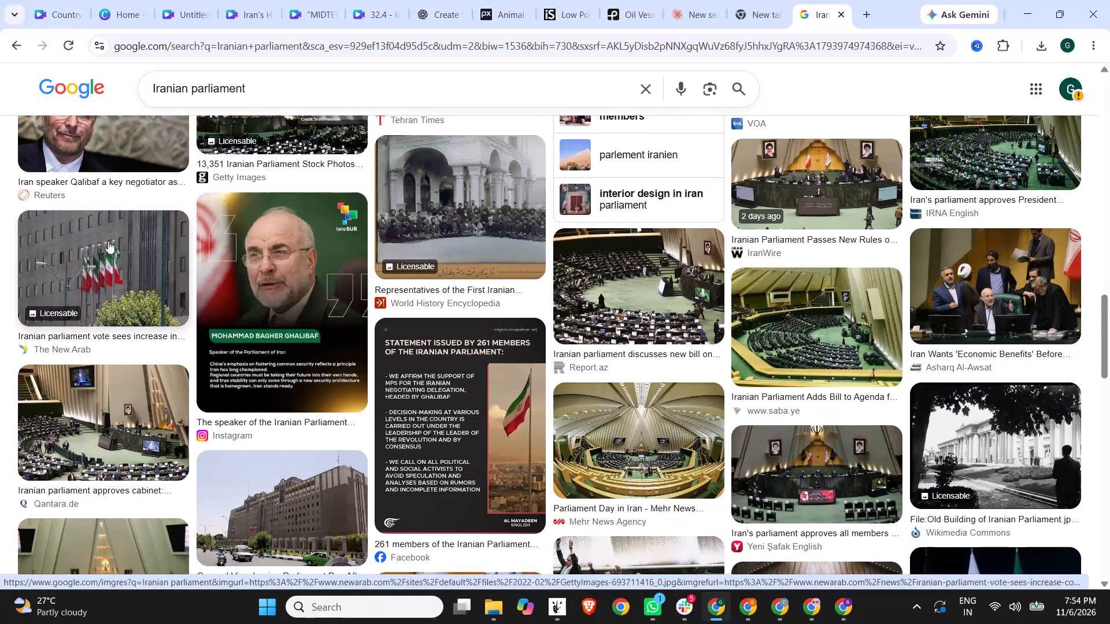
left_click(108, 241)
scroll(789, 296, "down", 3)
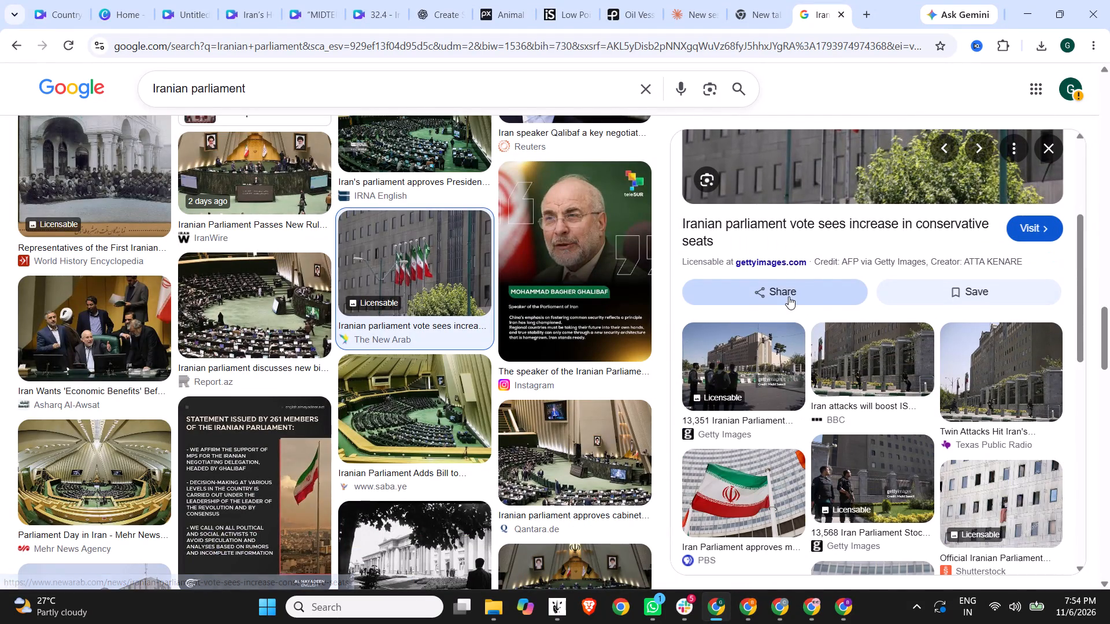
left_click(760, 484)
Find the France 24 photo of the Iranian flag before a curved building among the related images and copy it.
scroll(836, 331, "down", 3)
scroll(917, 333, "down", 3)
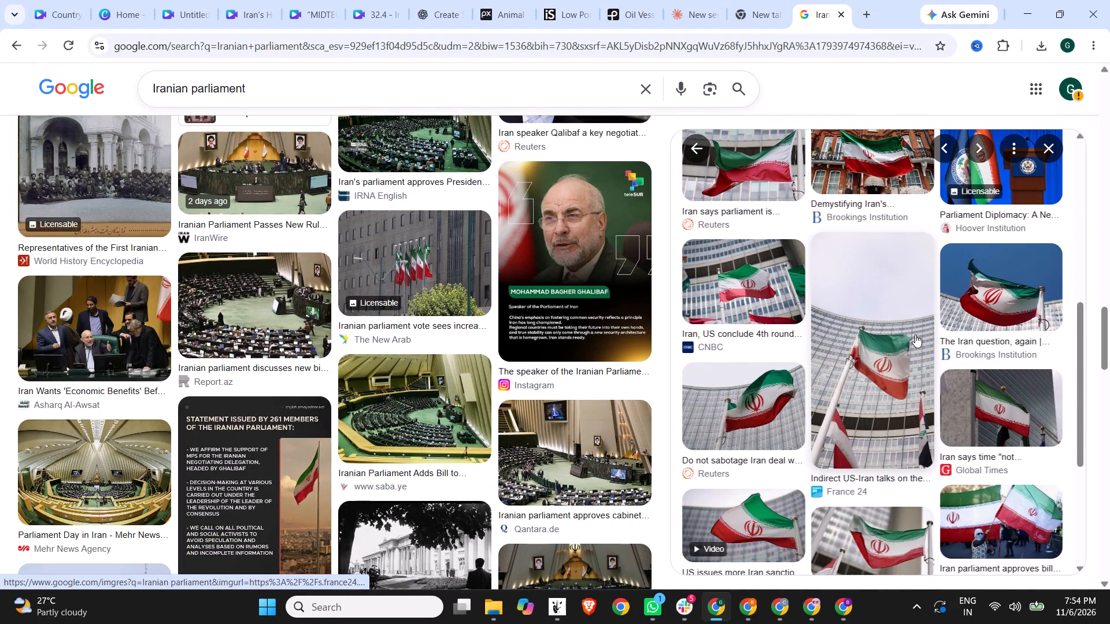
scroll(883, 355, "down", 2)
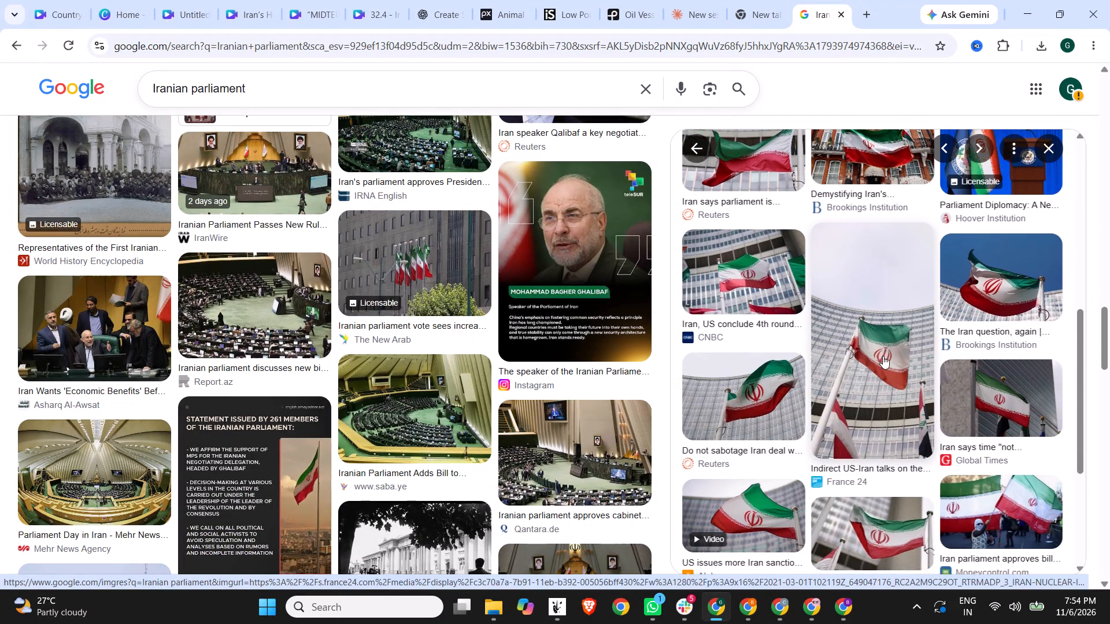
scroll(883, 356, "down", 2)
scroll(883, 356, "up", 4)
left_click(867, 362)
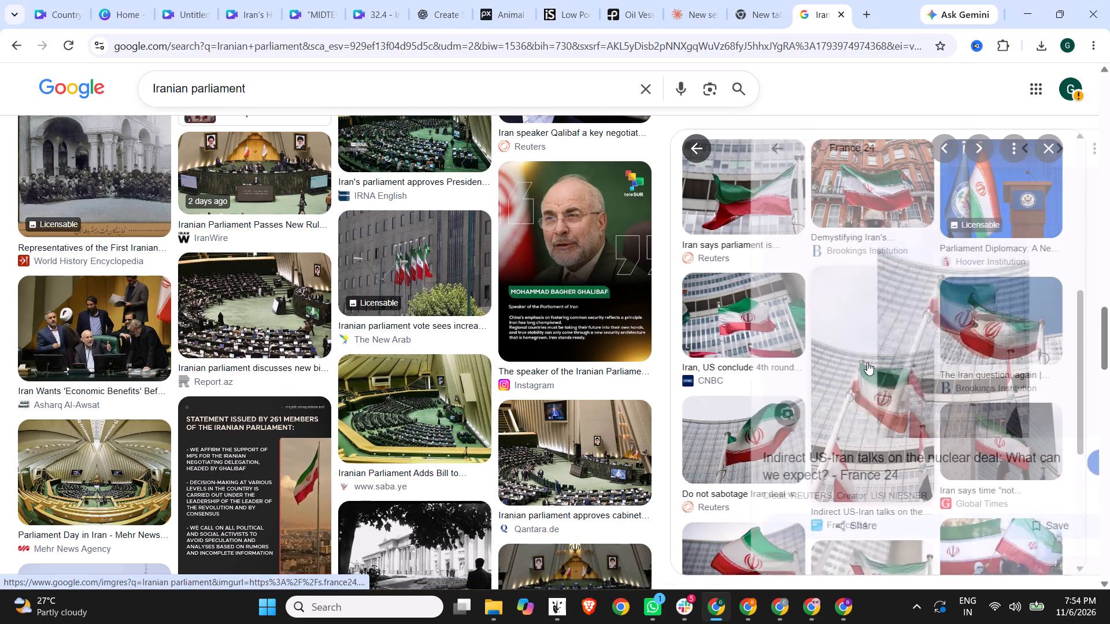
right_click(866, 295)
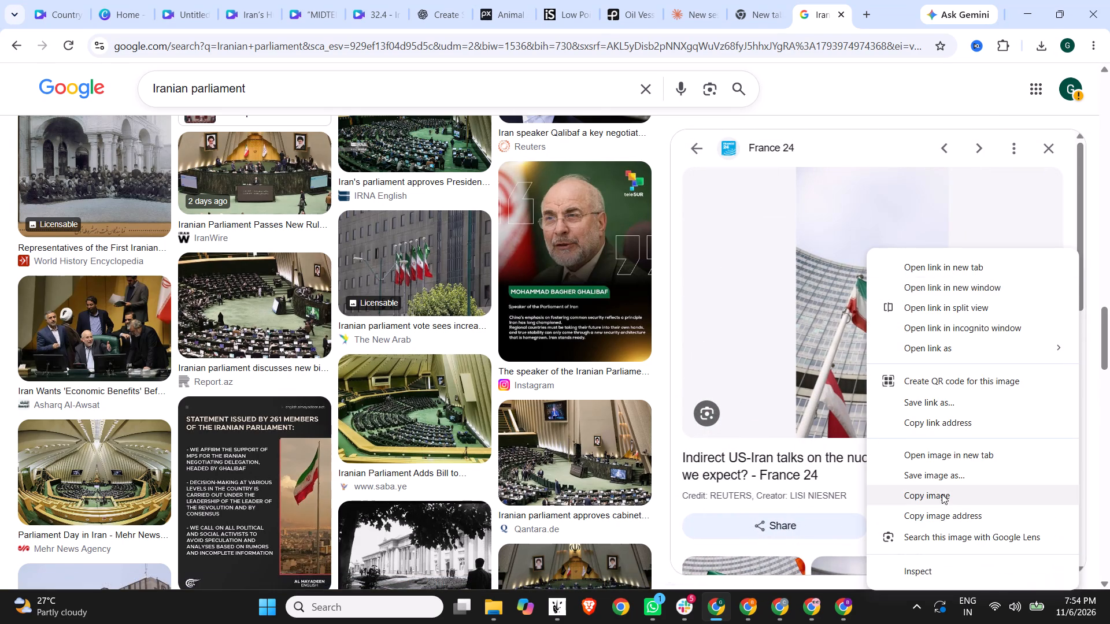
left_click(942, 494)
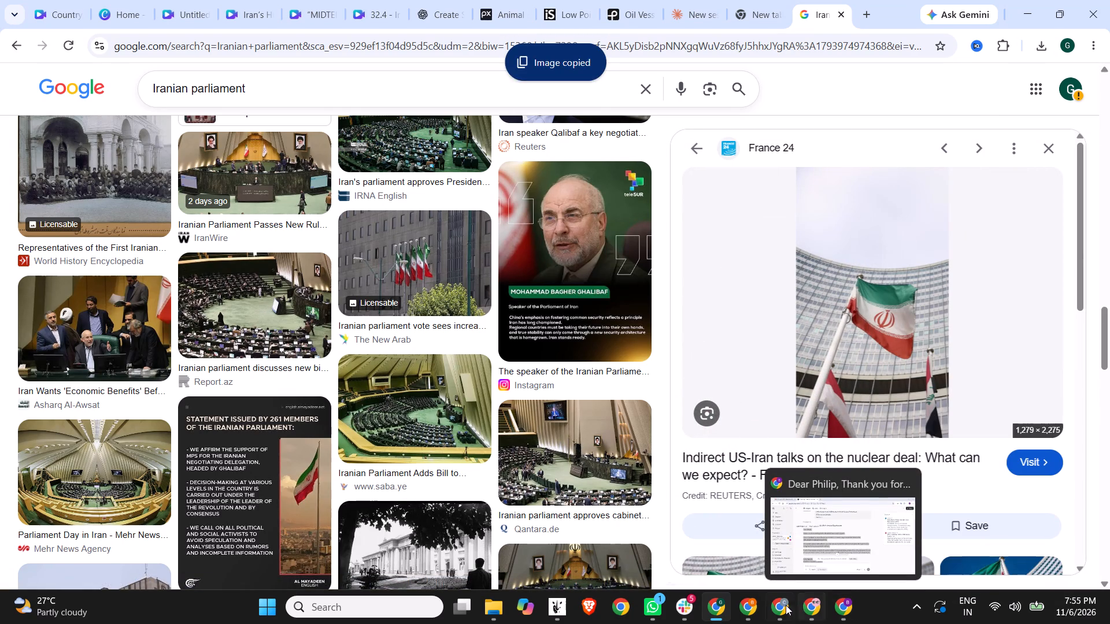
Switch to the Iran's Hormuz design in Canva and paste the copied flag photo at 55.8 s on the timeline.
left_click(713, 611)
left_click(713, 611)
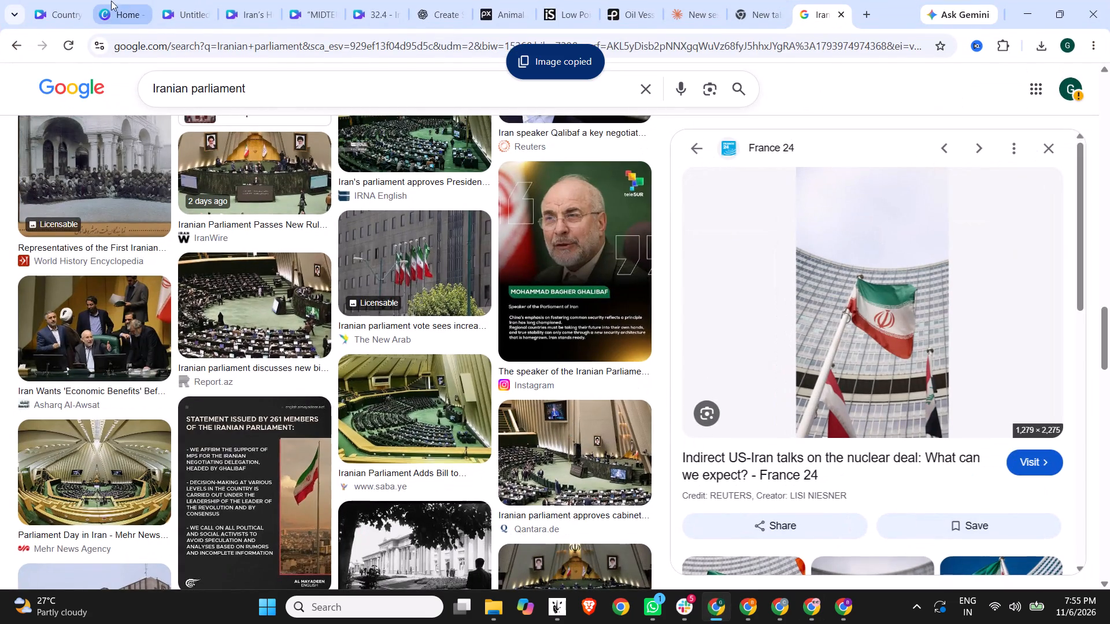
left_click(111, 1)
left_click(65, 0)
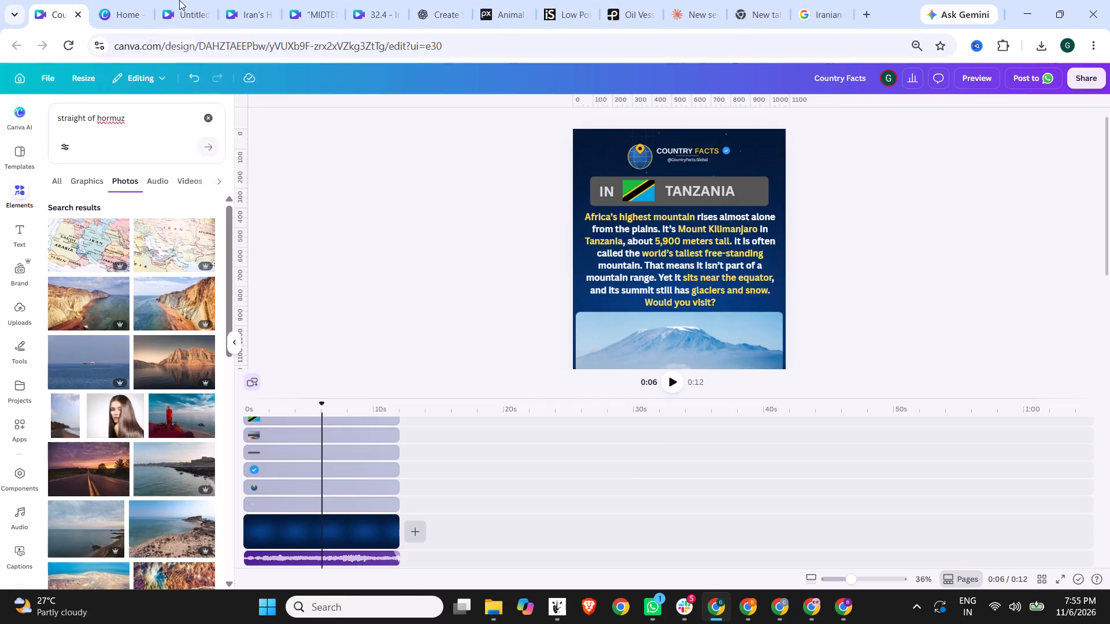
left_click(205, 0)
left_click(248, 2)
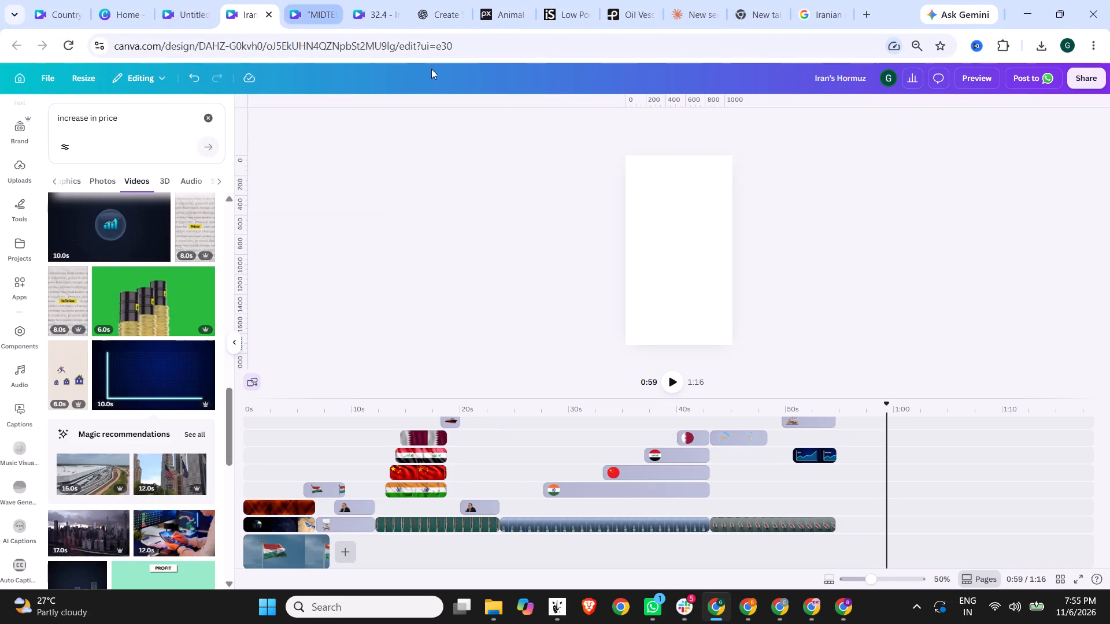
left_click(849, 414)
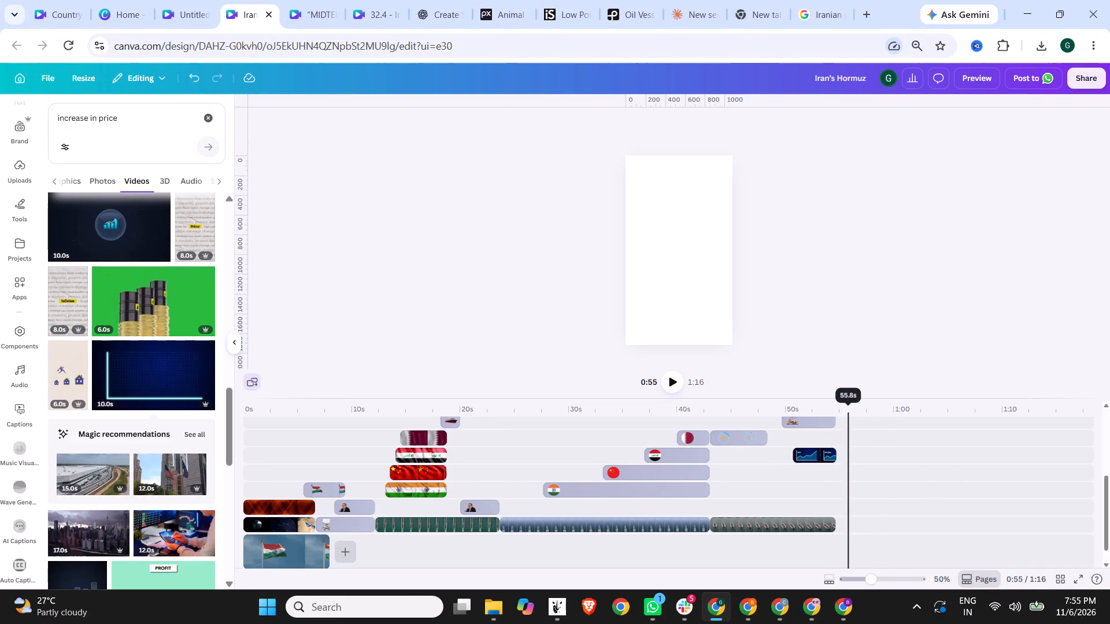
key("ctrl+v")
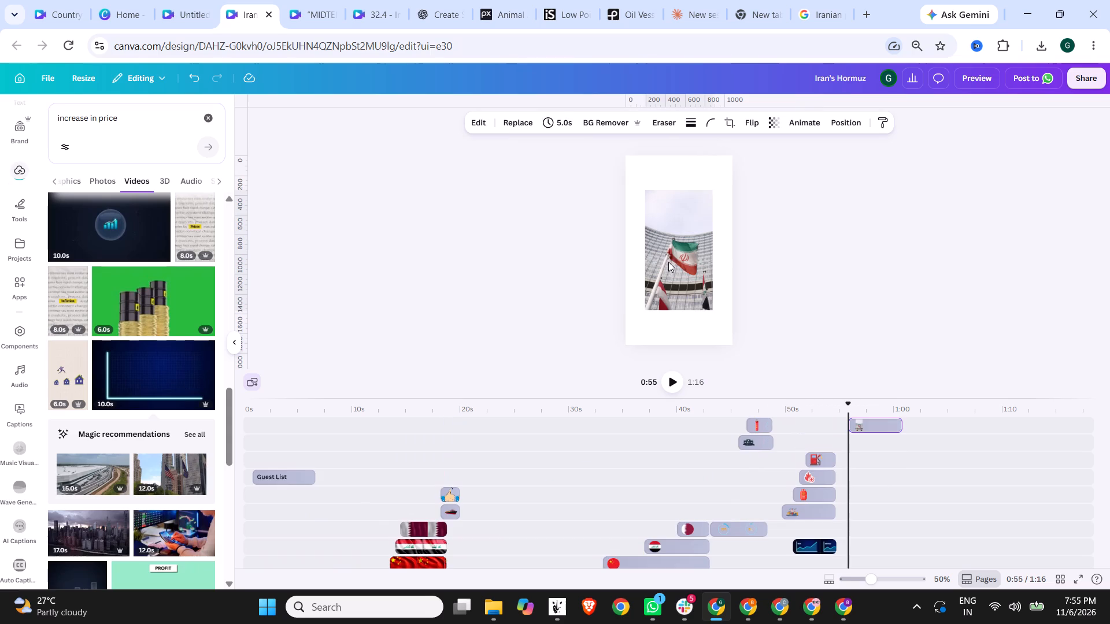
Enlarge the flag photo to about 697 × 1,964 and position it to cover the left half of the page at full height.
left_click(693, 278)
left_click_drag(665, 284, 644, 247)
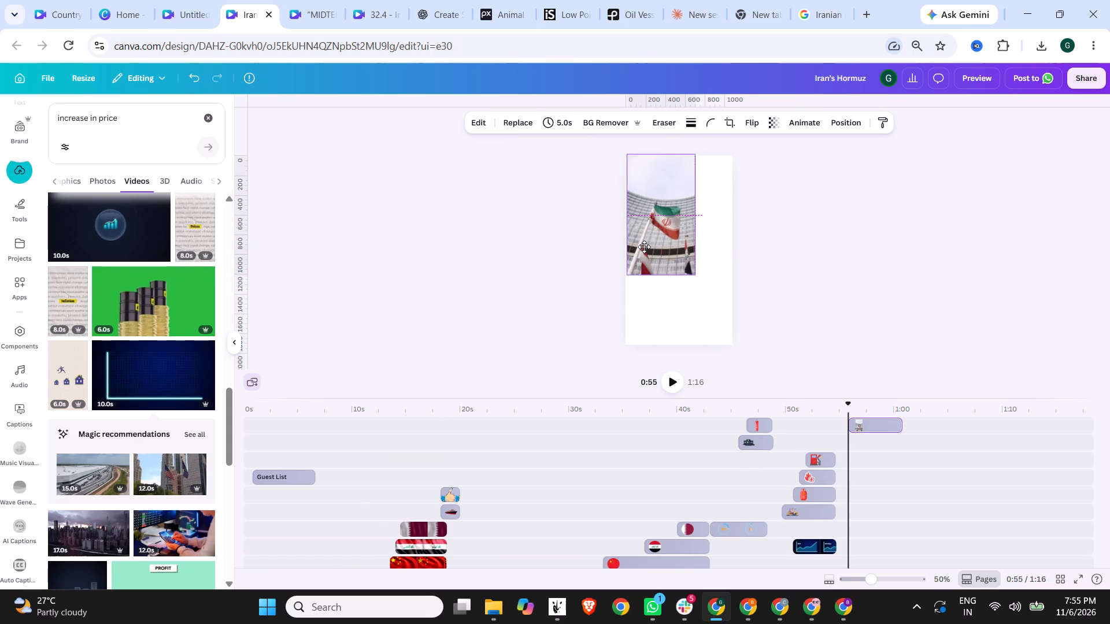
left_click_drag(644, 247, 633, 244)
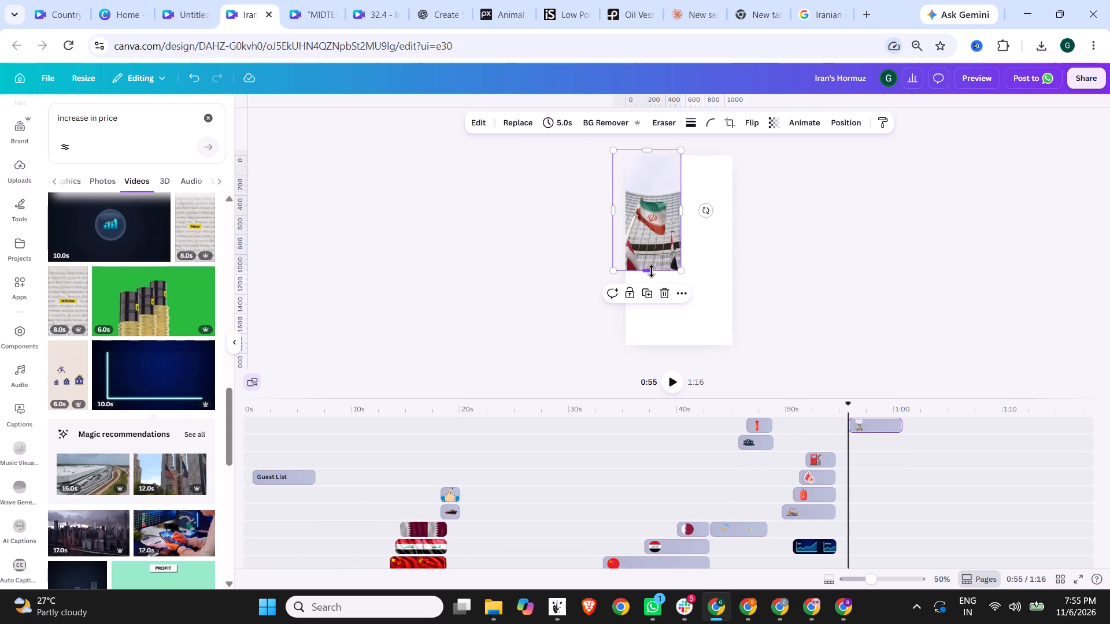
left_click_drag(652, 271, 643, 345)
left_click(682, 244)
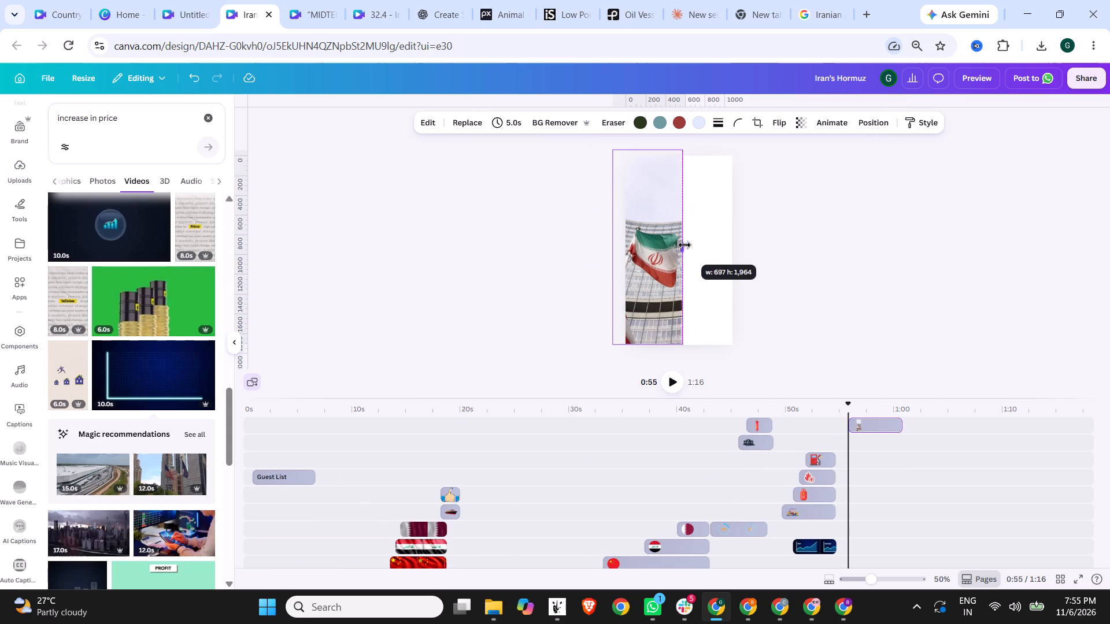
left_click(871, 244)
left_click_drag(665, 268, 664, 273)
left_click(664, 273)
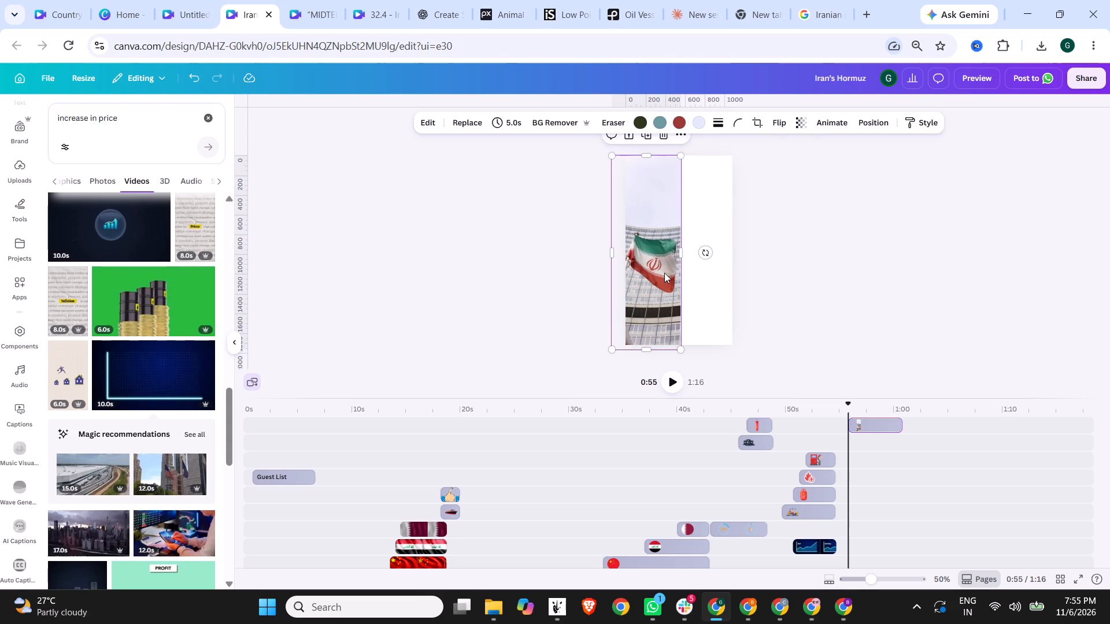
left_click(885, 262)
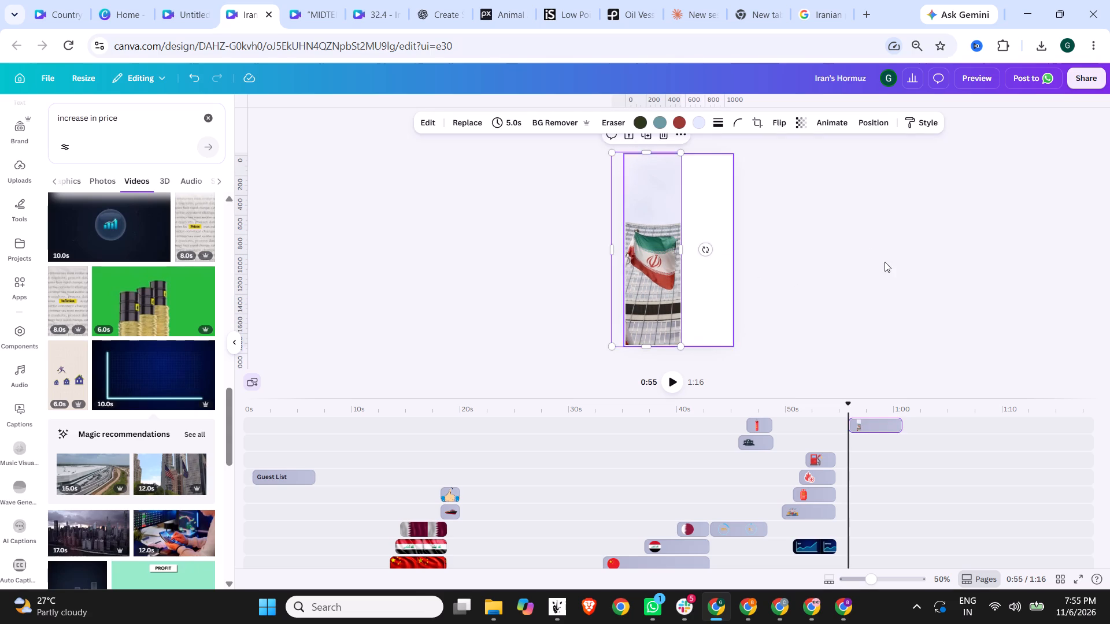
left_click(804, 608)
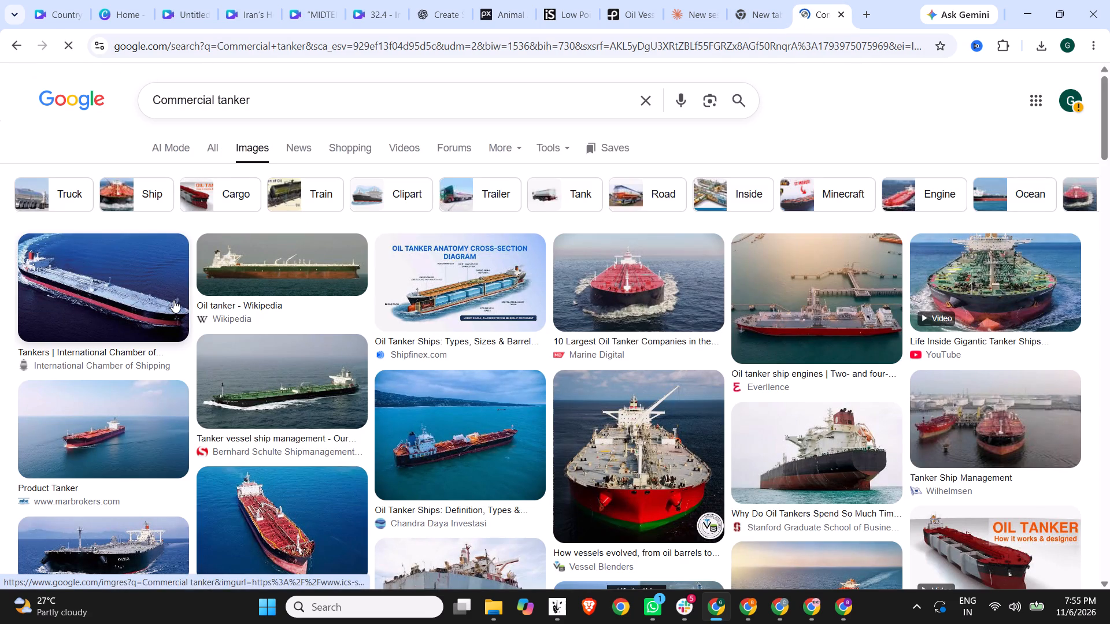
Open the Vessel Blenders tanker photo, look through its related images, and open the Tranter photo of a tanker seen from the bow.
left_click(627, 452)
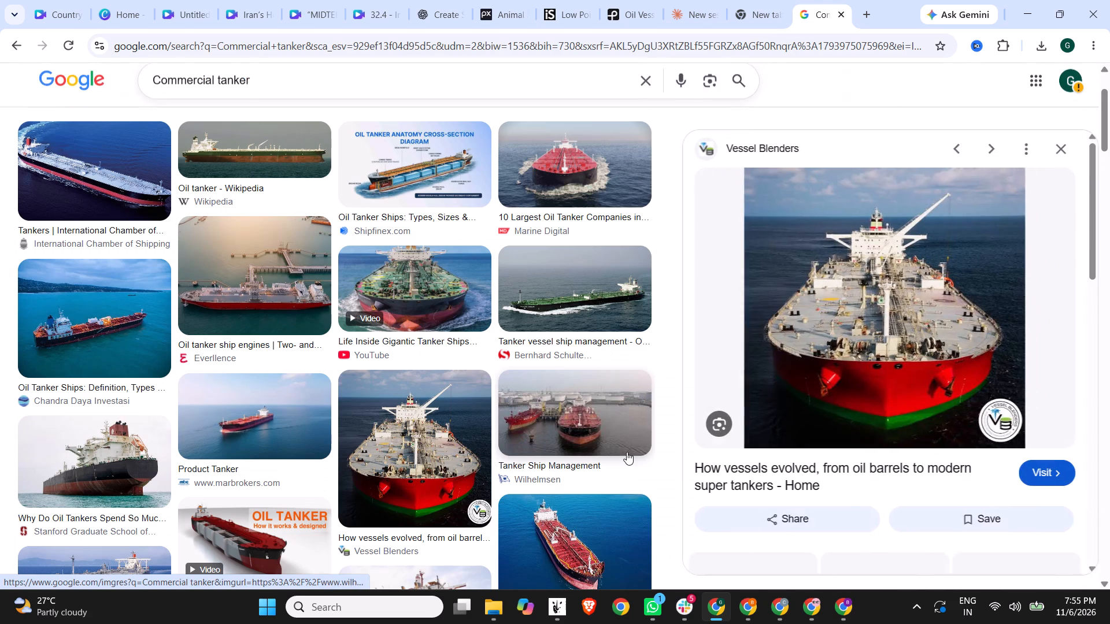
scroll(843, 309, "down", 3)
scroll(546, 501, "down", 2)
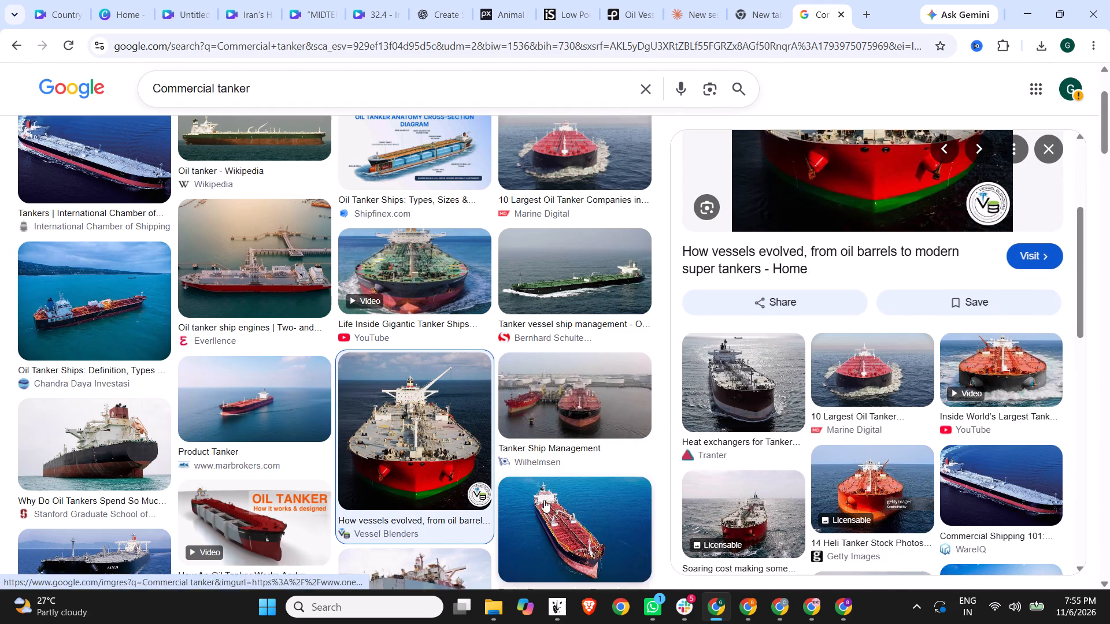
scroll(605, 383, "down", 3)
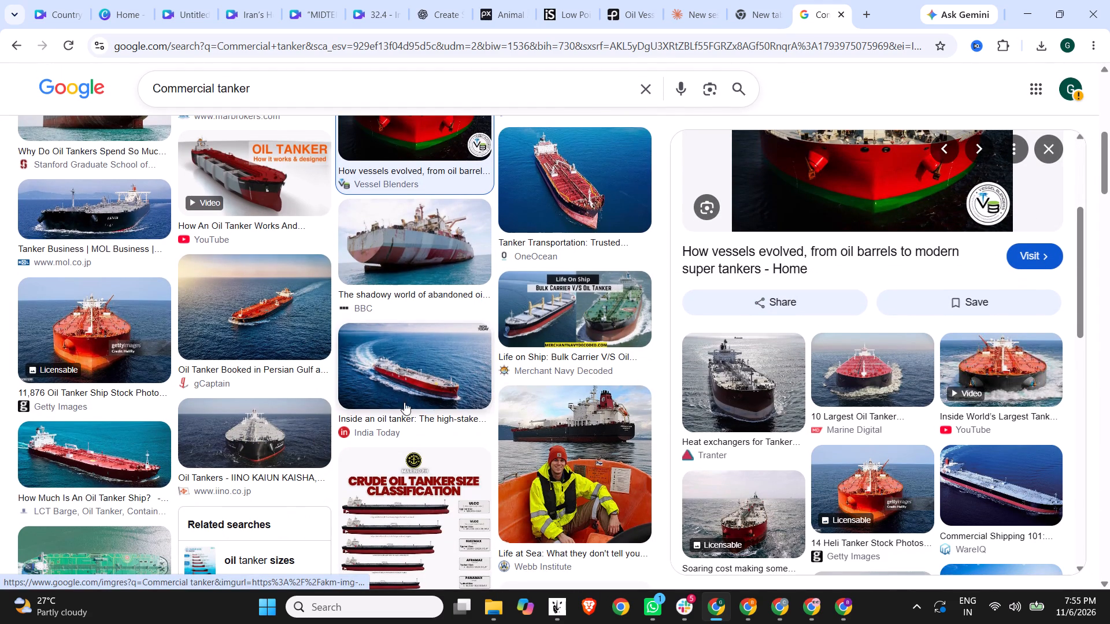
scroll(860, 389, "down", 2)
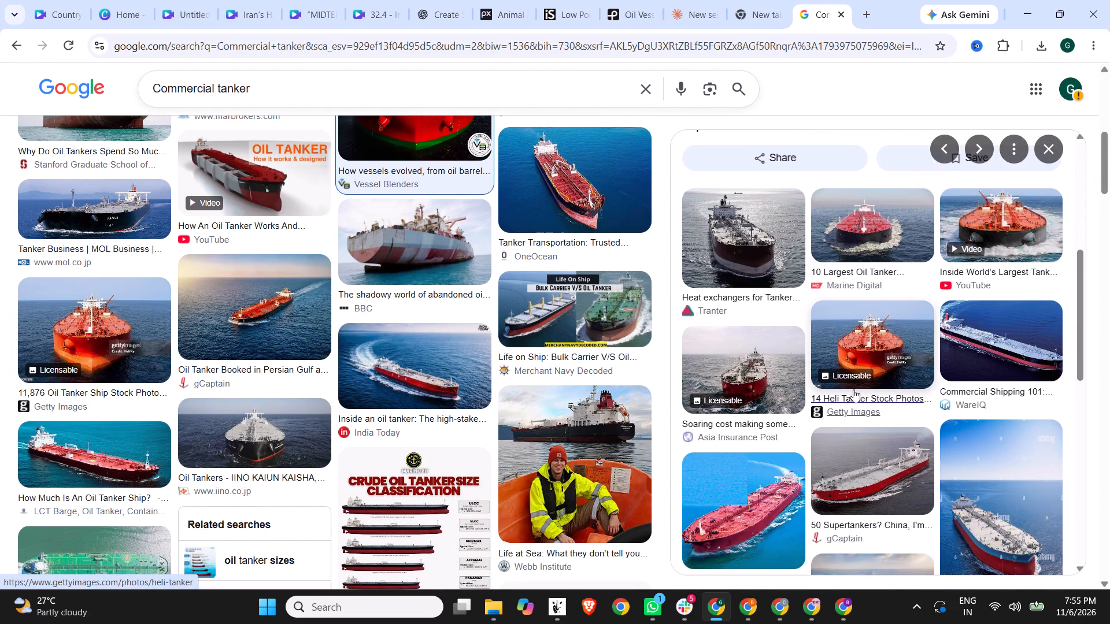
scroll(729, 409, "down", 3)
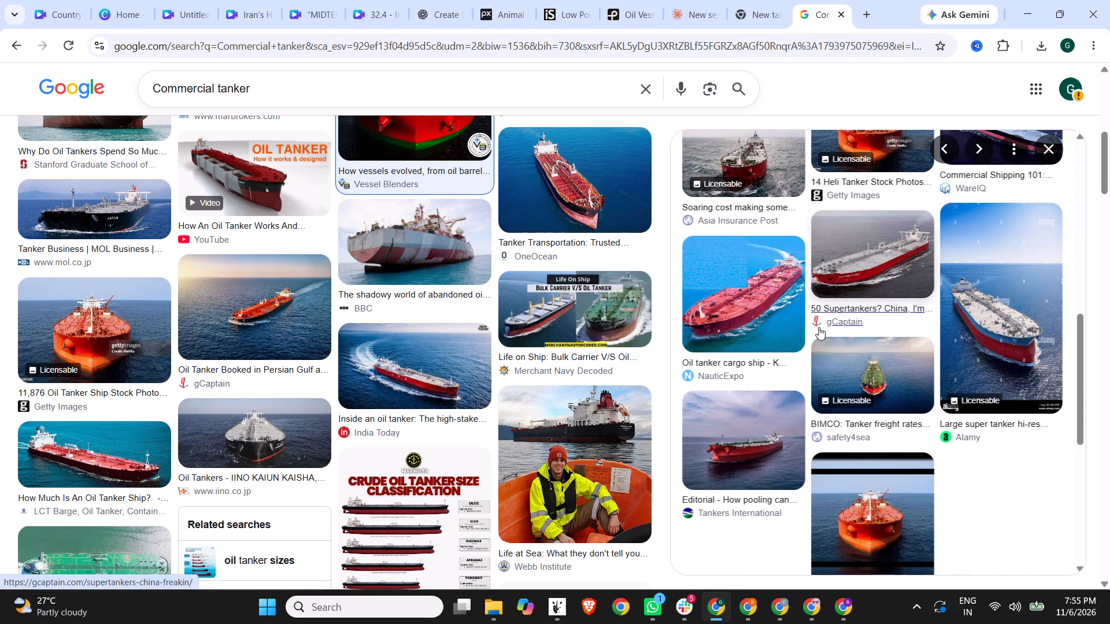
scroll(795, 365, "down", 8)
scroll(670, 380, "up", 5)
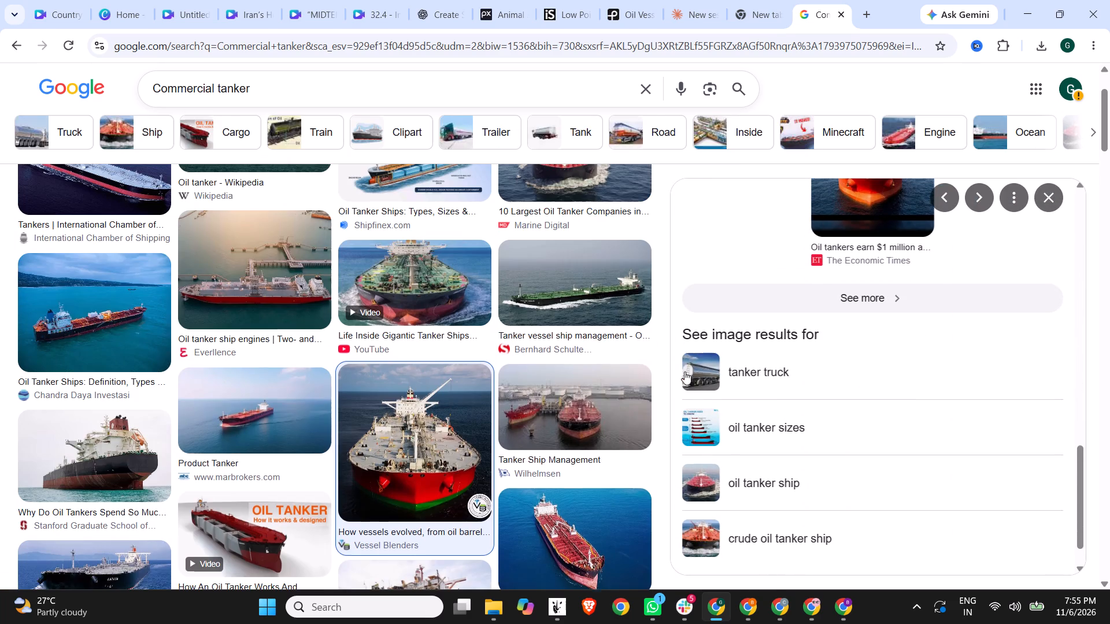
scroll(730, 357, "up", 6)
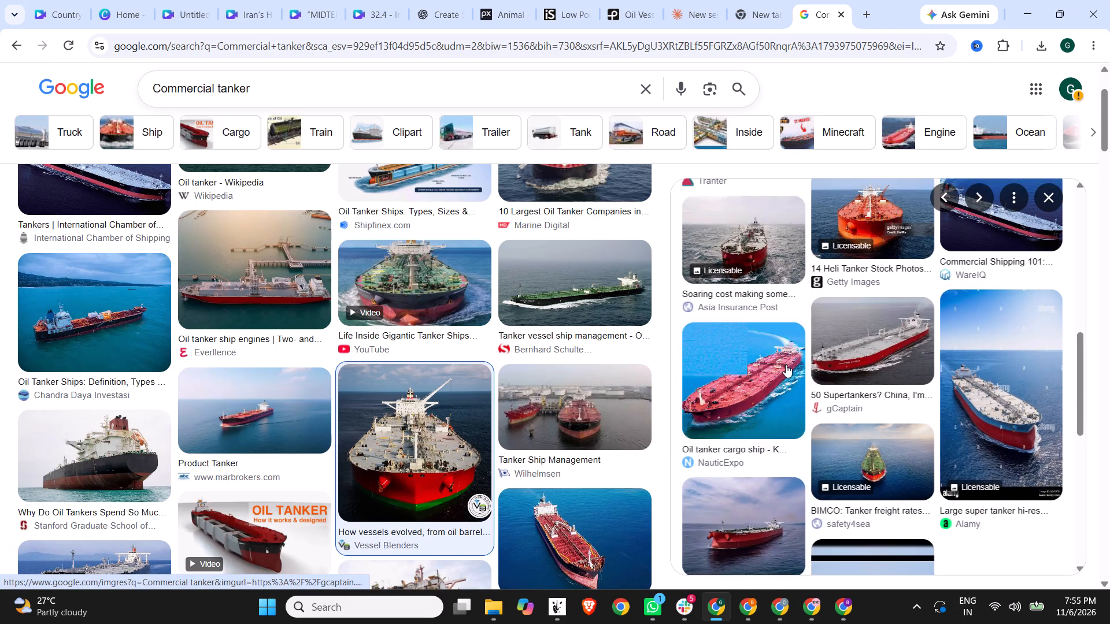
scroll(786, 365, "up", 2)
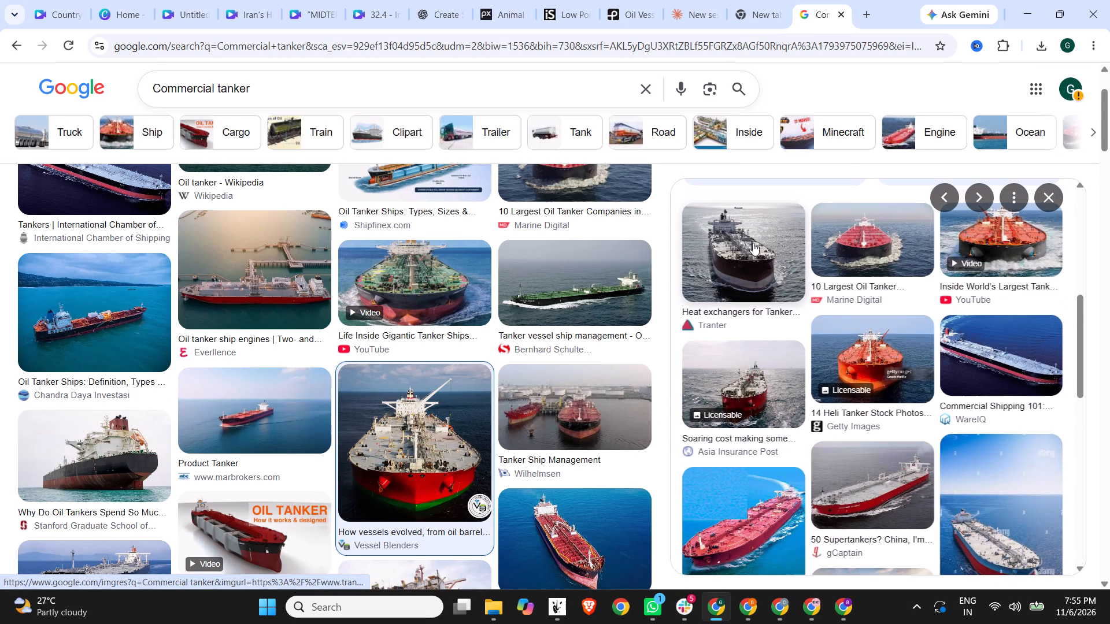
left_click(753, 241)
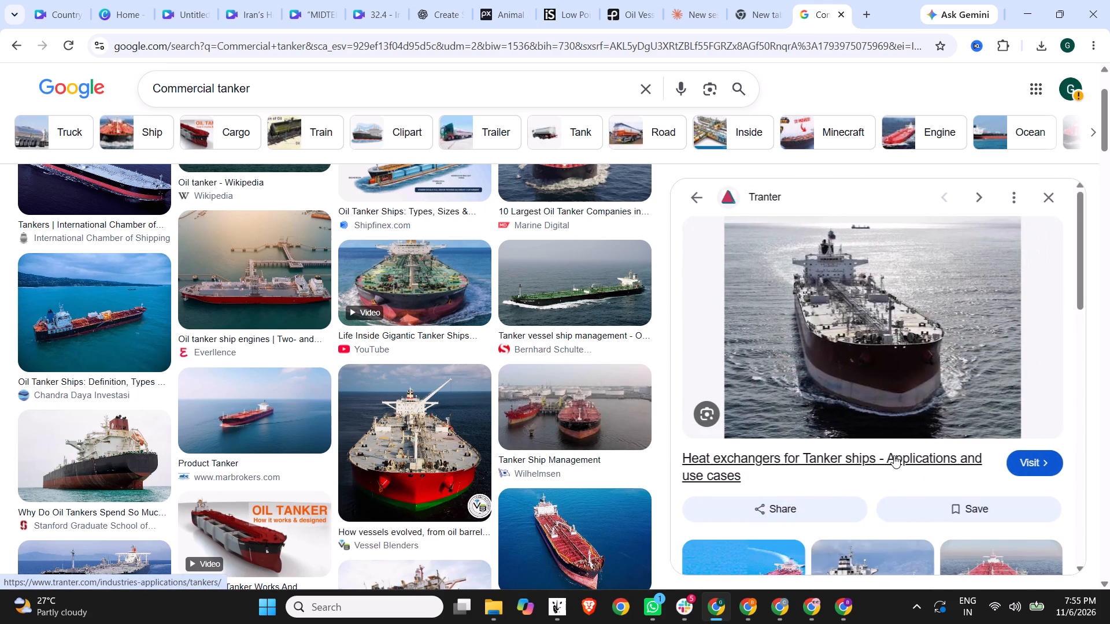
View The Moscow Times and NauticExpo tanker photos from the related images, and look through the images related to the NauticExpo one.
scroll(892, 443, "down", 3)
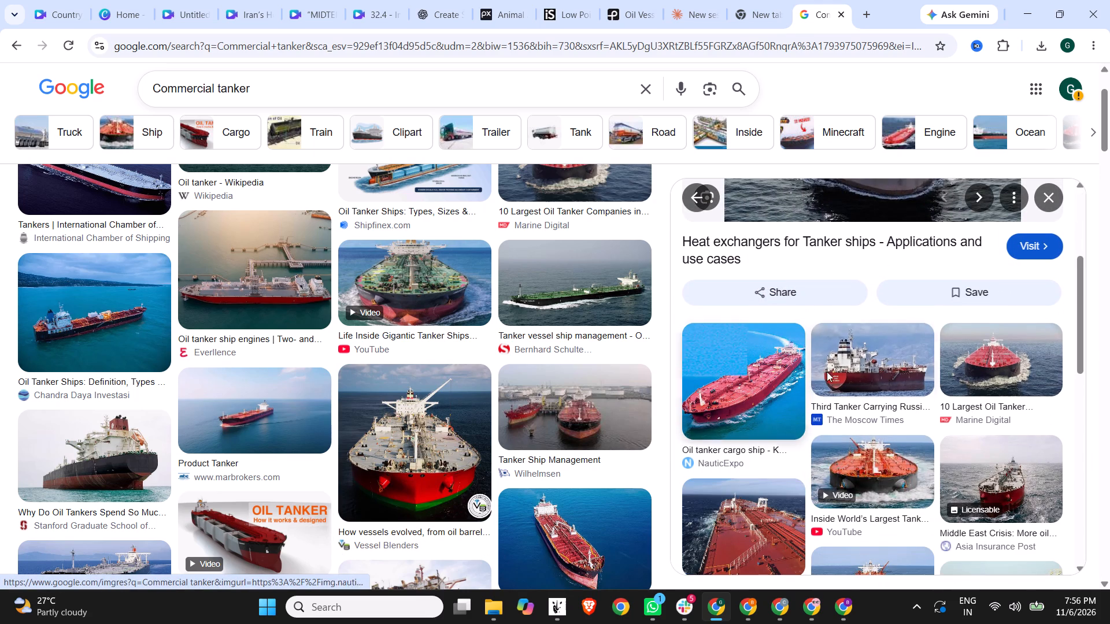
scroll(908, 374, "down", 2)
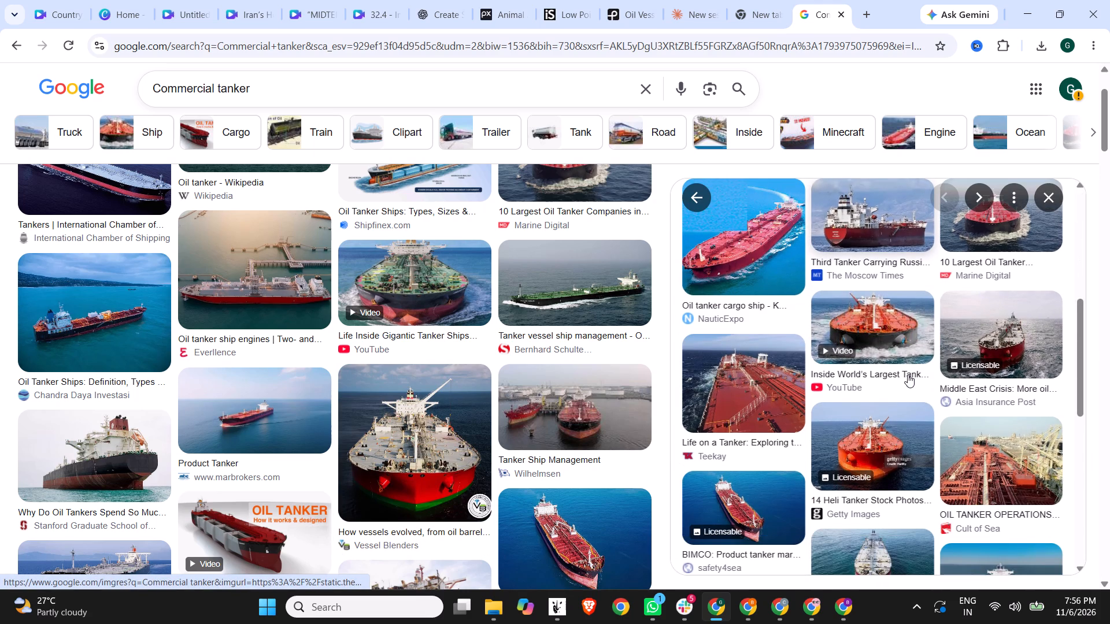
left_click(869, 216)
left_click(689, 185)
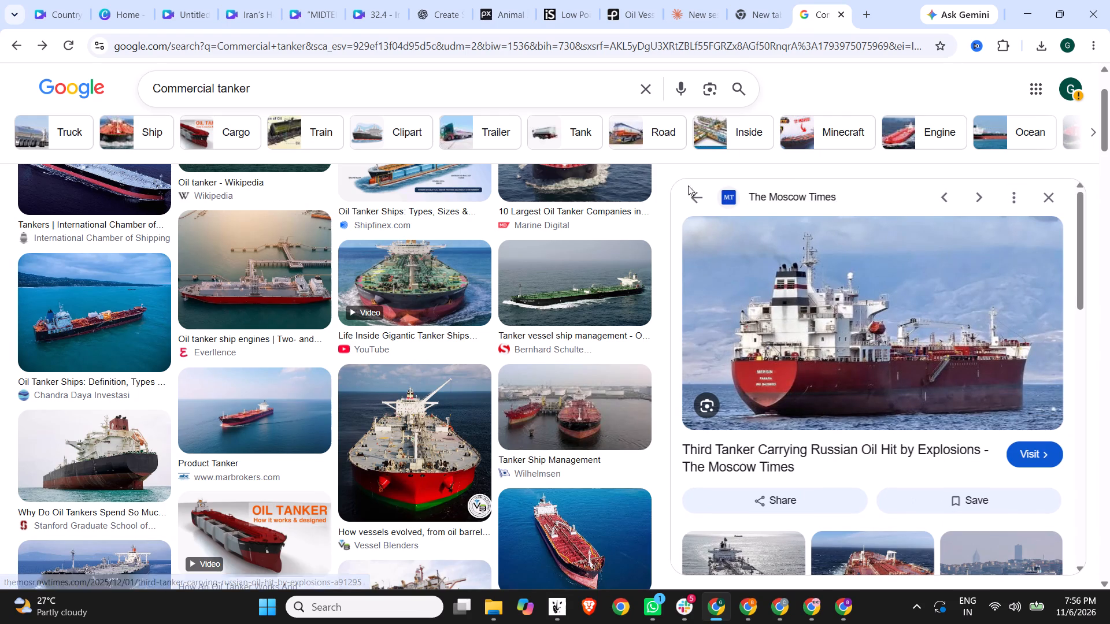
left_click(761, 247)
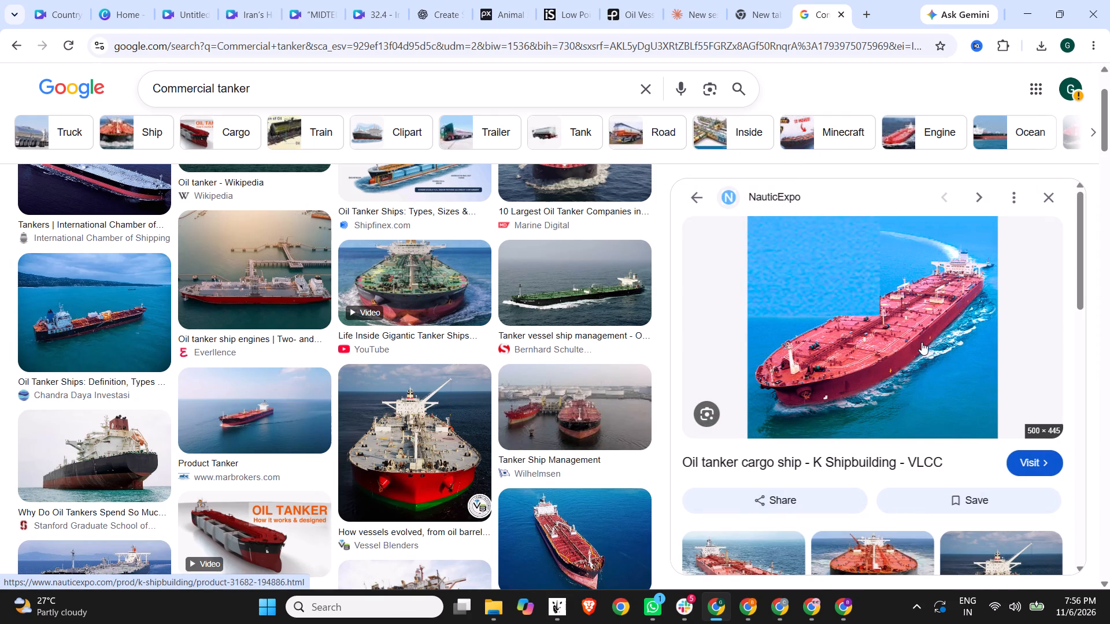
scroll(922, 342, "down", 3)
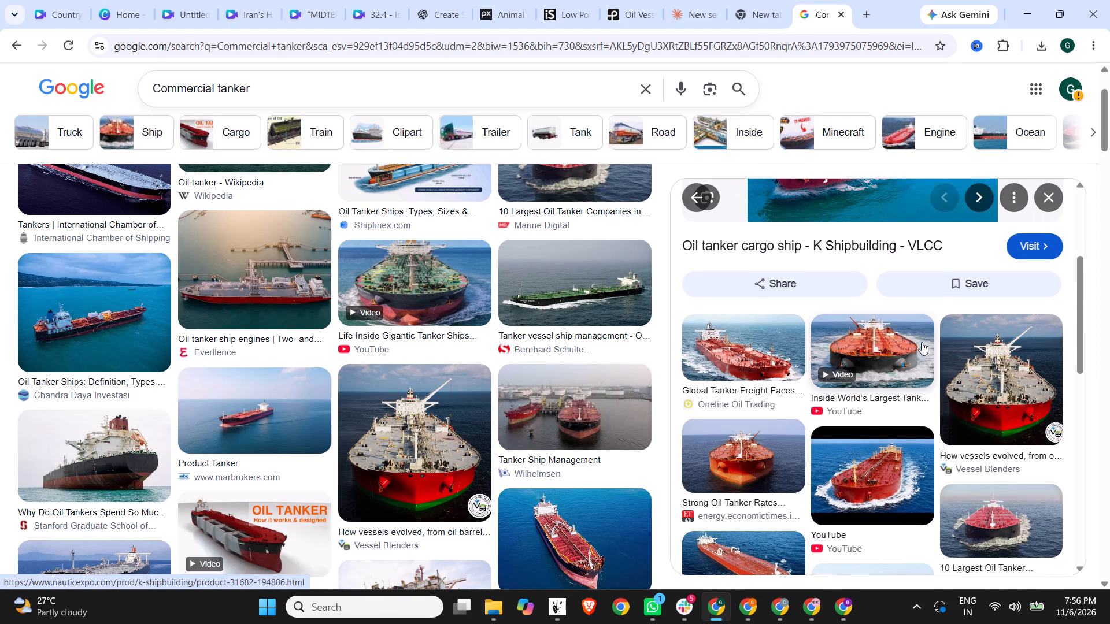
scroll(922, 342, "down", 4)
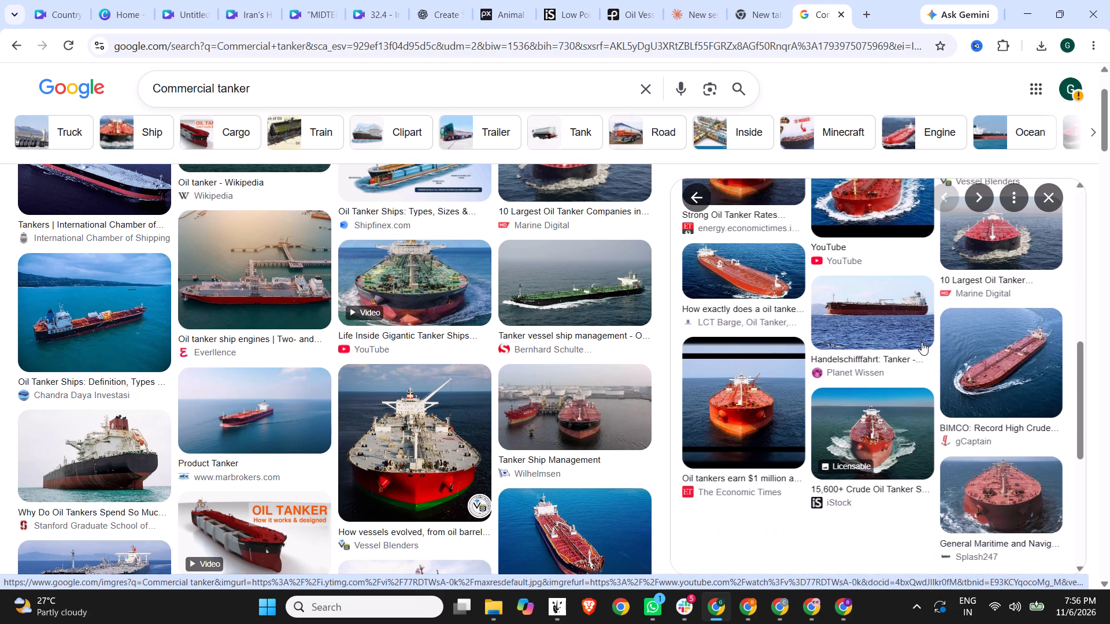
scroll(922, 342, "down", 3)
scroll(682, 372, "down", 5)
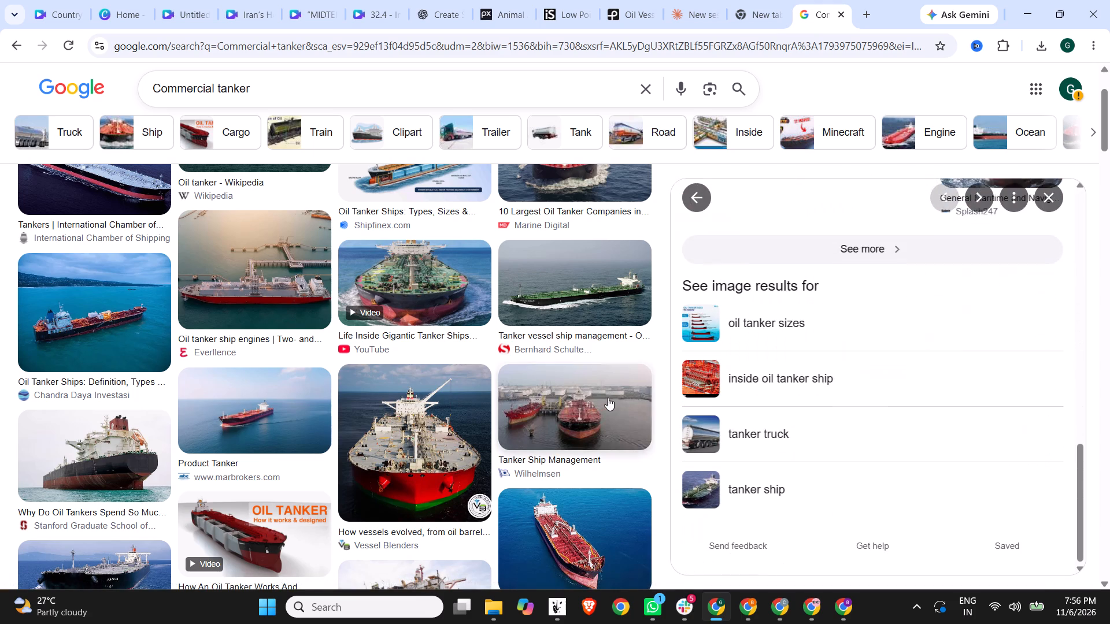
Look through the "Commercial tanker" image results for a suitable photo of a tanker at sea.
scroll(601, 405, "down", 4)
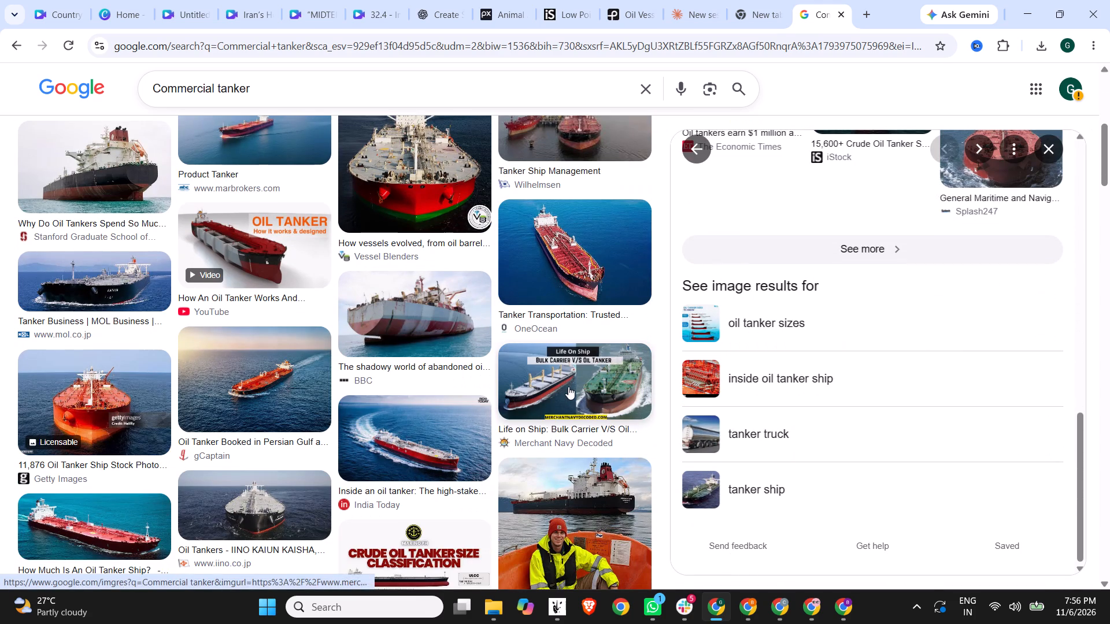
scroll(574, 386, "down", 3)
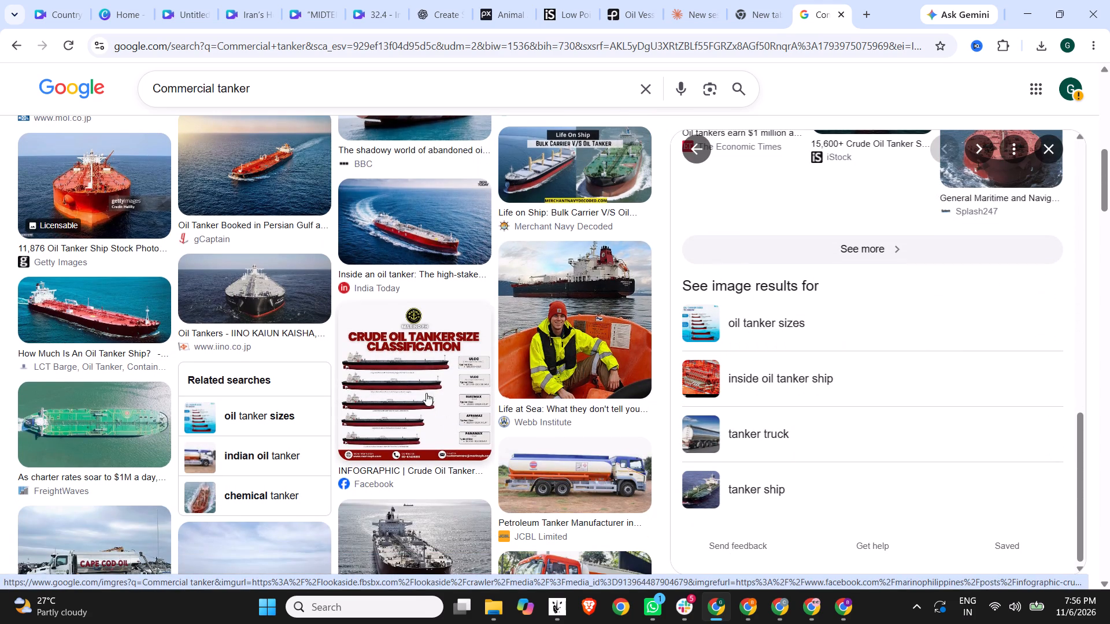
scroll(383, 349, "down", 3)
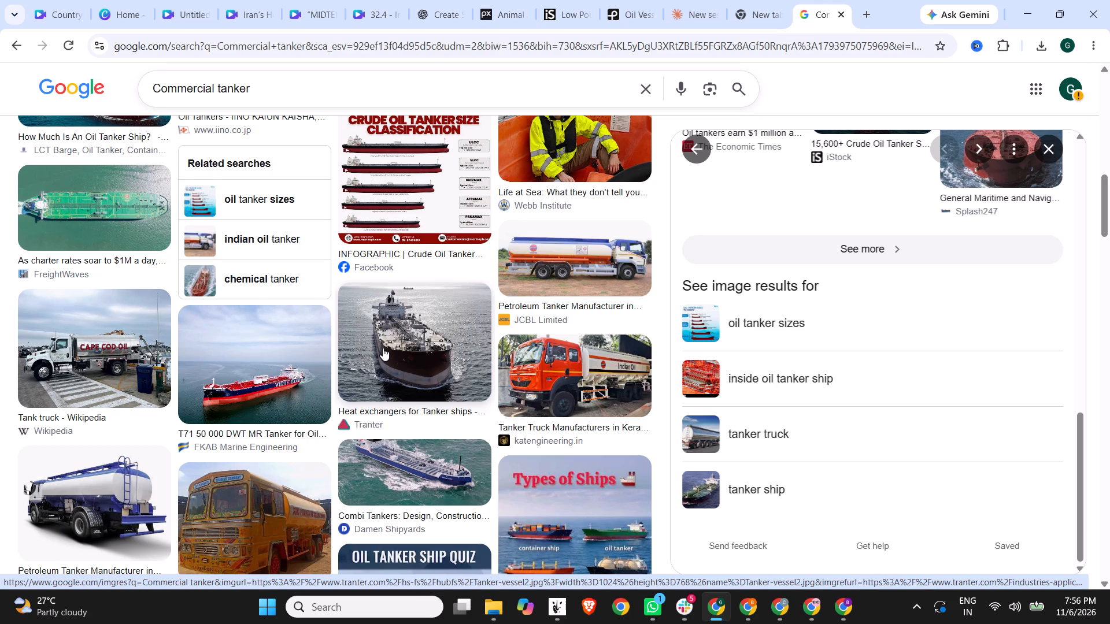
scroll(383, 348, "down", 4)
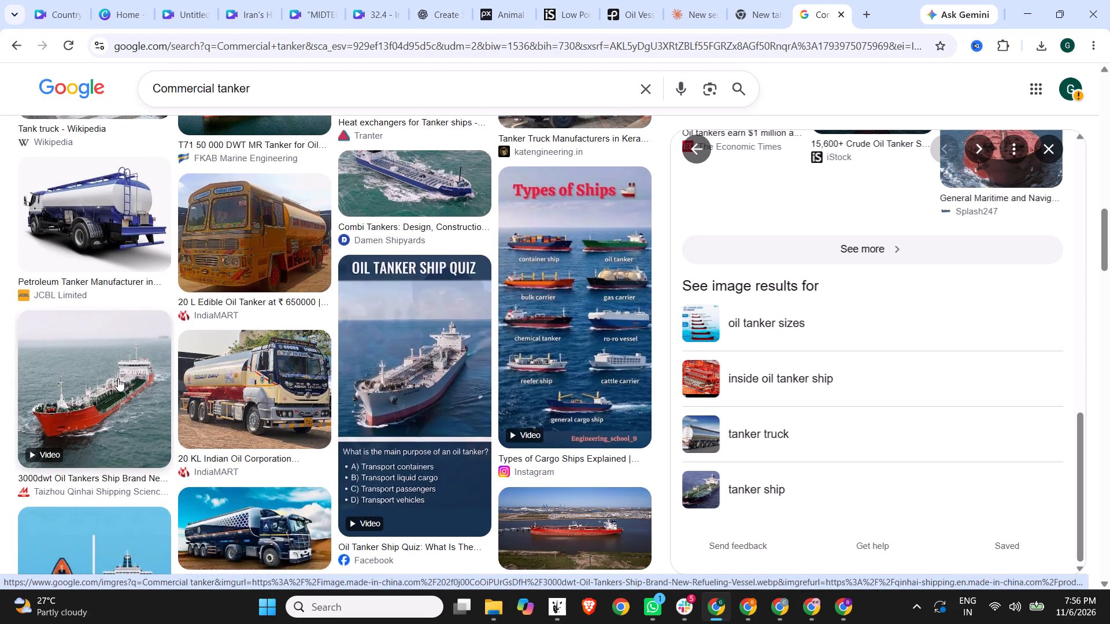
scroll(118, 378, "down", 10)
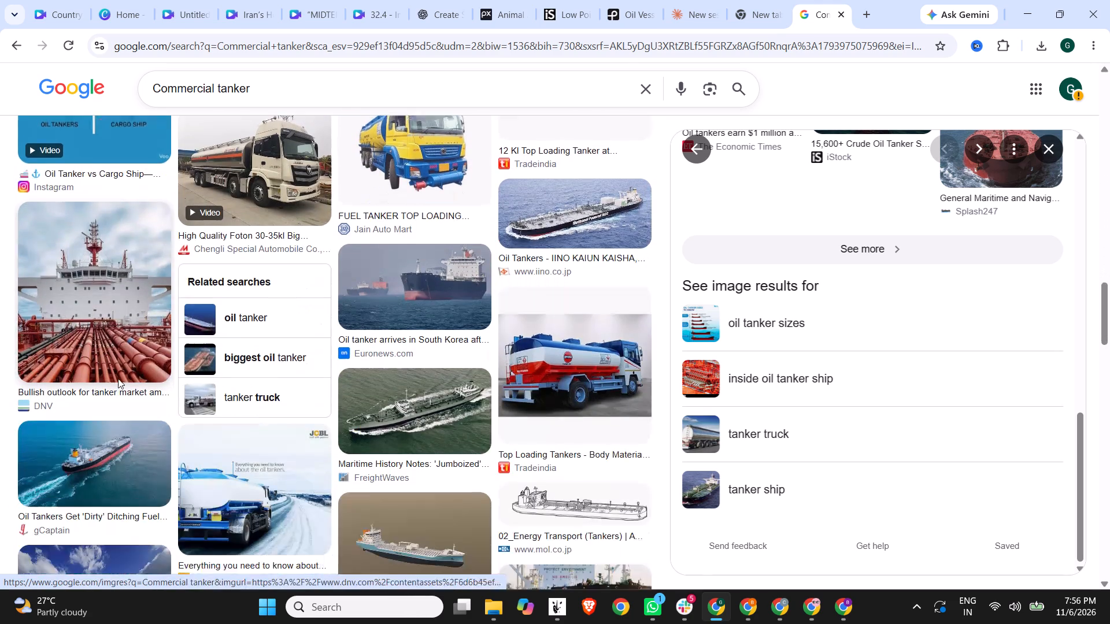
scroll(118, 378, "down", 5)
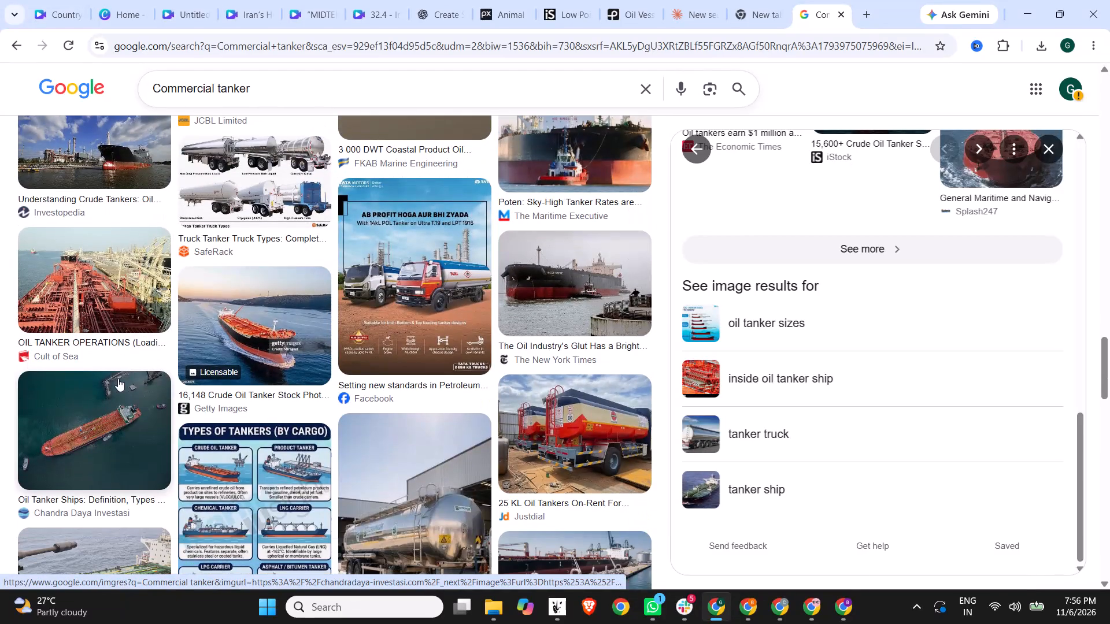
scroll(118, 378, "down", 9)
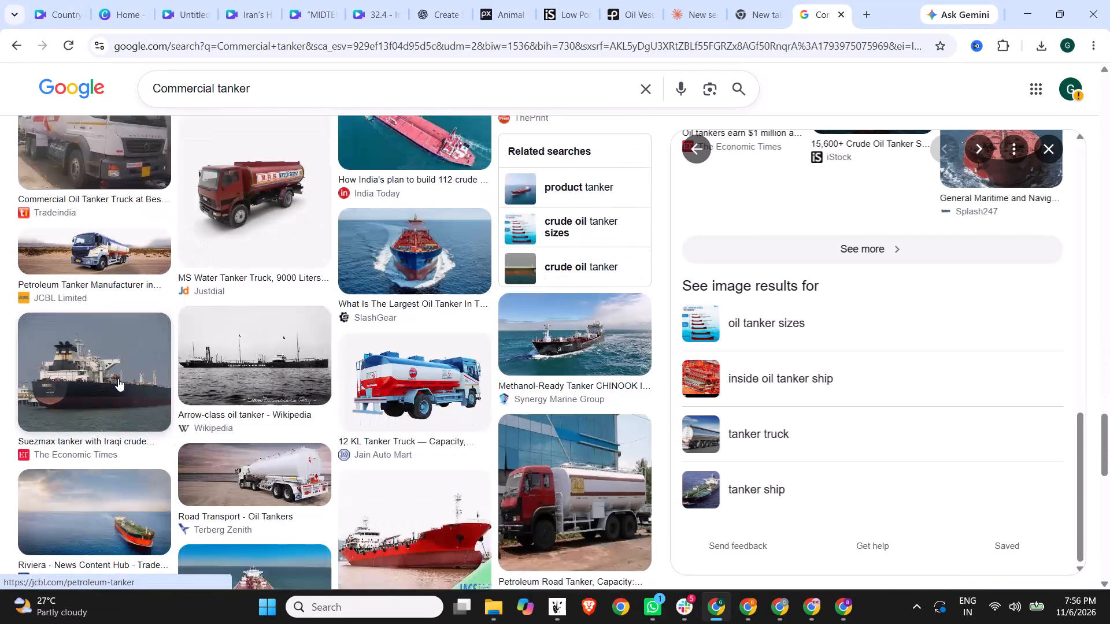
scroll(118, 378, "down", 3)
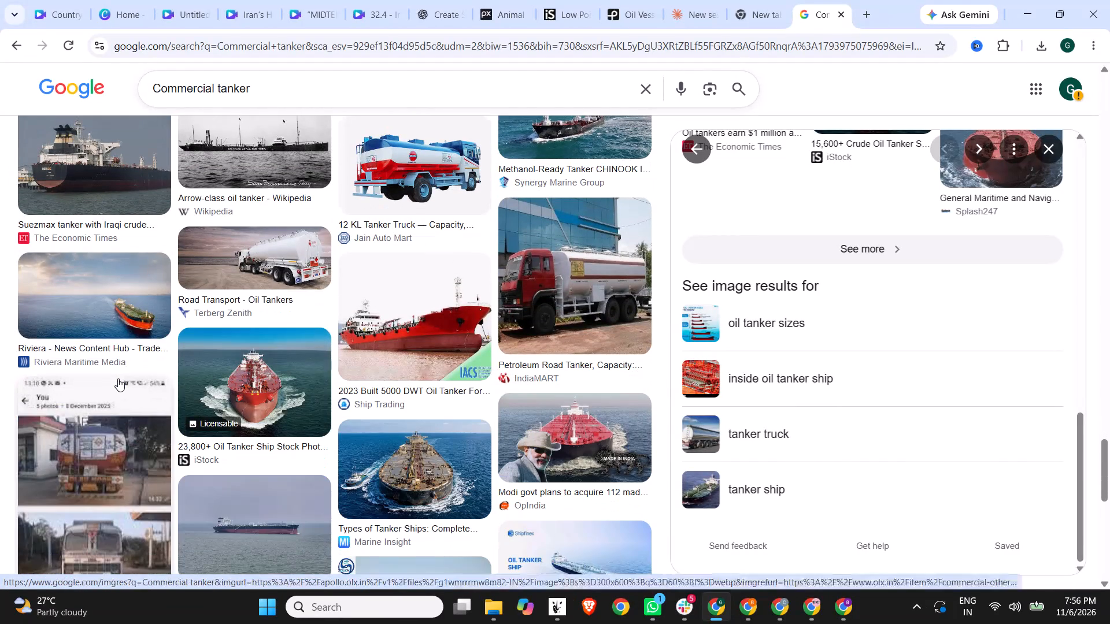
Open the Marine Insight tanker photo, look through its related images, and check the Sea Career photo of a green-decked tanker.
left_click(446, 431)
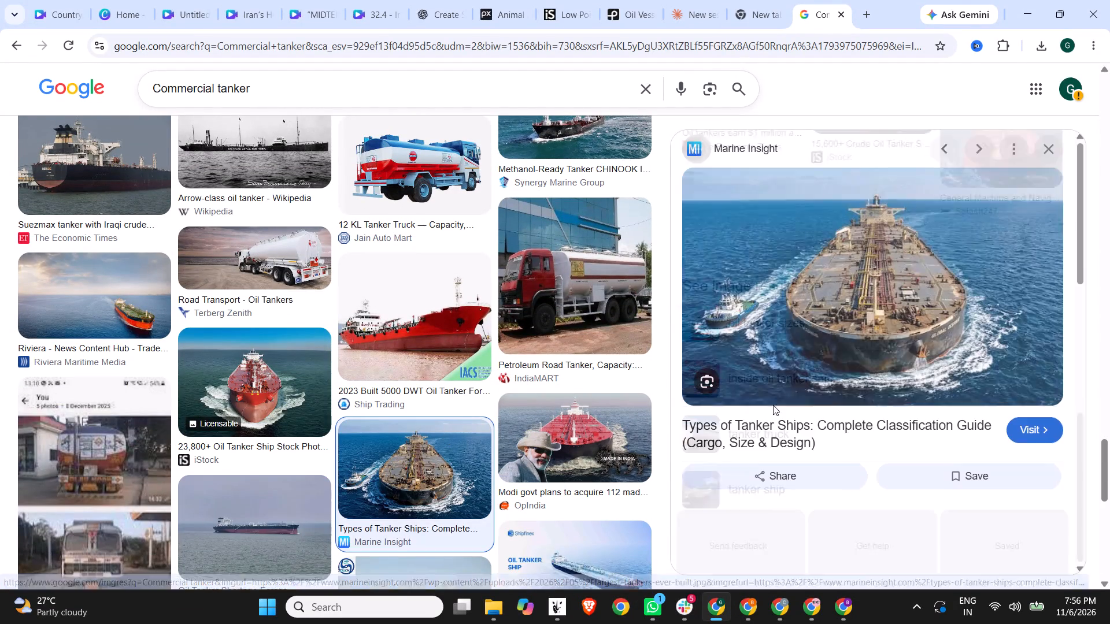
scroll(845, 248, "down", 4)
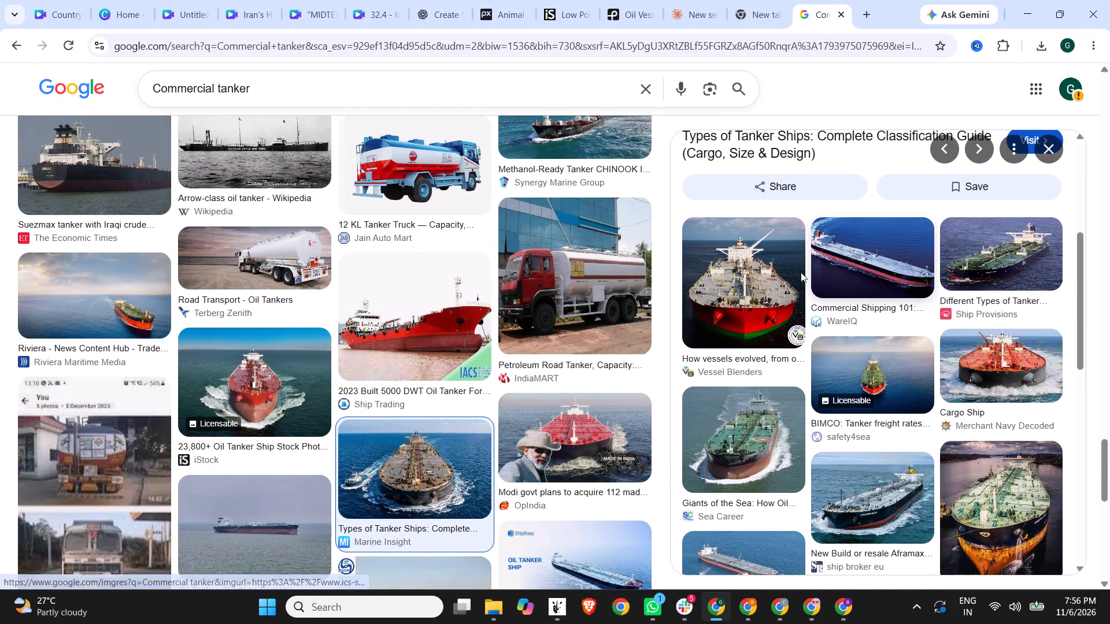
left_click(758, 444)
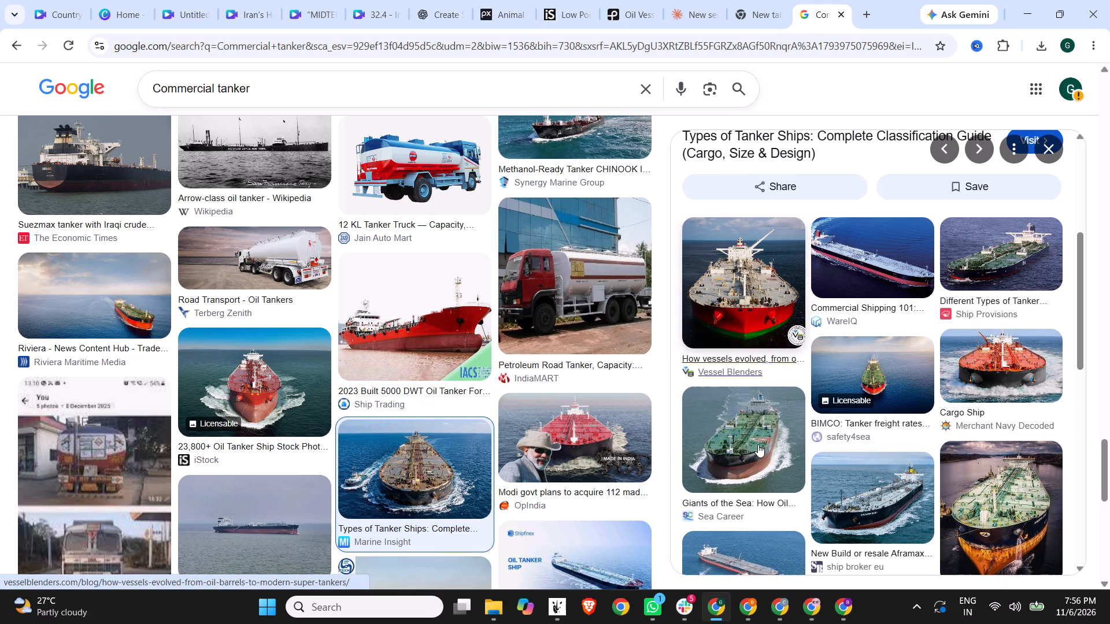
scroll(837, 344, "down", 4)
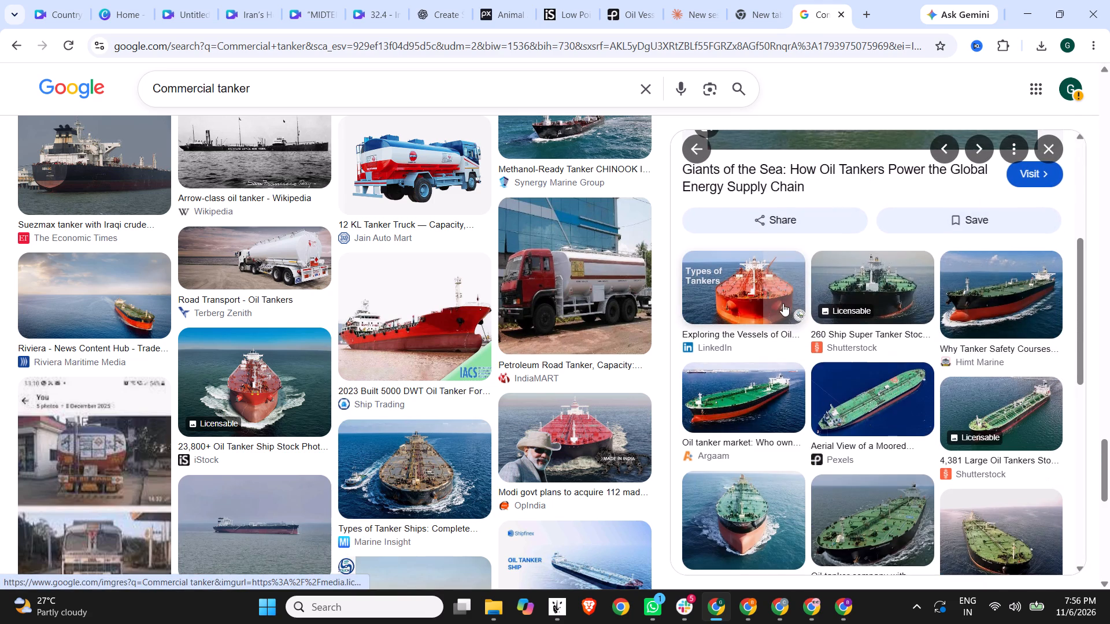
left_click(686, 143)
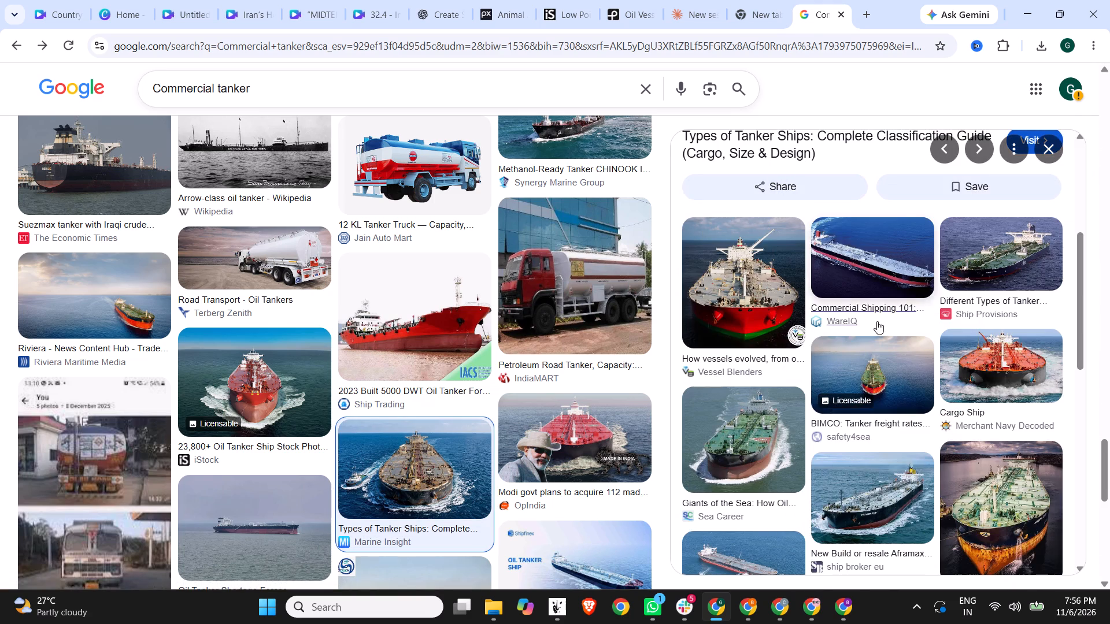
scroll(919, 371, "down", 2)
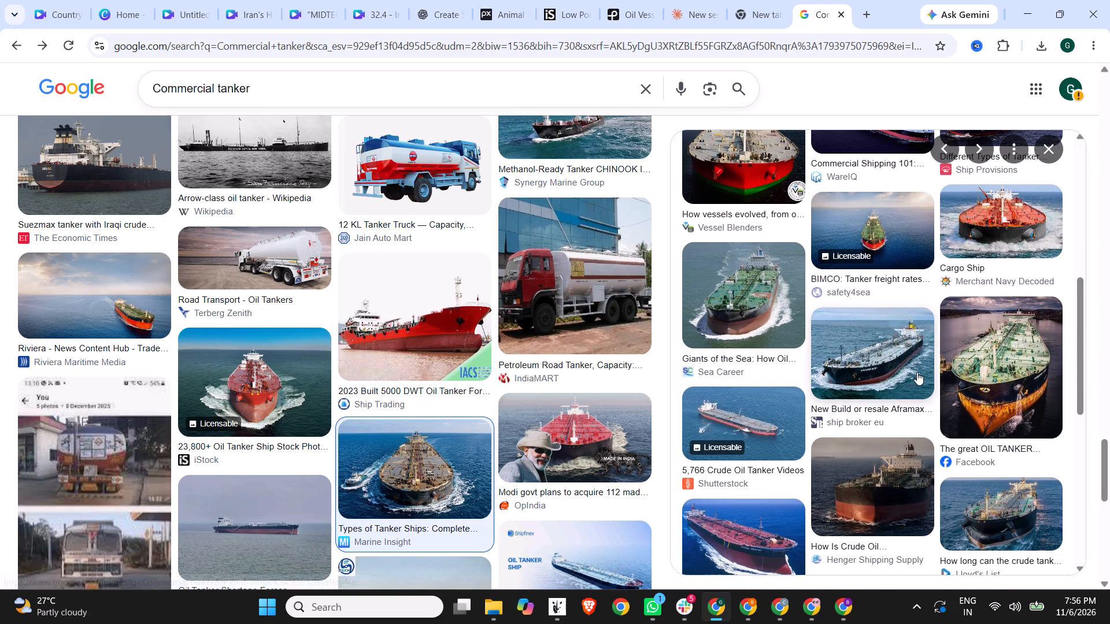
scroll(875, 388, "down", 3)
scroll(863, 415, "up", 2)
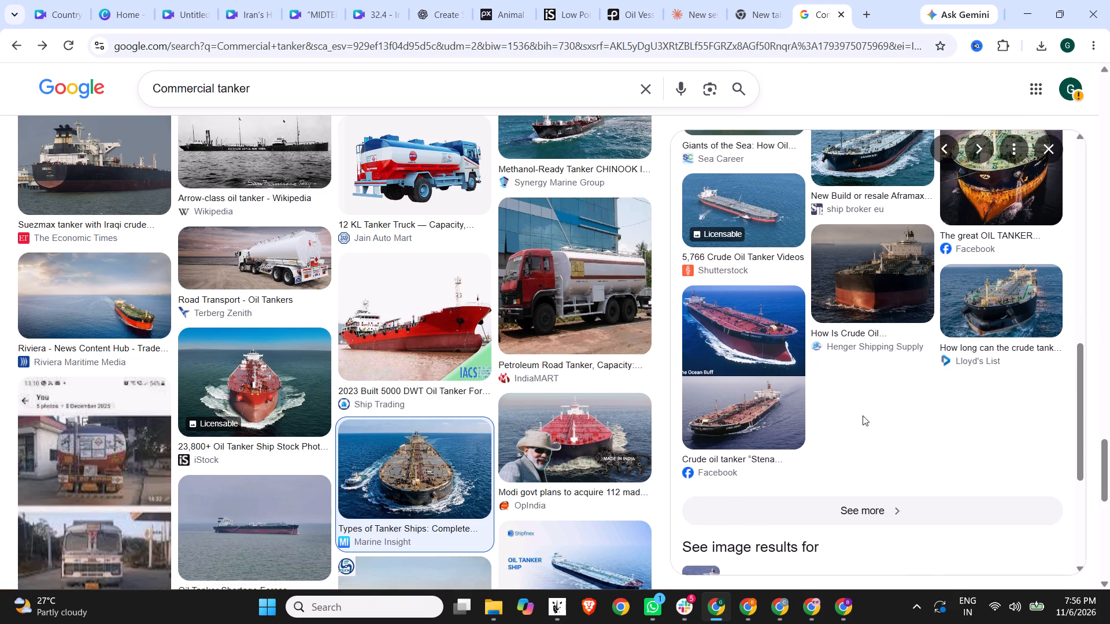
scroll(863, 415, "up", 4)
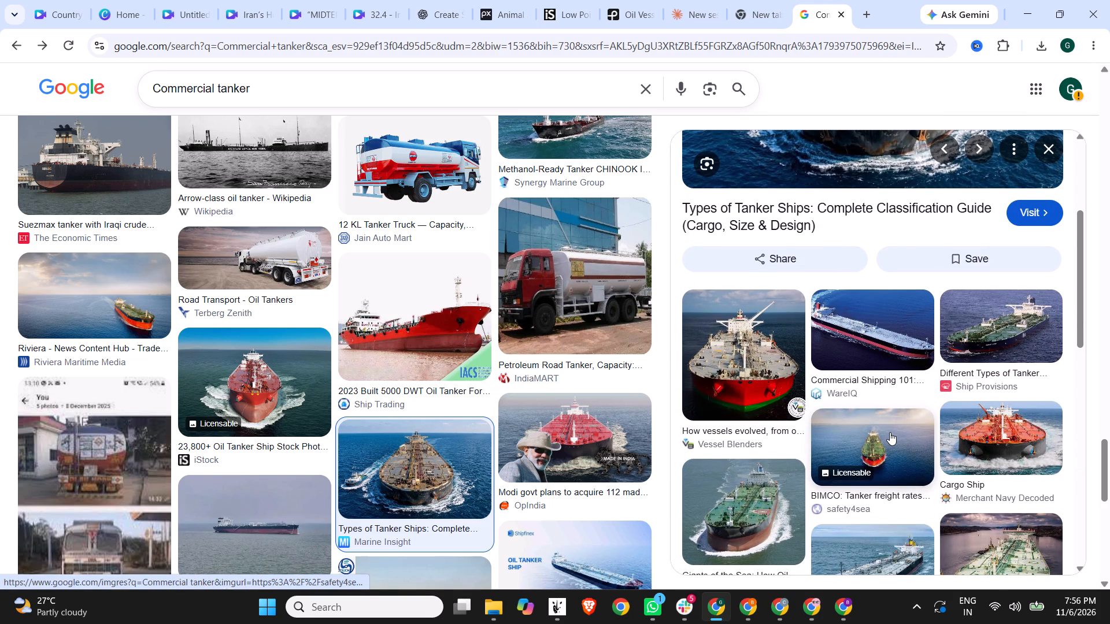
View the Vessel Blenders tanker photo from the related images and look through the images related to it.
left_click(725, 348)
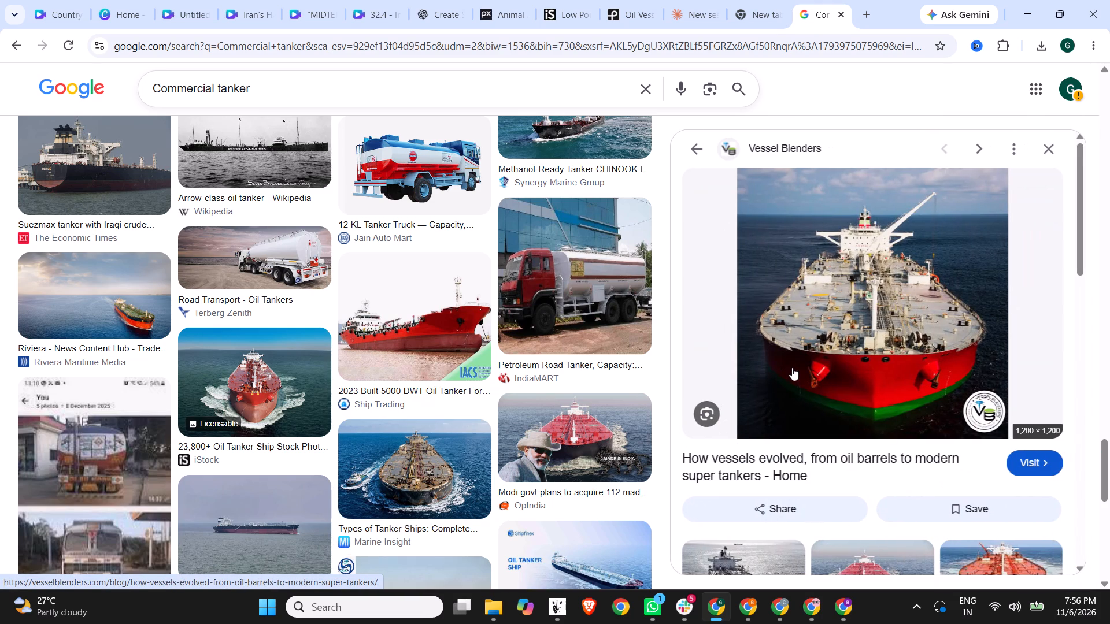
scroll(823, 363, "down", 3)
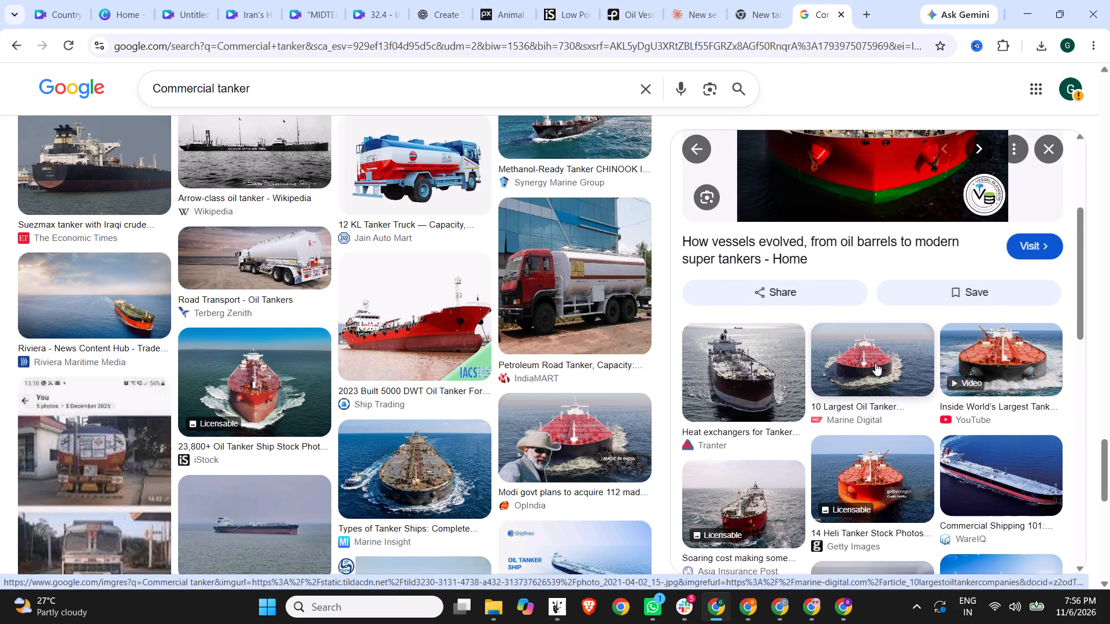
scroll(875, 363, "down", 4)
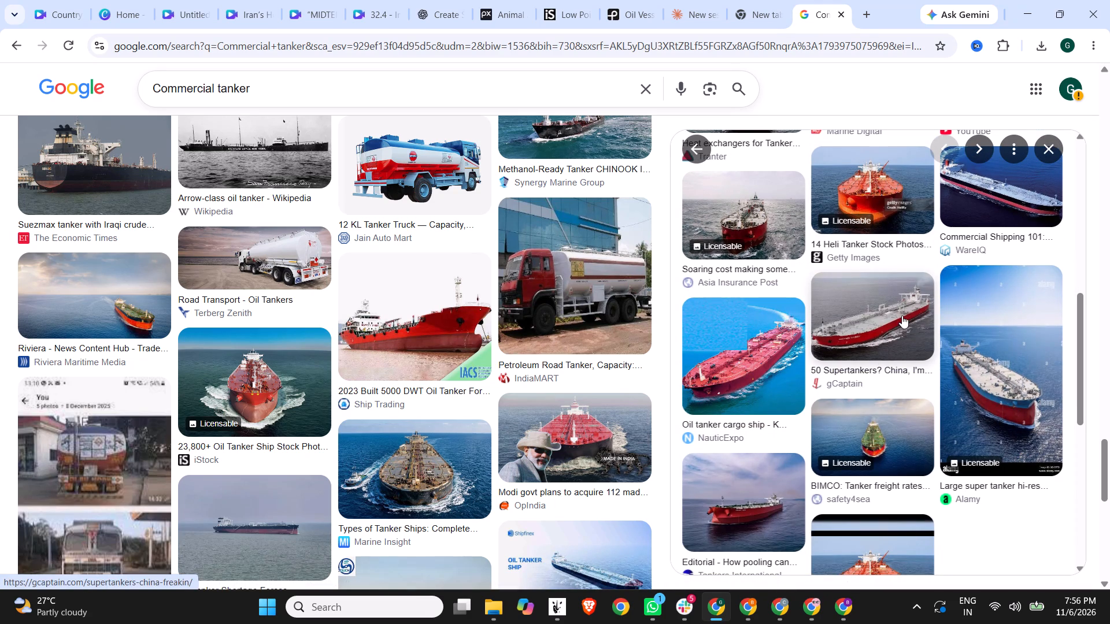
scroll(1012, 417, "down", 3)
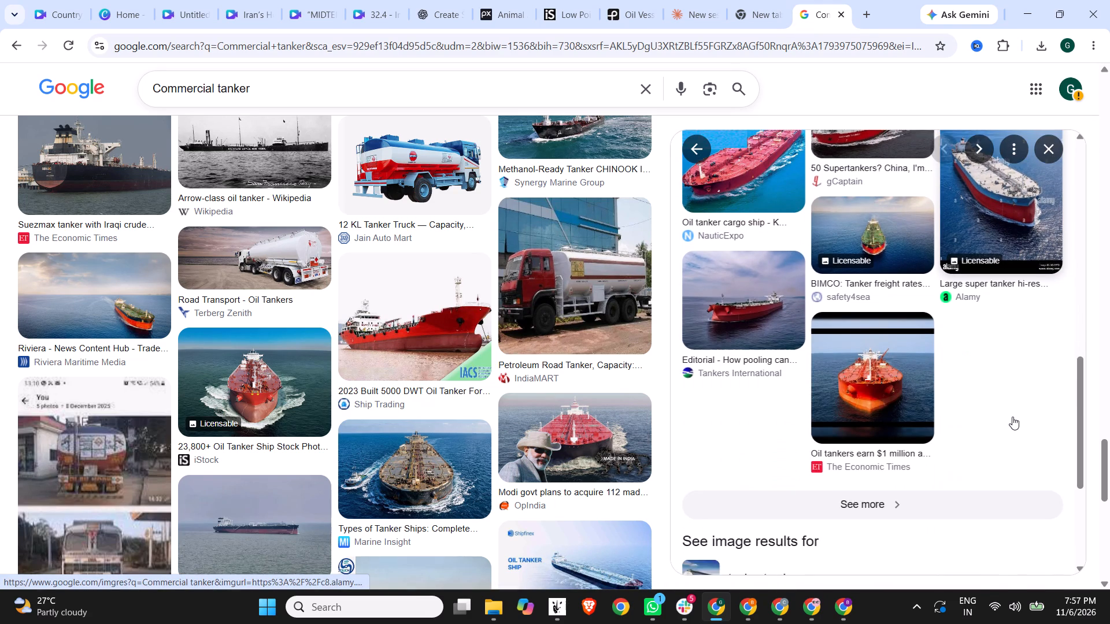
scroll(929, 401, "up", 10)
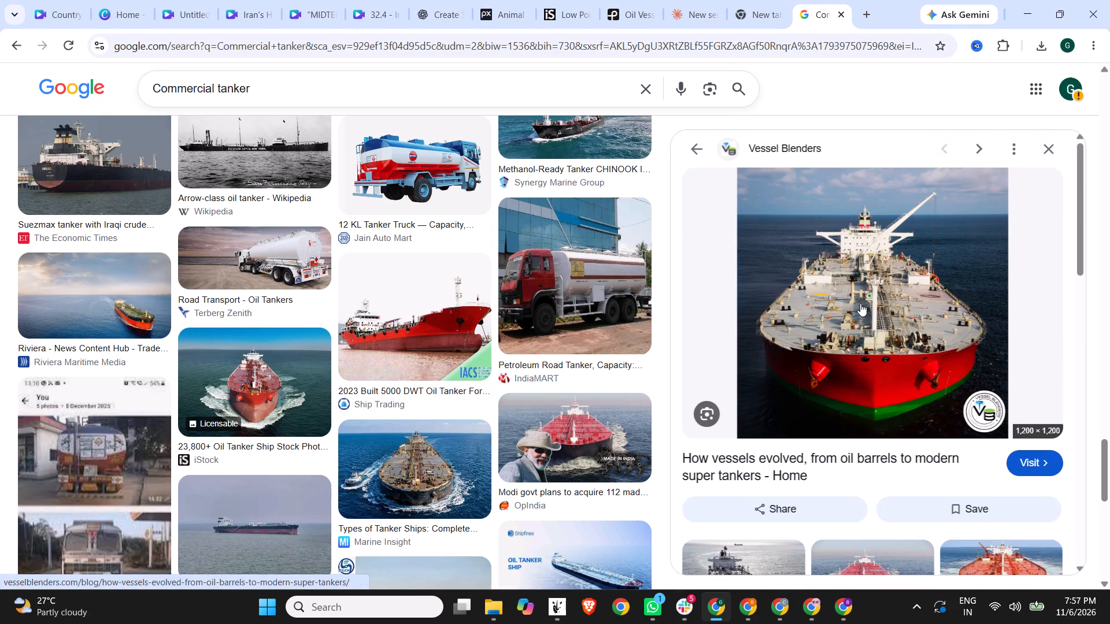
scroll(857, 299, "down", 4)
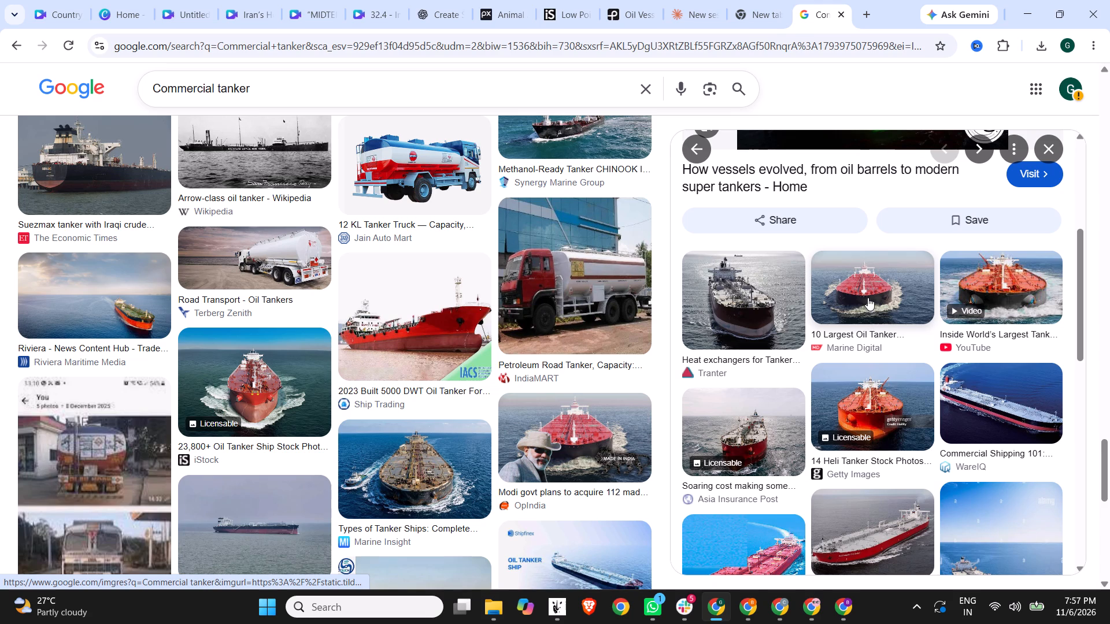
Look through the "Commercial tanker" image results for a suitable photo of a tanker at sea.
scroll(358, 362, "down", 6)
scroll(428, 373, "down", 5)
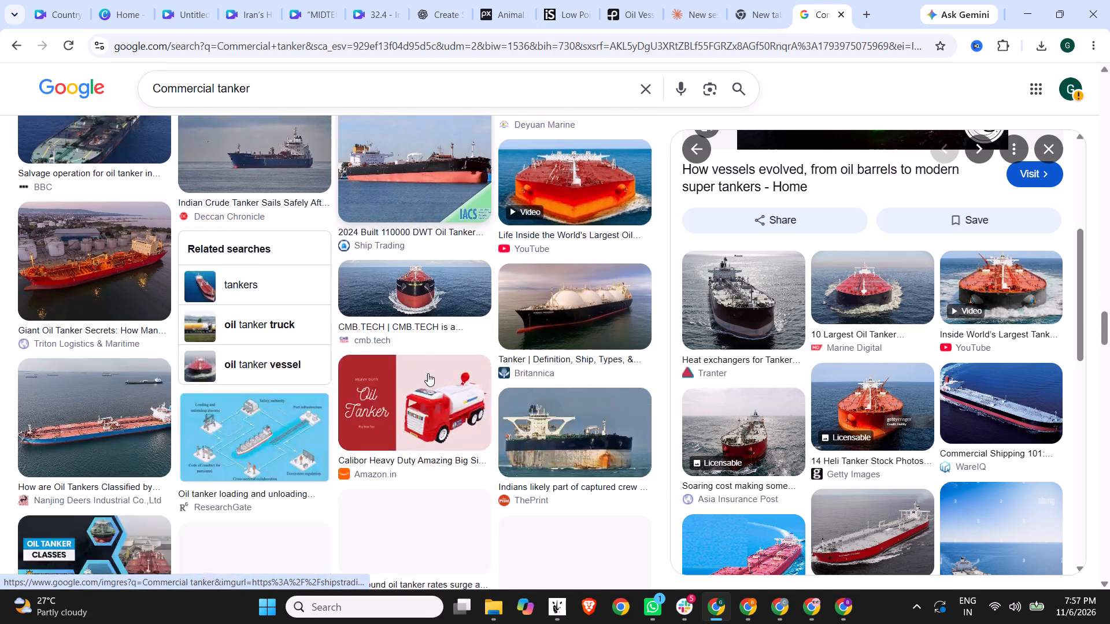
scroll(428, 373, "down", 5)
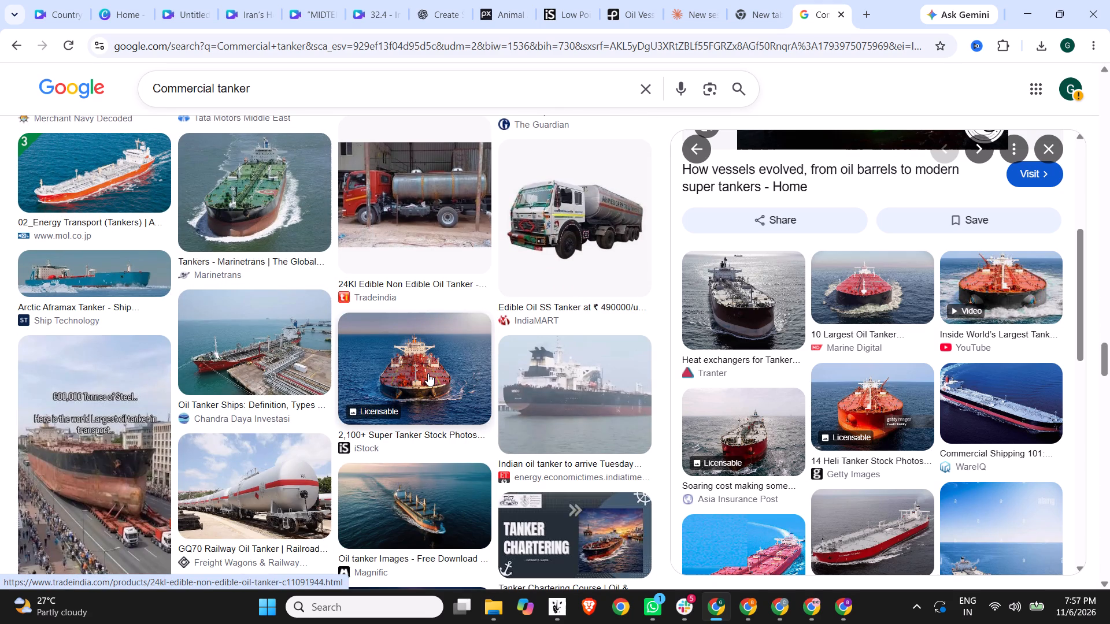
scroll(428, 373, "down", 2)
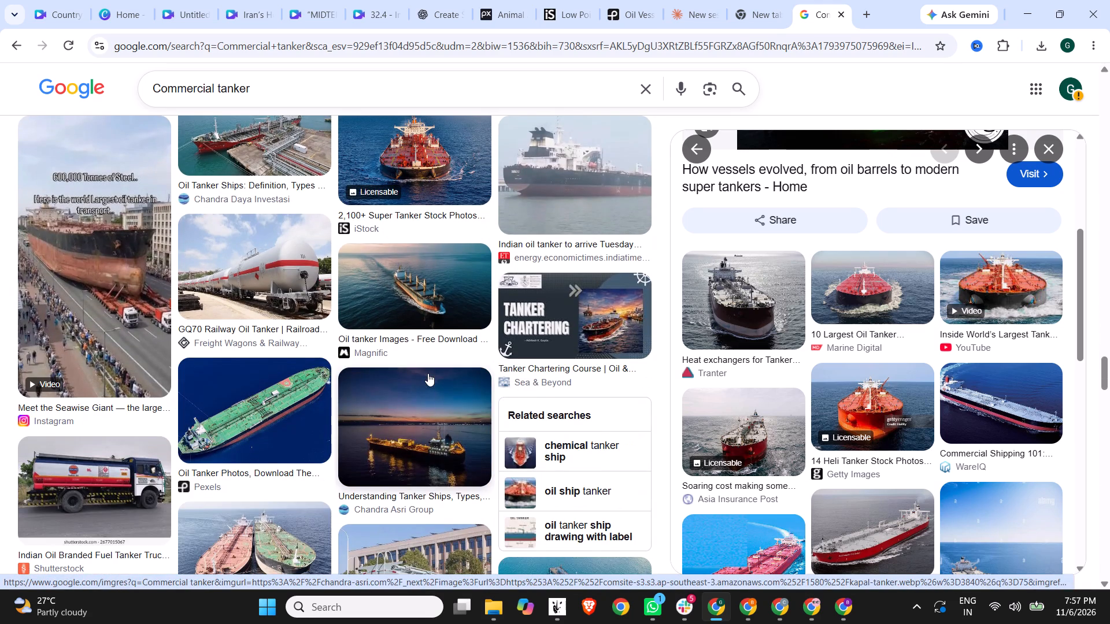
scroll(428, 373, "down", 5)
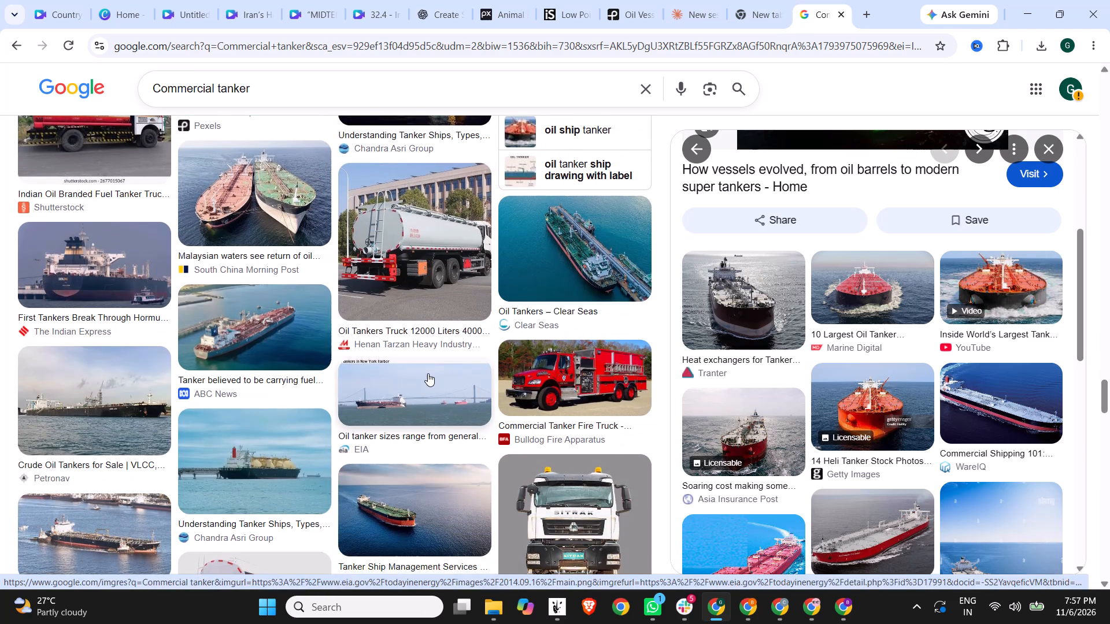
scroll(428, 373, "down", 11)
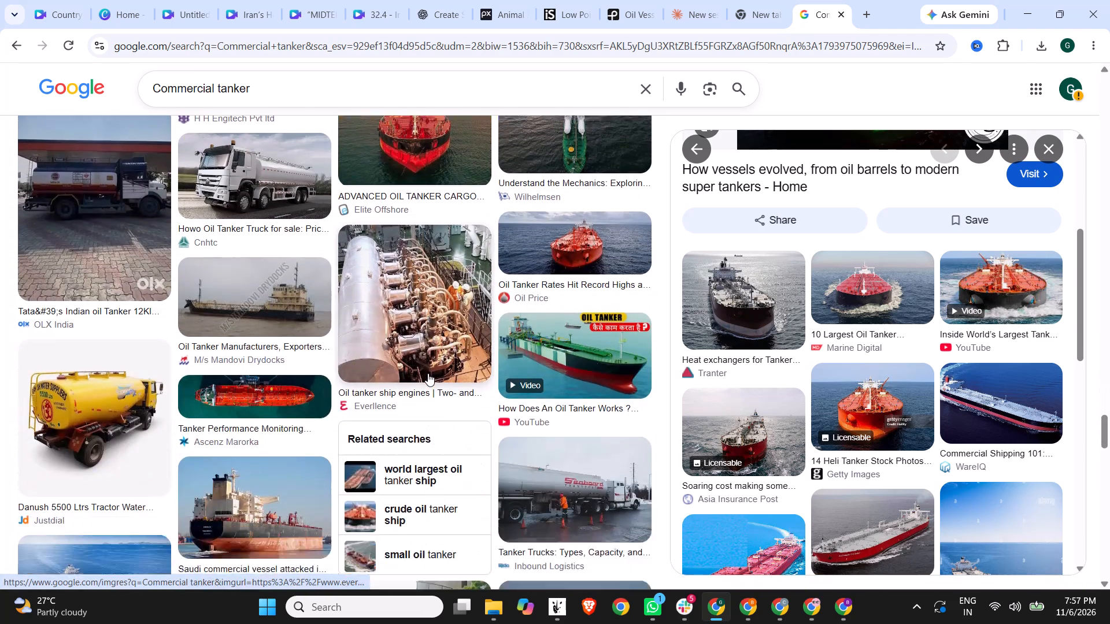
scroll(428, 373, "down", 3)
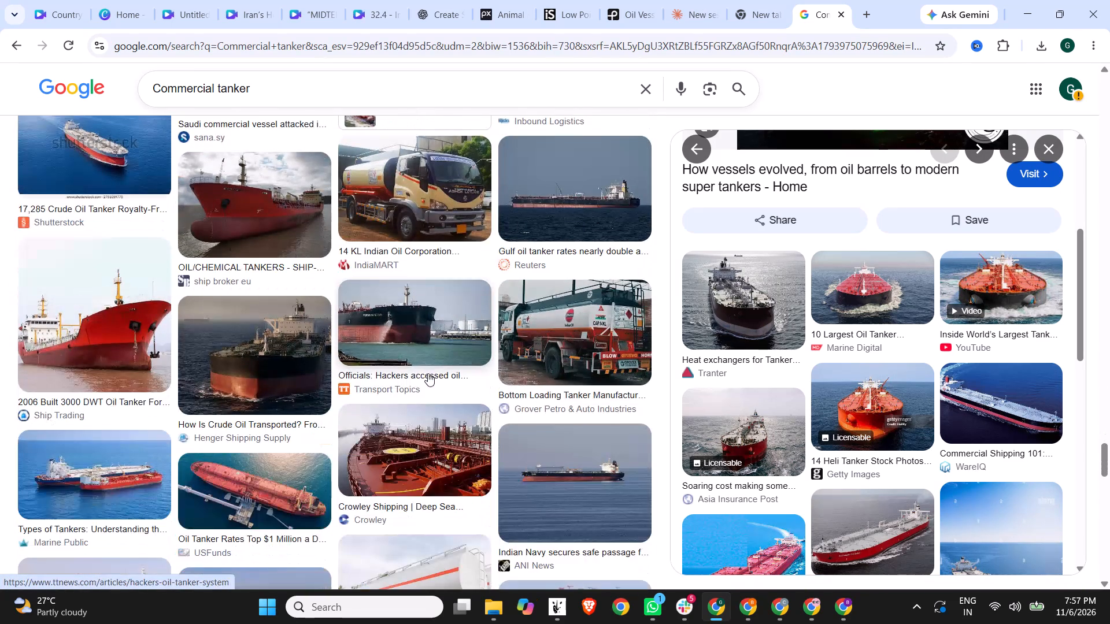
scroll(428, 373, "down", 7)
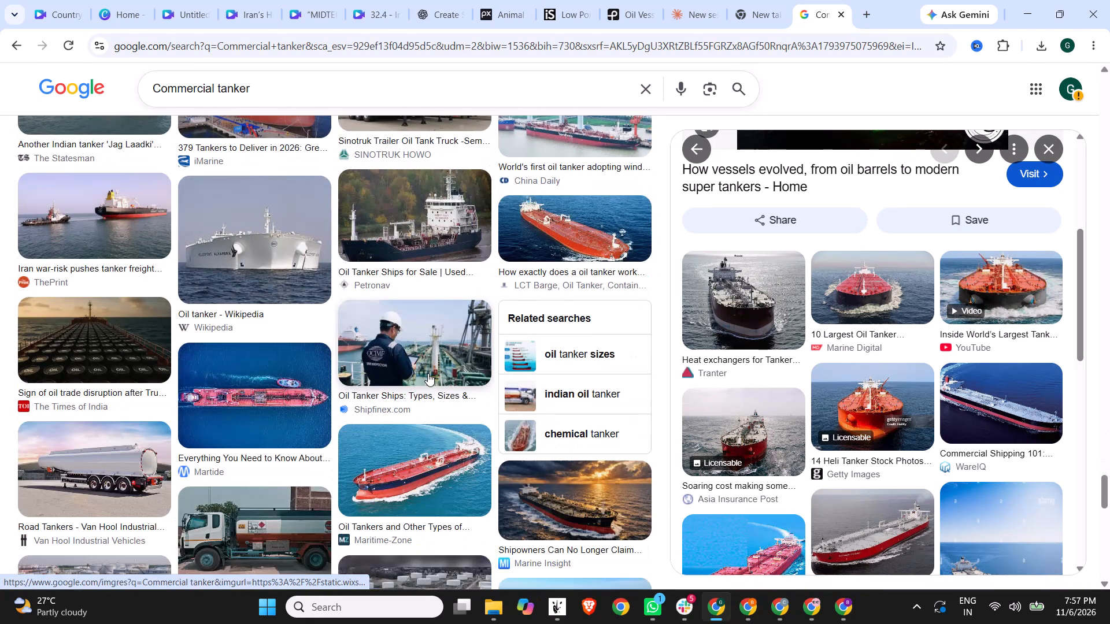
scroll(428, 373, "down", 8)
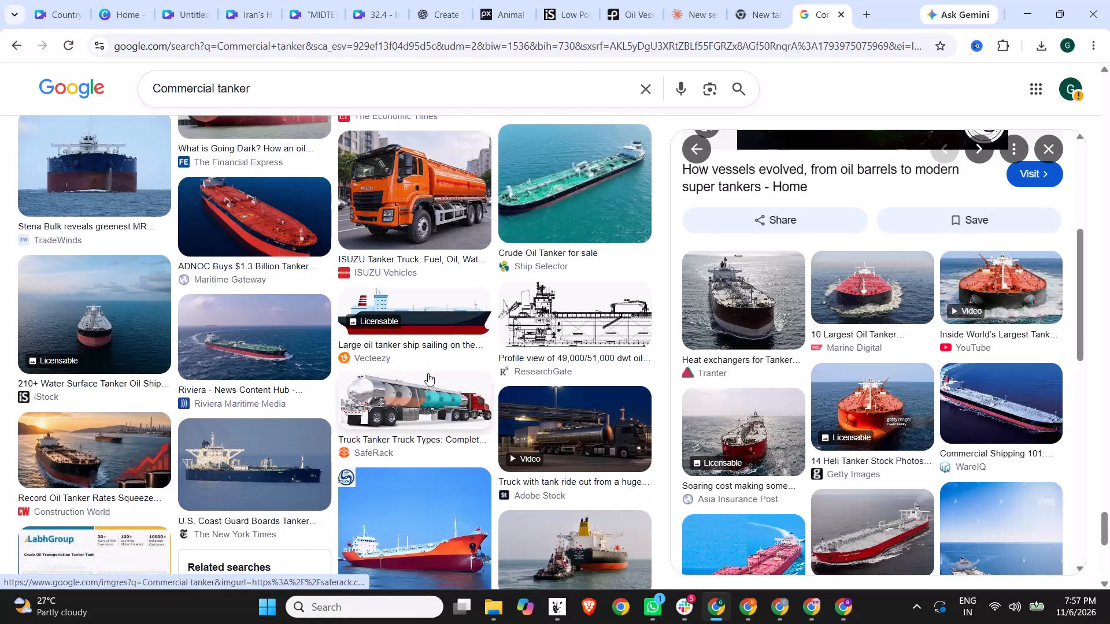
scroll(428, 373, "down", 3)
scroll(428, 373, "up", 2)
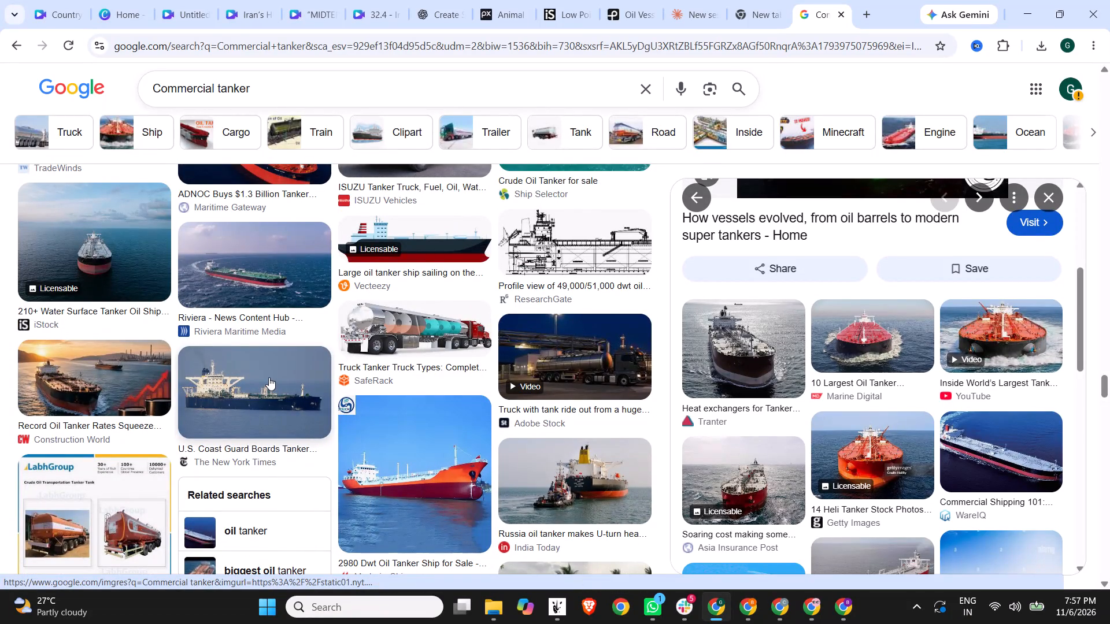
scroll(357, 372, "down", 3)
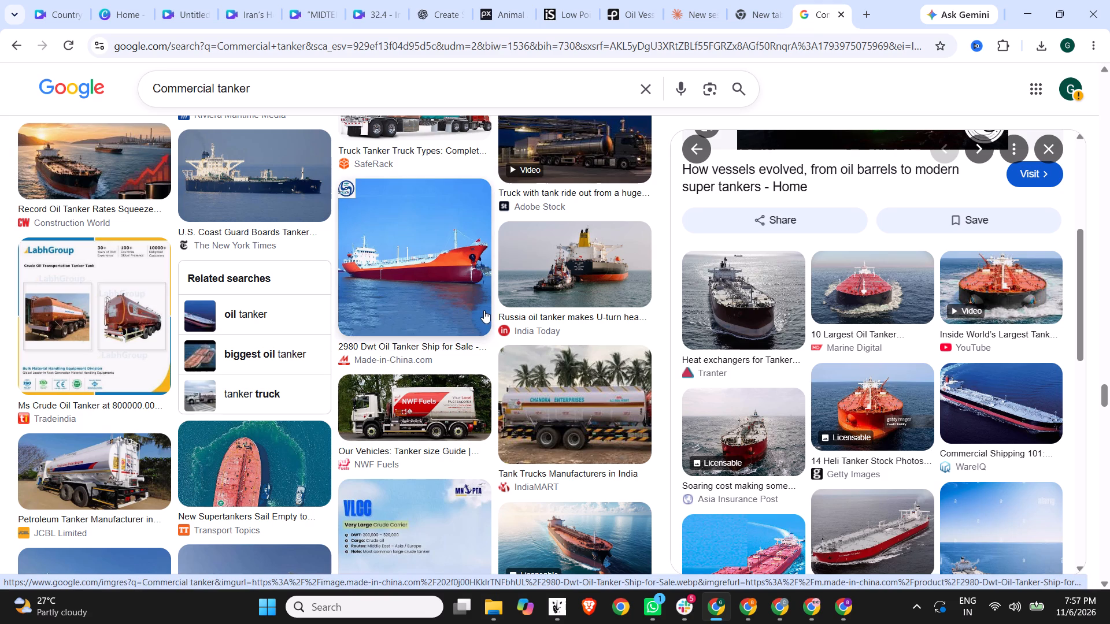
scroll(483, 312, "down", 3)
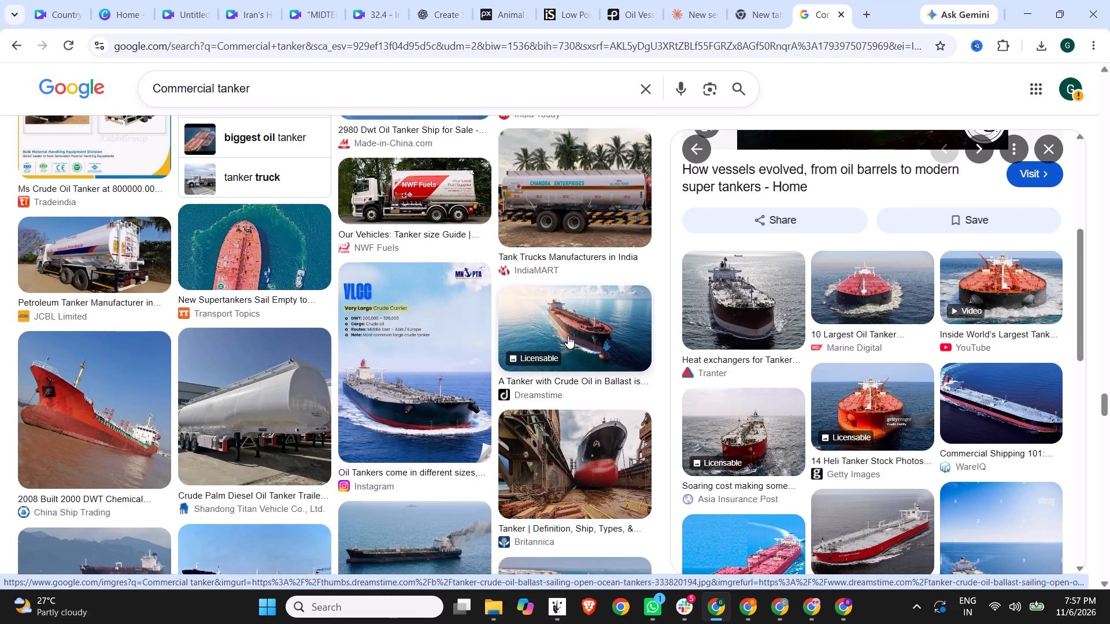
scroll(568, 336, "down", 2)
scroll(438, 390, "down", 2)
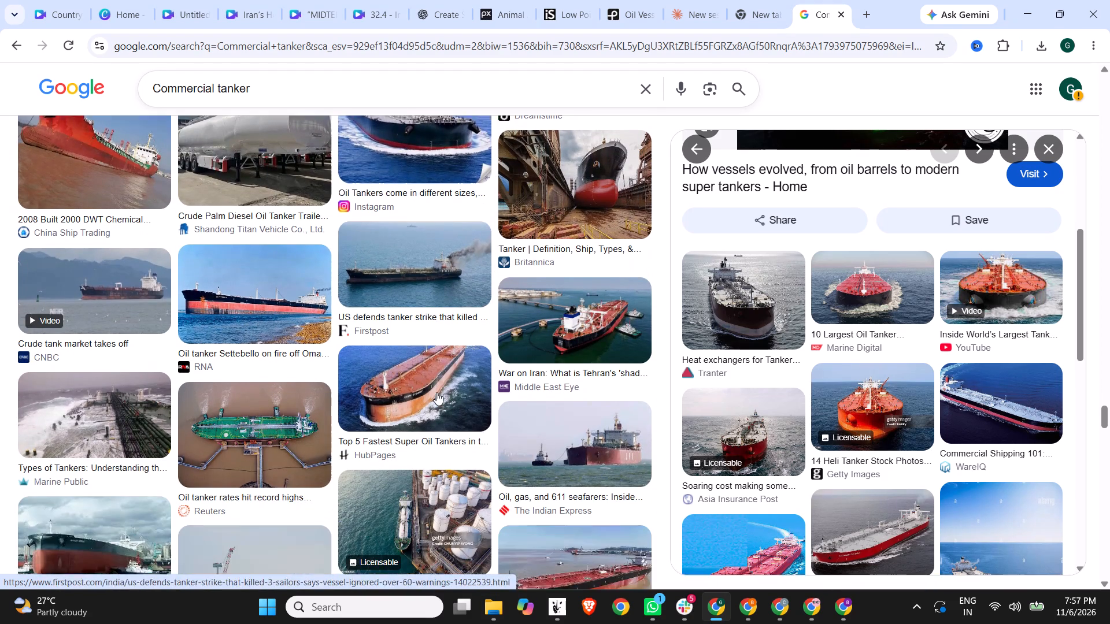
scroll(575, 324, "down", 4)
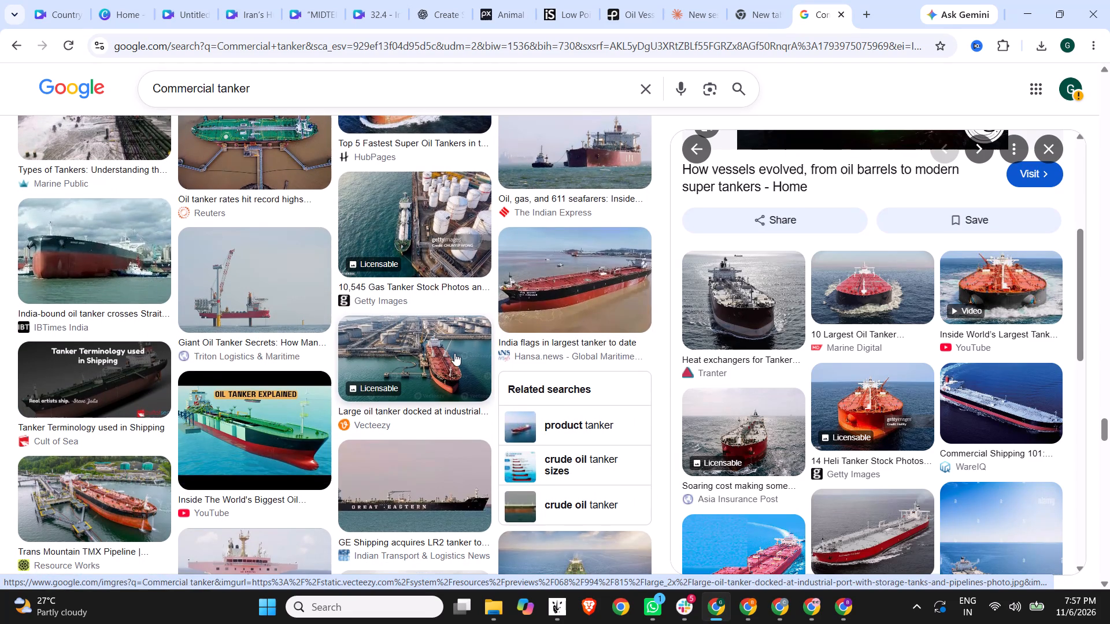
View the Vecteezy photo of a large oil tanker docked at an industrial port and check its related images.
left_click(452, 370)
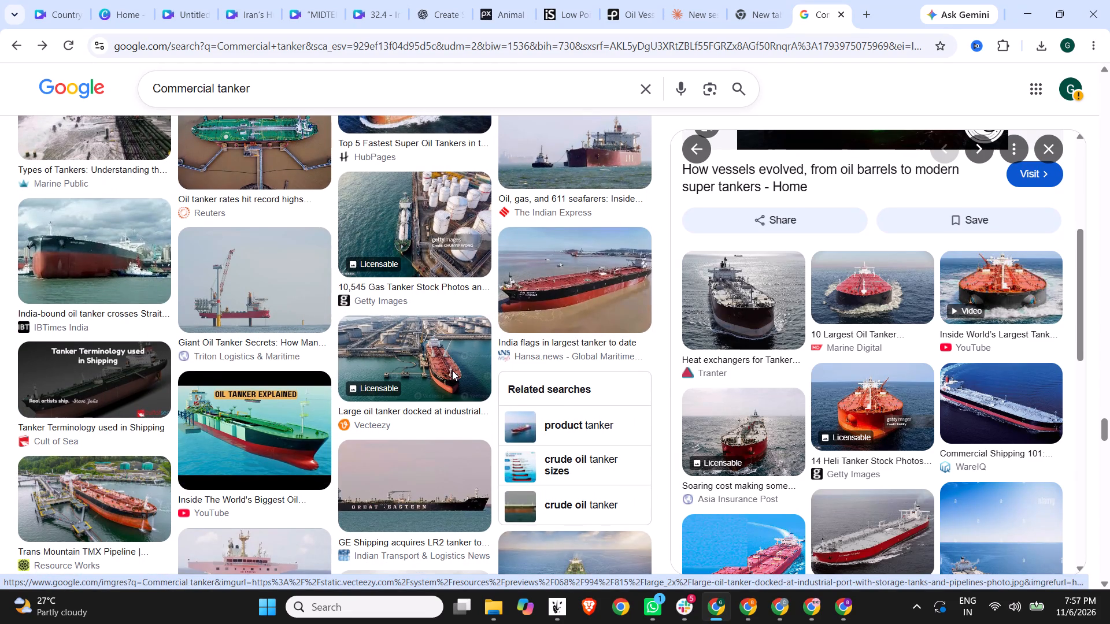
scroll(933, 354, "down", 2)
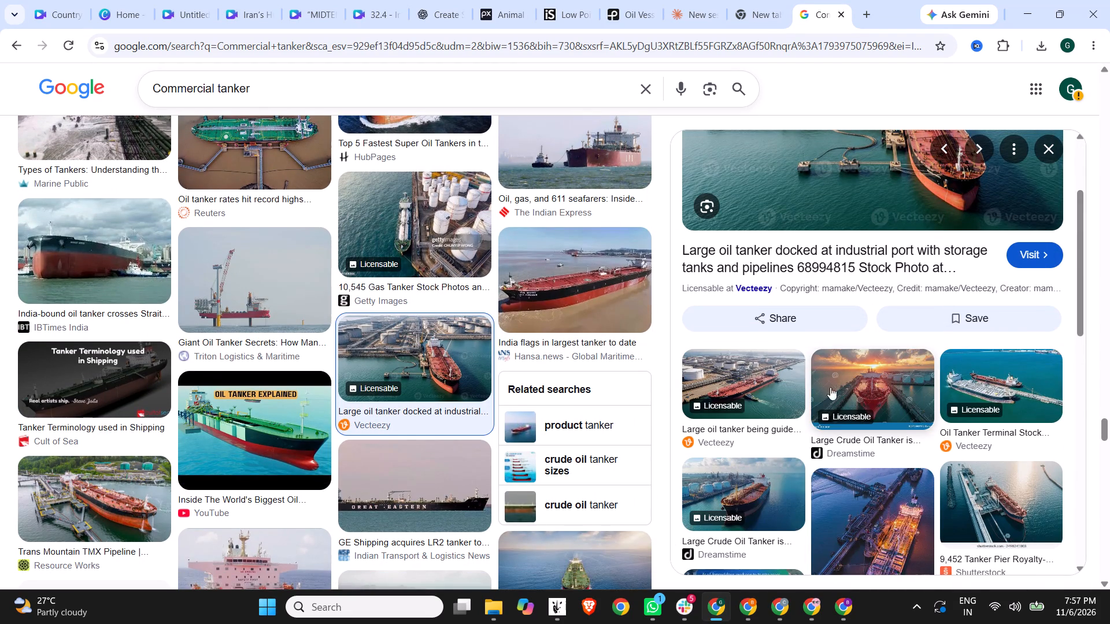
scroll(785, 427, "down", 4)
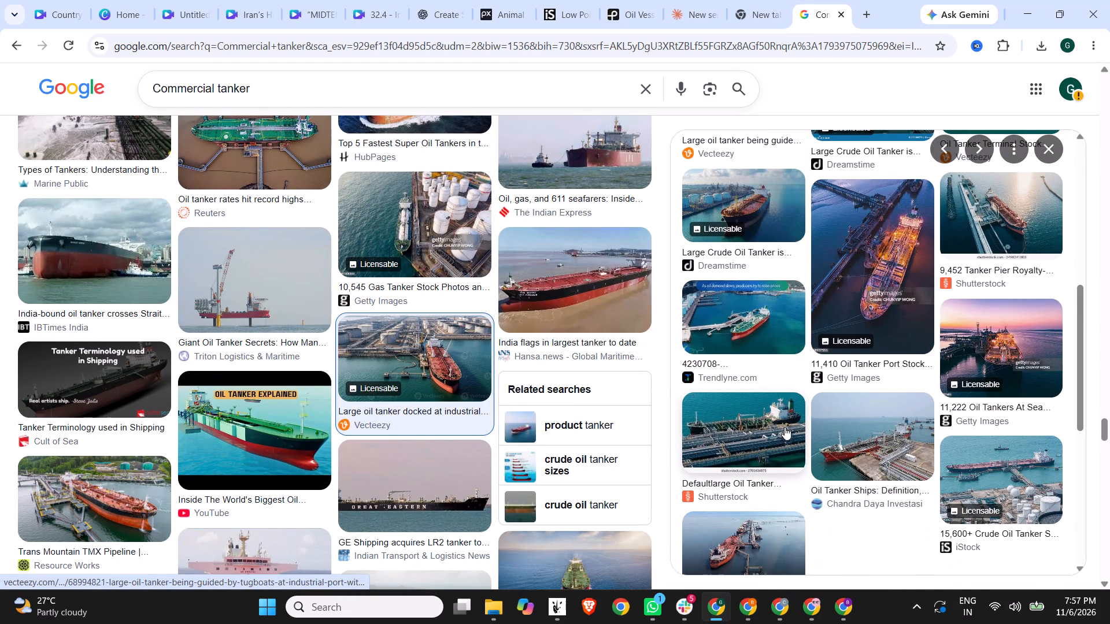
Look further through the "Commercial tanker" image results for a clear ship photo.
scroll(446, 424, "down", 3)
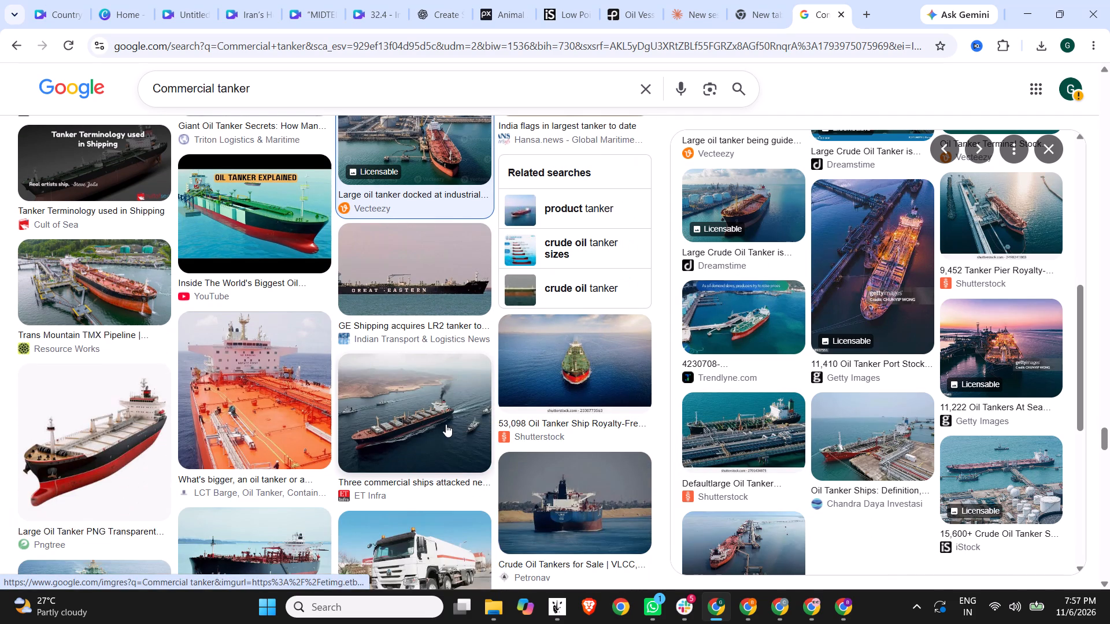
scroll(419, 424, "down", 3)
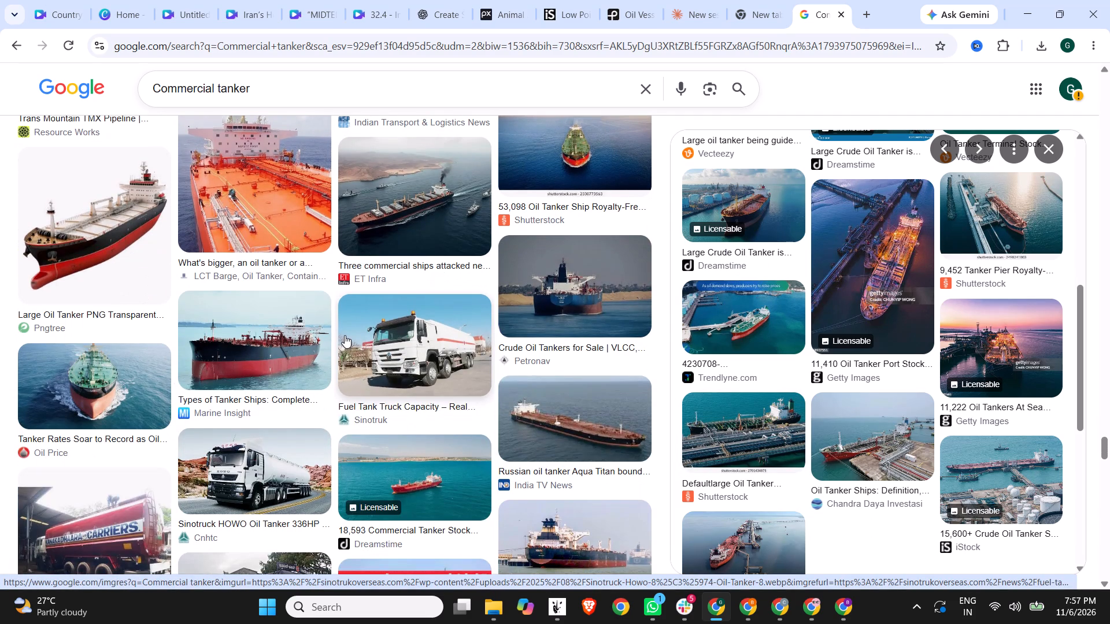
scroll(336, 336, "down", 3)
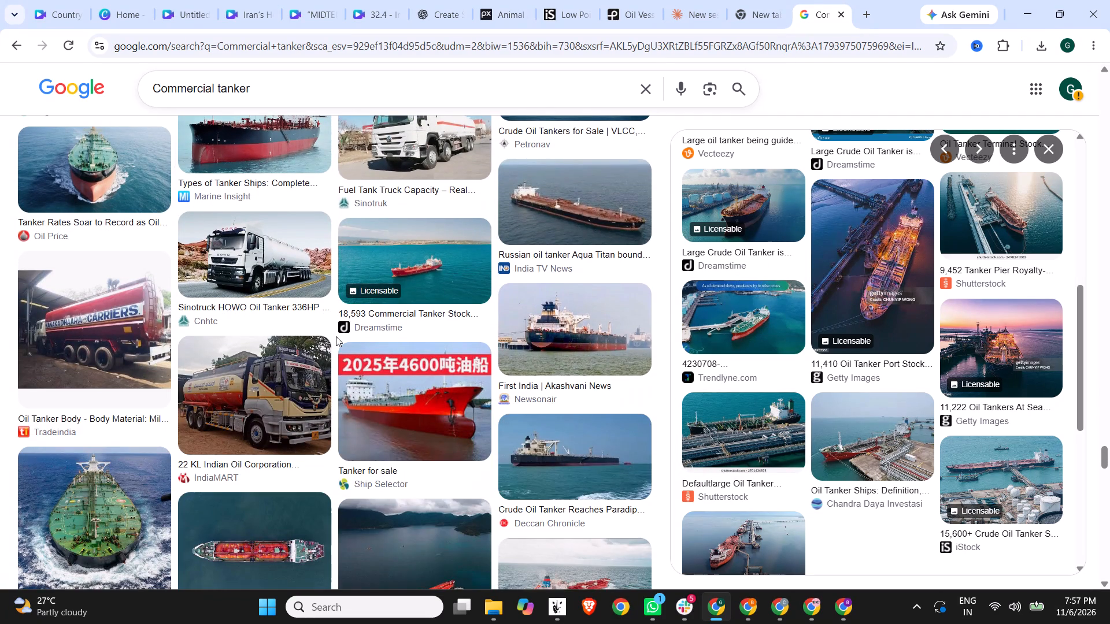
scroll(338, 337, "down", 2)
scroll(406, 421, "down", 4)
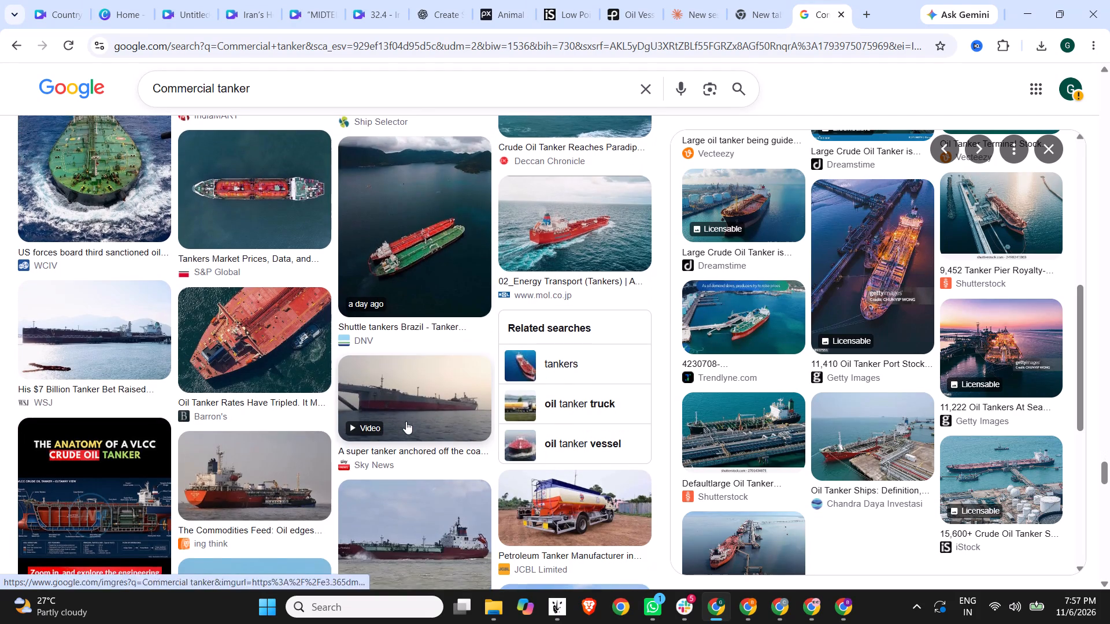
scroll(406, 421, "down", 15)
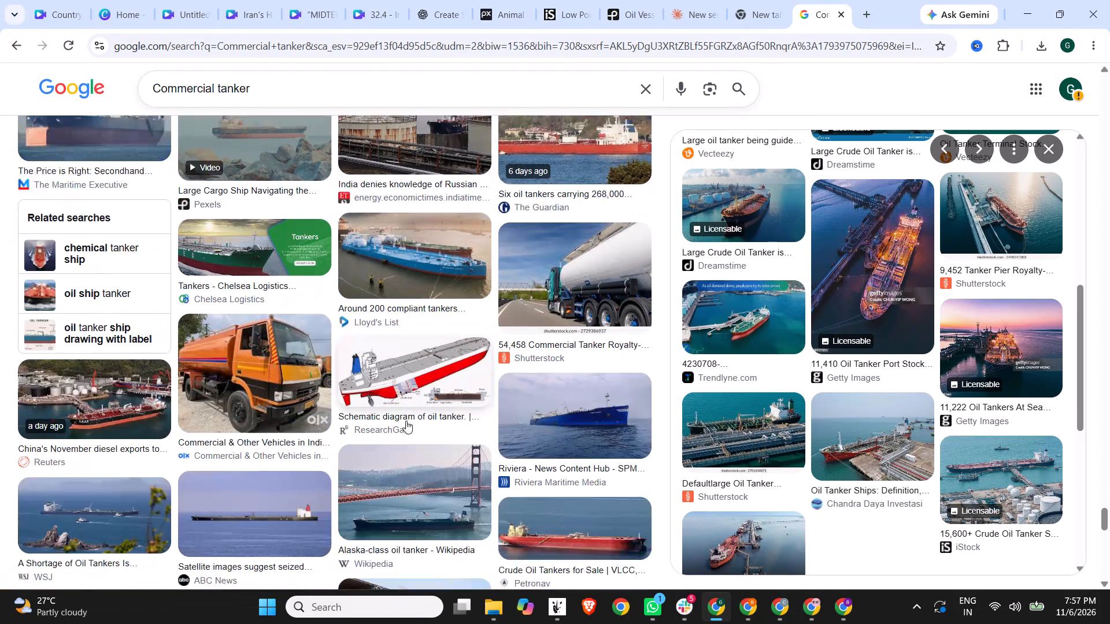
scroll(276, 424, "down", 9)
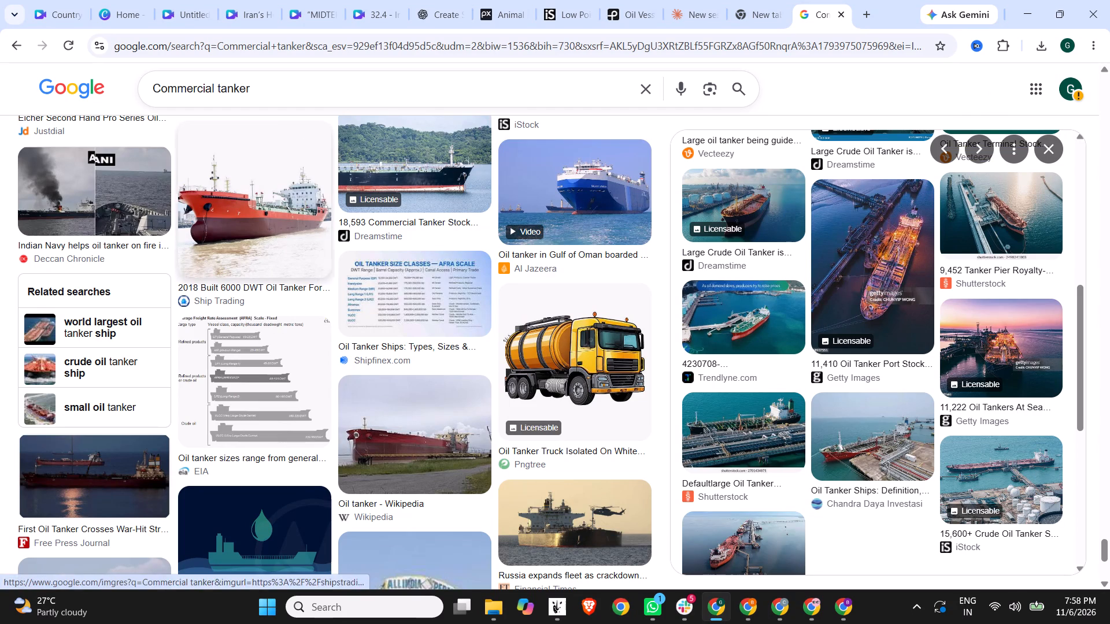
Change the image search to "oil tanker".
left_click_drag(219, 86, 57, 84)
type("oil")
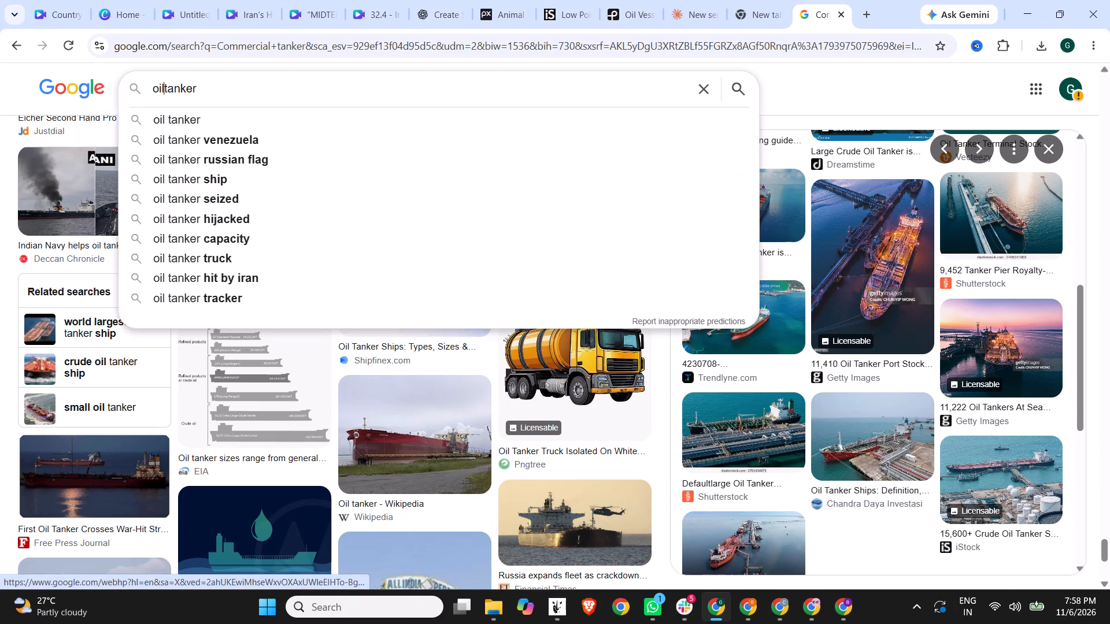
key("space")
key("Return")
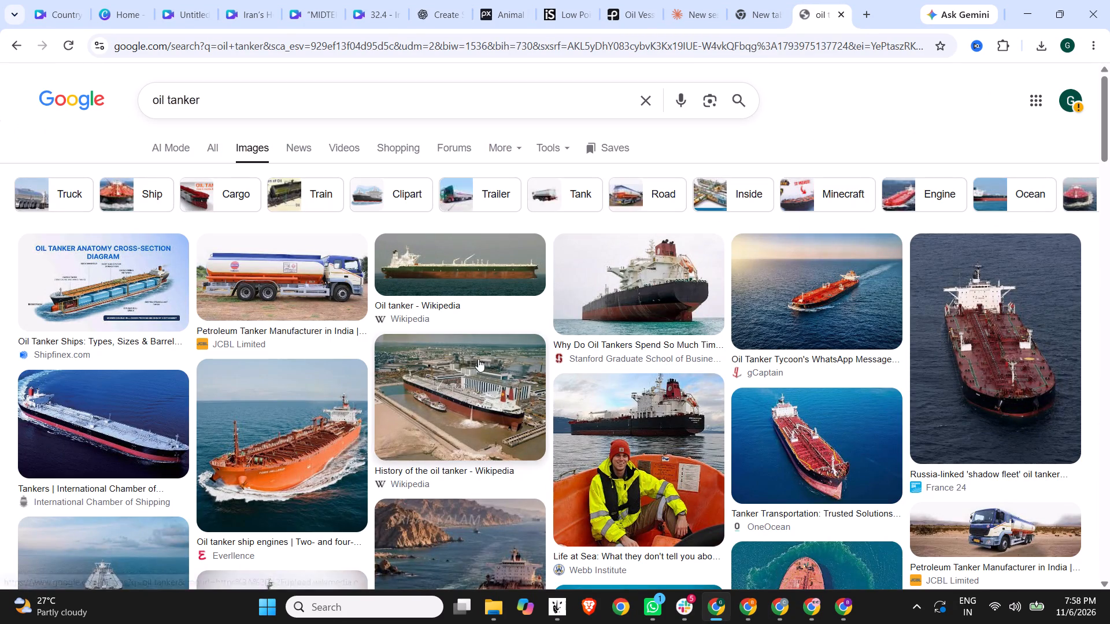
View the Everllence, India Weekly and Reuters tanker photos in turn and look through the images related to each.
left_click(302, 457)
scroll(841, 369, "down", 1)
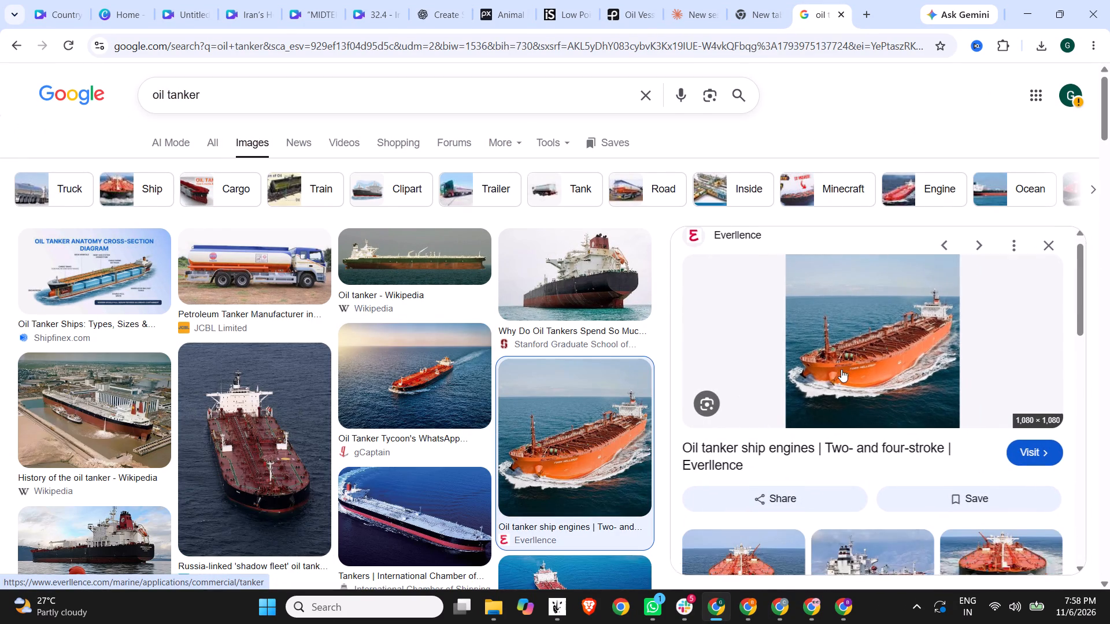
scroll(841, 369, "down", 3)
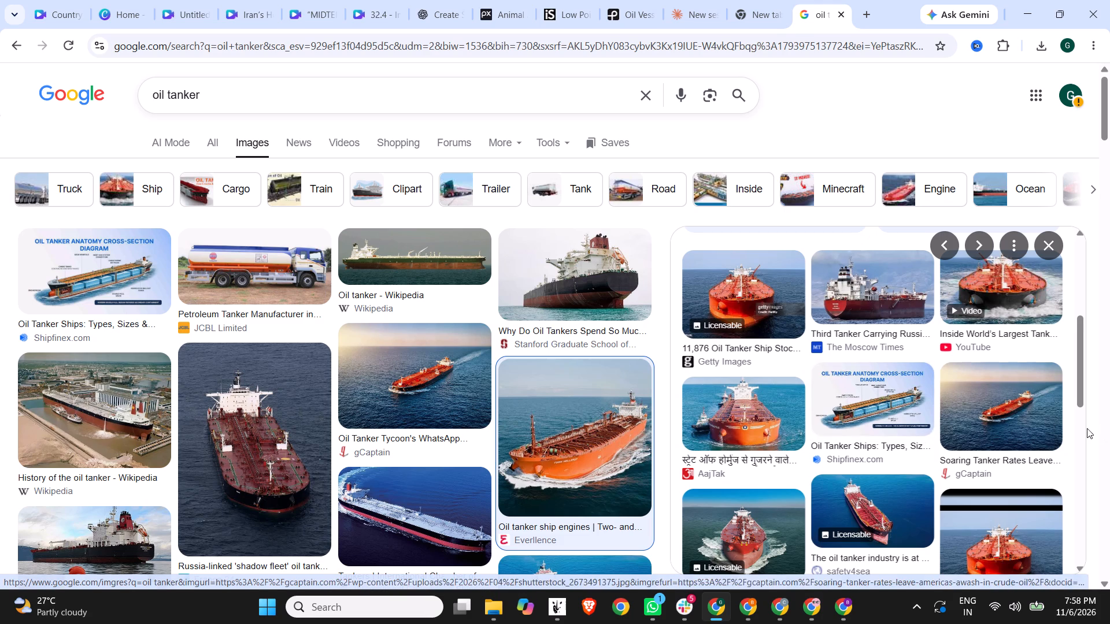
scroll(1030, 415, "down", 4)
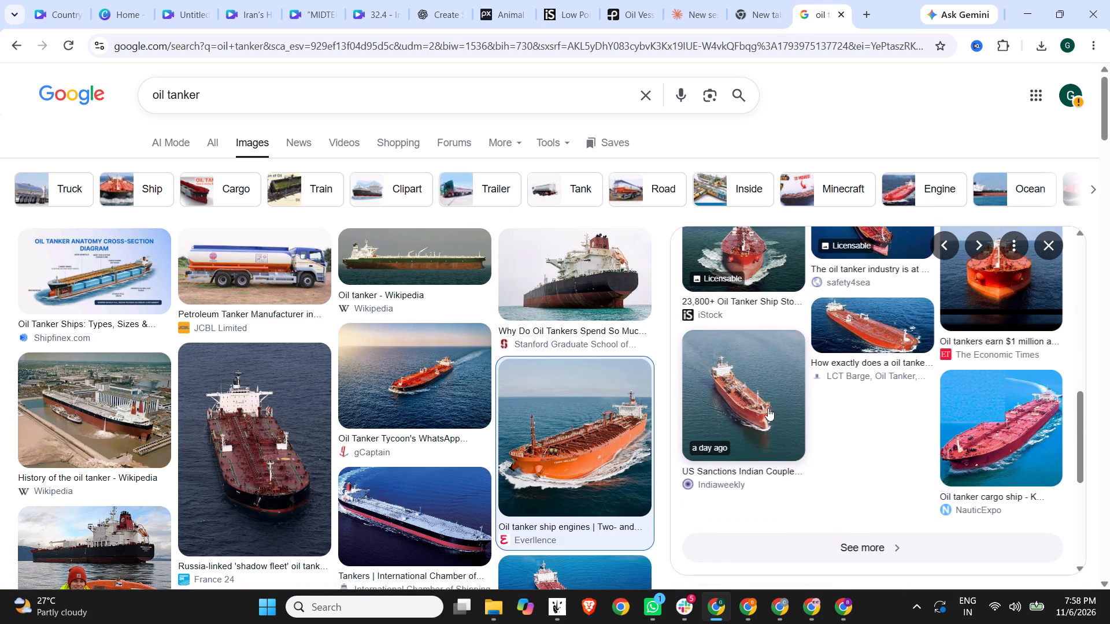
left_click(760, 407)
scroll(848, 382, "down", 3)
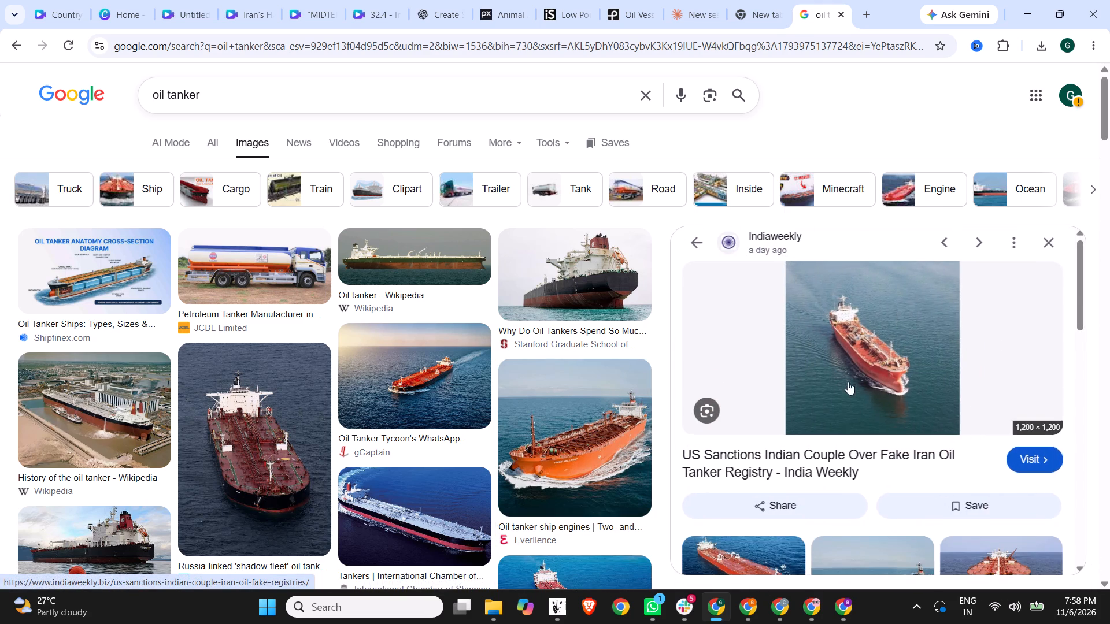
scroll(850, 382, "down", 3)
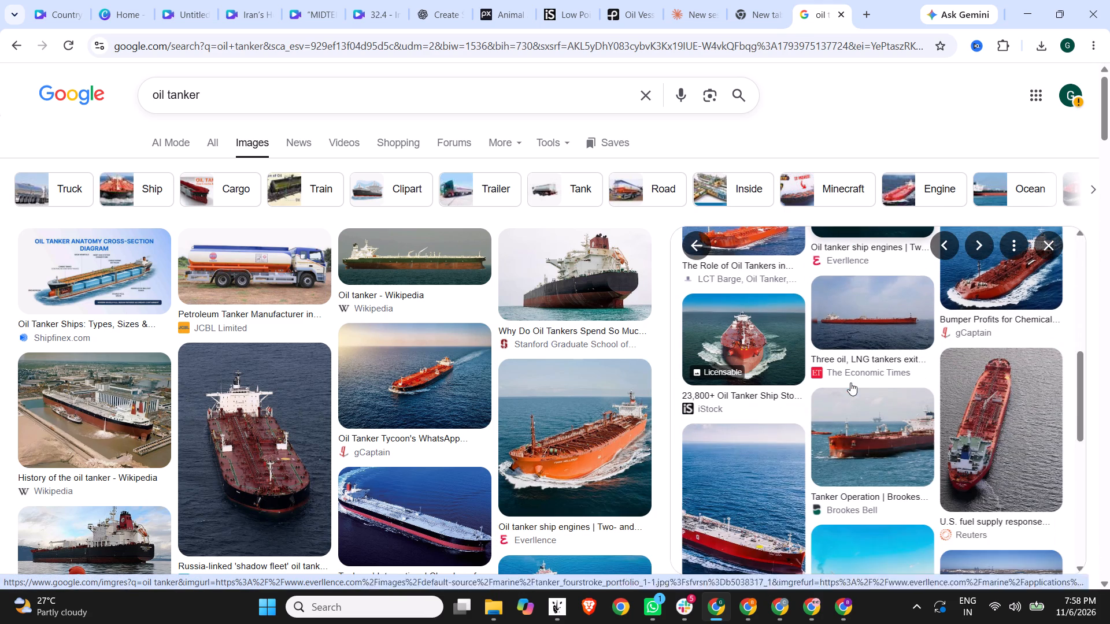
scroll(850, 382, "down", 1)
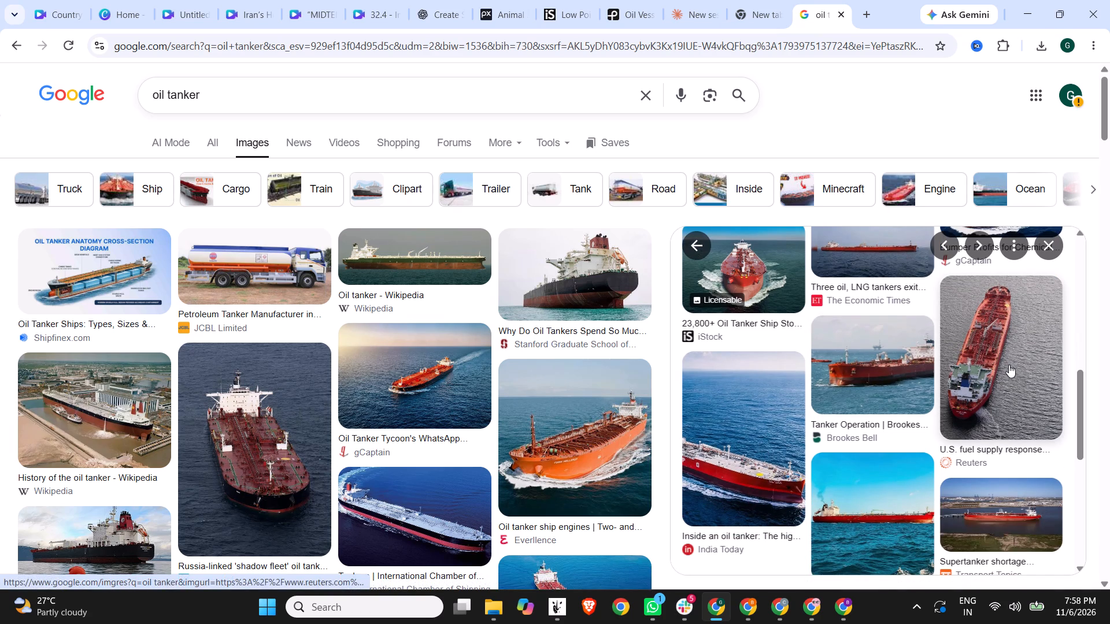
left_click(1009, 365)
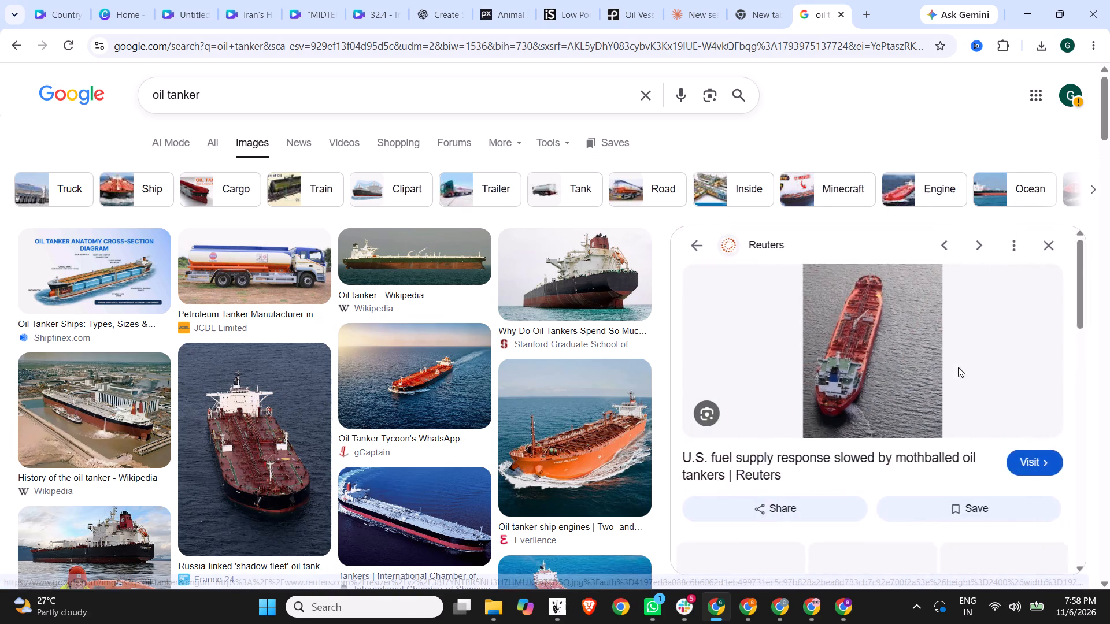
scroll(958, 367, "down", 4)
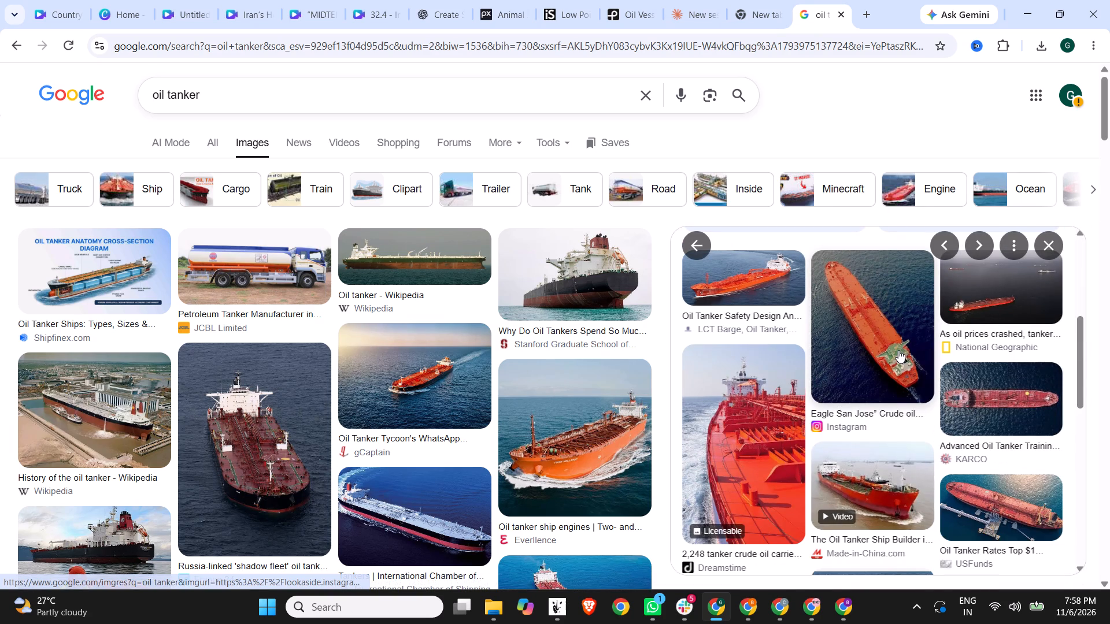
Look through the related images and further "oil tanker" results, and examine the Facebook image of the Strait of Hormuz tanker and its related pictures.
scroll(898, 350, "down", 4)
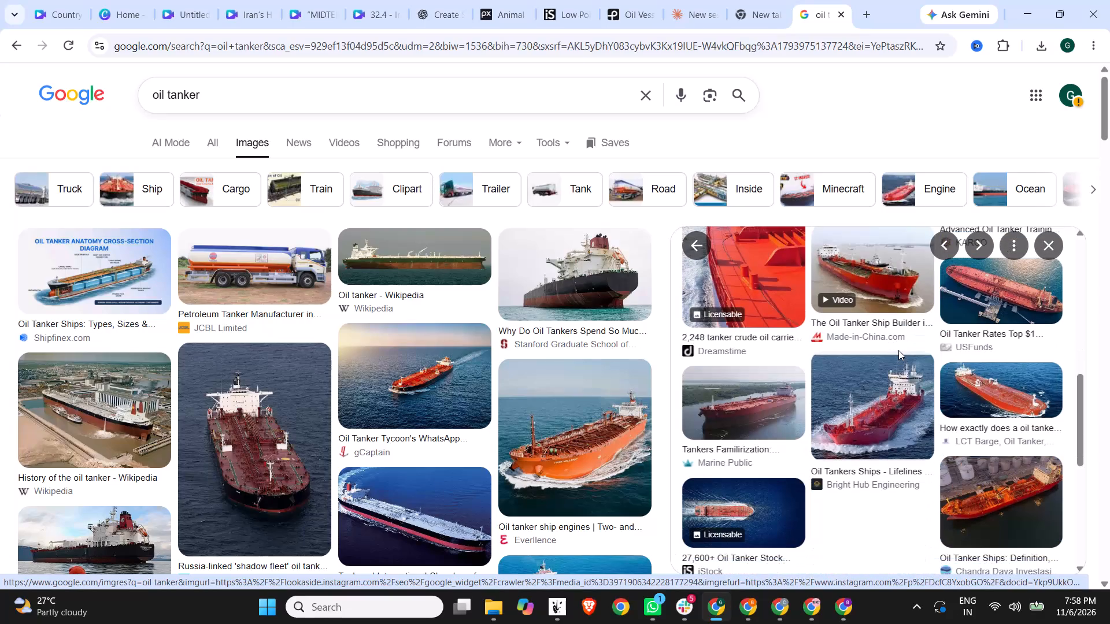
scroll(898, 350, "down", 5)
scroll(534, 395, "down", 3)
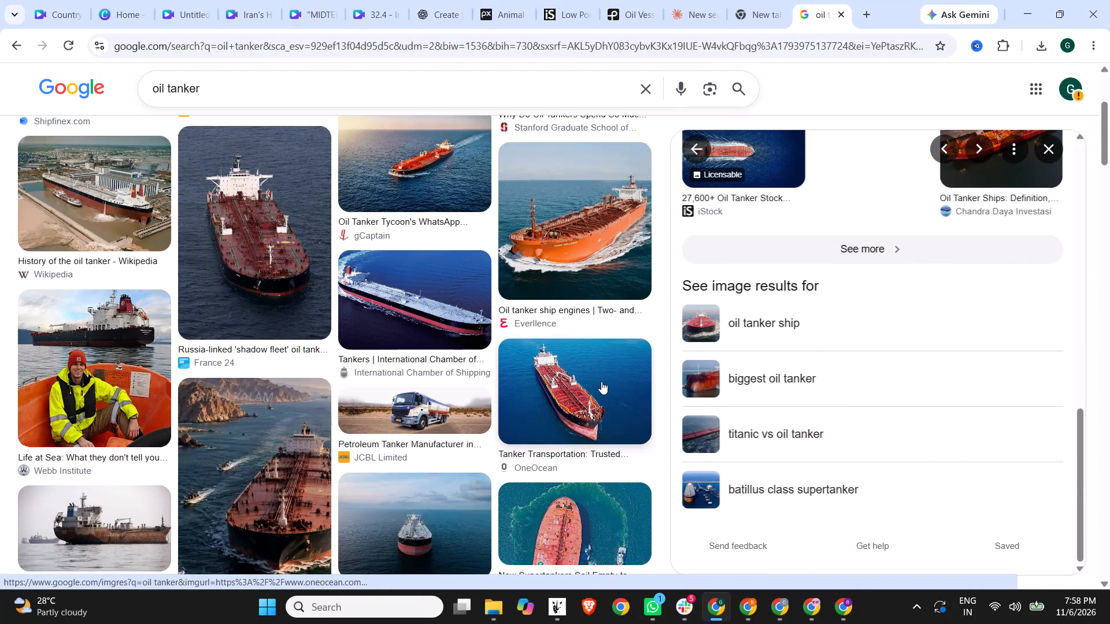
scroll(601, 381, "down", 3)
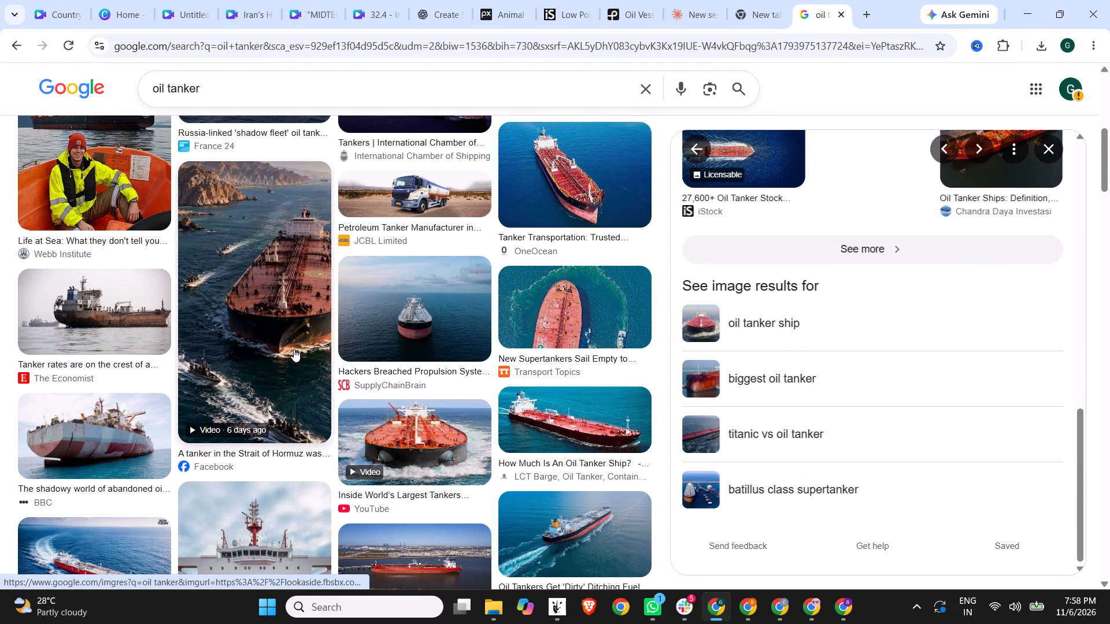
left_click(294, 349)
scroll(787, 344, "down", 3)
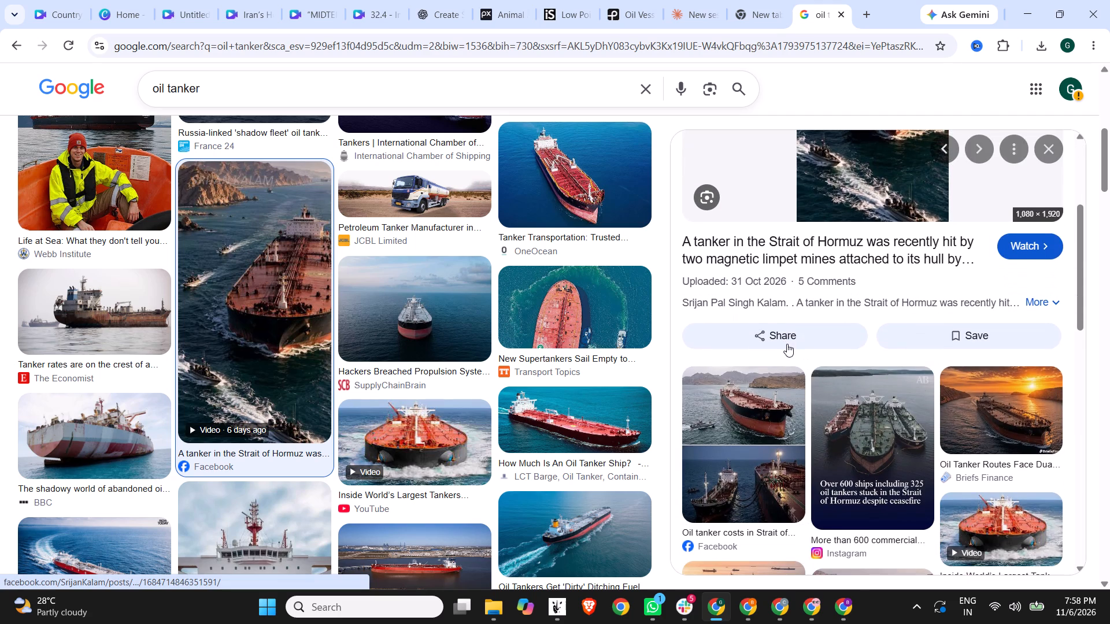
scroll(787, 344, "down", 3)
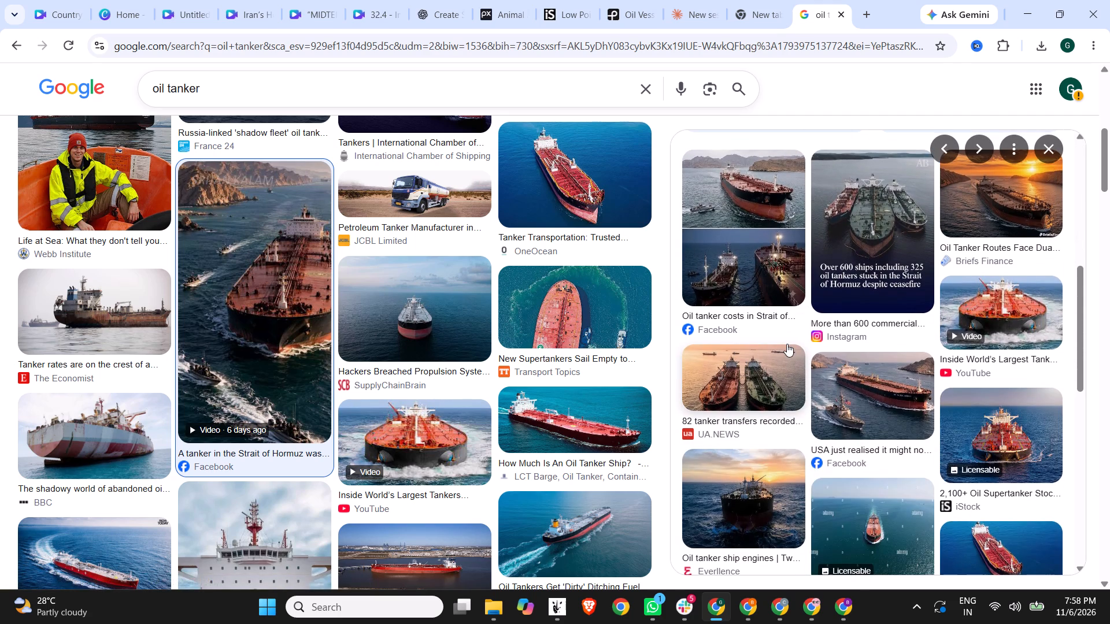
scroll(760, 381, "down", 3)
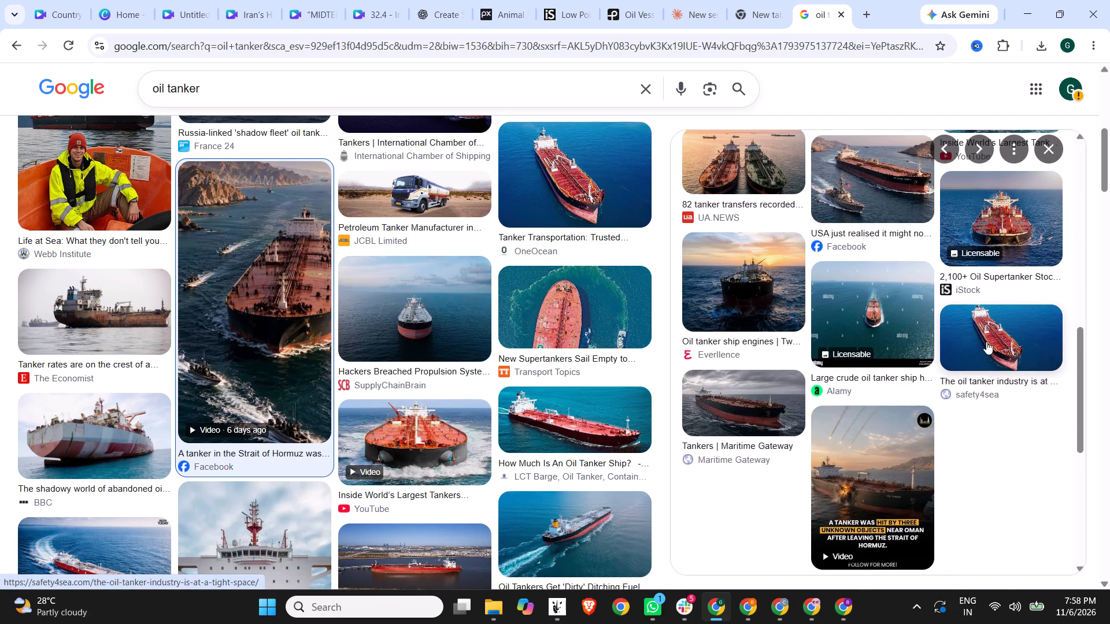
scroll(986, 341, "up", 9)
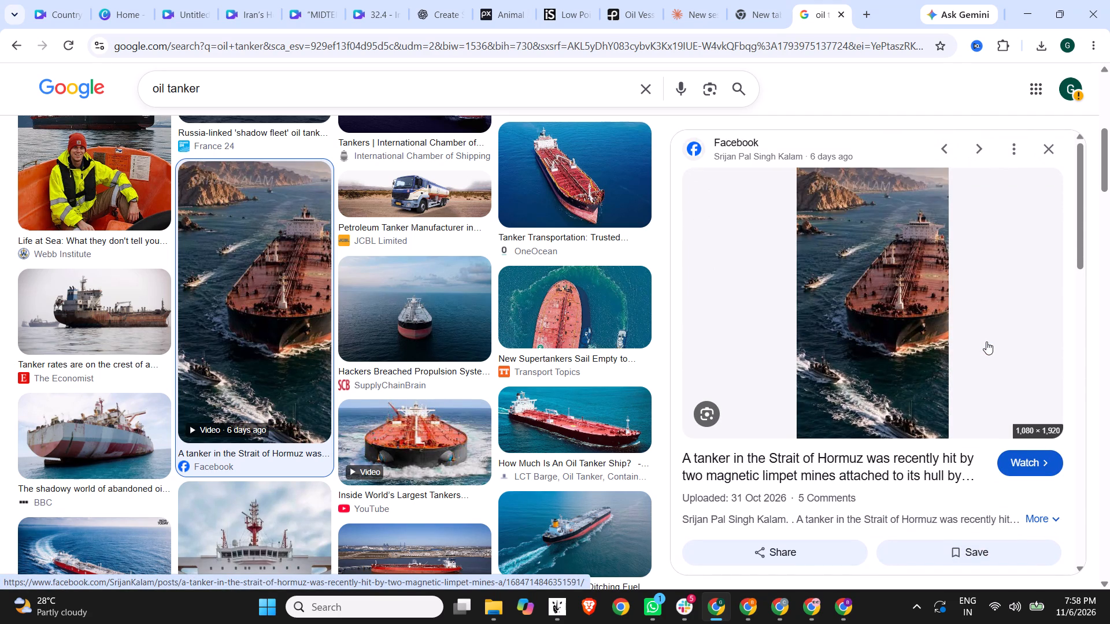
scroll(986, 341, "down", 5)
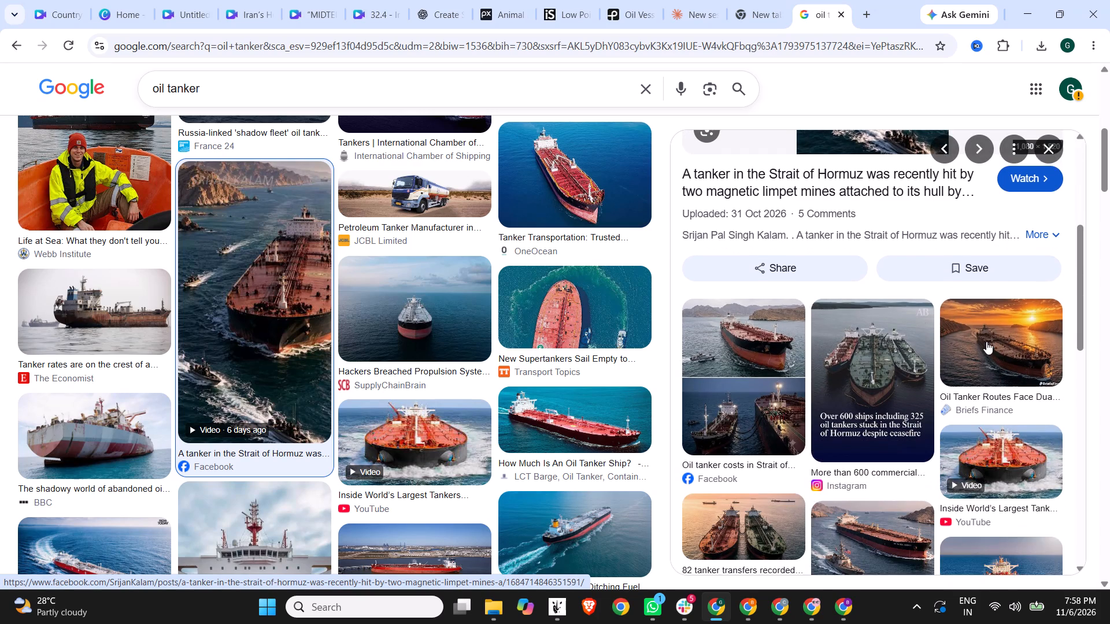
Copy the SlashGear photo of the red-and-blue oil tanker seen head-on and switch to the Iran's Hormuz design in Canva.
scroll(350, 447, "down", 4)
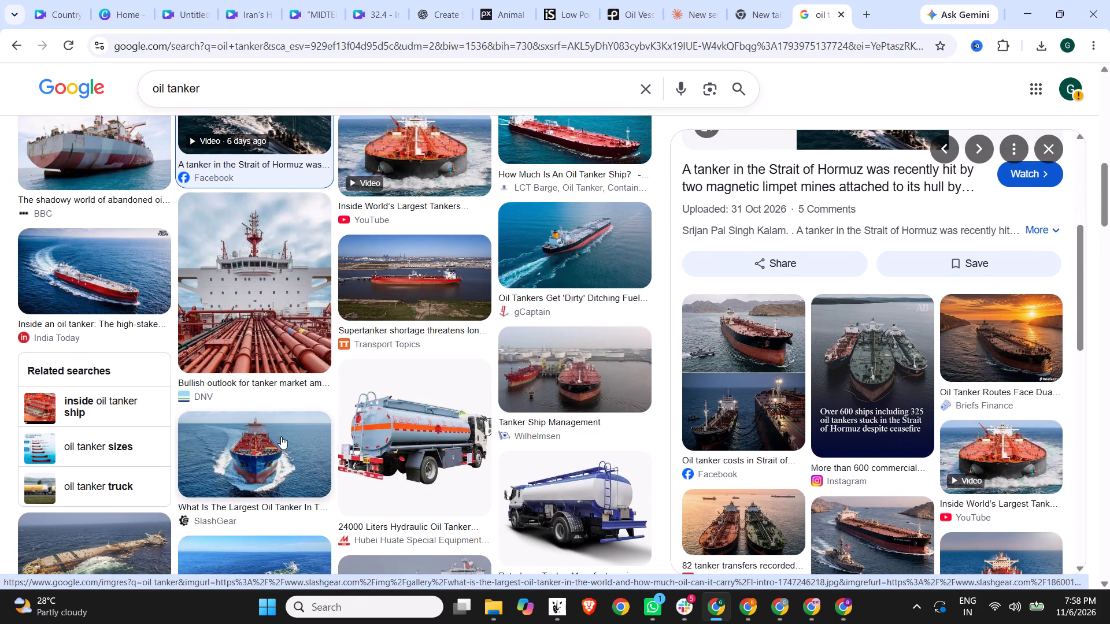
left_click(261, 462)
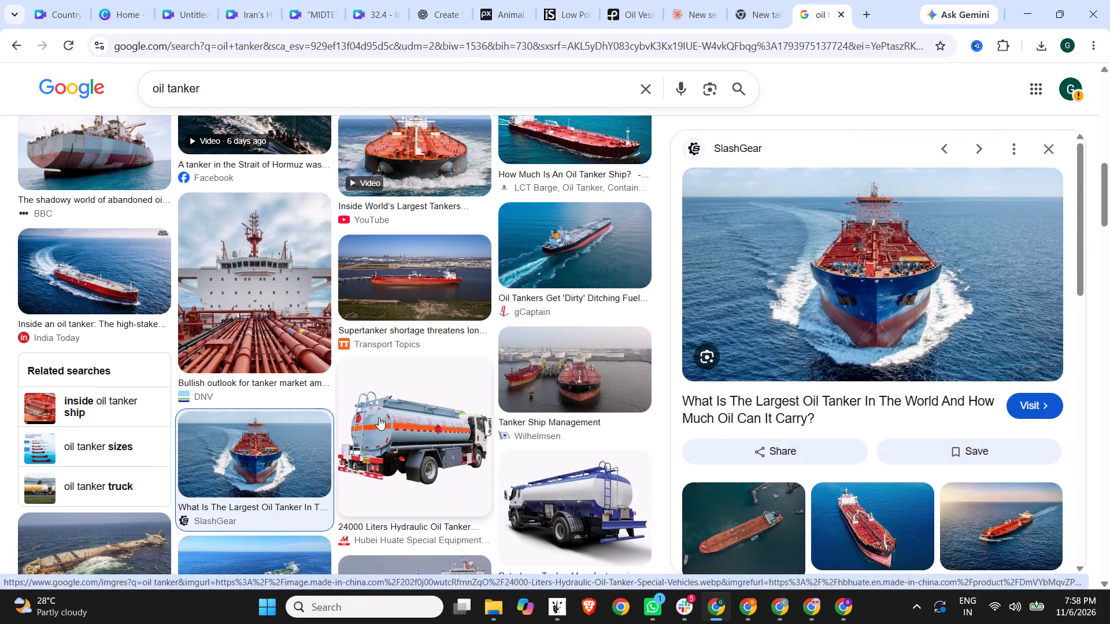
scroll(876, 333, "down", 3)
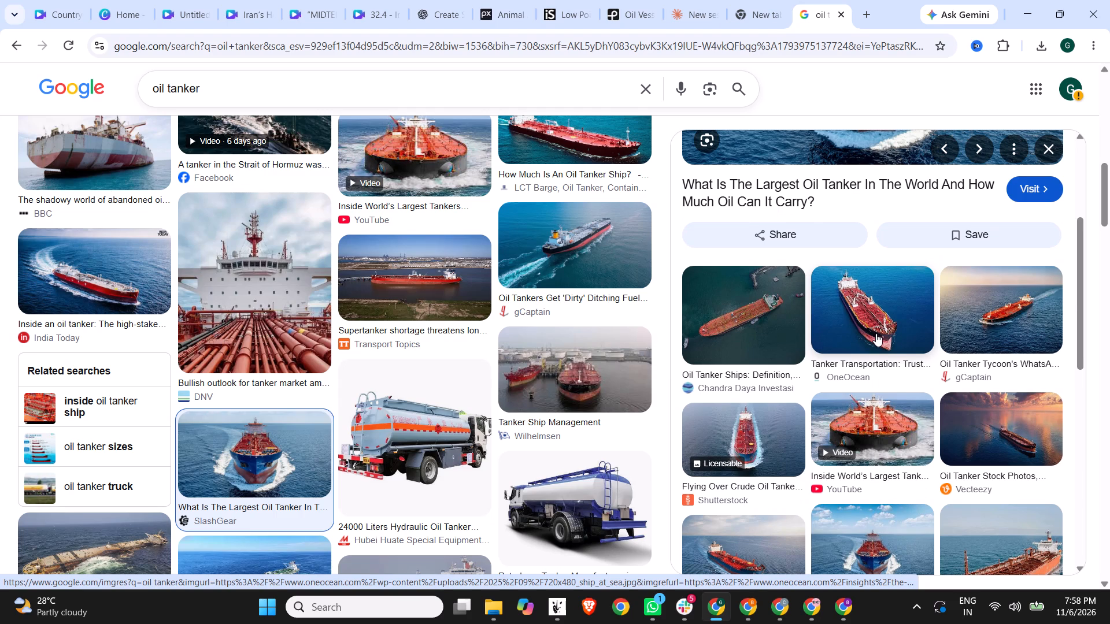
scroll(876, 333, "up", 4)
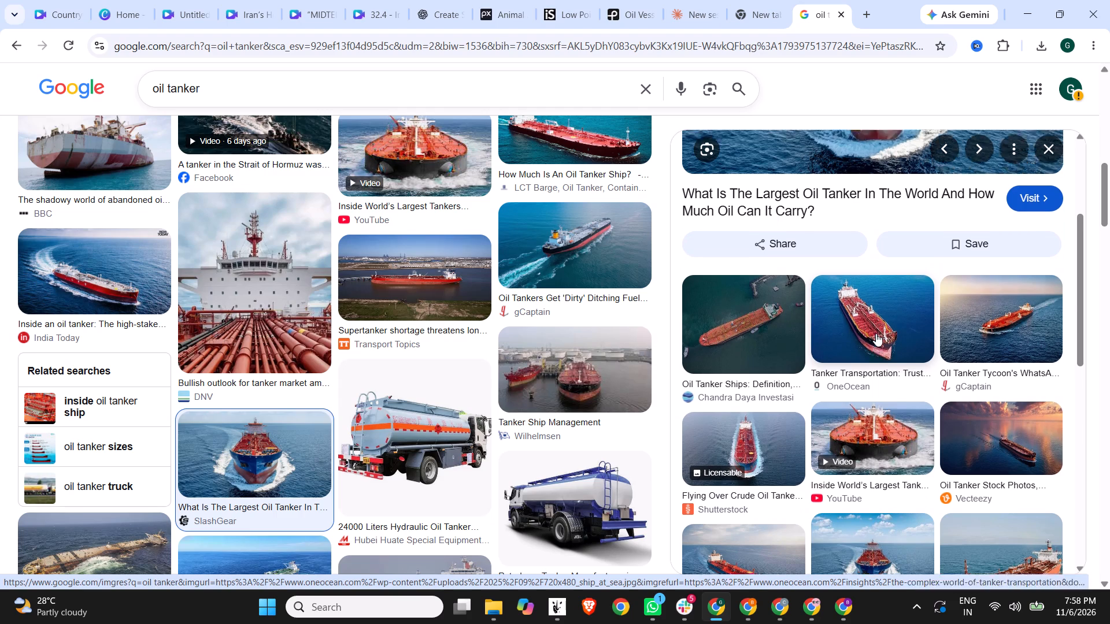
right_click(889, 250)
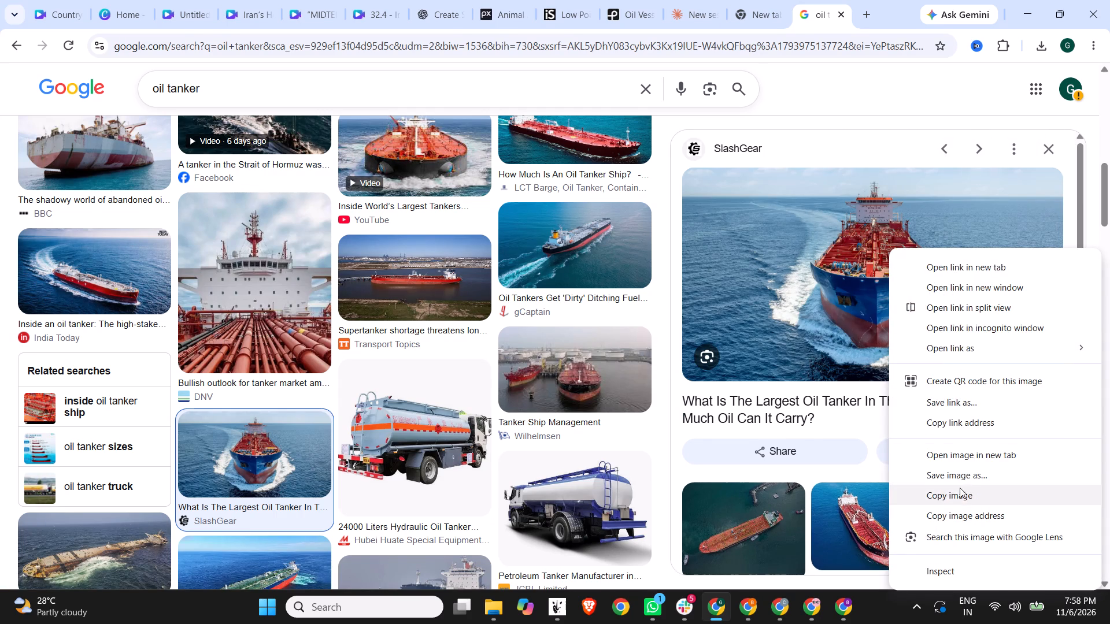
left_click(959, 490)
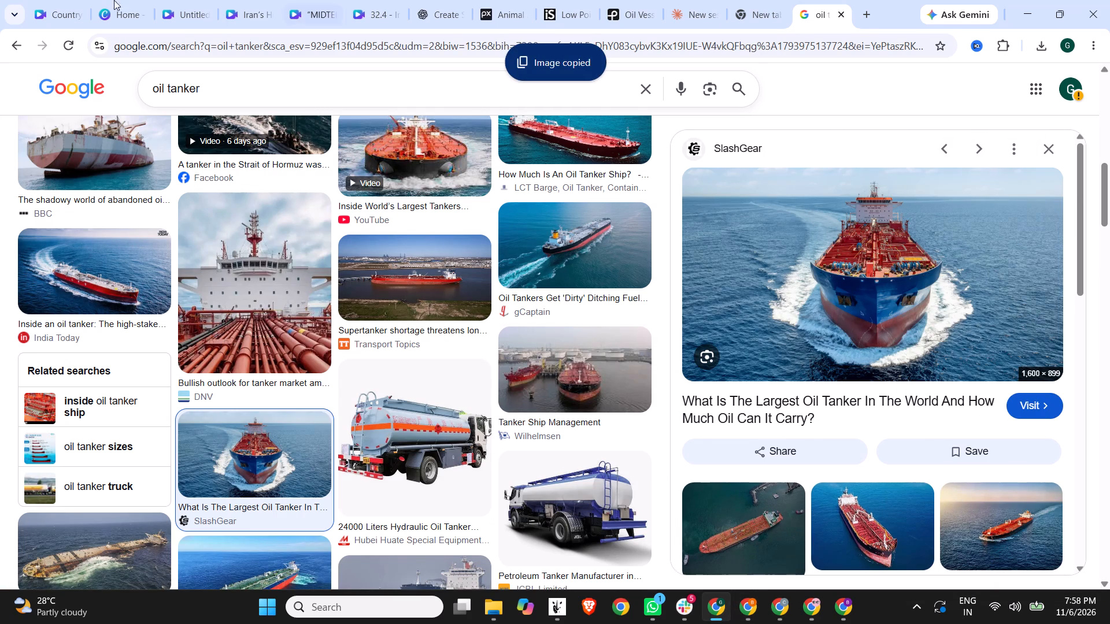
left_click(275, 0)
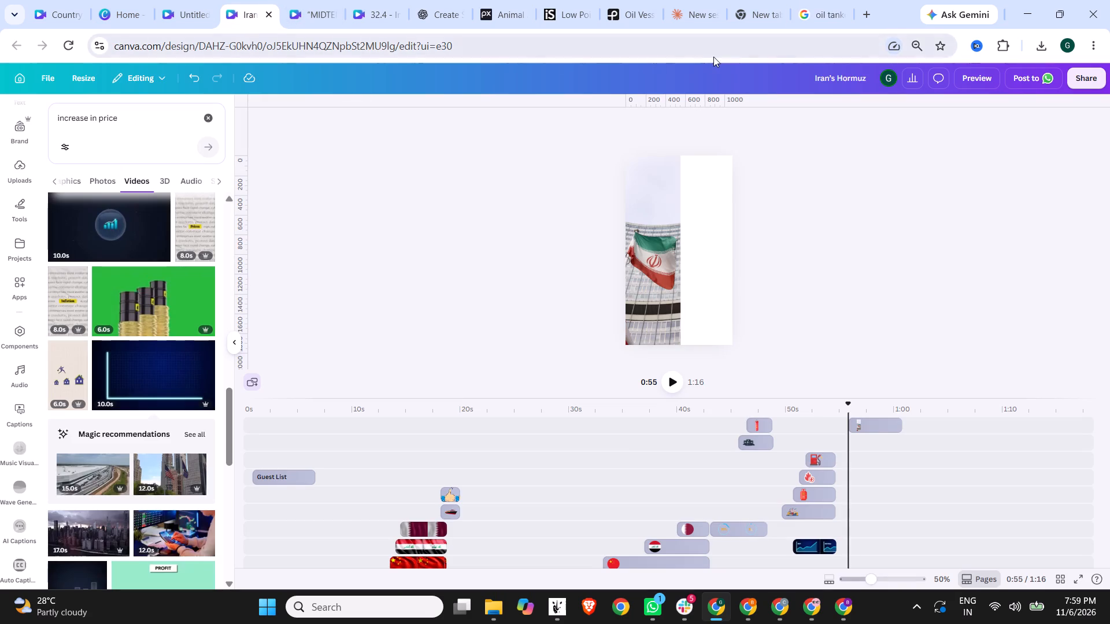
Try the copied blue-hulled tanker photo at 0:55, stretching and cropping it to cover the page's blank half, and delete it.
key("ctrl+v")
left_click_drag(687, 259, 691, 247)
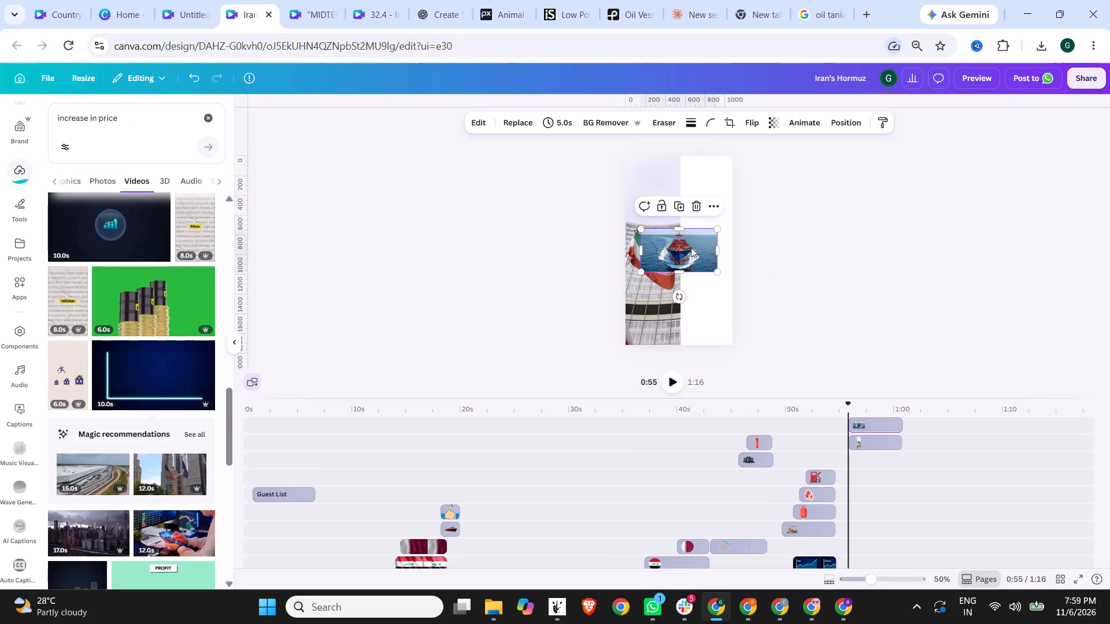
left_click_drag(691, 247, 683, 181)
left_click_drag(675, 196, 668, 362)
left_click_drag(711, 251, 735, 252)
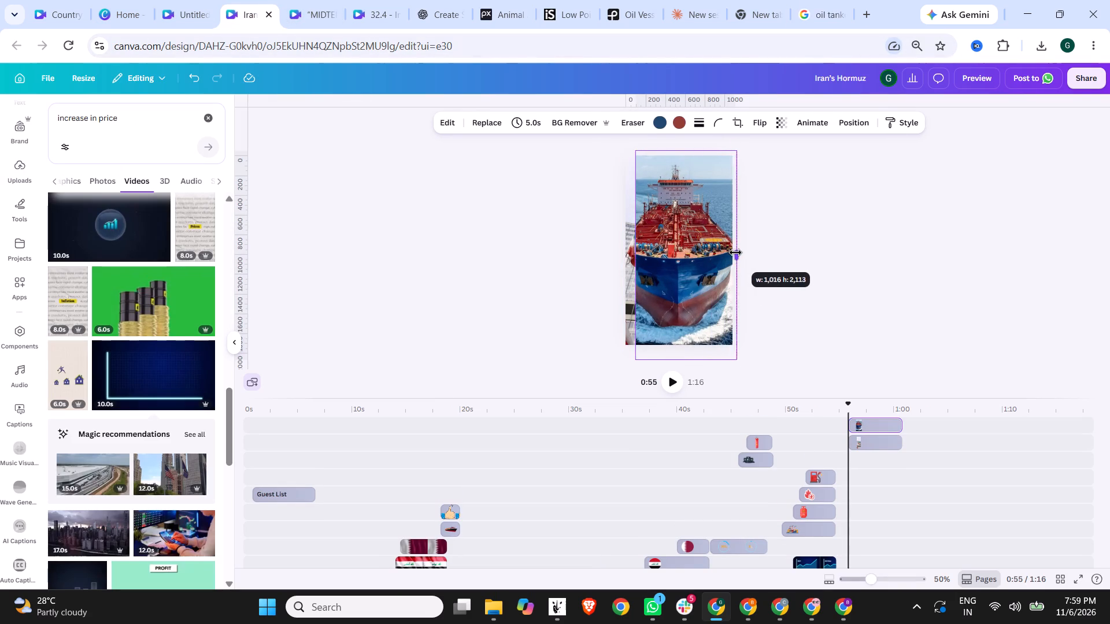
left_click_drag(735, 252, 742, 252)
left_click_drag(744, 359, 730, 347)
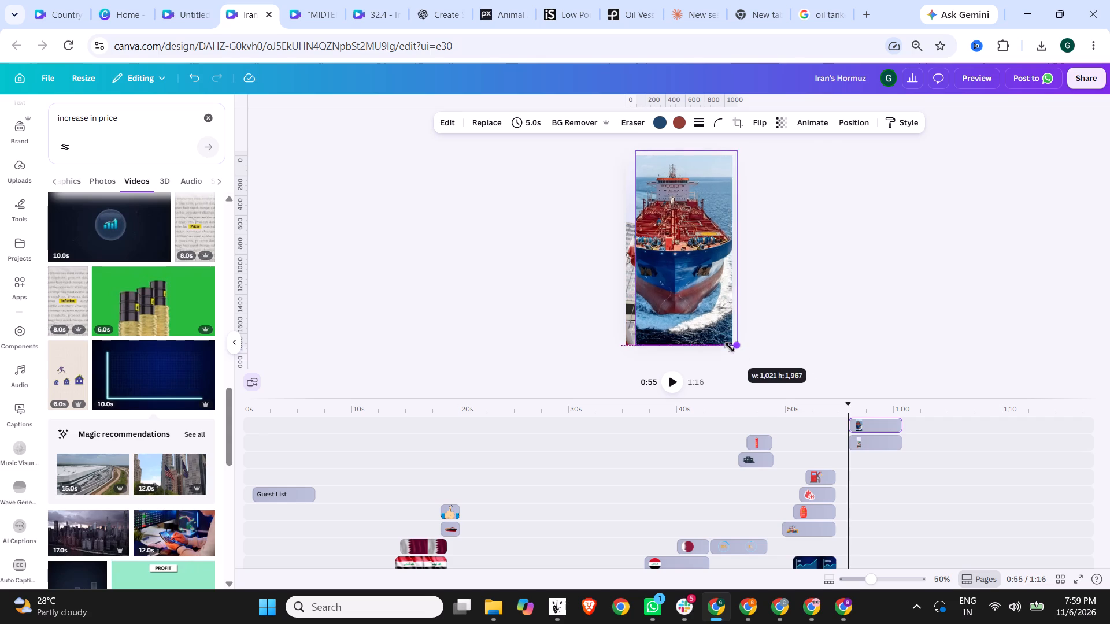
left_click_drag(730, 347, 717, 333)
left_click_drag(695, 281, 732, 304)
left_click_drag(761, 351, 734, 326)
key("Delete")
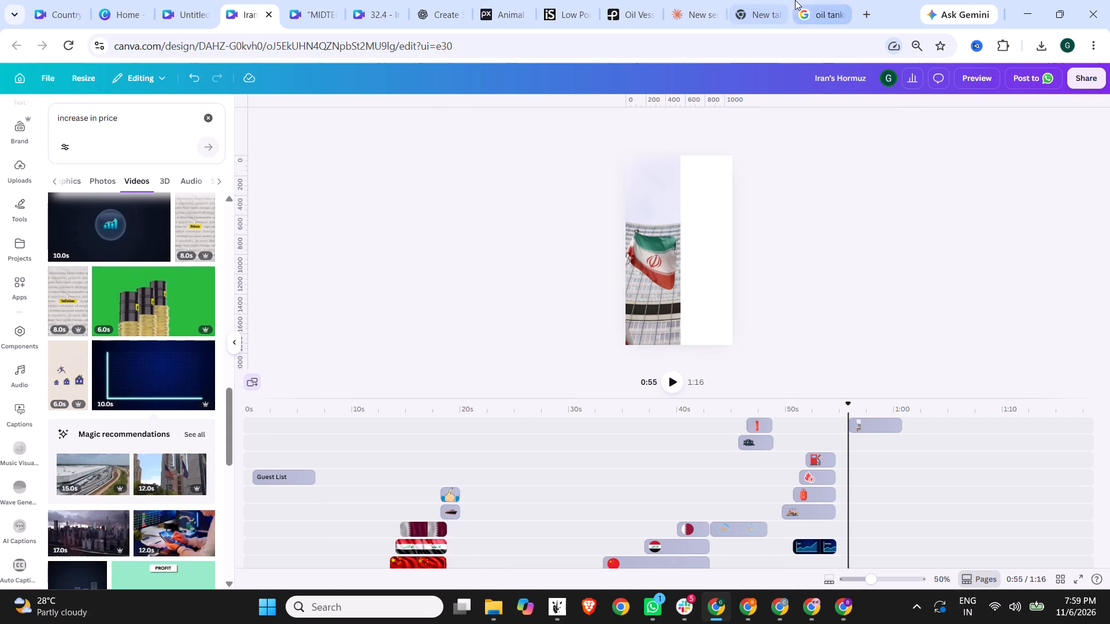
Return to the "oil tanker" image results and look through them and the related images for a more suitable ship photo.
left_click(806, 0)
scroll(845, 361, "down", 4)
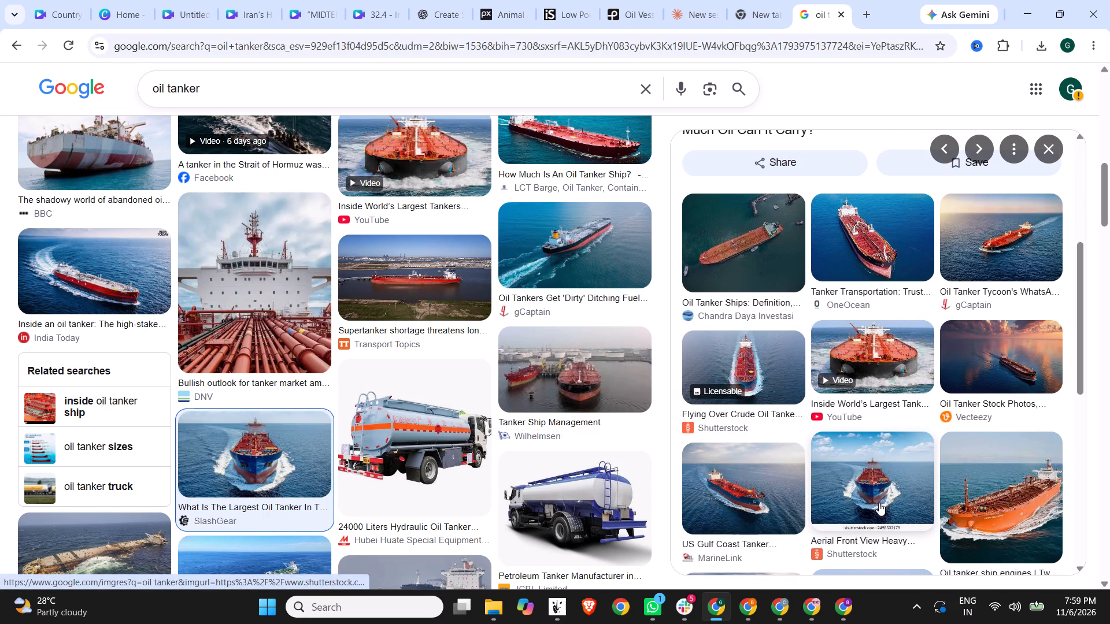
scroll(866, 471, "down", 4)
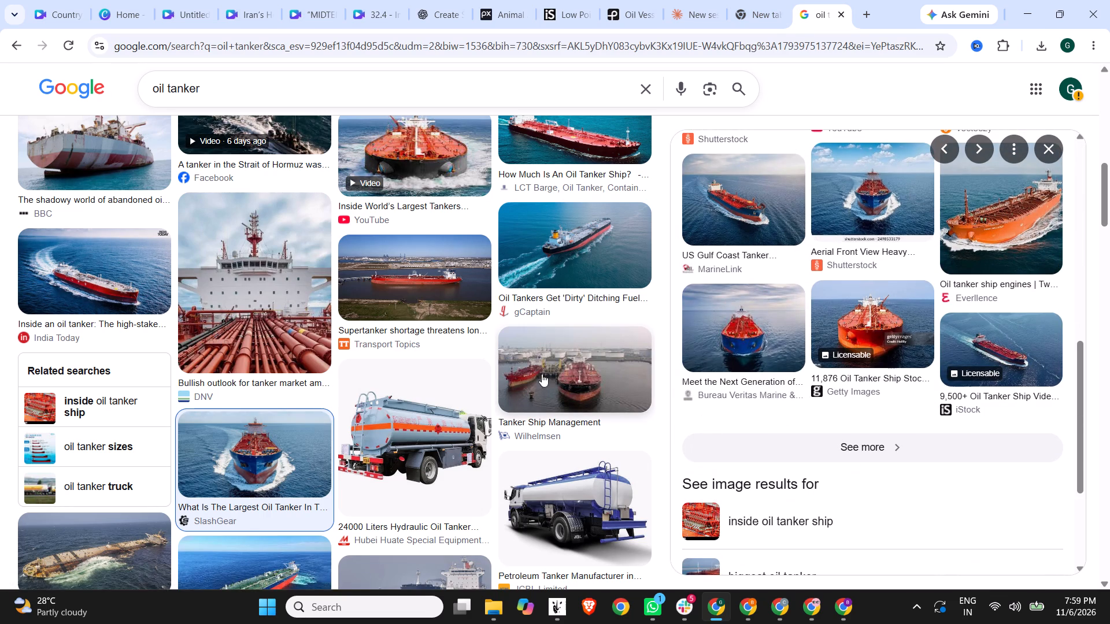
scroll(516, 341, "up", 9)
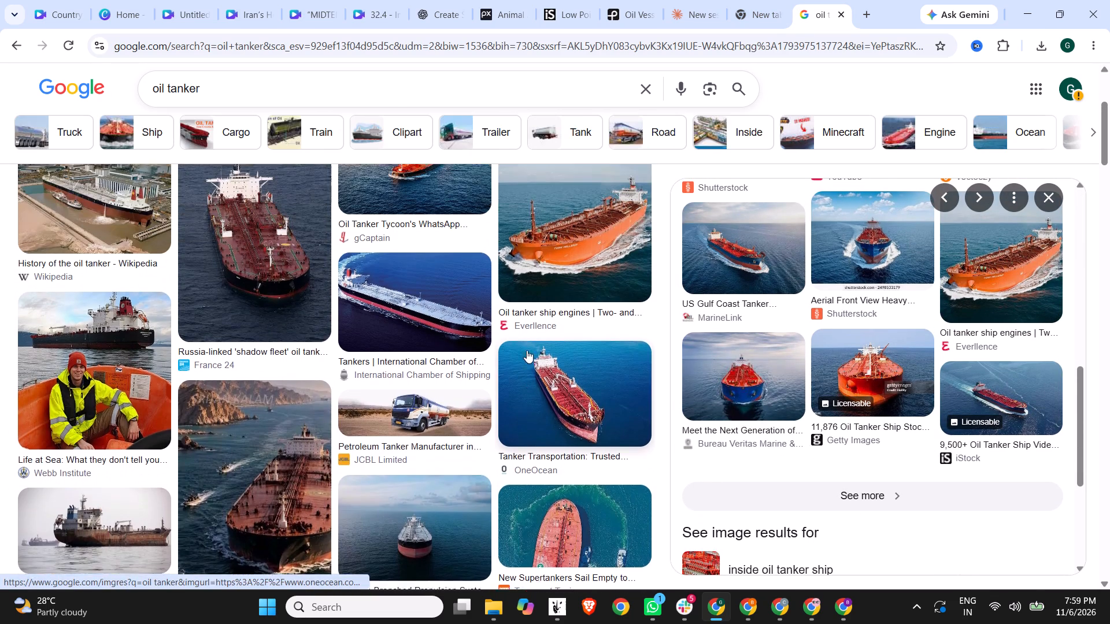
scroll(527, 350, "up", 3)
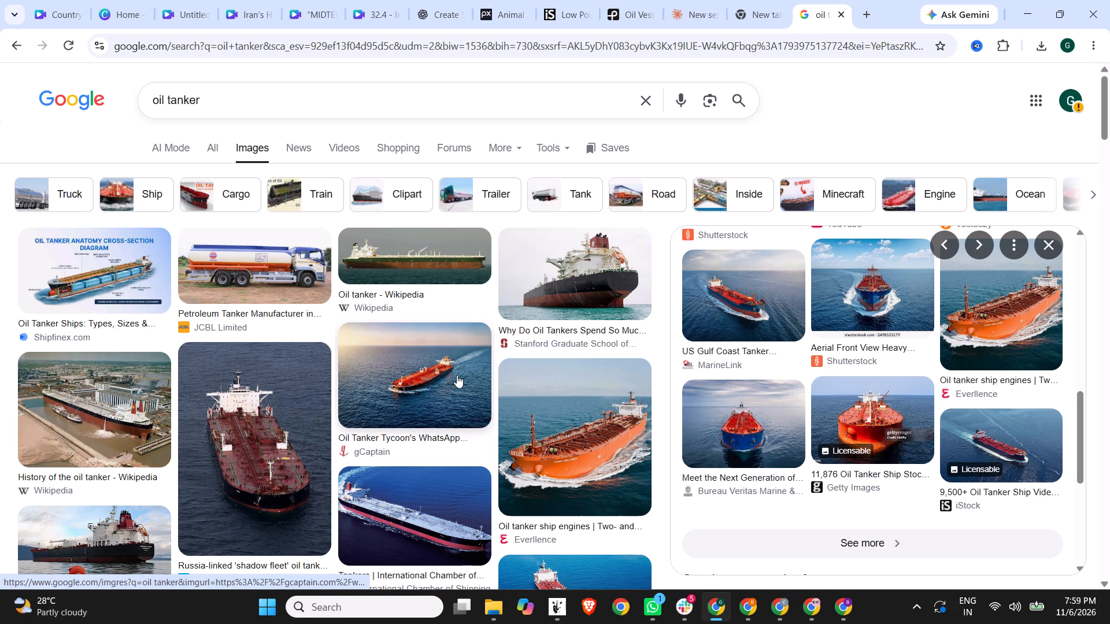
scroll(391, 393, "down", 3)
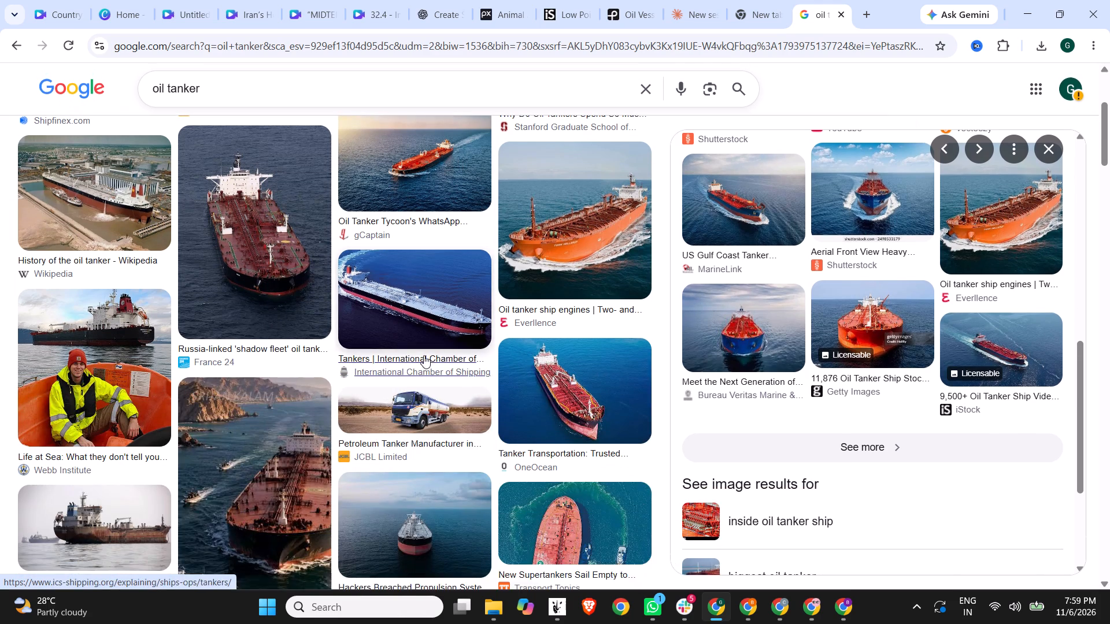
scroll(424, 355, "down", 9)
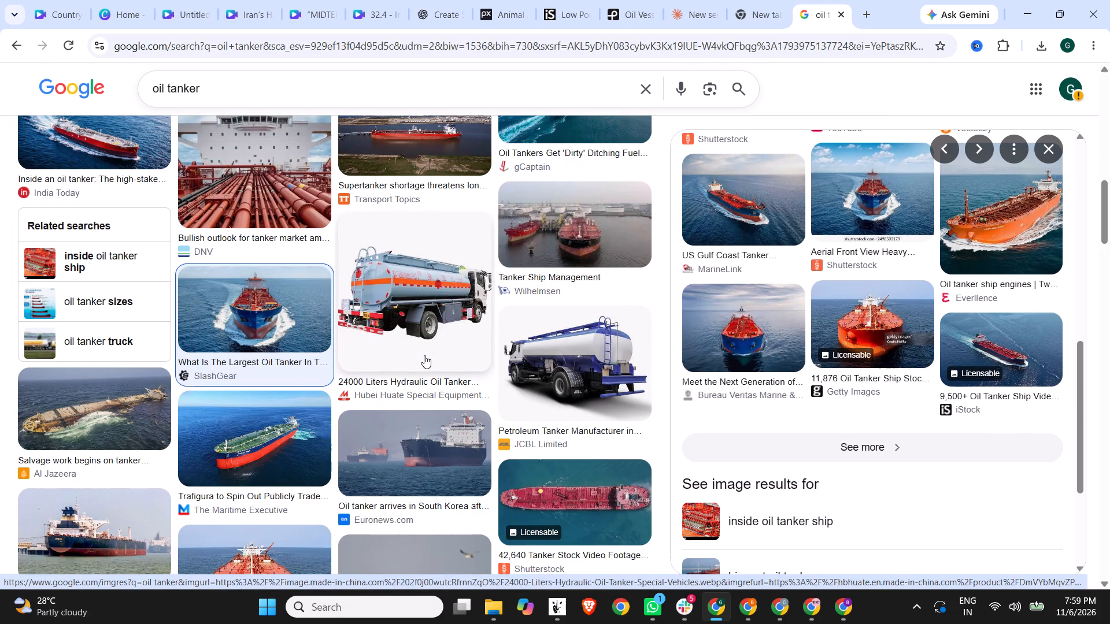
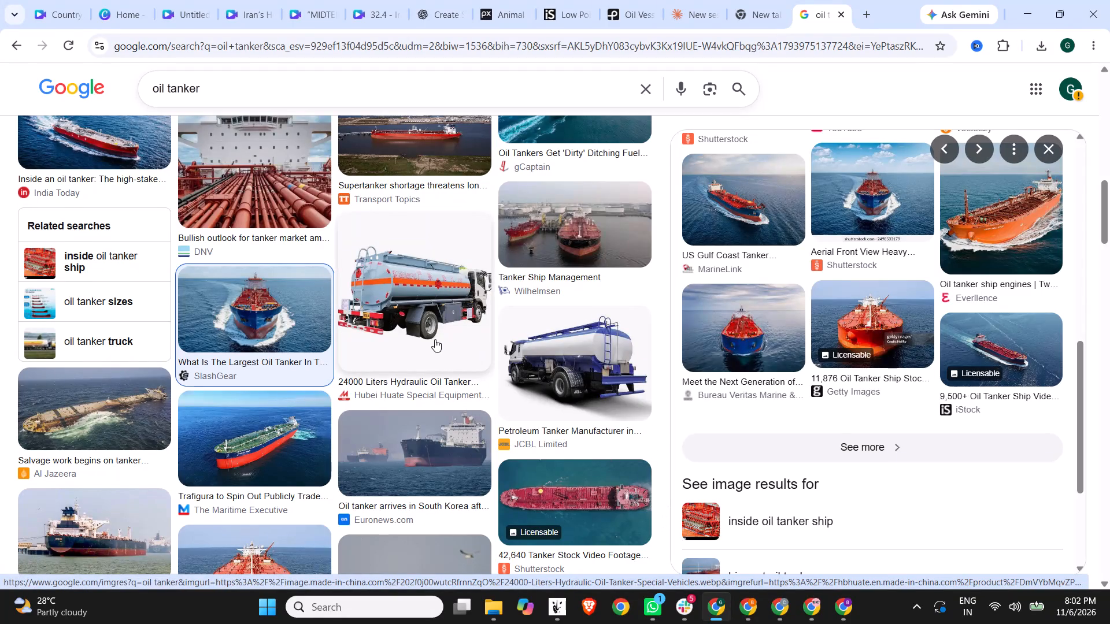
Look further through the "oil tanker" image results for a ship photo that suits the tall, narrow blank half.
scroll(435, 339, "down", 2)
scroll(293, 311, "down", 3)
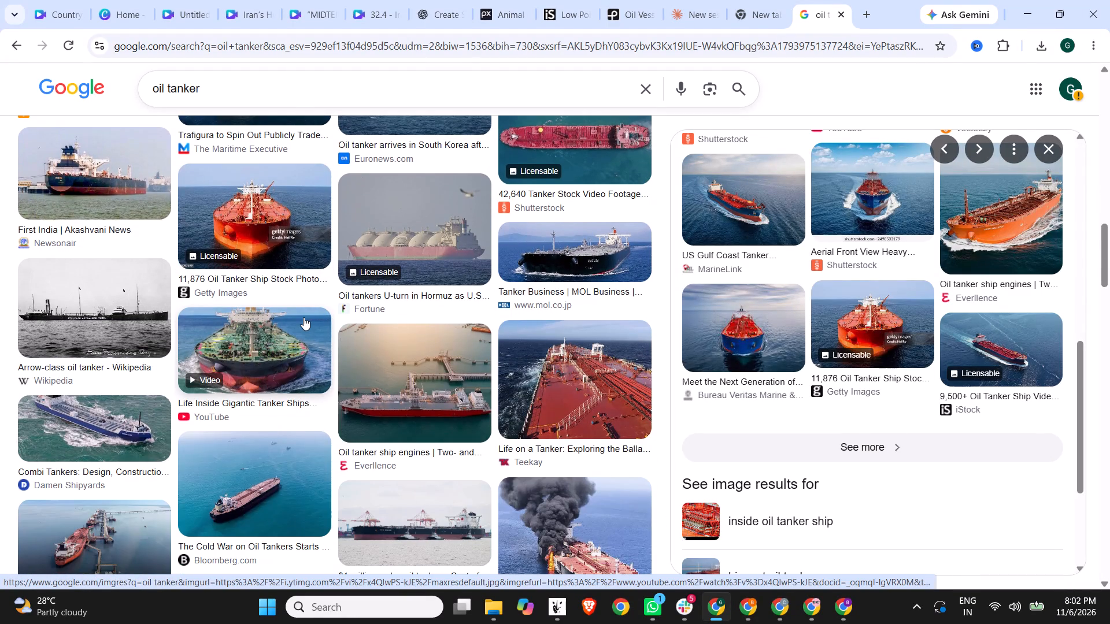
scroll(308, 321, "down", 4)
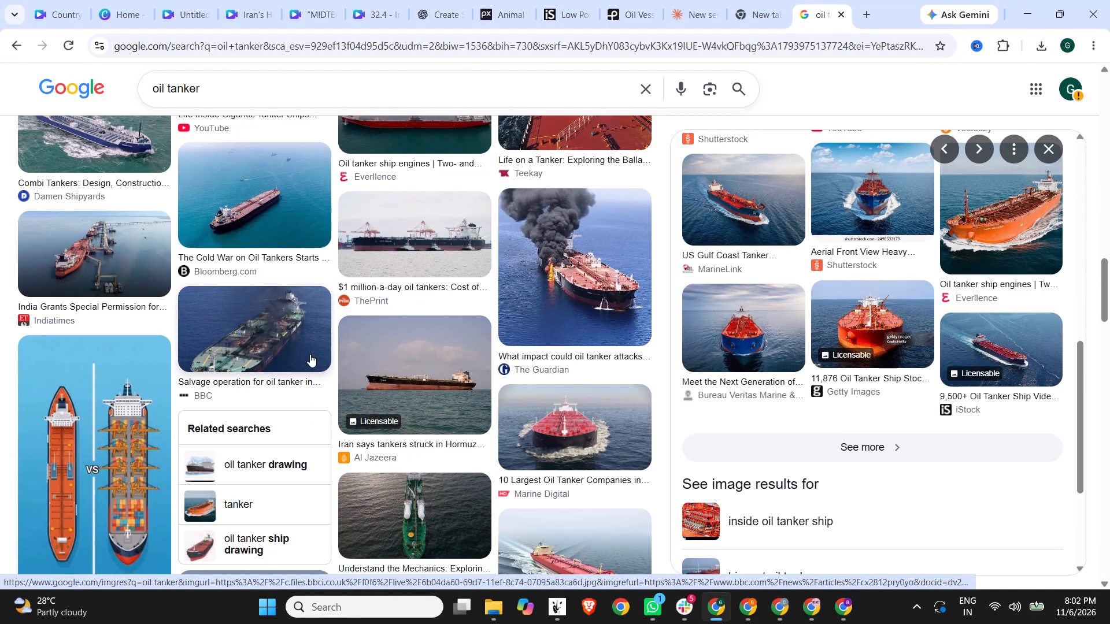
scroll(310, 349, "down", 3)
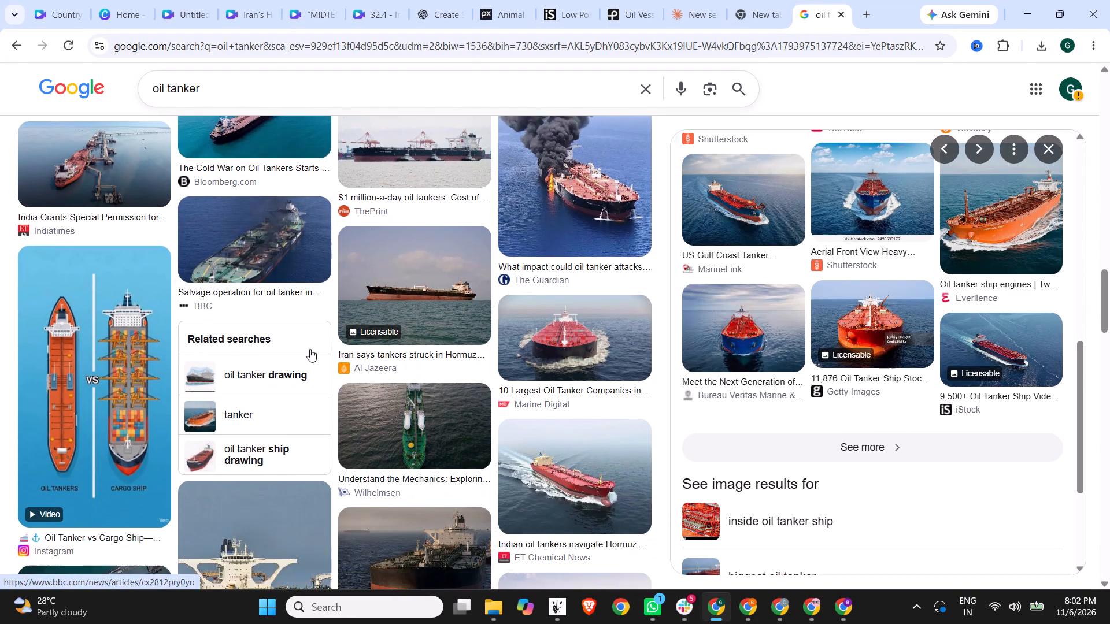
scroll(310, 348, "down", 3)
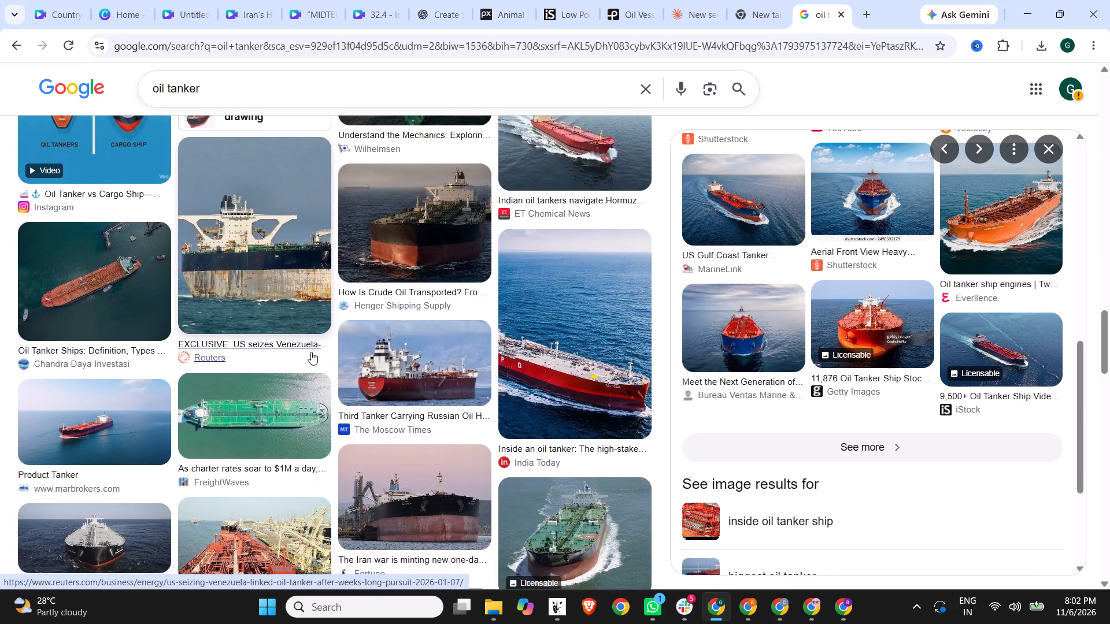
scroll(311, 352, "down", 7)
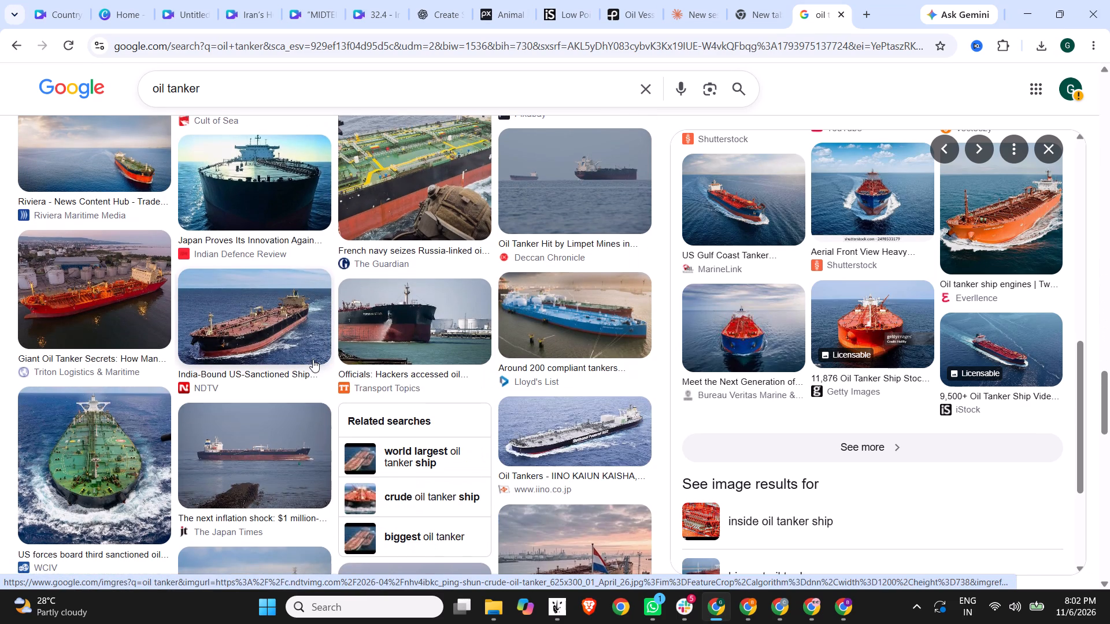
scroll(282, 359, "down", 6)
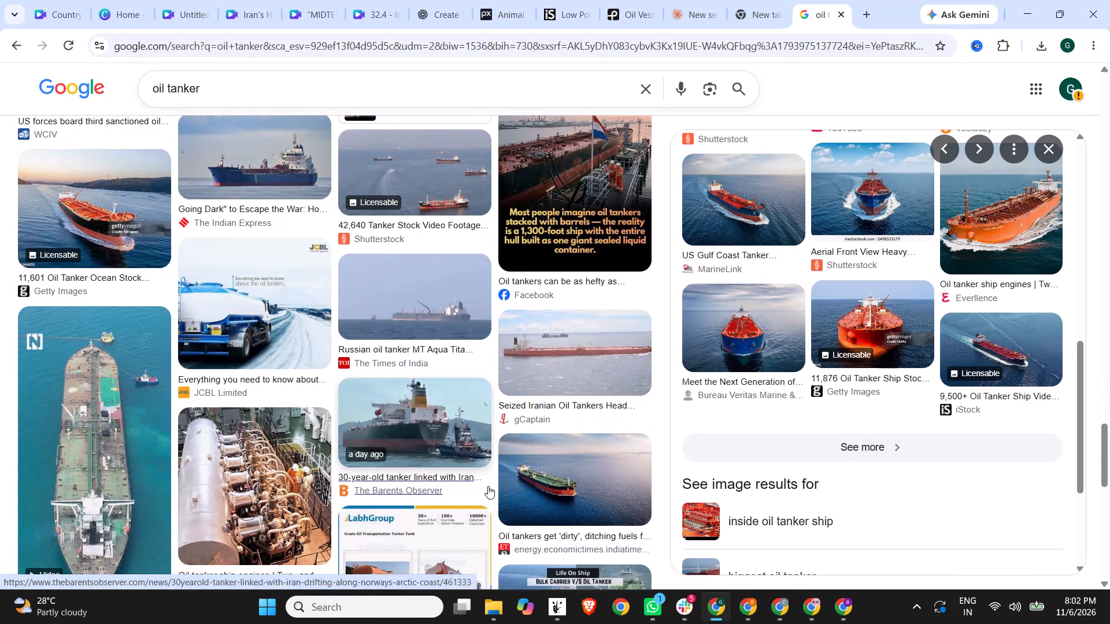
scroll(518, 448, "down", 4)
View the Earth.Org photo of the red oil tanker and look through the images related to it.
left_click(453, 482)
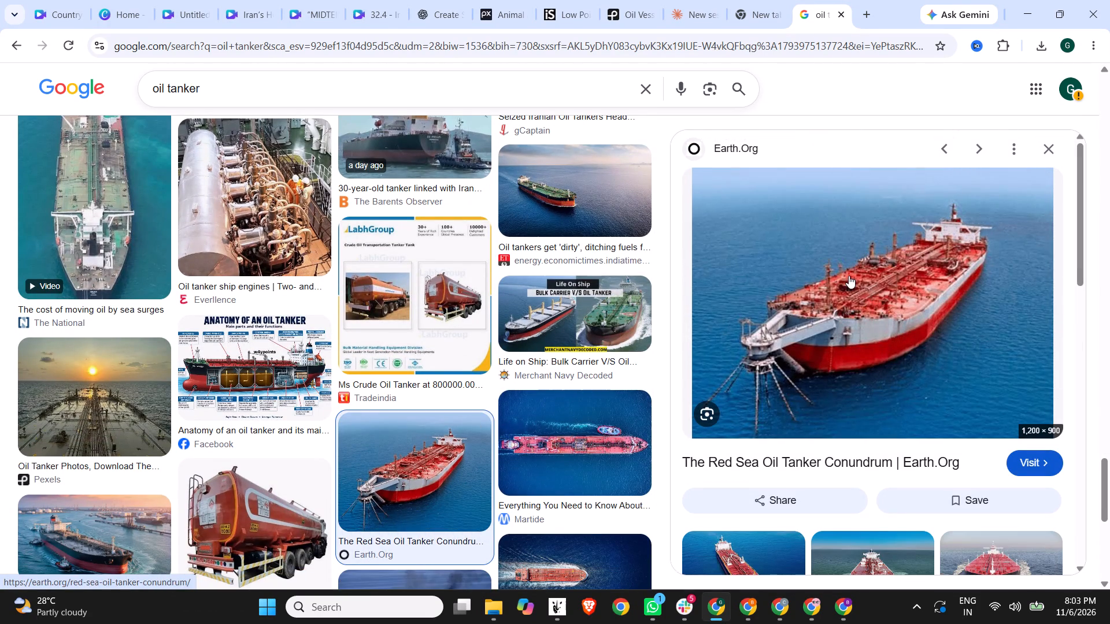
scroll(849, 276, "down", 3)
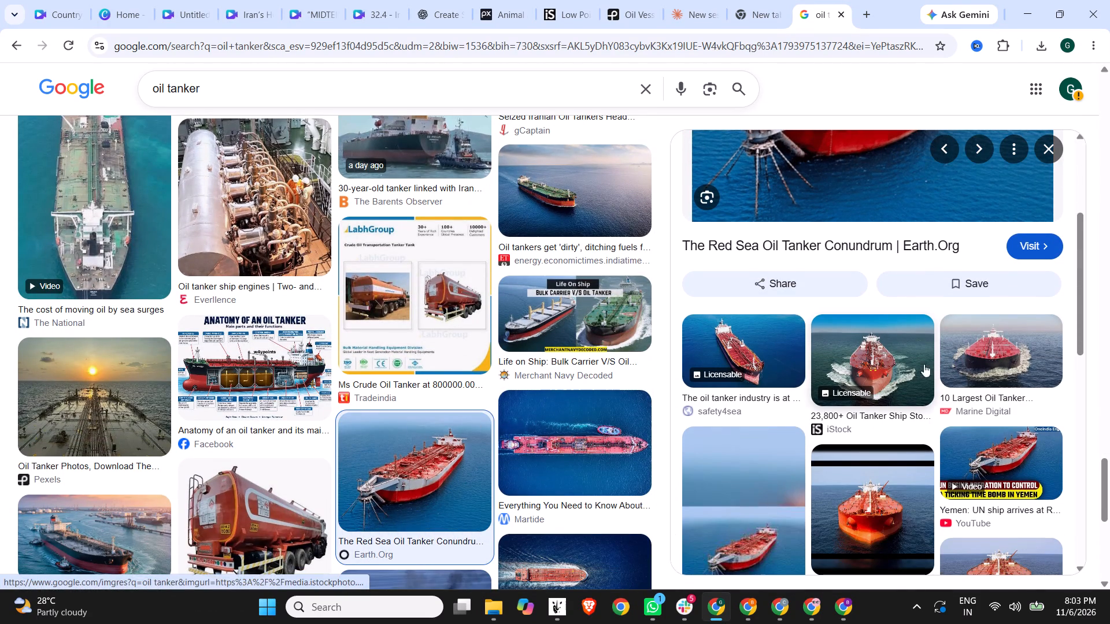
scroll(924, 364, "down", 4)
scroll(769, 448, "down", 3)
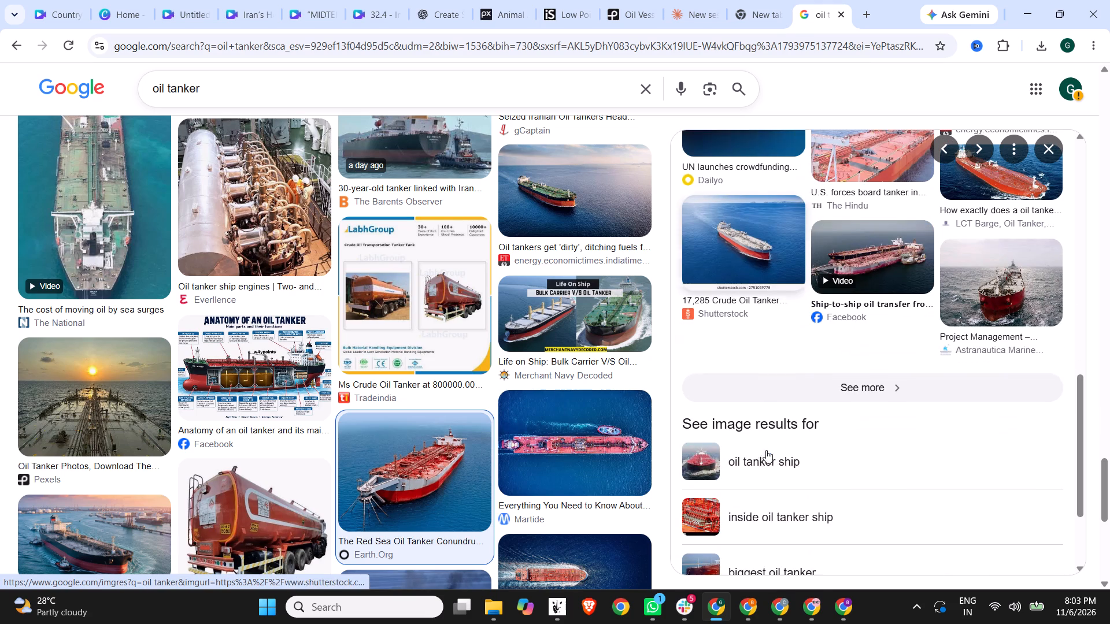
Continue through the remaining "oil tanker" image results, examining the ship photos for a better candidate.
scroll(543, 489, "down", 4)
scroll(548, 426, "down", 4)
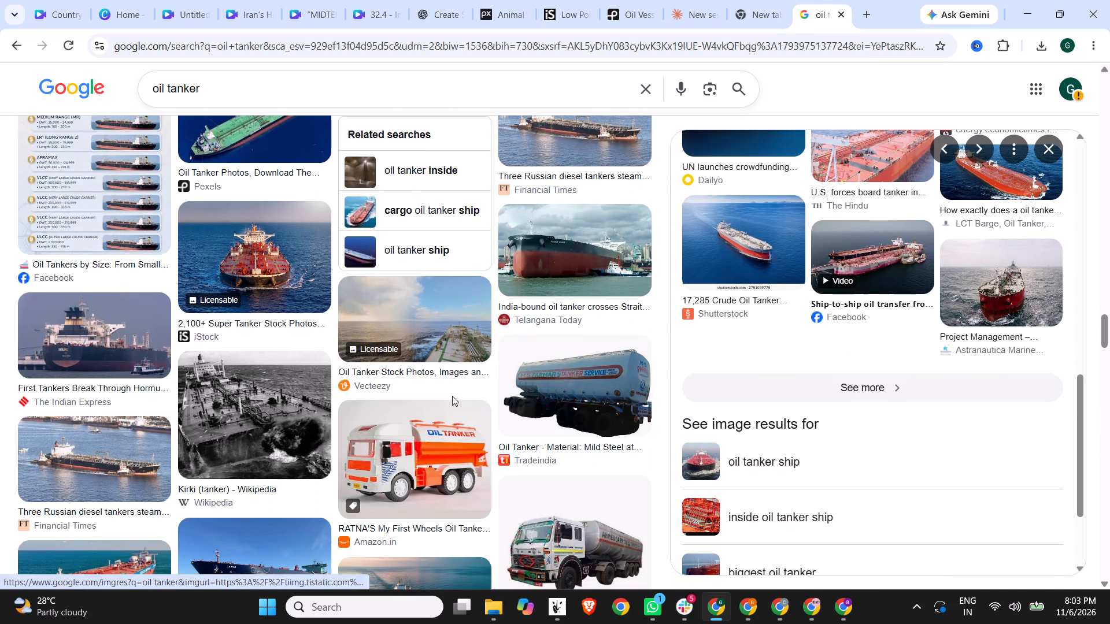
scroll(252, 305, "down", 3)
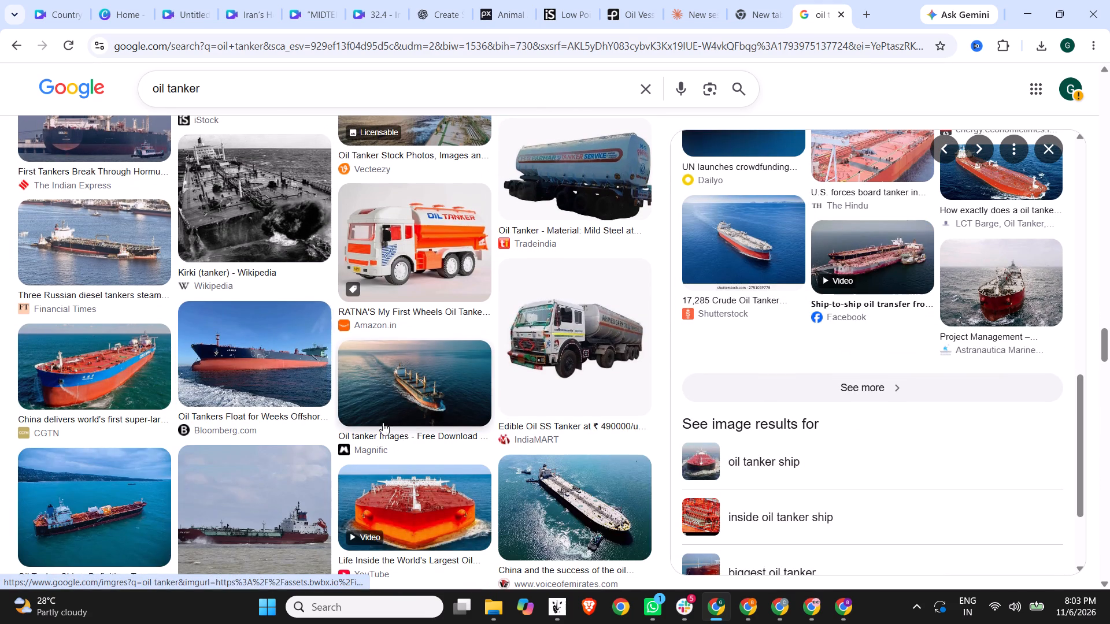
scroll(399, 402, "down", 2)
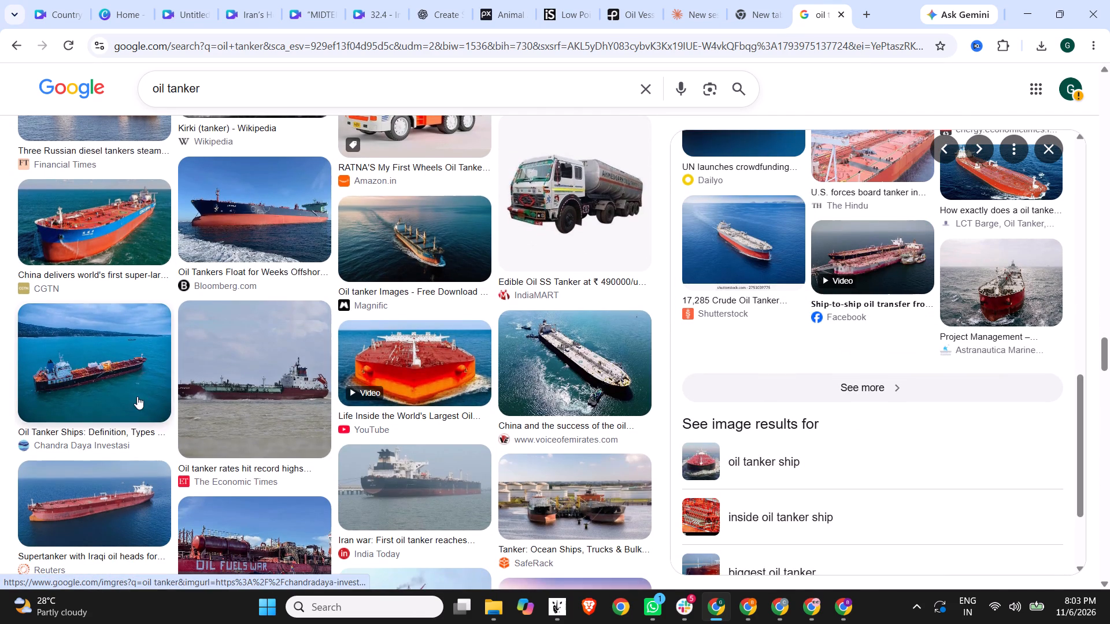
scroll(223, 406, "down", 3)
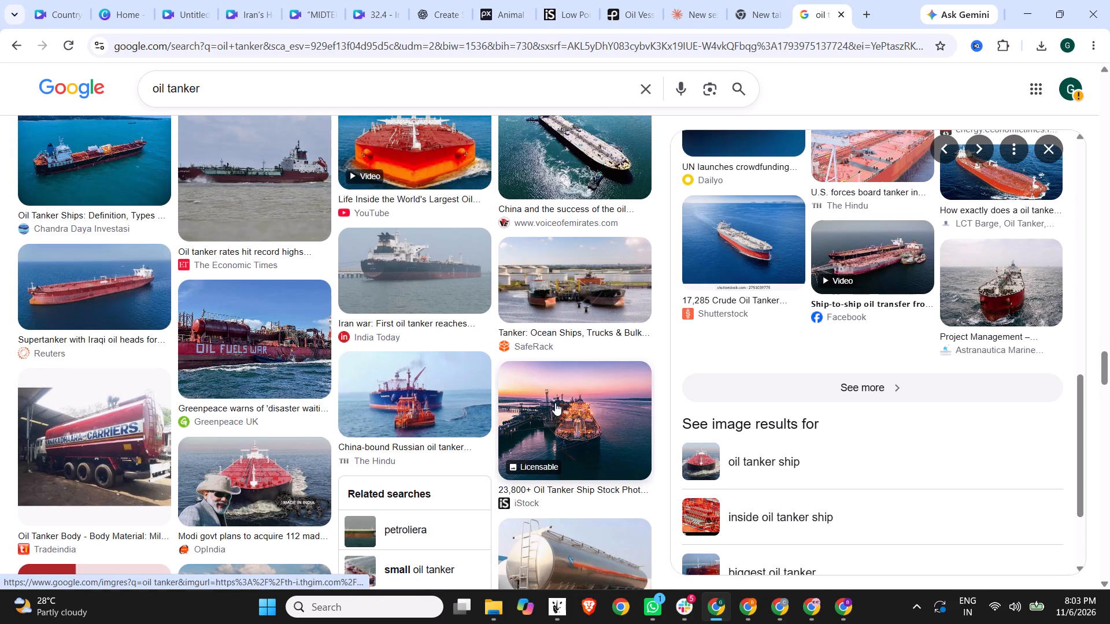
scroll(555, 403, "down", 5)
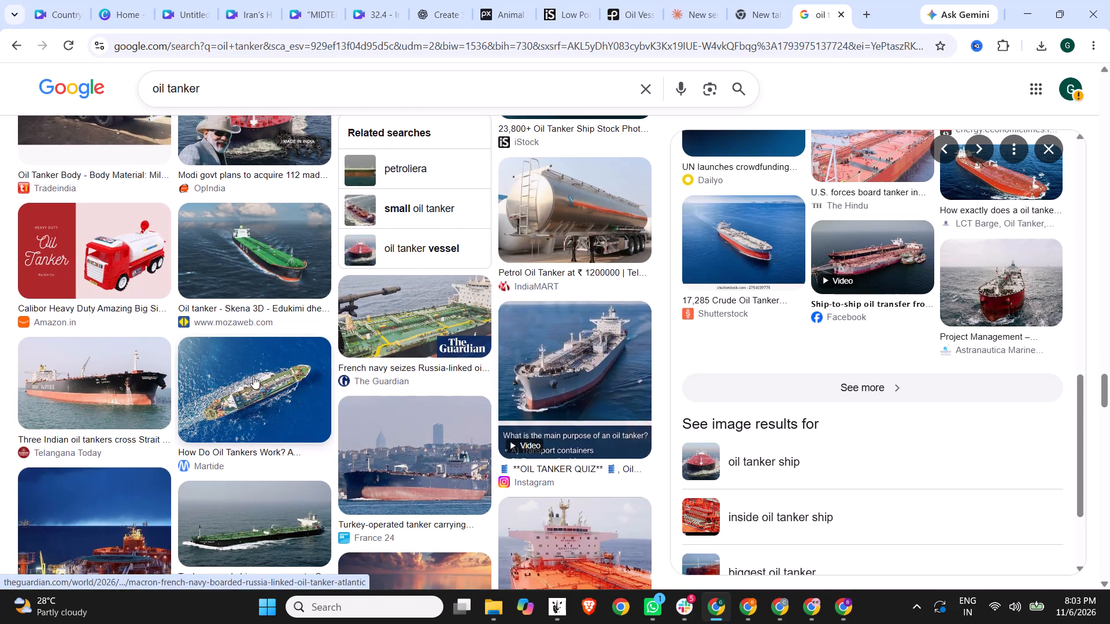
scroll(255, 380, "down", 2)
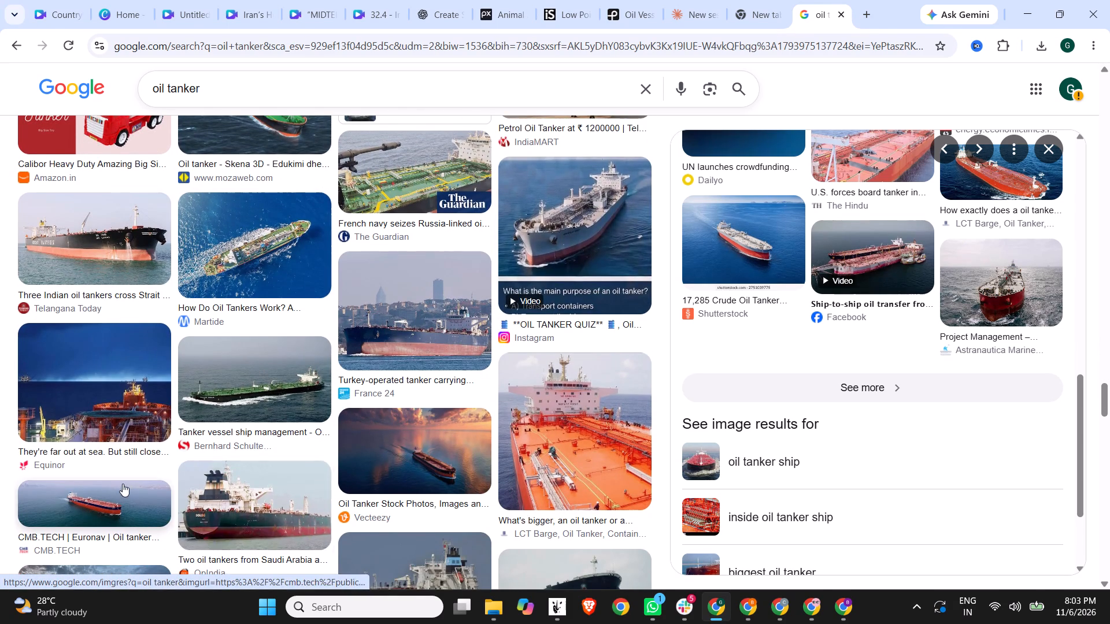
scroll(319, 456, "down", 1)
scroll(254, 422, "down", 3)
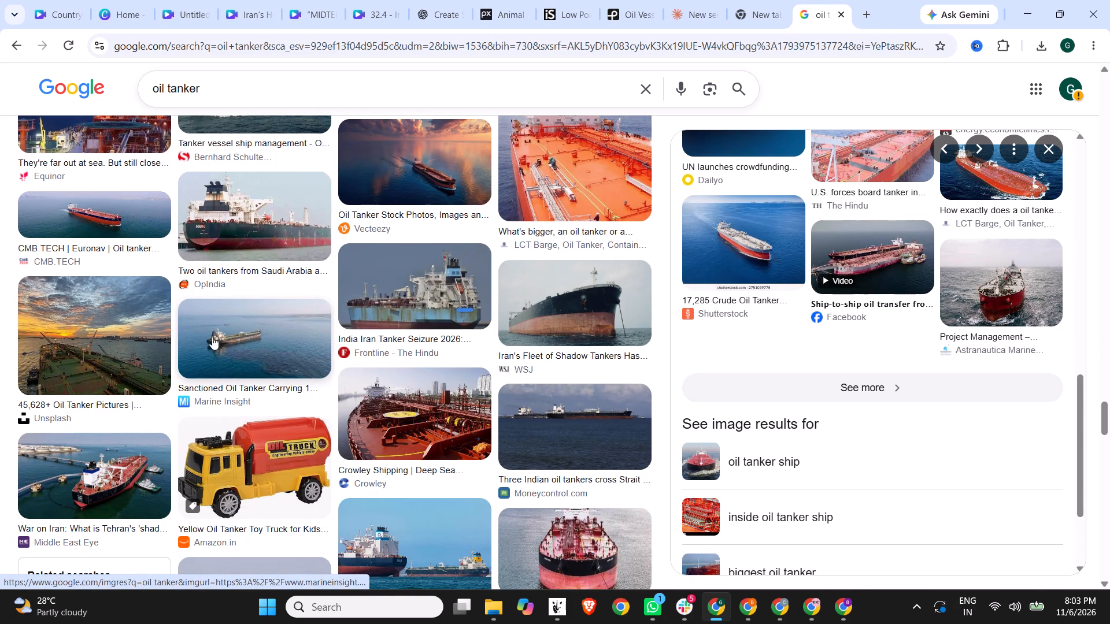
scroll(205, 328, "down", 3)
scroll(440, 434, "down", 2)
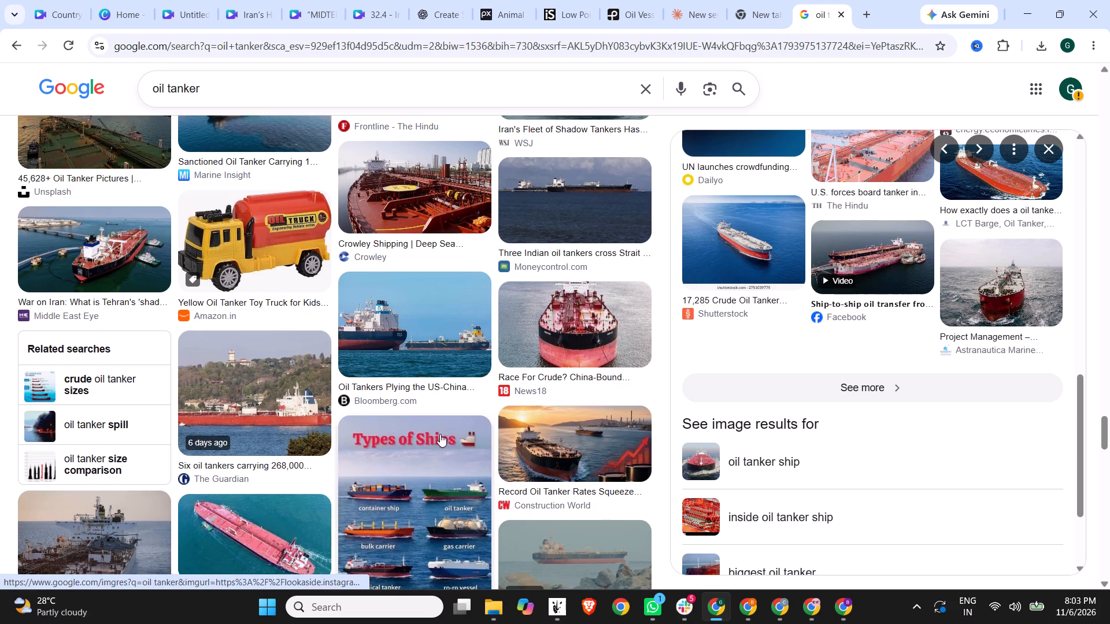
scroll(272, 411, "down", 4)
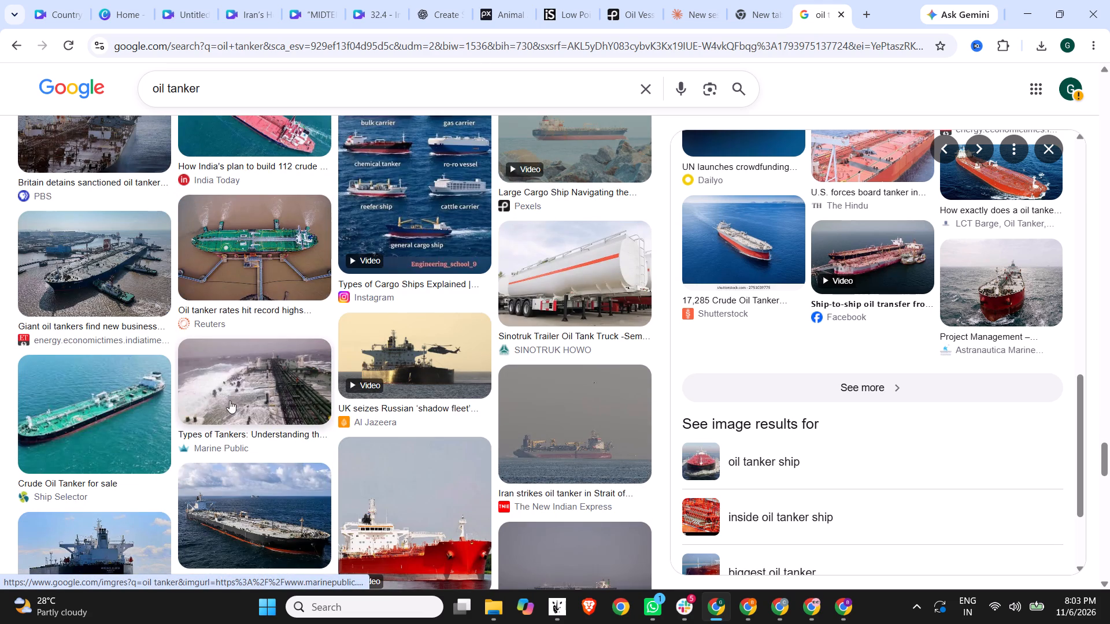
scroll(231, 402, "down", 3)
scroll(471, 460, "down", 4)
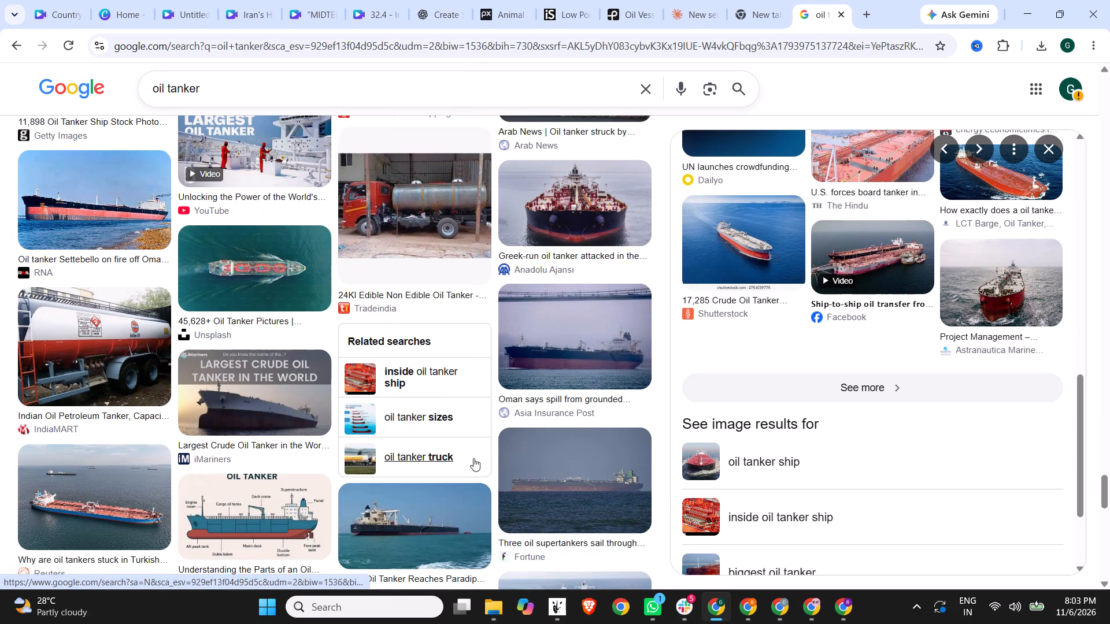
scroll(419, 499, "down", 5)
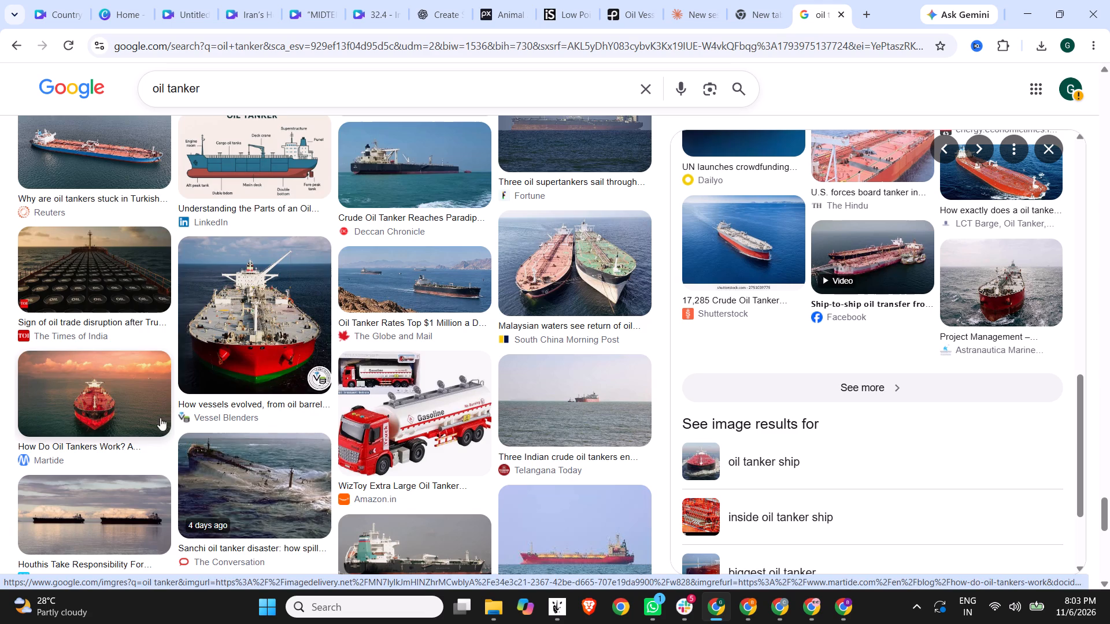
scroll(379, 424, "down", 5)
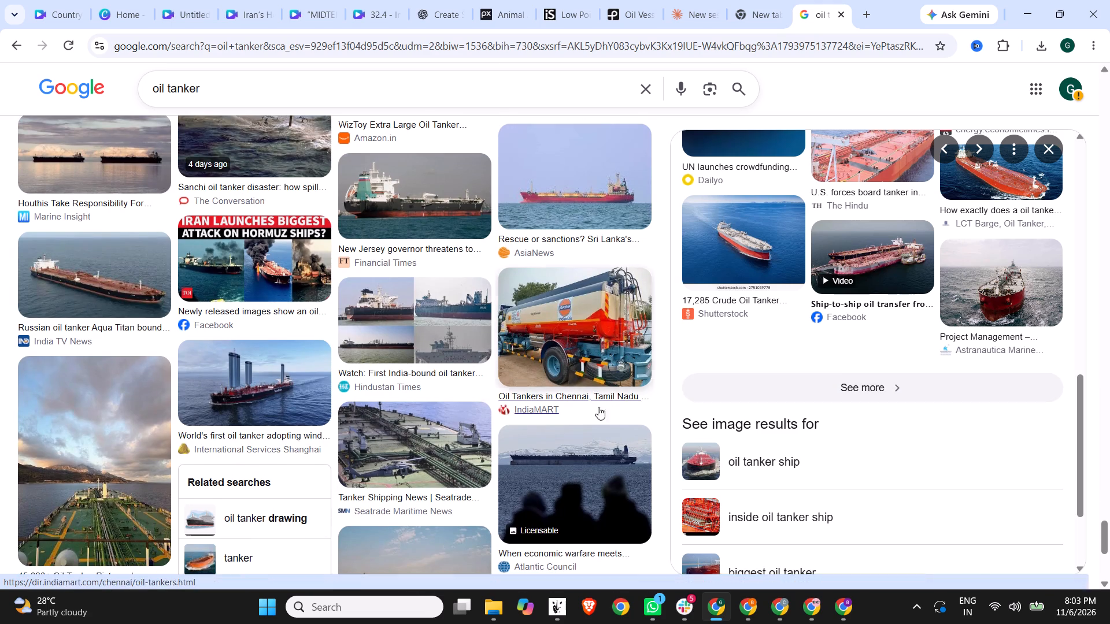
View the safety4sea tanker photo, open the related France 24 portrait photo of a dark red oil tanker and copy it.
scroll(593, 407, "up", 4)
scroll(1041, 373, "up", 5)
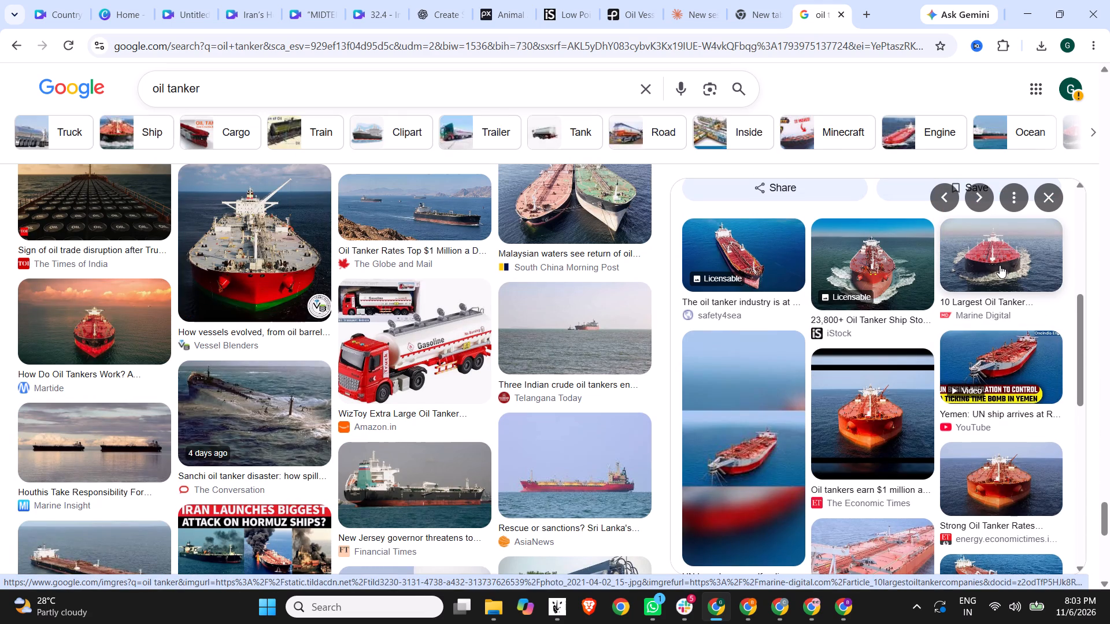
left_click(775, 259)
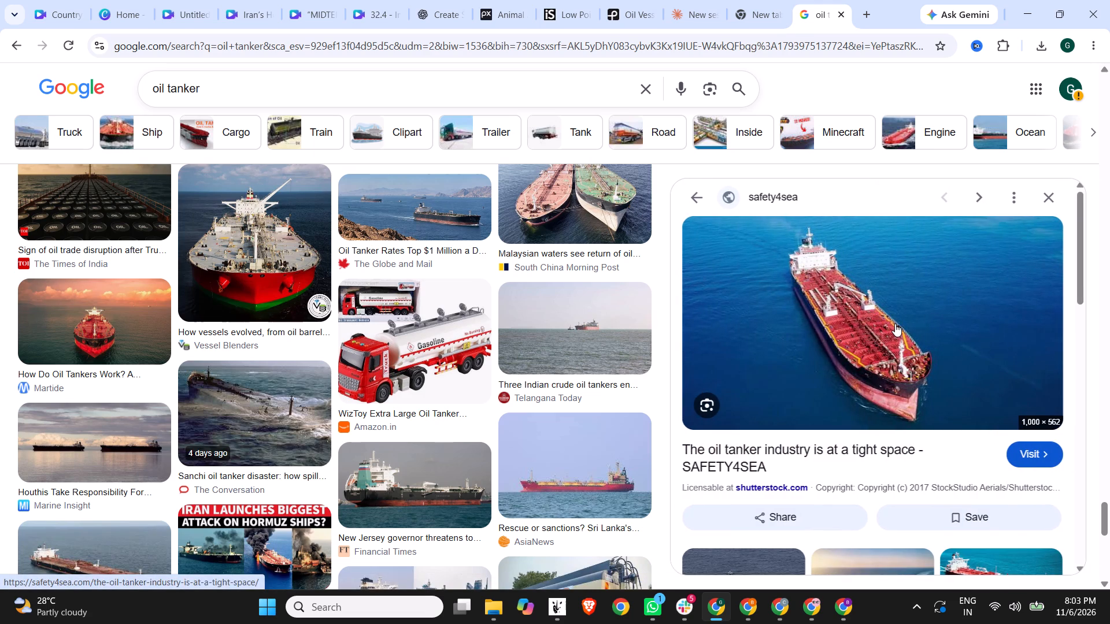
scroll(895, 324, "down", 3)
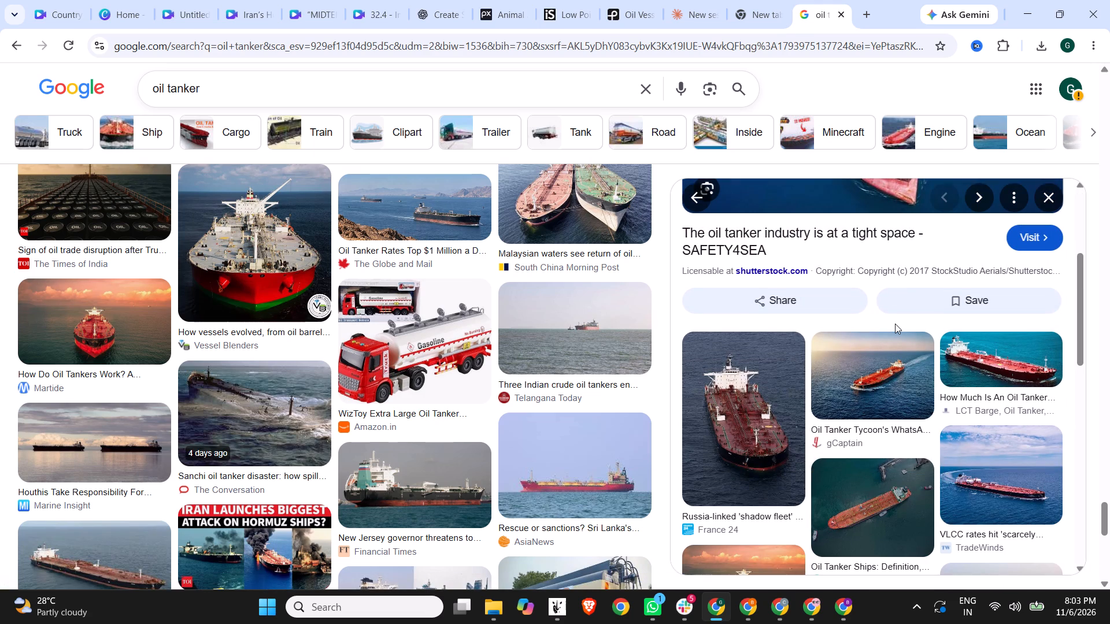
left_click(787, 430)
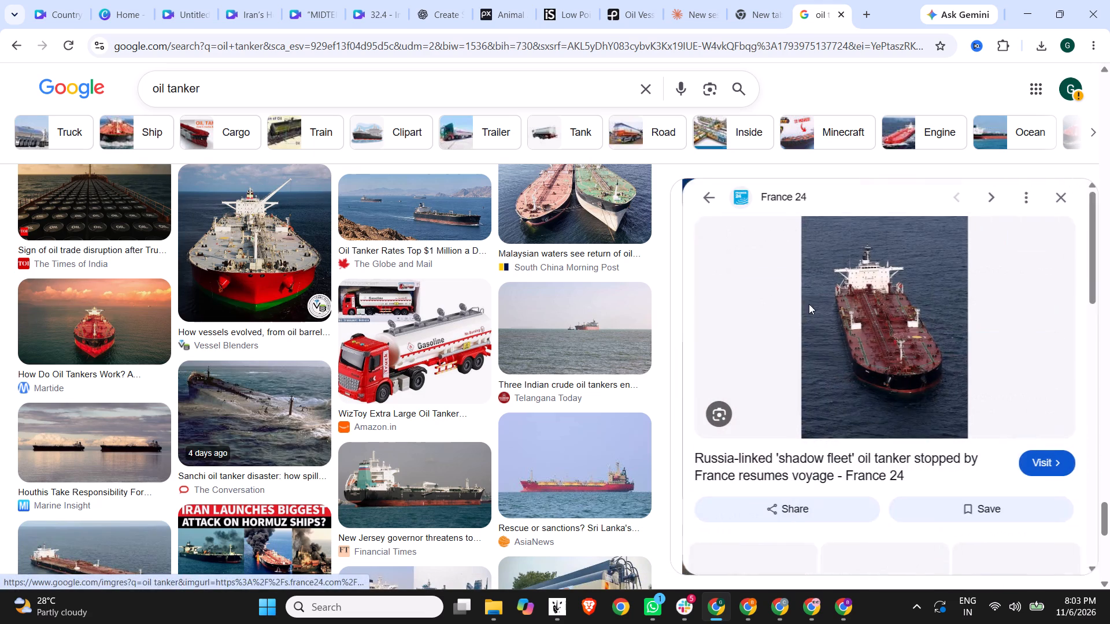
right_click(848, 303)
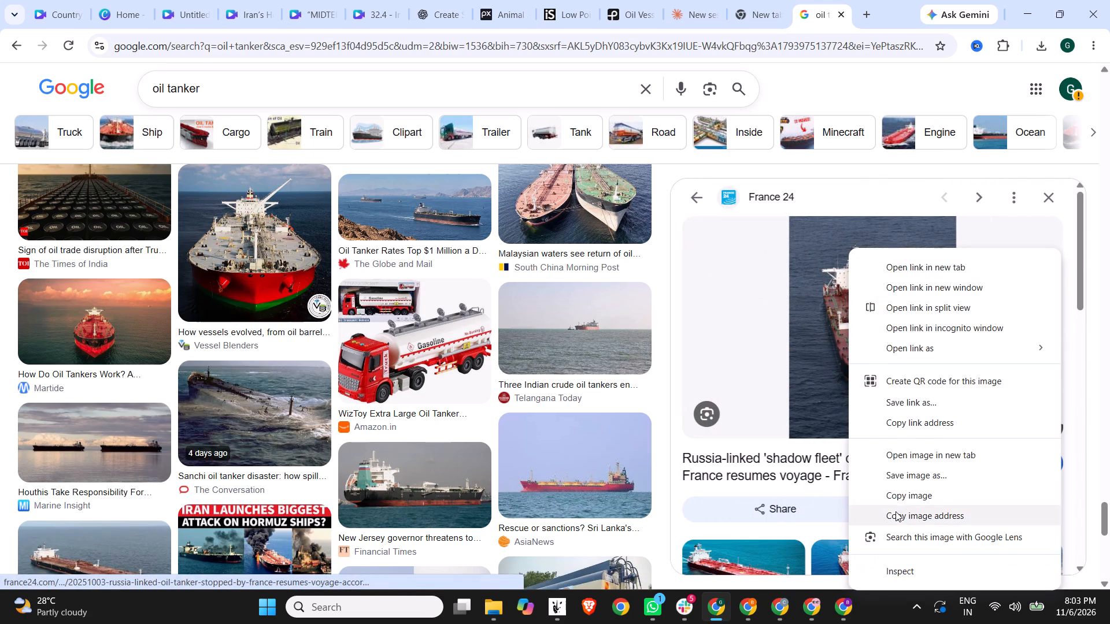
left_click(896, 495)
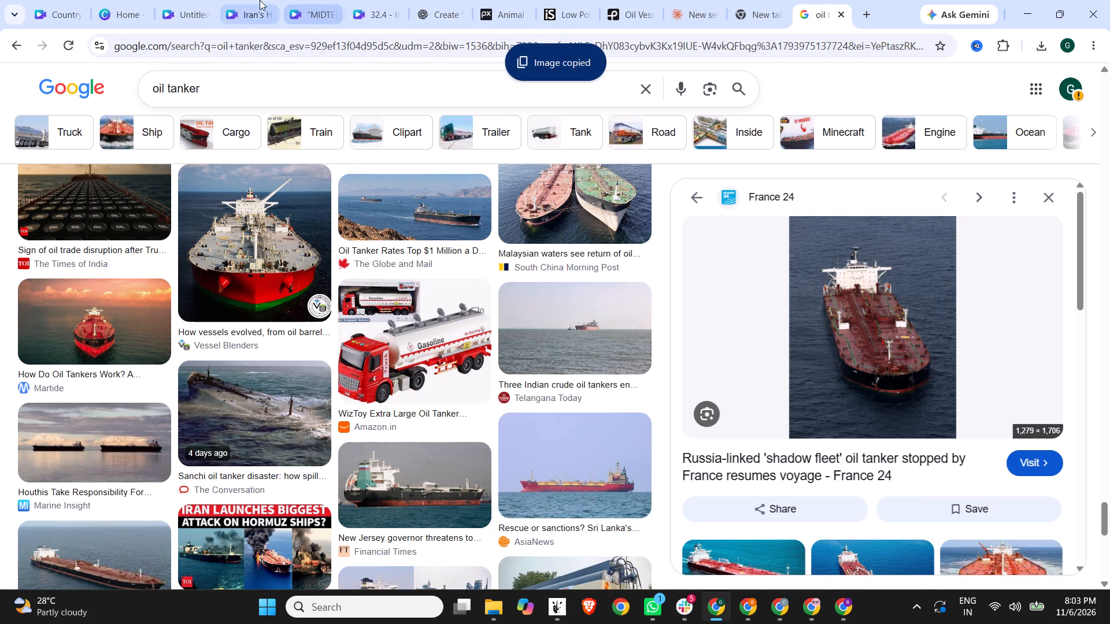
Paste the copied tanker photo into the Iran's Hormuz design in Canva at 0:55 and stretch it over the page's full height.
left_click(258, 0)
key("ctrl+v")
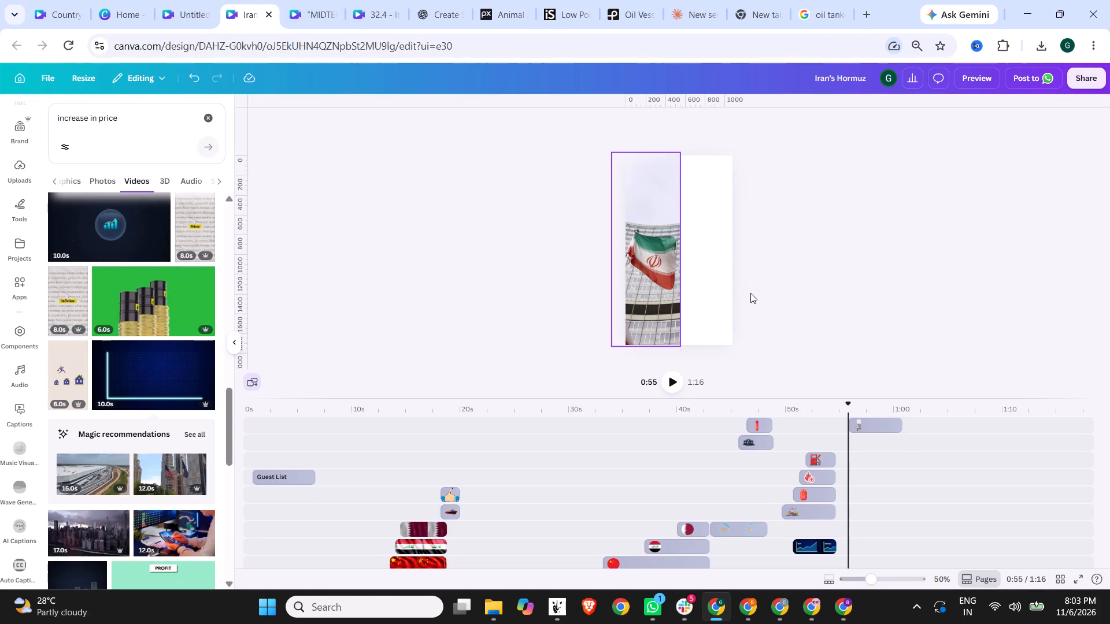
left_click_drag(699, 271, 723, 222)
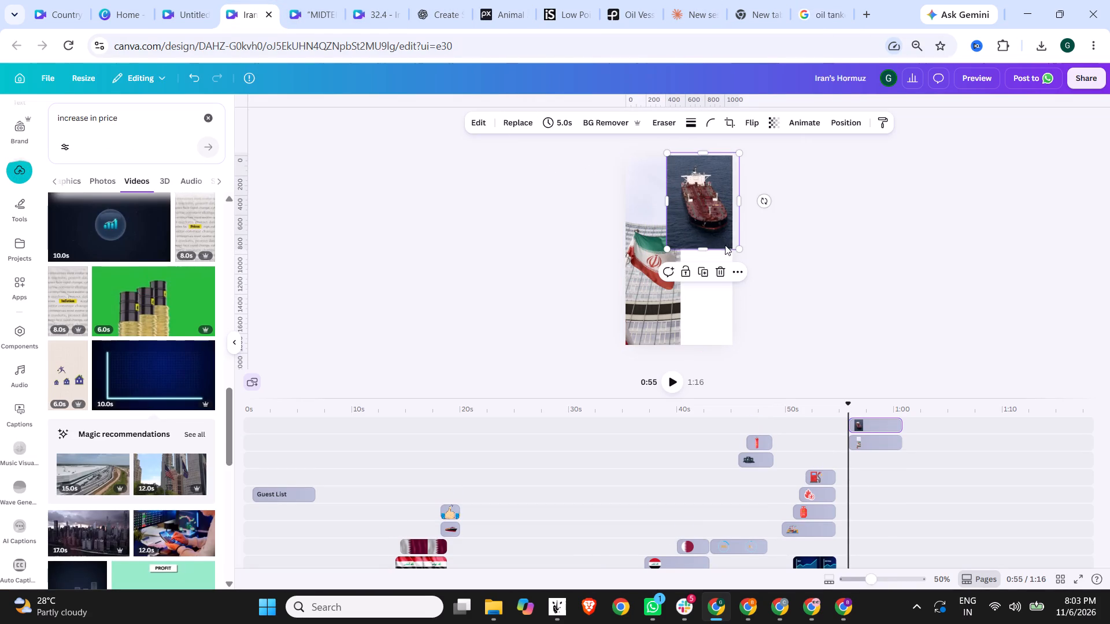
left_click_drag(698, 250, 709, 397)
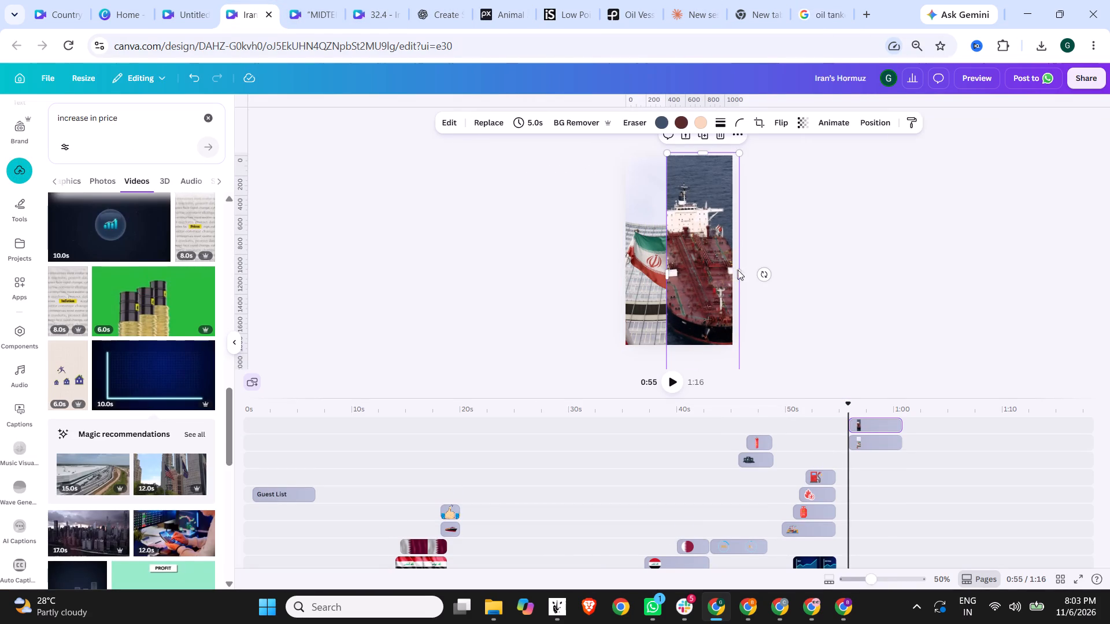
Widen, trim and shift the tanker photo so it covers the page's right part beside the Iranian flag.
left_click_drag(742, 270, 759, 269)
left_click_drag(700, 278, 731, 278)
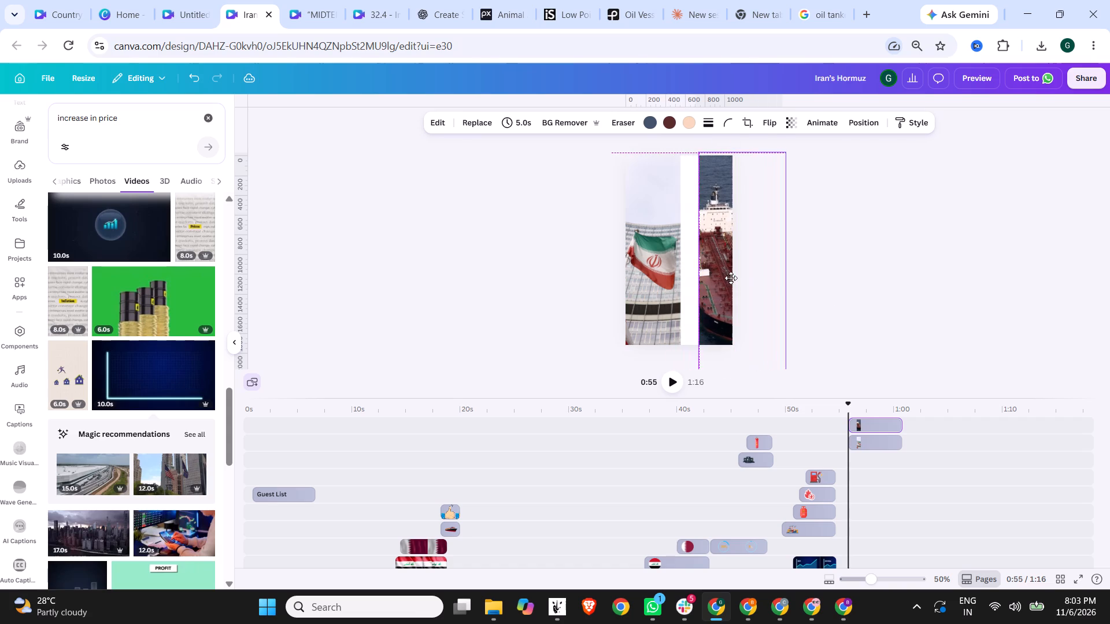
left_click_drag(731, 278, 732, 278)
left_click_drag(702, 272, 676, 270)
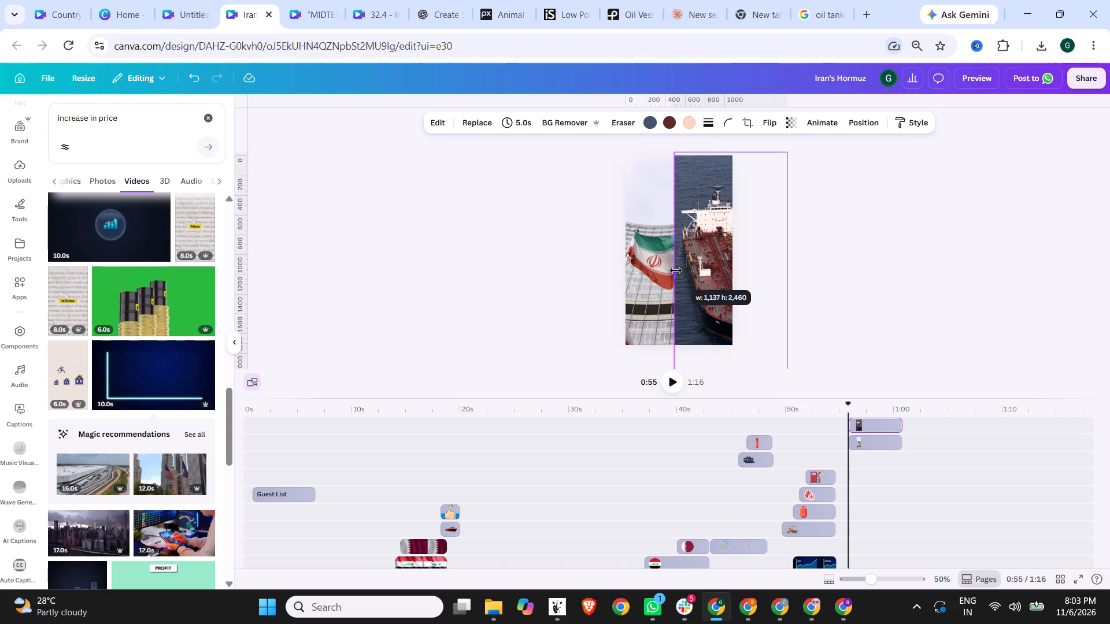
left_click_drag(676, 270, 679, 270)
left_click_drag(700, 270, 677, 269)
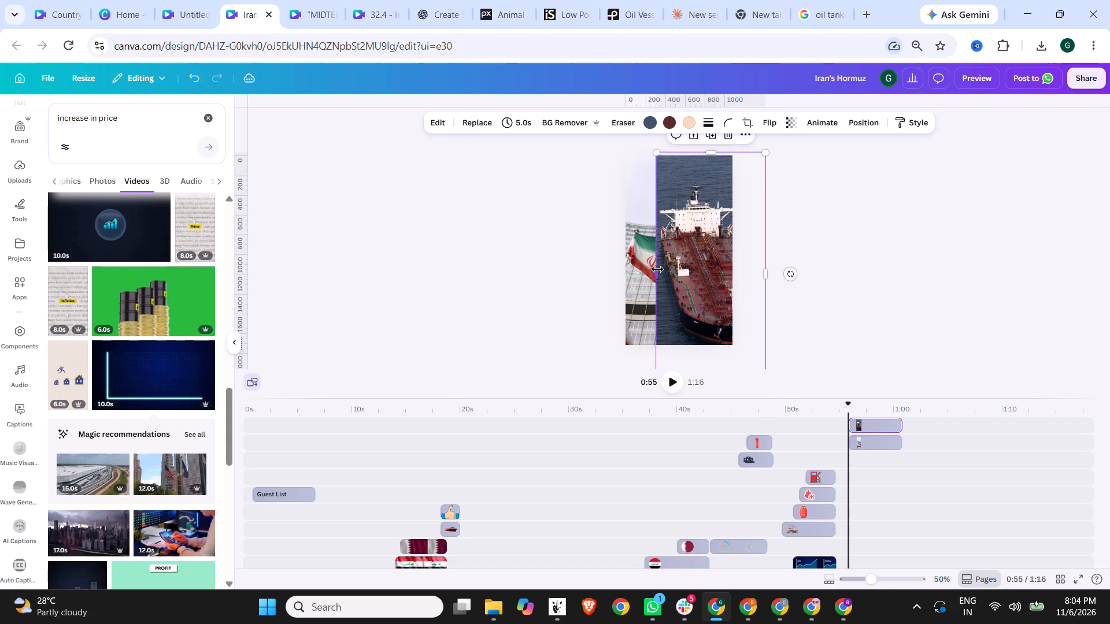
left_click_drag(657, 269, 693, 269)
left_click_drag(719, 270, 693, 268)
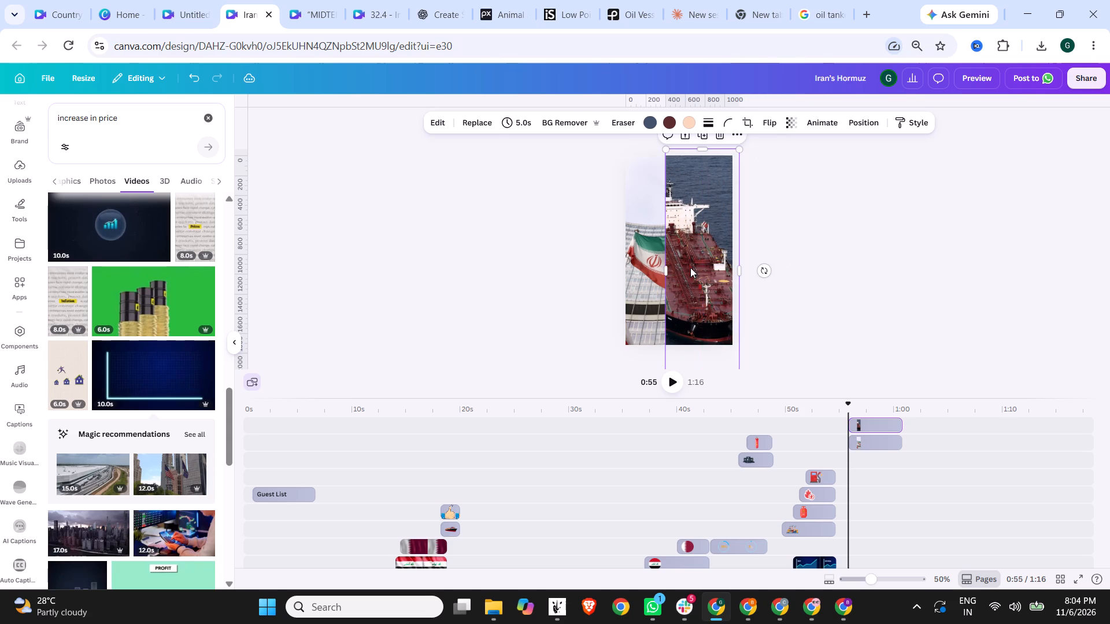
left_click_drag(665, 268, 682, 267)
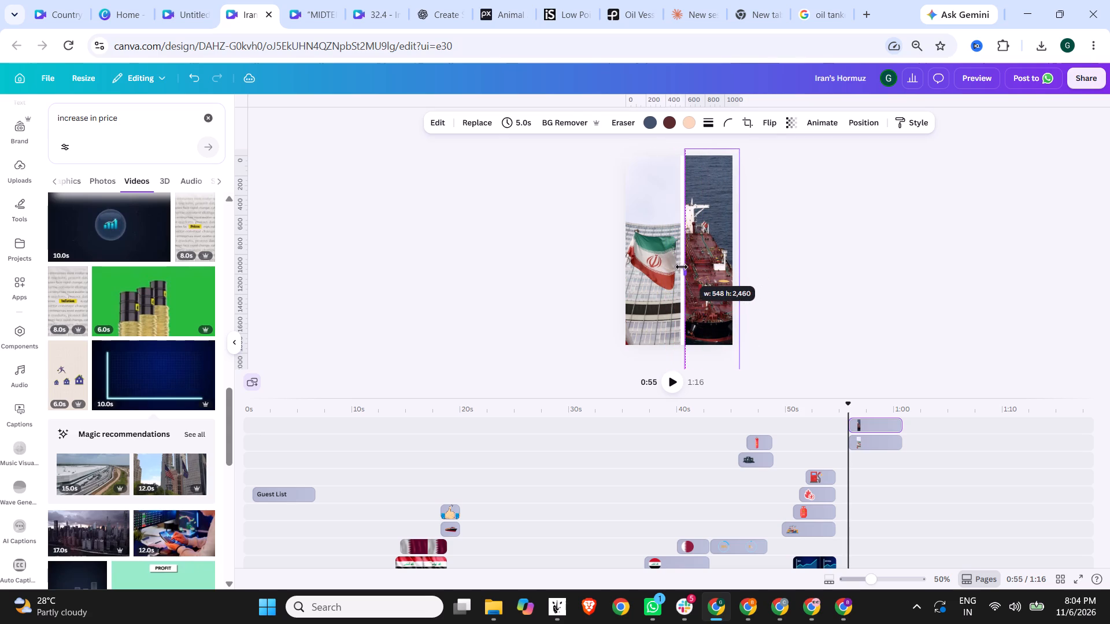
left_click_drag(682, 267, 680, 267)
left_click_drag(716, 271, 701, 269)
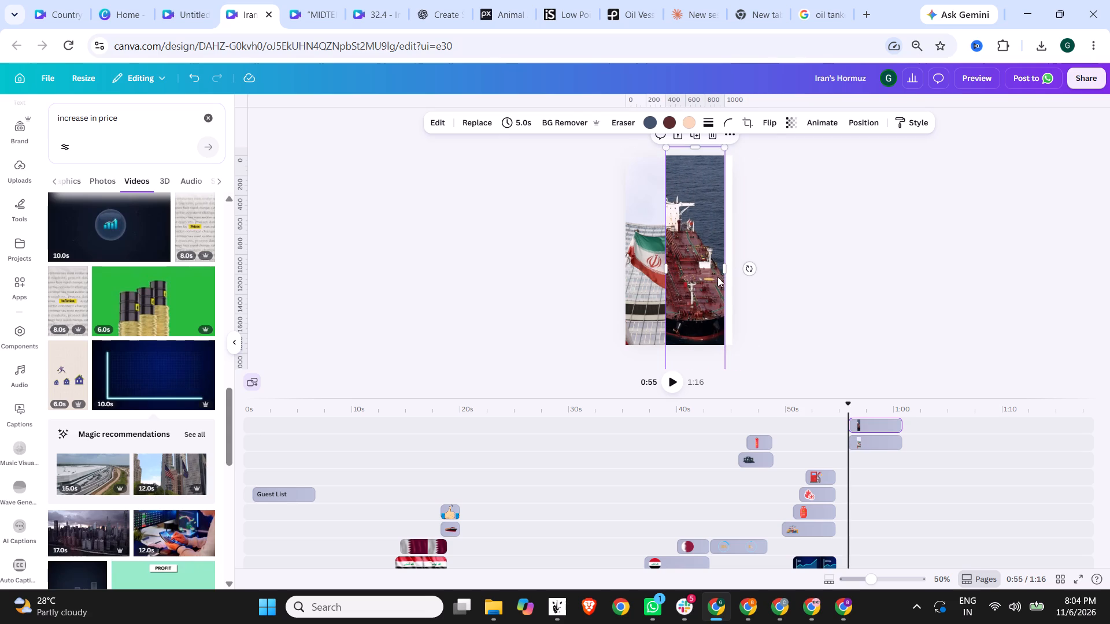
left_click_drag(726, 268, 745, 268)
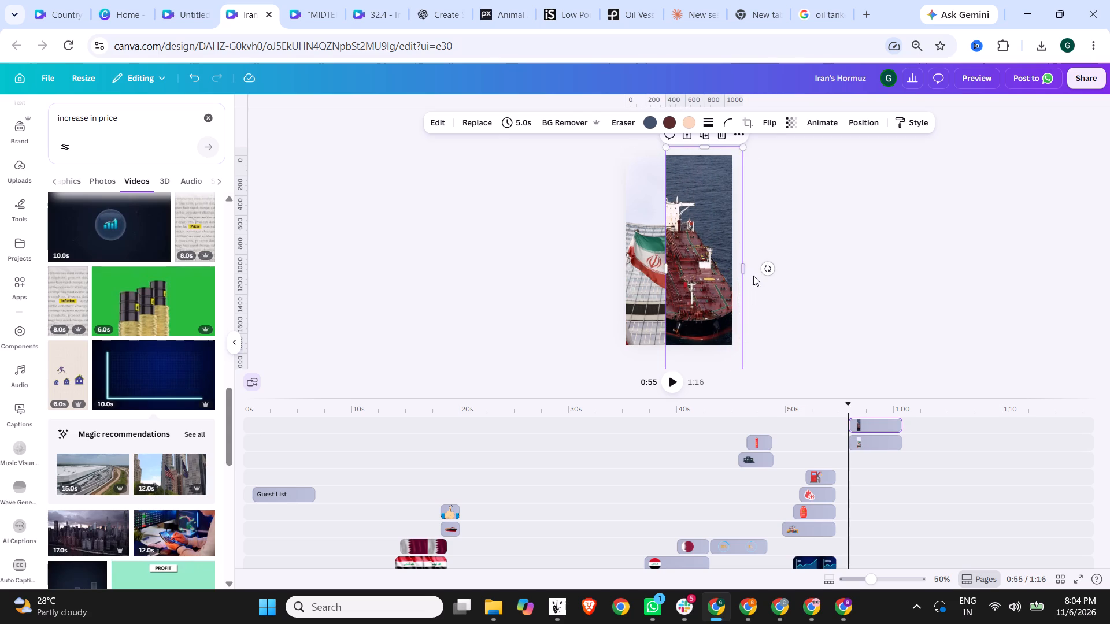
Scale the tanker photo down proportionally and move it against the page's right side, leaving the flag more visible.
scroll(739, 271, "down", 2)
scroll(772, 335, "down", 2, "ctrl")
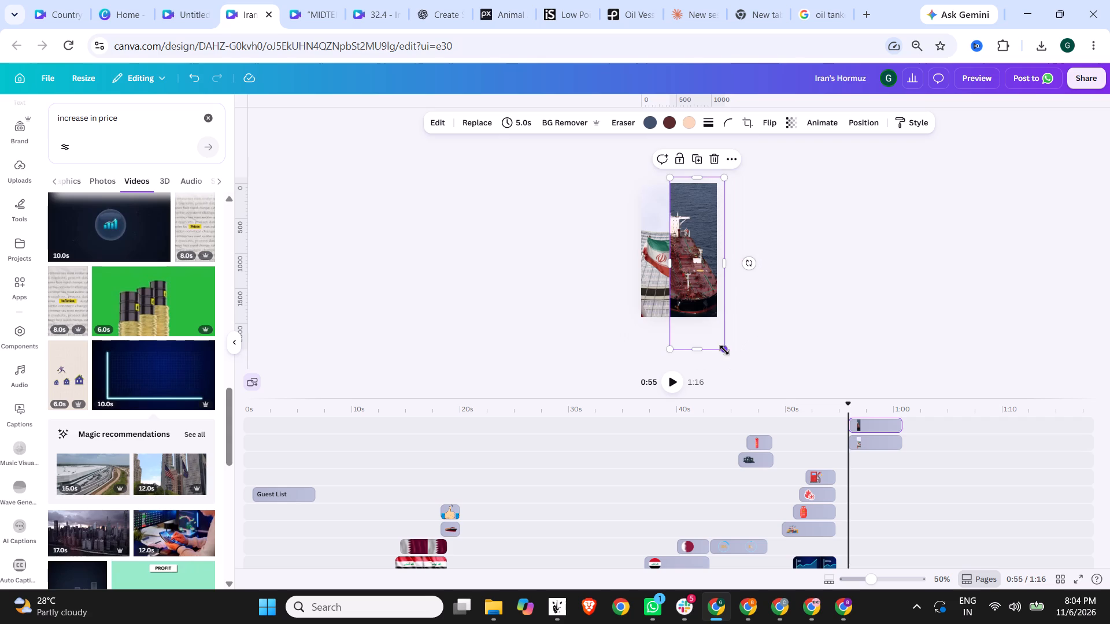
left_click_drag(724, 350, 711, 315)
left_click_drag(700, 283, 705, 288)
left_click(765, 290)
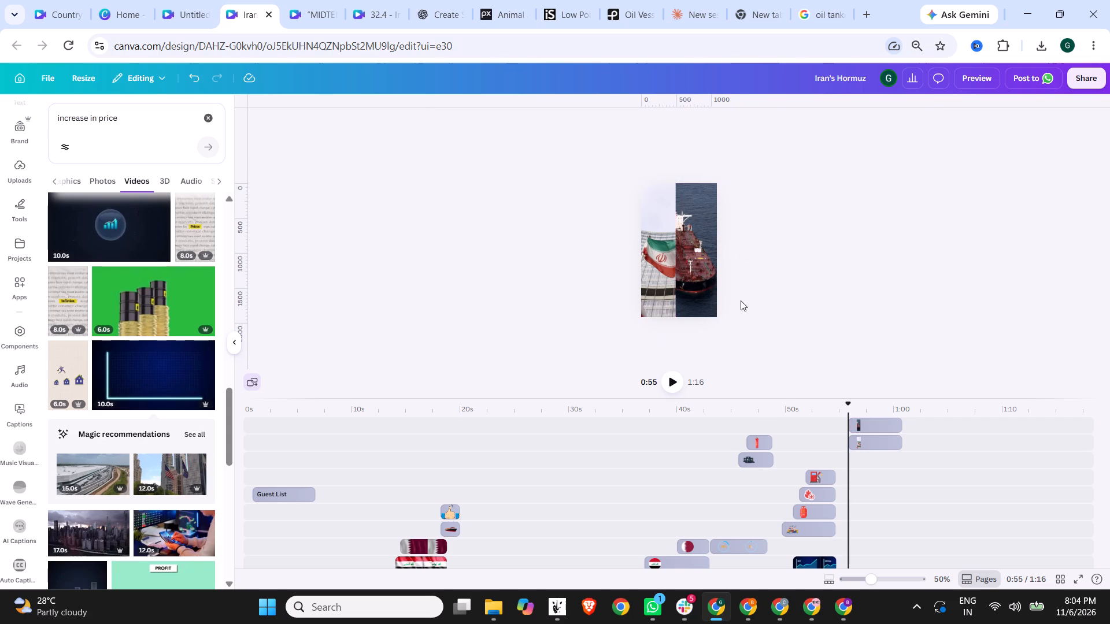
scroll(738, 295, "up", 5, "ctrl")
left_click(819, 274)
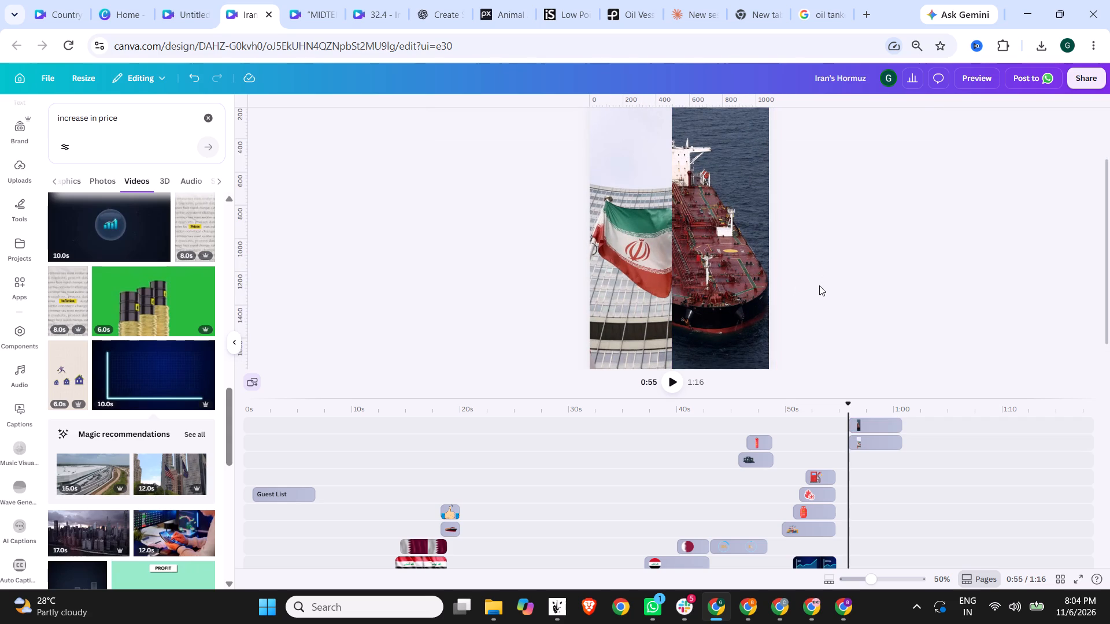
Delete the tanker photo from the page at 0:55.
left_click(720, 272)
key("Delete")
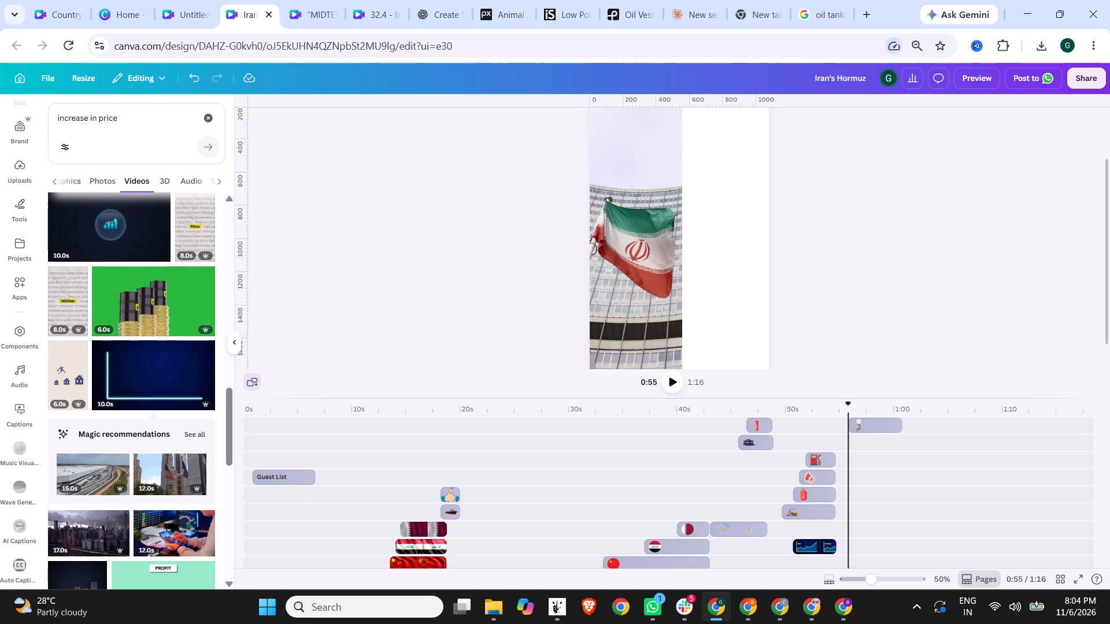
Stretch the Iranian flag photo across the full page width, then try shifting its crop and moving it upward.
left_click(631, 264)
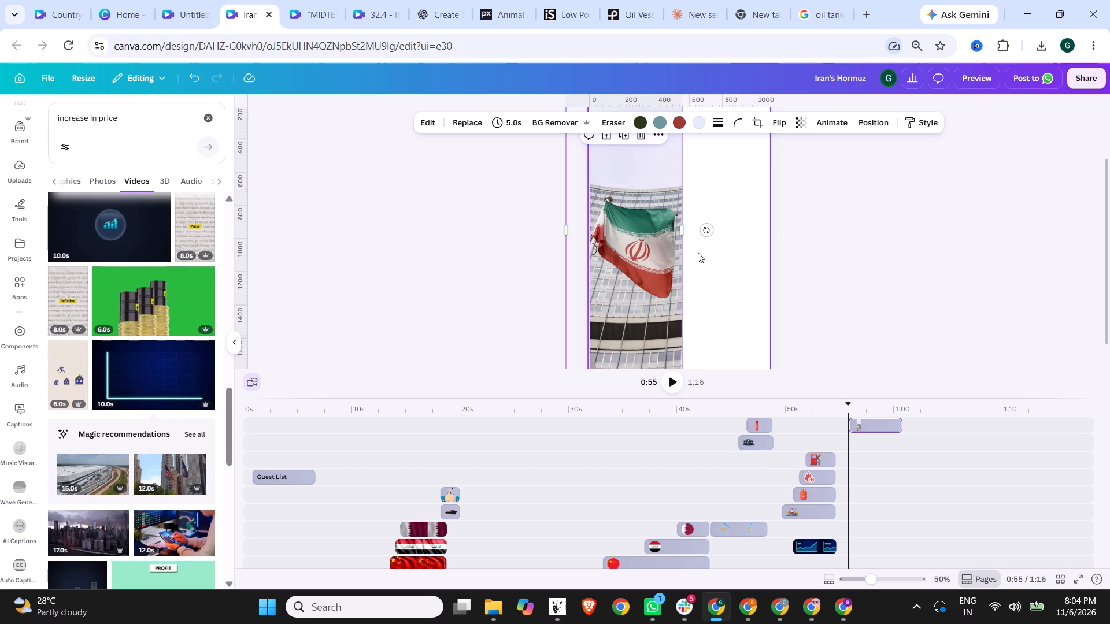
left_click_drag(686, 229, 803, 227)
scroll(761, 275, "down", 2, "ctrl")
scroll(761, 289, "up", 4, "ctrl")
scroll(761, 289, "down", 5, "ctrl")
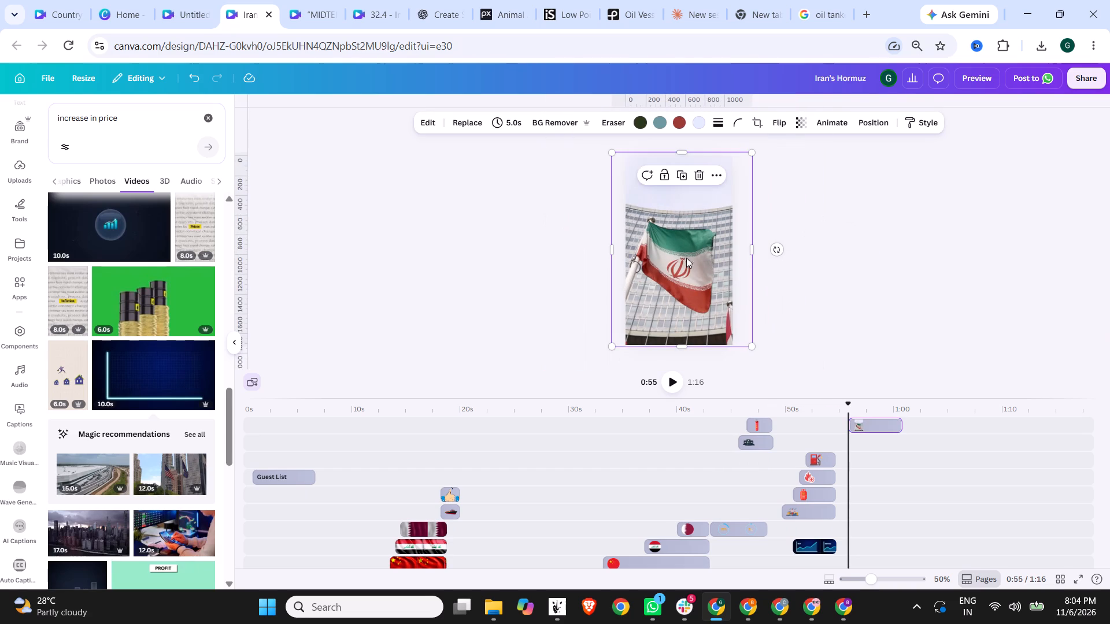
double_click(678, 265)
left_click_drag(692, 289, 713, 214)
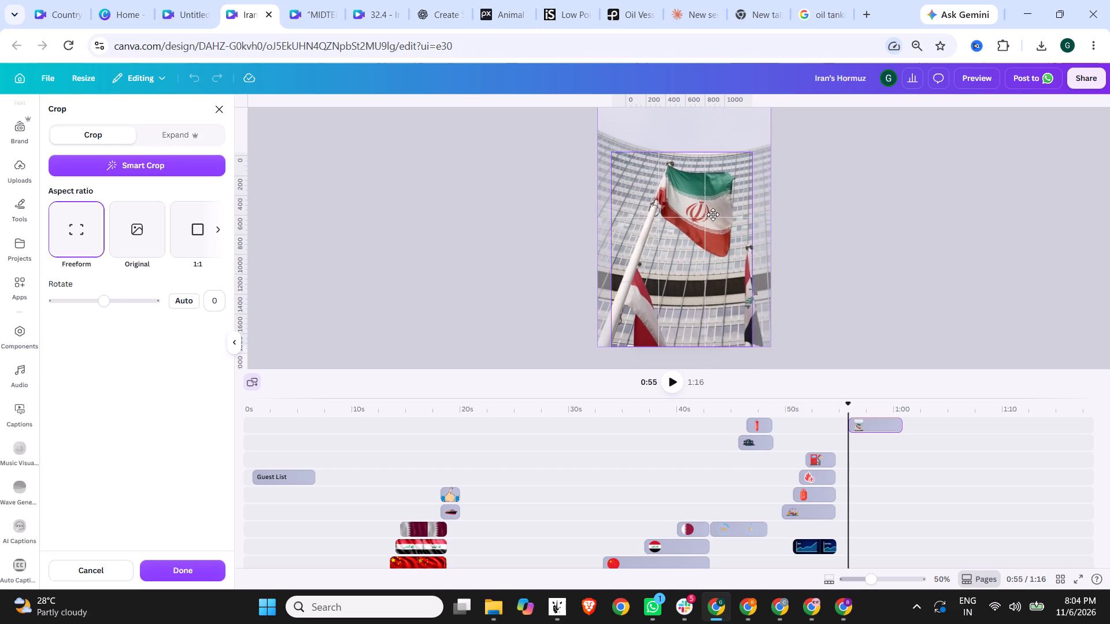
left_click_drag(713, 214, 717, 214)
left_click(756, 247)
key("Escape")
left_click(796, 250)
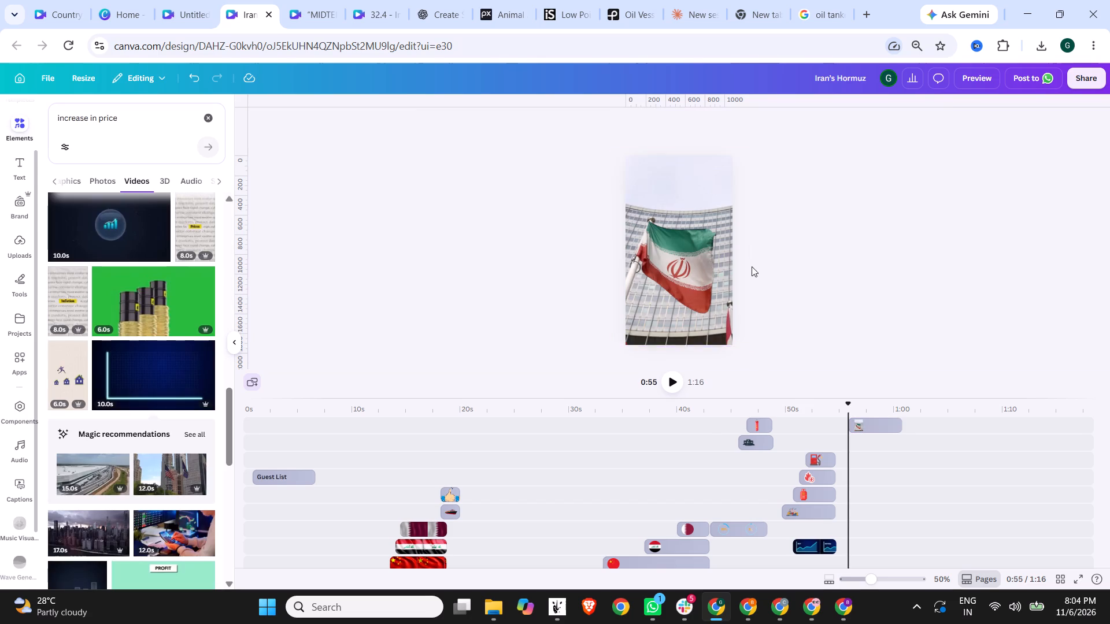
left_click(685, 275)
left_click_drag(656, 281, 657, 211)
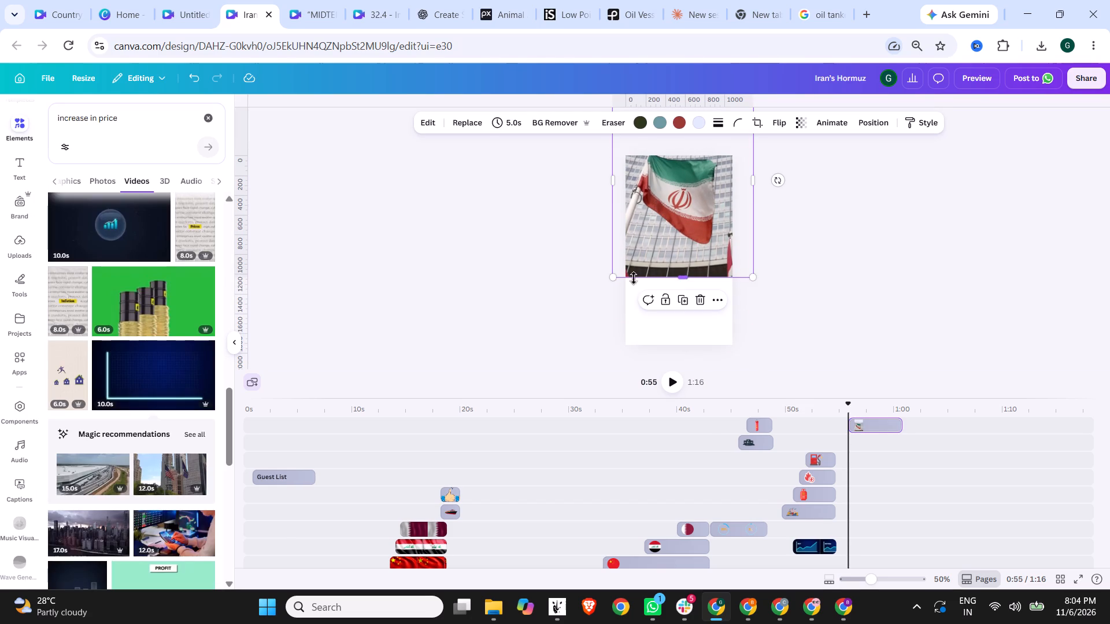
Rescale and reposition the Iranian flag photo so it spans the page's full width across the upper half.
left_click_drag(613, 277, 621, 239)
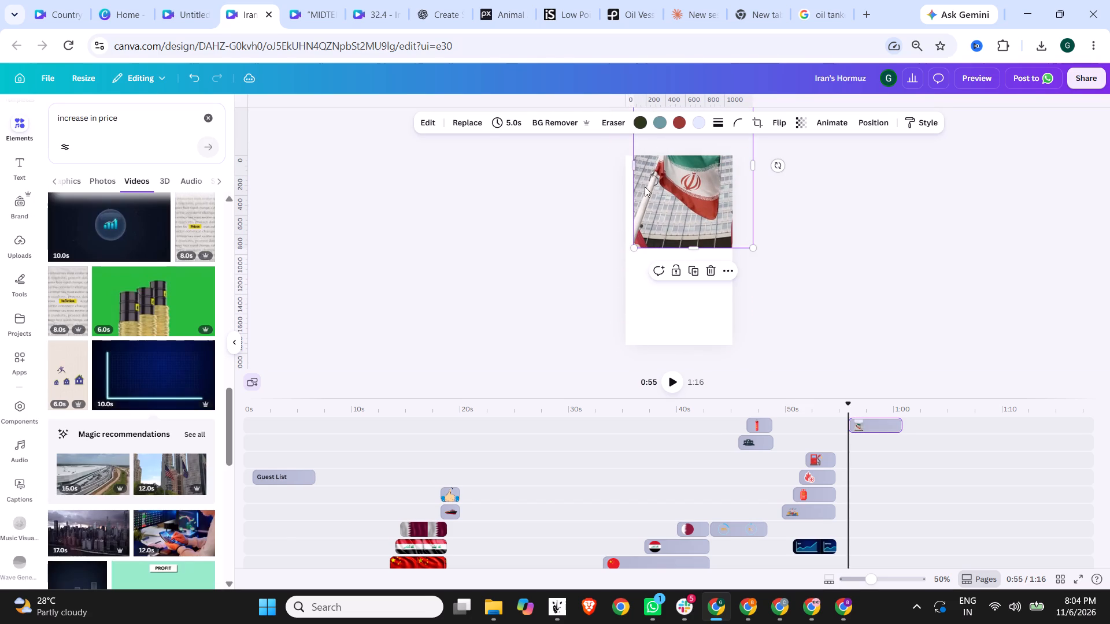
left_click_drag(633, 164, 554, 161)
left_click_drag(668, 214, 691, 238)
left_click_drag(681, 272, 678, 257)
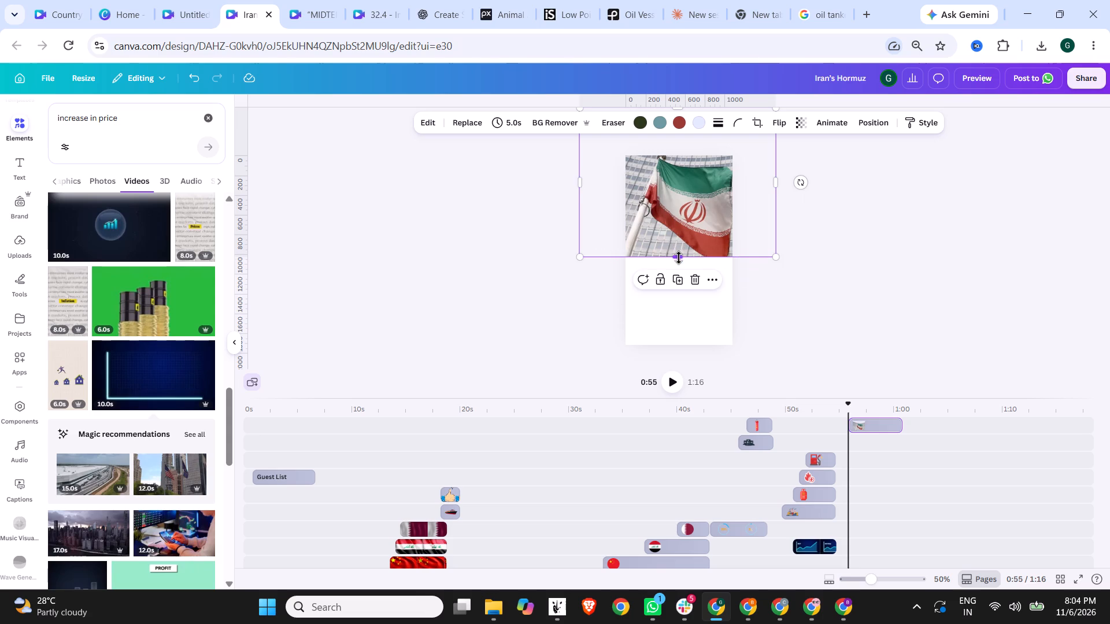
Delete the Iranian flag photo from the page at 0:55.
key("Delete")
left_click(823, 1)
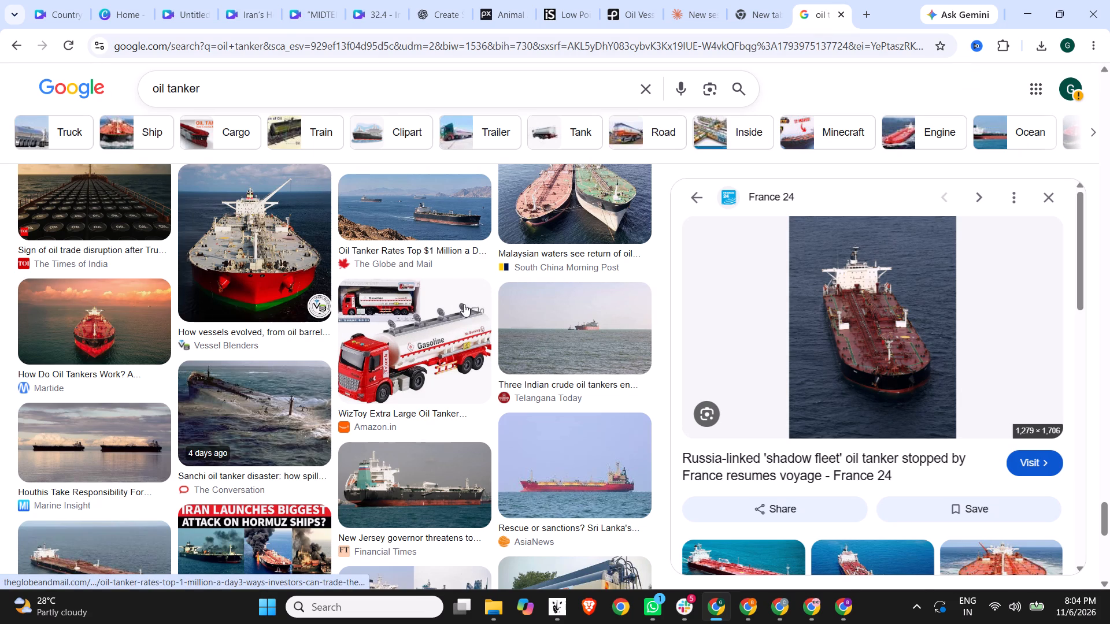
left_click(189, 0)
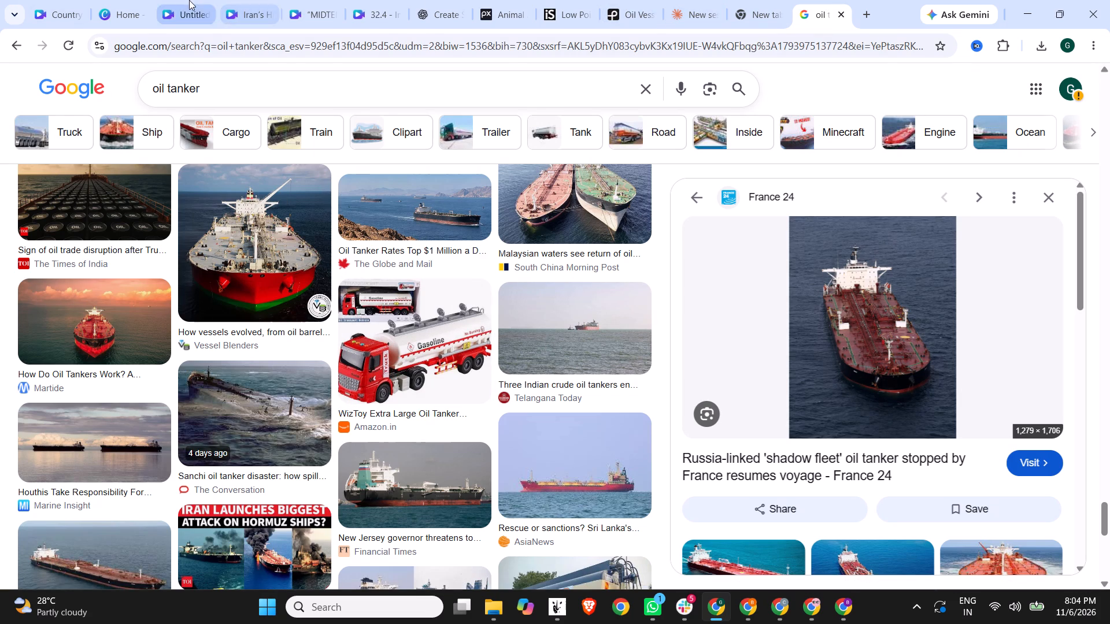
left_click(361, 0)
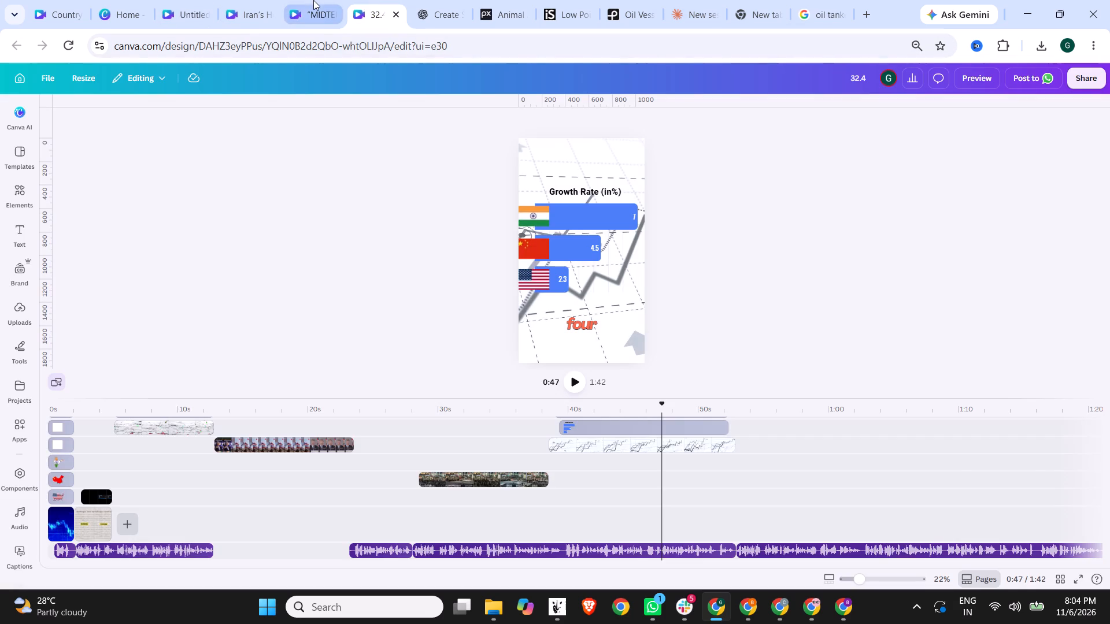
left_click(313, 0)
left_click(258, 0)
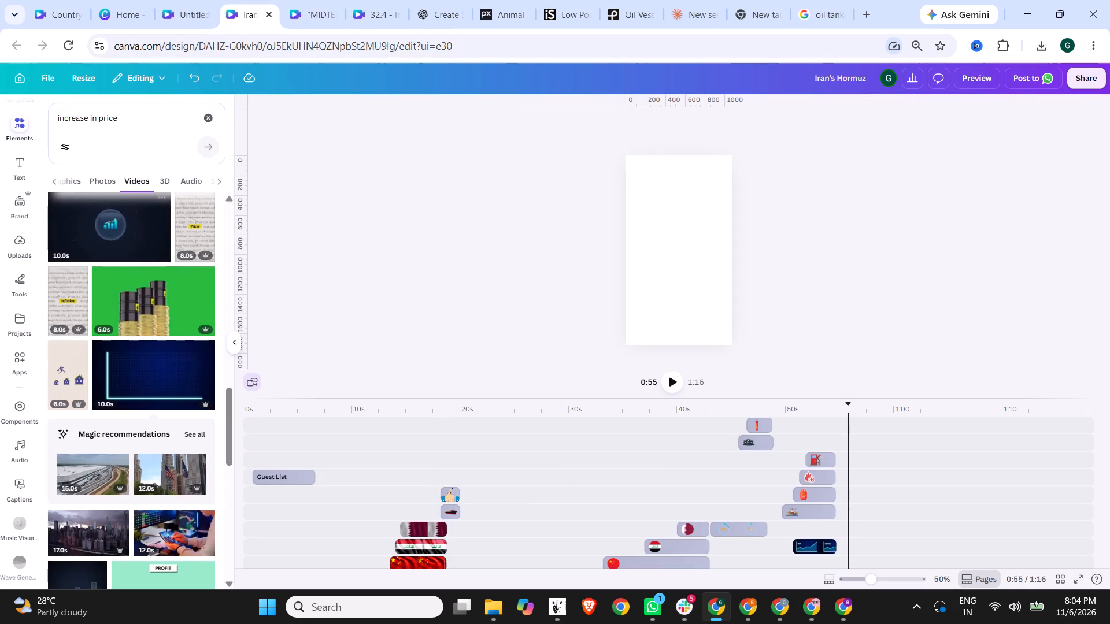
Search the video elements for "iran" and place the 15-second clip of the Iranian flag waving on a pole on the page's upper part at 0:55.
left_click_drag(136, 109, 8, 109)
left_click_drag(146, 120, 16, 117)
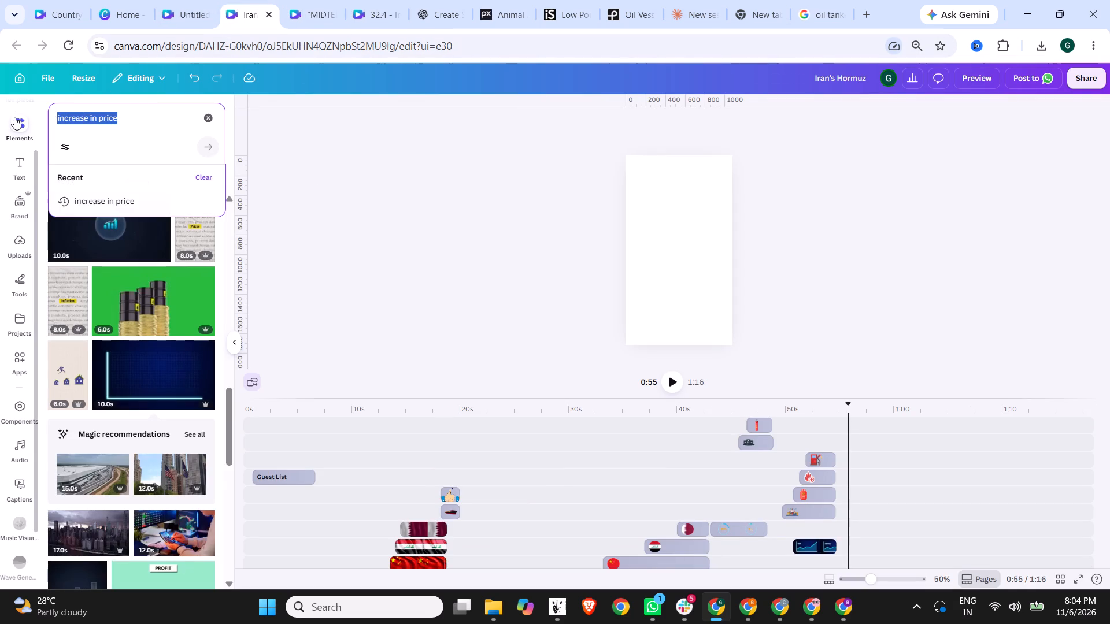
key("BackSpace")
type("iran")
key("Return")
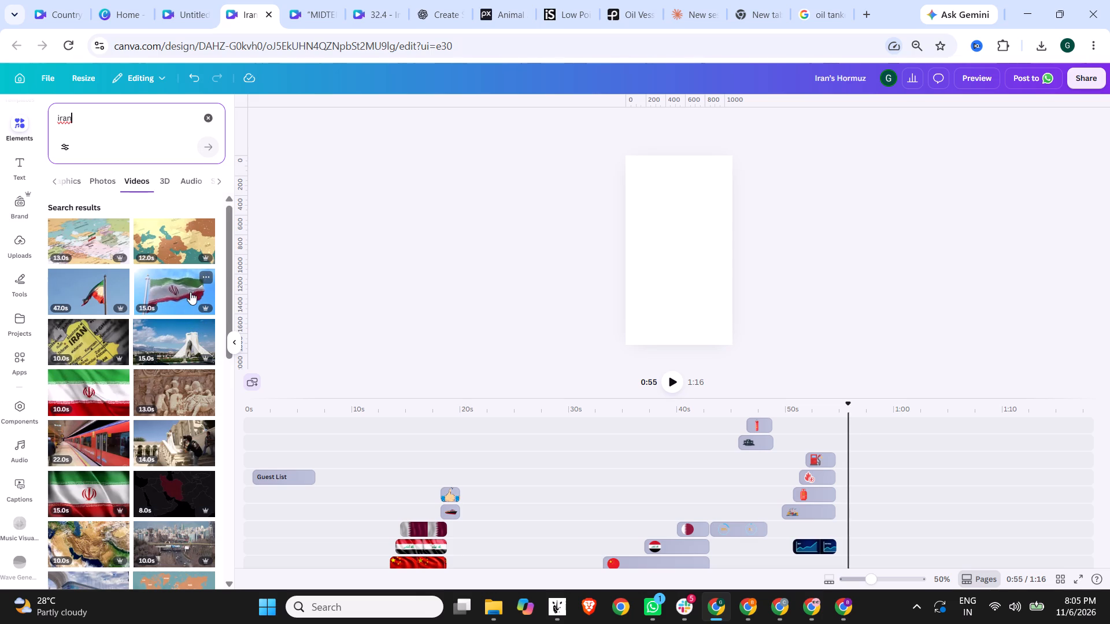
scroll(190, 292, "down", 3)
scroll(191, 292, "up", 5)
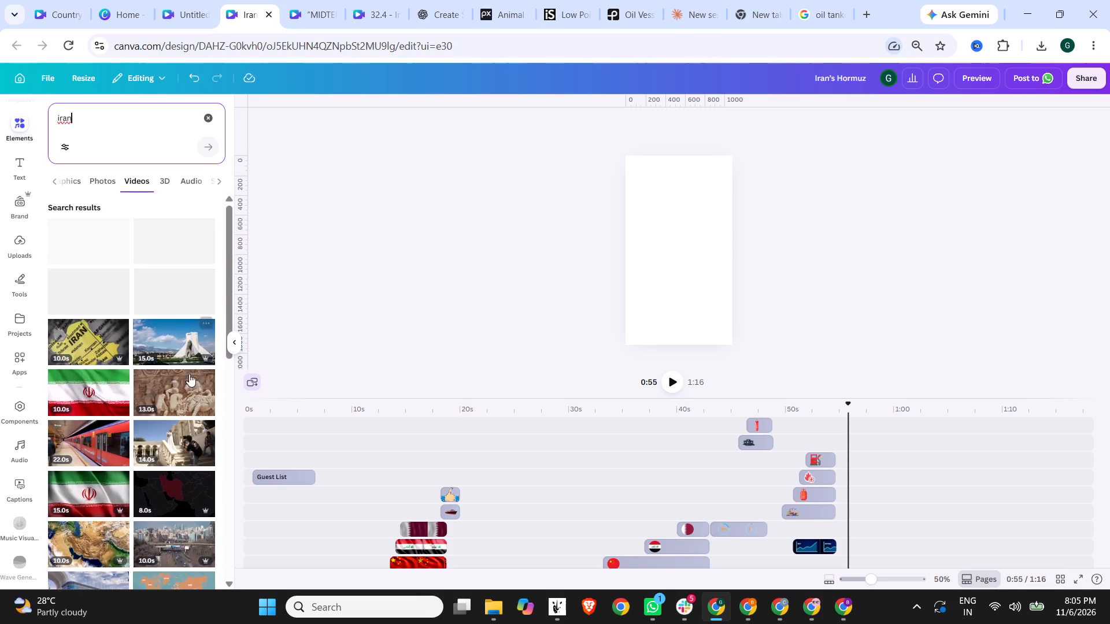
left_click_drag(172, 287, 695, 182)
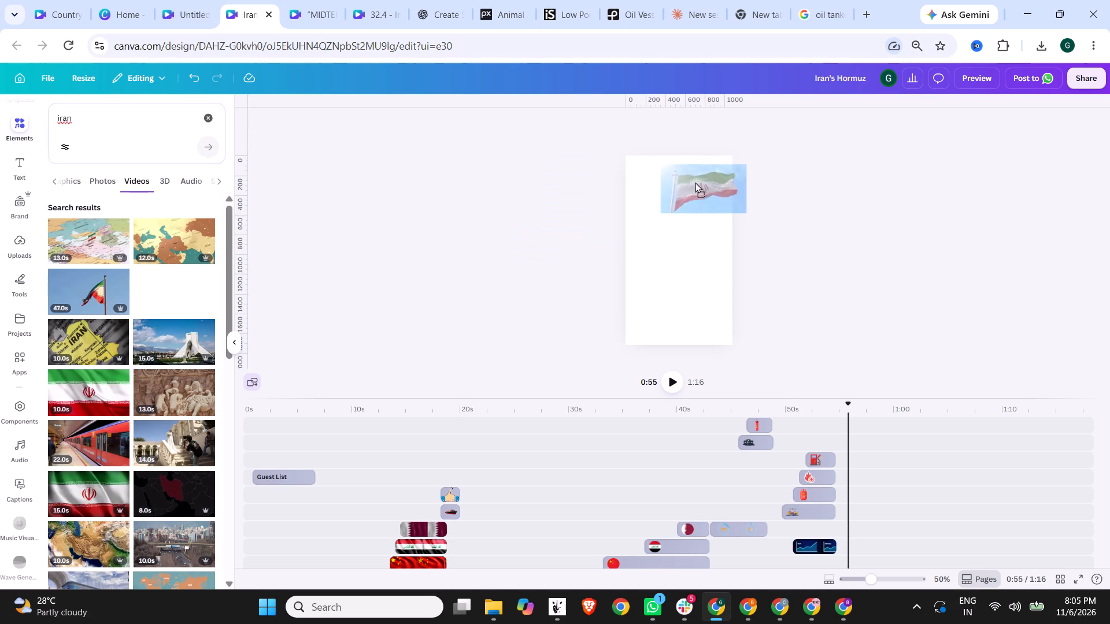
Place the 15-second waving Iranian flag video at the top of the page and enlarge it to fill the width.
left_click_drag(695, 182, 689, 183)
left_click_drag(687, 195, 664, 184)
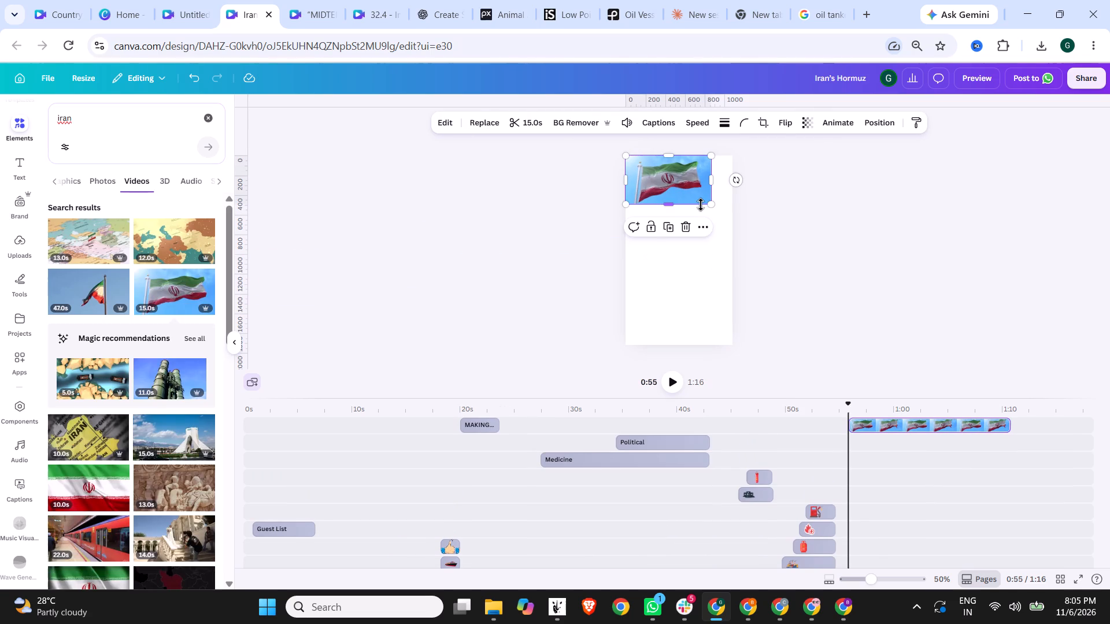
left_click_drag(713, 206, 738, 227)
left_click(789, 225)
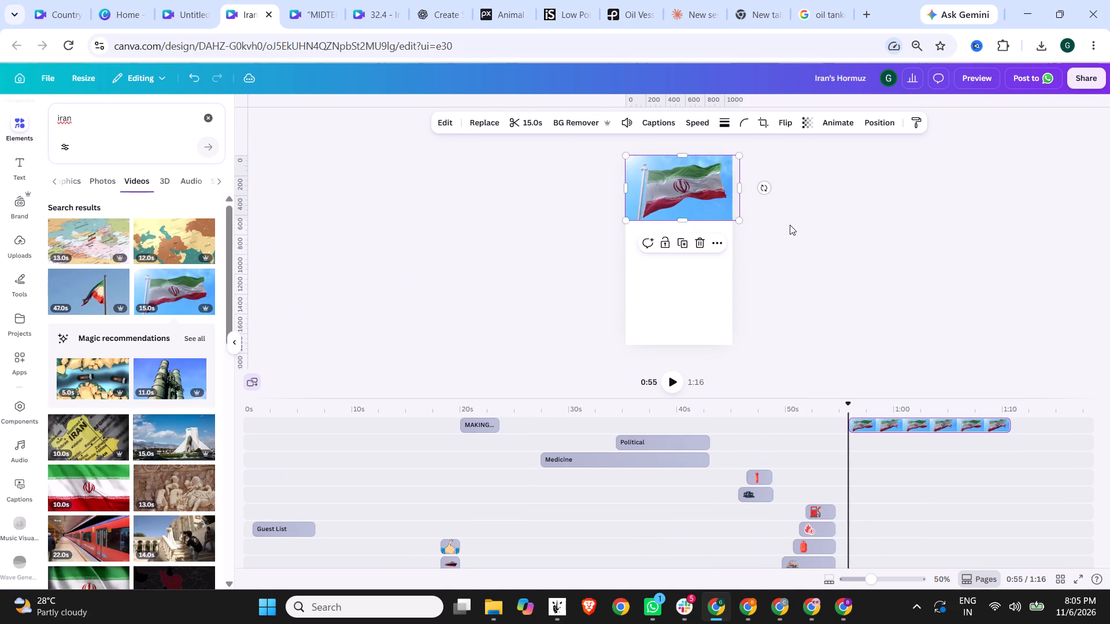
left_click(696, 191)
left_click(782, 197)
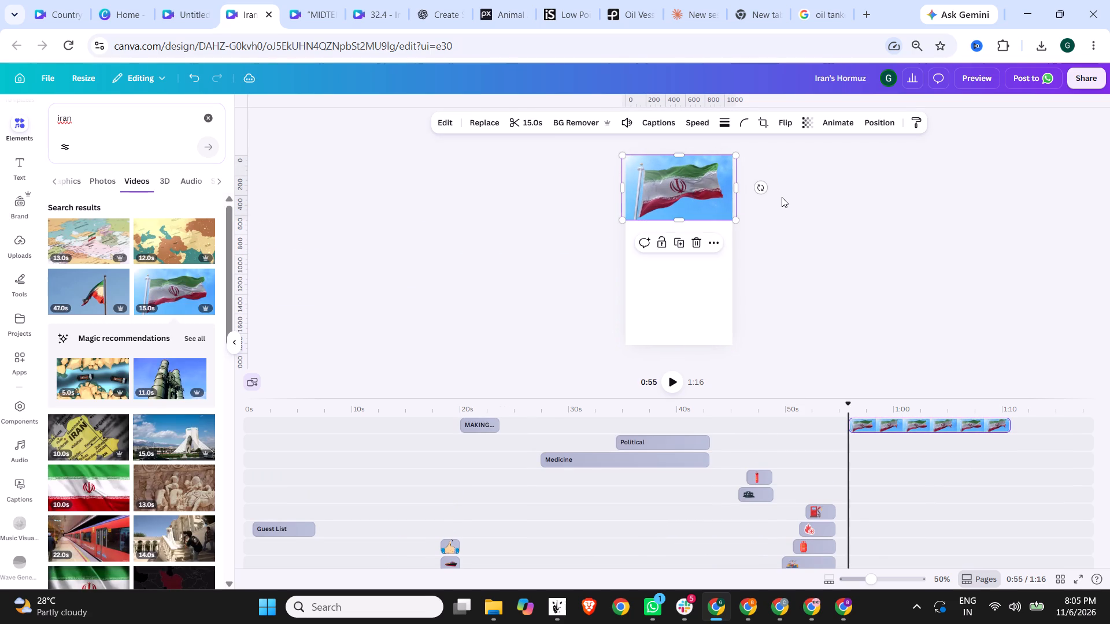
Search the video elements for "oil tanker".
left_click_drag(145, 120, 47, 125)
type("oil tanker")
key("Return")
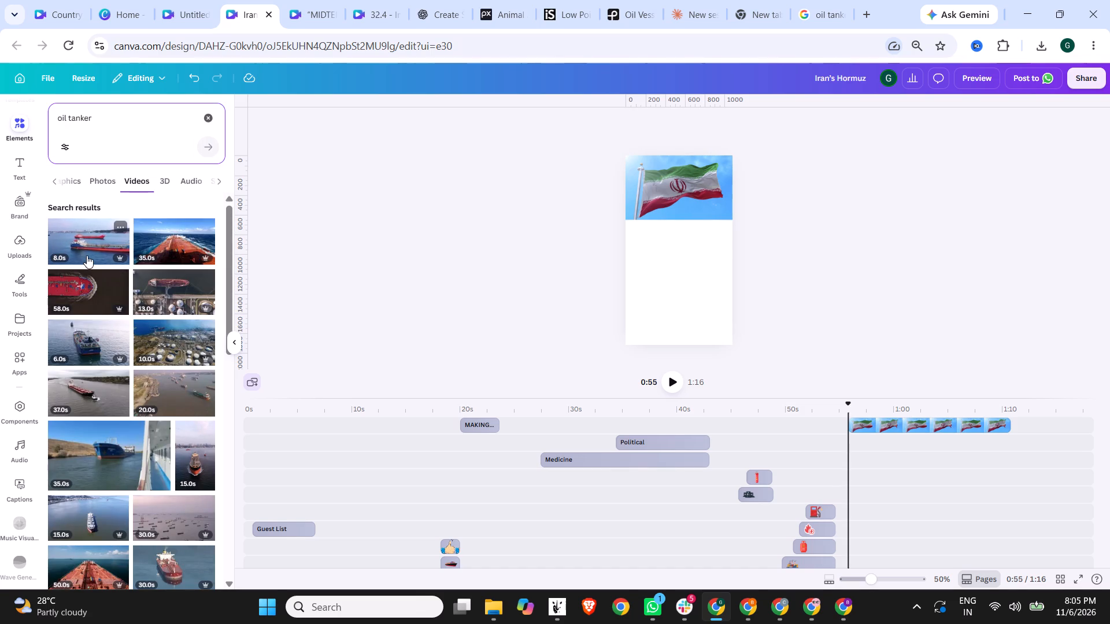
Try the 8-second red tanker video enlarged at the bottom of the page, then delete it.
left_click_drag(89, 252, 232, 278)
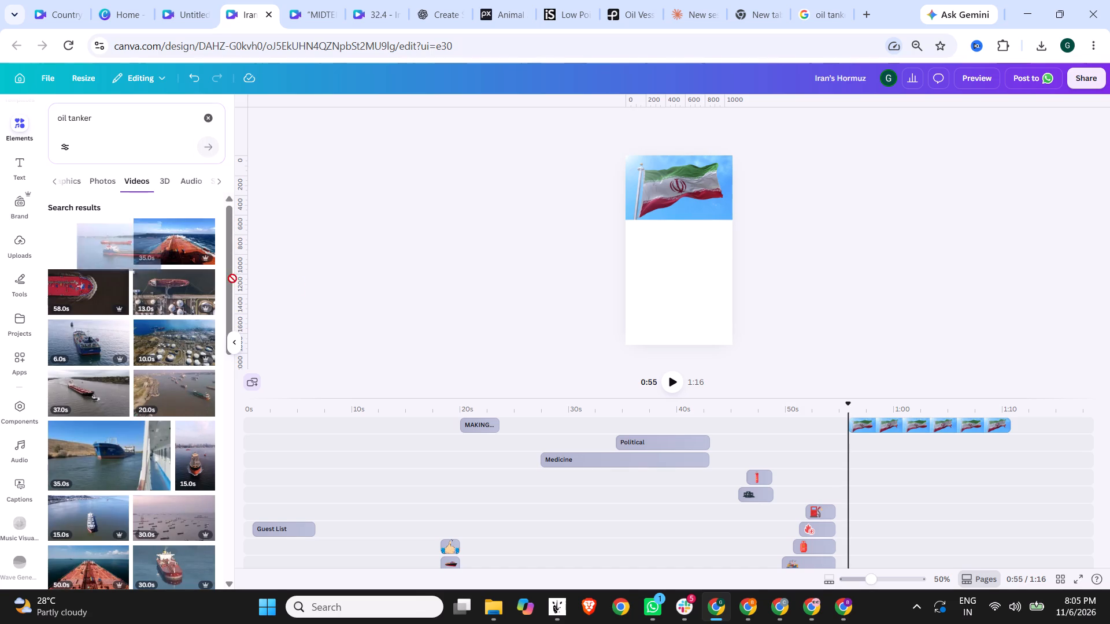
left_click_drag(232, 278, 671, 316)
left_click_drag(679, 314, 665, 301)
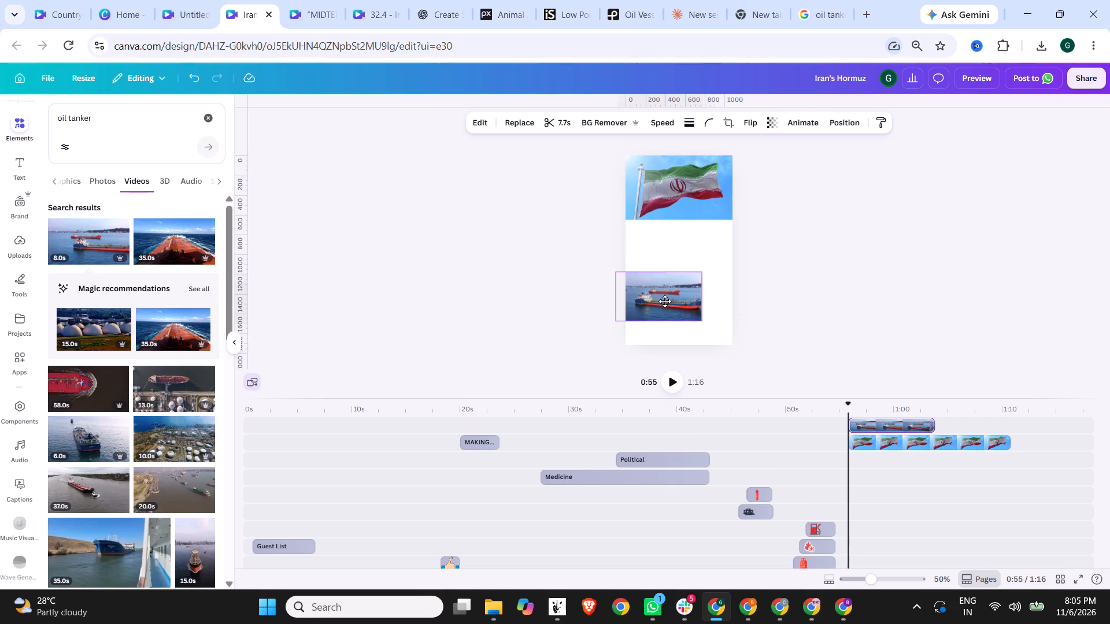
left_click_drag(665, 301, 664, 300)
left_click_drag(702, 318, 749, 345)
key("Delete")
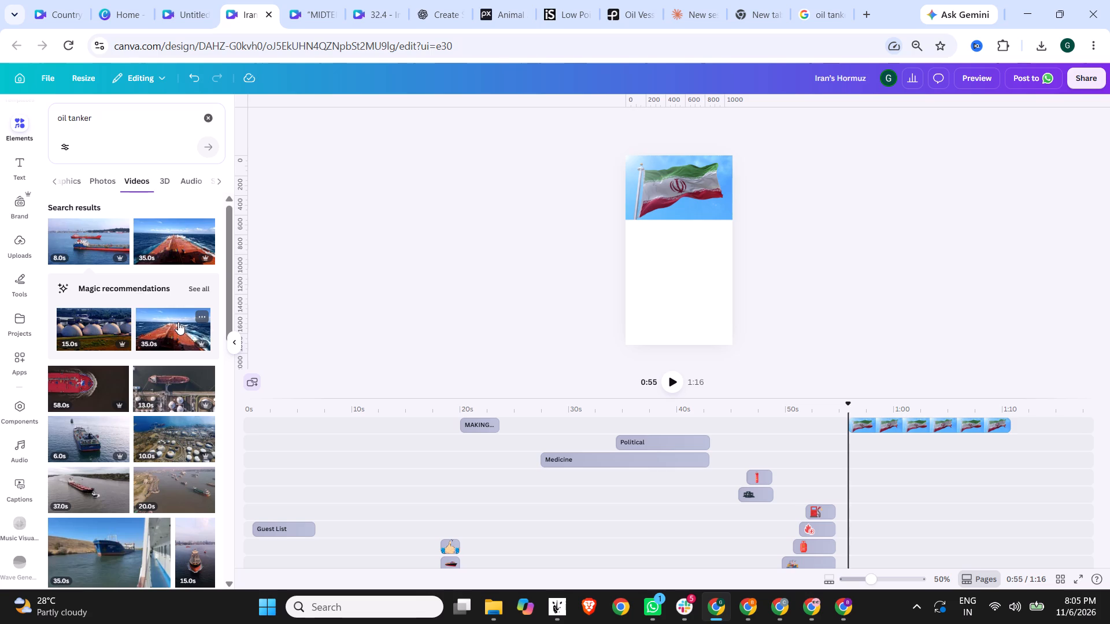
Place the 35-second tanker deck video at the bottom of the page, enlarged slightly beyond the page width and centred.
left_click_drag(178, 322, 658, 298)
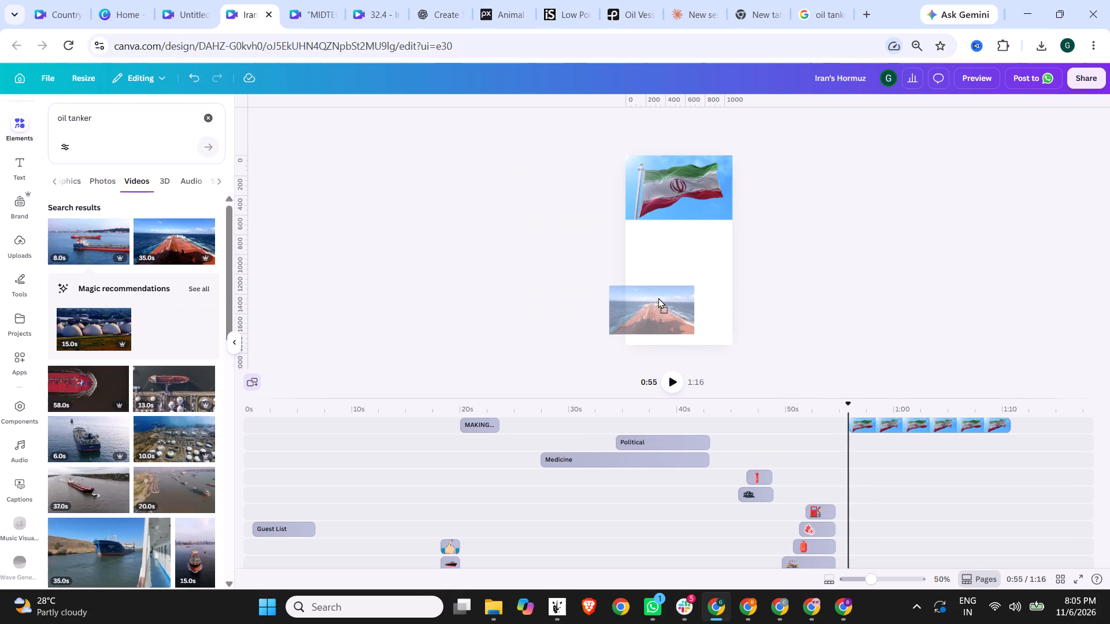
left_click_drag(658, 298, 663, 296)
left_click_drag(704, 330, 748, 341)
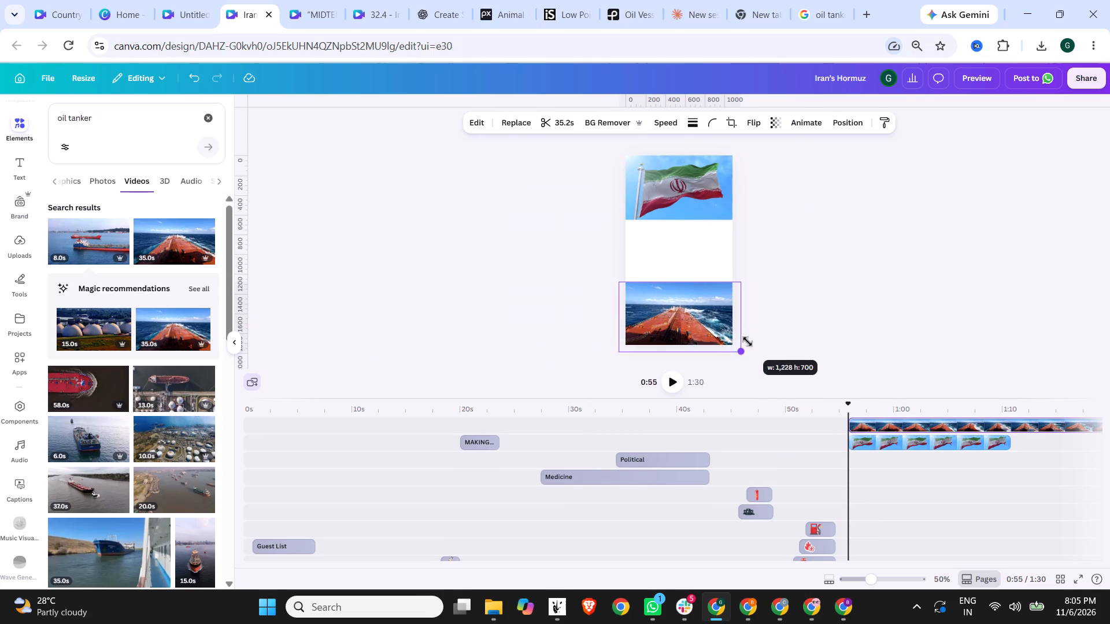
left_click_drag(748, 341, 749, 343)
left_click_drag(723, 329, 720, 321)
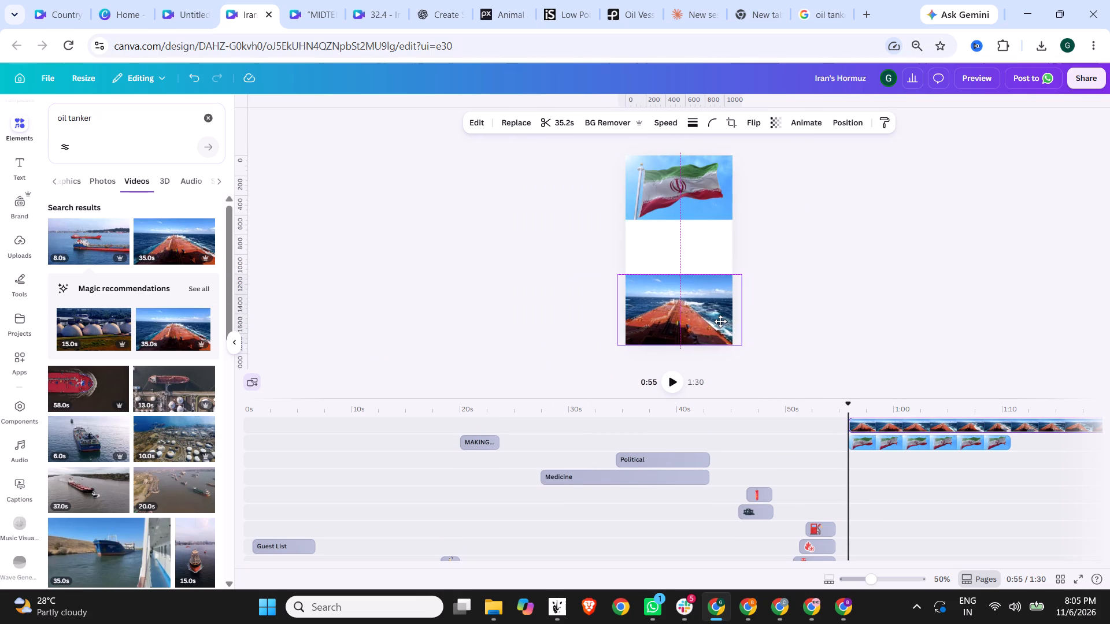
left_click_drag(720, 321, 721, 324)
left_click(721, 324)
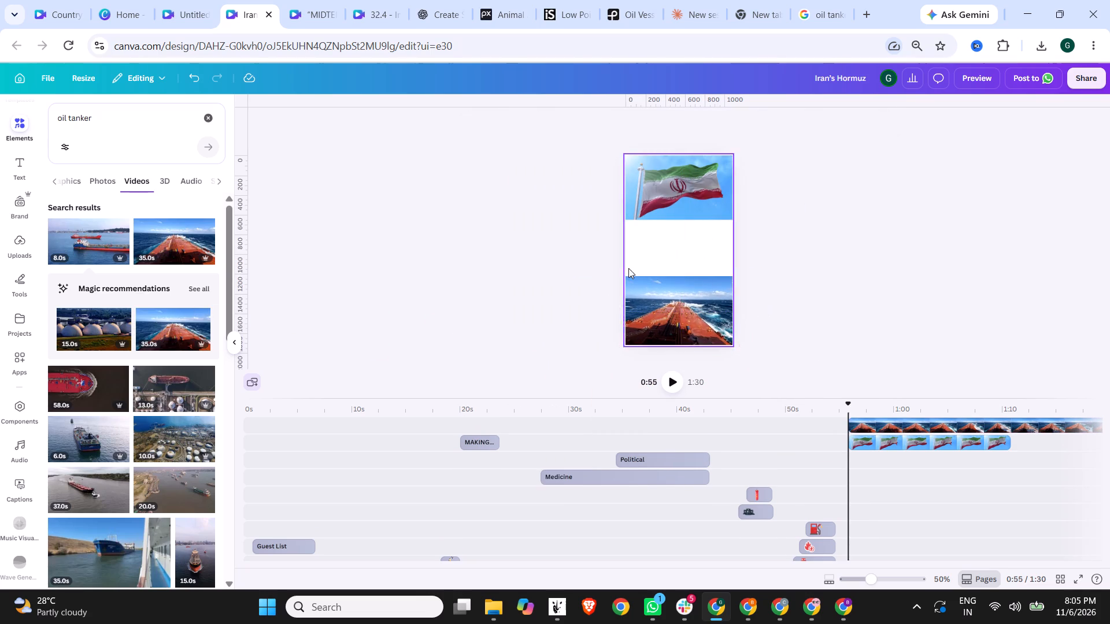
left_click(715, 293)
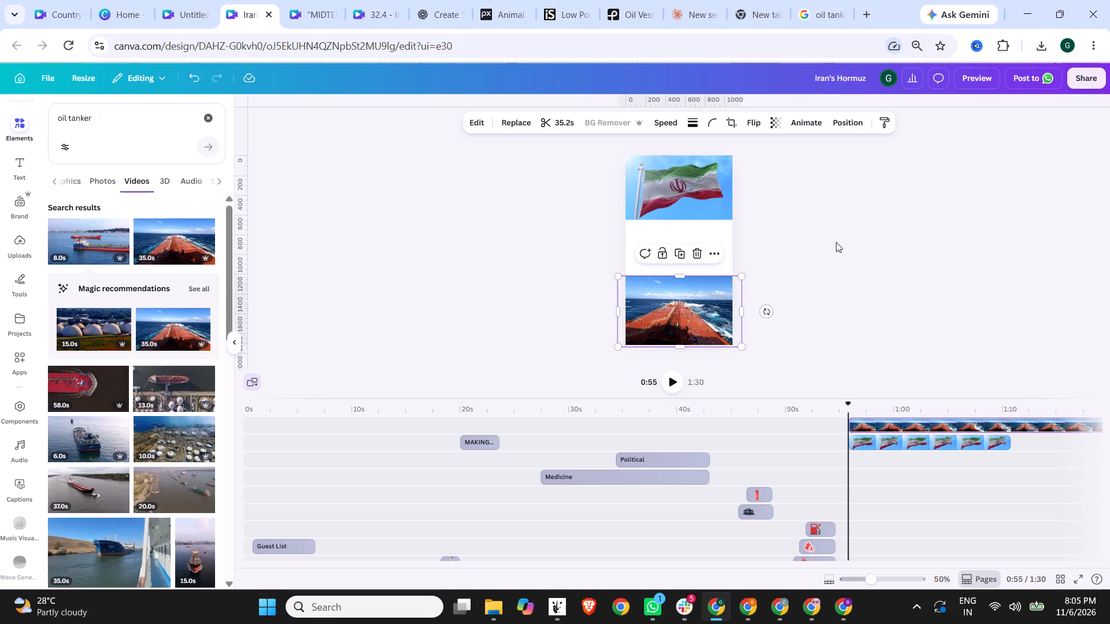
left_click(836, 242)
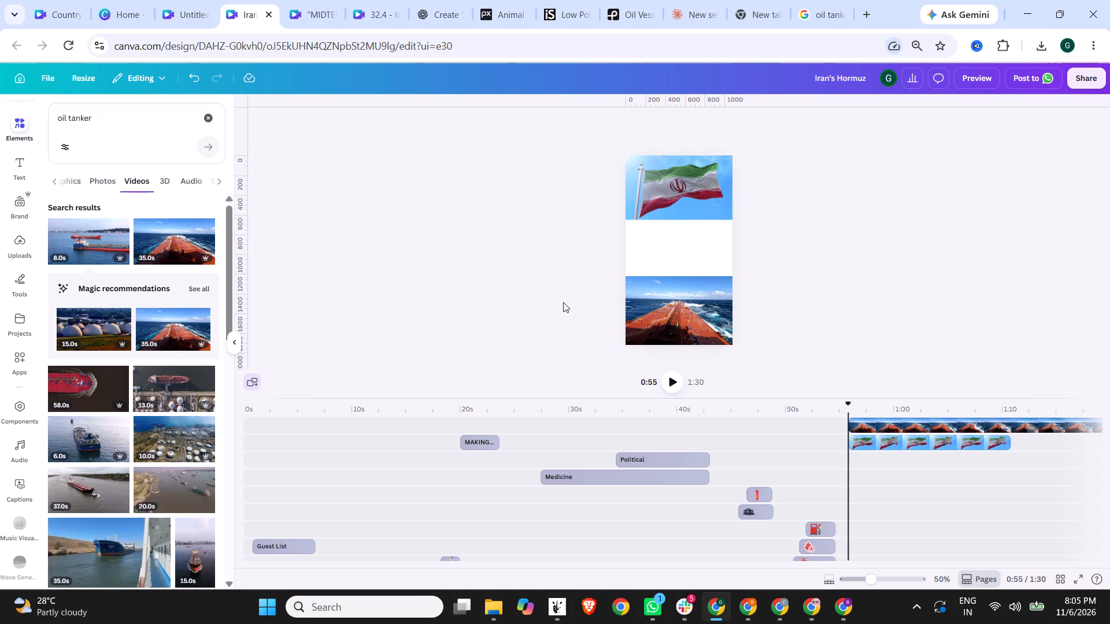
Look through the "oil tanker" video results for a better ship clip.
scroll(153, 376, "down", 4)
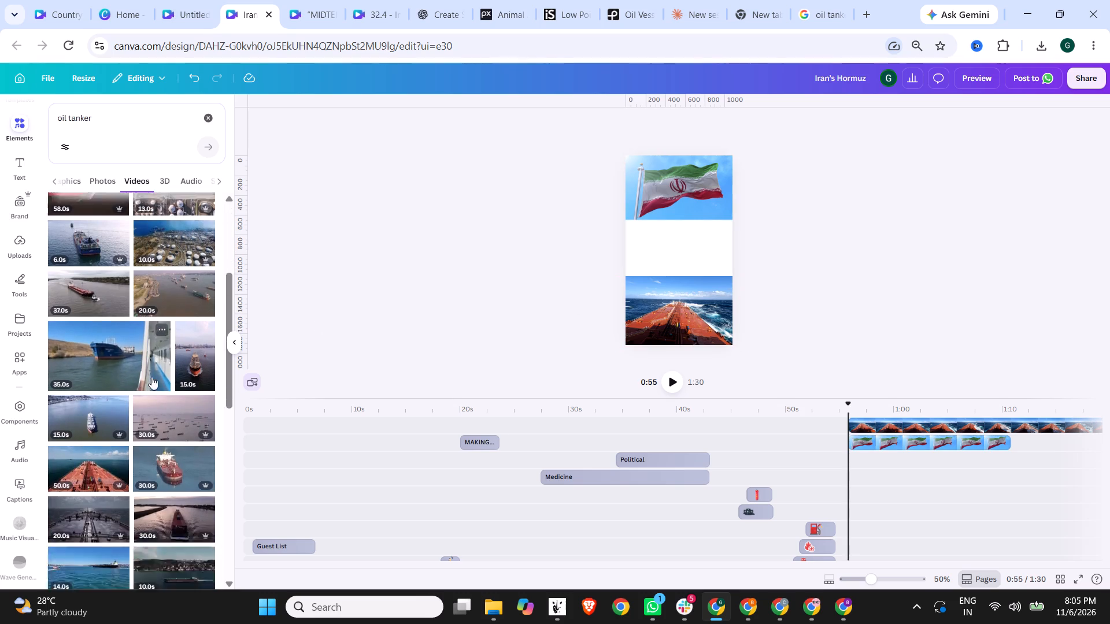
scroll(151, 377, "down", 5)
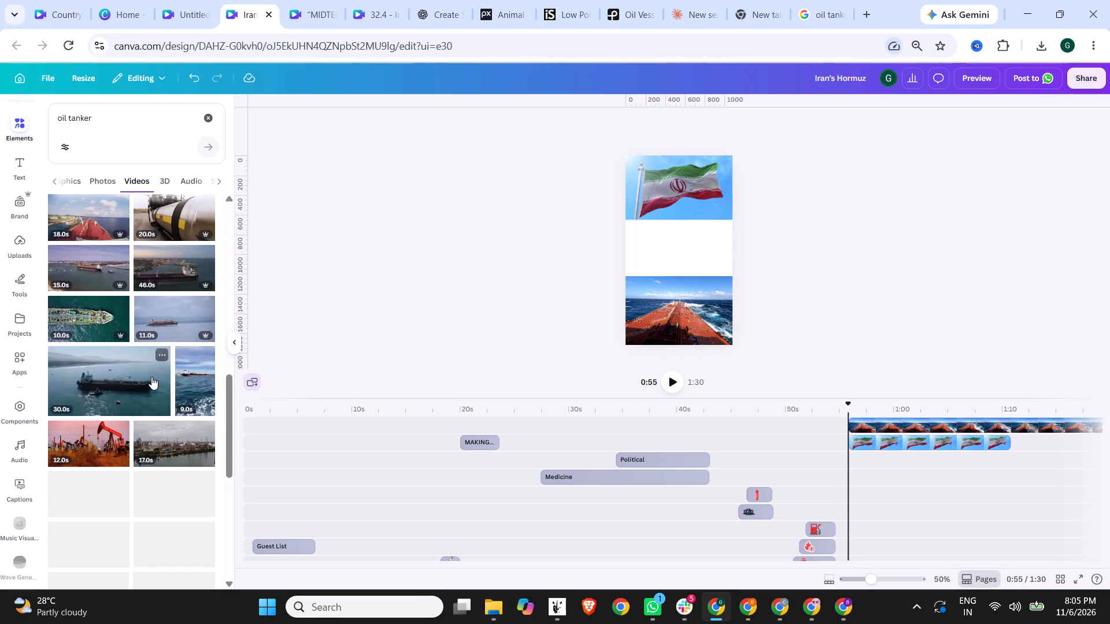
scroll(147, 373, "down", 5)
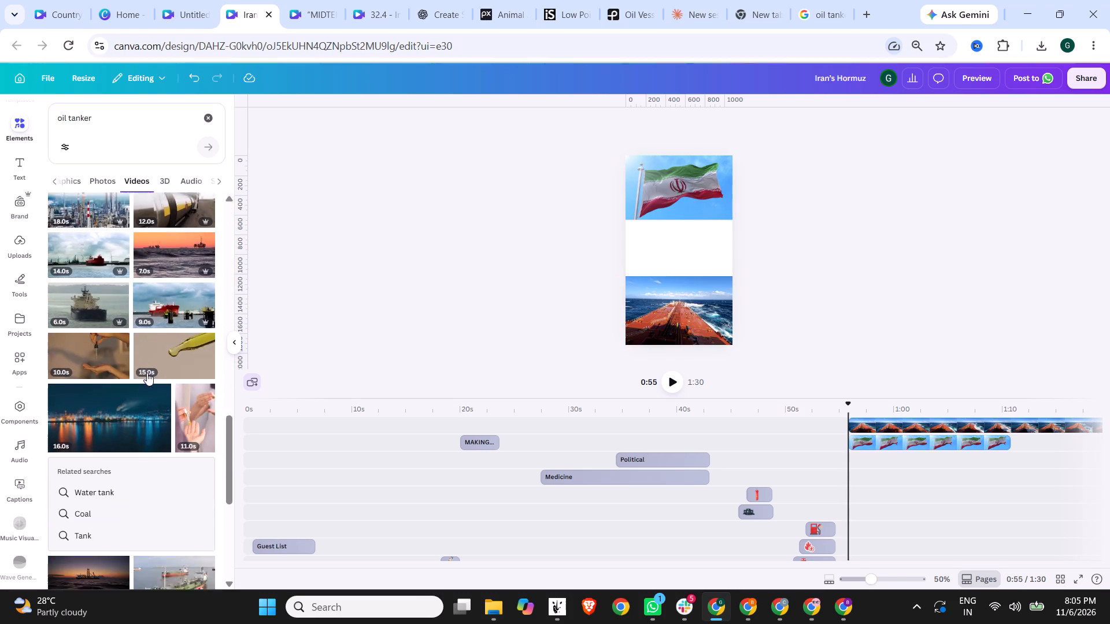
scroll(147, 373, "down", 5)
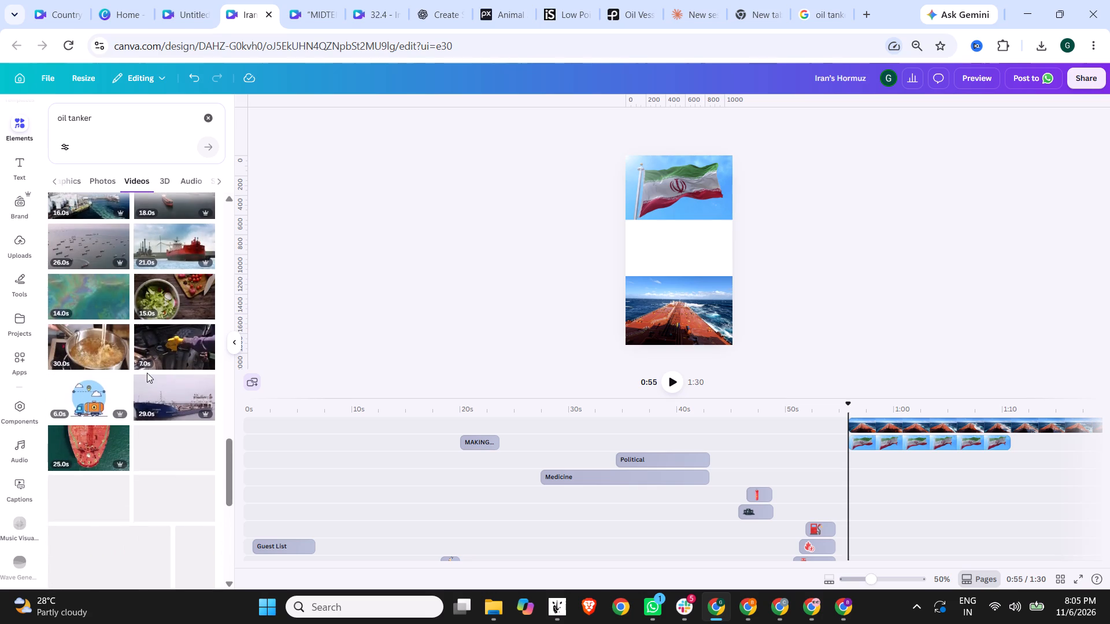
scroll(147, 373, "down", 2)
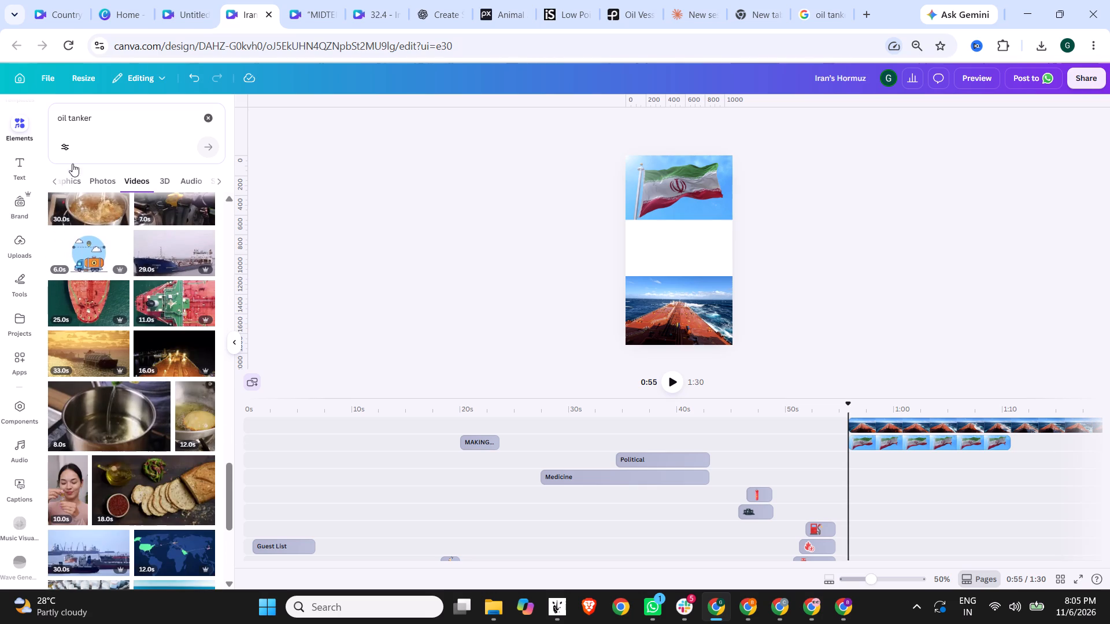
Refine the video search to "oil tanker ship".
left_click(122, 118)
key("space")
type("ship")
key("Return")
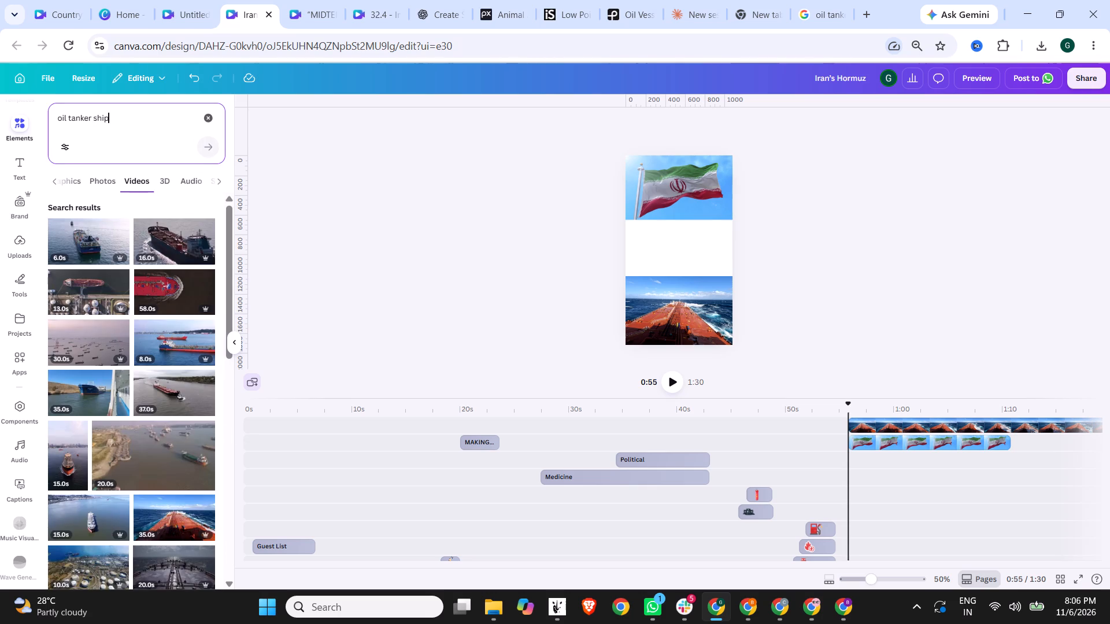
Look through the "oil tanker ship" video results for a clip that shows a tanker at sea.
scroll(145, 346, "down", 2)
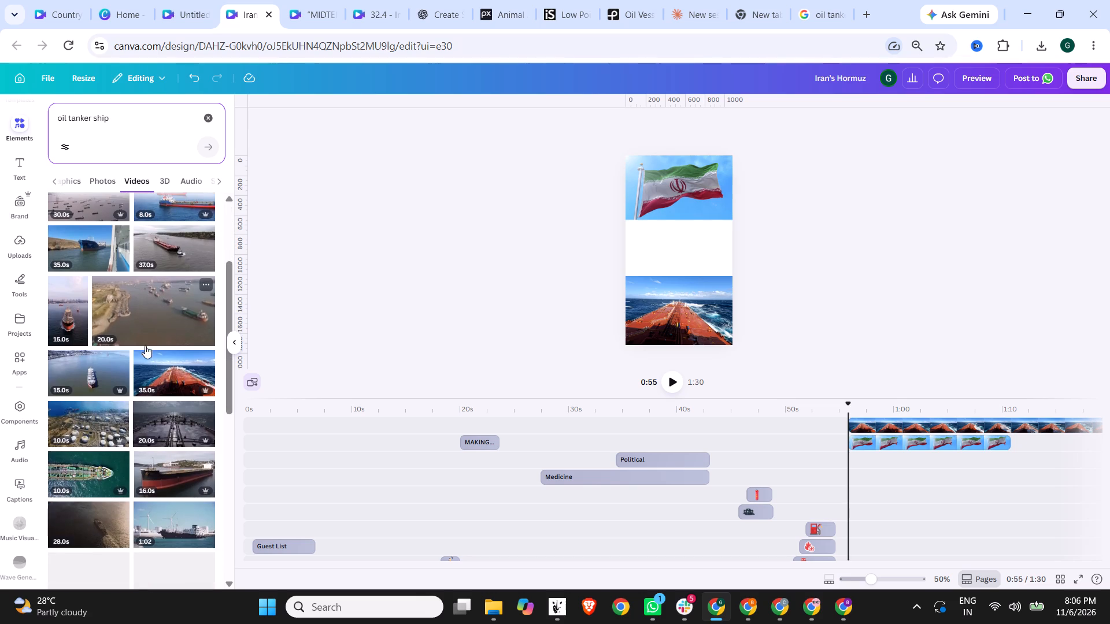
scroll(149, 363, "down", 3)
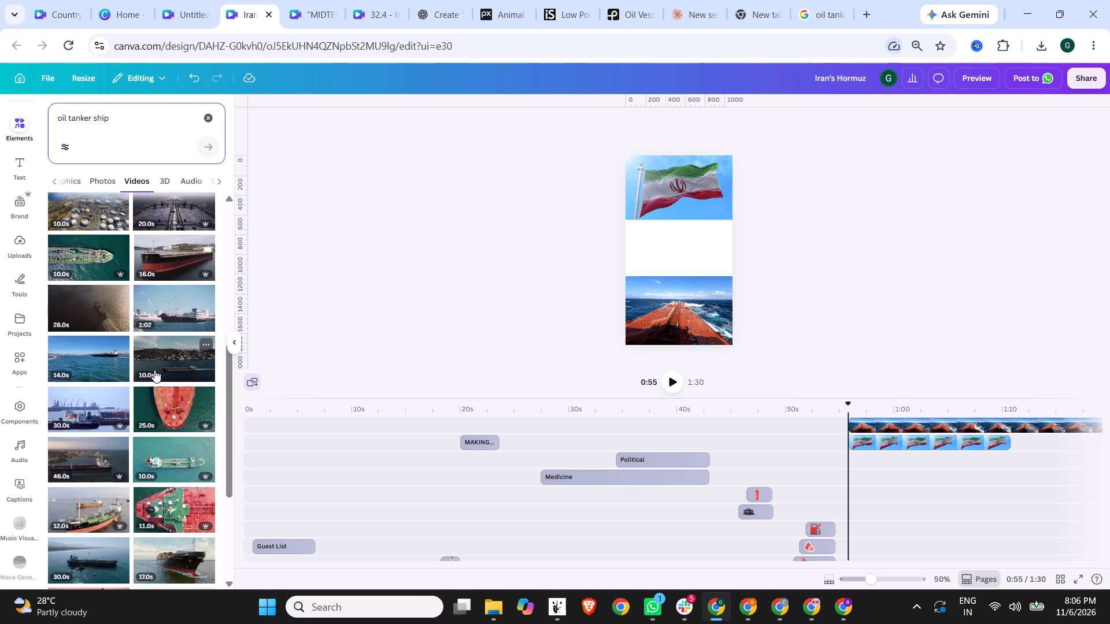
scroll(154, 370, "down", 8)
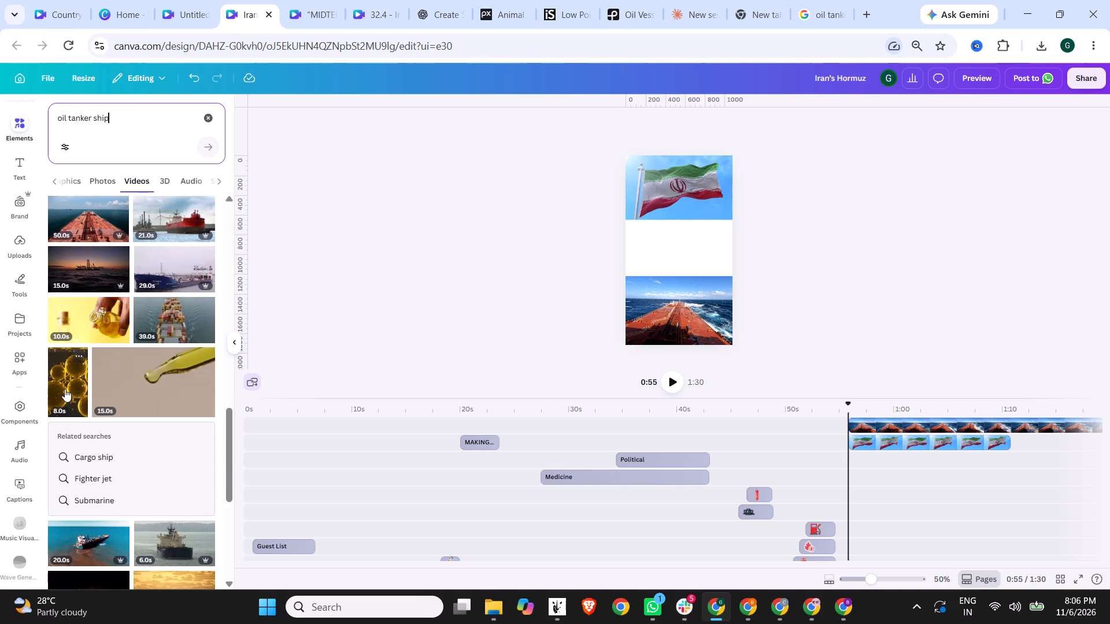
scroll(70, 386, "down", 4)
scroll(173, 403, "down", 4)
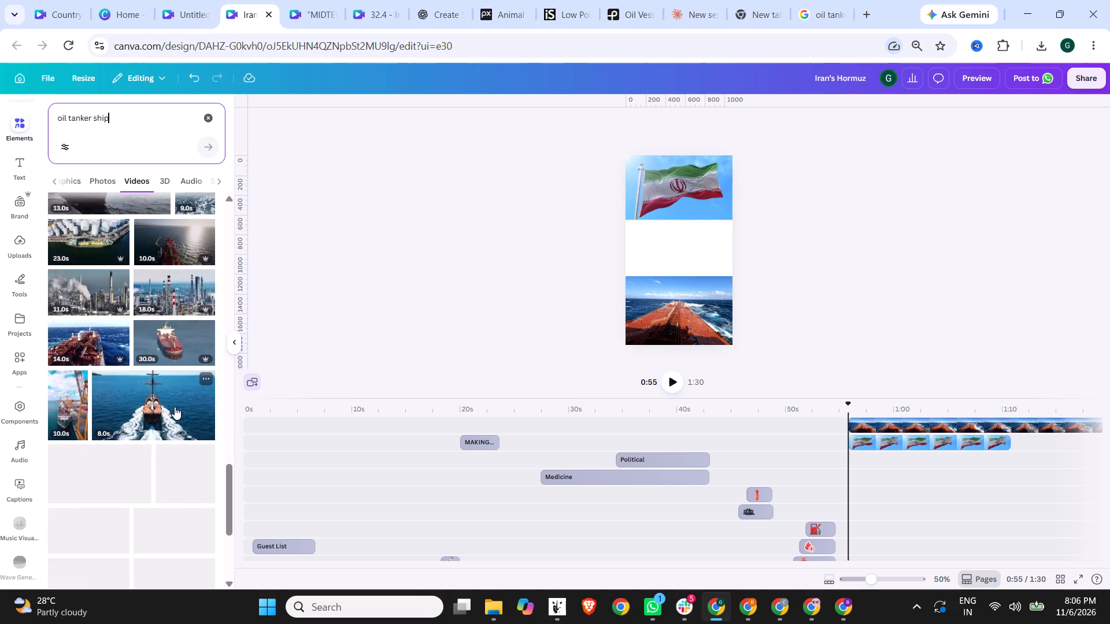
scroll(71, 413, "down", 8)
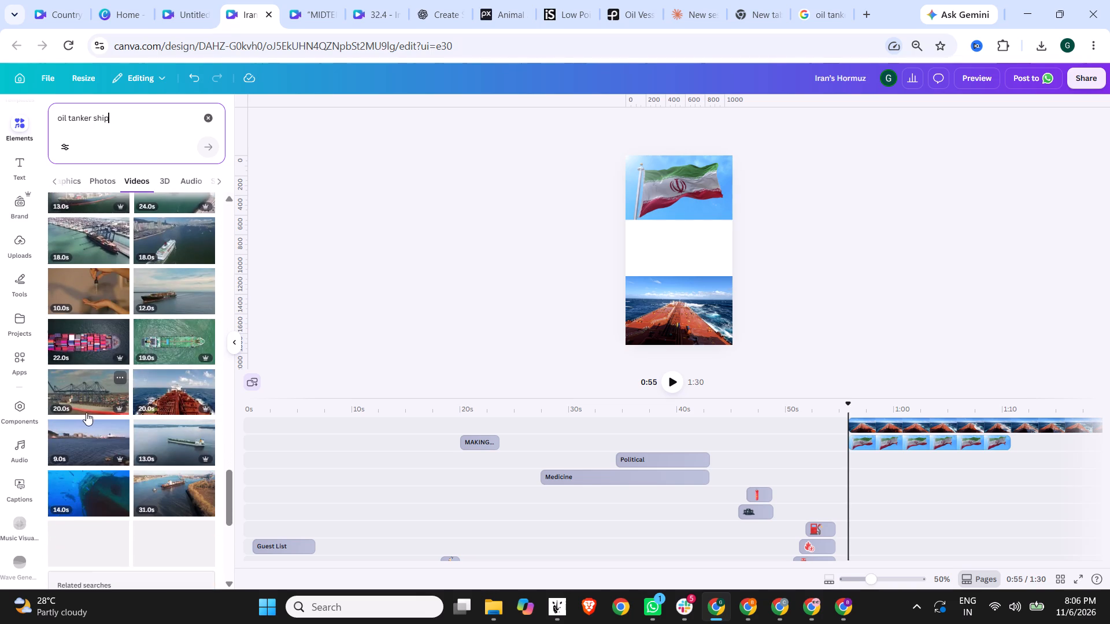
scroll(86, 413, "down", 5)
scroll(142, 419, "down", 4)
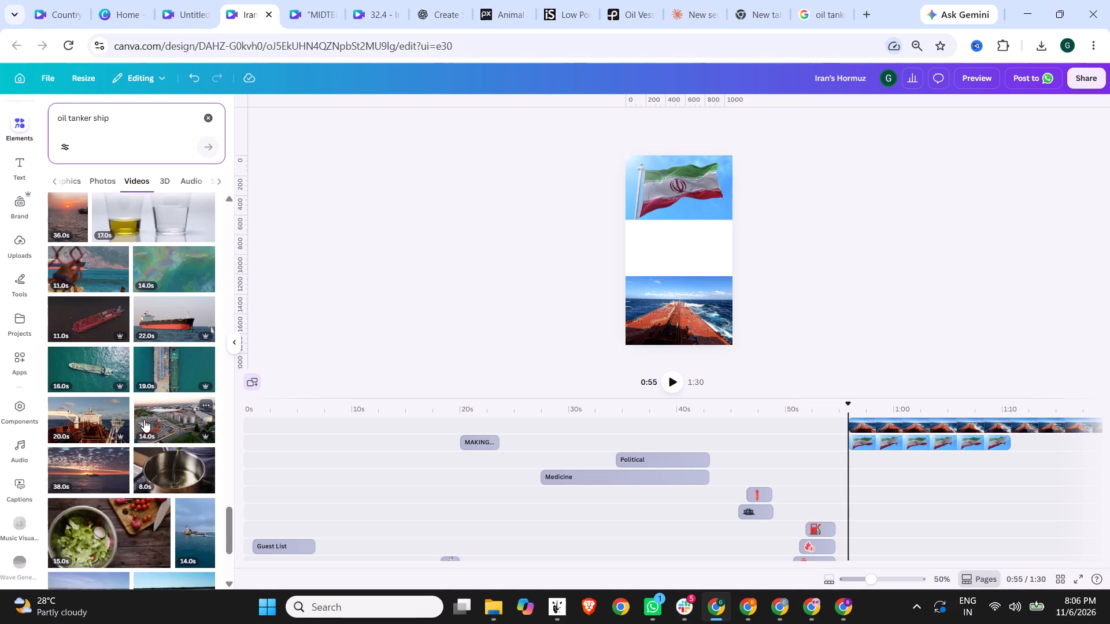
scroll(99, 340, "up", 2)
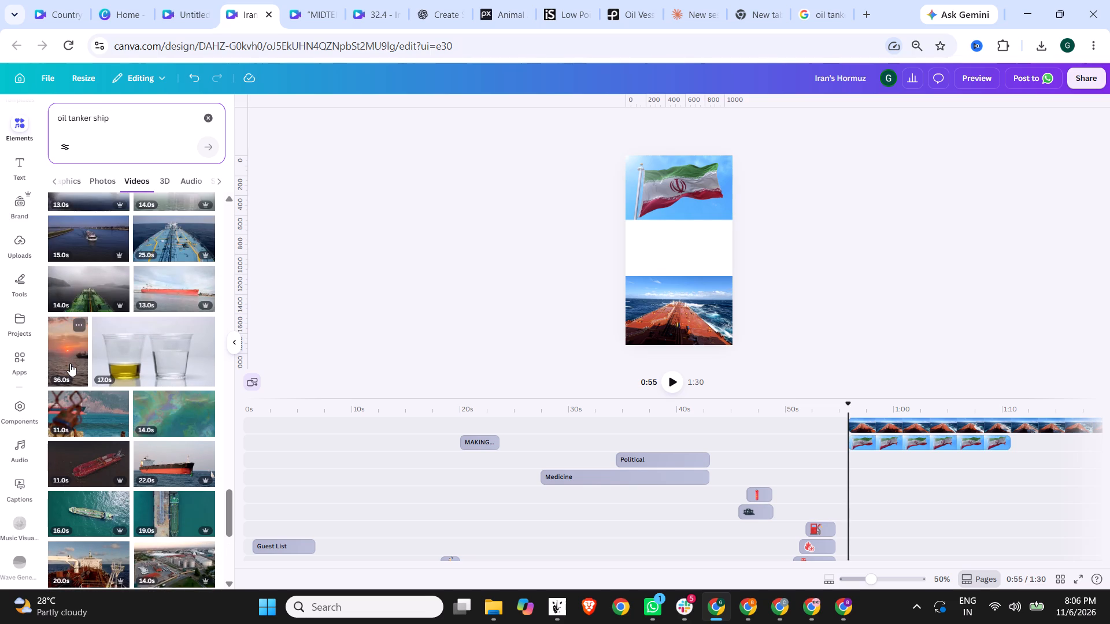
scroll(70, 363, "down", 3)
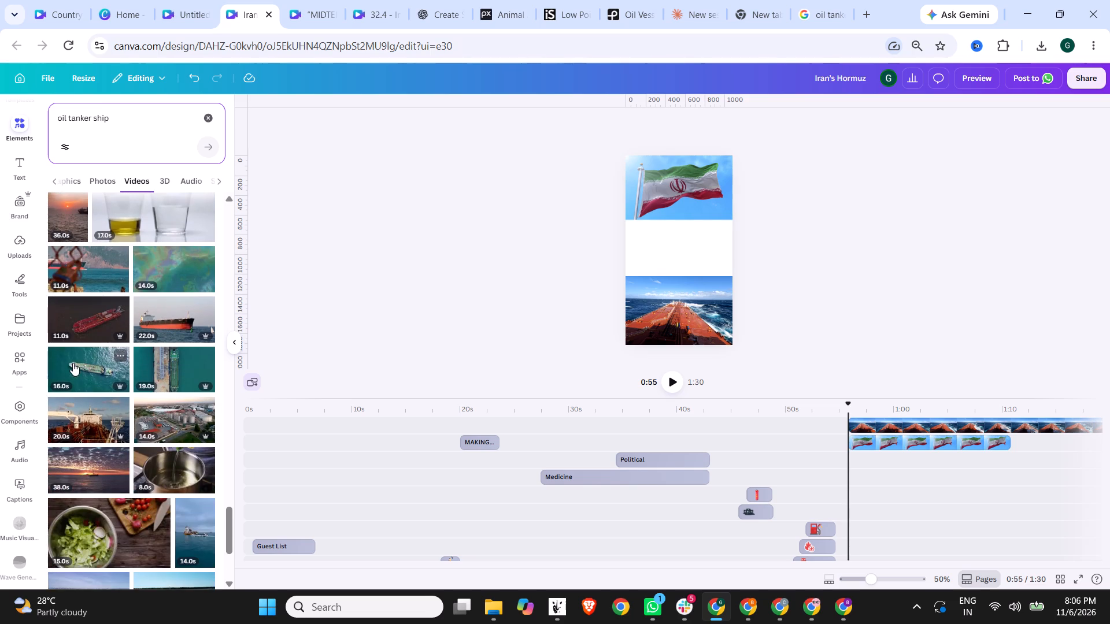
scroll(110, 295, "down", 3)
scroll(201, 358, "down", 3)
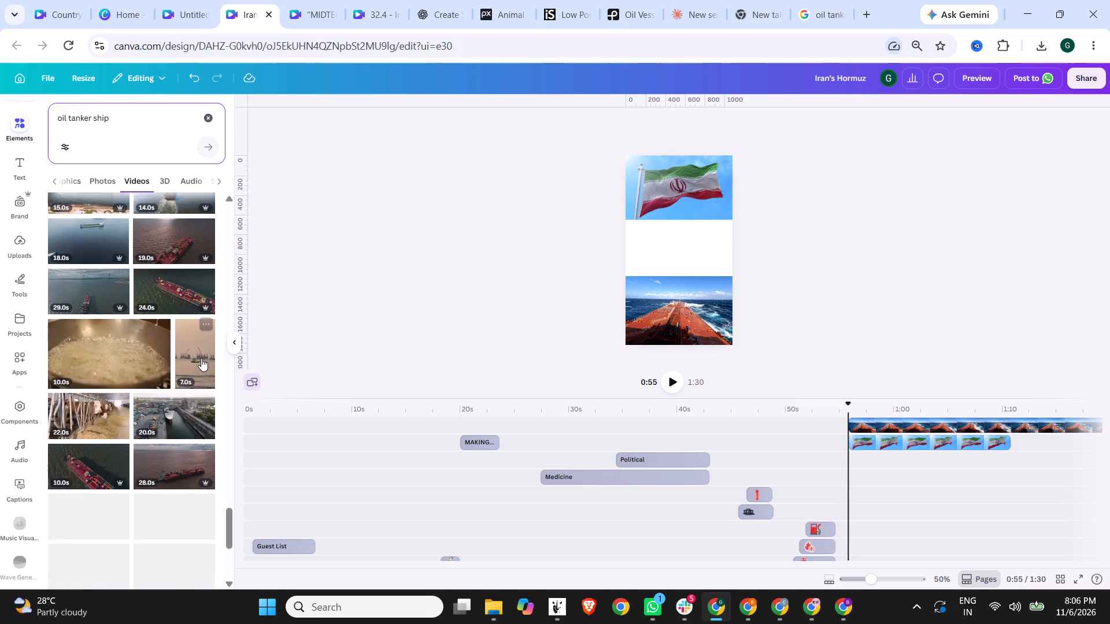
scroll(201, 373, "down", 3)
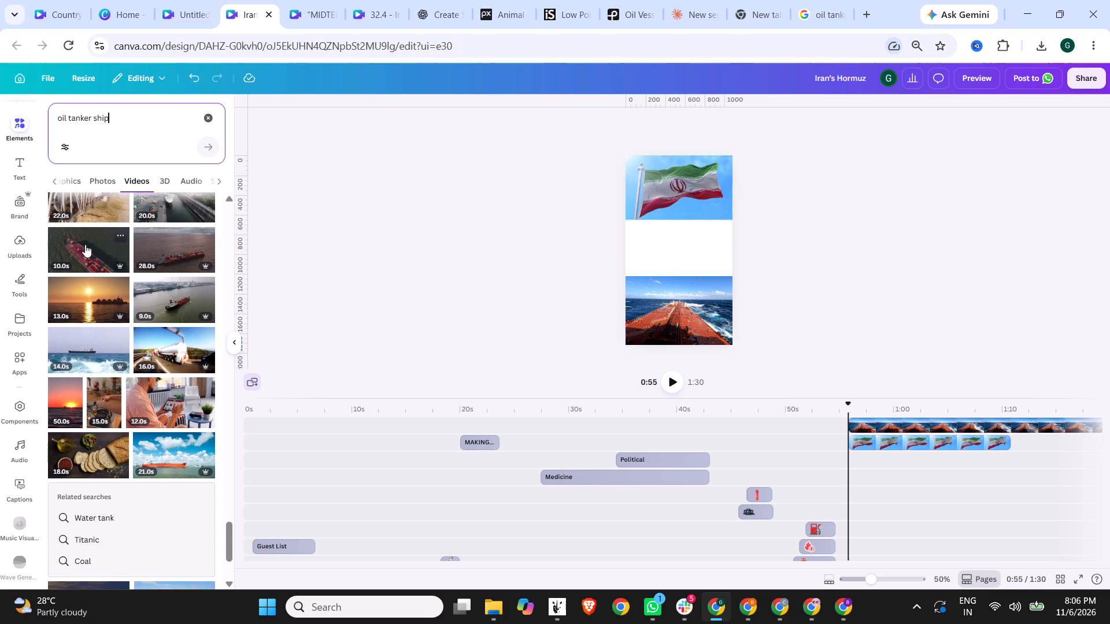
scroll(169, 298, "down", 1)
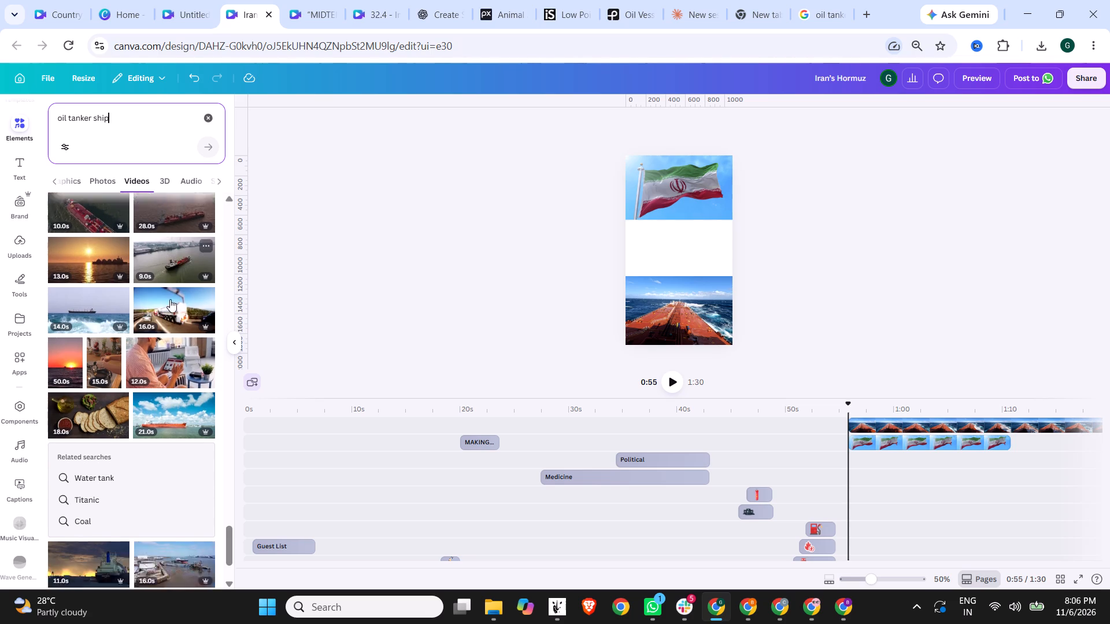
scroll(170, 299, "down", 6)
scroll(82, 361, "down", 4)
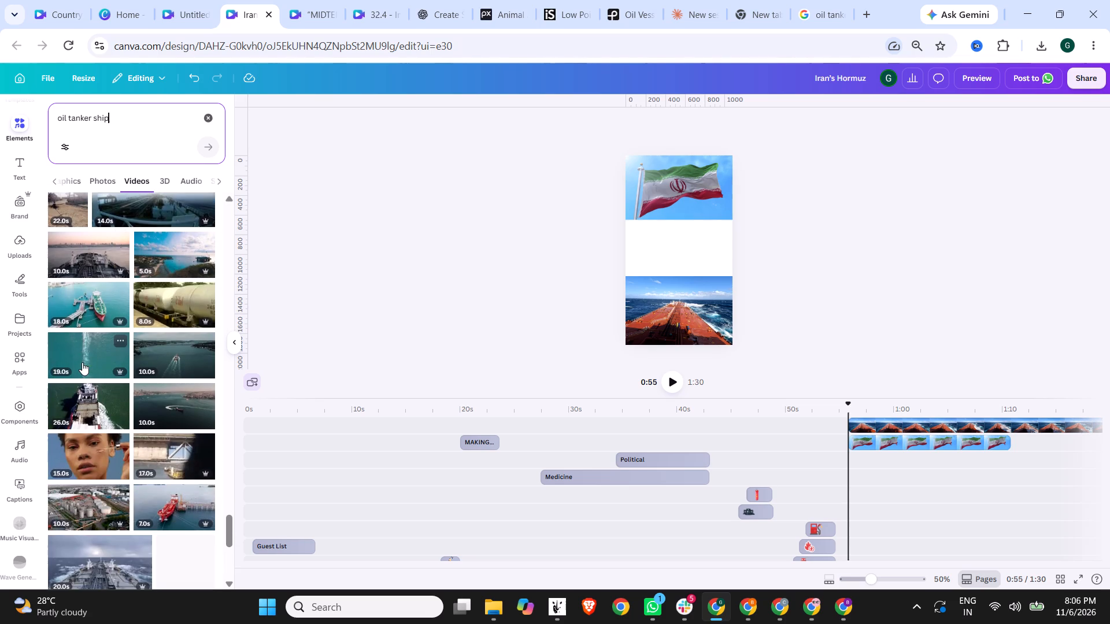
scroll(122, 410, "down", 2)
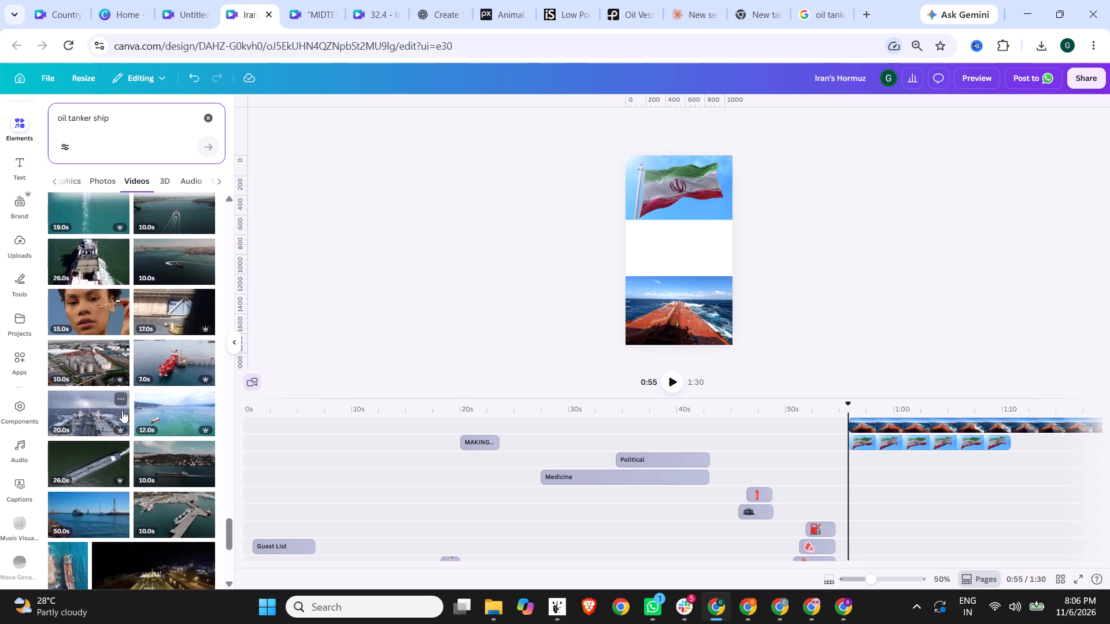
scroll(122, 410, "down", 4)
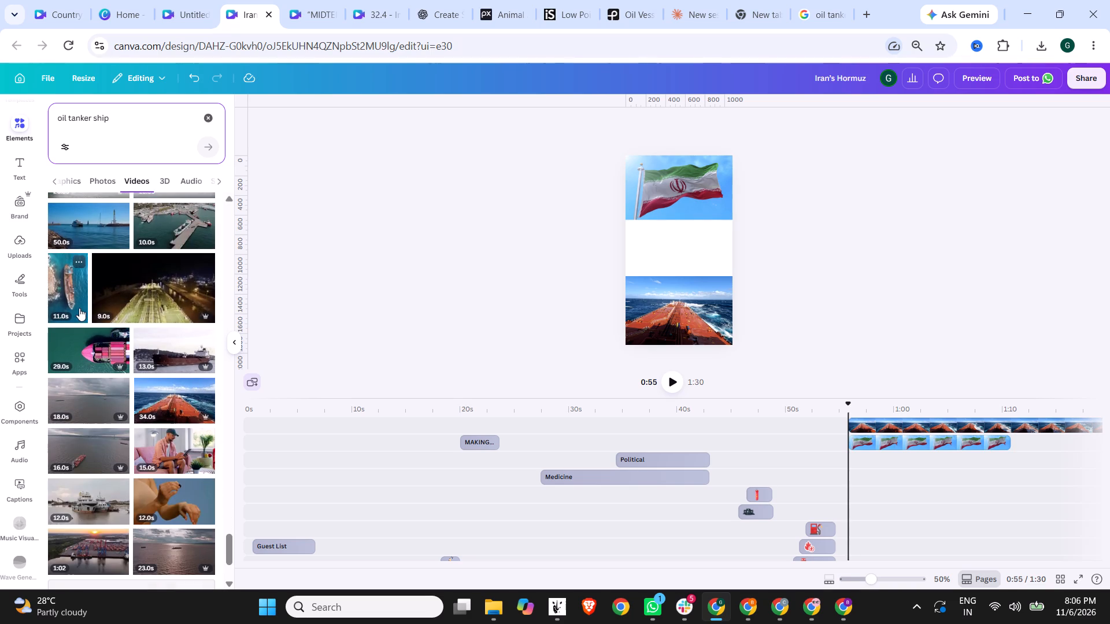
scroll(121, 396, "down", 1)
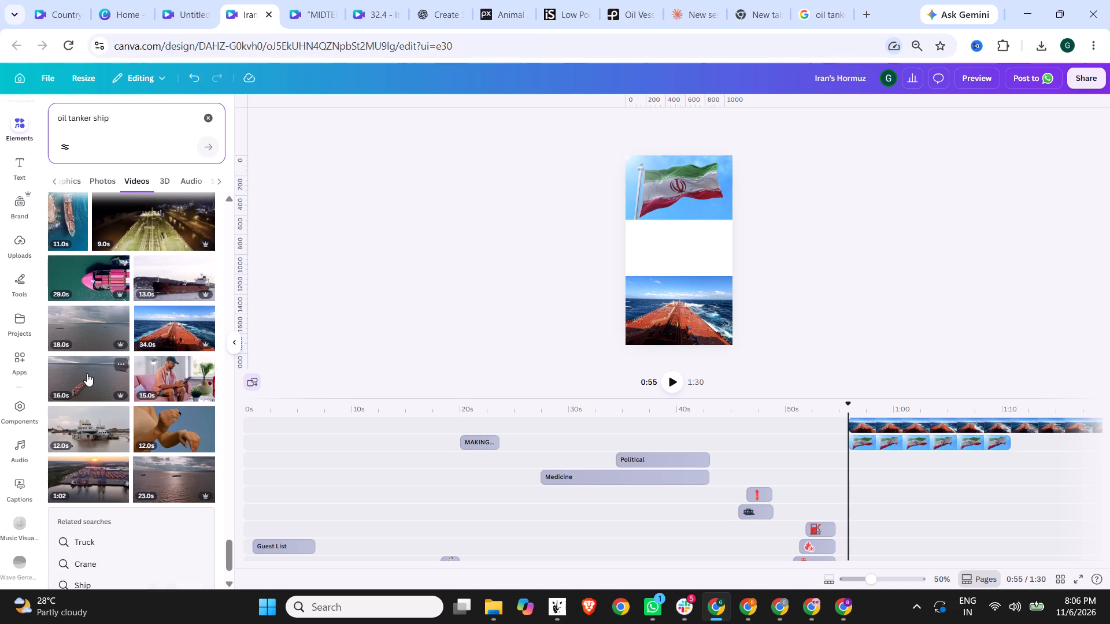
Replace the tanker deck video with the 16-second aerial clip of a red tanker, then delete it from the page.
left_click_drag(94, 376, 606, 354)
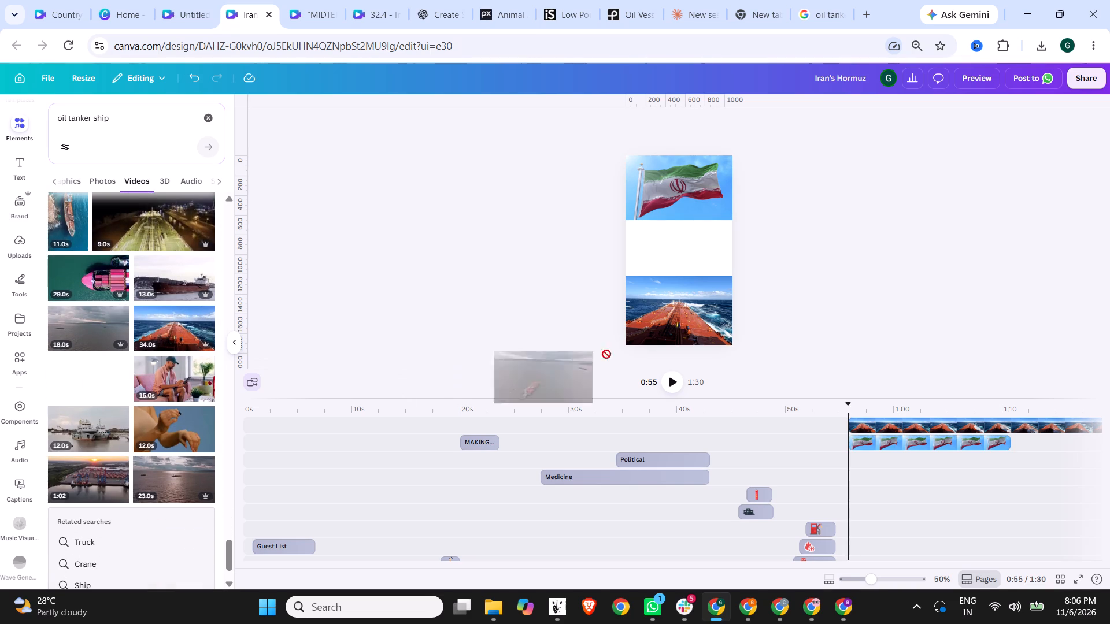
left_click_drag(606, 354, 674, 285)
left_click(691, 308)
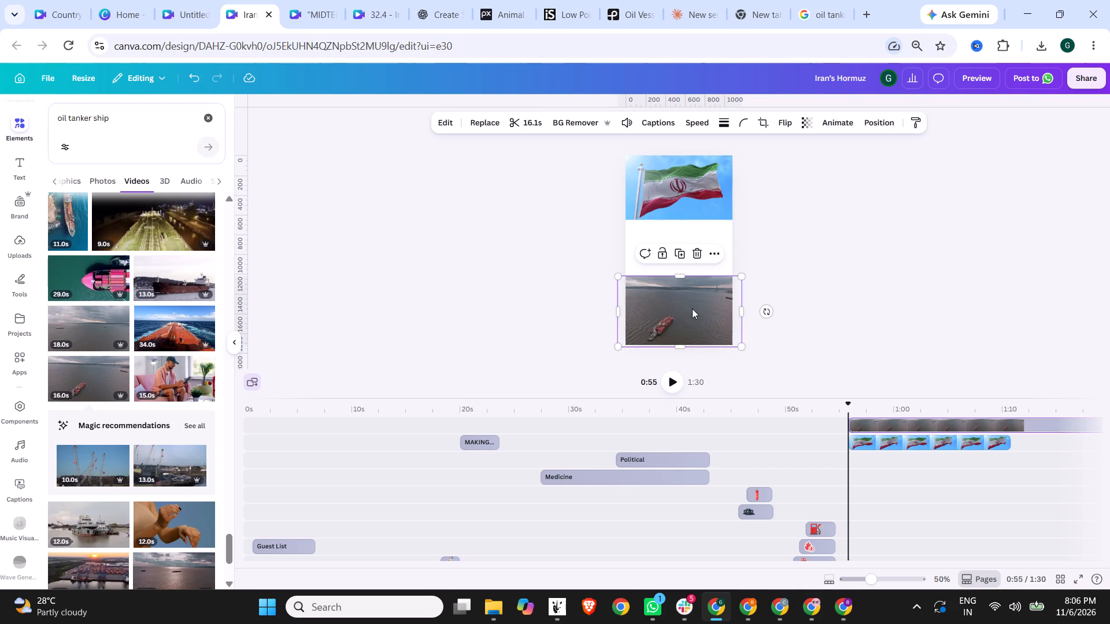
key("Delete")
Place the 16-second aerial tanker clip enlarged beyond the page width, filling the area below the flag video, and play back the section.
left_click_drag(92, 374, 667, 299)
left_click_drag(702, 283, 704, 283)
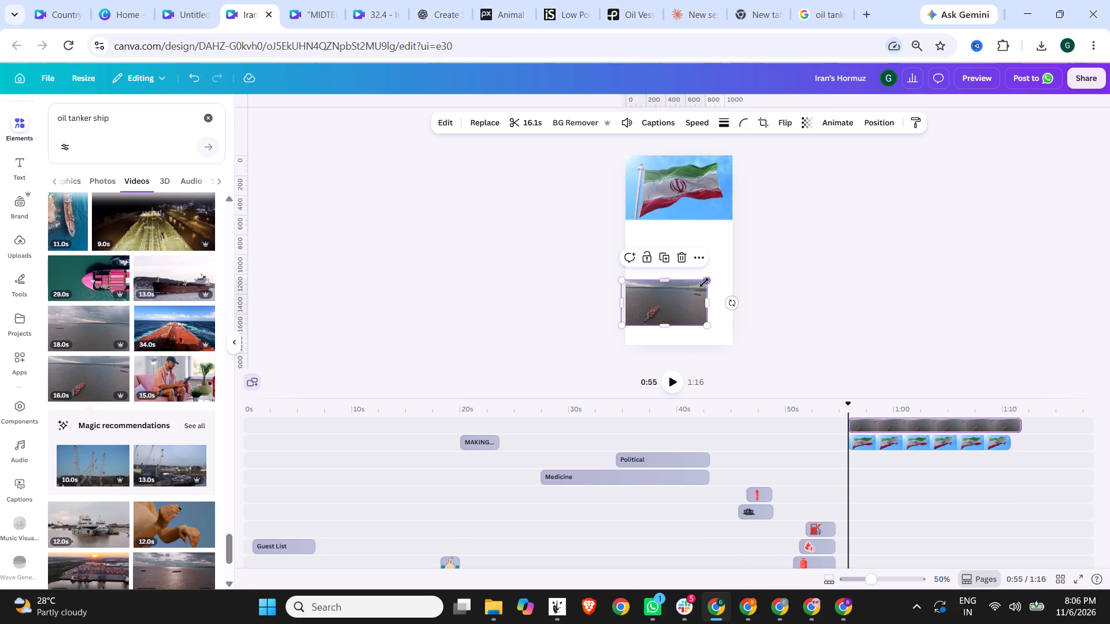
left_click_drag(704, 283, 797, 171)
left_click_drag(700, 288, 665, 311)
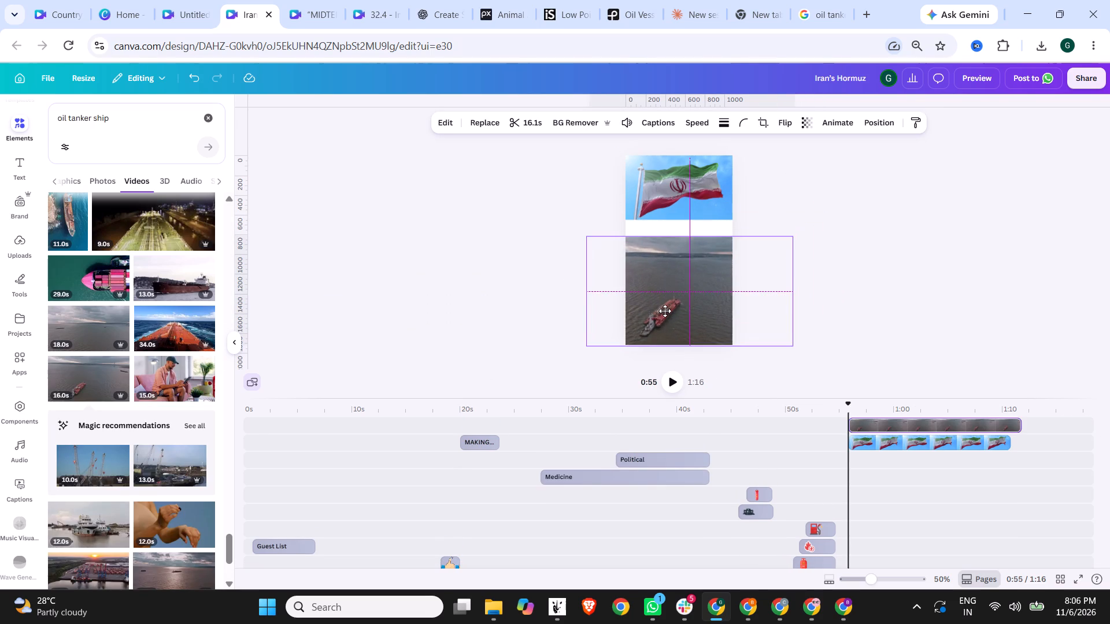
left_click_drag(665, 311, 656, 315)
left_click_drag(787, 242, 821, 187)
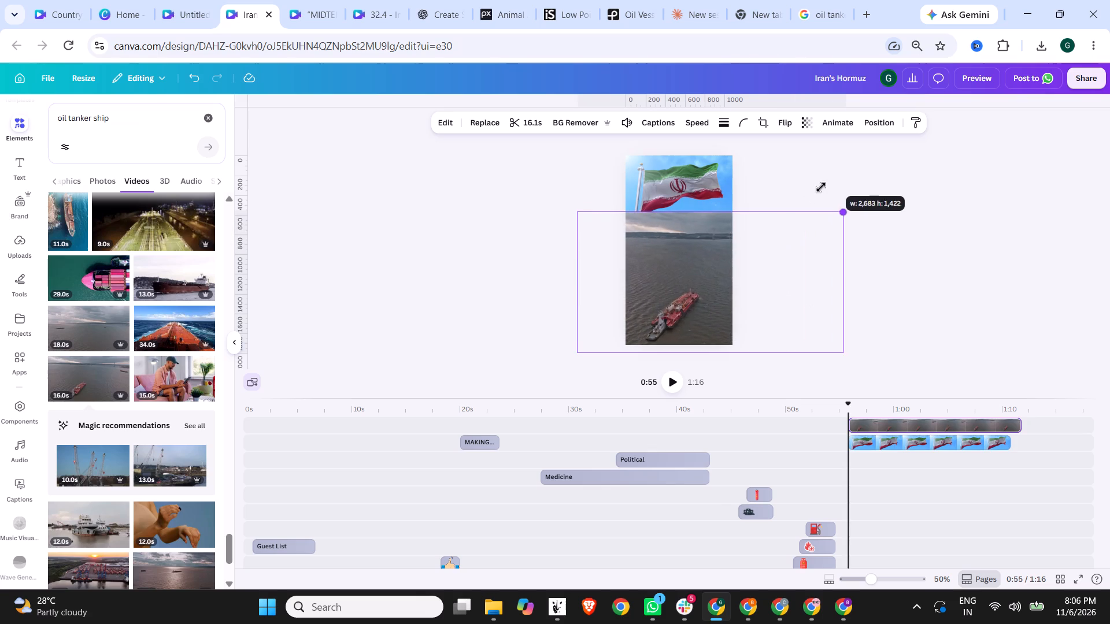
left_click_drag(821, 187, 818, 191)
left_click(872, 194)
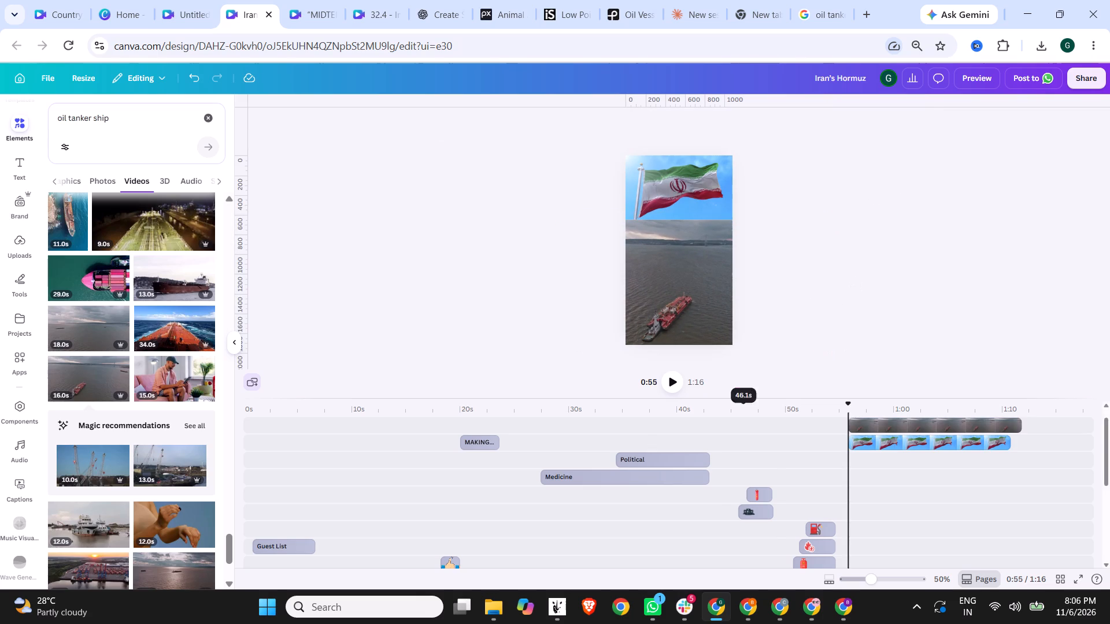
left_click(671, 379)
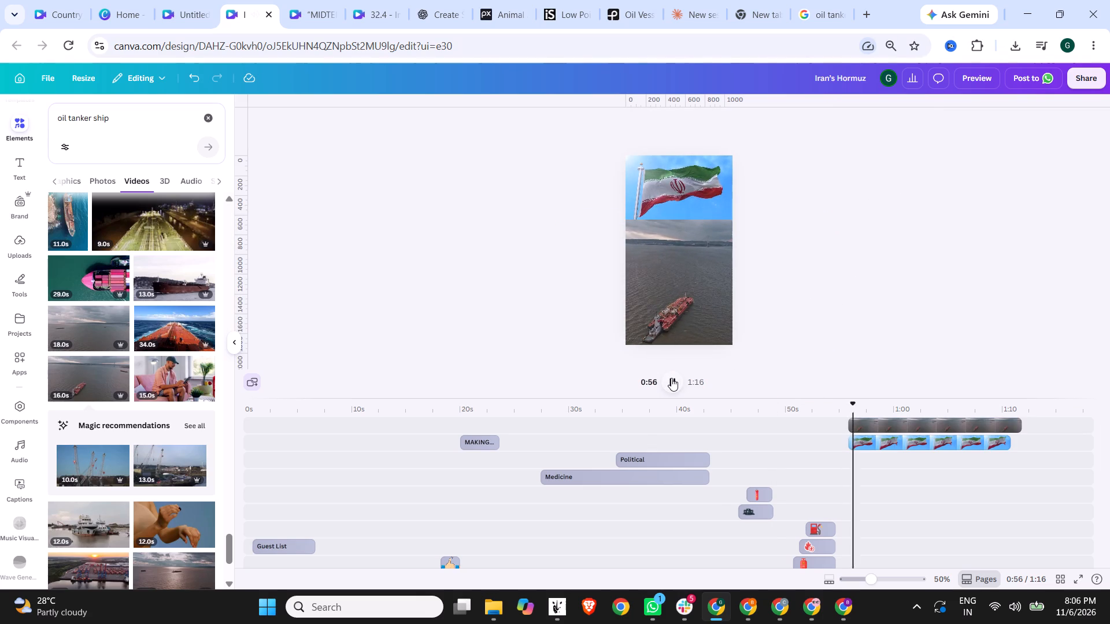
double_click(671, 378)
left_click(671, 378)
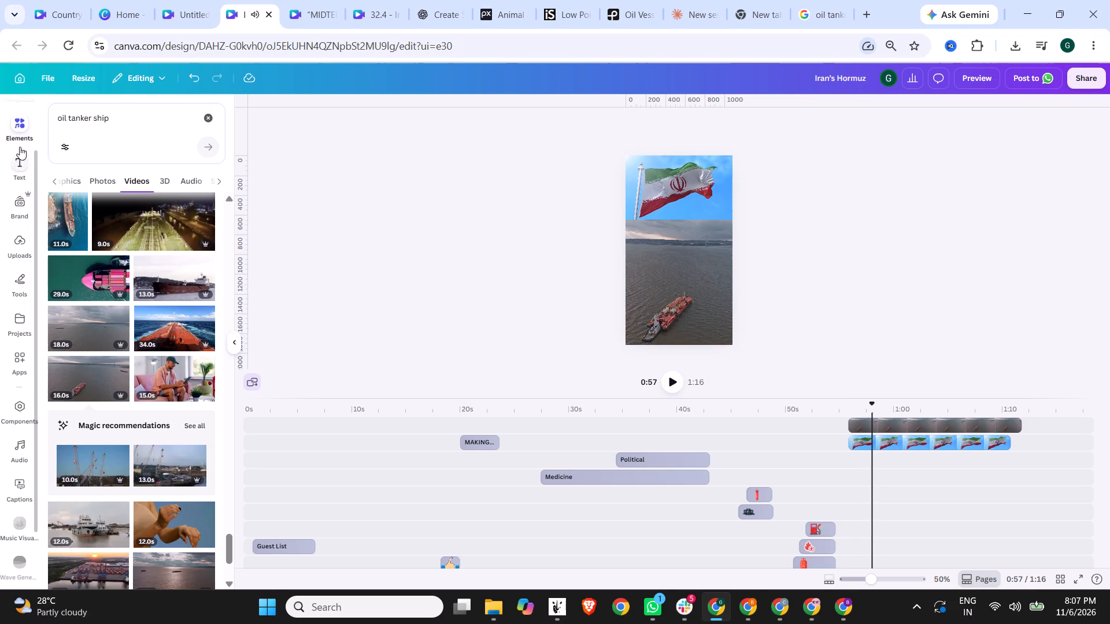
Browse the text styles and font combinations for the flag and tanker section, and check the lower timeline tracks.
left_click(20, 161)
left_click(206, 116)
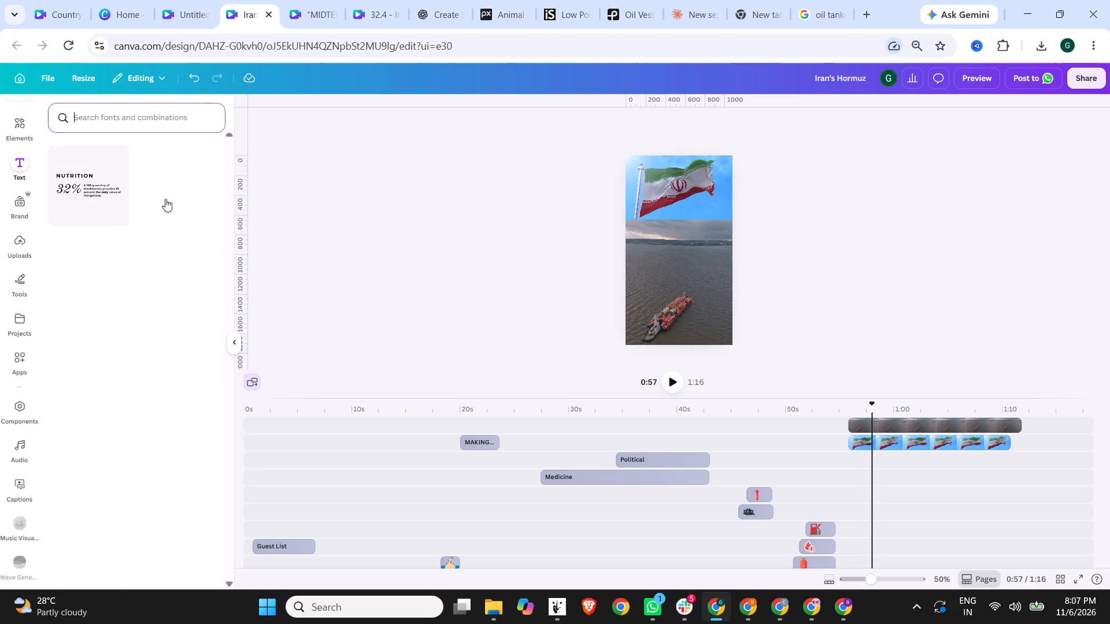
scroll(106, 262, "down", 5)
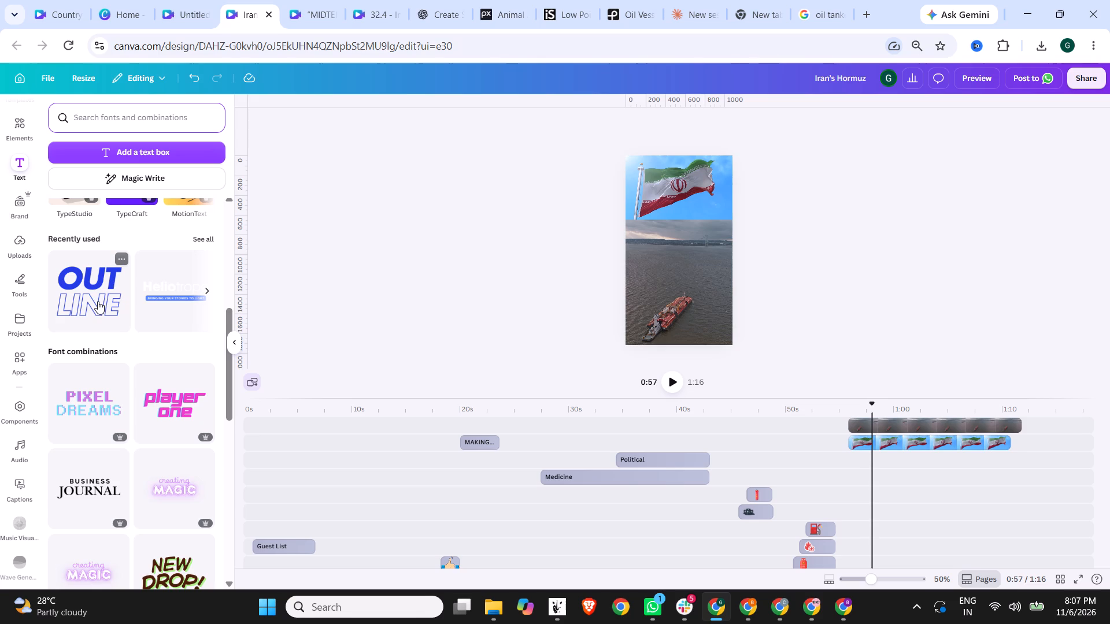
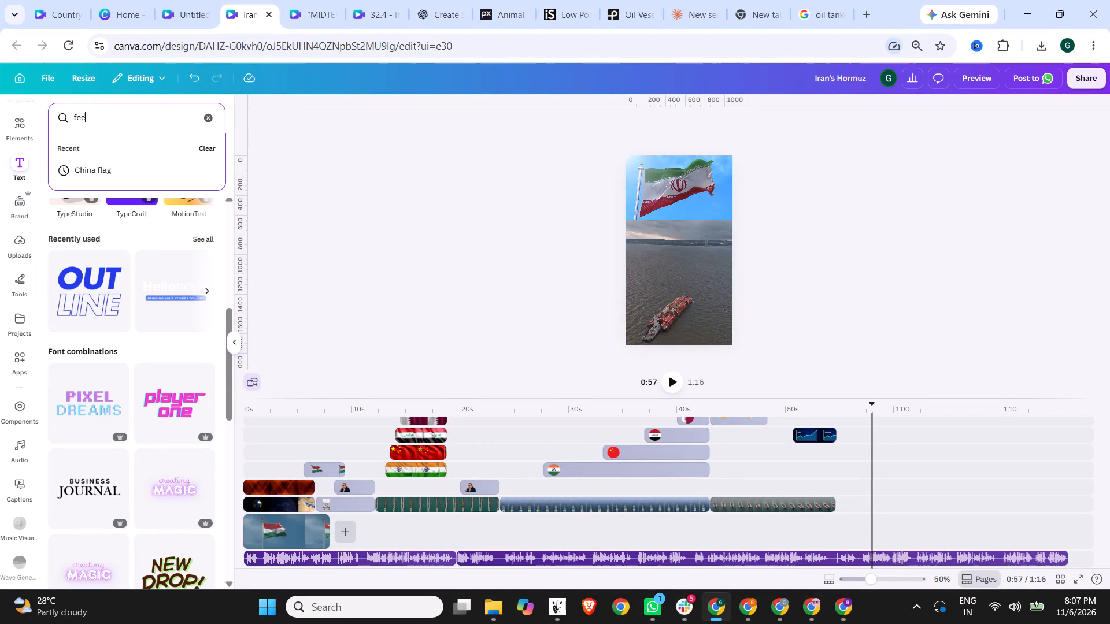
Search the fonts and the video elements for "fee" and look through the video results for a suitable clip.
key("Return")
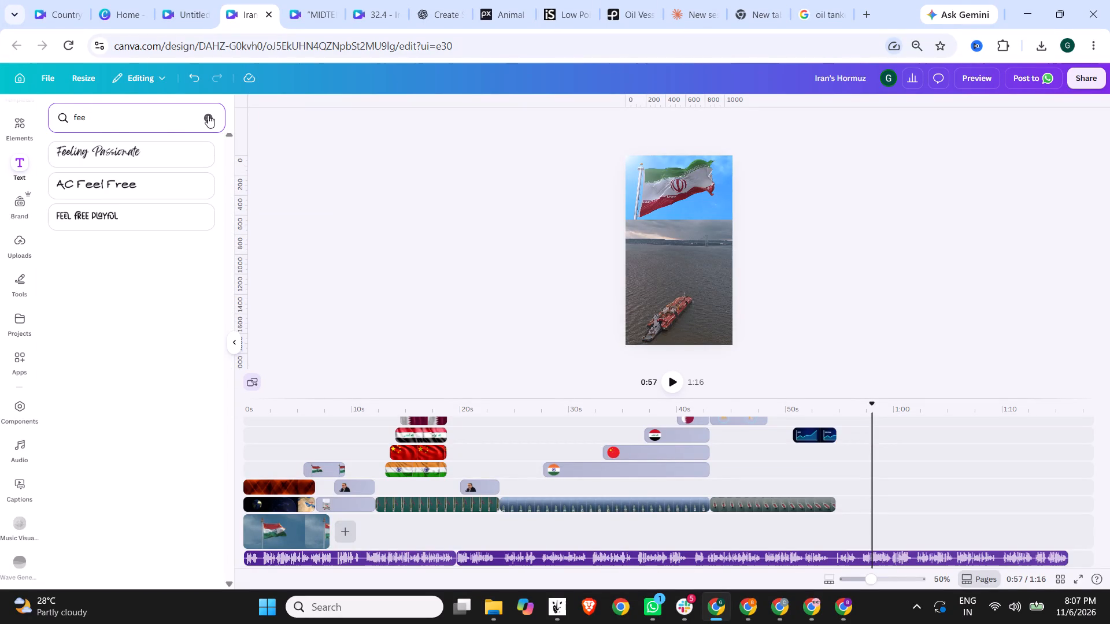
left_click(202, 116)
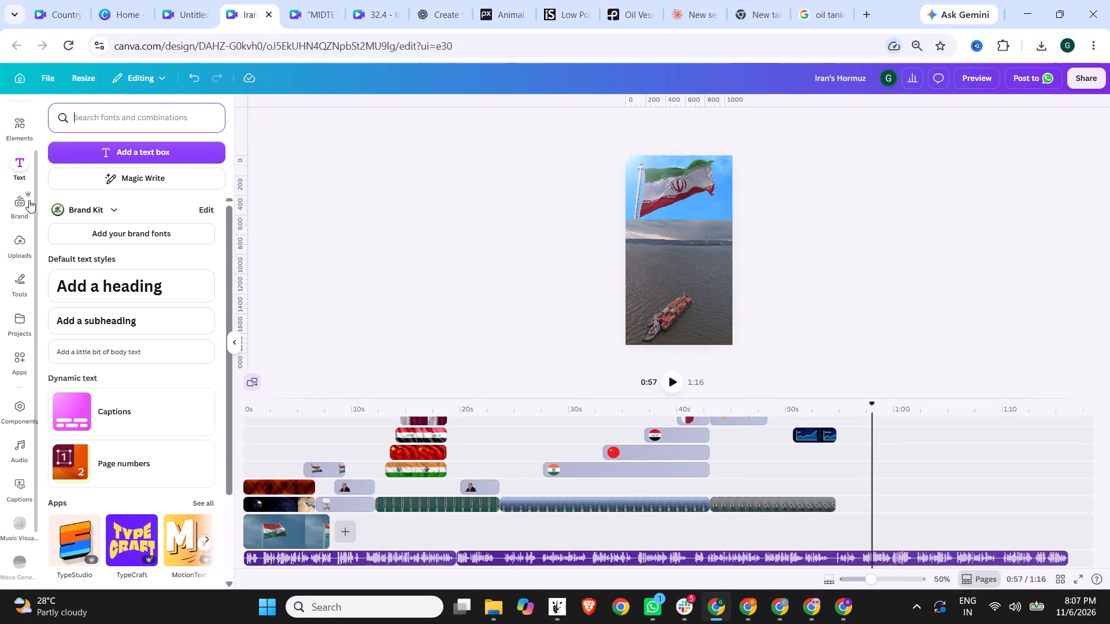
left_click(21, 124)
left_click(96, 114)
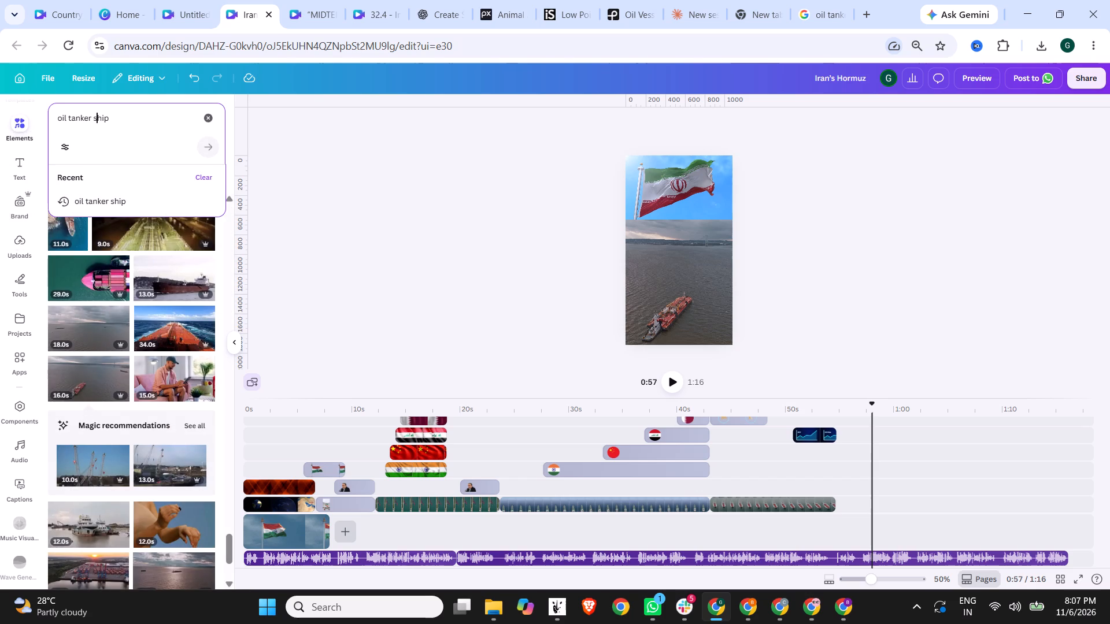
left_click_drag(124, 117, 0, 120)
type("fee")
key("Return")
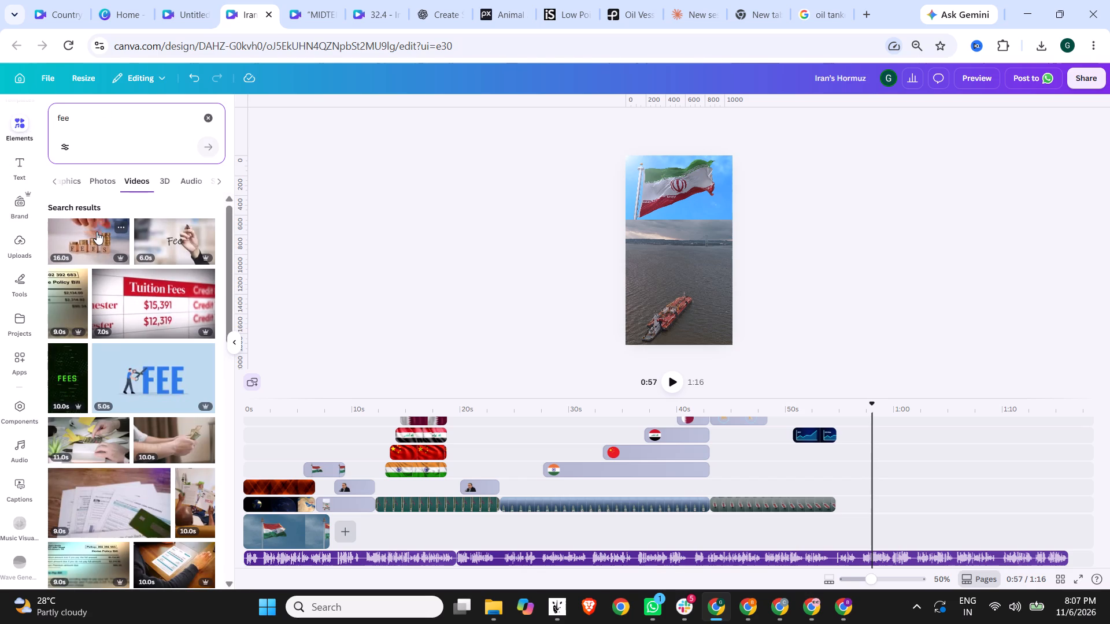
scroll(142, 309, "down", 2)
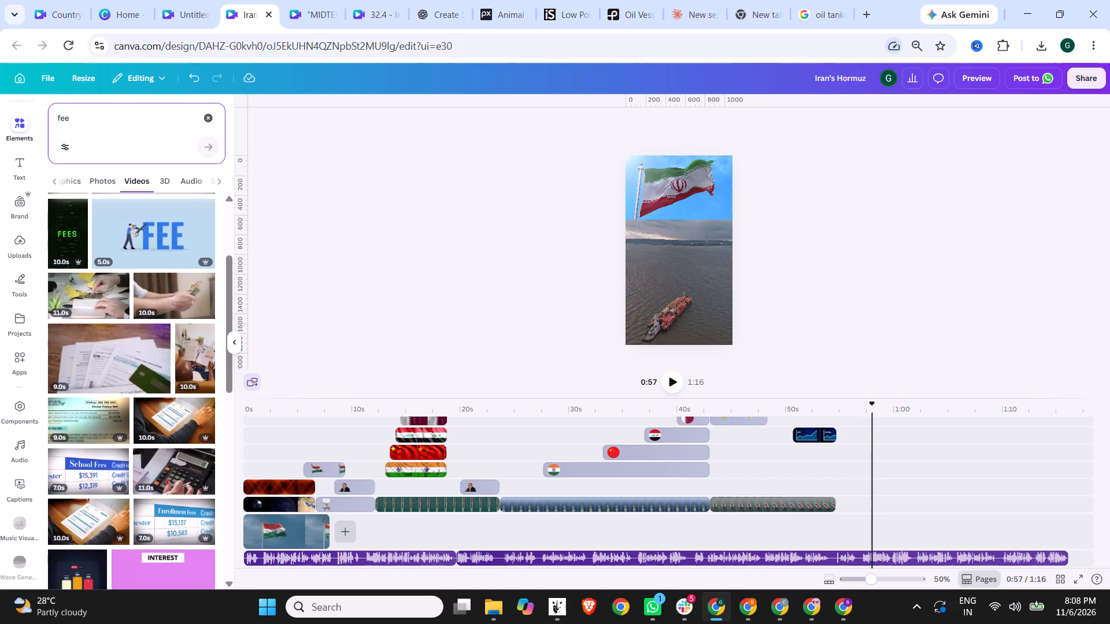
Refine the video search to "fee shipping" and look through the results for a clip about shipping charges.
key("space")
type("shipping")
key("Return")
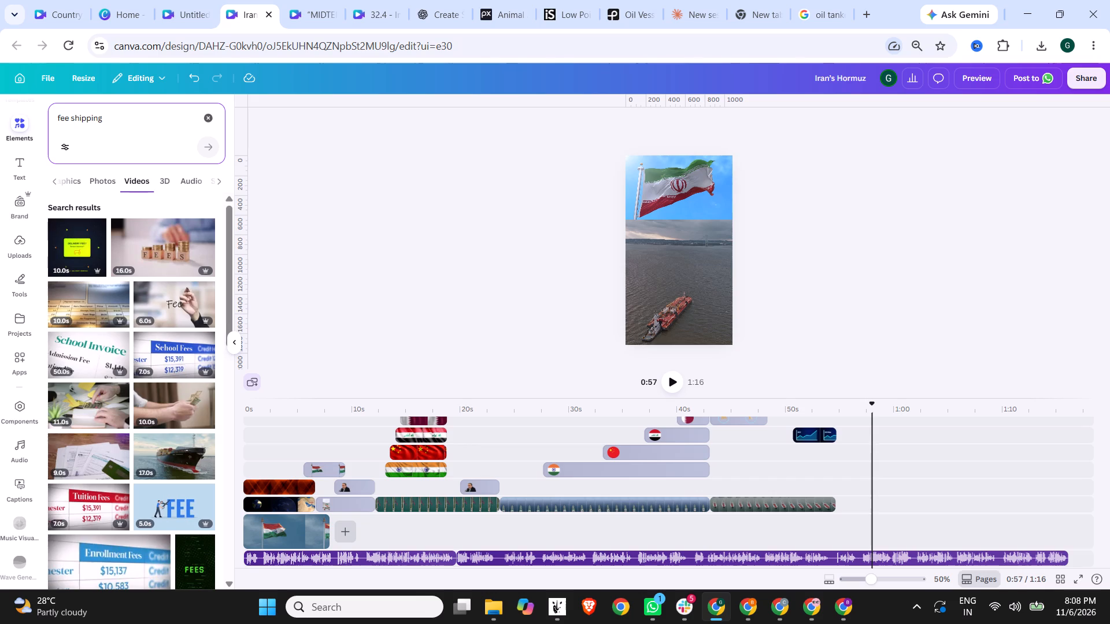
scroll(105, 302, "down", 3)
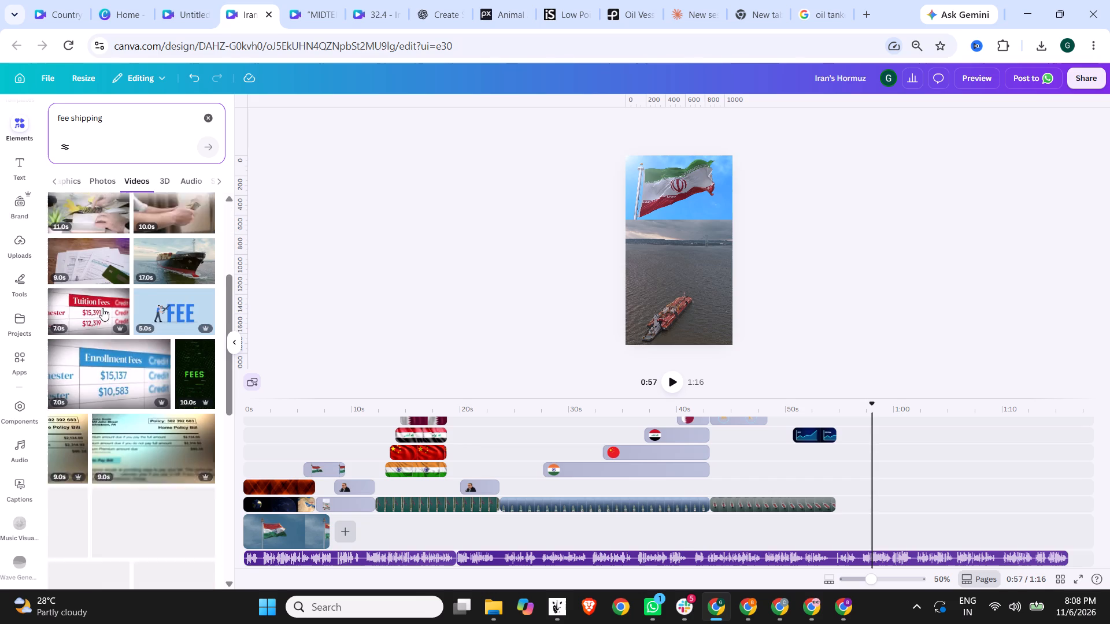
scroll(123, 341, "down", 2)
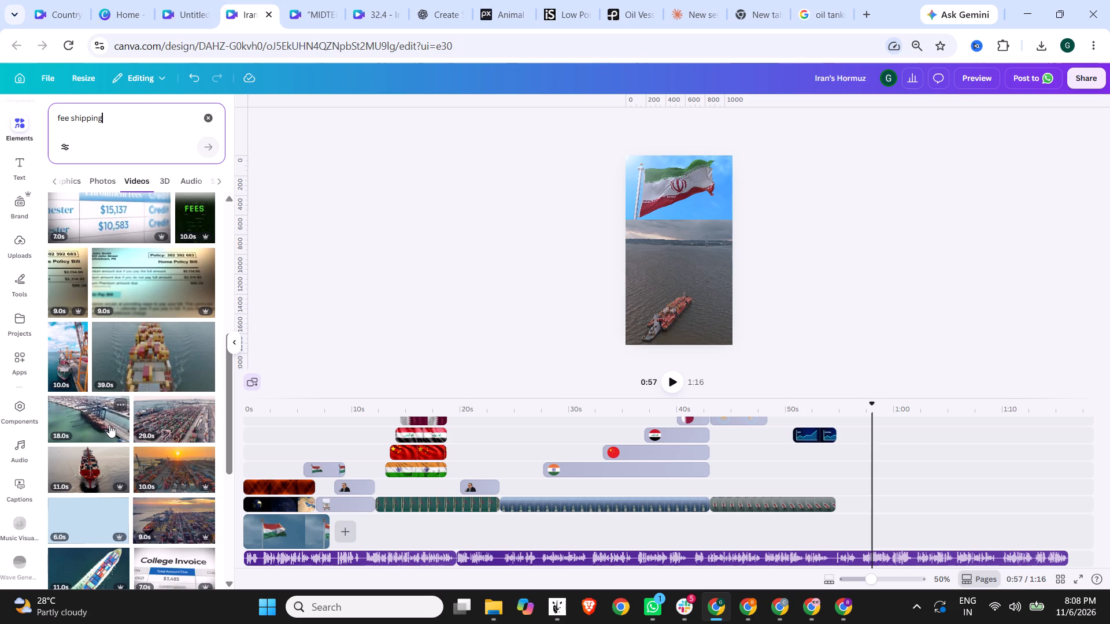
scroll(109, 425, "down", 2)
scroll(170, 462, "down", 6)
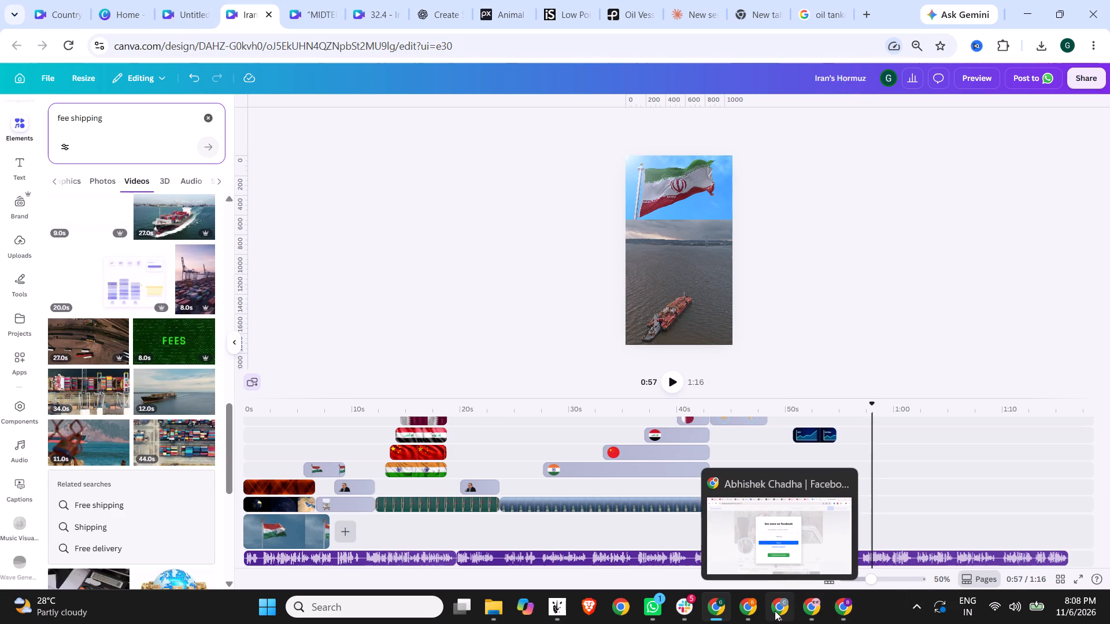
Check the split-screen visual note in the ChatGPT script, and search the Canva videos for "iran parliament".
left_click(811, 606)
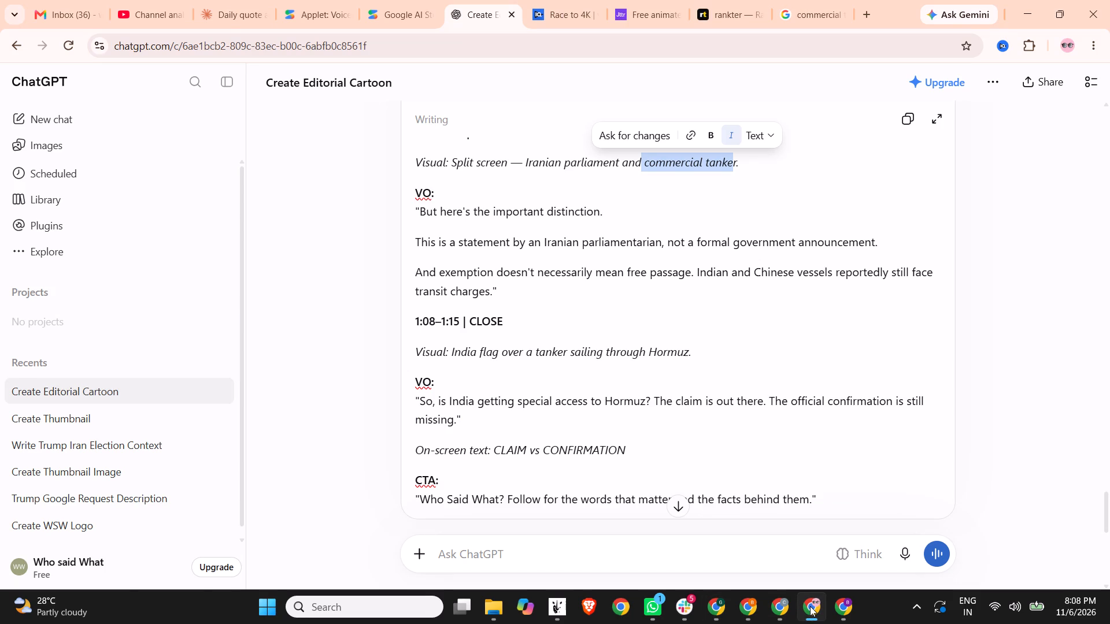
left_click(810, 606)
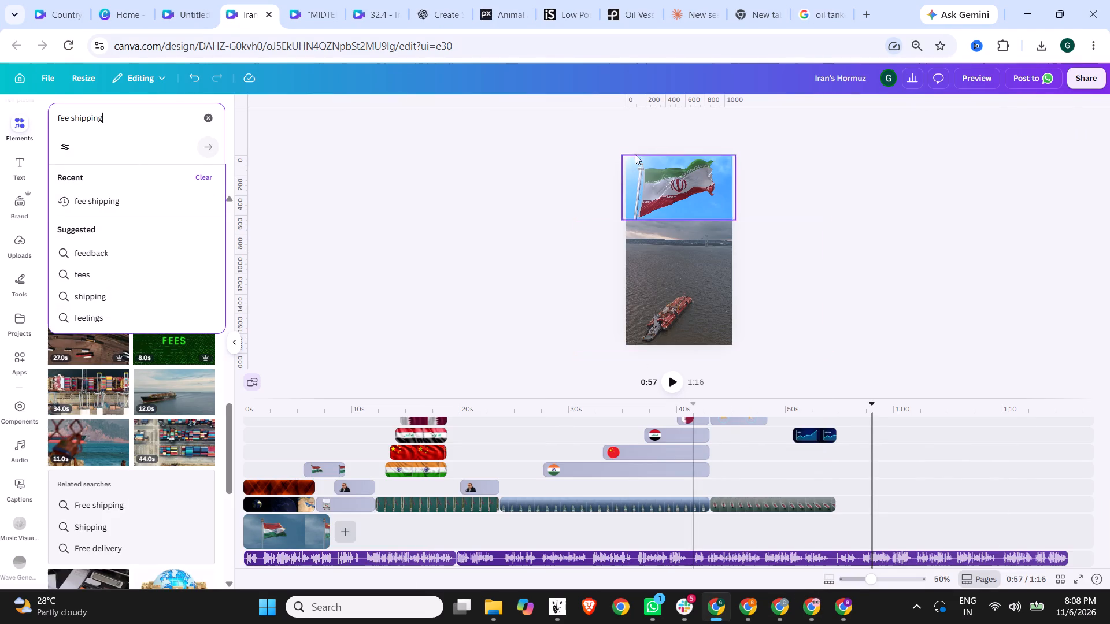
left_click(686, 188)
left_click_drag(116, 132, 57, 120)
left_click(166, 129)
left_click_drag(138, 117, 43, 116)
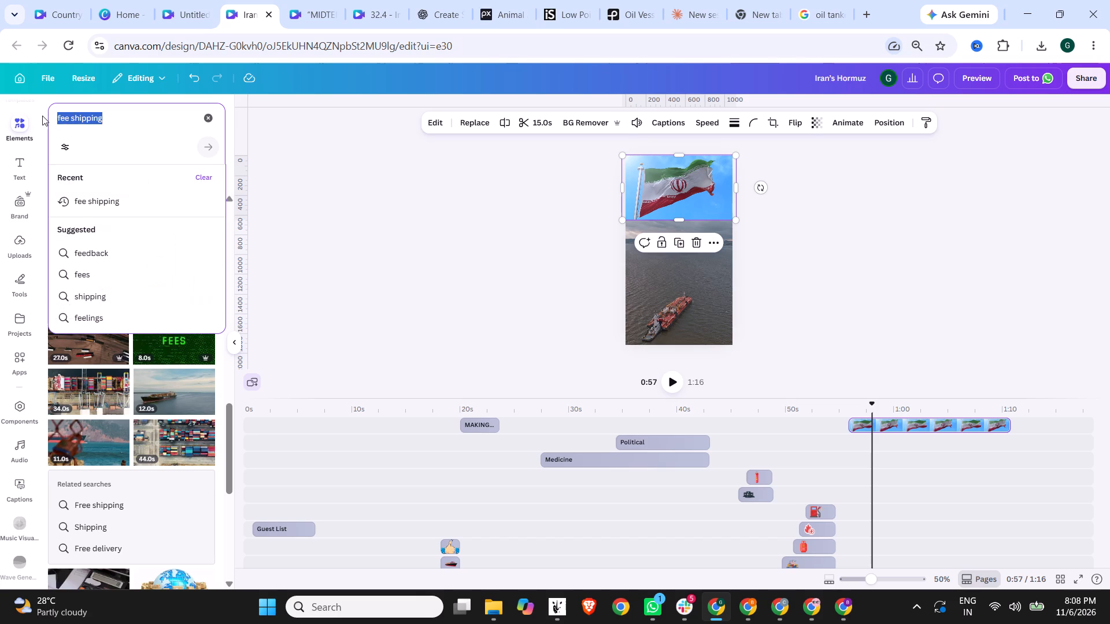
type("iran parliament")
key("Return")
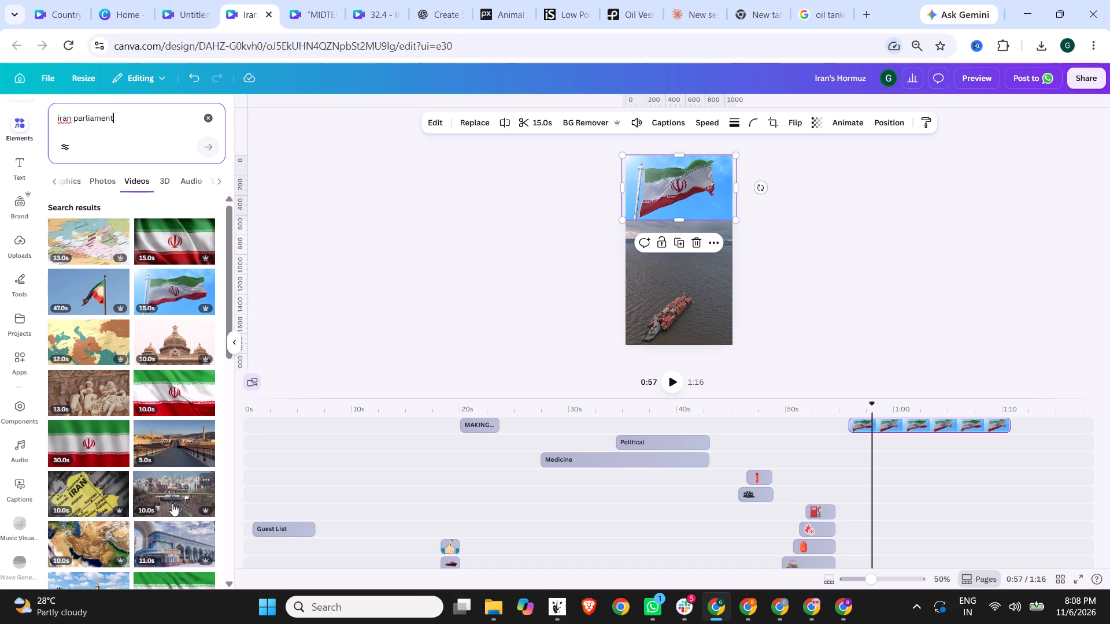
Add the 10-second city highway video to the timeline beneath the Iranian flag clip, and delete the flag video.
left_click_drag(169, 496, 686, 199)
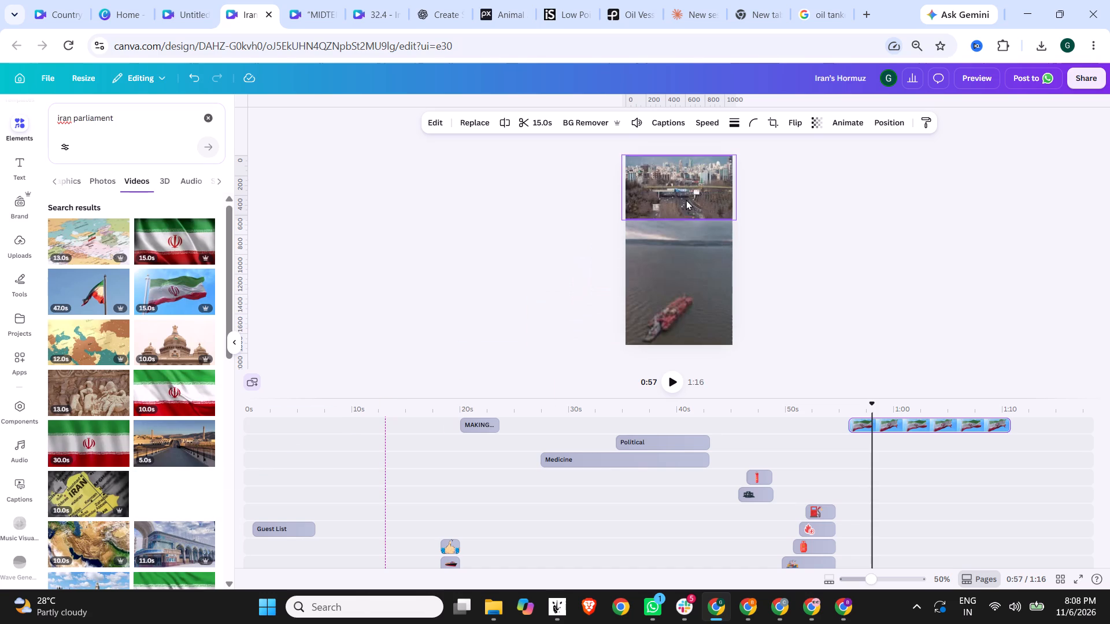
left_click_drag(686, 199, 722, 278)
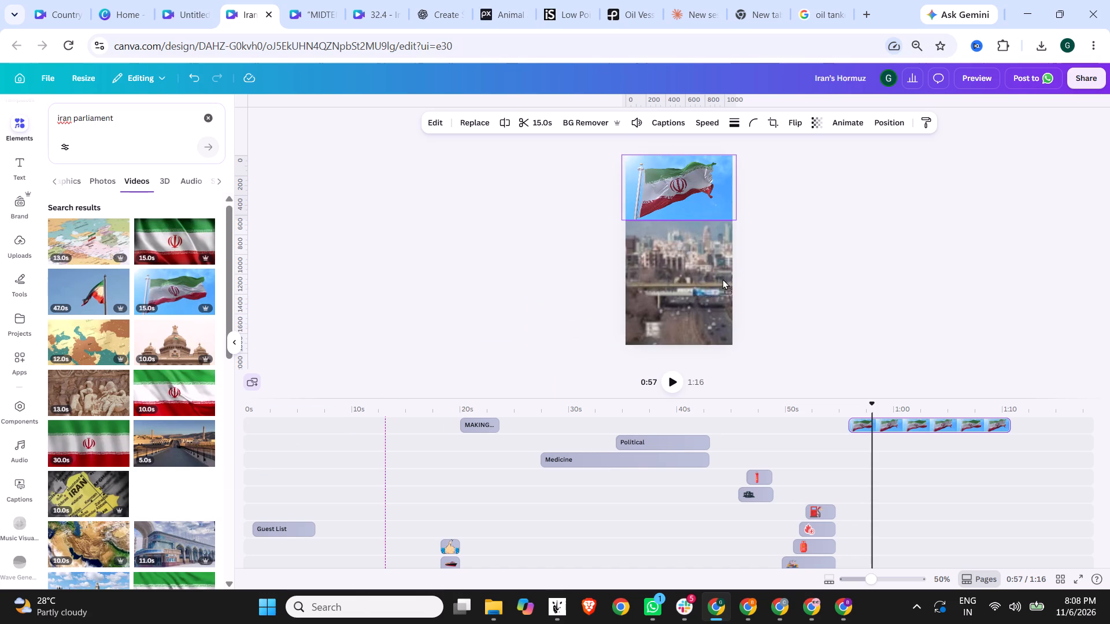
left_click_drag(722, 278, 794, 262)
left_click_drag(178, 491, 380, 481)
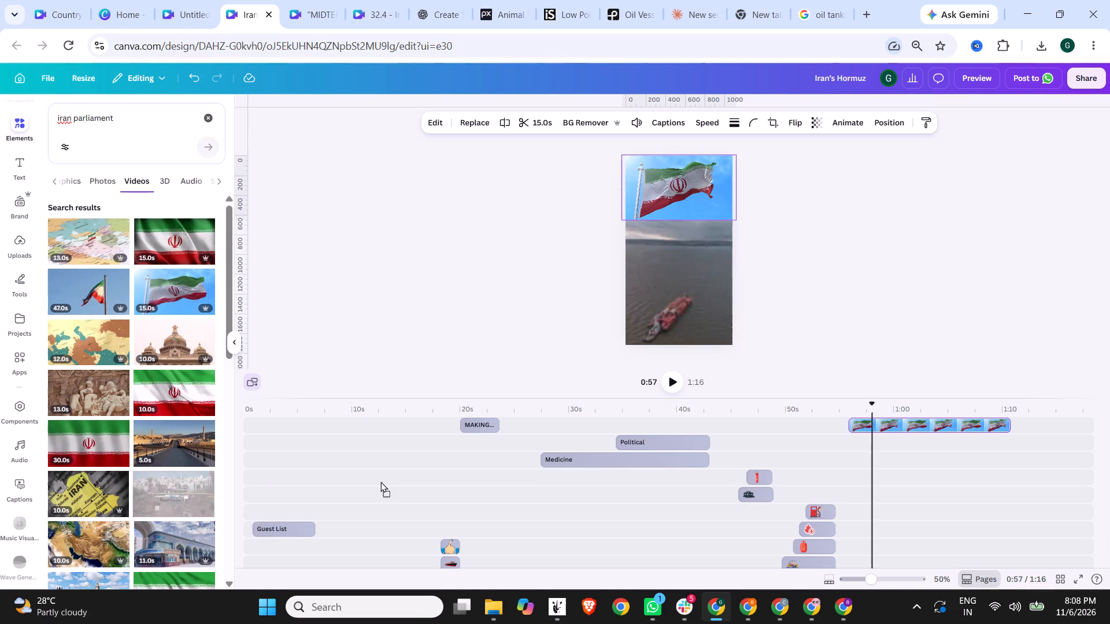
left_click_drag(380, 481, 900, 448)
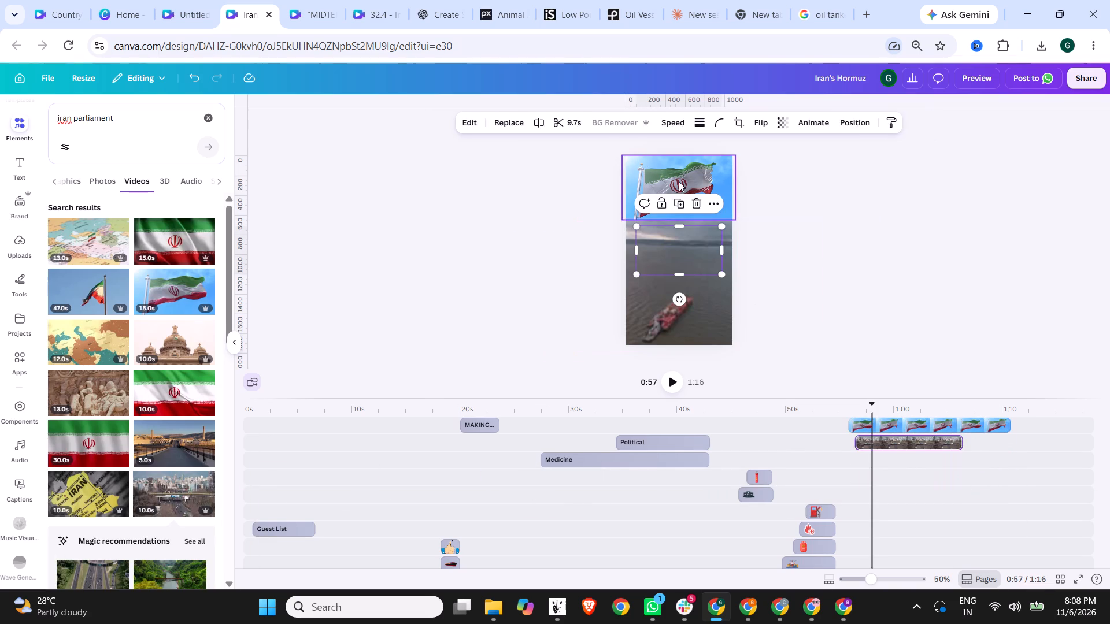
left_click(679, 181)
key("Delete")
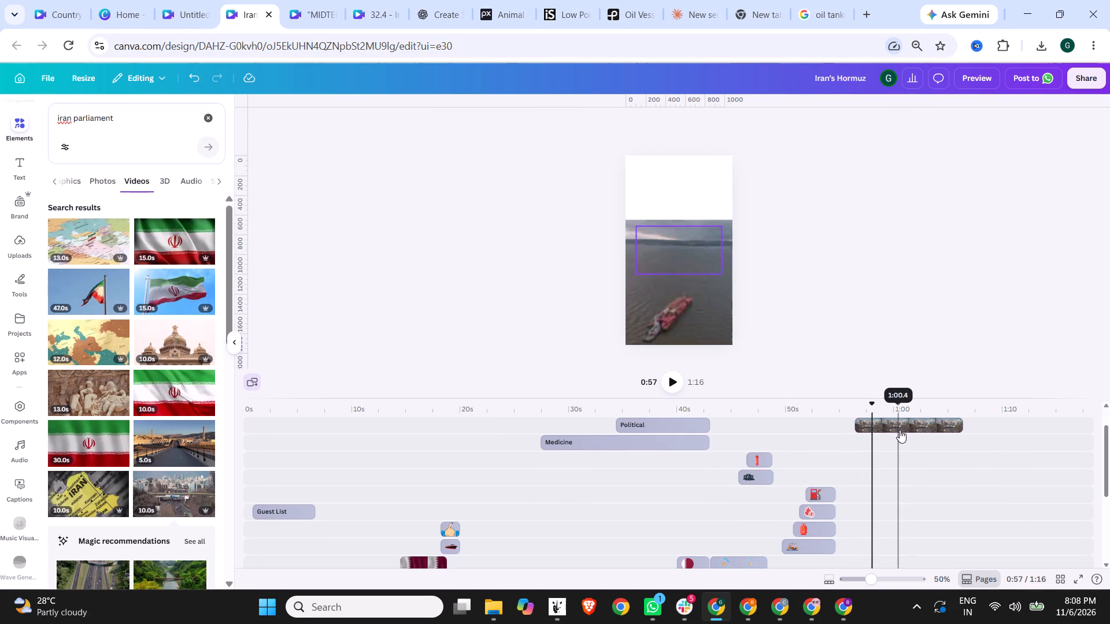
Move the city highway video above the tanker video and enlarge it beyond the page width.
left_click(900, 428)
left_click_drag(705, 247, 686, 175)
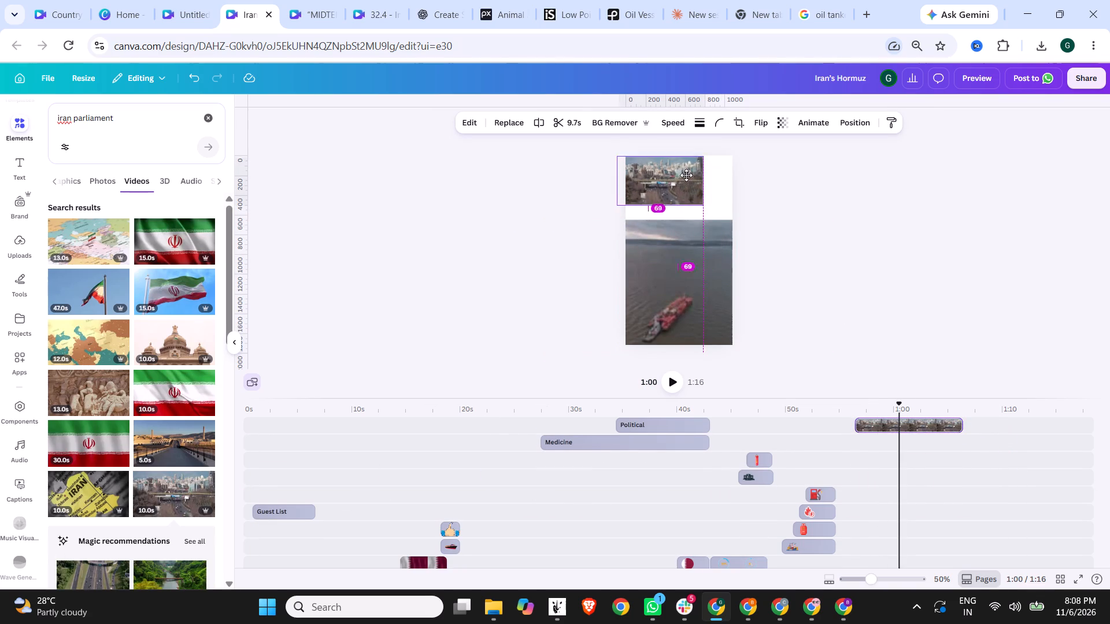
left_click_drag(686, 175, 686, 173)
left_click_drag(702, 199, 789, 275)
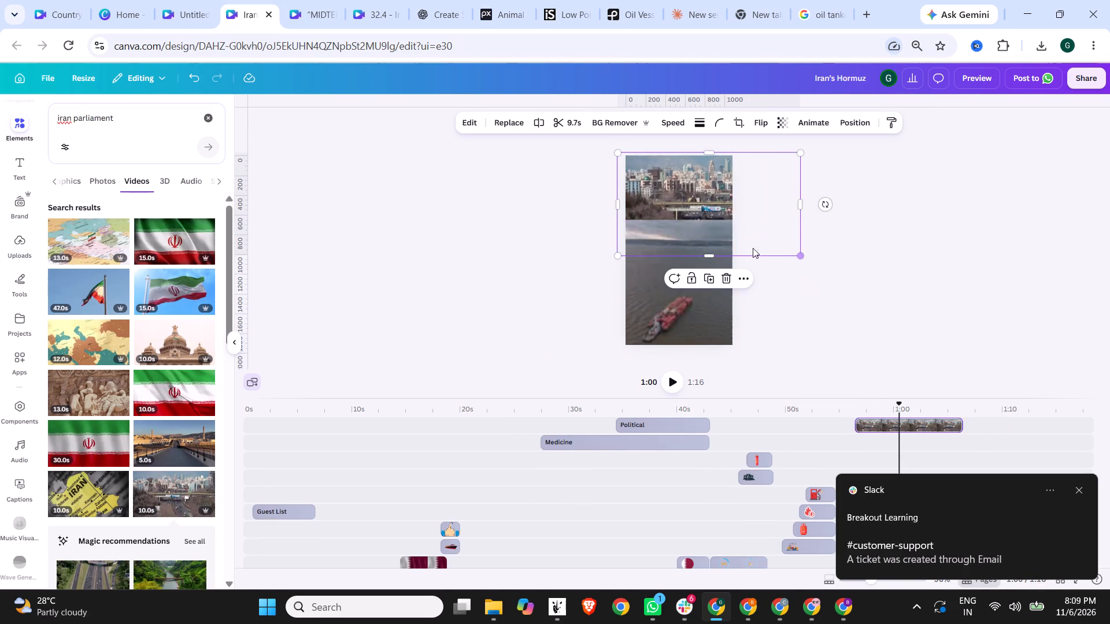
left_click_drag(694, 205, 655, 202)
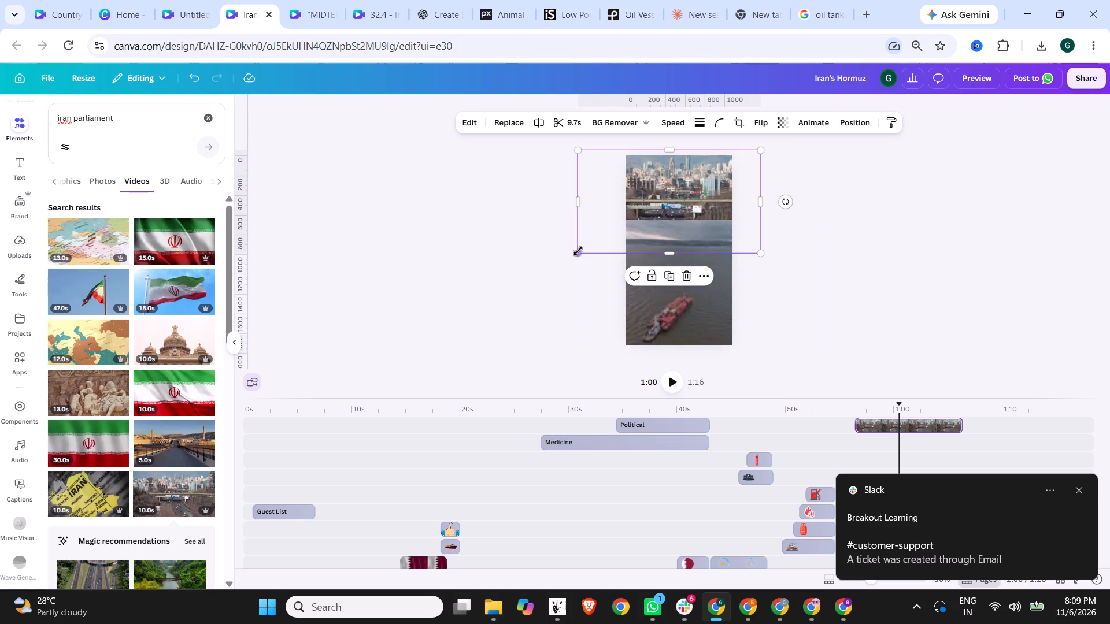
left_click_drag(578, 251, 606, 242)
left_click_drag(676, 195, 677, 202)
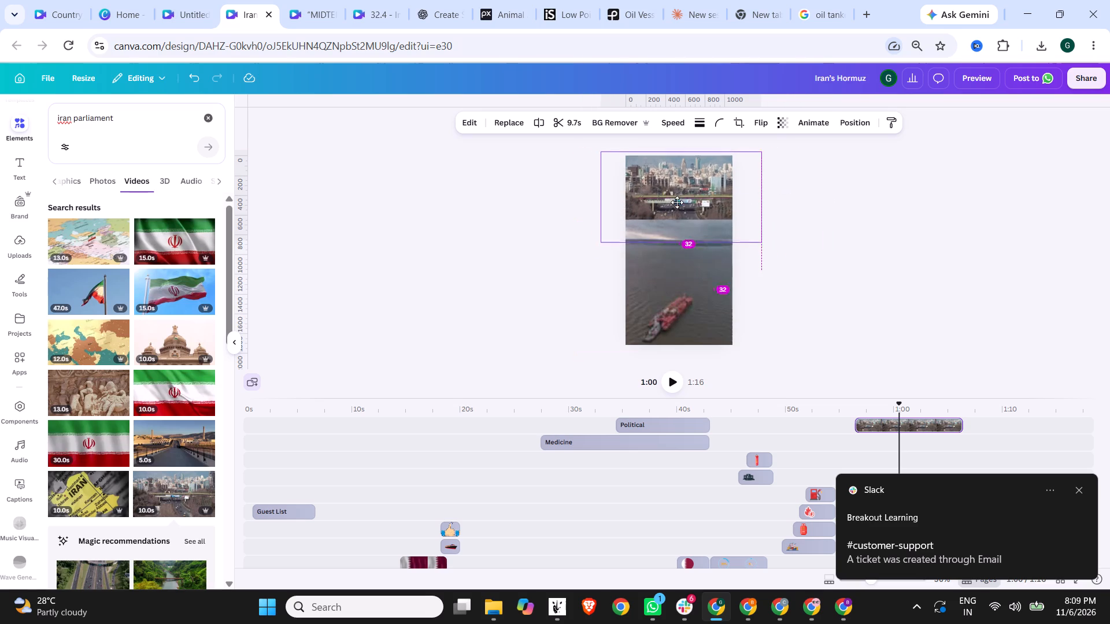
left_click_drag(677, 202, 677, 205)
Crop the upper strip of sky and horizon off the red tanker video so more of the city video shows.
double_click(709, 270)
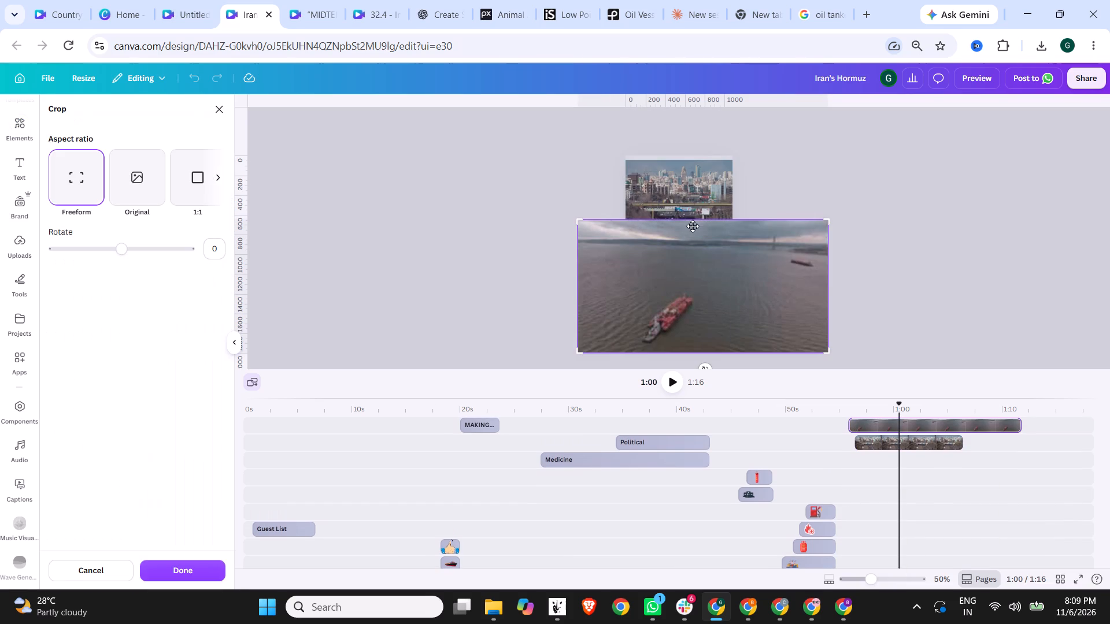
left_click_drag(578, 220, 573, 251)
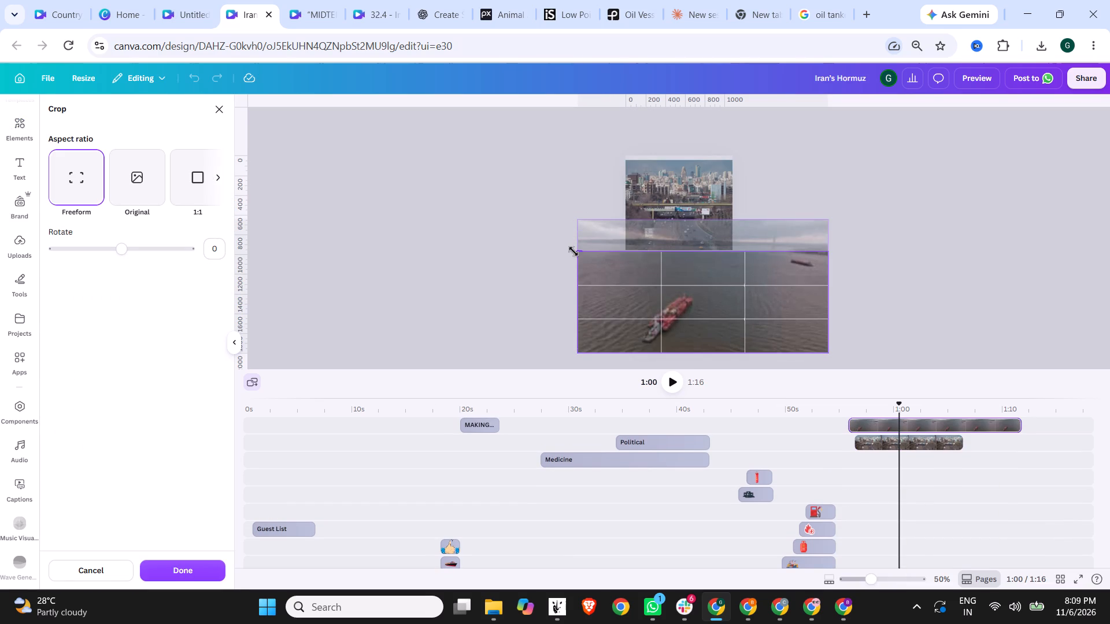
left_click_drag(573, 251, 575, 247)
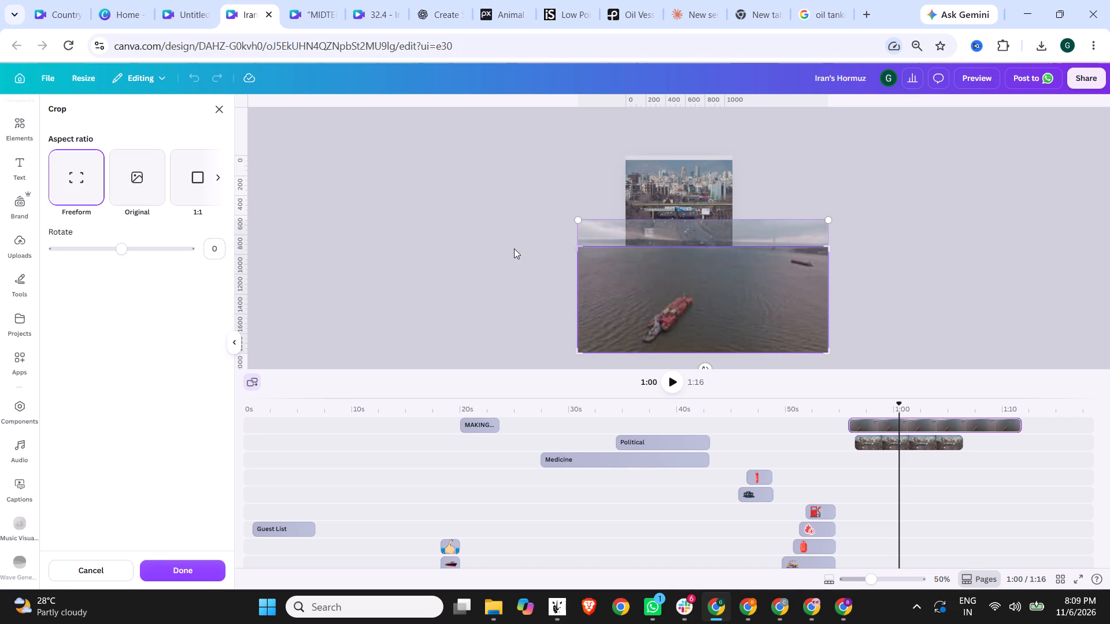
left_click(514, 248)
left_click_drag(952, 199, 970, 199)
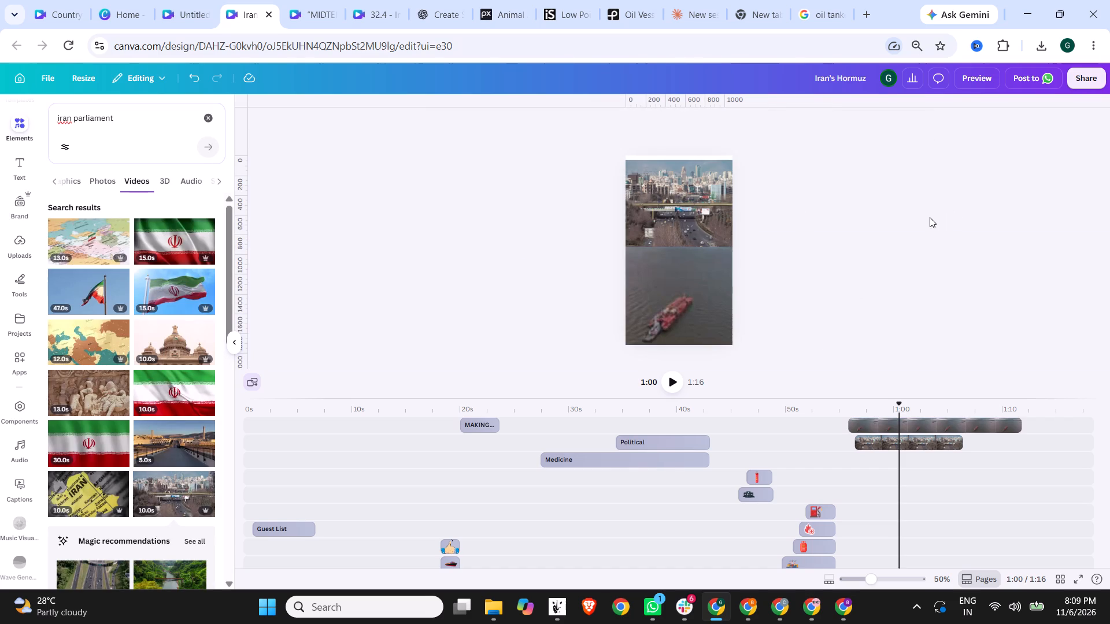
Shift the city video up to the page's top edge and enlarge it slightly to meet the tanker video.
left_click_drag(657, 202, 658, 199)
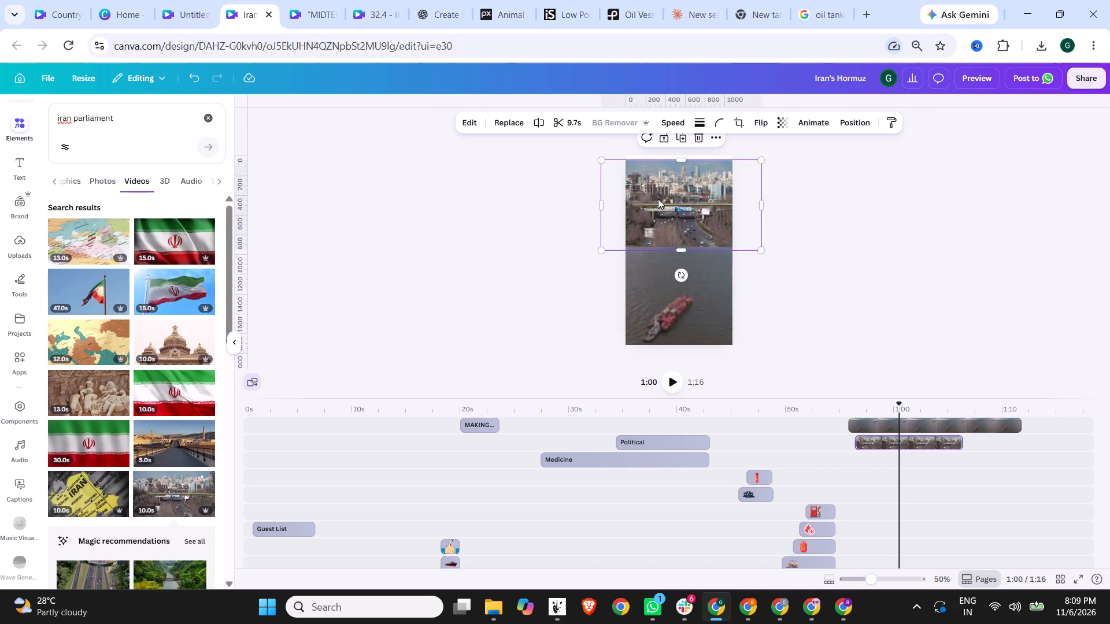
left_click_drag(658, 199, 658, 196)
left_click_drag(602, 244, 595, 250)
left_click(846, 248)
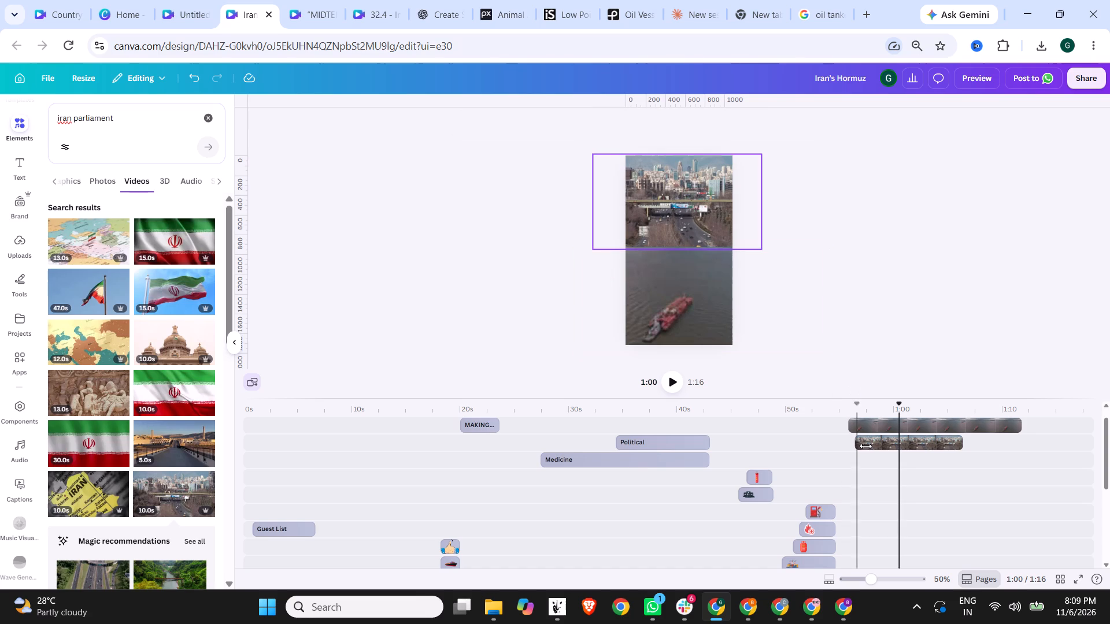
Move the tanker and city clips earlier on the timeline so both start at about 0:54, right after the oil price clips.
left_click_drag(866, 446, 852, 446)
left_click_drag(887, 437, 887, 437)
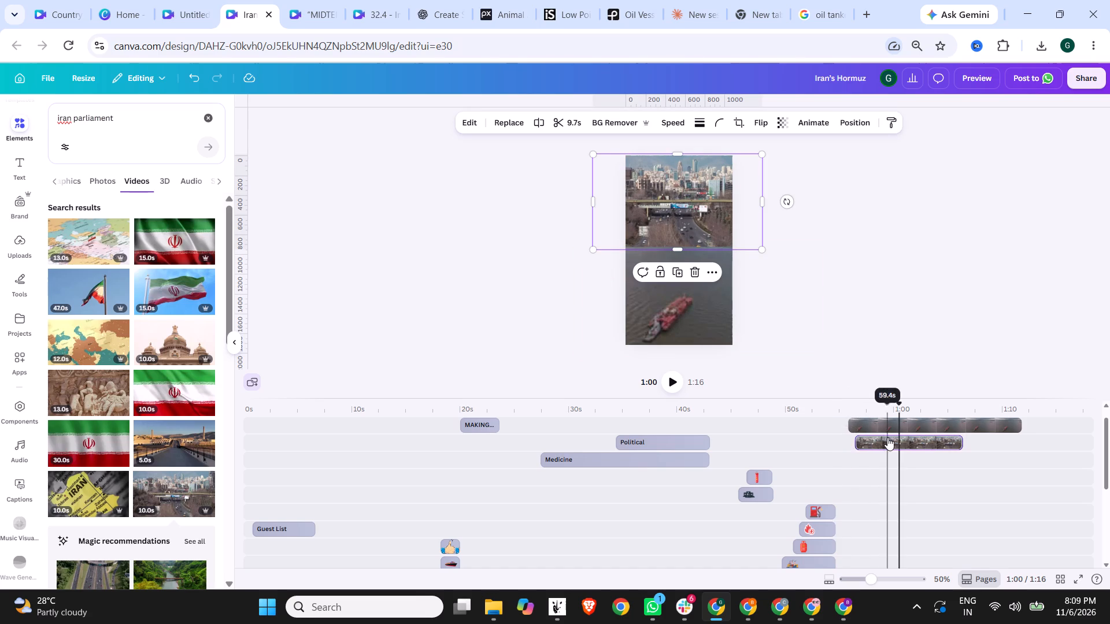
left_click_drag(887, 437, 874, 436)
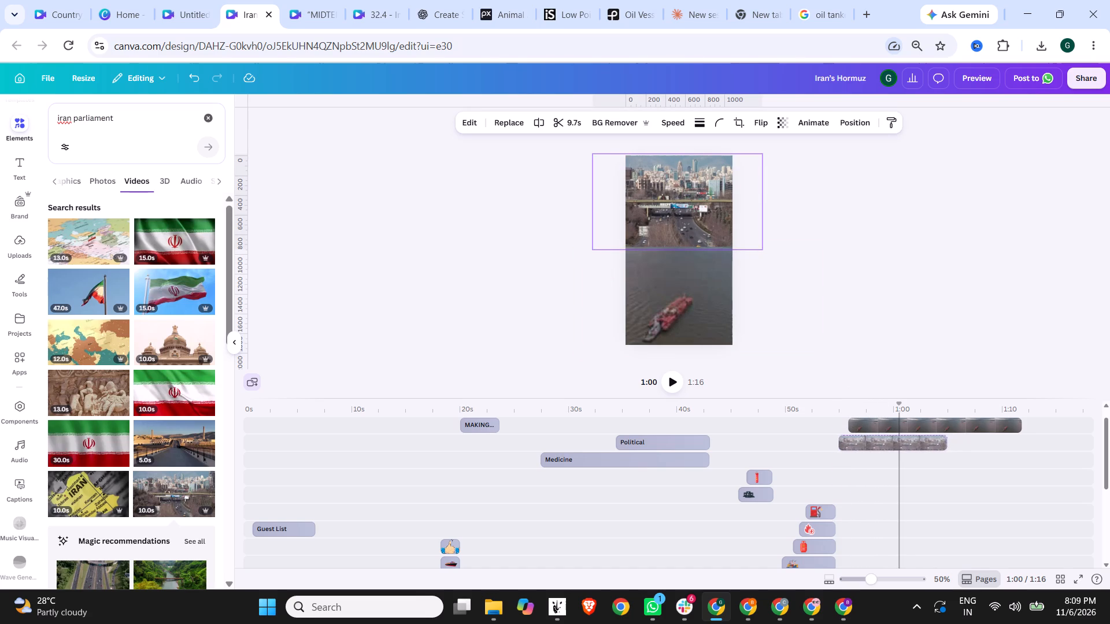
left_click_drag(874, 436, 879, 436)
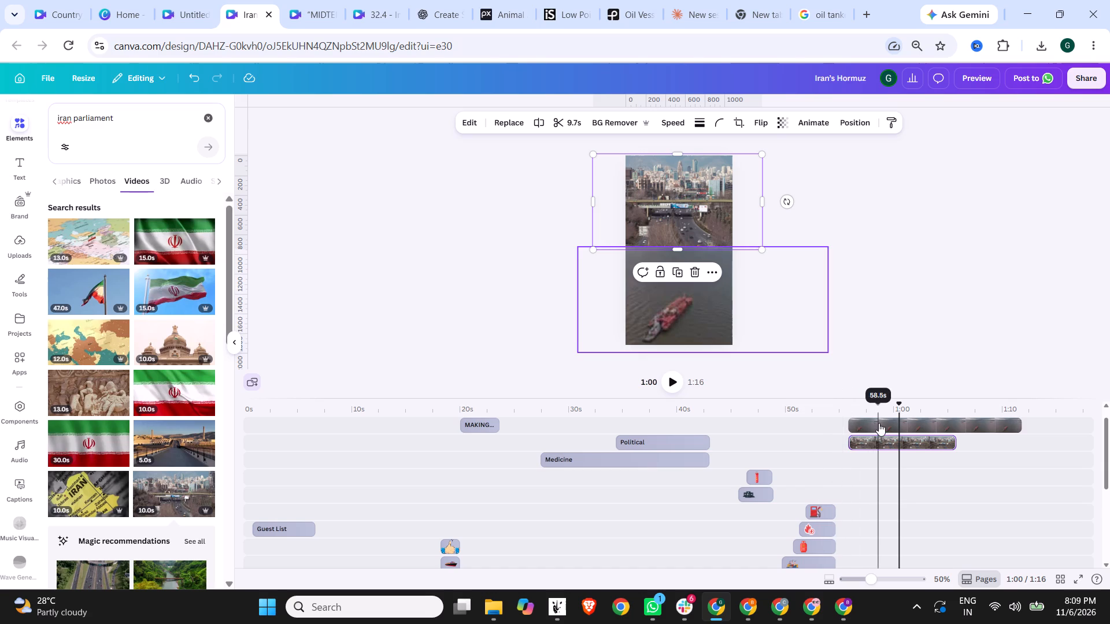
left_click_drag(879, 423, 868, 422)
left_click_drag(872, 439, 863, 440)
Play back the city and tanker section from about 0:54, and check the tanker clip at 1:05.
left_click(668, 381)
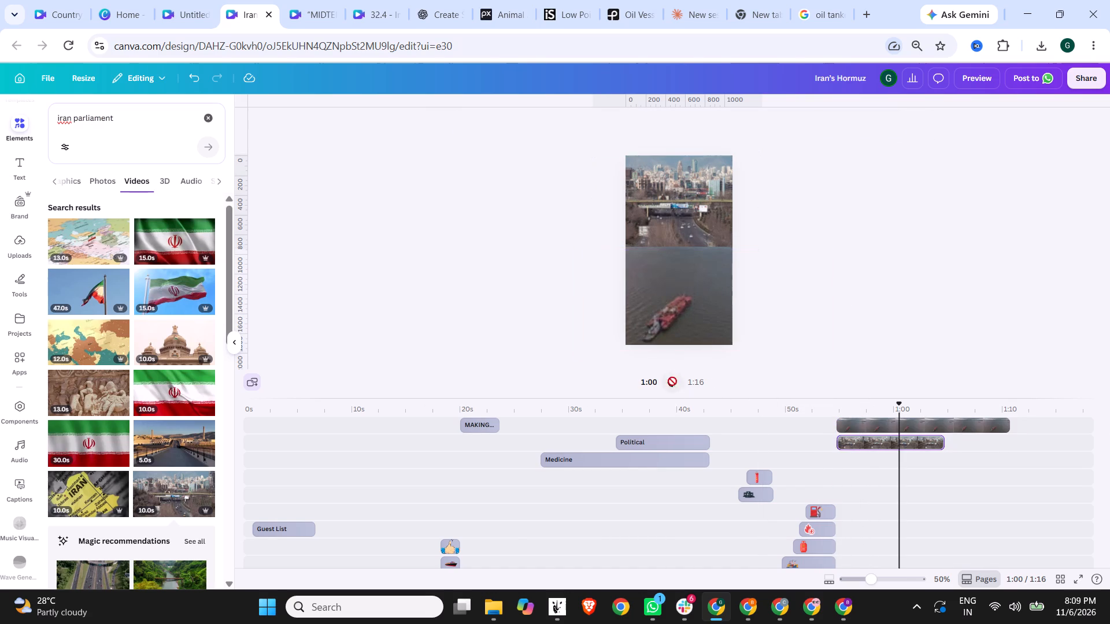
left_click(830, 415)
left_click(674, 382)
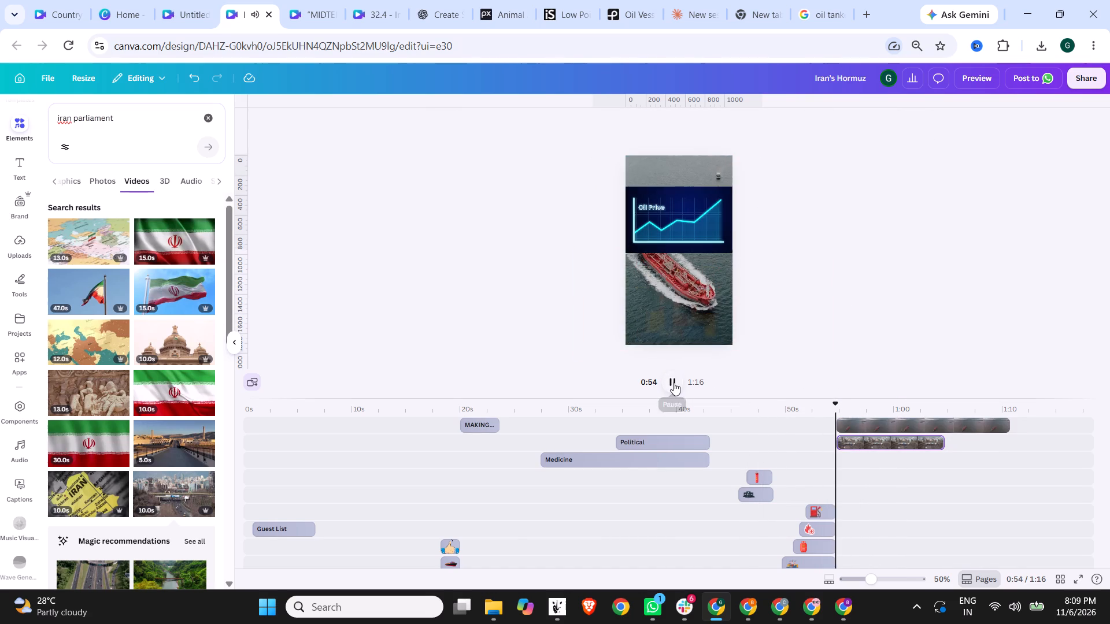
left_click(674, 382)
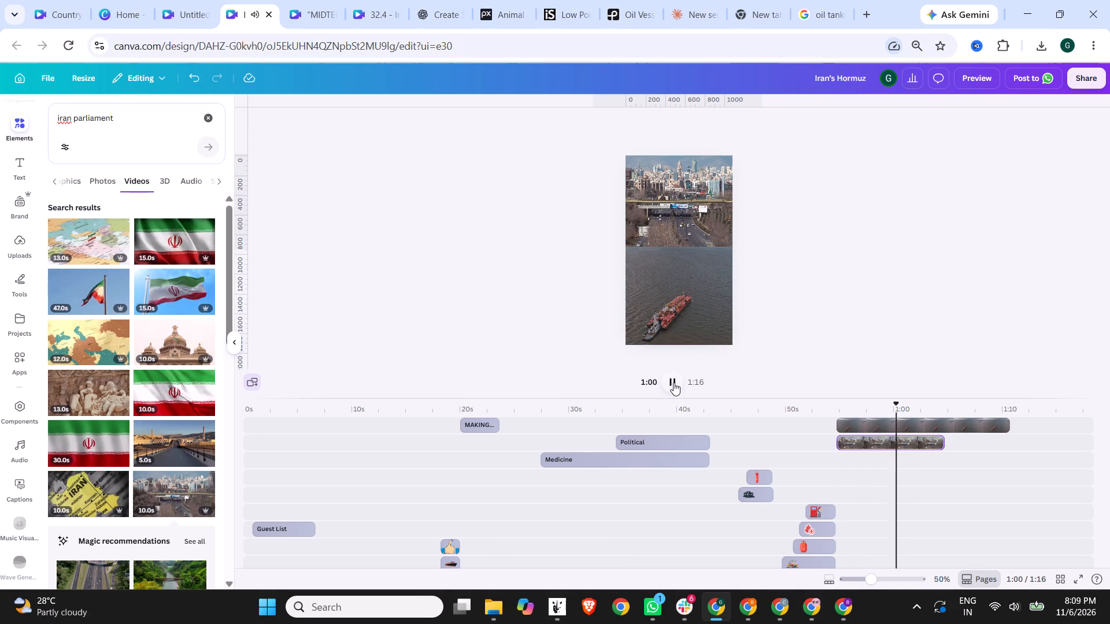
left_click(949, 424)
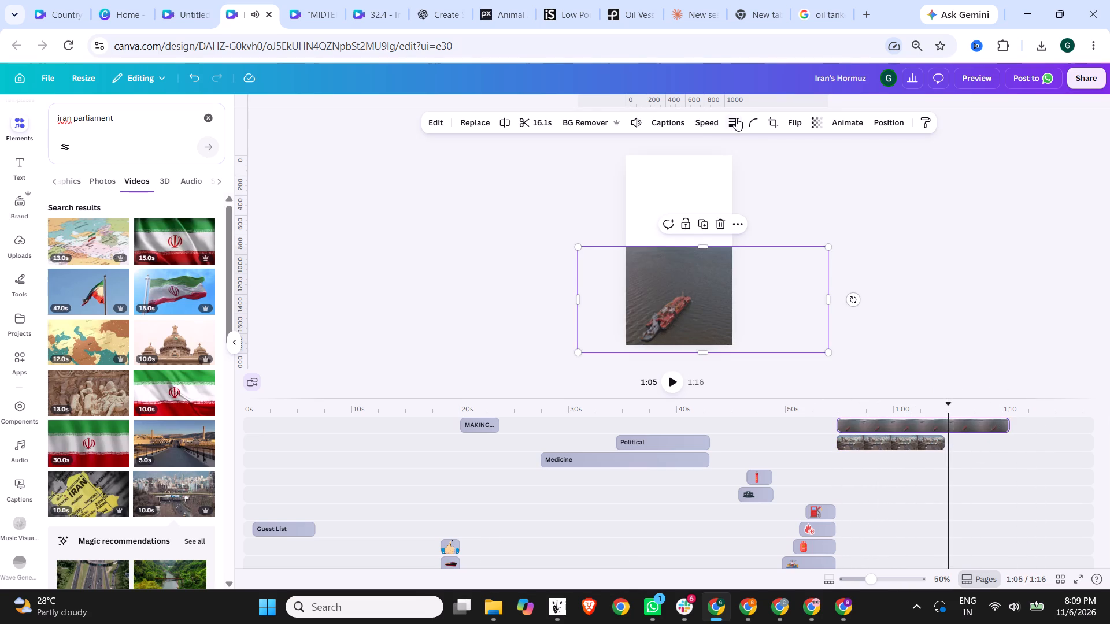
Increase the red tanker video's playback speed so its clip lasts about 10 seconds, ending together with the city clip.
left_click(702, 120)
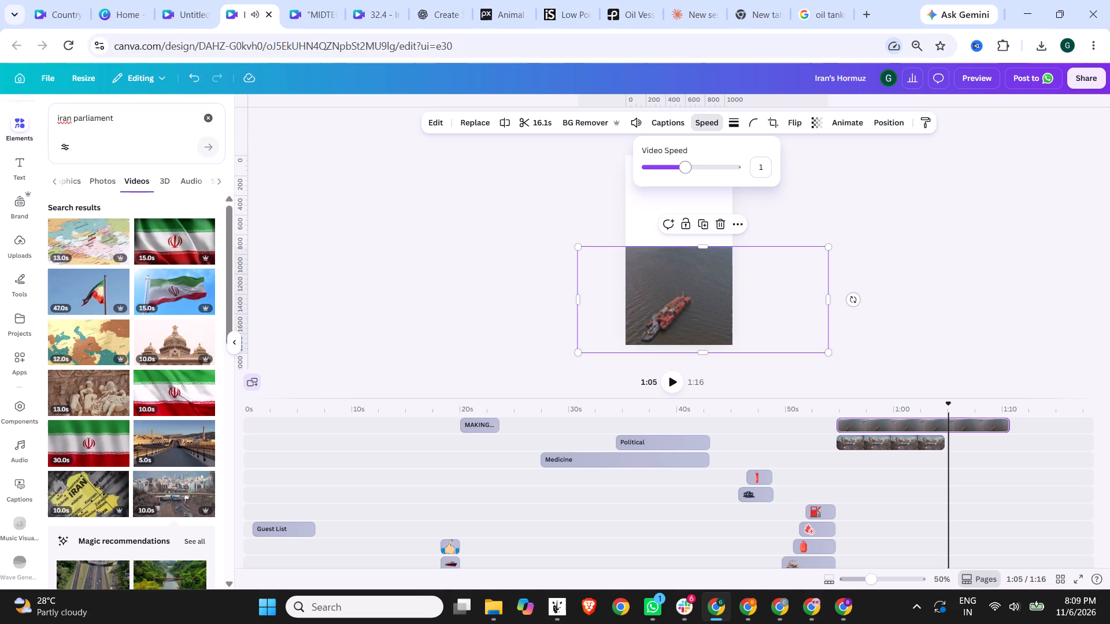
left_click_drag(689, 165, 708, 165)
left_click(884, 269)
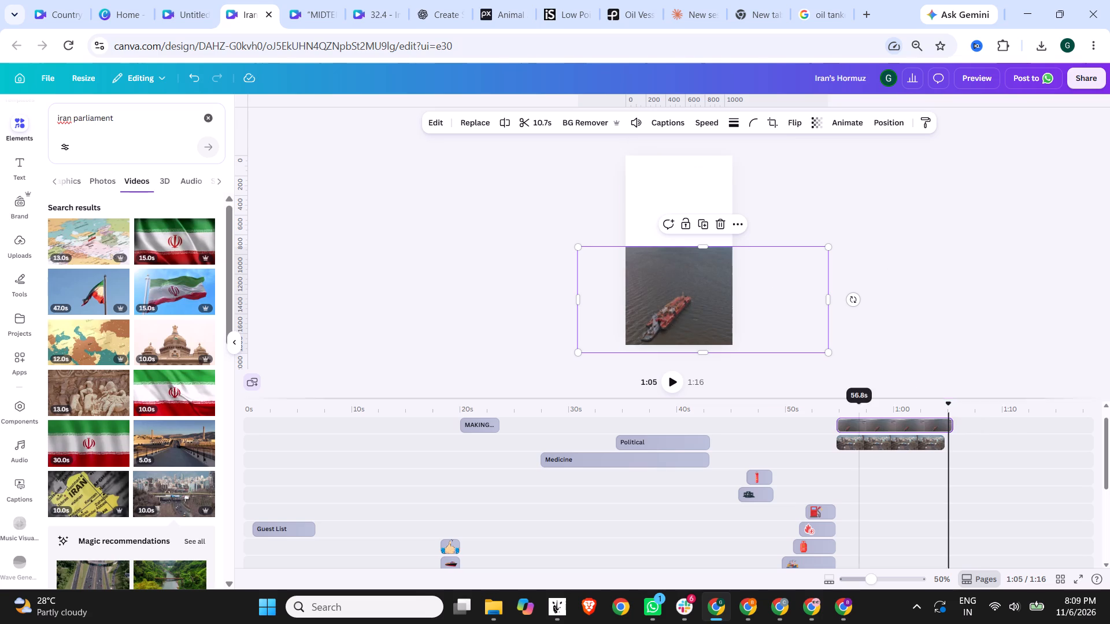
Play back the tanker and city section, clear the element search, and trim the tanker clip's end to 10.0 s, level with the city clip.
left_click(859, 412)
left_click(665, 384)
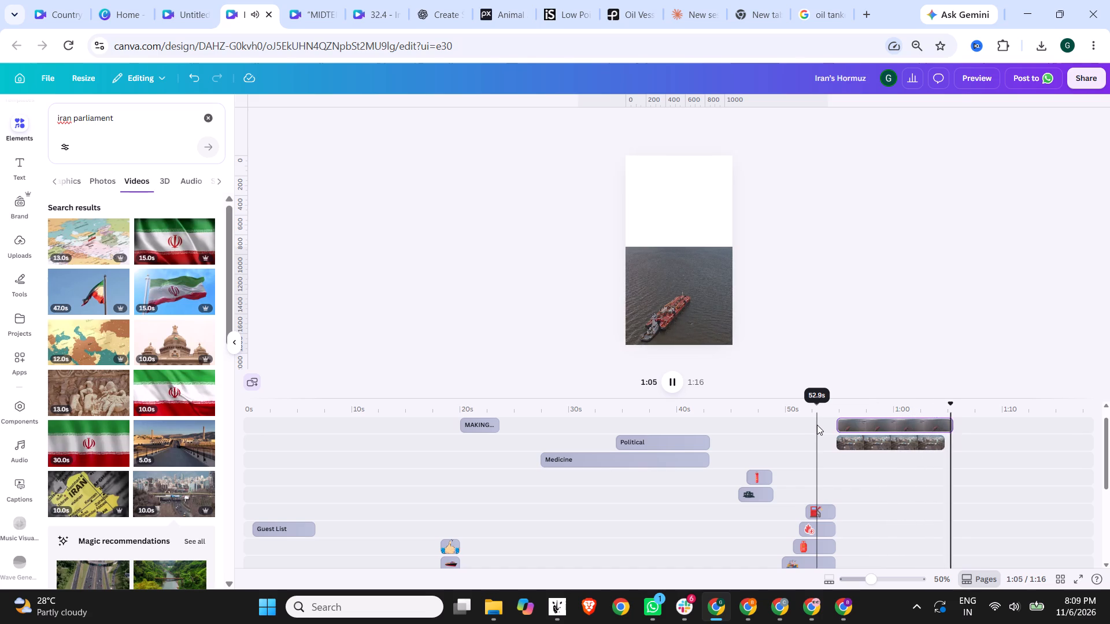
left_click(210, 121)
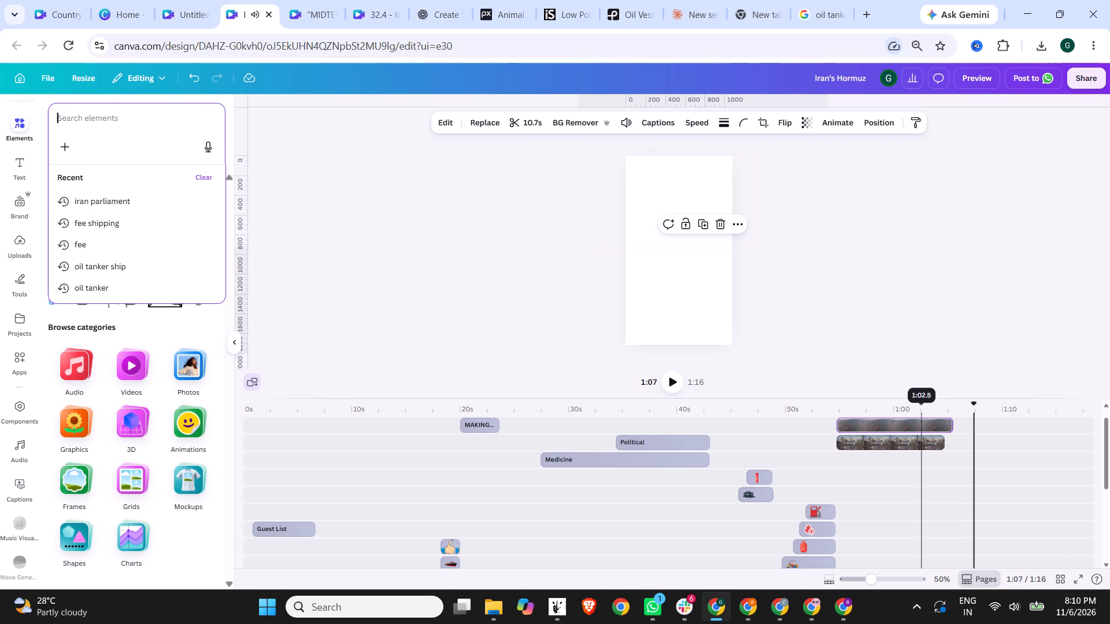
left_click(953, 423)
left_click_drag(950, 424, 941, 424)
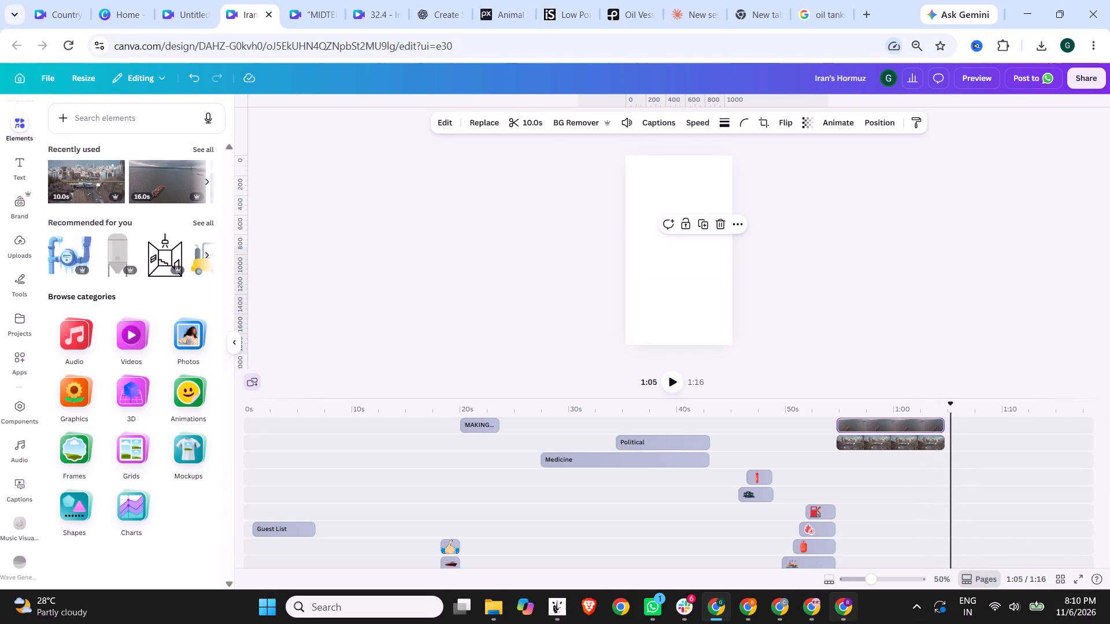
Switch to the ChatGPT script and check the lines following the split-screen visual, including the 1:08–1:15 close section.
left_click(847, 604)
left_click(847, 604)
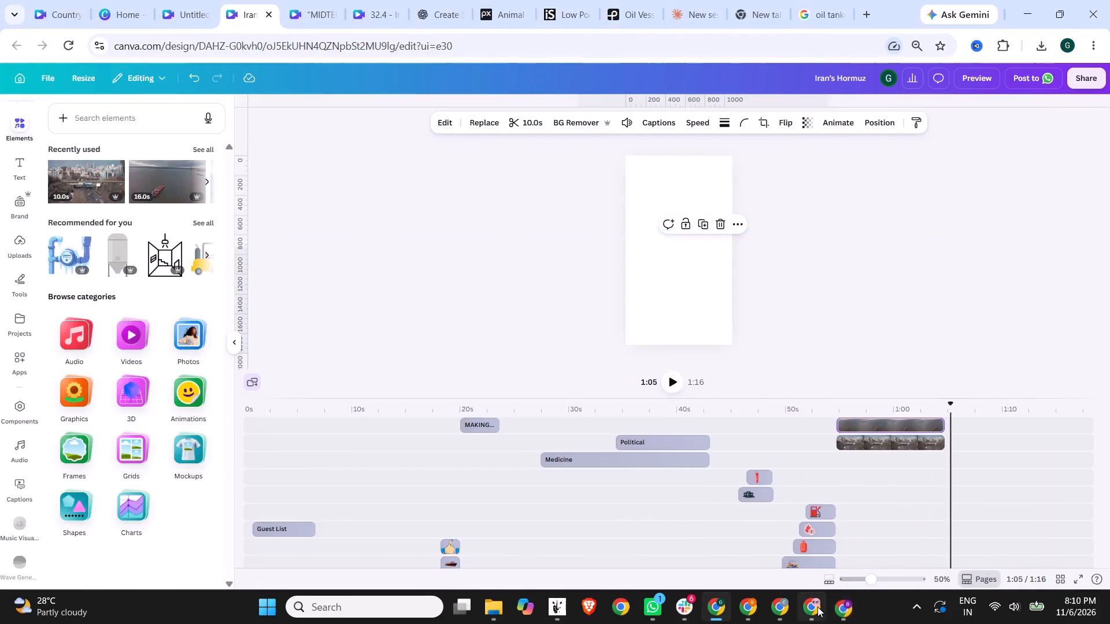
left_click(817, 607)
left_click(817, 607)
left_click(765, 606)
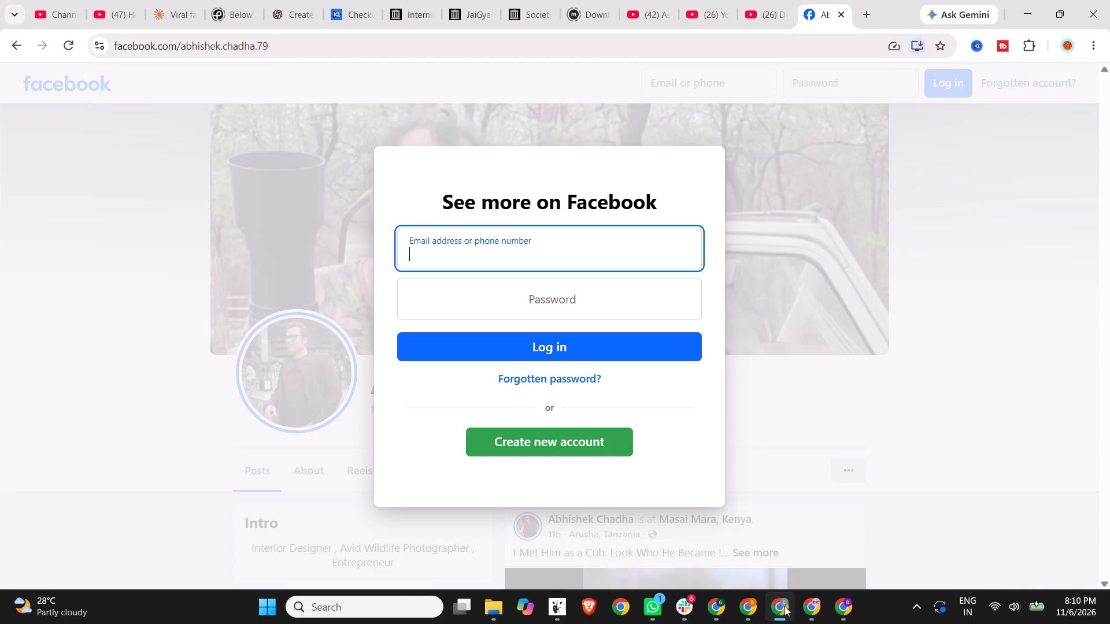
left_click(815, 603)
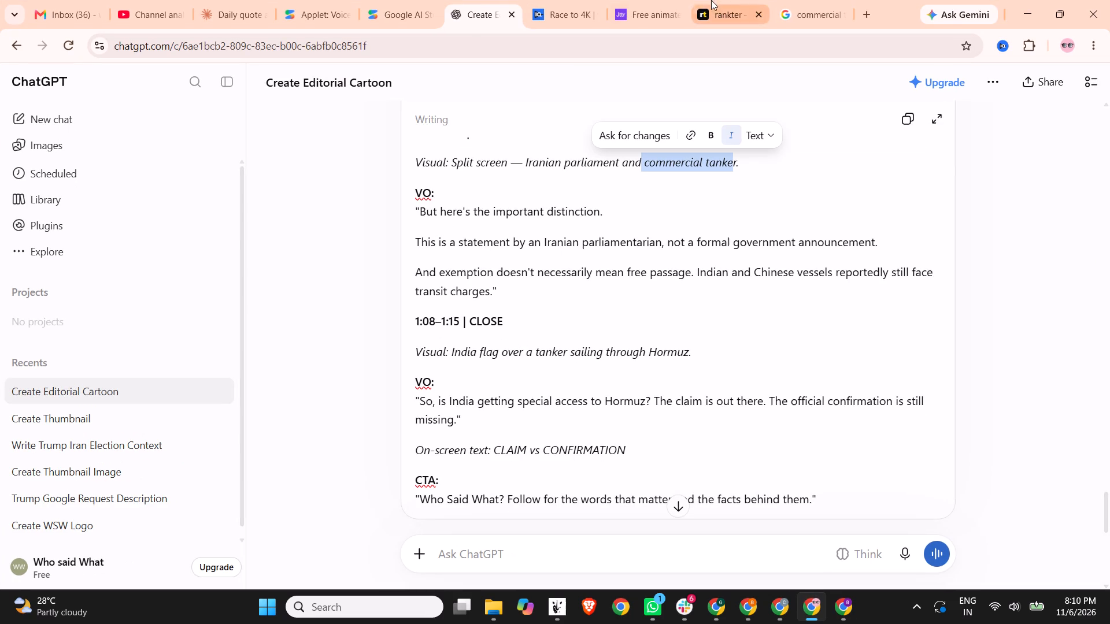
left_click(849, 613)
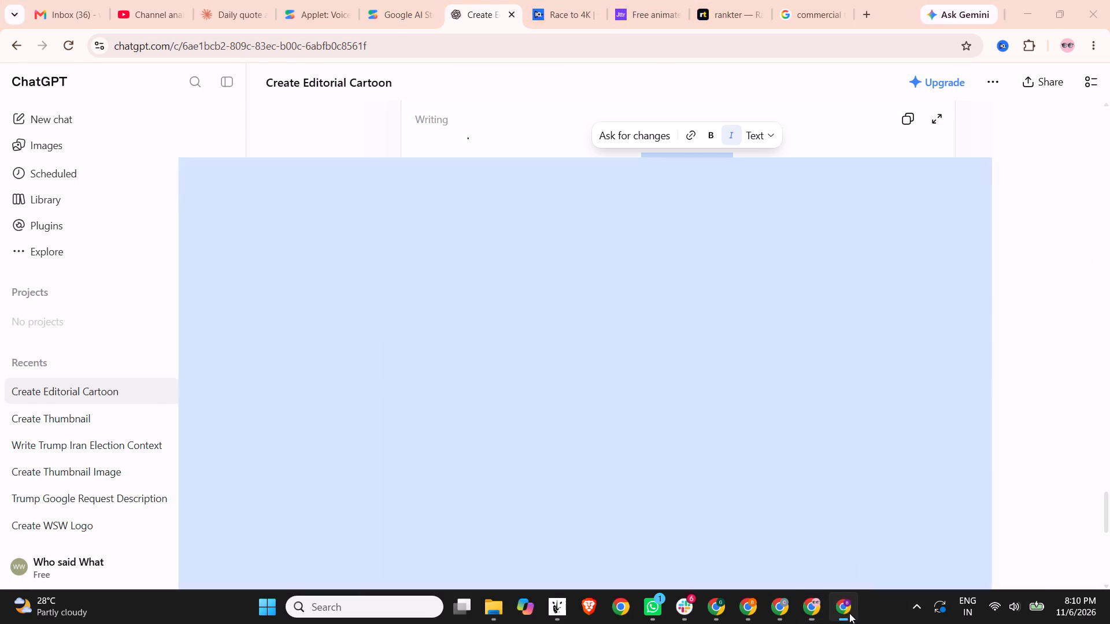
Switch back to the Iran's Hormuz design in Canva and search the elements for ship, showing all the video results.
left_click(775, 609)
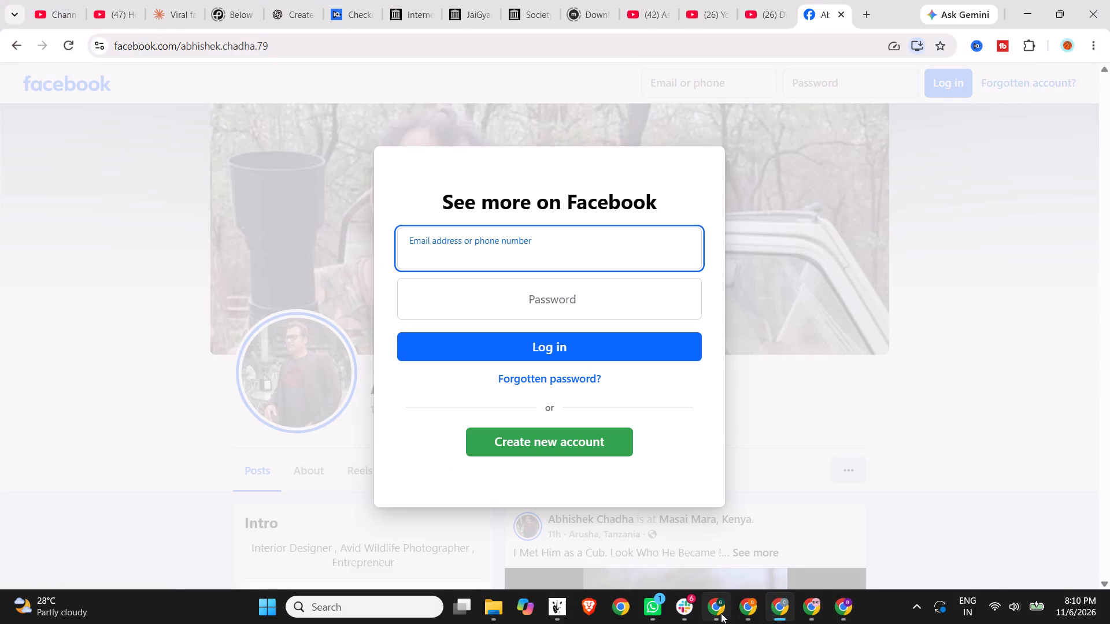
left_click(721, 613)
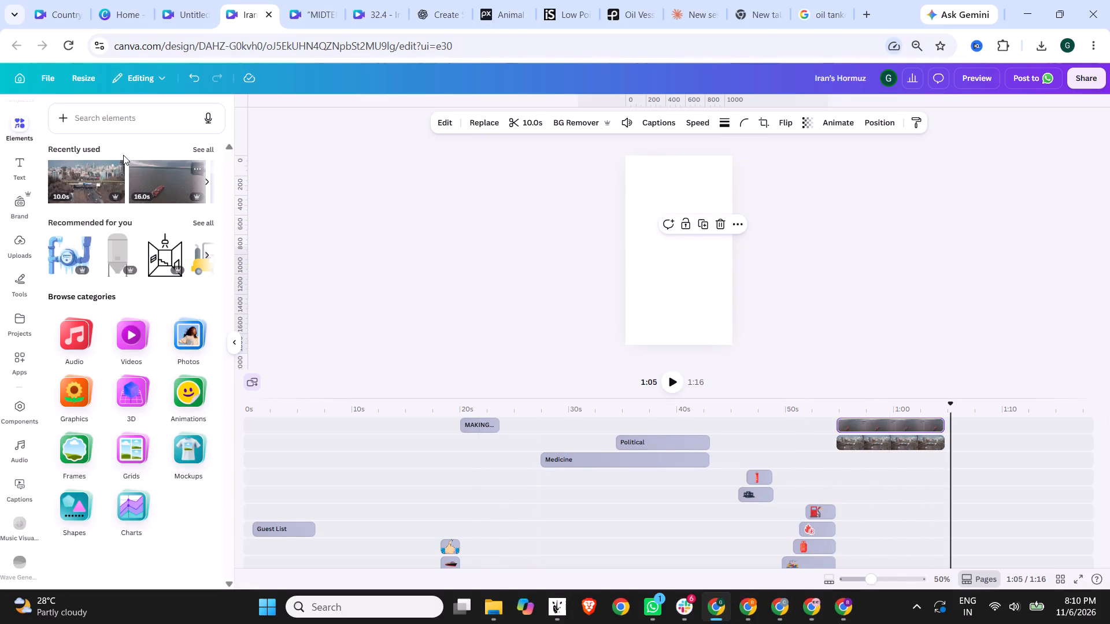
left_click(136, 117)
type("ship")
key("Return")
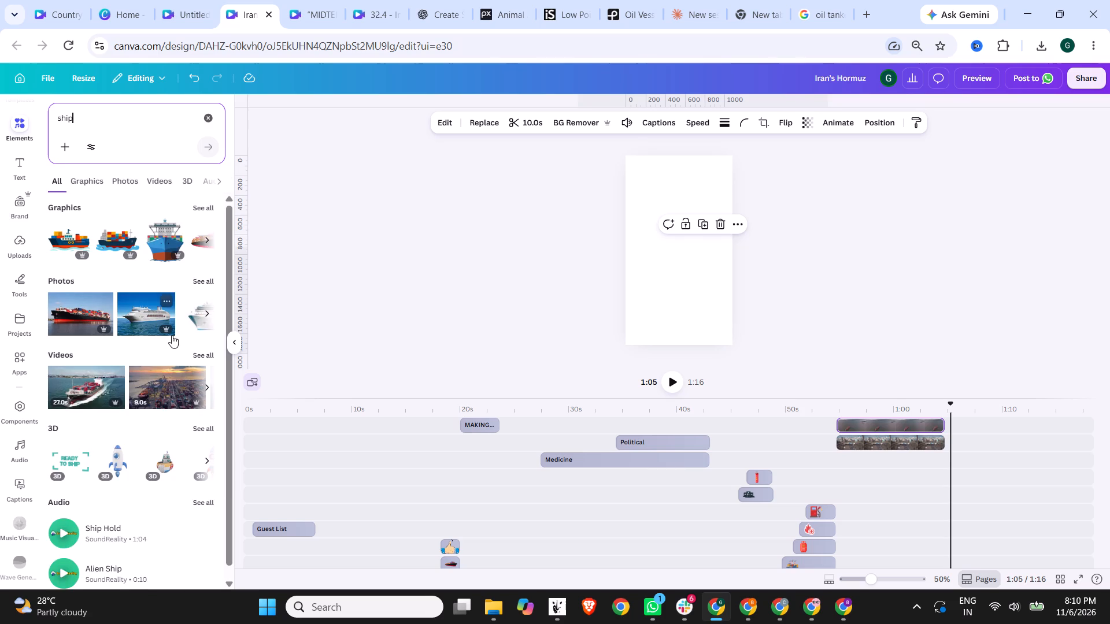
scroll(172, 335, "down", 1)
left_click(193, 343)
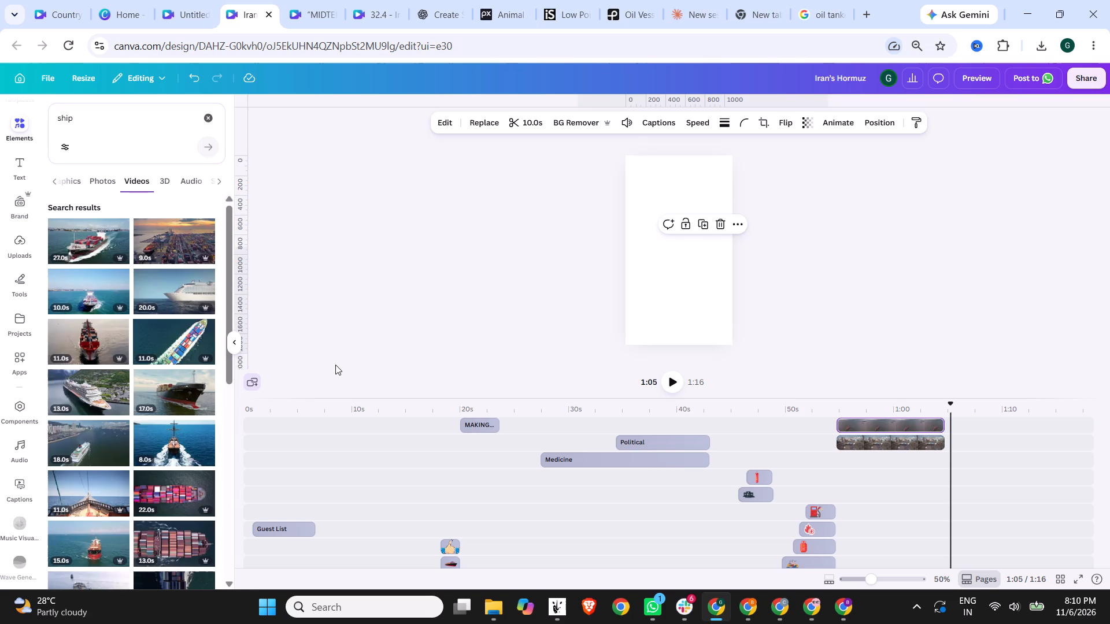
Search the videos for ship india and look through the results for suitable footage.
left_click(86, 124)
key("space")
type("india")
key("Return")
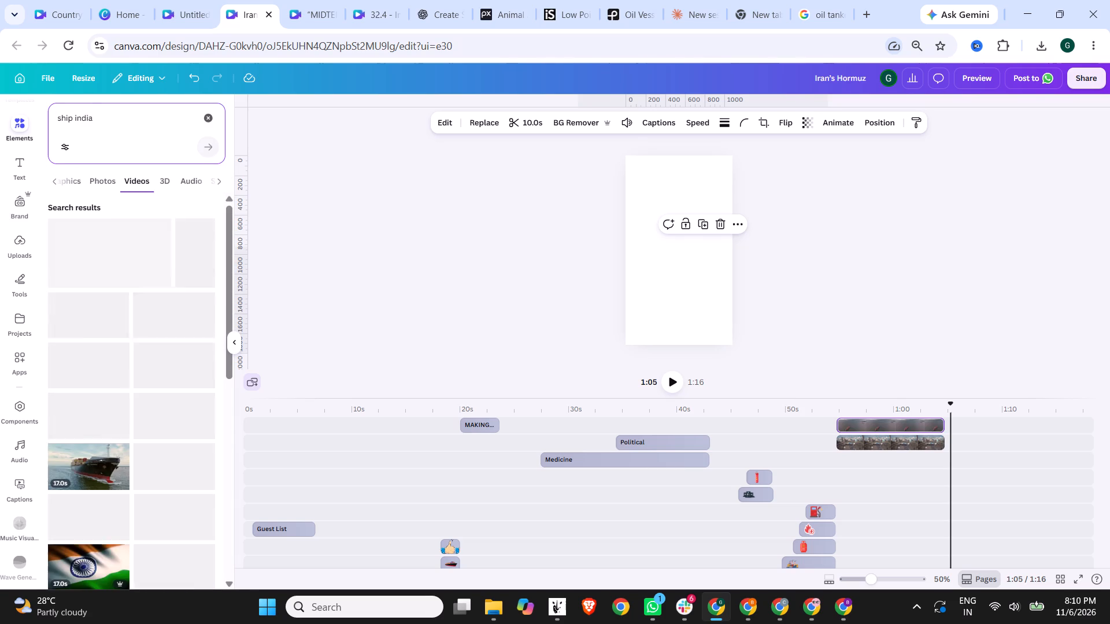
scroll(155, 378, "down", 1)
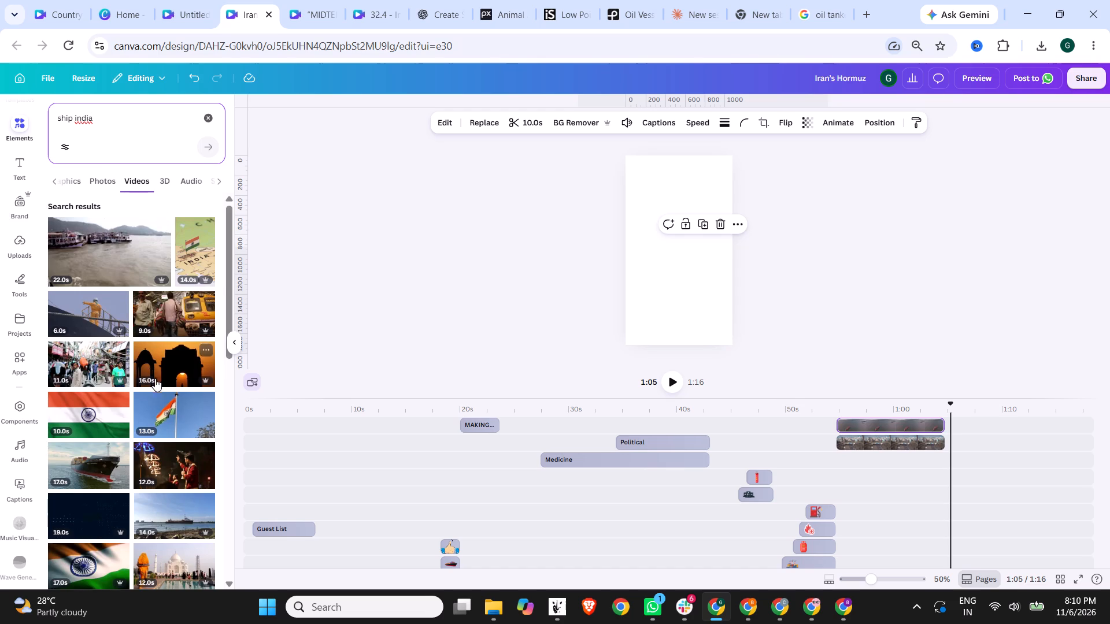
scroll(155, 378, "down", 2)
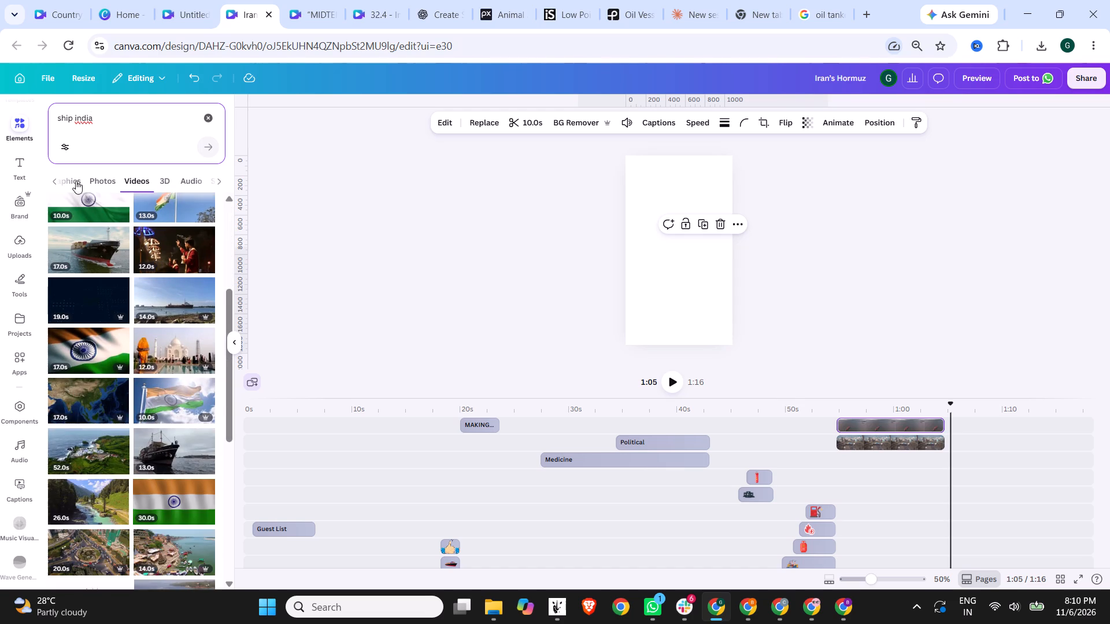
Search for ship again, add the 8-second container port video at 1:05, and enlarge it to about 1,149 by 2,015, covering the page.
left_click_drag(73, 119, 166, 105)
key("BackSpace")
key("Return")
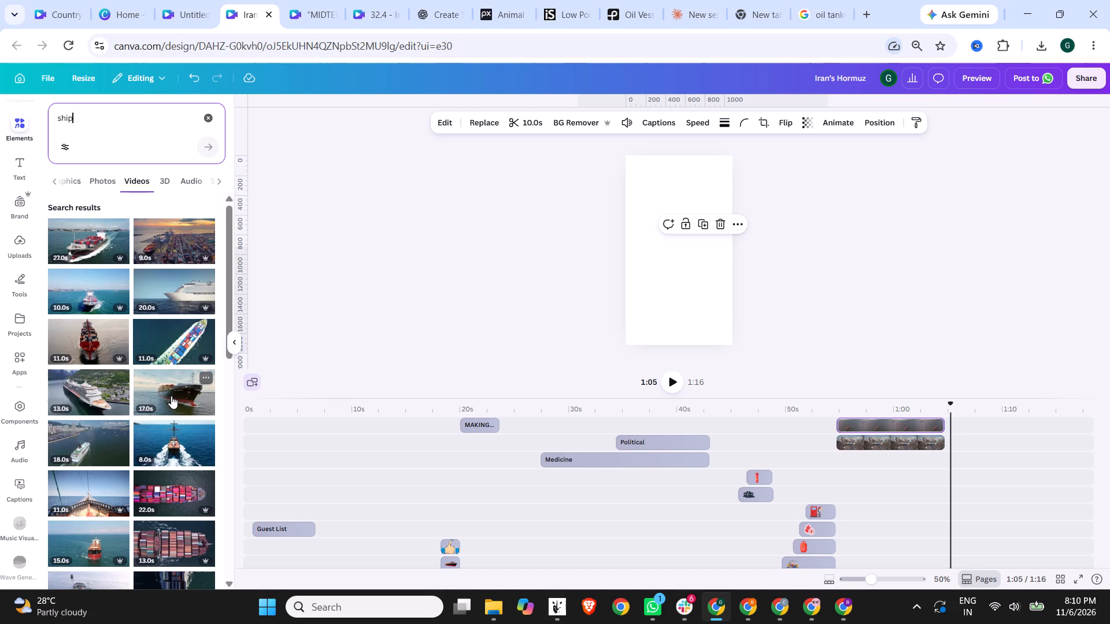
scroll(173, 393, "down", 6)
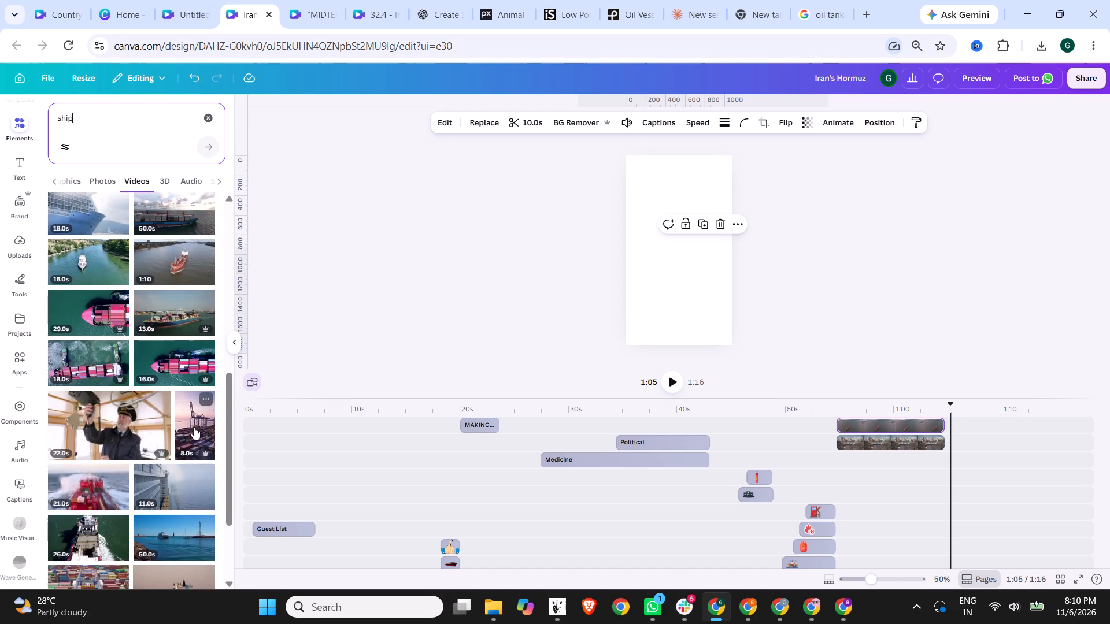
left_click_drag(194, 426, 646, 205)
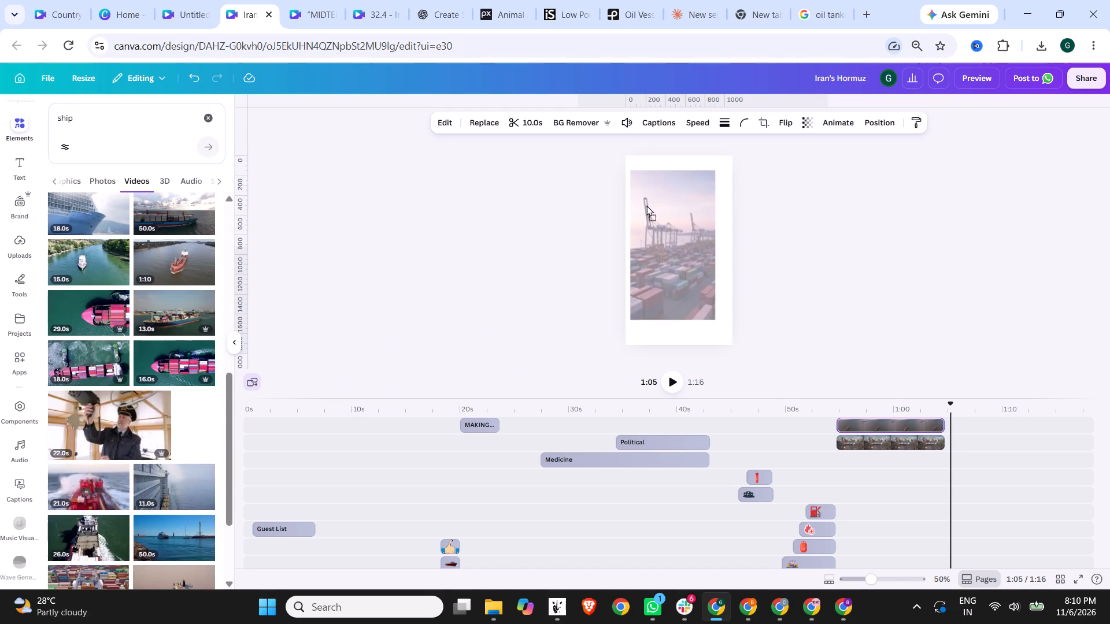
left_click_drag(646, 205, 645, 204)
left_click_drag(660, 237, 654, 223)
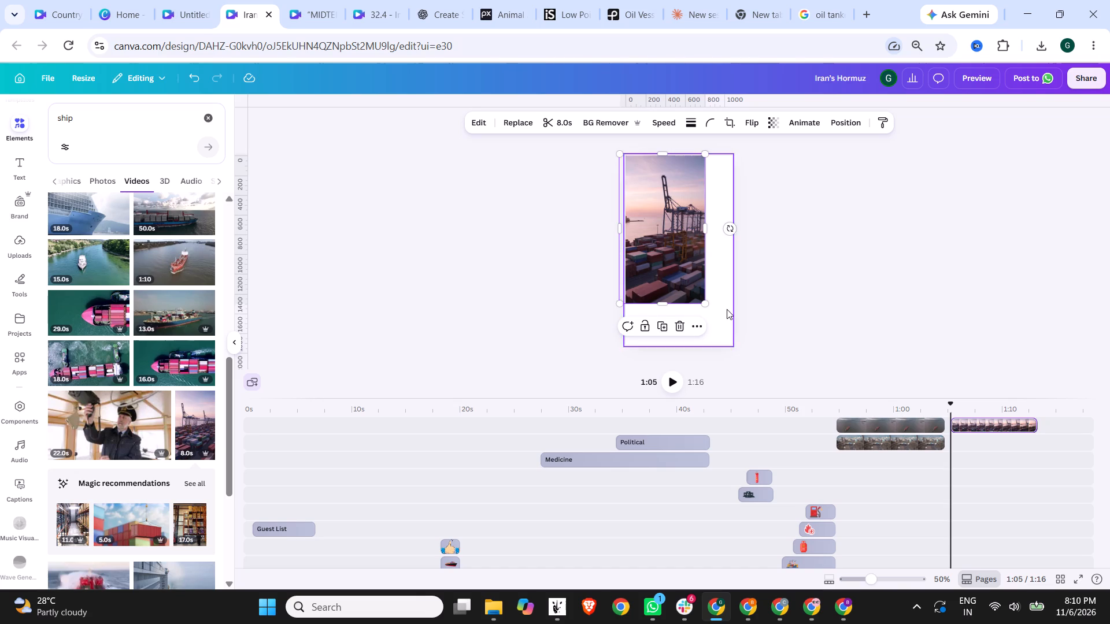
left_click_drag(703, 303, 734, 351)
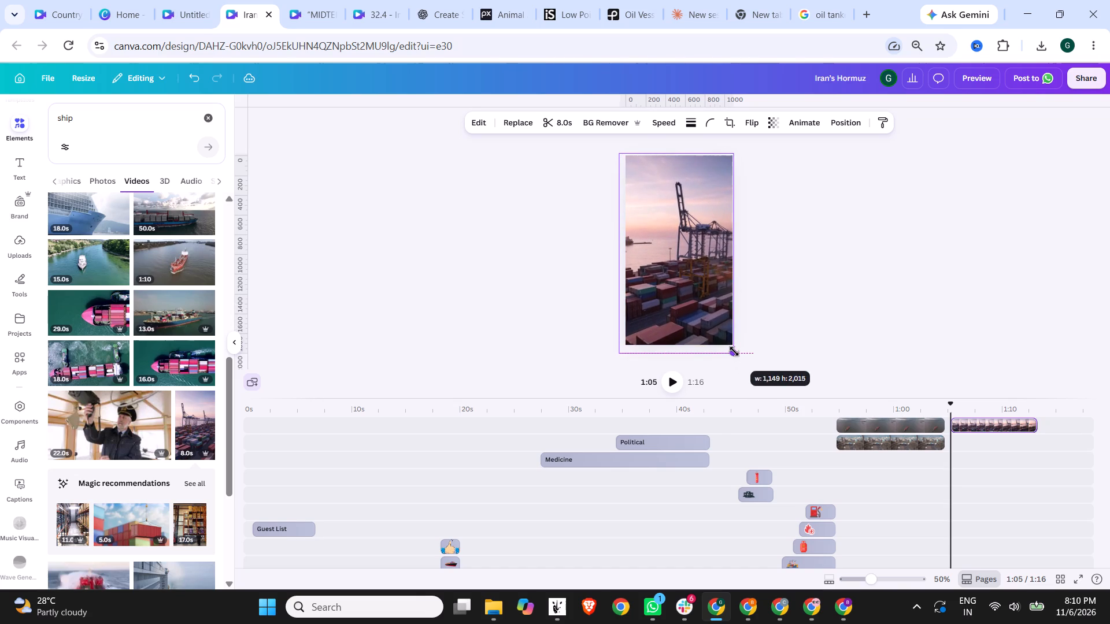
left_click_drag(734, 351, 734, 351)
Play back the city and tanker section from about 0:55 into the container port clip at 1:05.
scroll(154, 430, "down", 3)
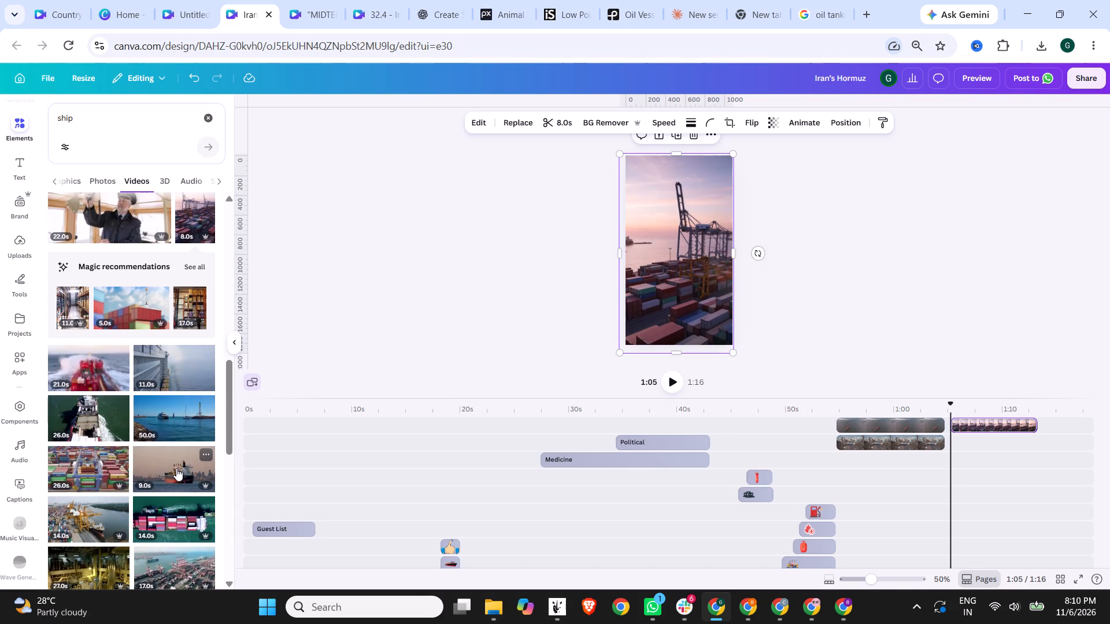
scroll(176, 469, "down", 3)
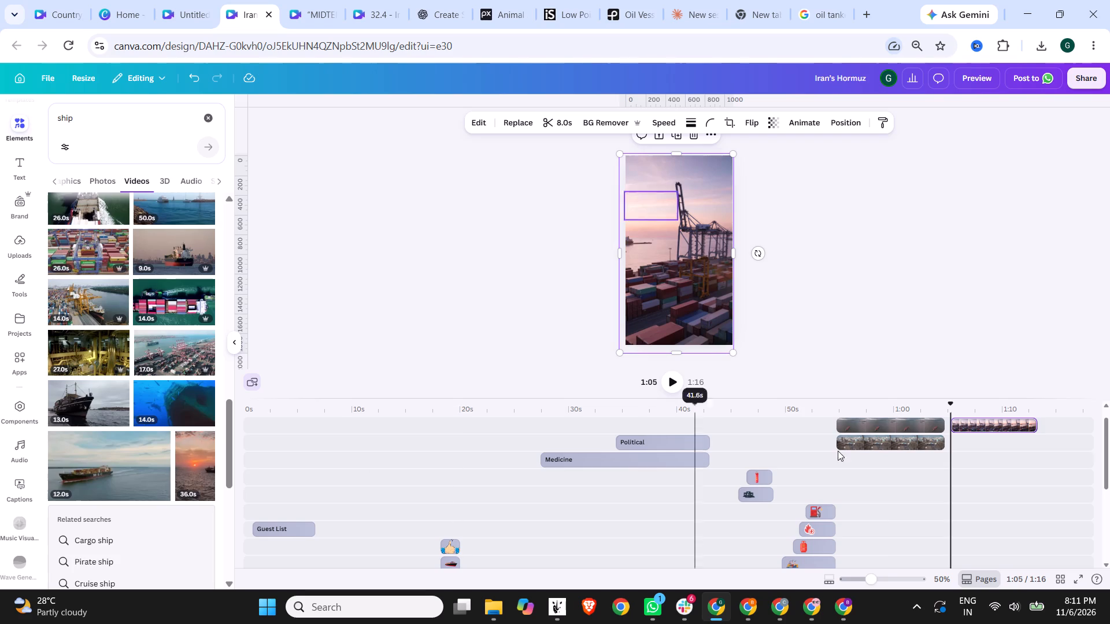
left_click(847, 408)
left_click(663, 380)
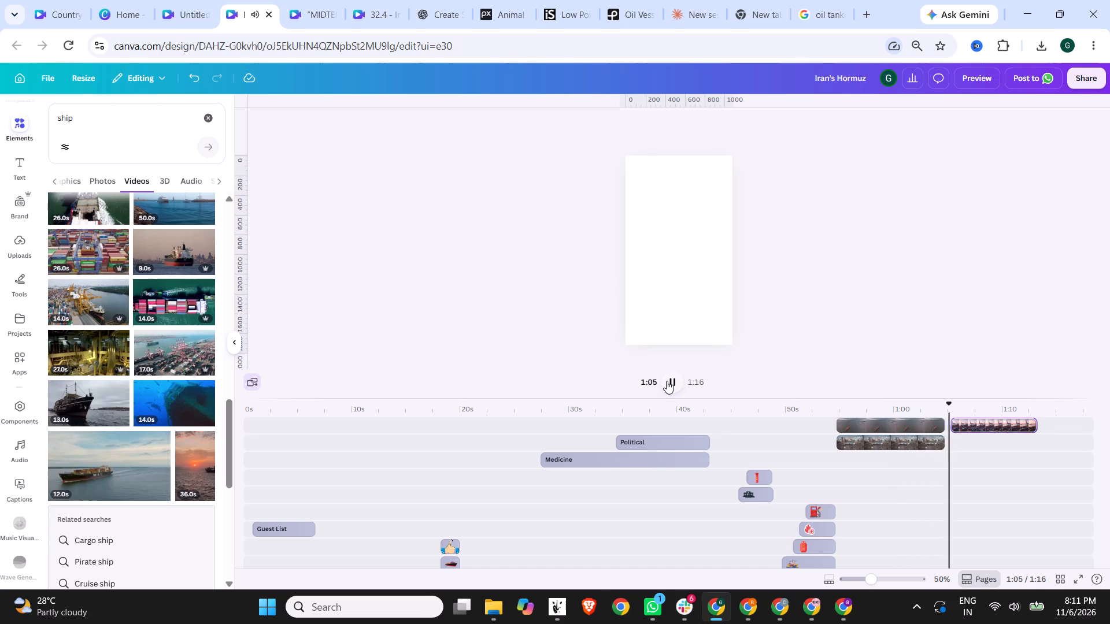
left_click(667, 381)
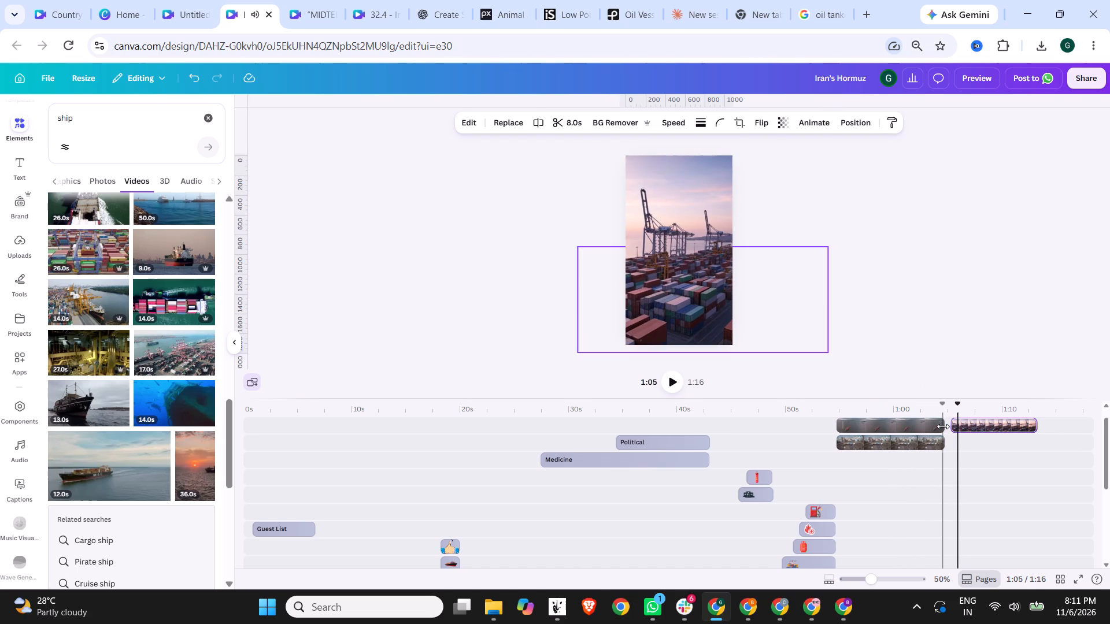
Trim the ends of the tanker and city clips so each lasts about 7.5 seconds and ends at about 1:02.
left_click_drag(942, 424, 916, 424)
left_click_drag(941, 443, 928, 443)
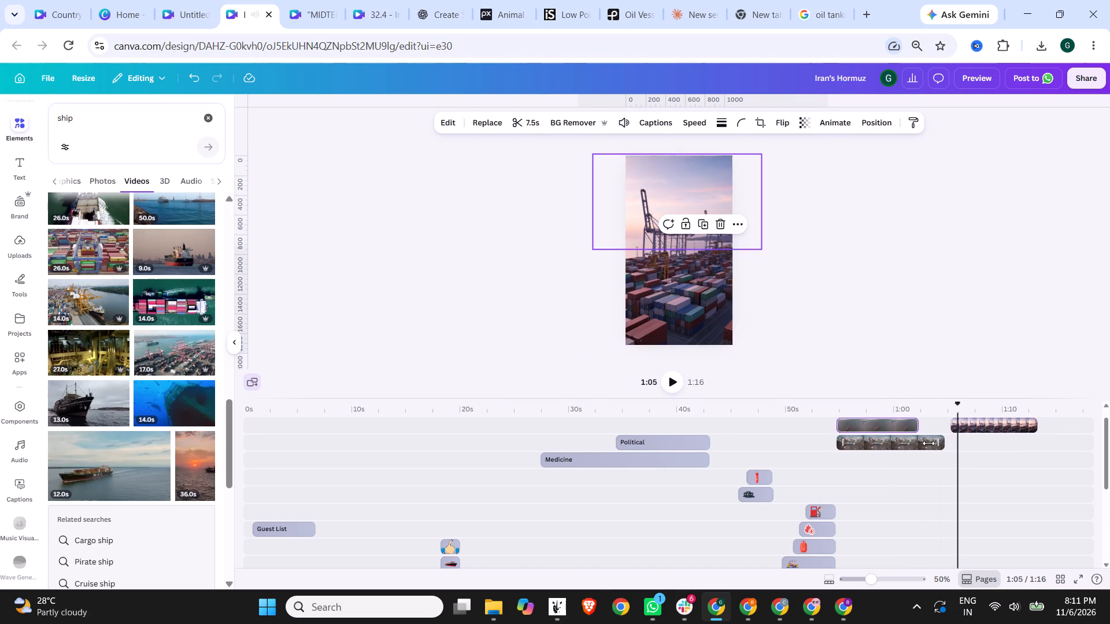
left_click_drag(928, 443, 919, 443)
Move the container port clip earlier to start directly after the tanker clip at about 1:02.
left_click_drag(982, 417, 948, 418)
Search the videos for hormuz, refine it to strait hormuz, and add the 15-second ships-at-sea video to the timeline after the city clip.
left_click_drag(84, 117, 0, 117)
type("hormuz")
key("Return")
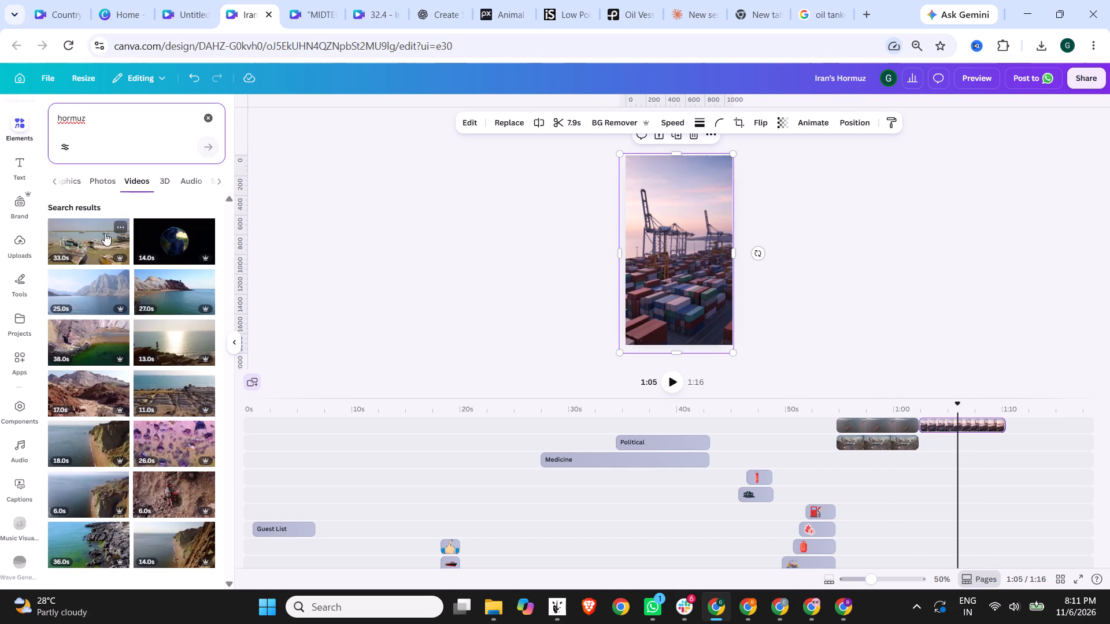
left_click(58, 116)
type("strait")
key("space")
key("Return")
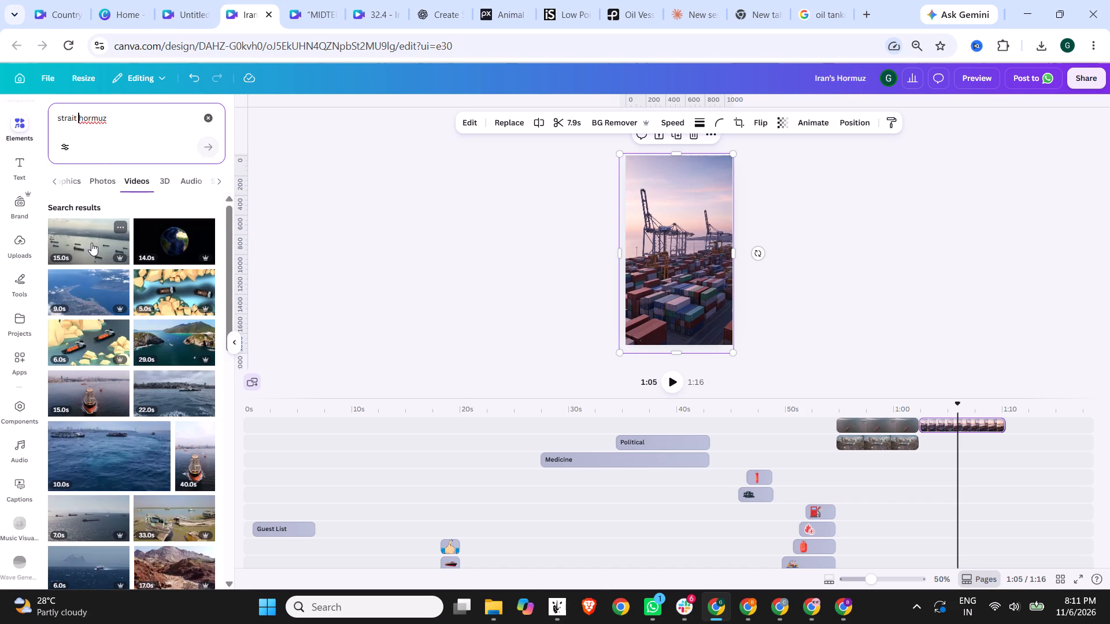
left_click_drag(91, 243, 906, 405)
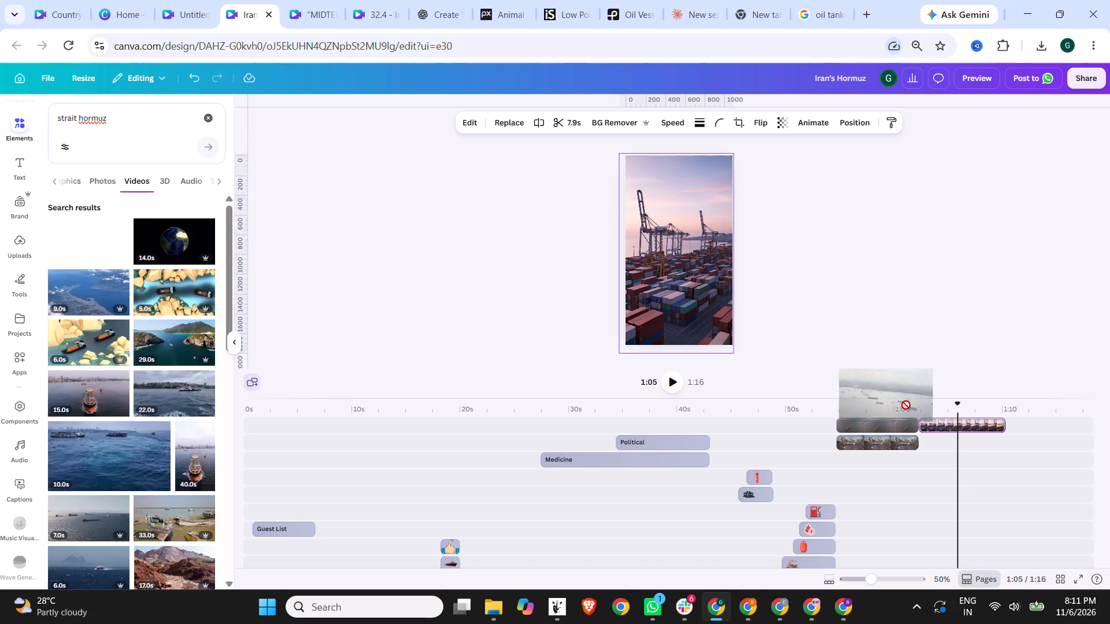
left_click_drag(906, 405, 961, 440)
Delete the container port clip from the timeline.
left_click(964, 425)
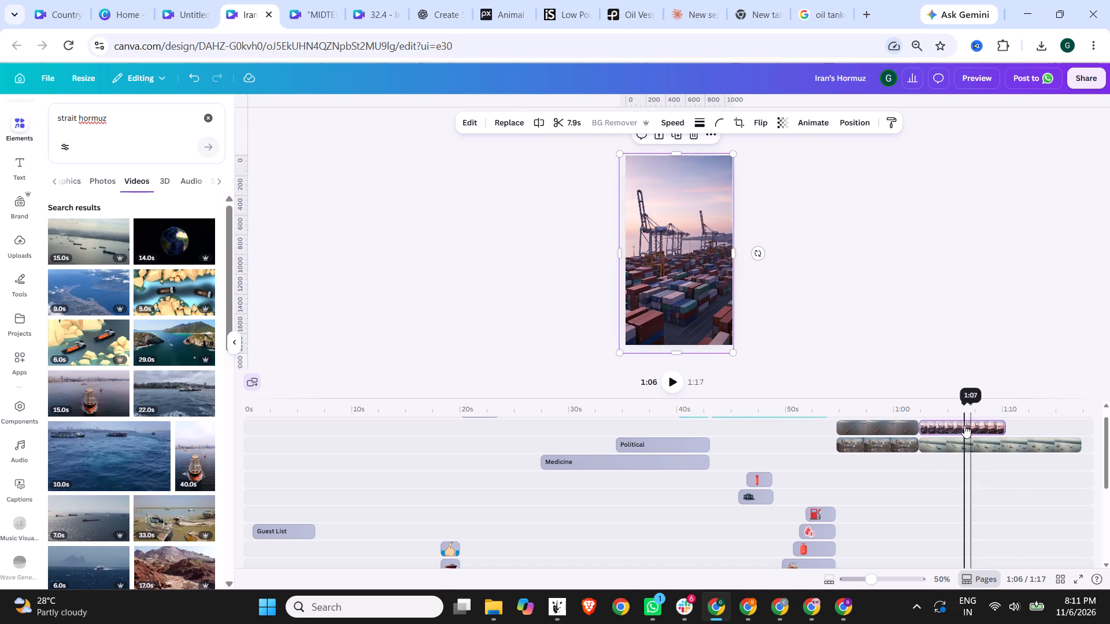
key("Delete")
Enlarge the strait ships video beyond the page width and position its top at the page's top edge, with the ships in view.
left_click(956, 440)
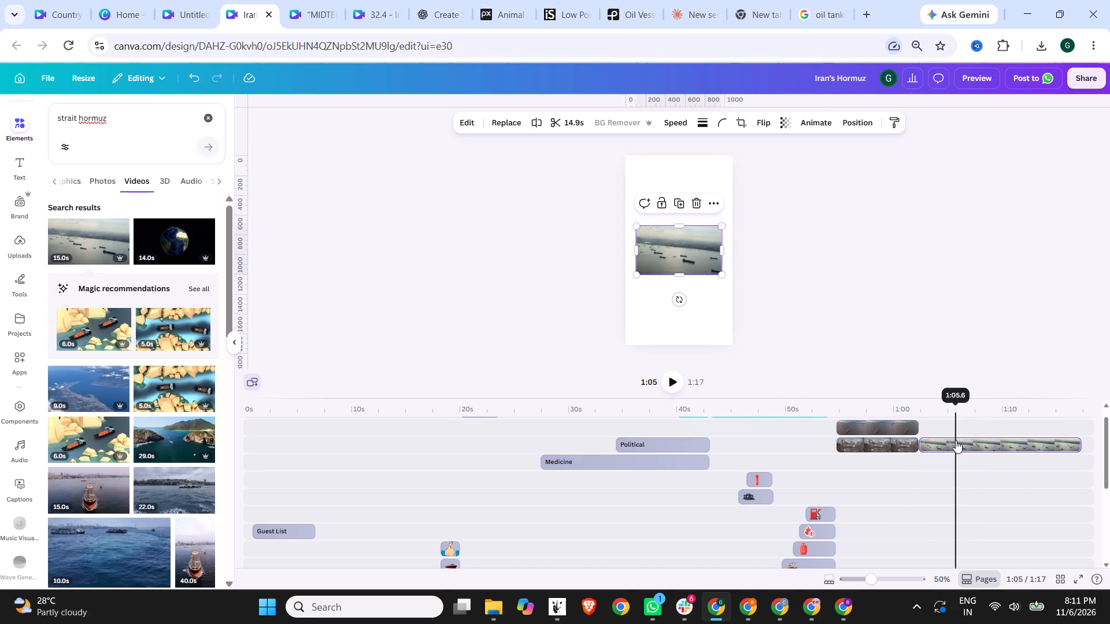
left_click_drag(719, 274, 889, 445)
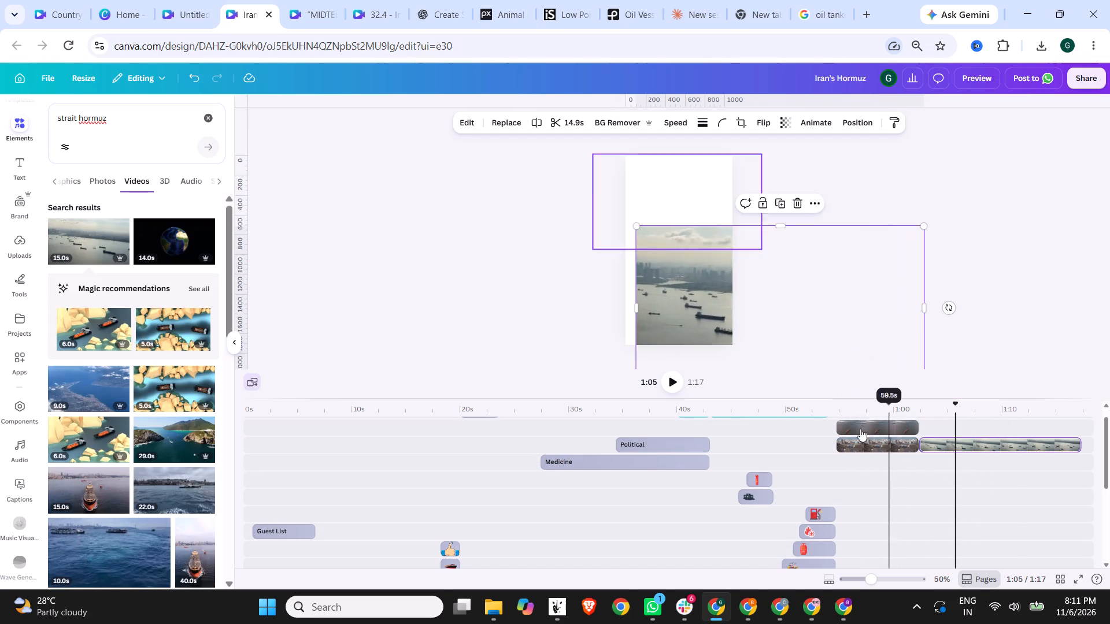
left_click_drag(692, 295, 577, 213)
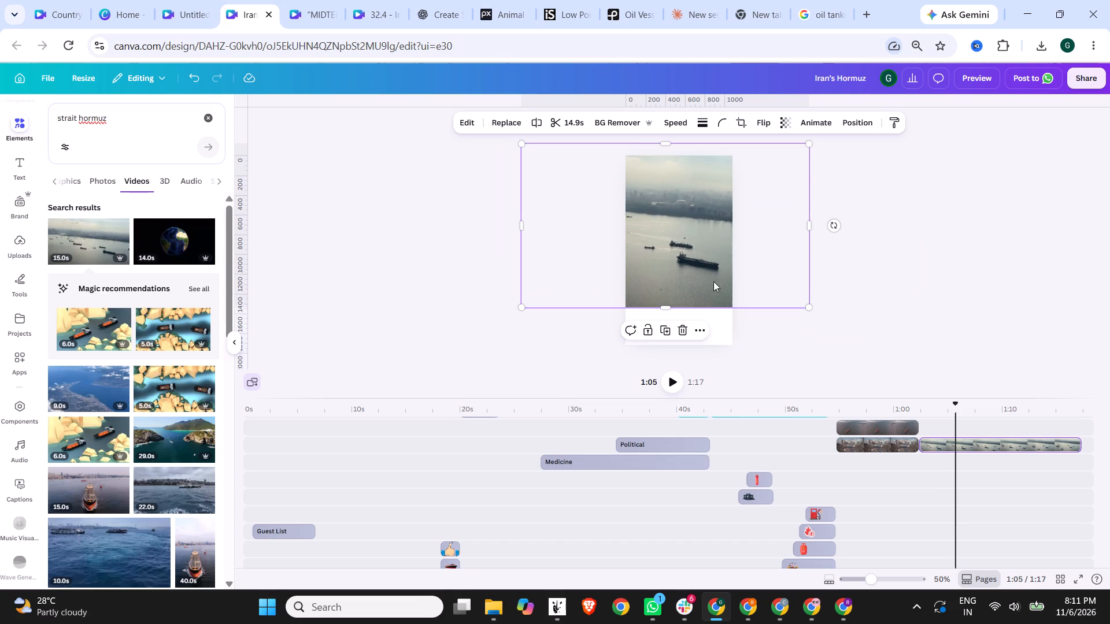
left_click_drag(716, 269, 721, 280)
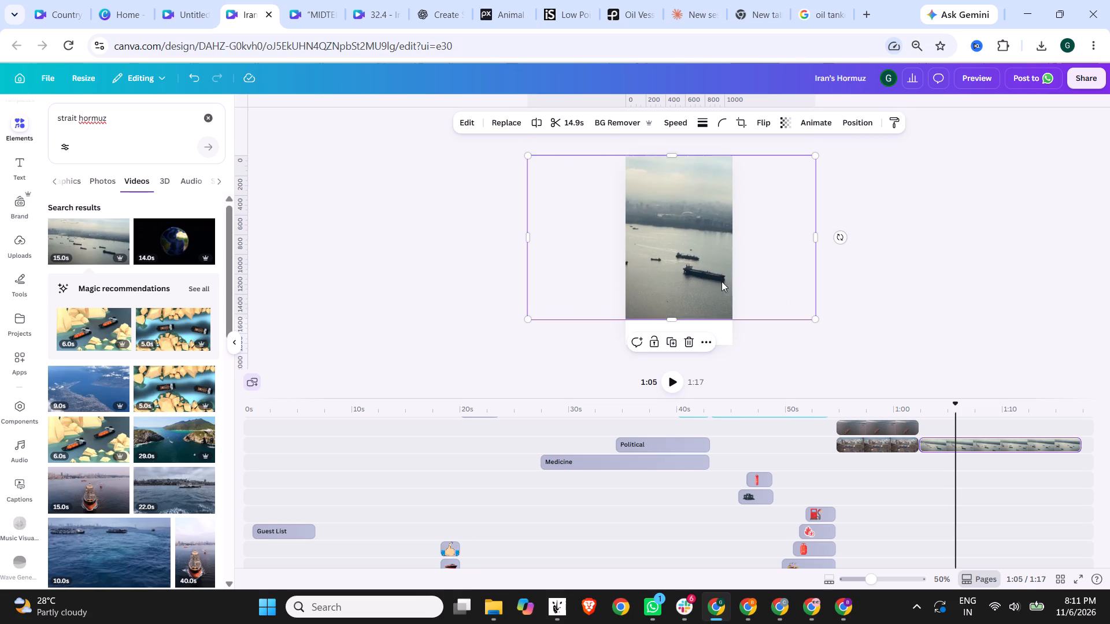
Look through the strait hormuz video results for another clip of ships in the strait.
scroll(167, 364, "down", 3)
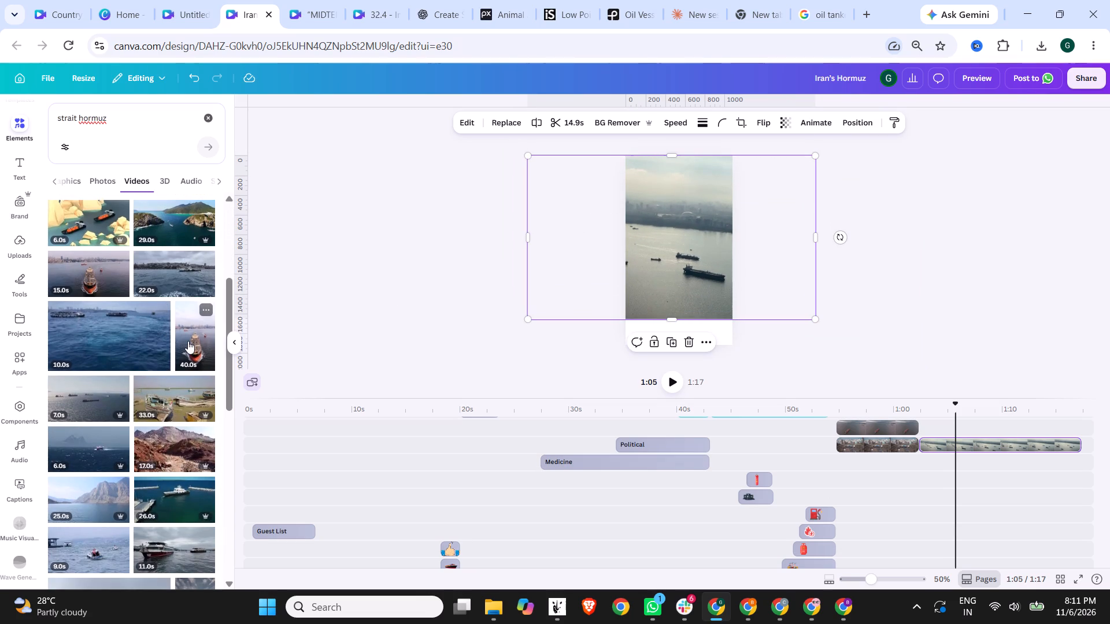
scroll(188, 341, "down", 4)
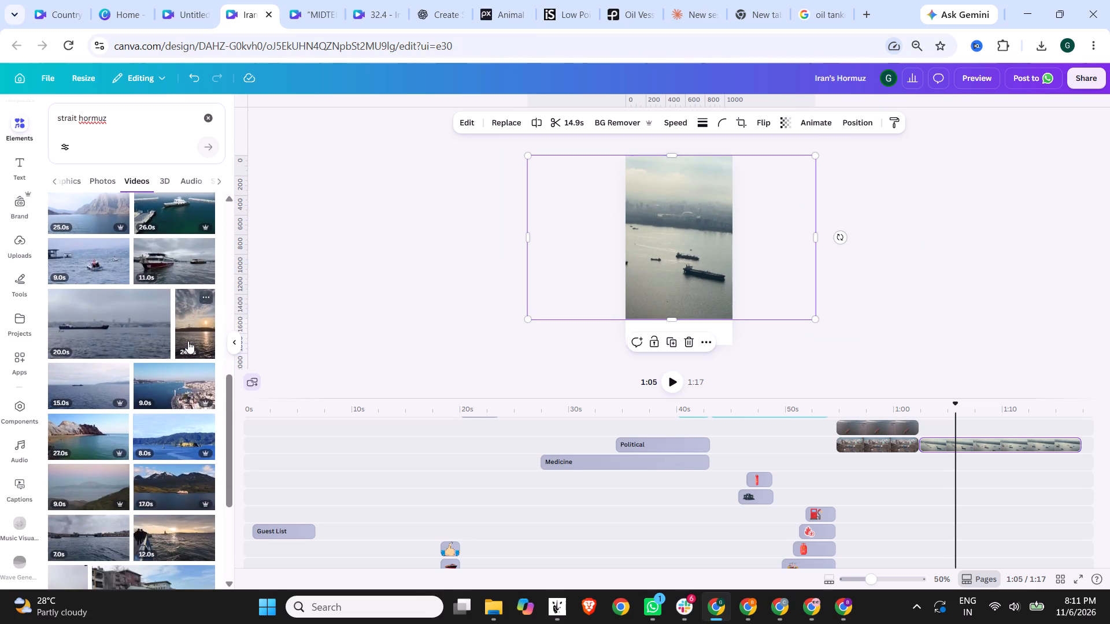
scroll(188, 341, "down", 2)
scroll(140, 413, "down", 5)
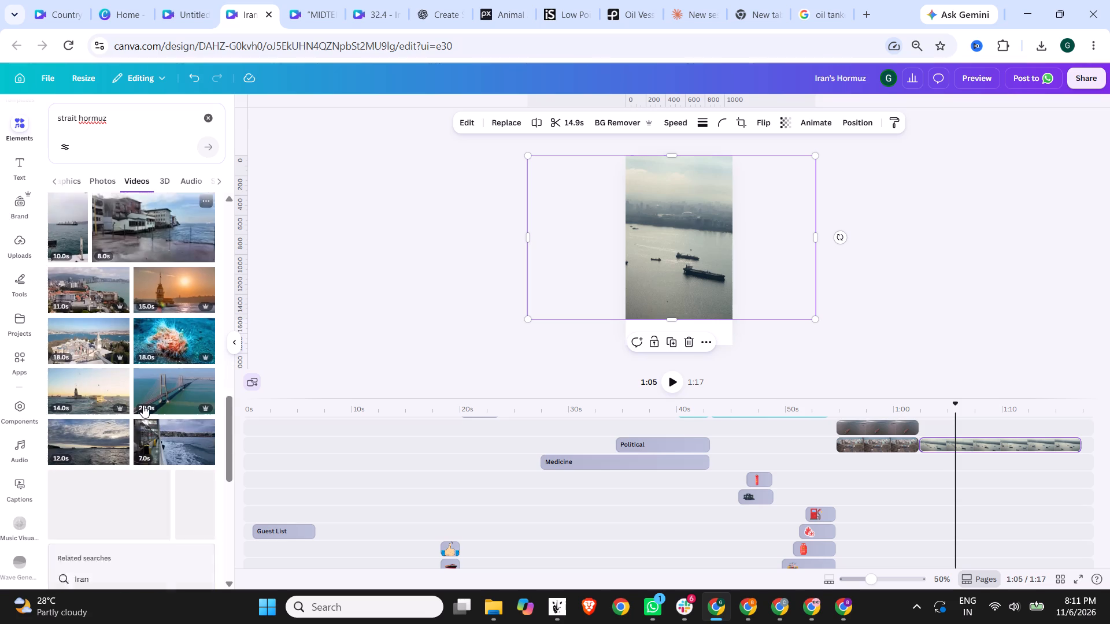
scroll(152, 402, "down", 3)
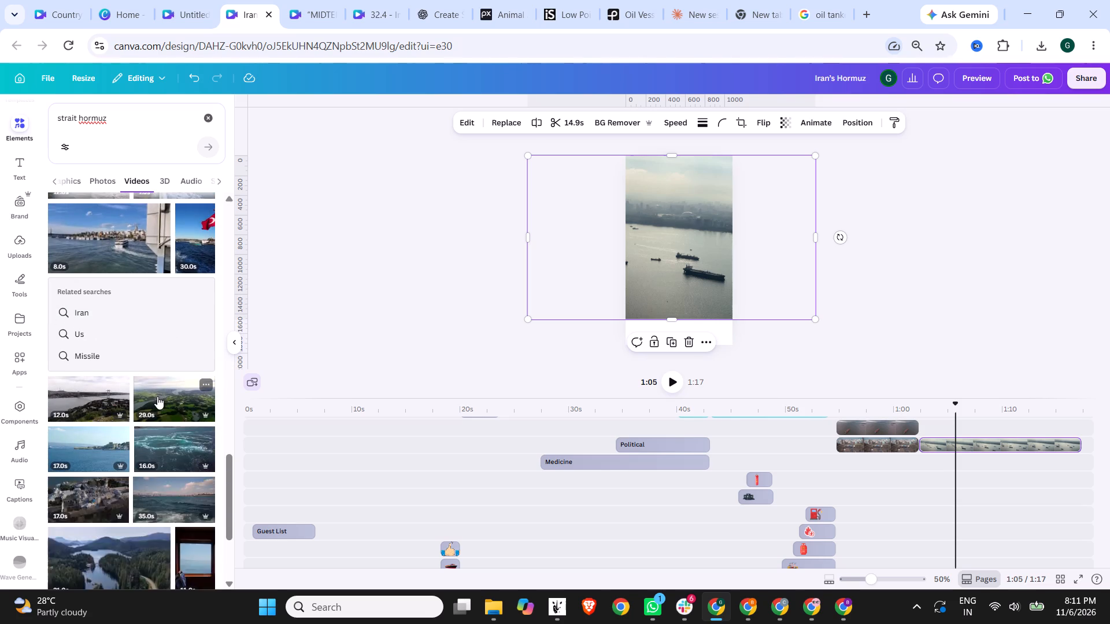
scroll(157, 398, "down", 6)
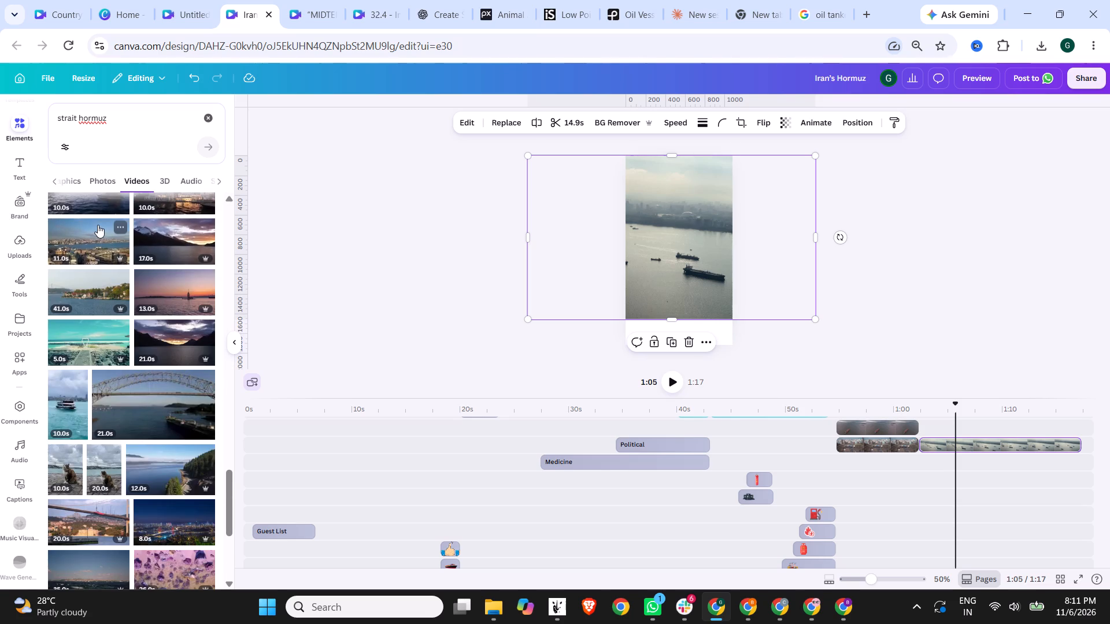
Search the videos for lot of ships and look through the results for footage of many ships at sea.
left_click_drag(124, 117, 40, 113)
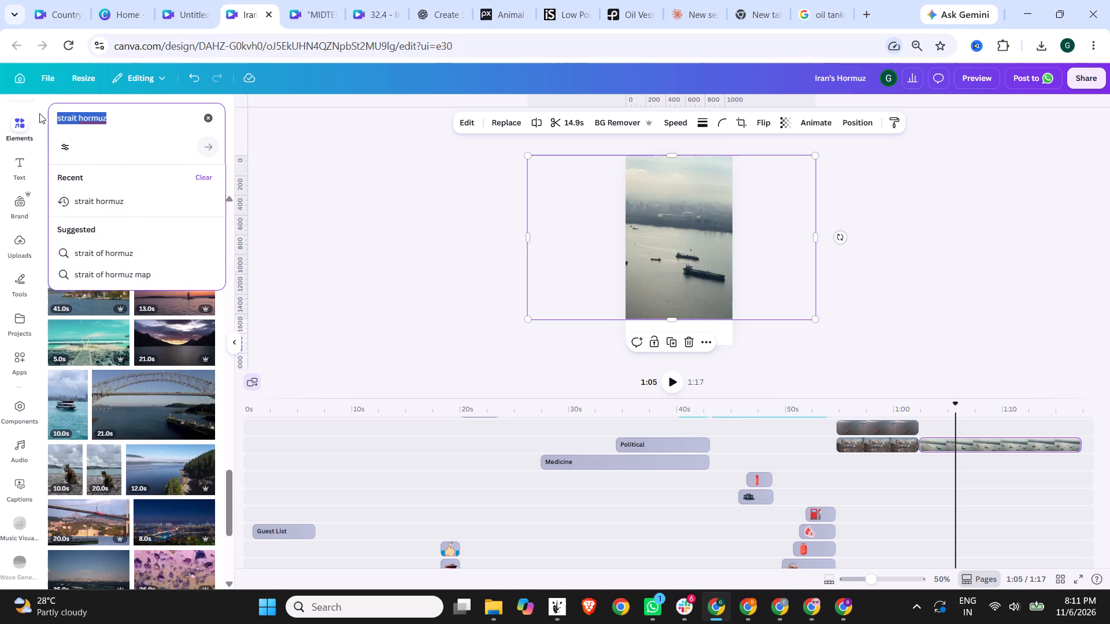
type("lotof")
key("space")
key("BackSpace")
key("BackSpace")
key("BackSpace")
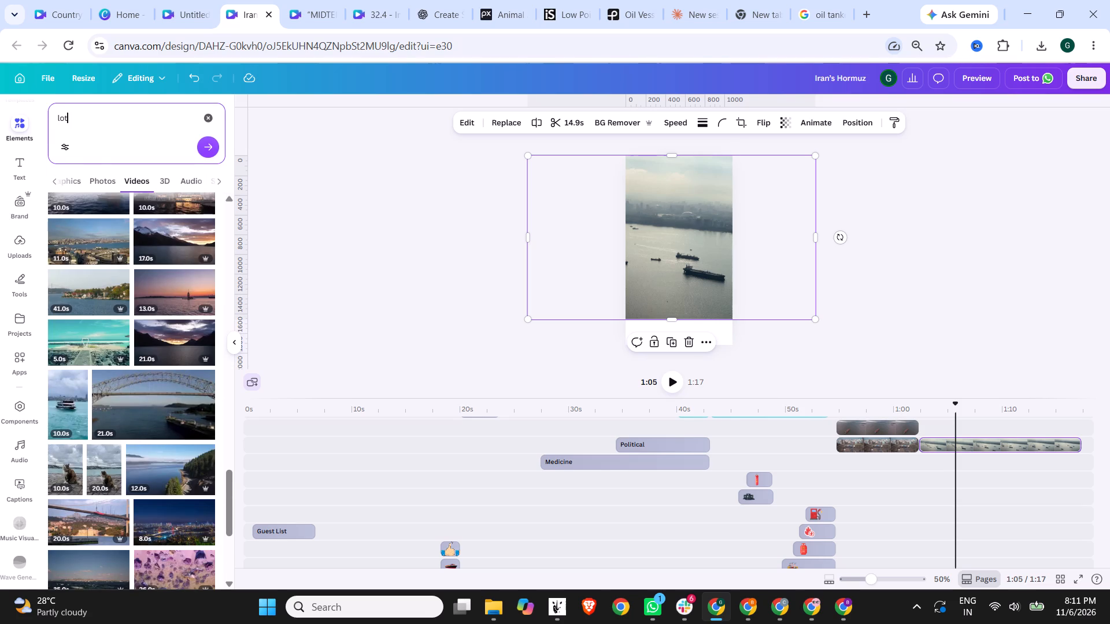
key("space")
type("of ships")
key("Return")
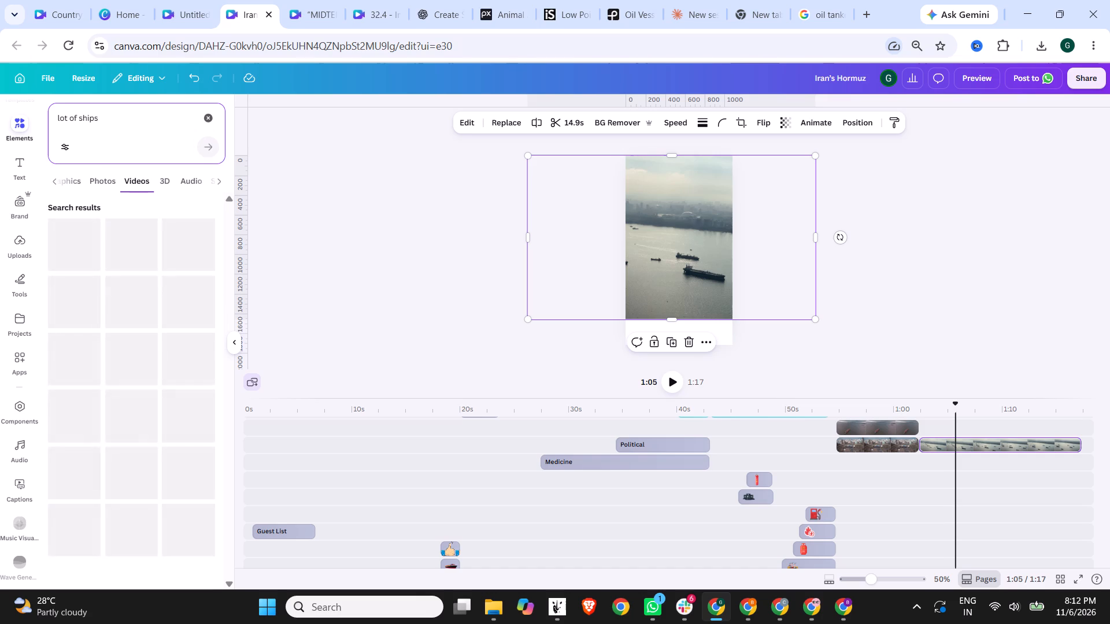
scroll(138, 375, "down", 3)
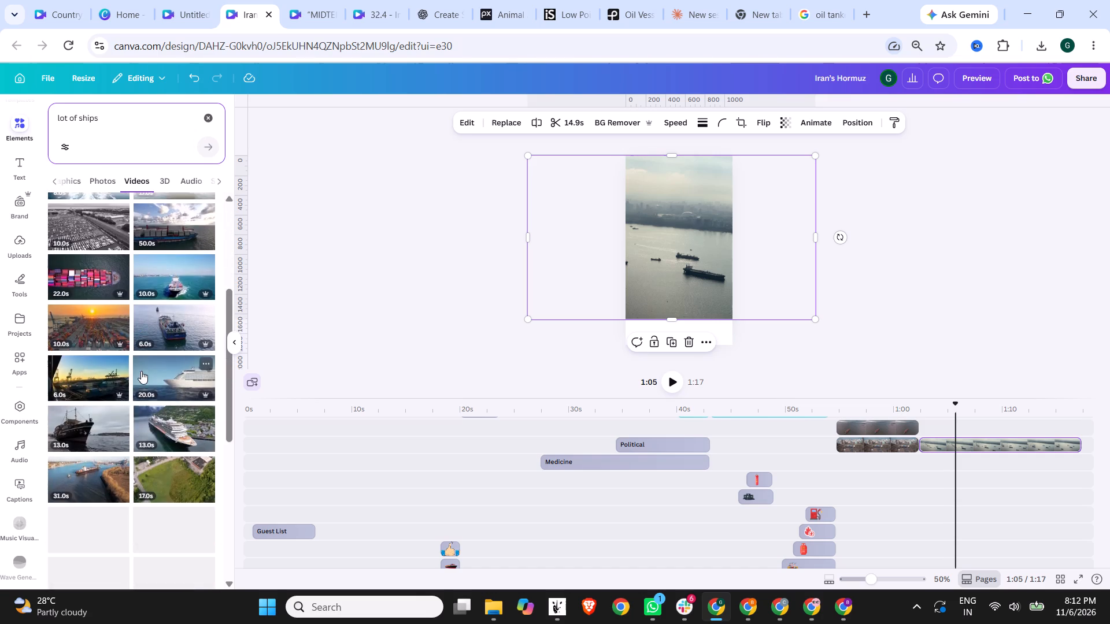
scroll(141, 371, "down", 5)
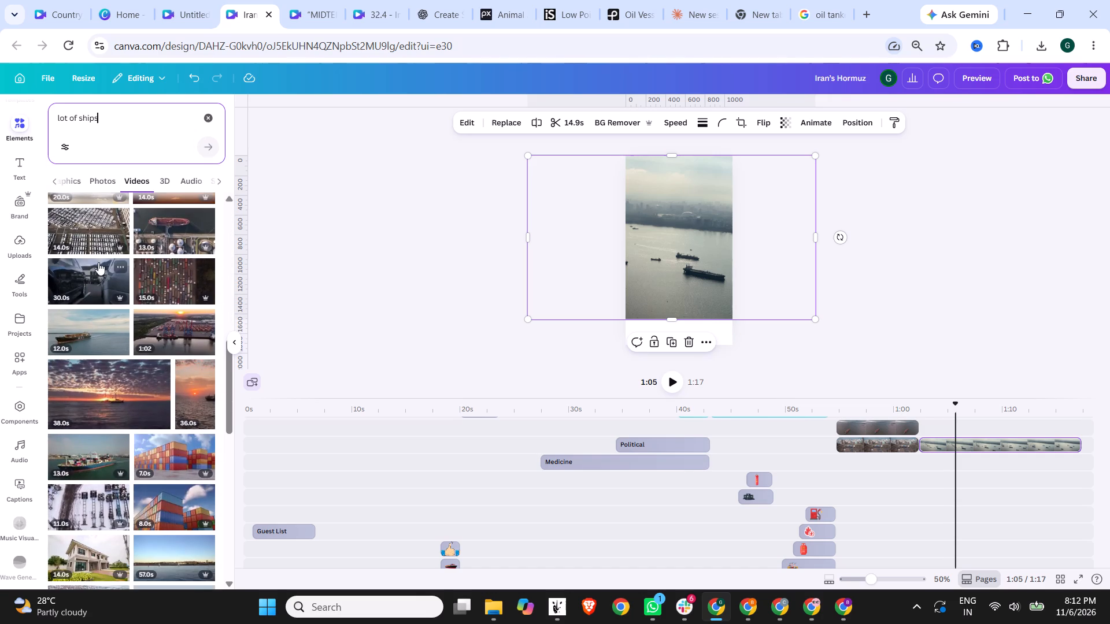
scroll(98, 262, "down", 1)
scroll(135, 304, "down", 5)
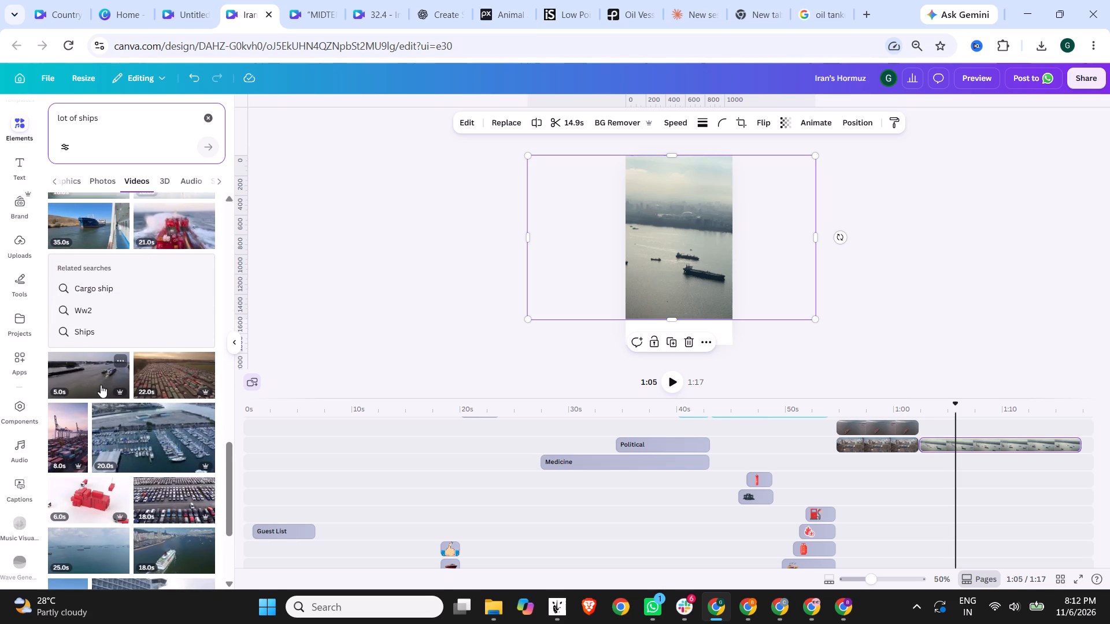
scroll(101, 379, "down", 3)
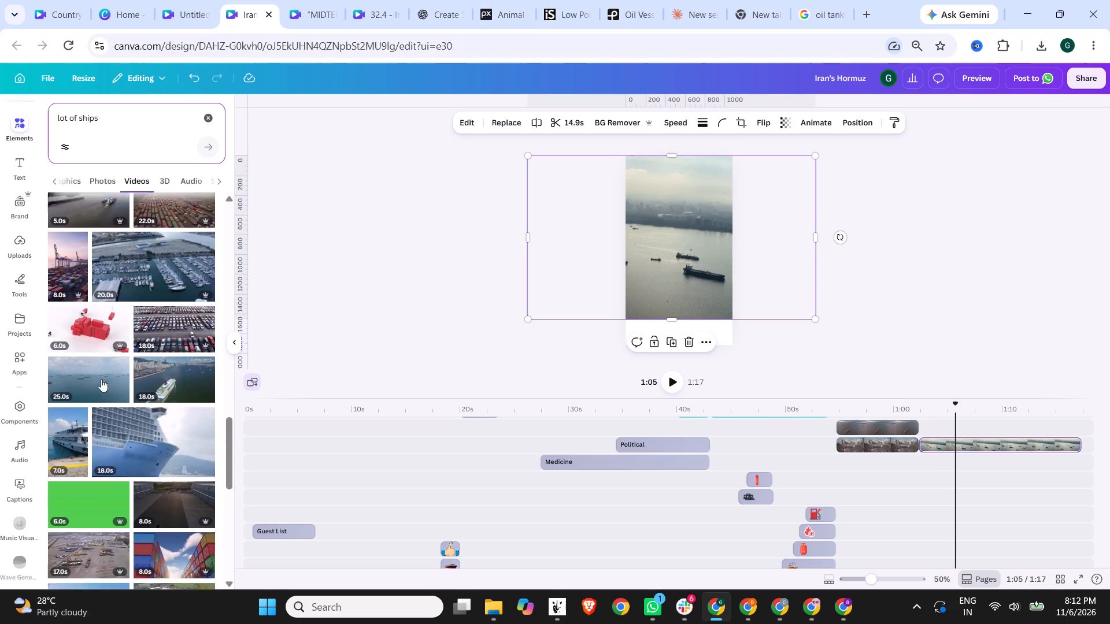
scroll(101, 379, "down", 4)
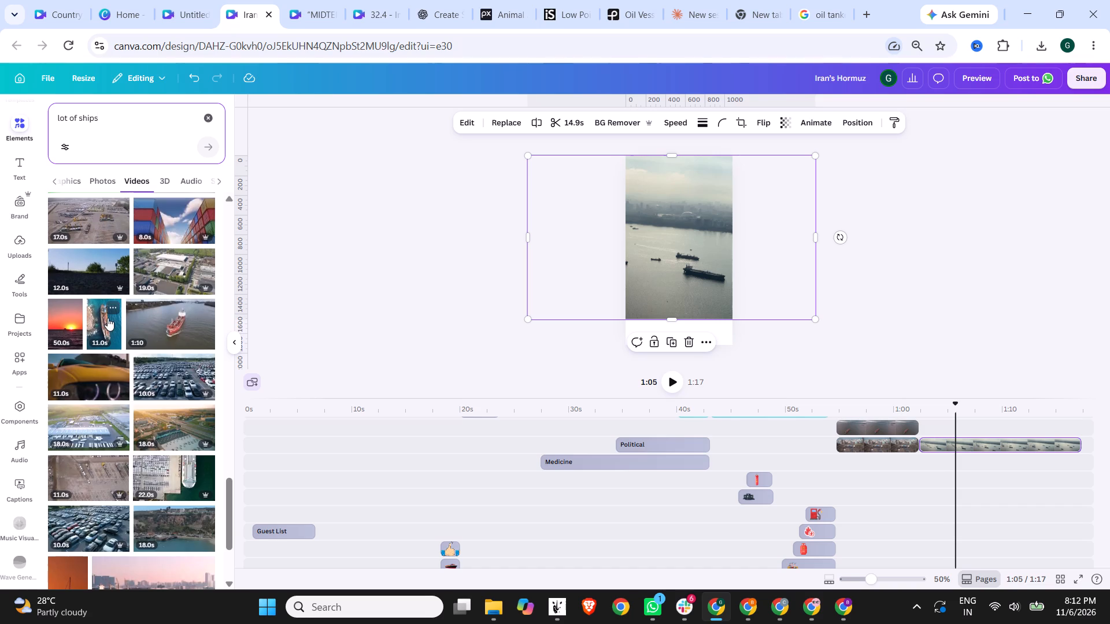
scroll(123, 333, "down", 4)
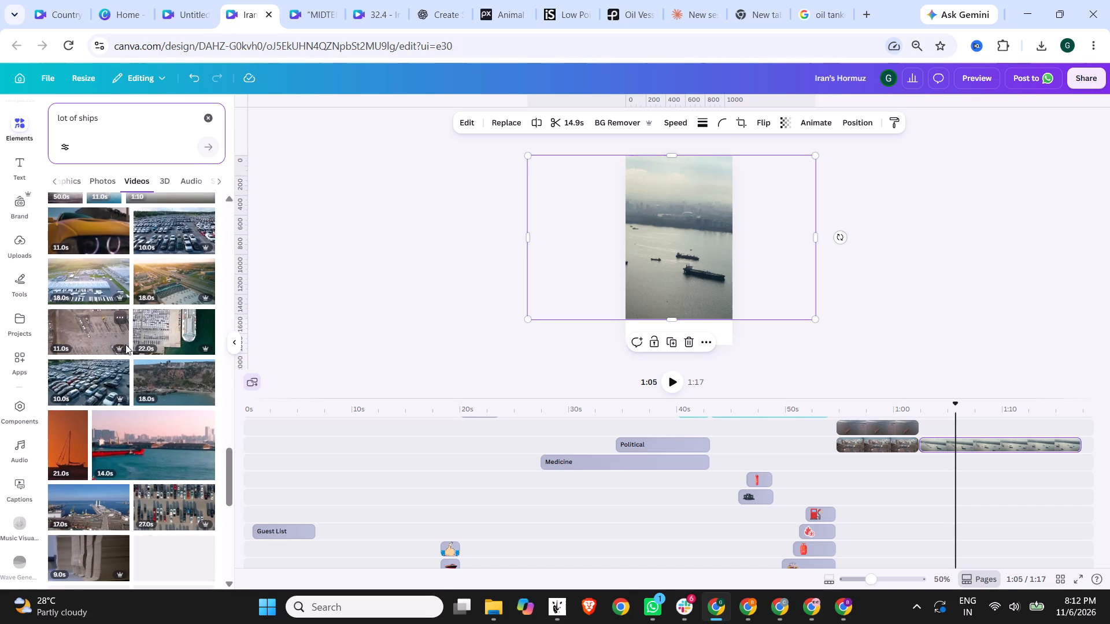
Switch to Pexels, search its videos for lot of ships oil vessels, and look through the results for a clip with many vessels.
left_click(619, 0)
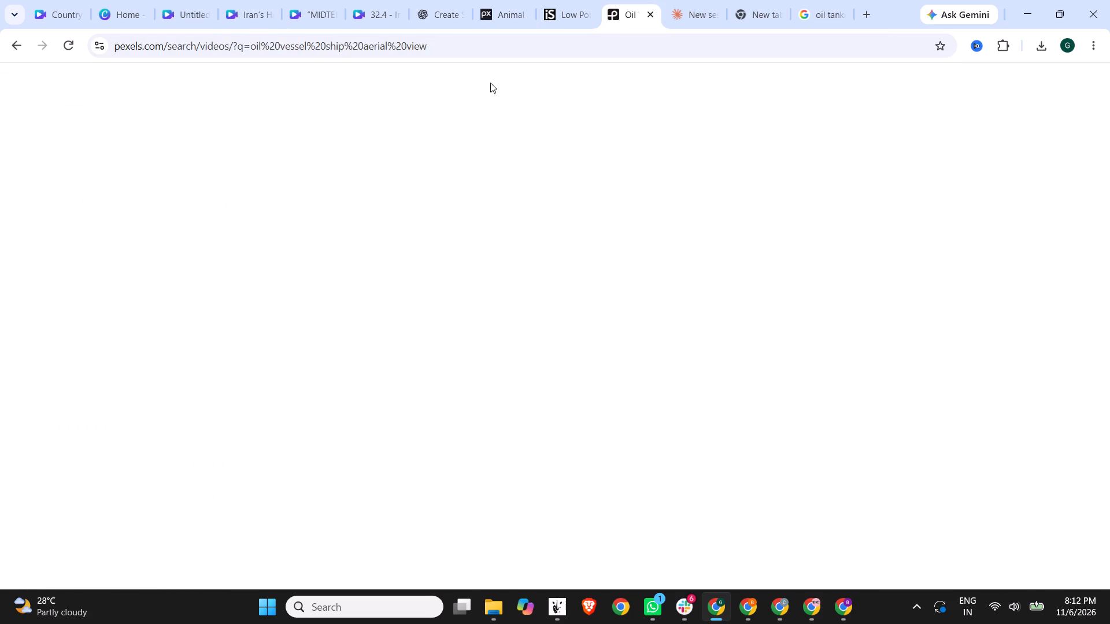
left_click_drag(405, 86, 31, 116)
type("lot of ships")
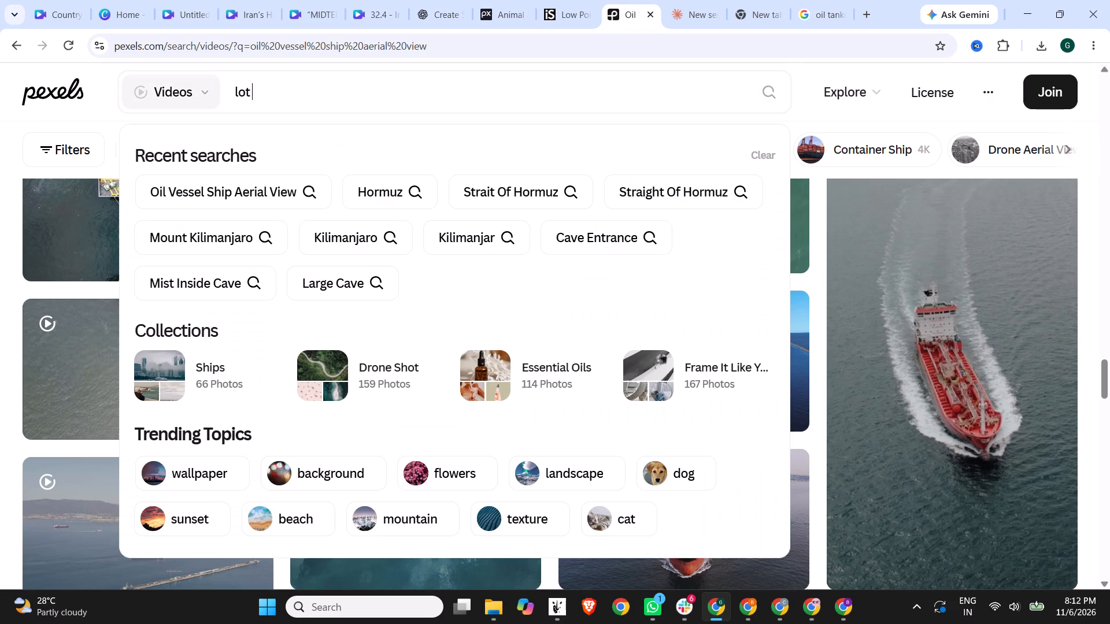
key("space")
type("oil vessels")
key("Return")
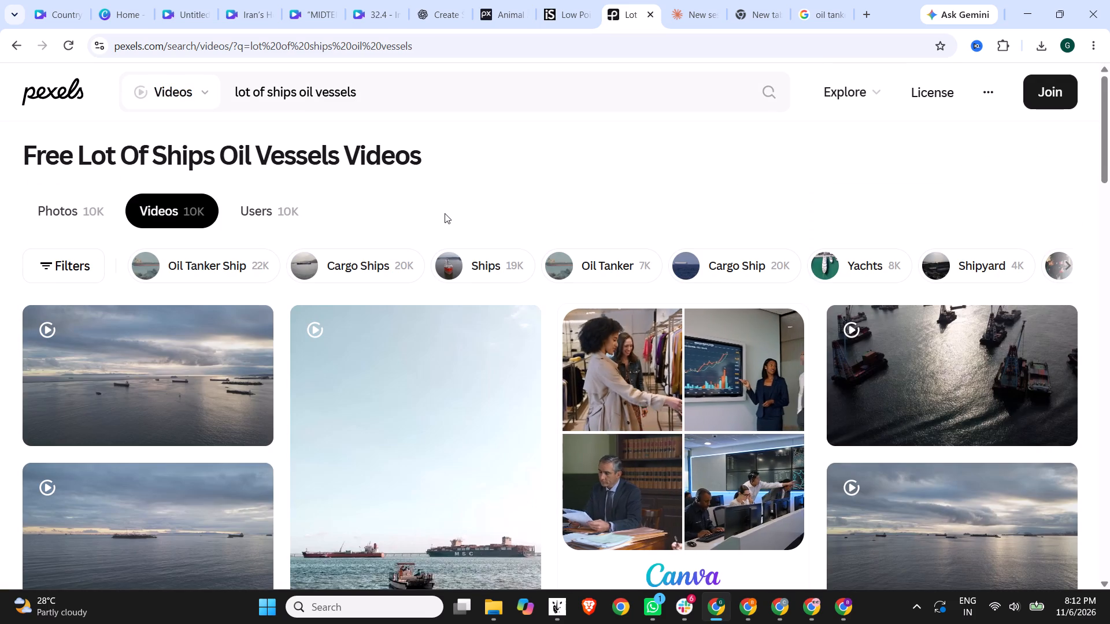
scroll(445, 213, "down", 6)
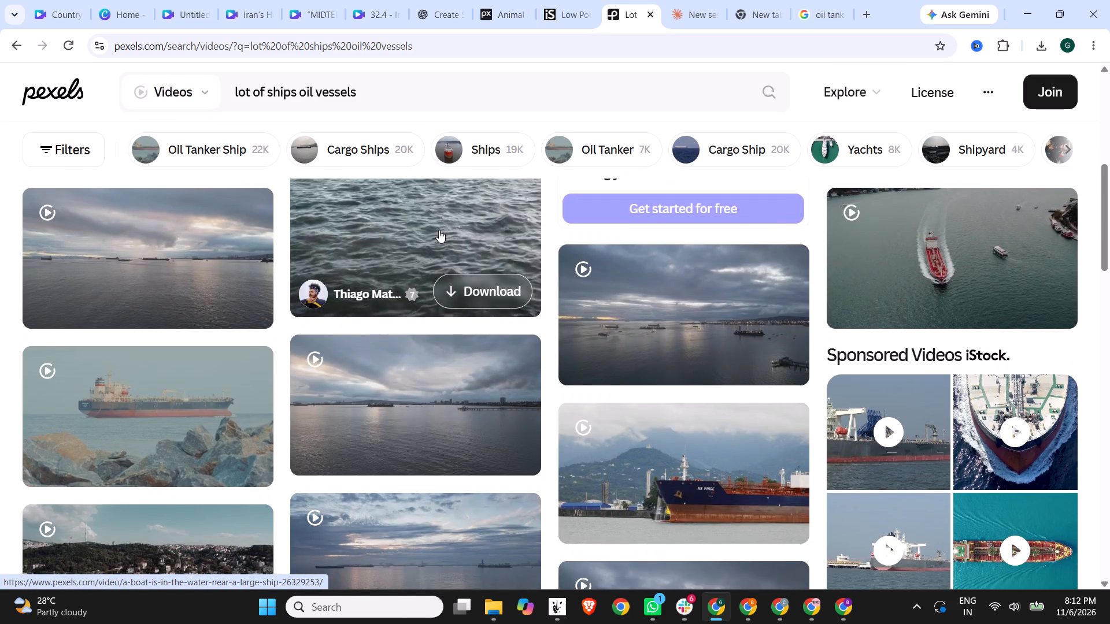
scroll(438, 232, "down", 6)
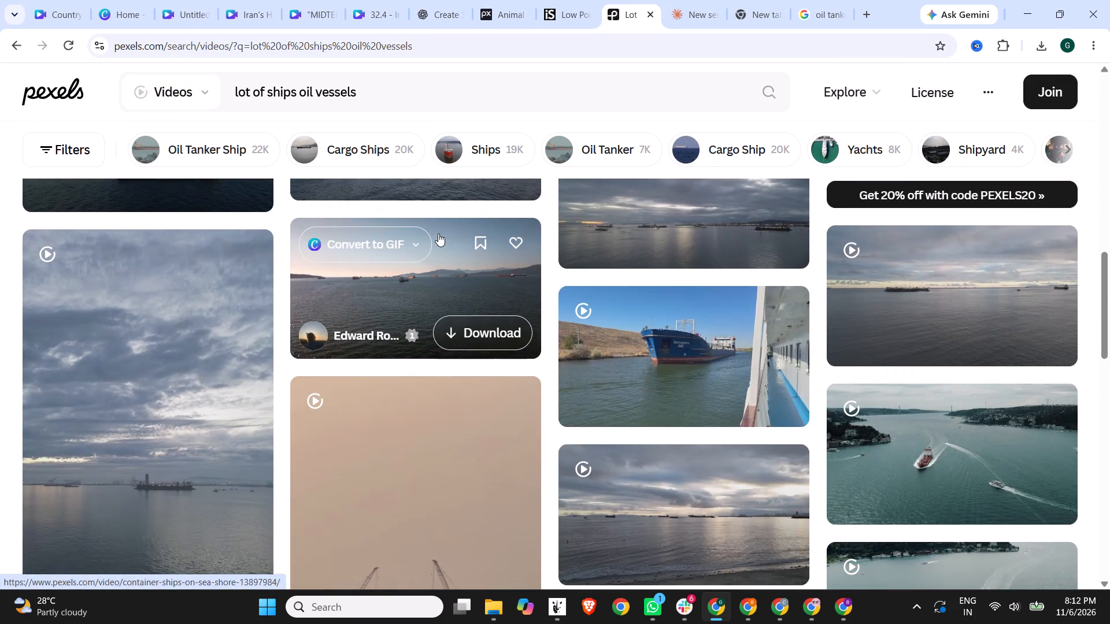
scroll(438, 233, "down", 7)
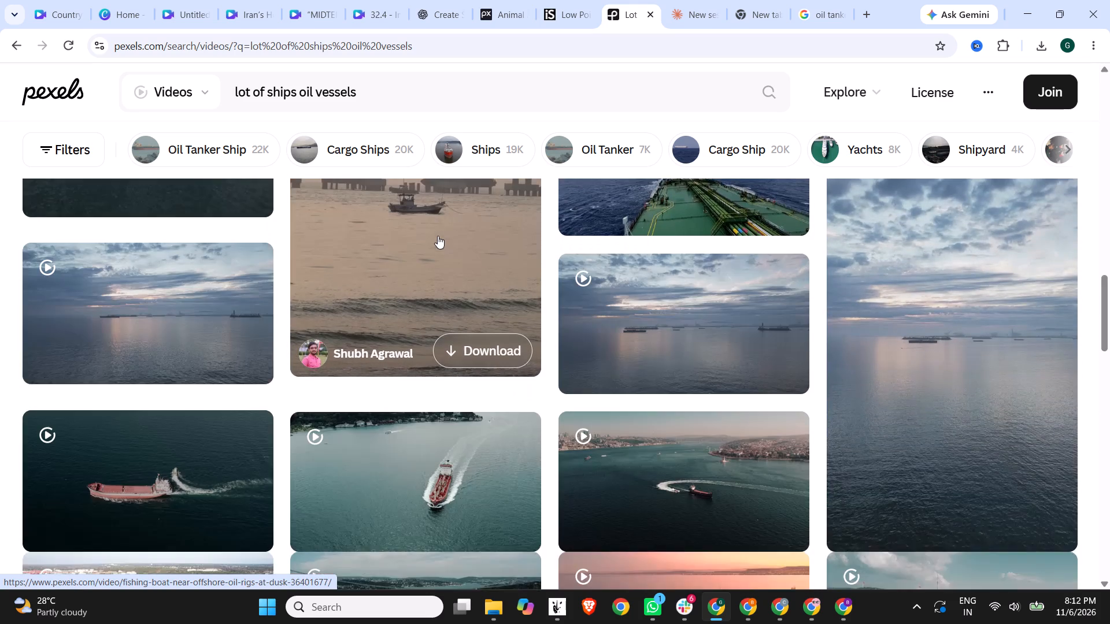
scroll(451, 268, "down", 8)
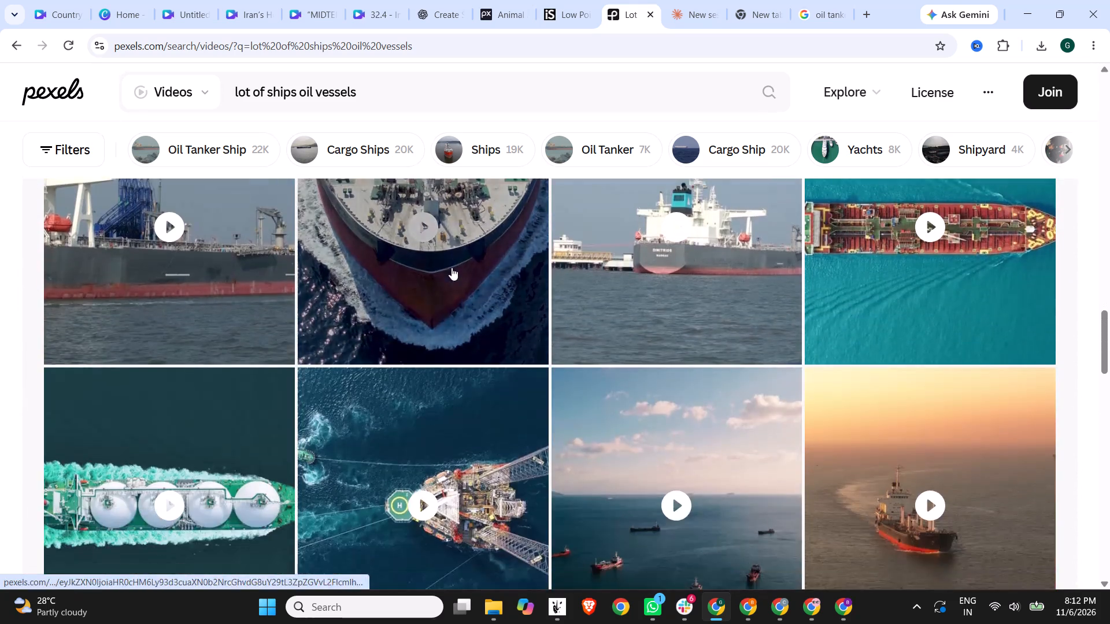
scroll(690, 263, "up", 3)
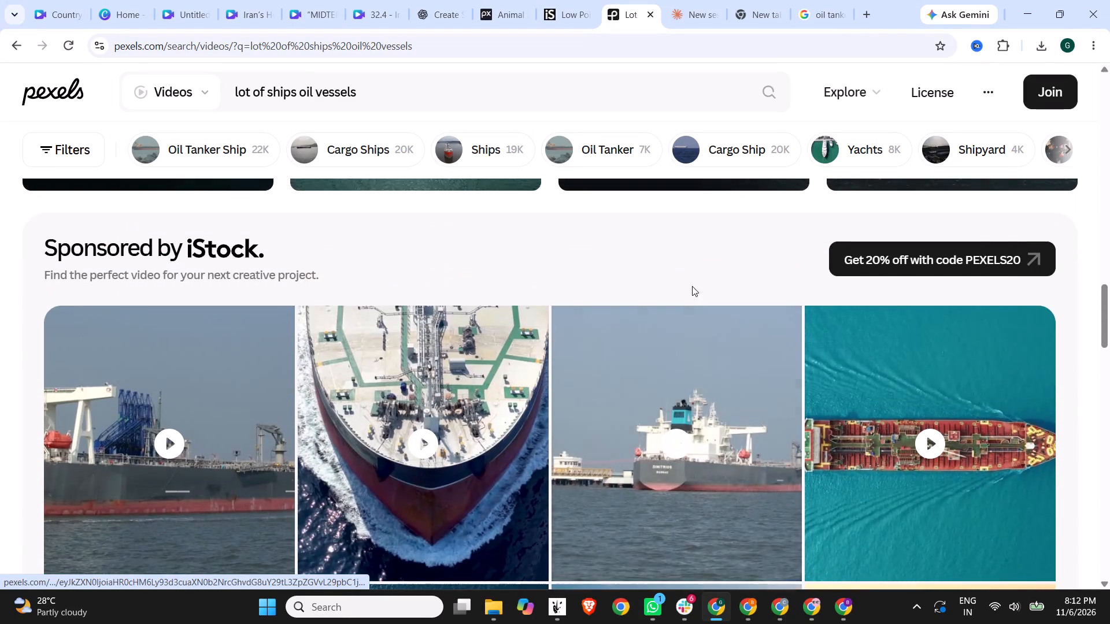
scroll(690, 294, "down", 9)
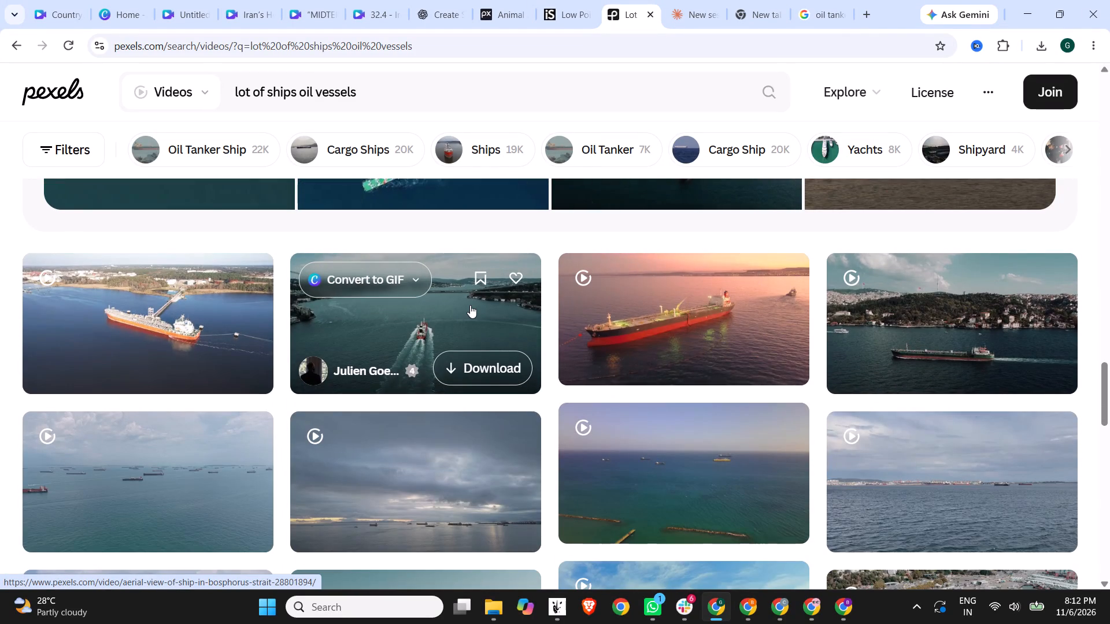
scroll(470, 305, "down", 7)
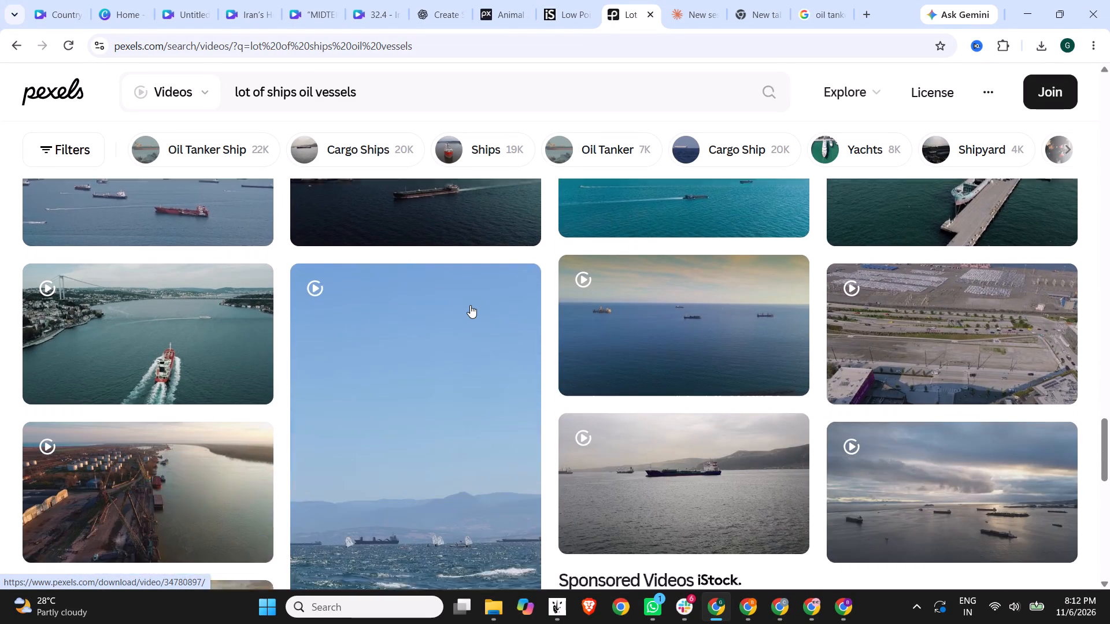
scroll(470, 305, "down", 2)
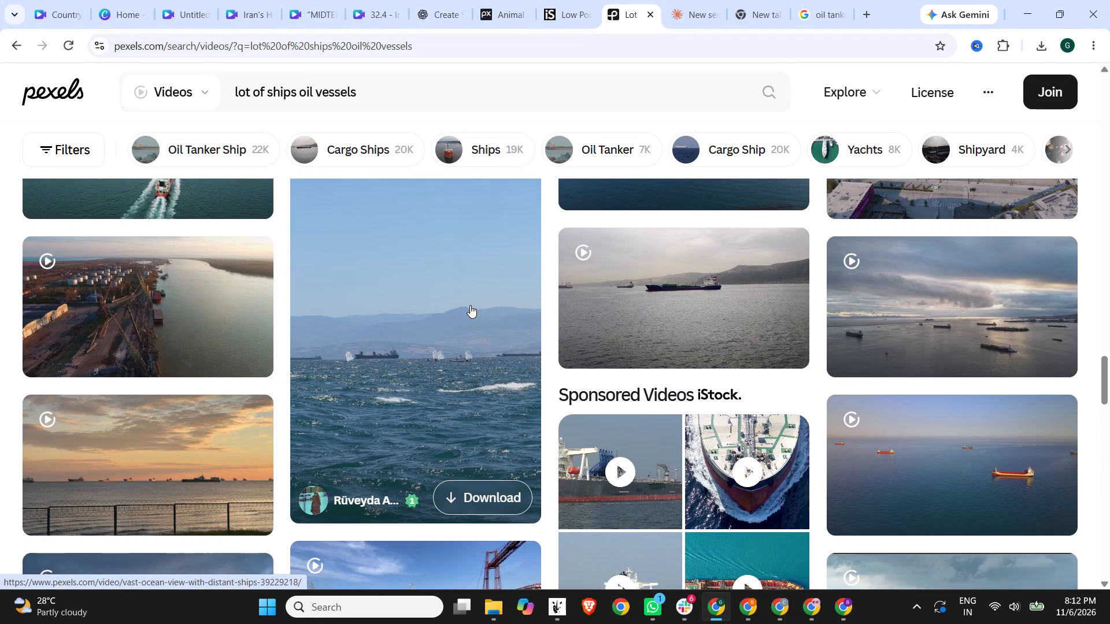
scroll(470, 305, "down", 8)
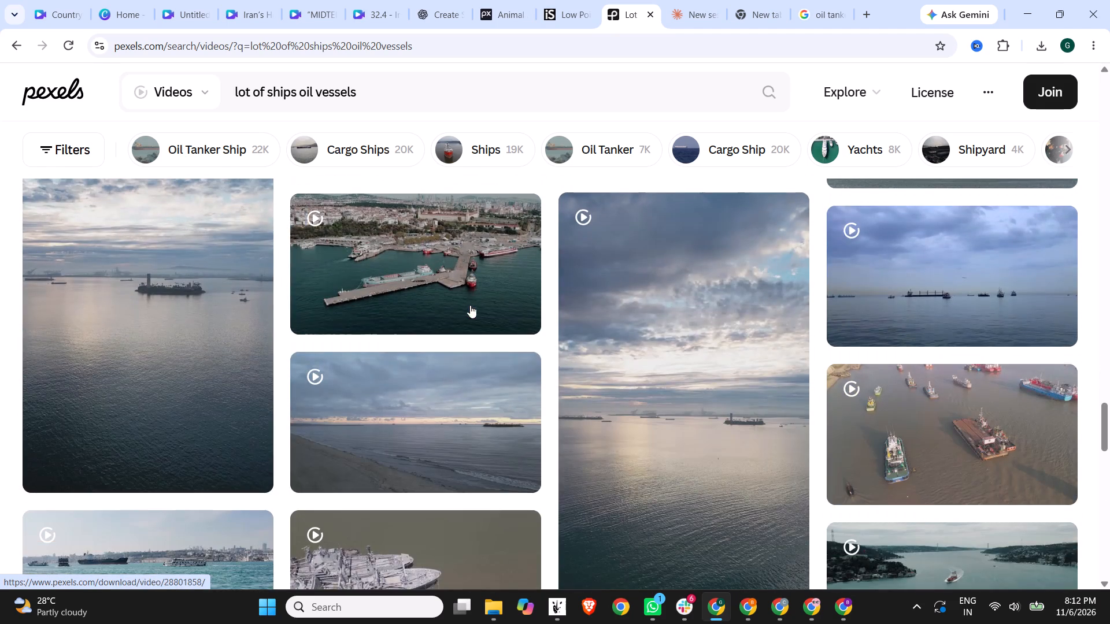
scroll(470, 305, "down", 3)
scroll(470, 305, "up", 3)
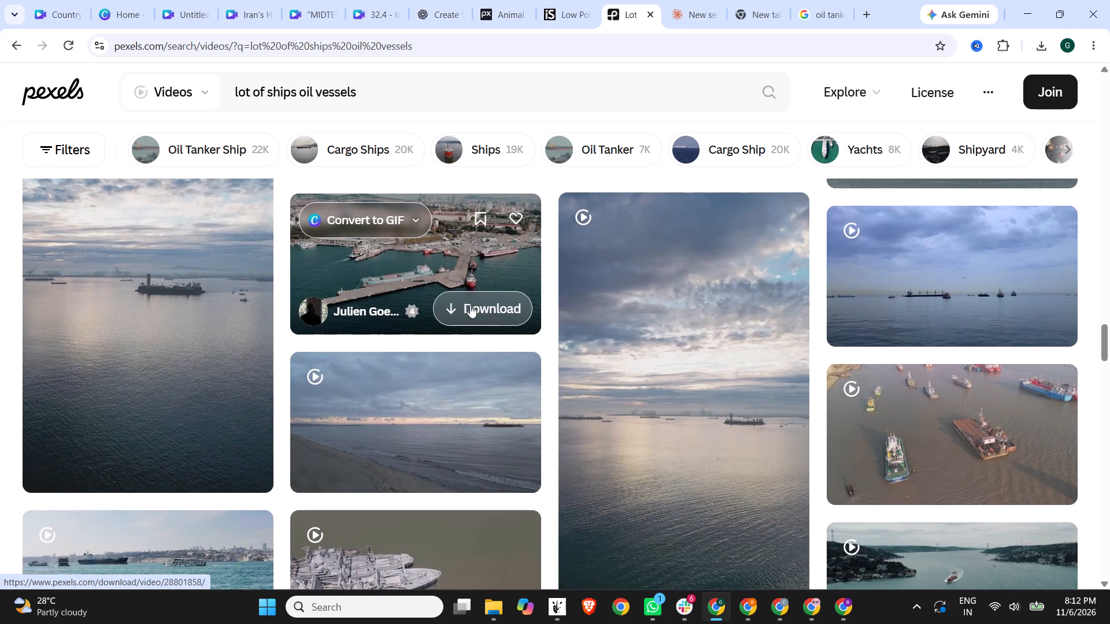
scroll(727, 317, "down", 4)
scroll(641, 276, "down", 5)
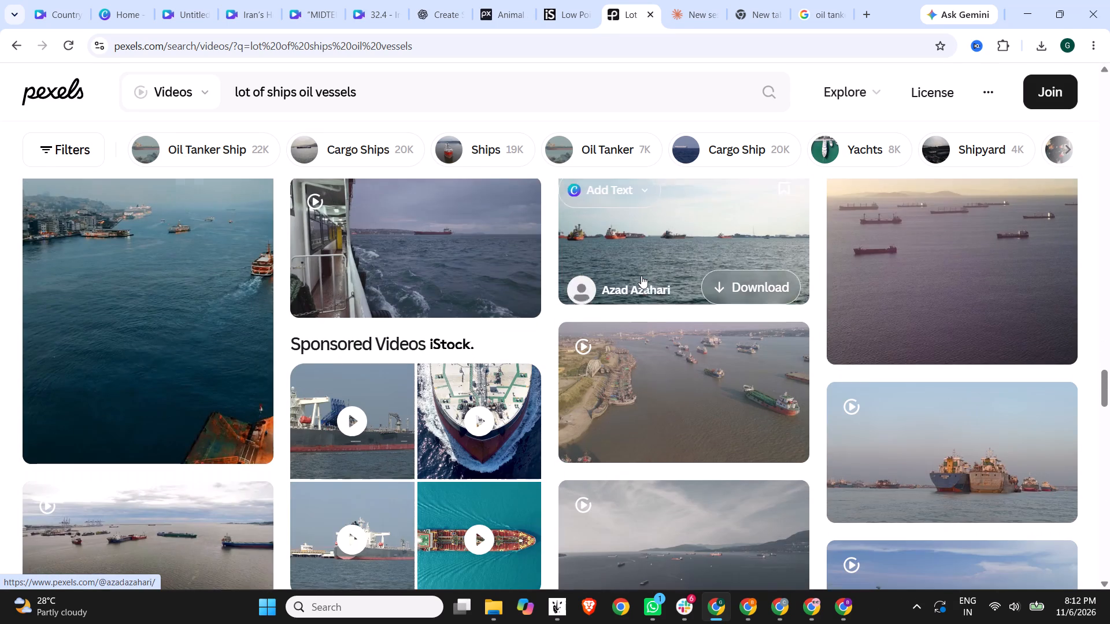
scroll(662, 307, "up", 4)
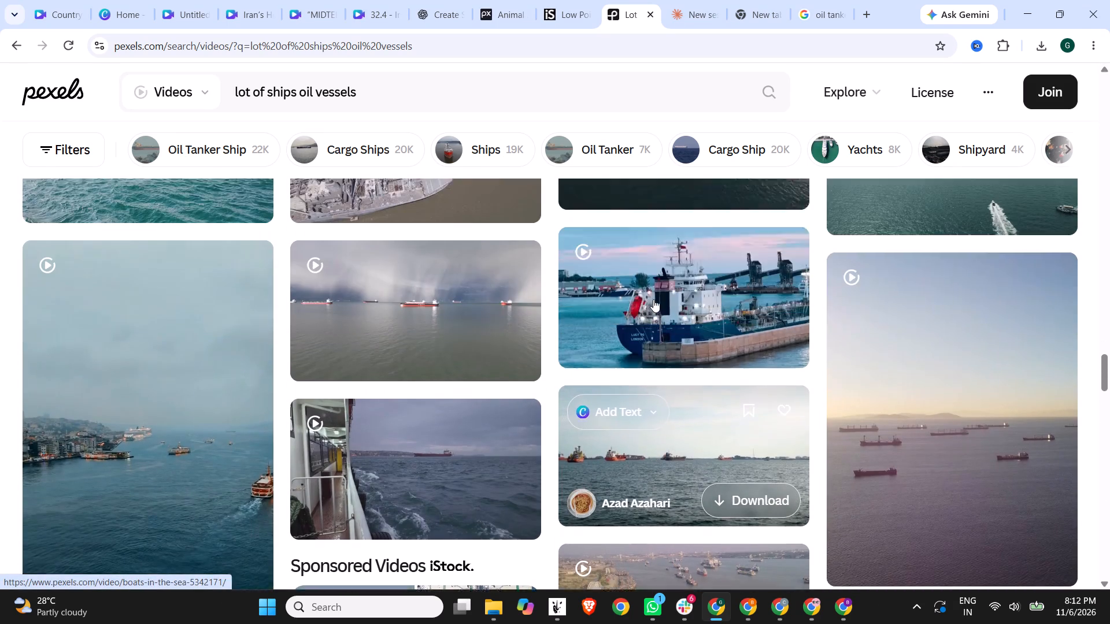
scroll(653, 299, "down", 3)
scroll(527, 293, "down", 5)
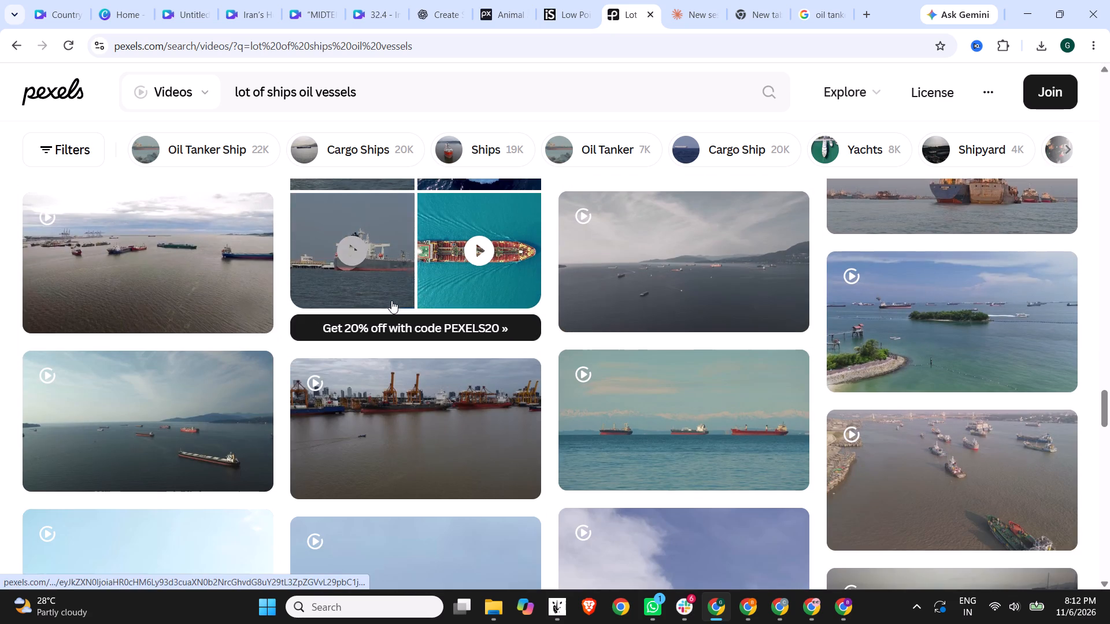
scroll(186, 320, "down", 5)
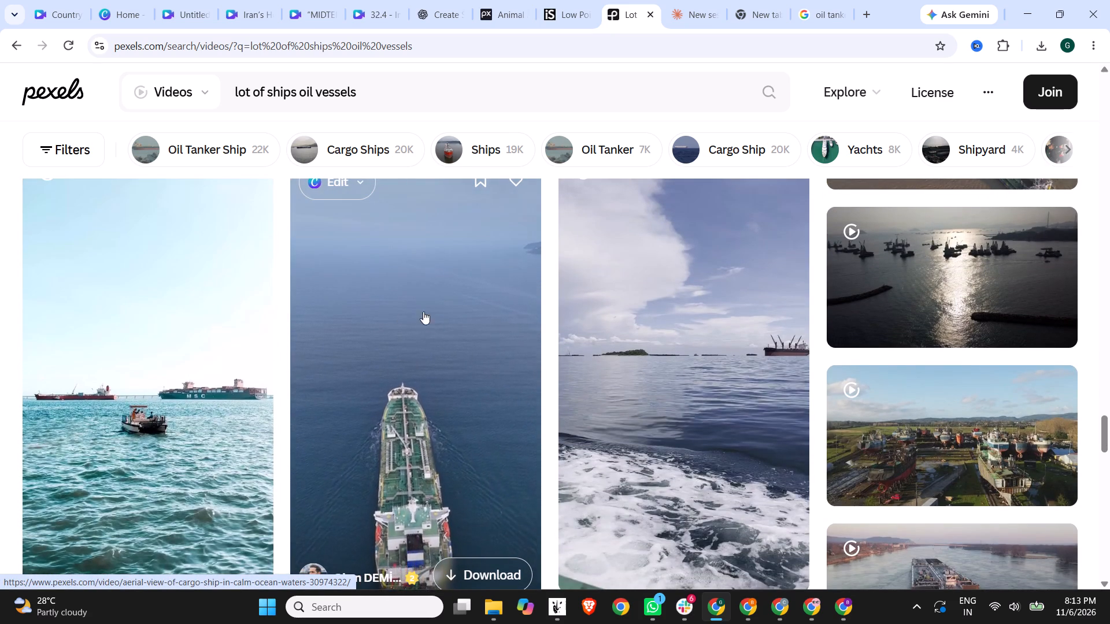
scroll(426, 310, "down", 2)
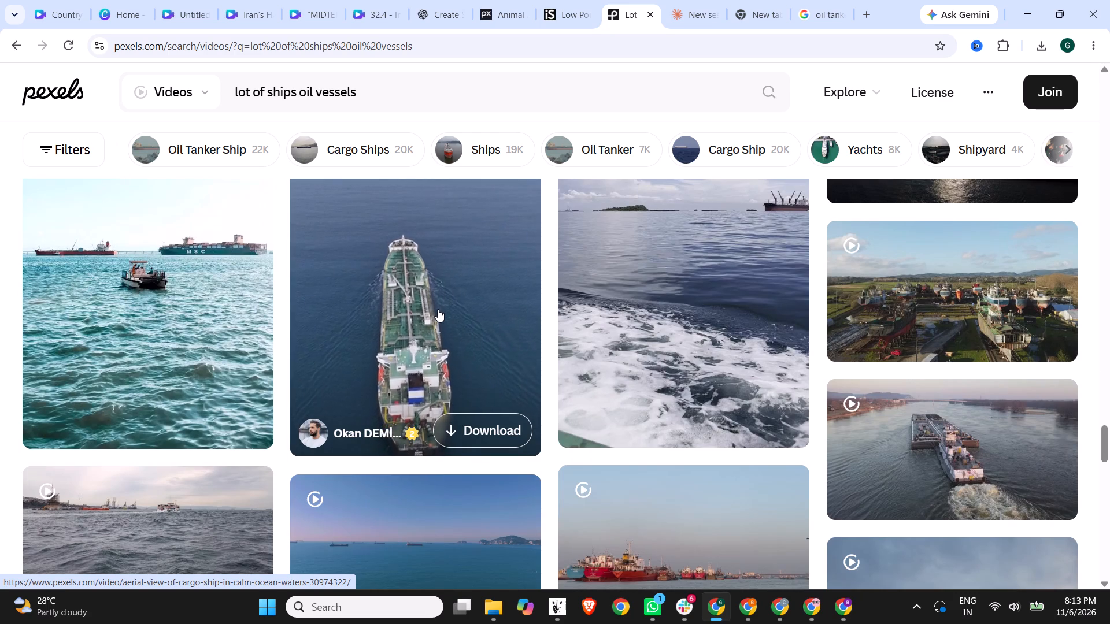
scroll(438, 309, "down", 9)
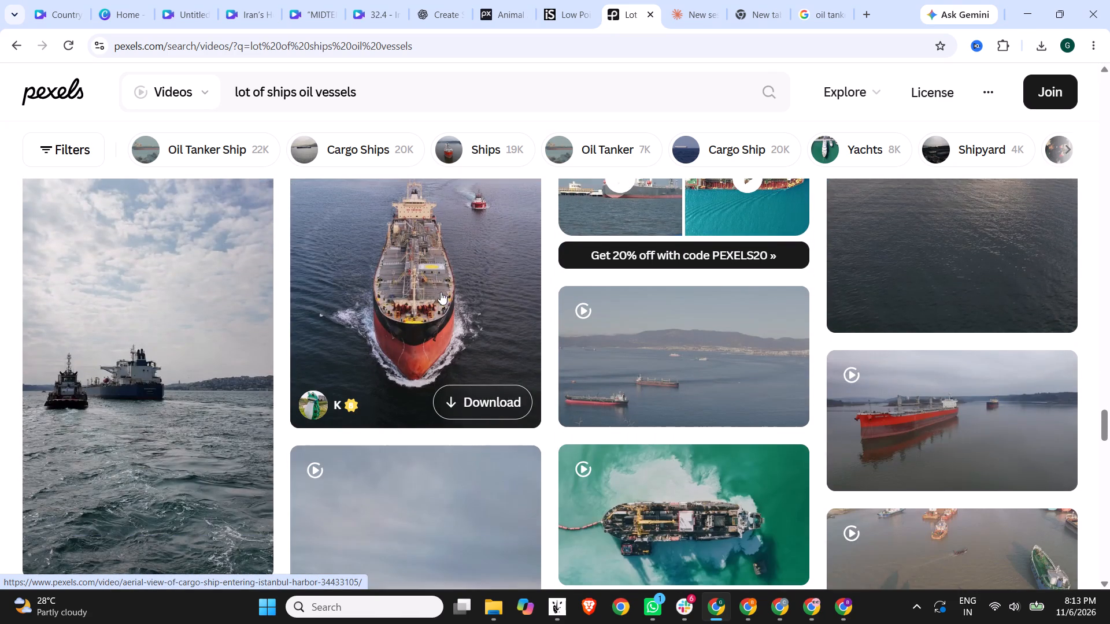
scroll(441, 285, "down", 5)
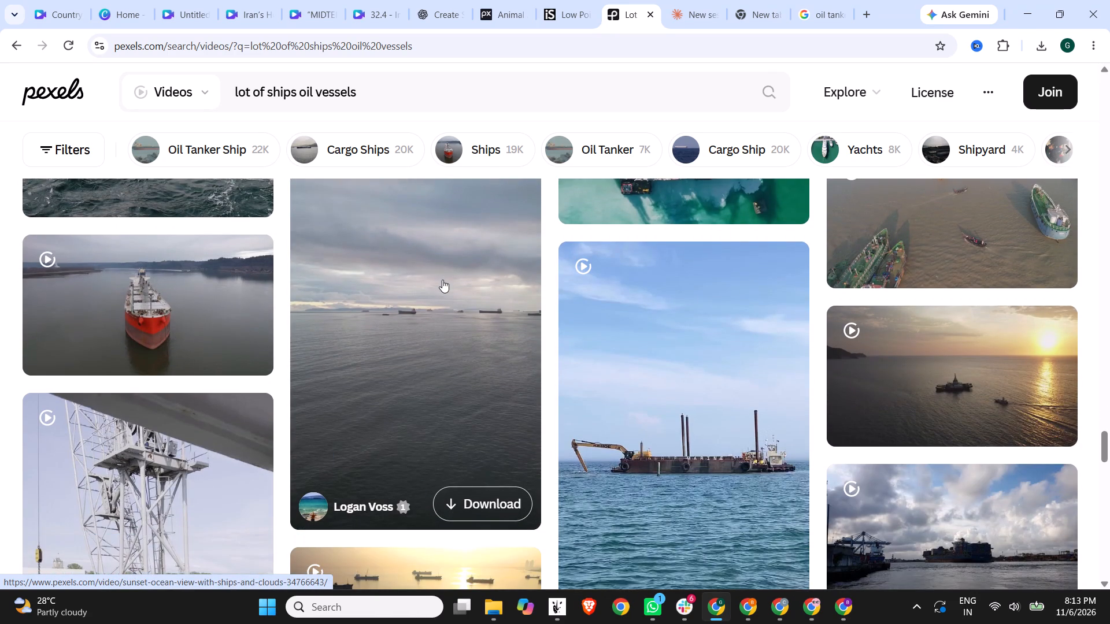
scroll(442, 280, "down", 18)
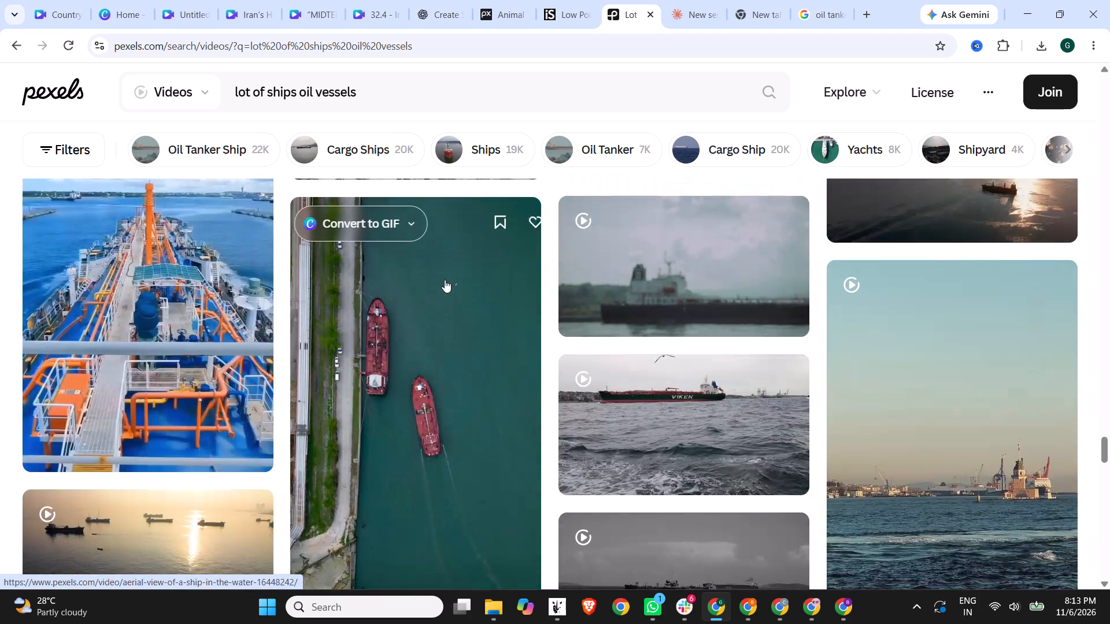
Shorten the video search to oil vessels and look through the results for a clip with many ships.
left_click_drag(298, 87, 144, 96)
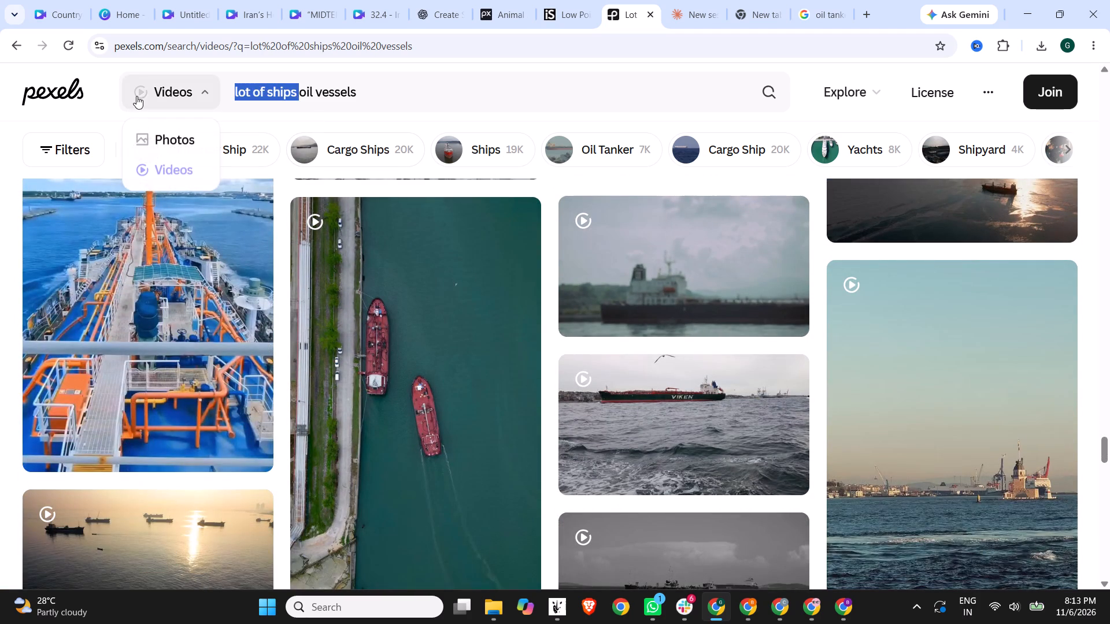
key("BackSpace")
key("Return")
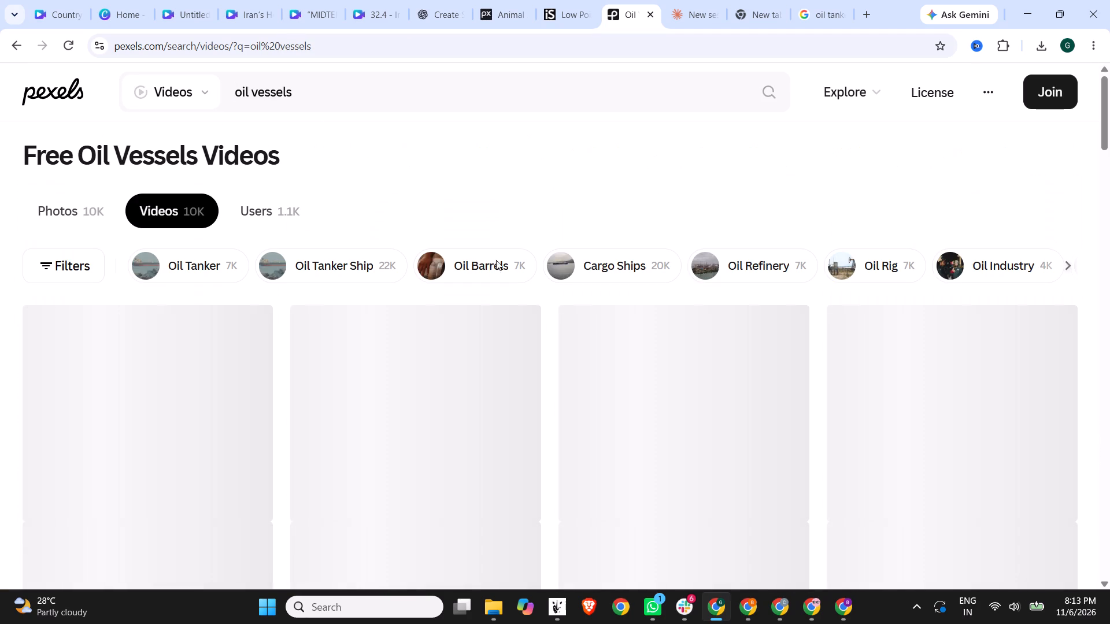
scroll(442, 198, "down", 3)
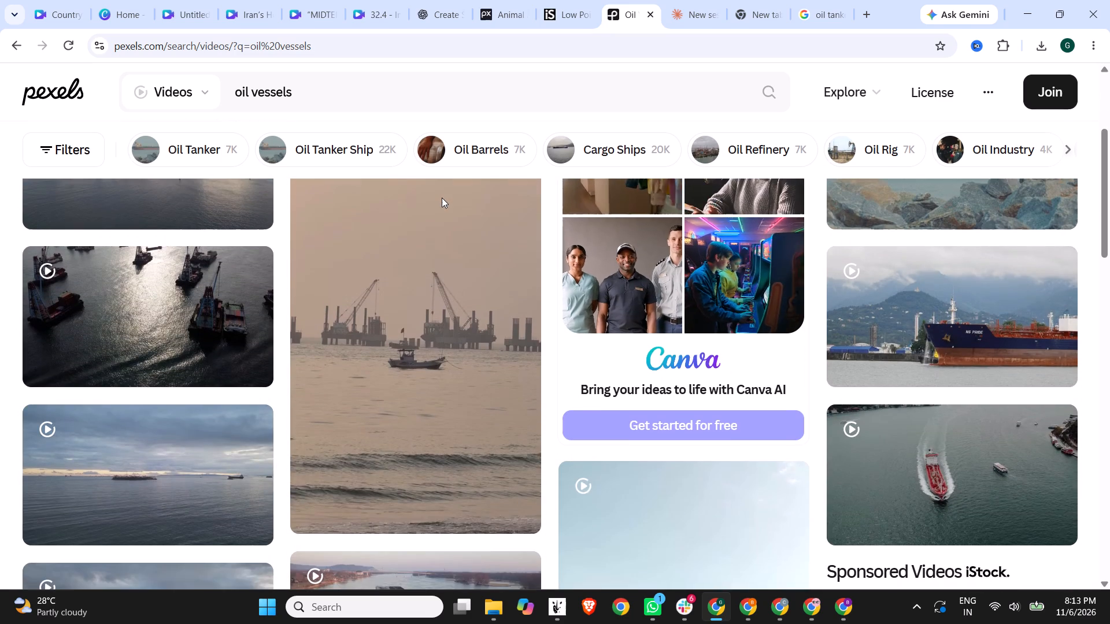
scroll(430, 288, "down", 6)
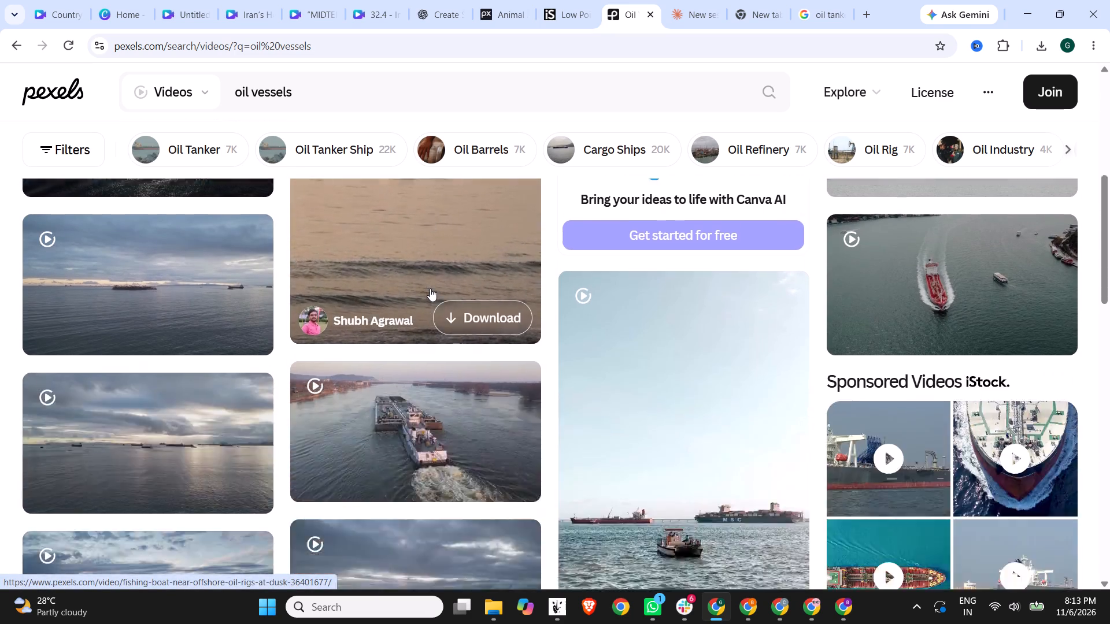
scroll(436, 341, "down", 2)
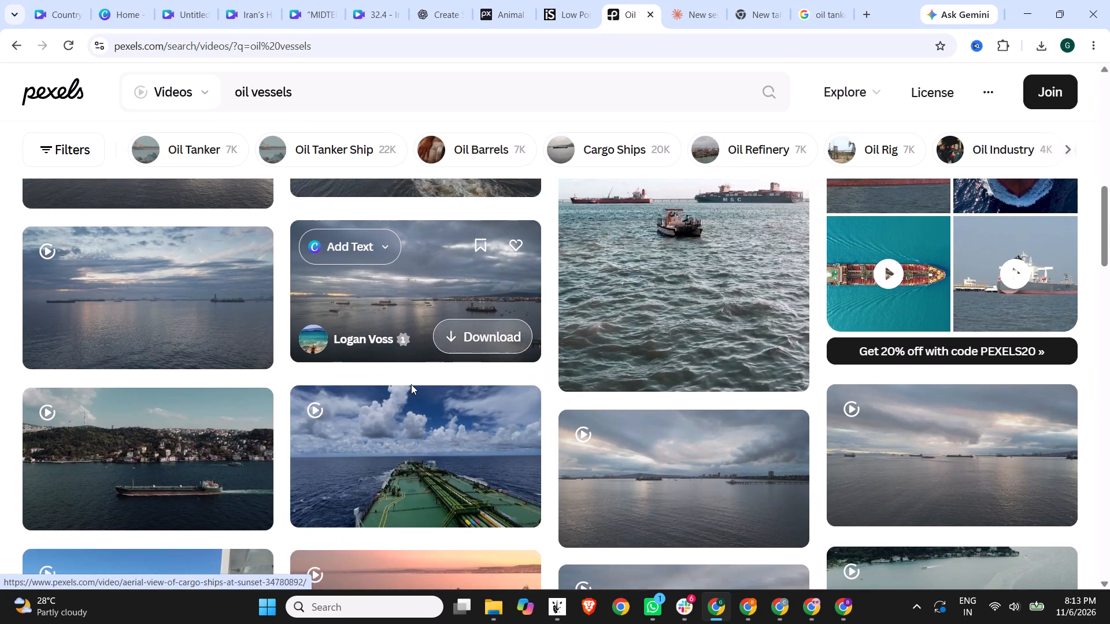
scroll(210, 415, "down", 4)
scroll(243, 380, "down", 8)
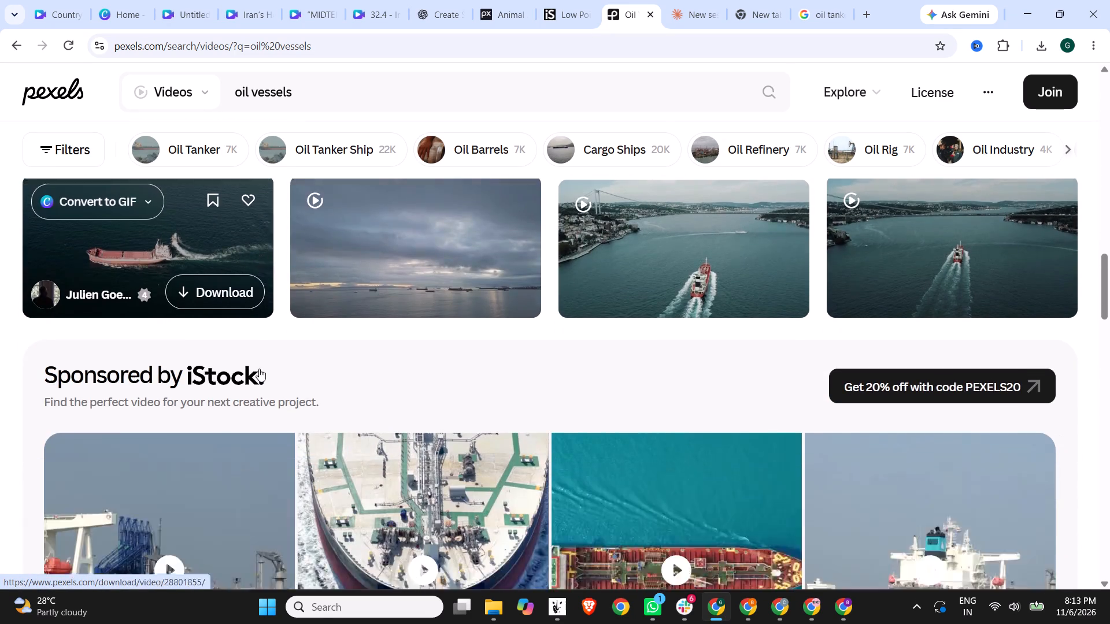
Search the videos for strait of hormuz and look through the results for footage of ships in the strait.
left_click_drag(305, 87, 154, 92)
type("strat")
key("BackSpace")
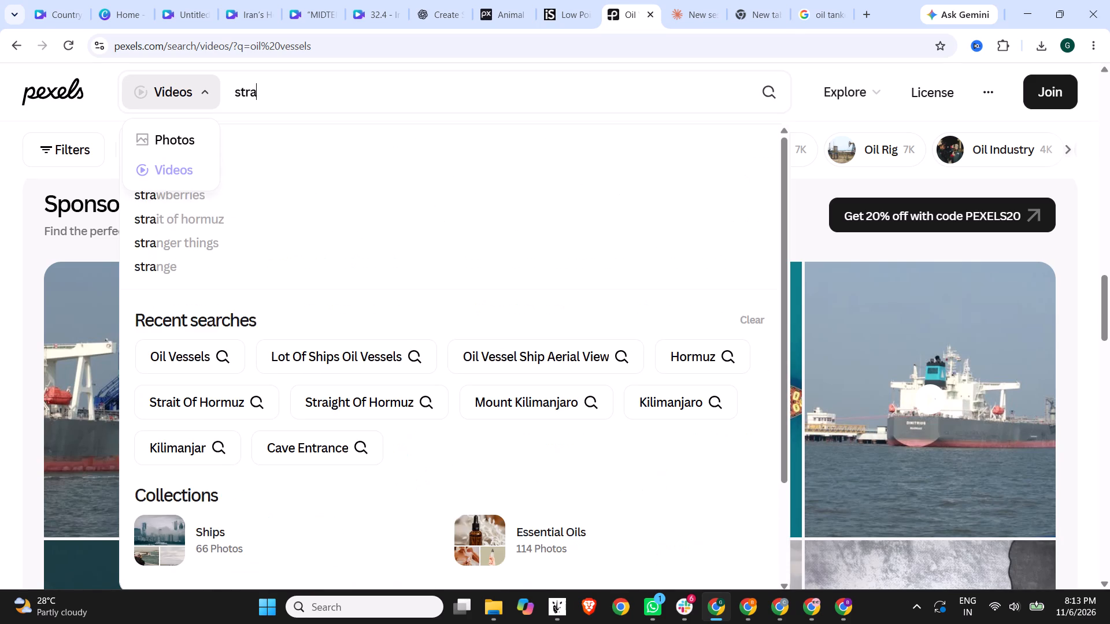
type("it of")
key("space")
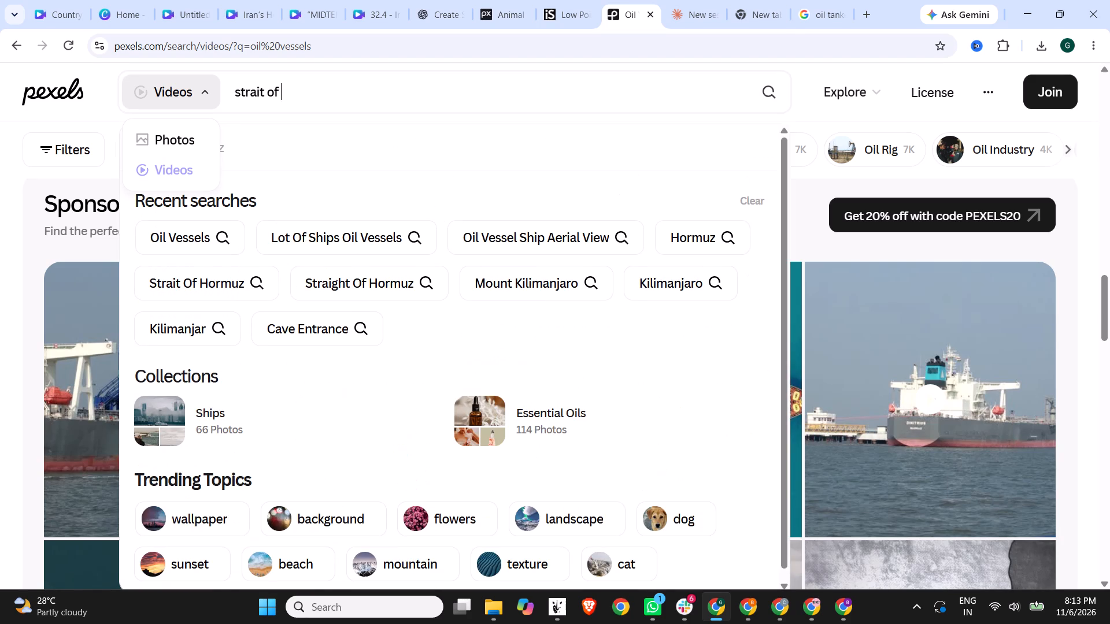
type("hormuz")
key("Return")
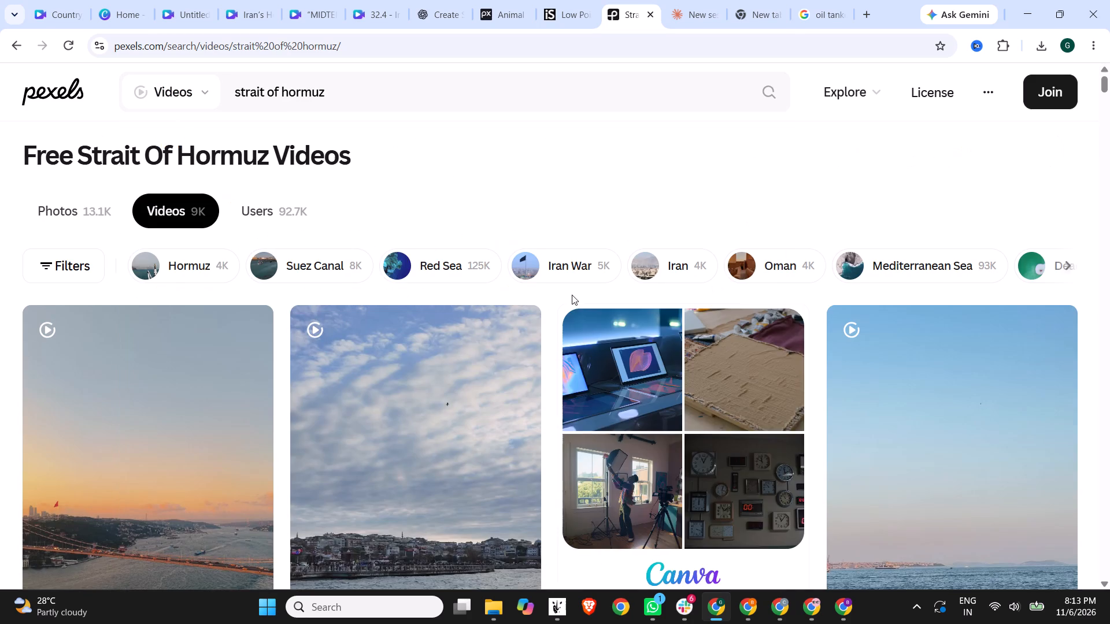
scroll(436, 286, "down", 2)
scroll(205, 306, "down", 6)
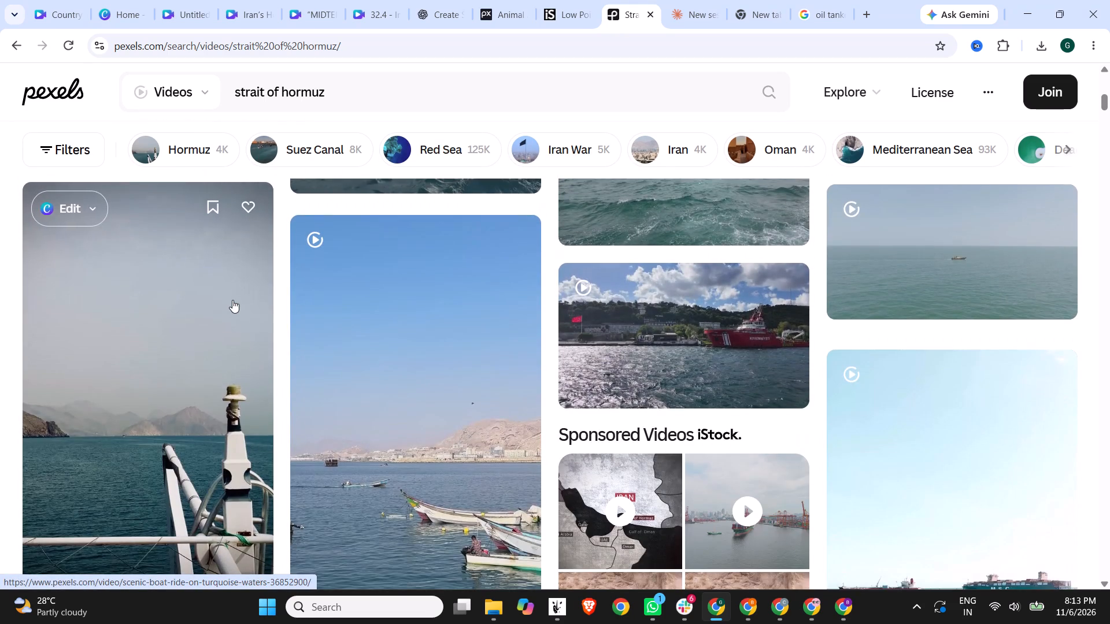
scroll(232, 300, "down", 9)
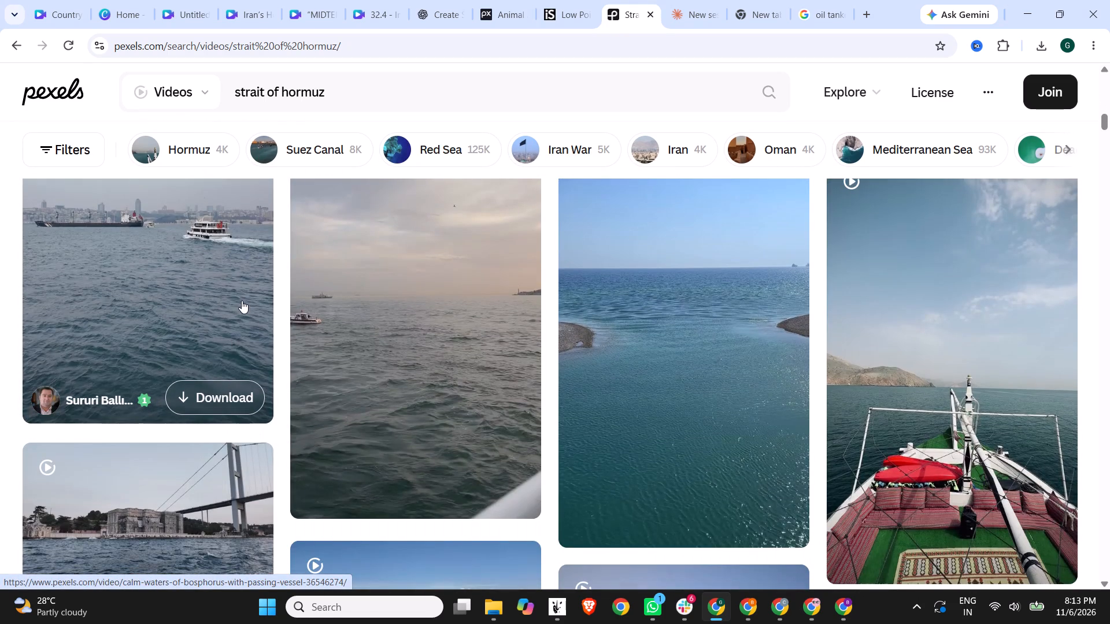
scroll(195, 298, "down", 7)
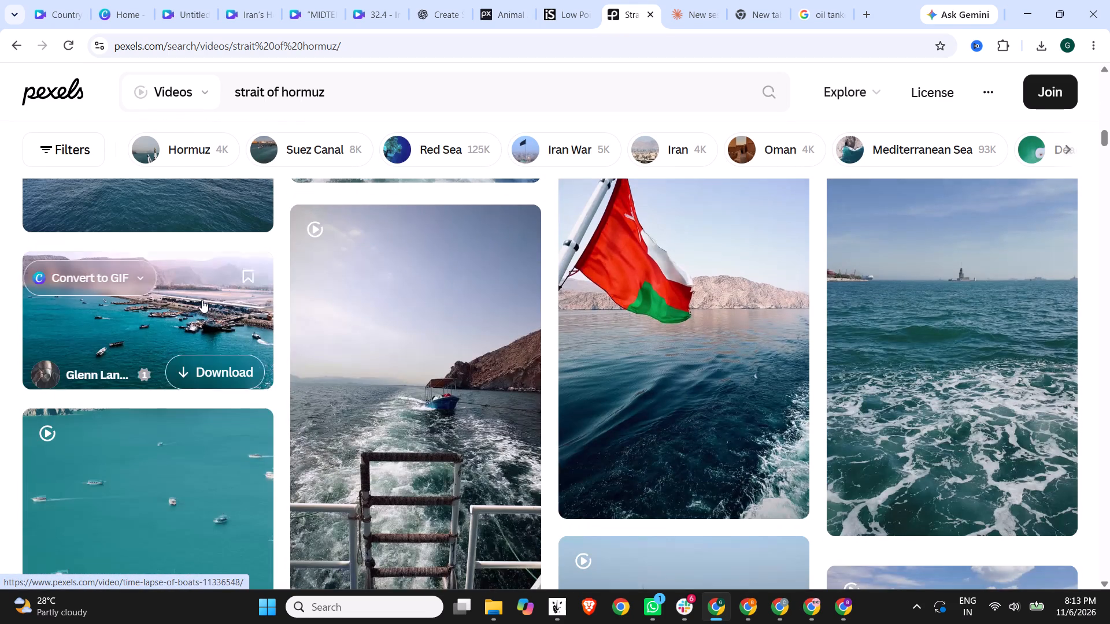
scroll(202, 300, "down", 7)
scroll(207, 303, "up", 3)
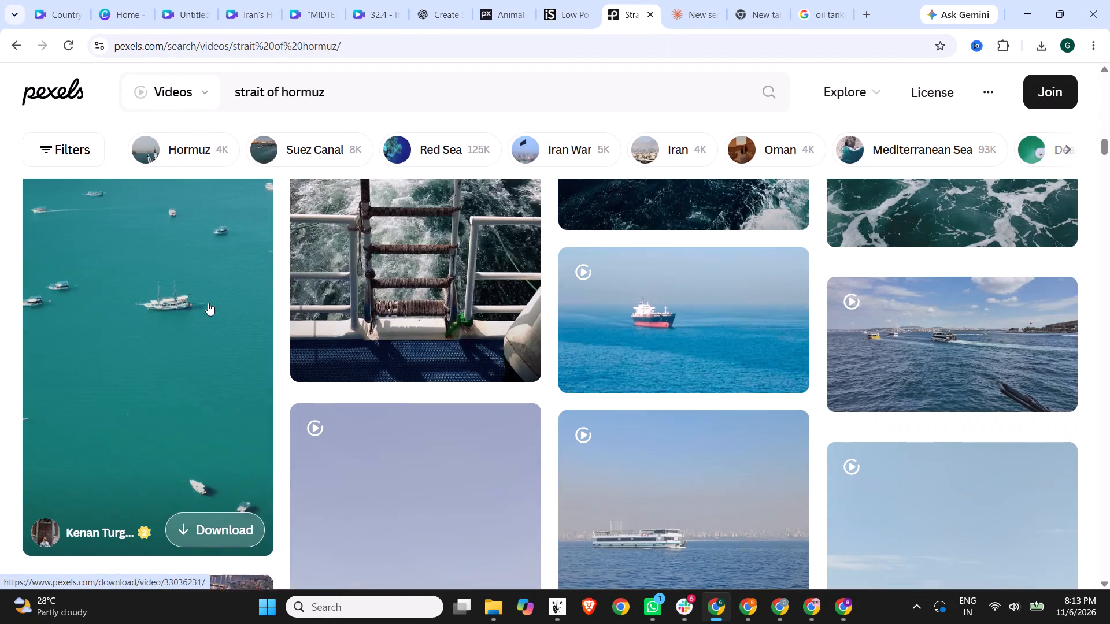
scroll(210, 304, "down", 5)
scroll(331, 273, "down", 6)
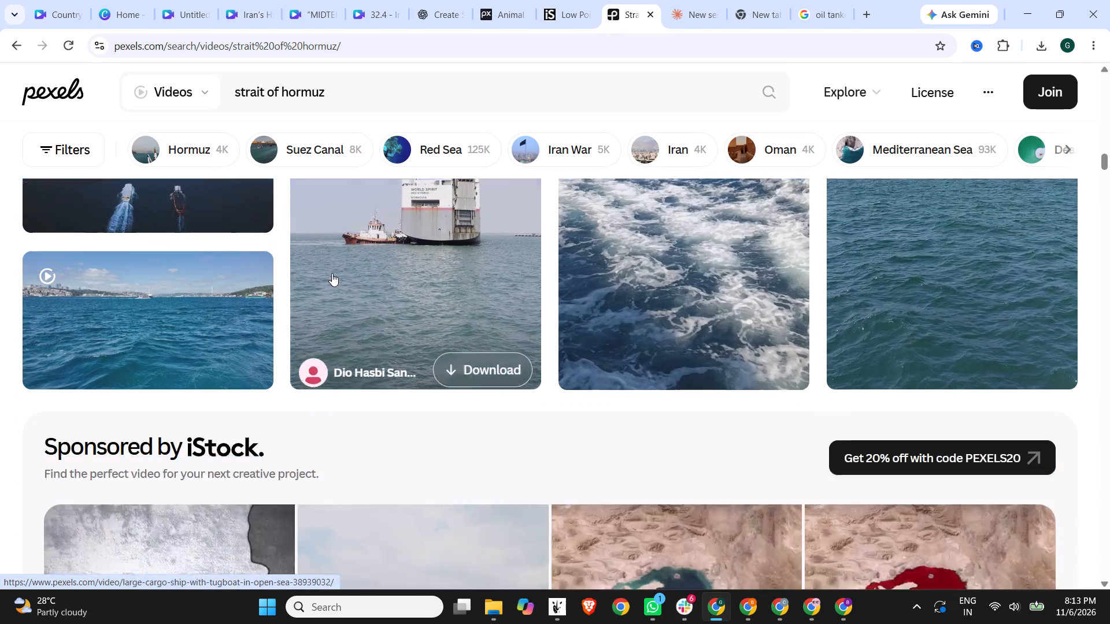
scroll(332, 273, "down", 11)
scroll(332, 273, "up", 4)
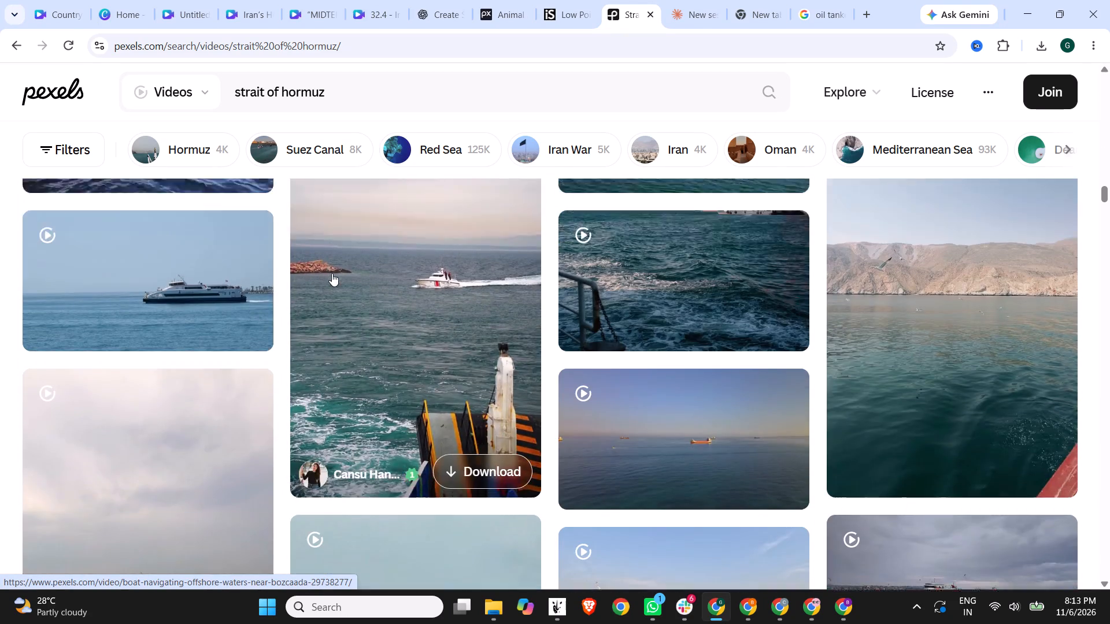
scroll(332, 273, "up", 3)
Extend the search to strait of hormuz passage and look through the video results for ships passing through the strait.
left_click(346, 88)
key("space")
type("passage")
key("Return")
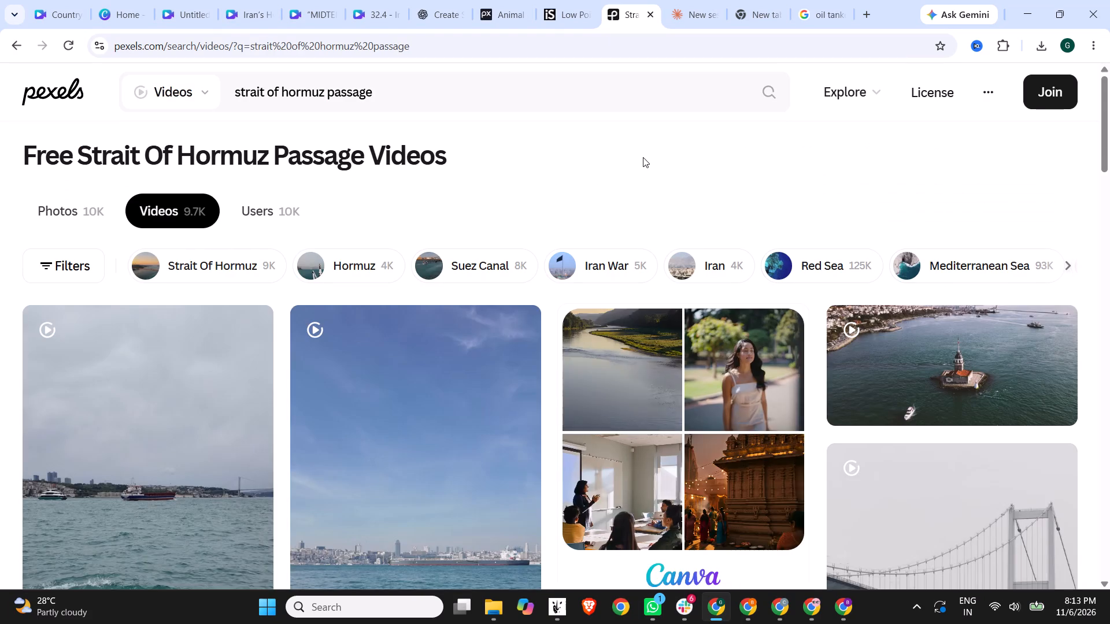
scroll(643, 157, "down", 7)
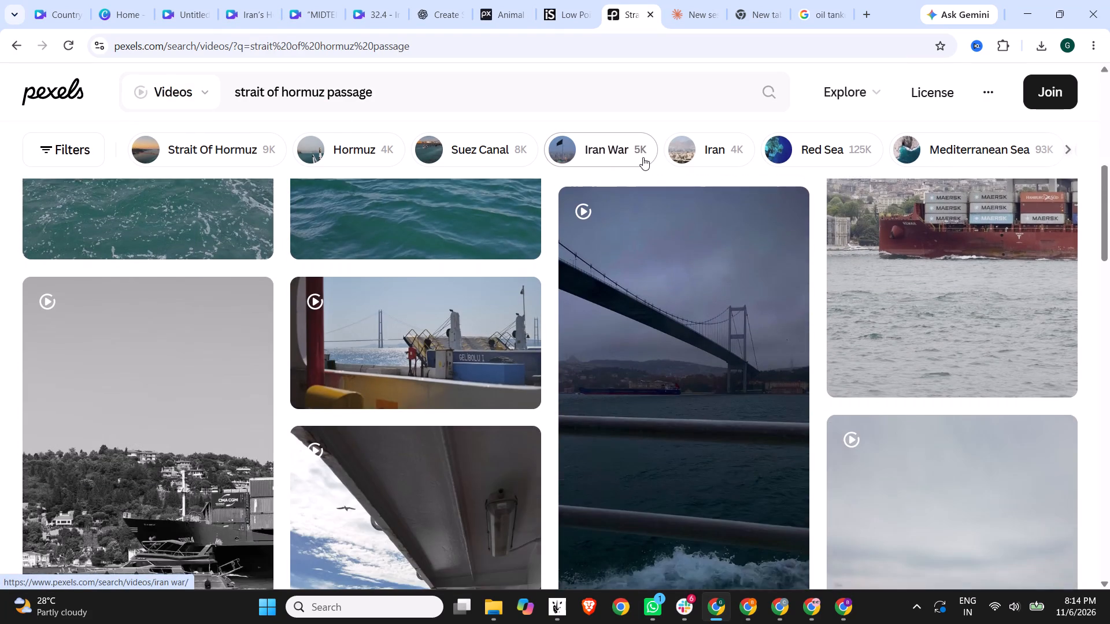
scroll(953, 309, "up", 2)
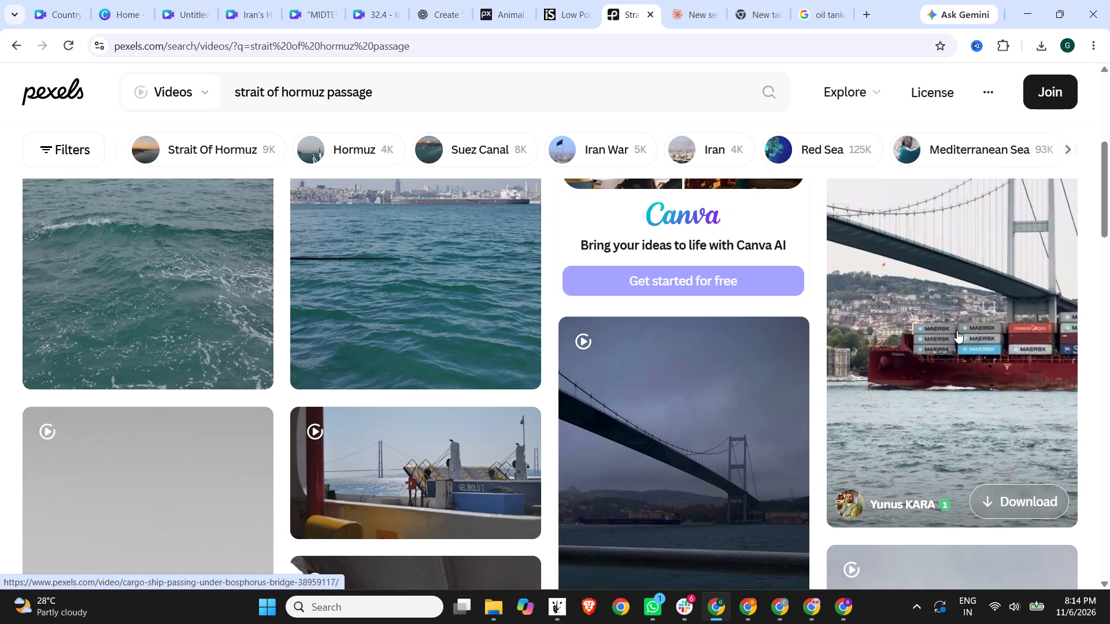
scroll(957, 330, "down", 9)
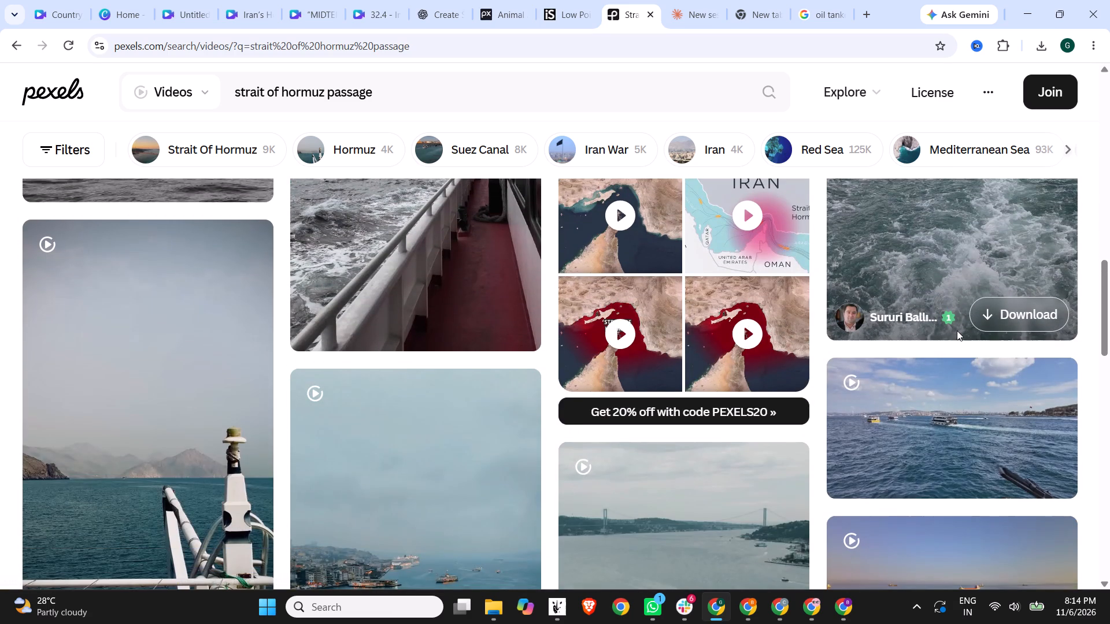
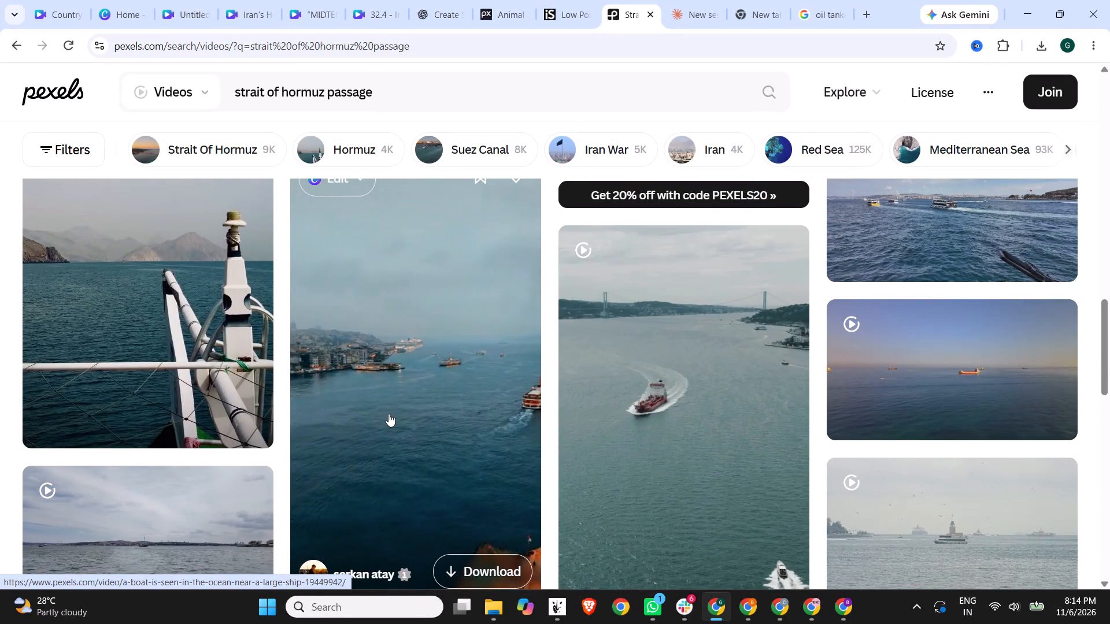
Open the vertical clip of a ferry off a hazy coastal city, play it, and look through its similar videos for footage of many ships.
scroll(401, 413, "down", 4)
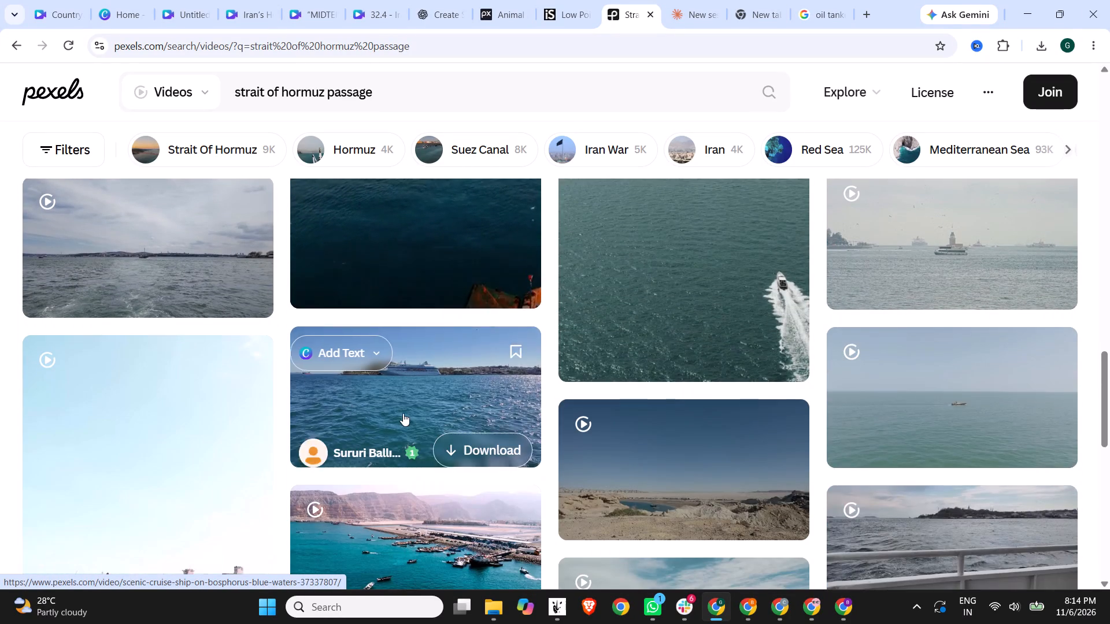
scroll(419, 393, "down", 2)
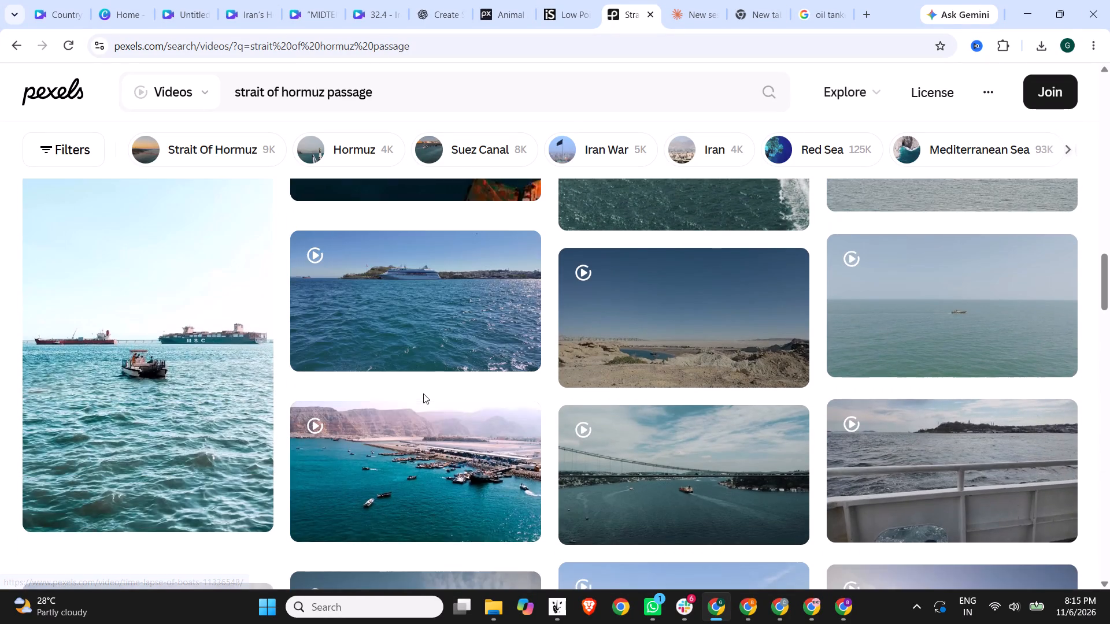
scroll(423, 393, "down", 5)
scroll(423, 393, "up", 14)
scroll(450, 403, "down", 3)
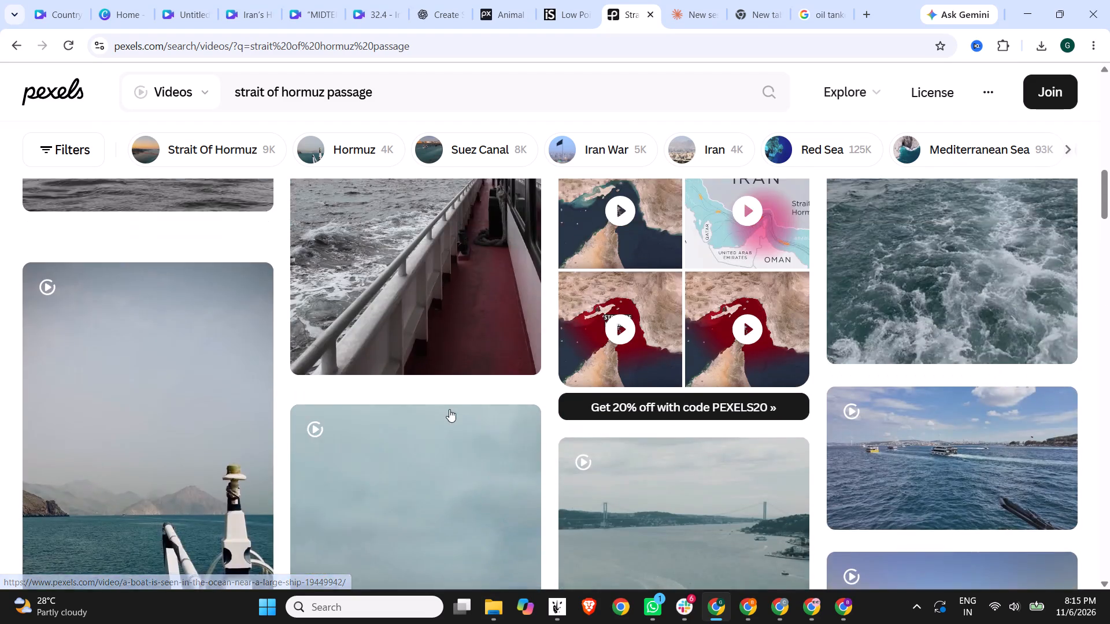
left_click(402, 363)
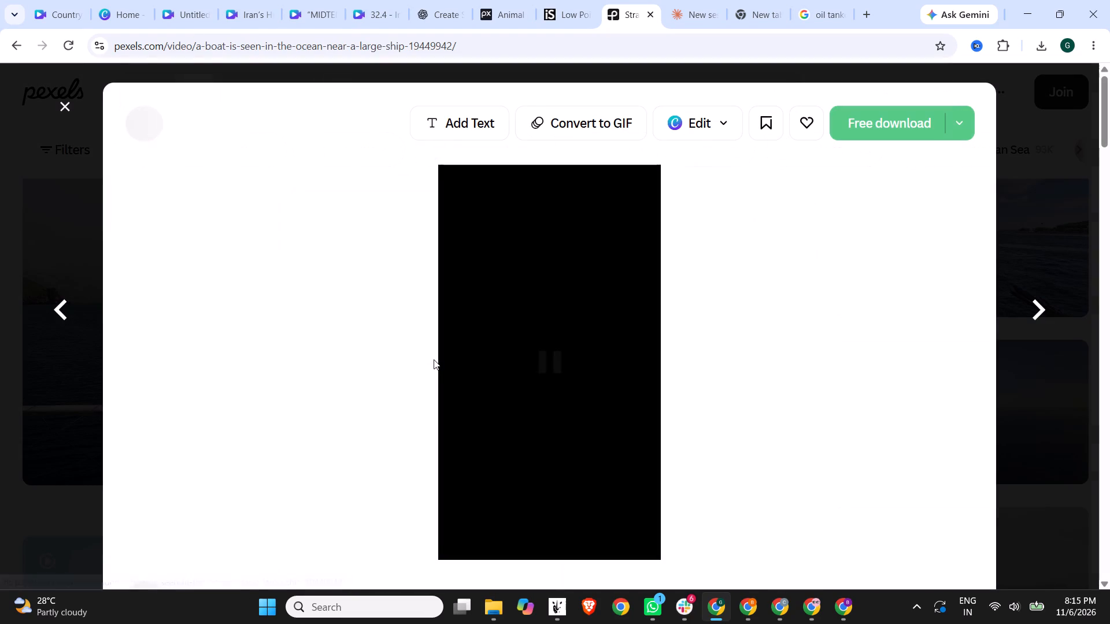
scroll(419, 388, "down", 2)
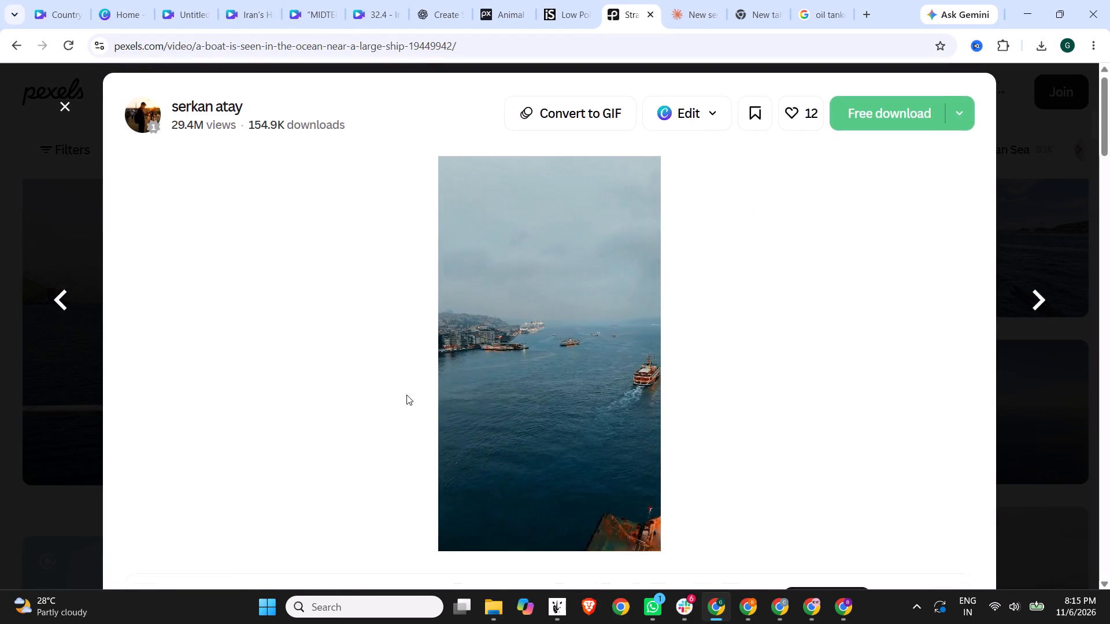
scroll(406, 395, "down", 2)
scroll(349, 388, "down", 9)
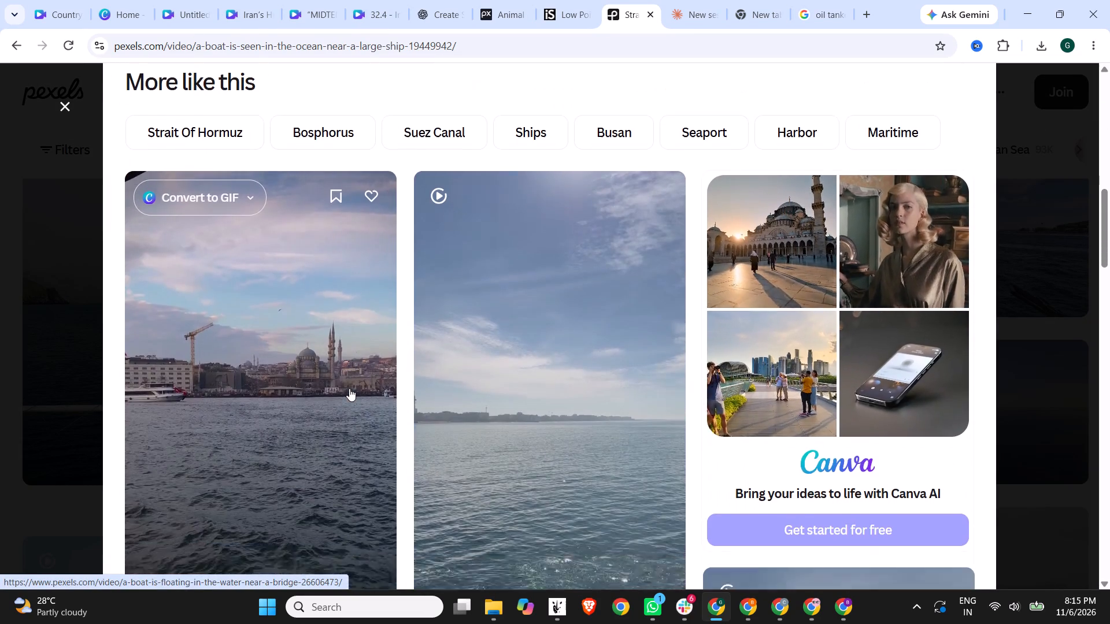
scroll(502, 339, "down", 3)
scroll(420, 369, "down", 4)
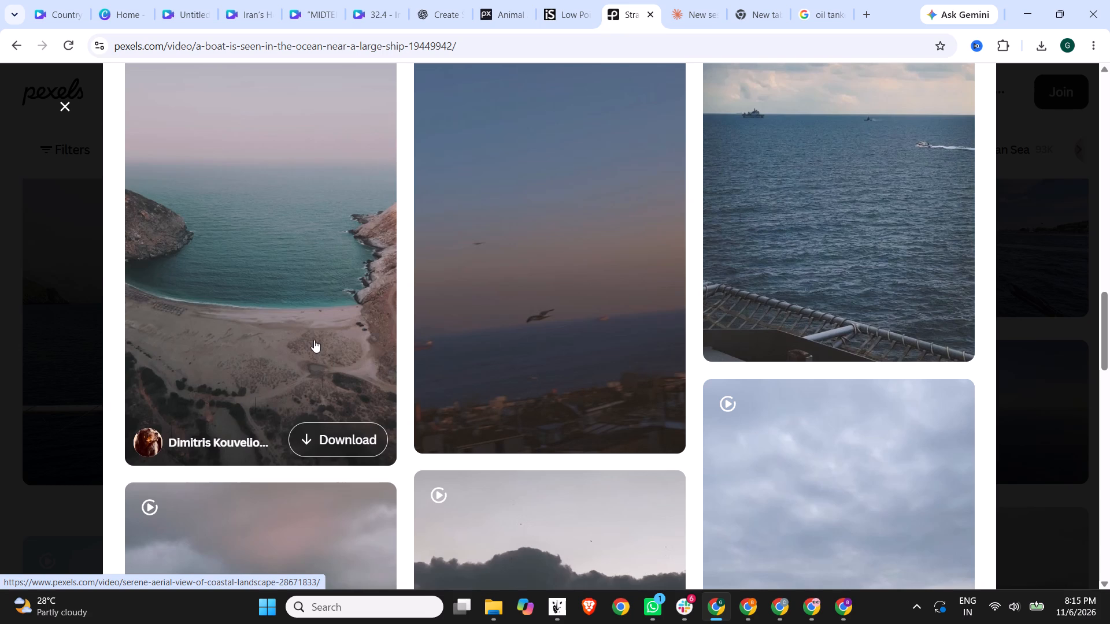
scroll(637, 302, "down", 6)
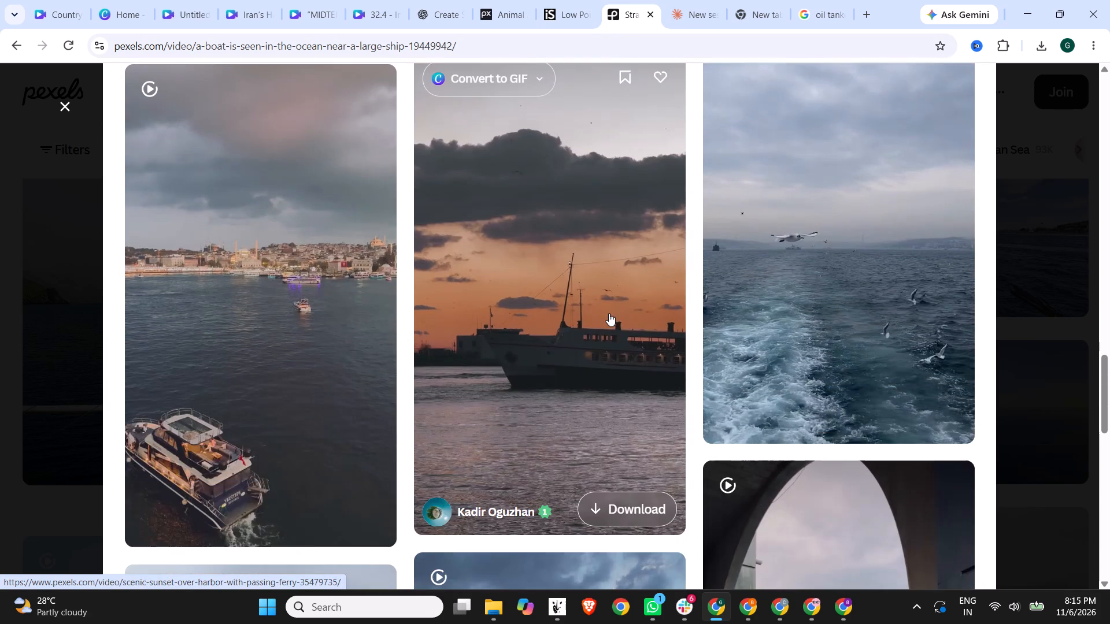
scroll(310, 329, "down", 5)
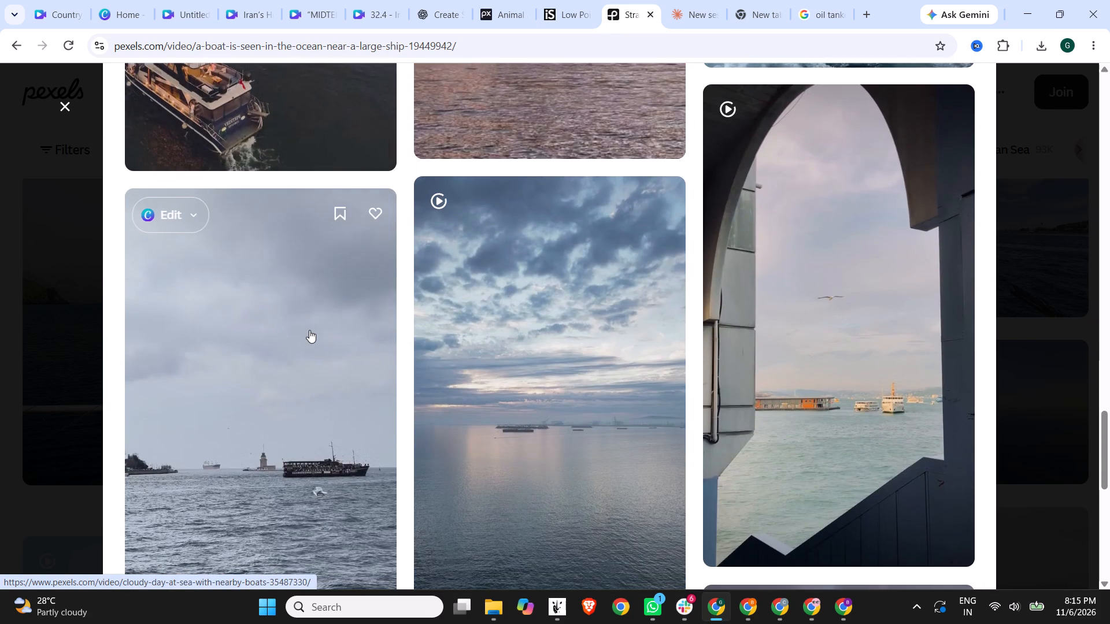
scroll(309, 330, "down", 11)
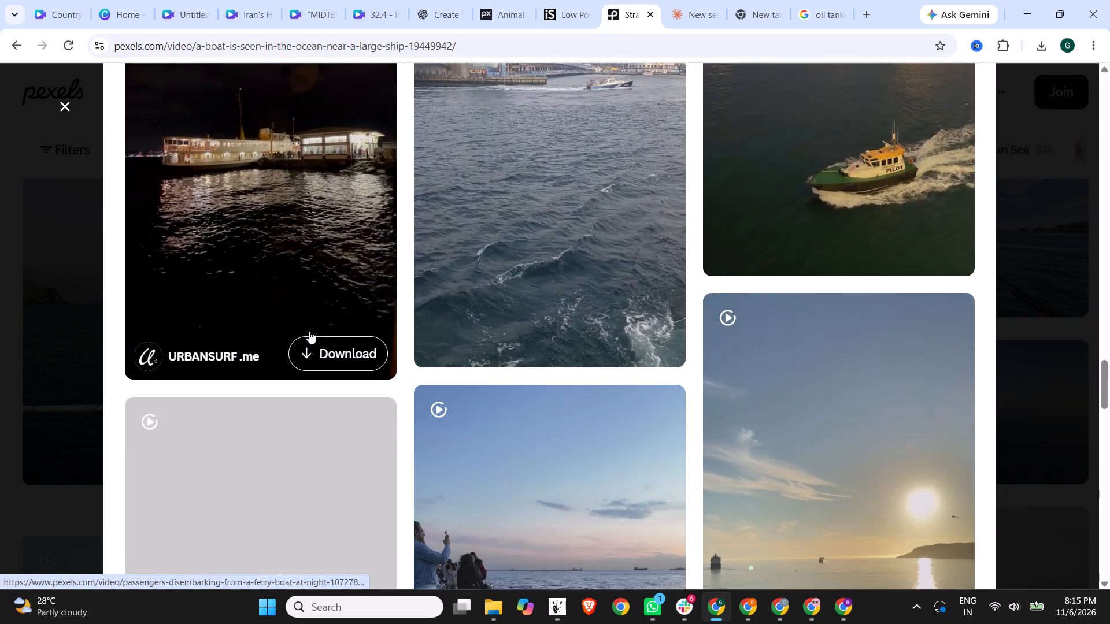
scroll(512, 278, "down", 5)
scroll(439, 270, "up", 15)
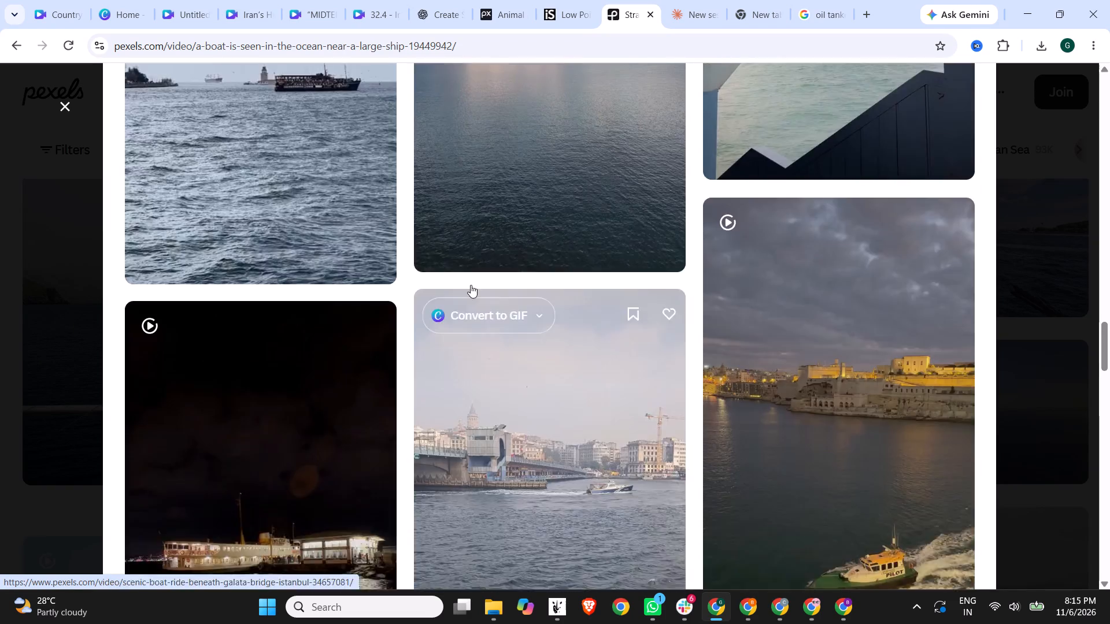
scroll(471, 285, "up", 20)
scroll(471, 285, "up", 12)
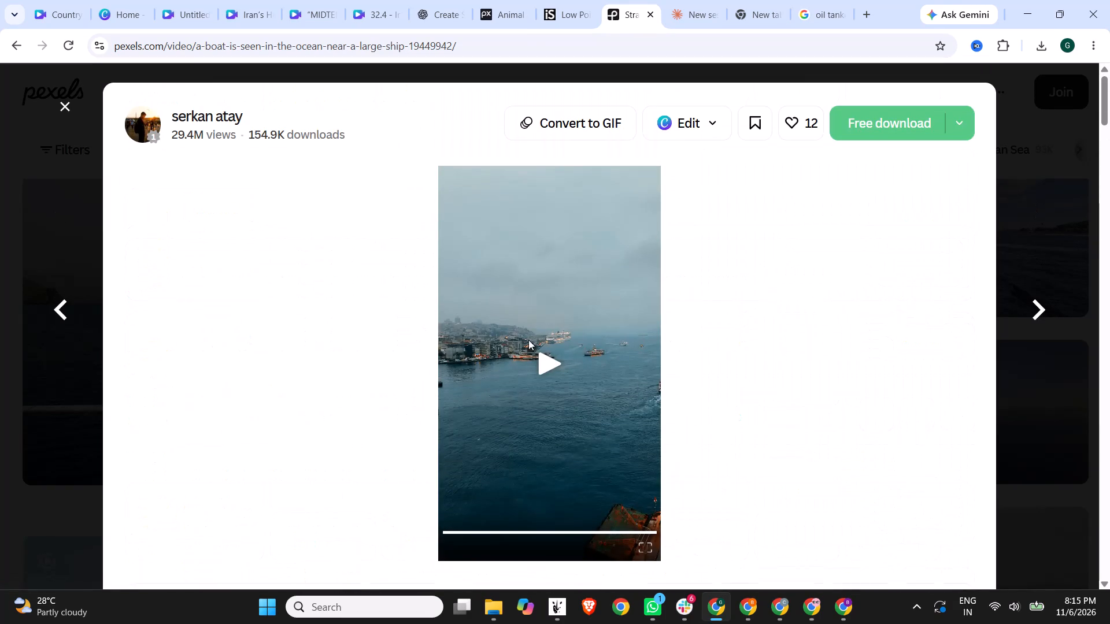
left_click(547, 361)
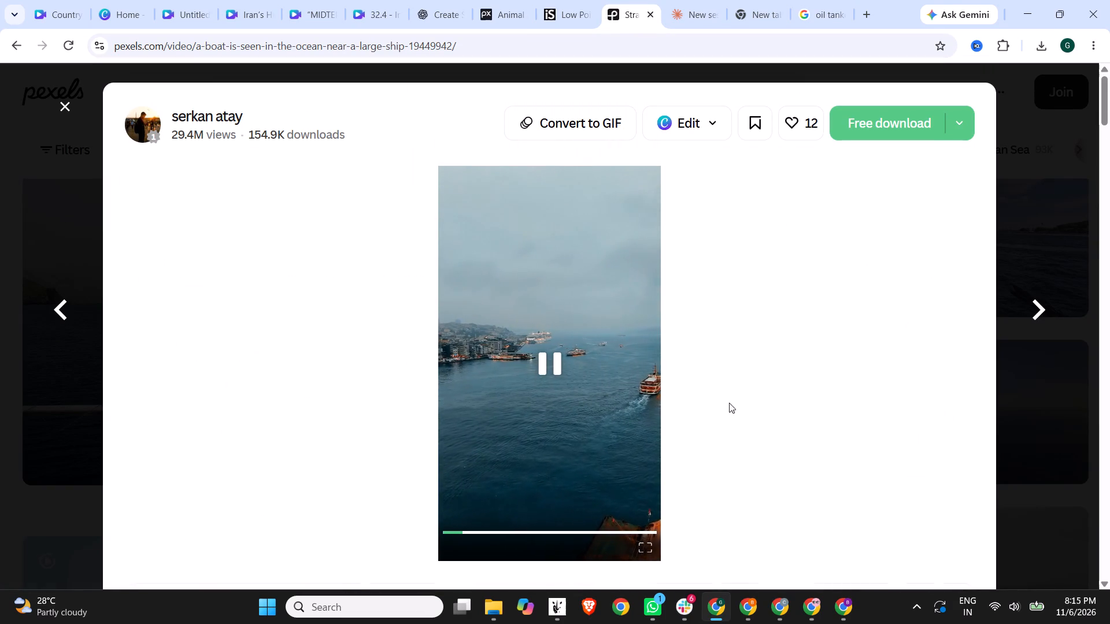
left_click(1006, 224)
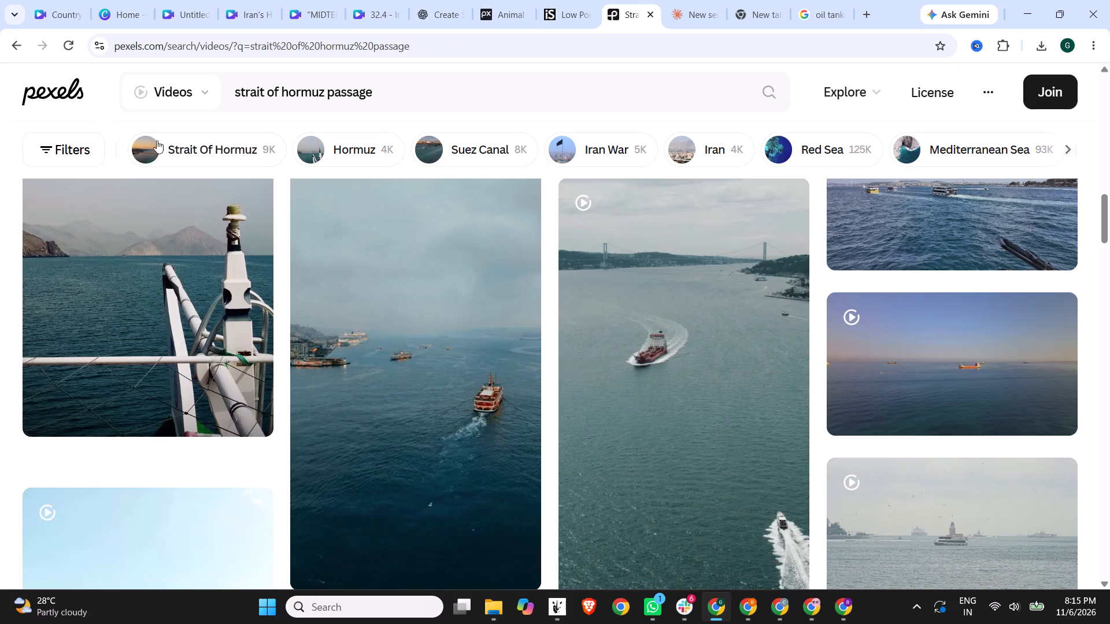
Download the vertical clip of a small boat in front of the MSC container ship.
scroll(638, 420, "down", 6)
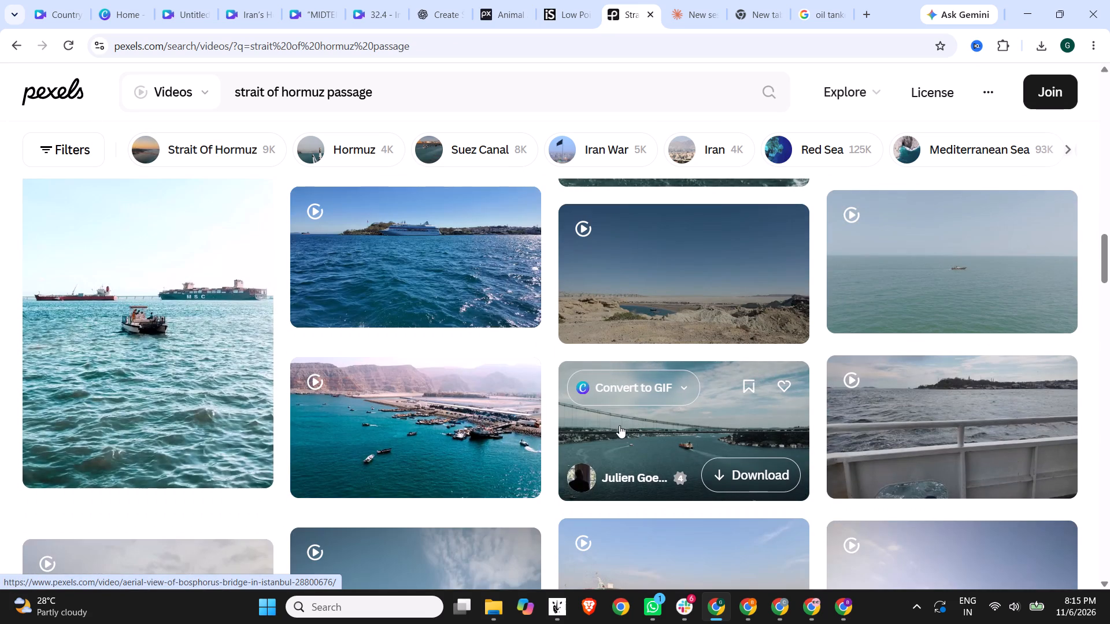
scroll(199, 350, "up", 2)
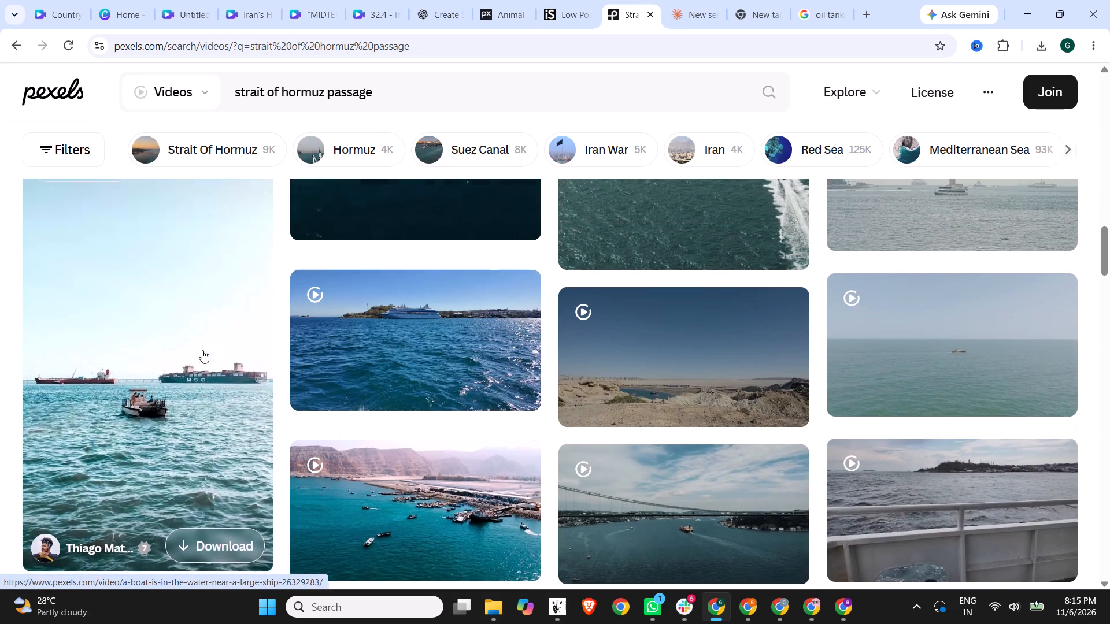
left_click(205, 361)
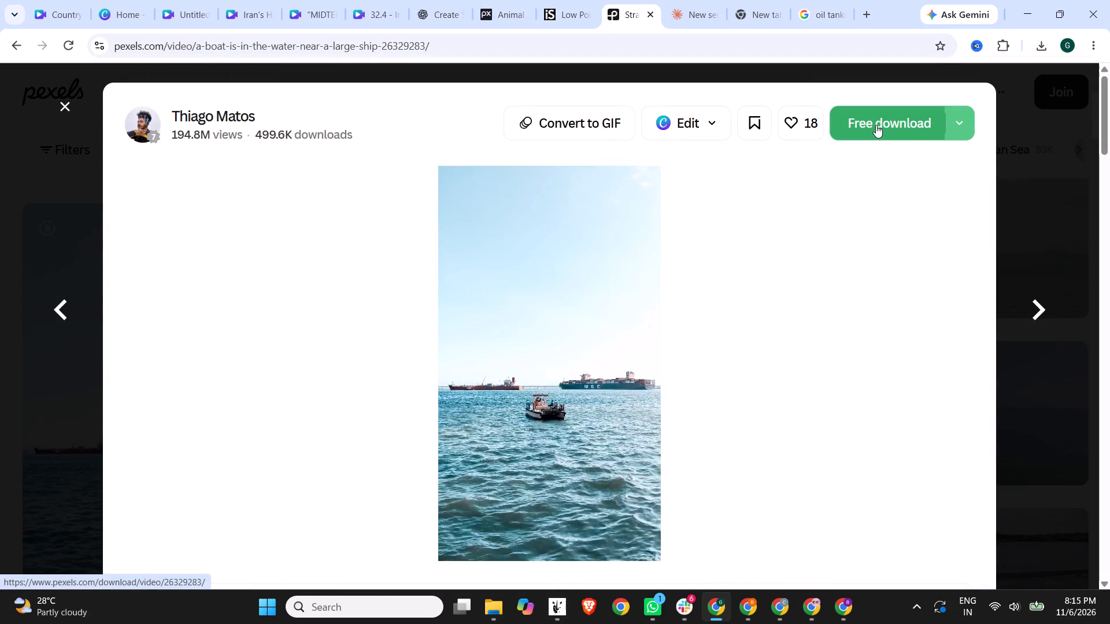
left_click(876, 125)
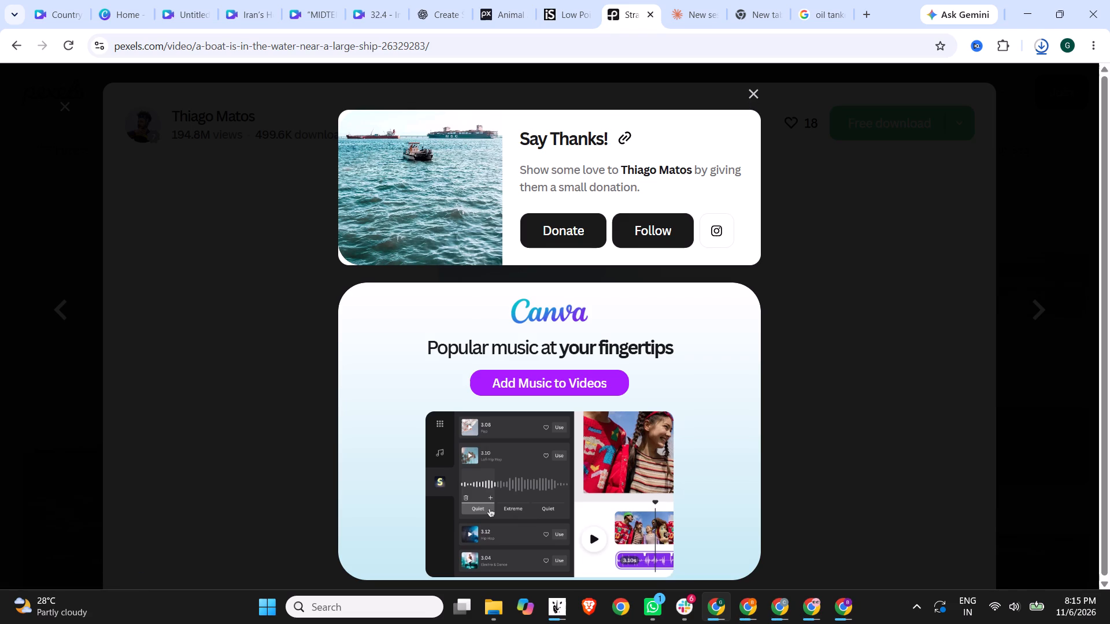
Copy the clip creator's name and append it, after a comma, to the credits list kept in the blank new tab's address field.
left_click_drag(617, 165, 693, 166)
key("ctrl+c")
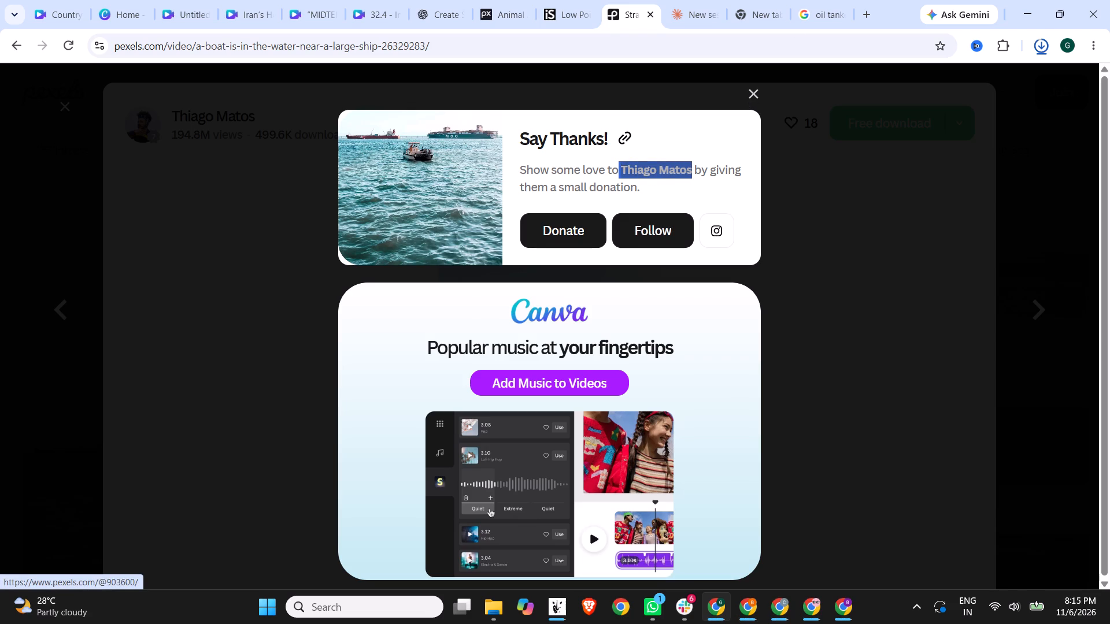
left_click(841, 0)
left_click_drag(216, 87, 135, 75)
left_click(757, 0)
left_click(333, 44)
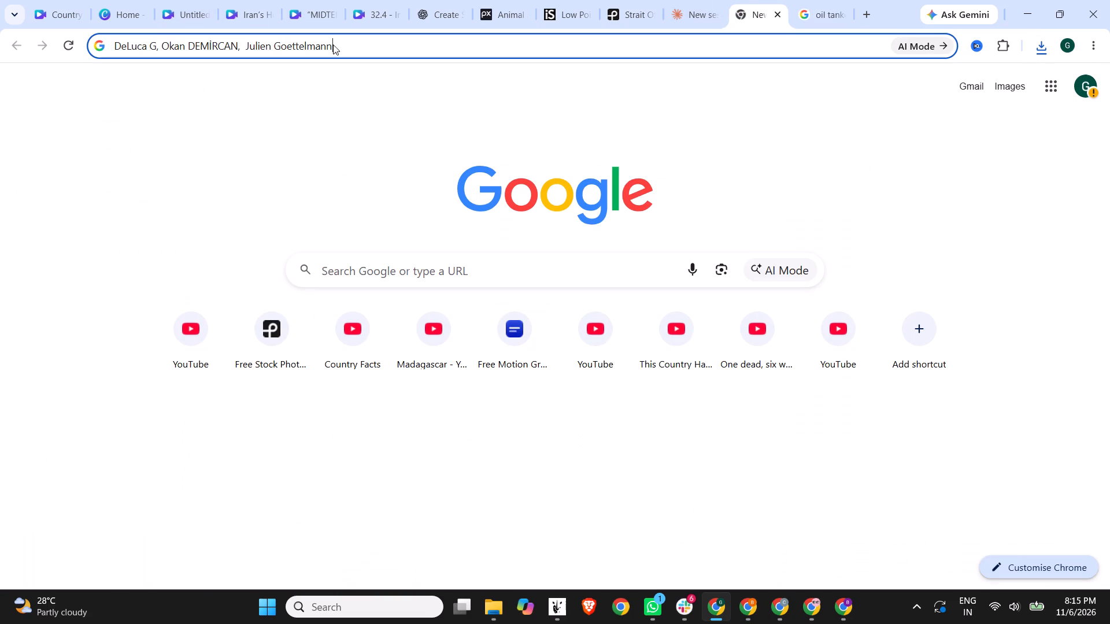
type(",")
key("space")
key("ctrl+v")
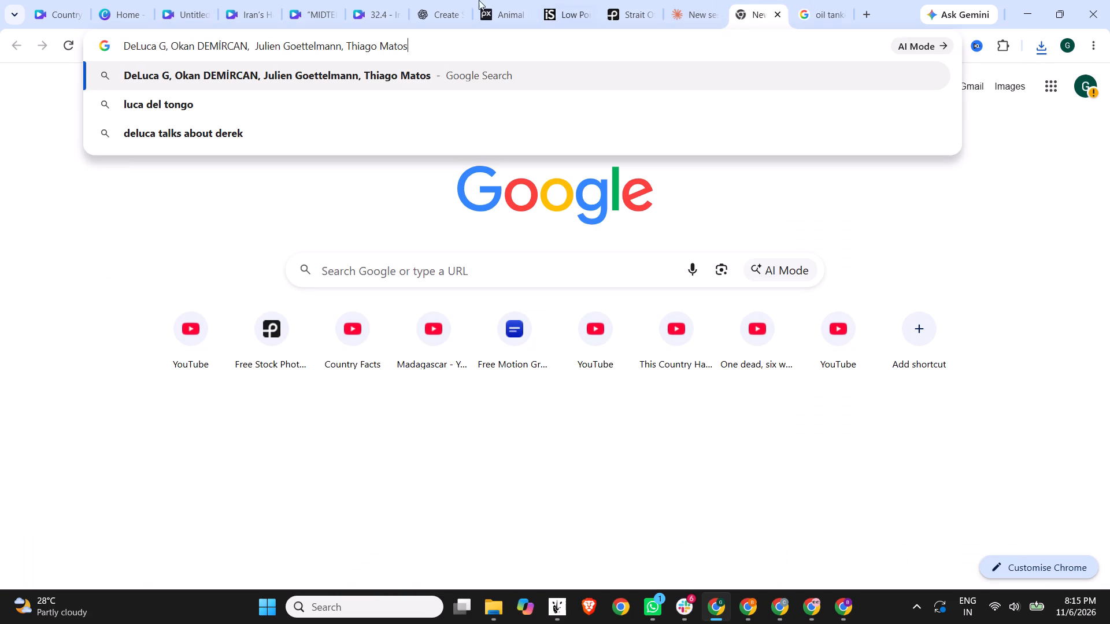
Switch to the Iran's Hormuz design in Canva, preview the aerial ships clip from about 1:03, and delete that clip.
left_click(185, 0)
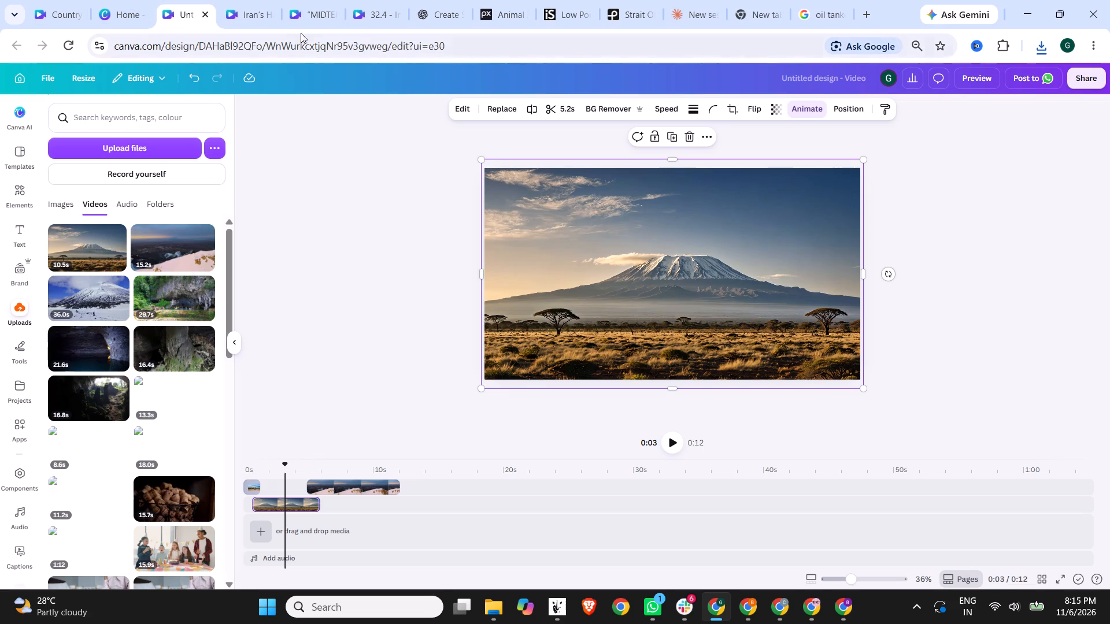
left_click(311, 0)
left_click(260, 0)
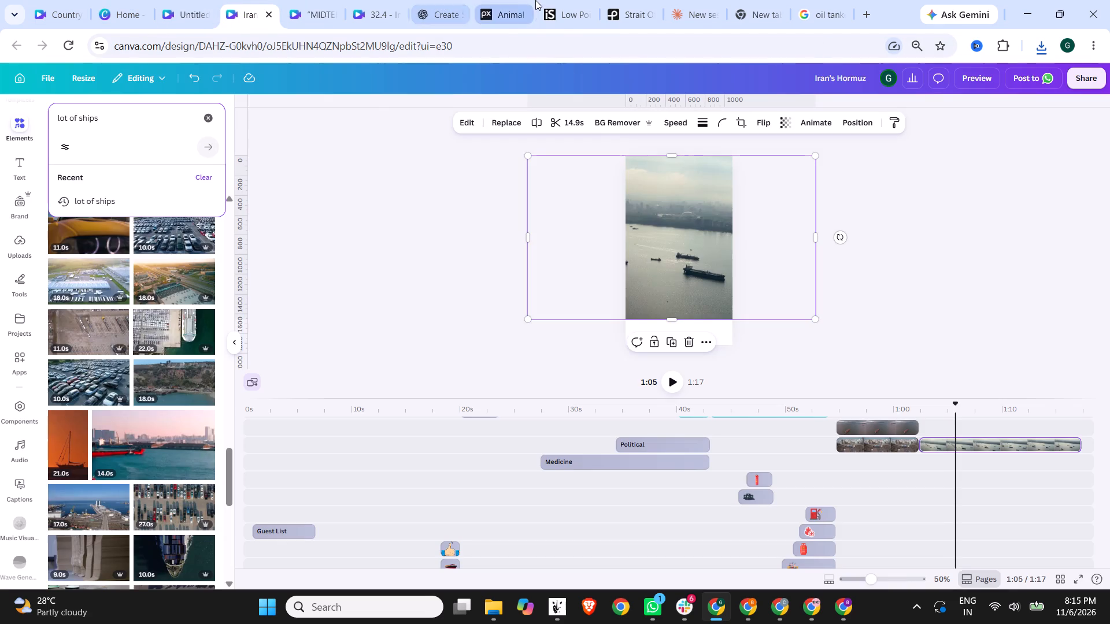
left_click(518, 0)
left_click(630, 0)
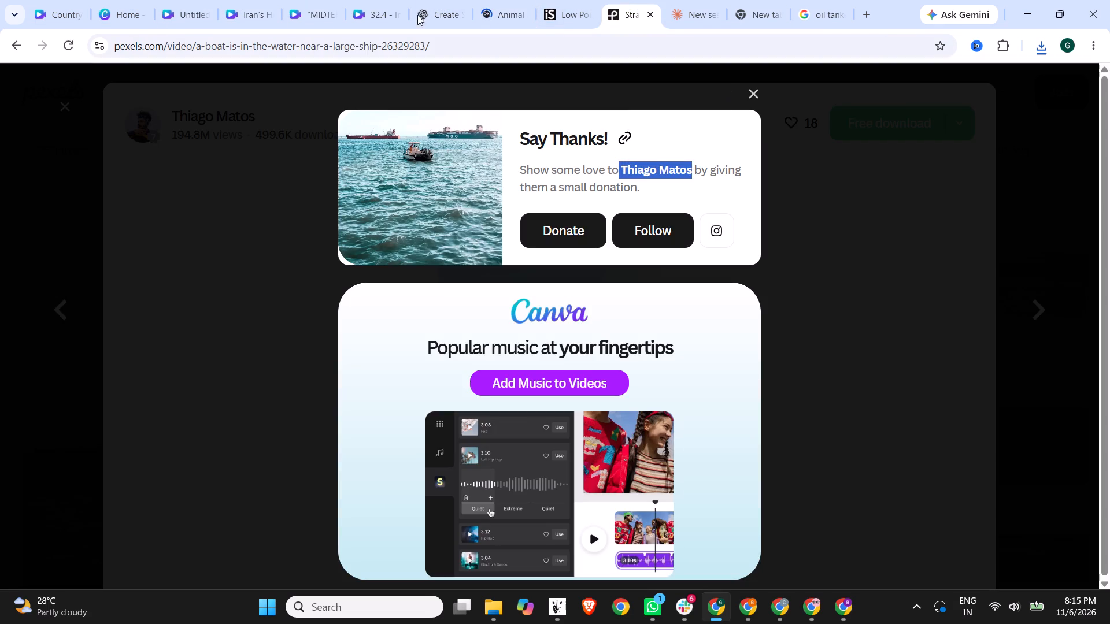
left_click(265, 0)
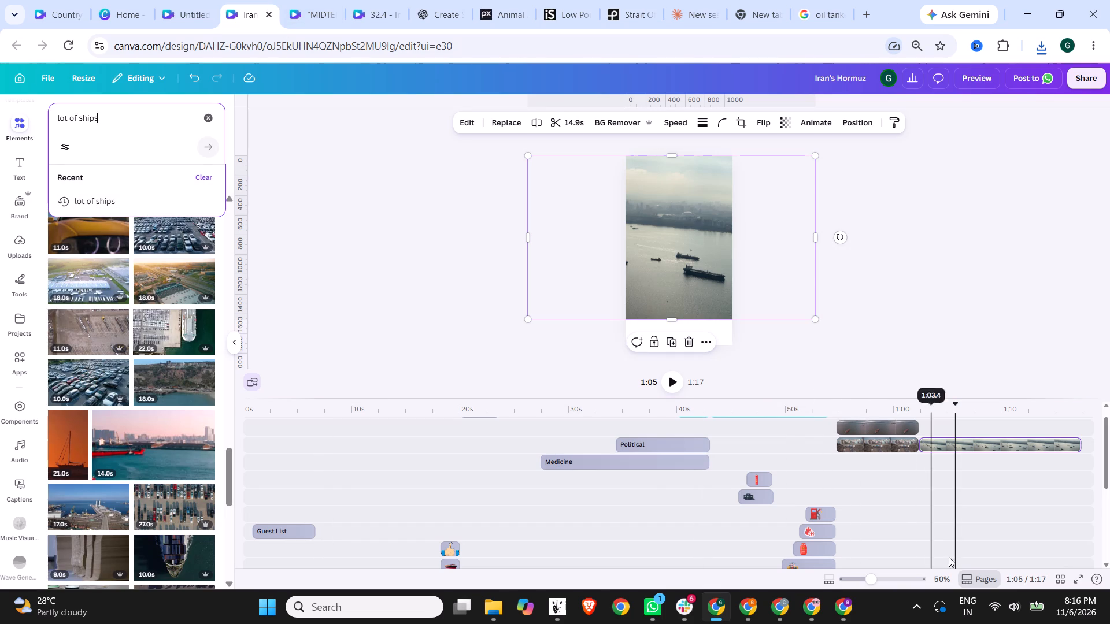
left_click(931, 396)
left_click(930, 404)
left_click(672, 378)
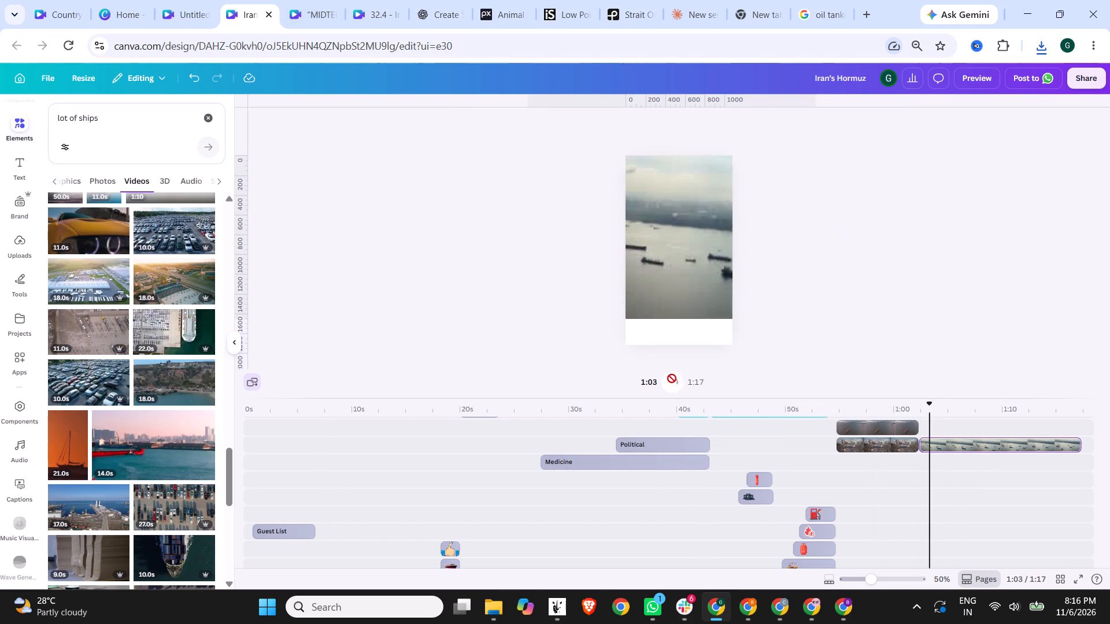
left_click(690, 277)
left_click_drag(683, 261, 683, 261)
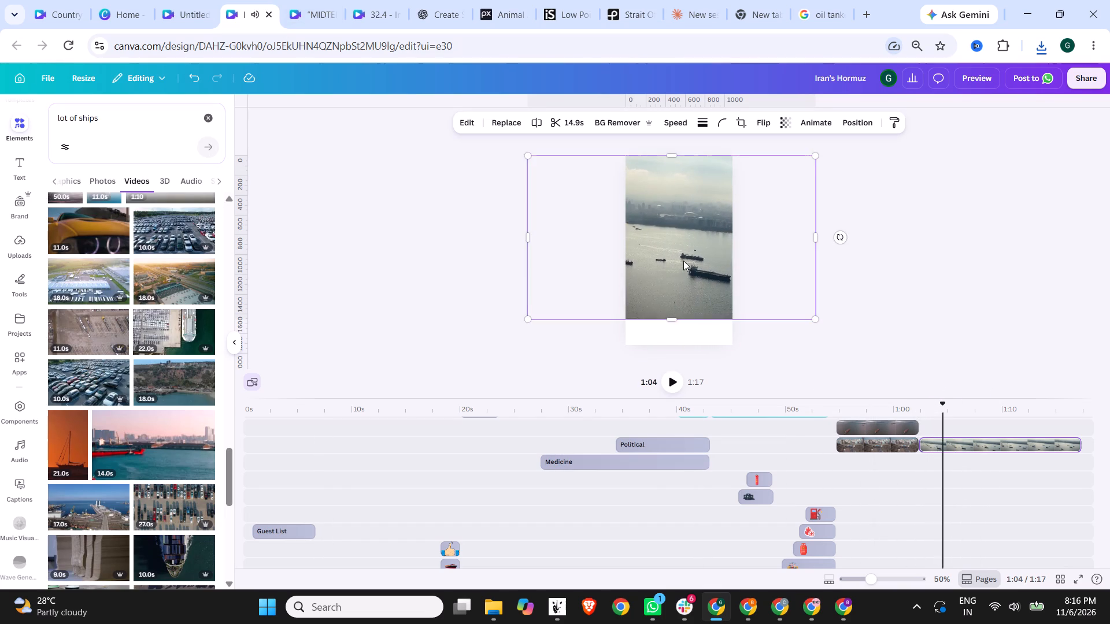
left_click_drag(683, 261, 682, 285)
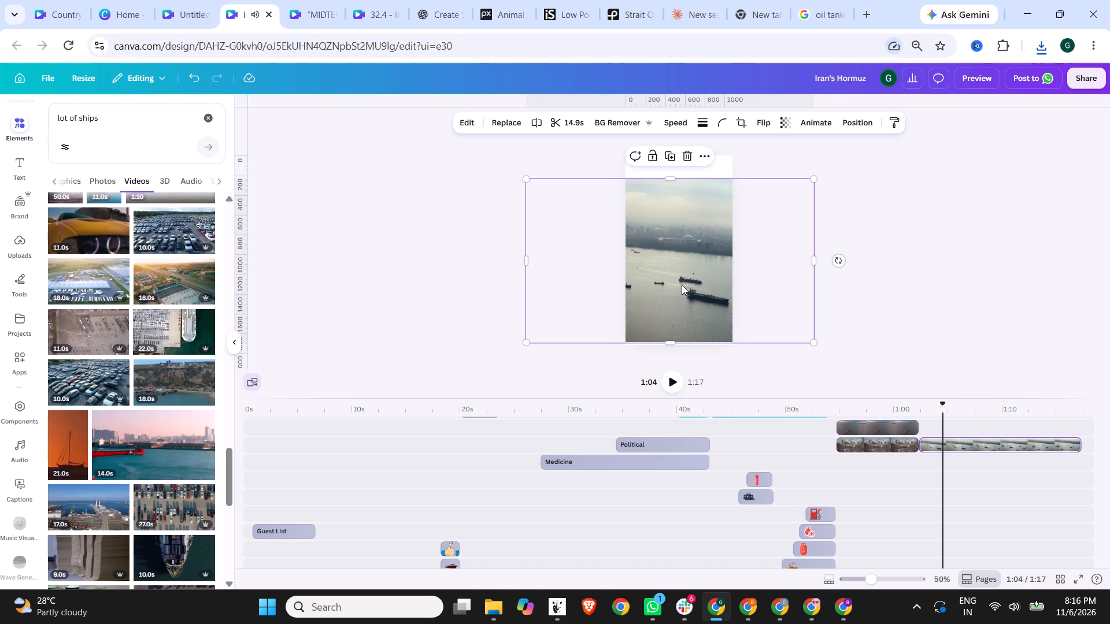
key("Delete")
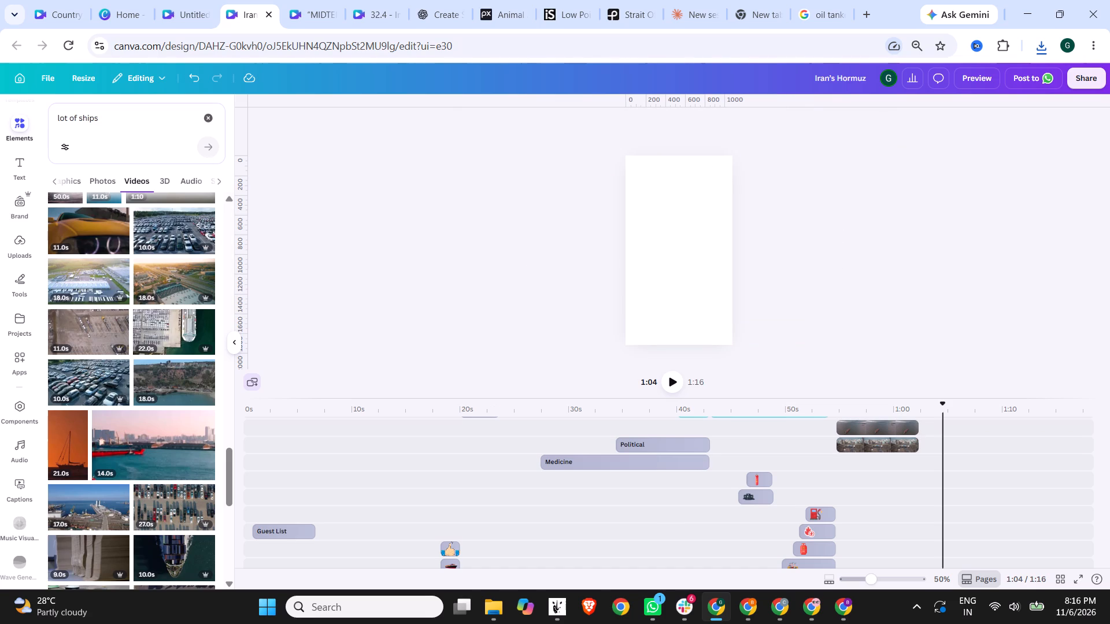
Upload the downloaded clip of the small boat and cargo ships to the design's uploads.
left_click(25, 232)
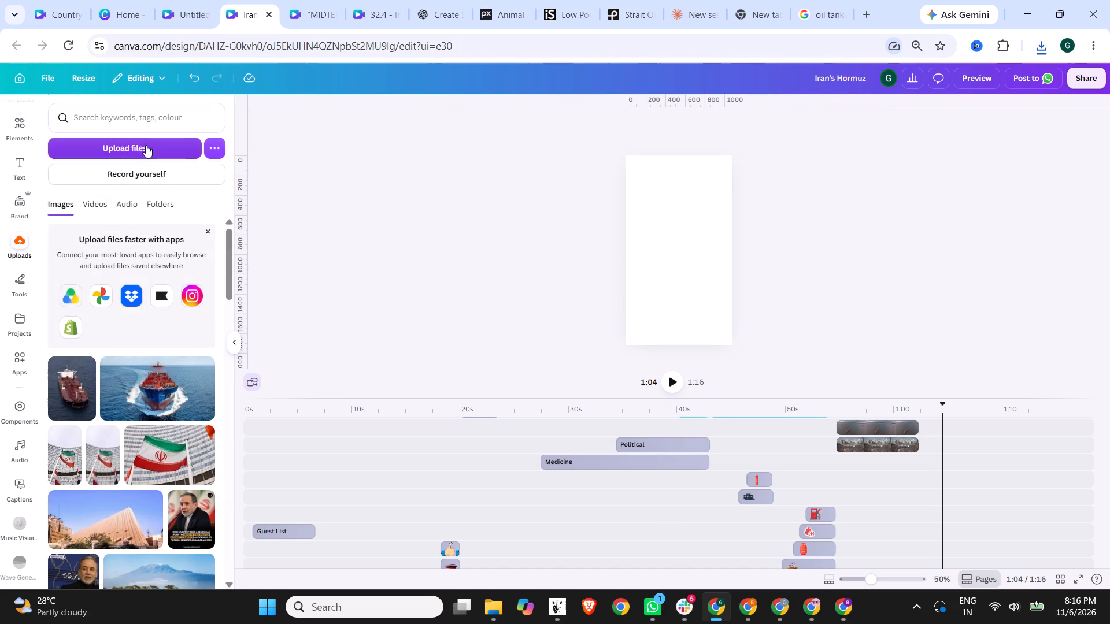
left_click(146, 145)
double_click(573, 335)
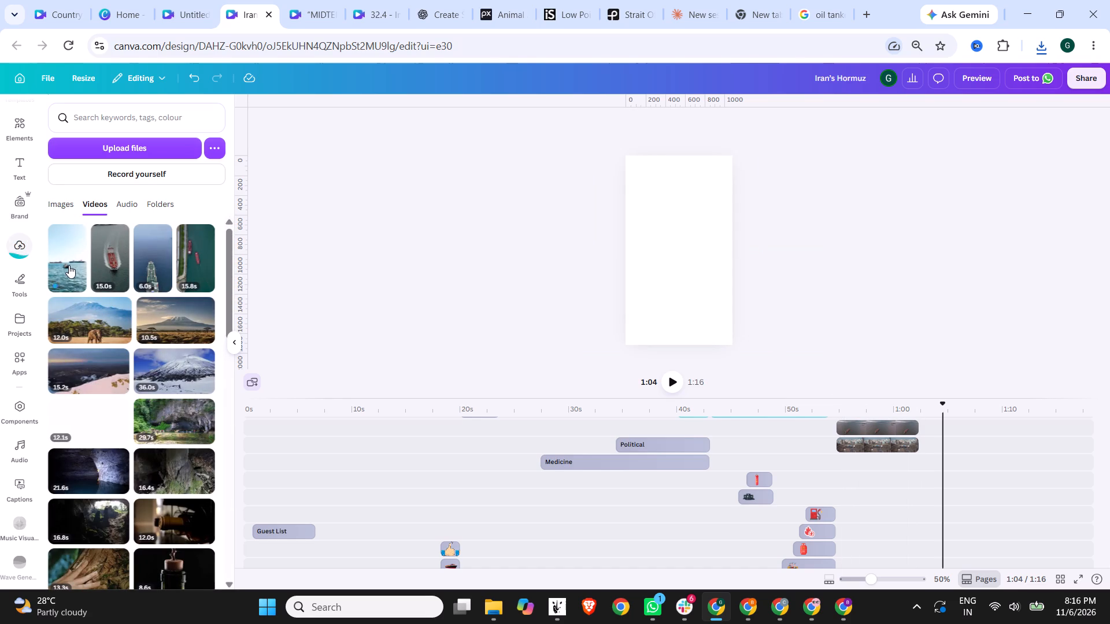
Place the uploaded boat clip on the timeline directly after the ship clip that ends at about 1:01.
left_click_drag(69, 265, 934, 444)
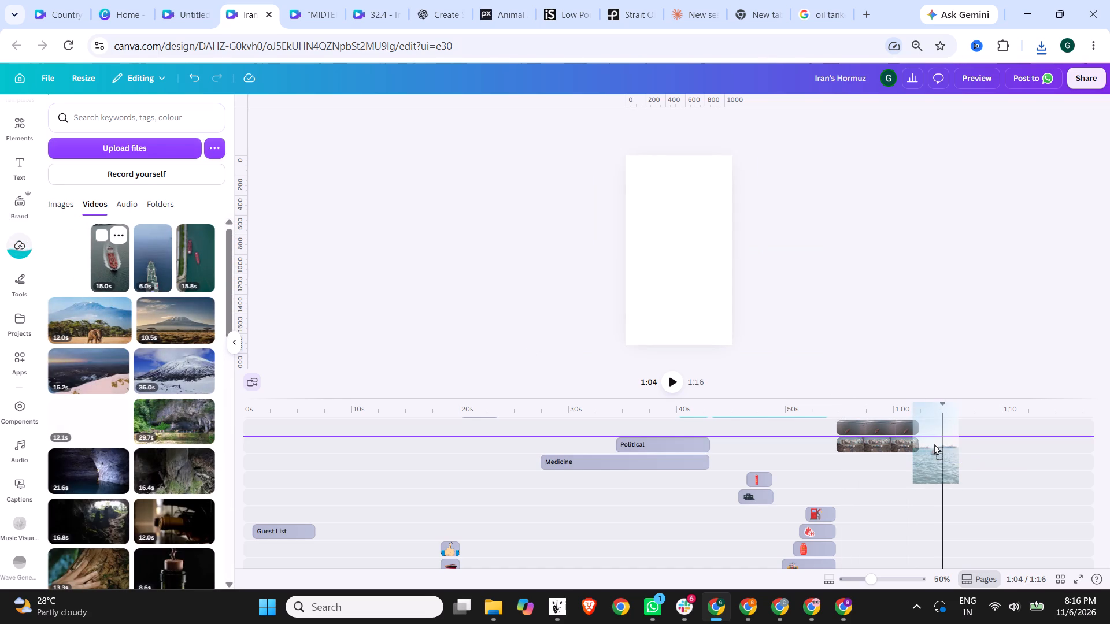
left_click_drag(934, 444, 946, 443)
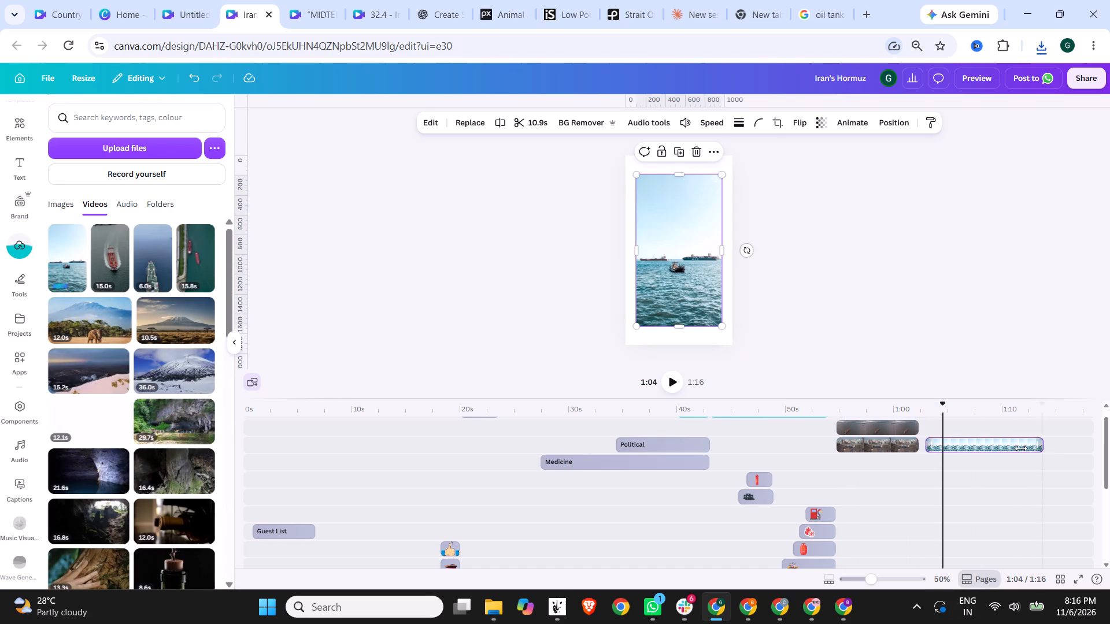
left_click(991, 450)
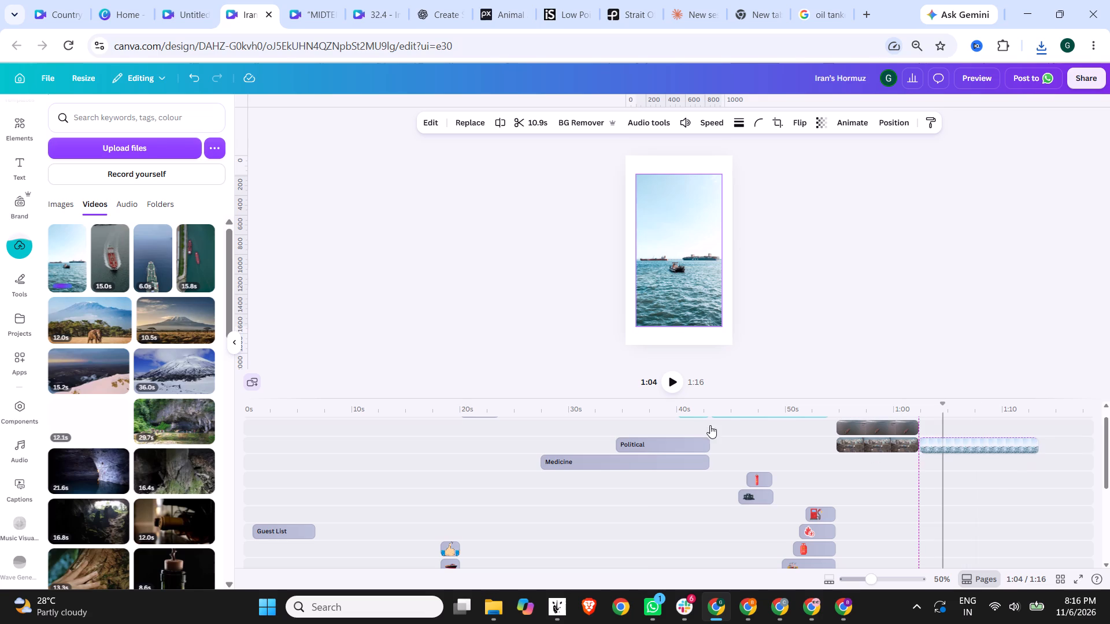
Search the elements library for "pay" and show only the graphics results.
left_click(21, 126)
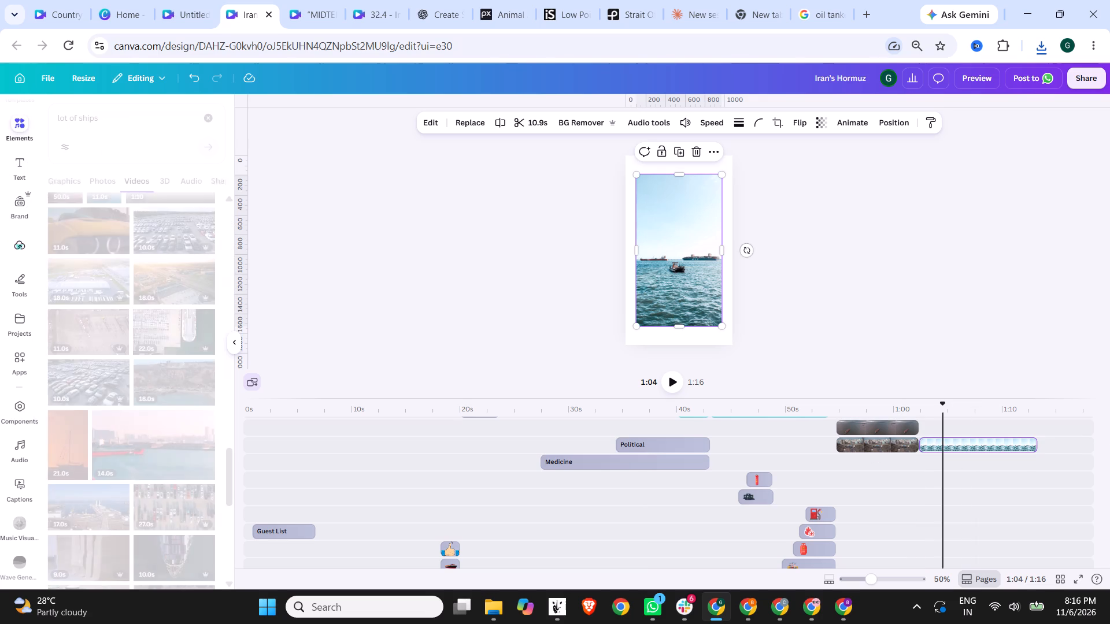
left_click_drag(130, 120, 18, 116)
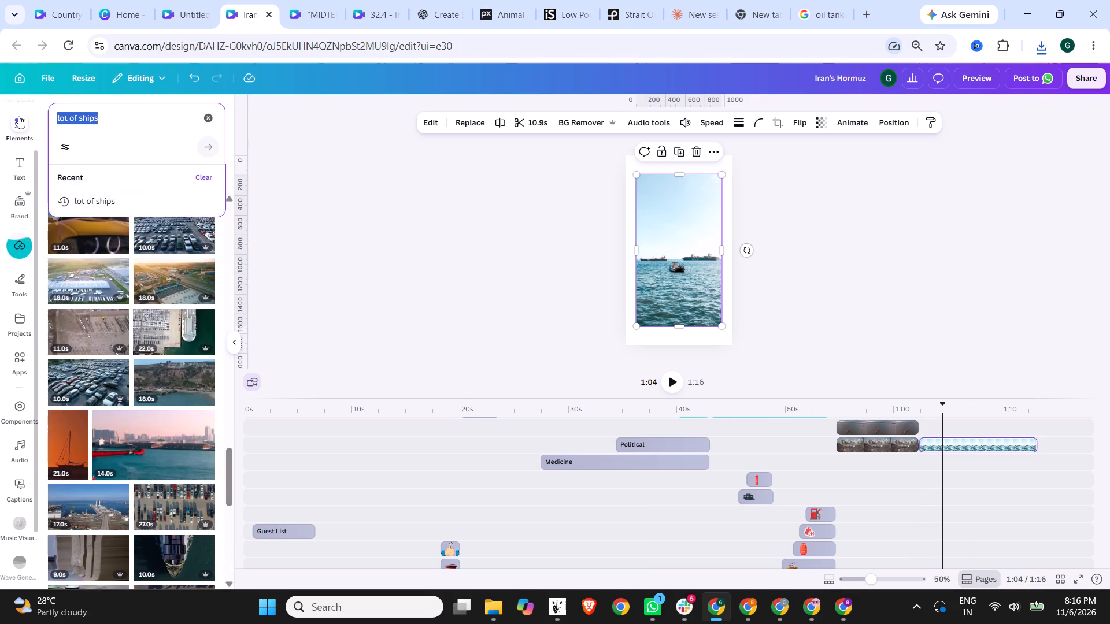
type("pay")
key("Return")
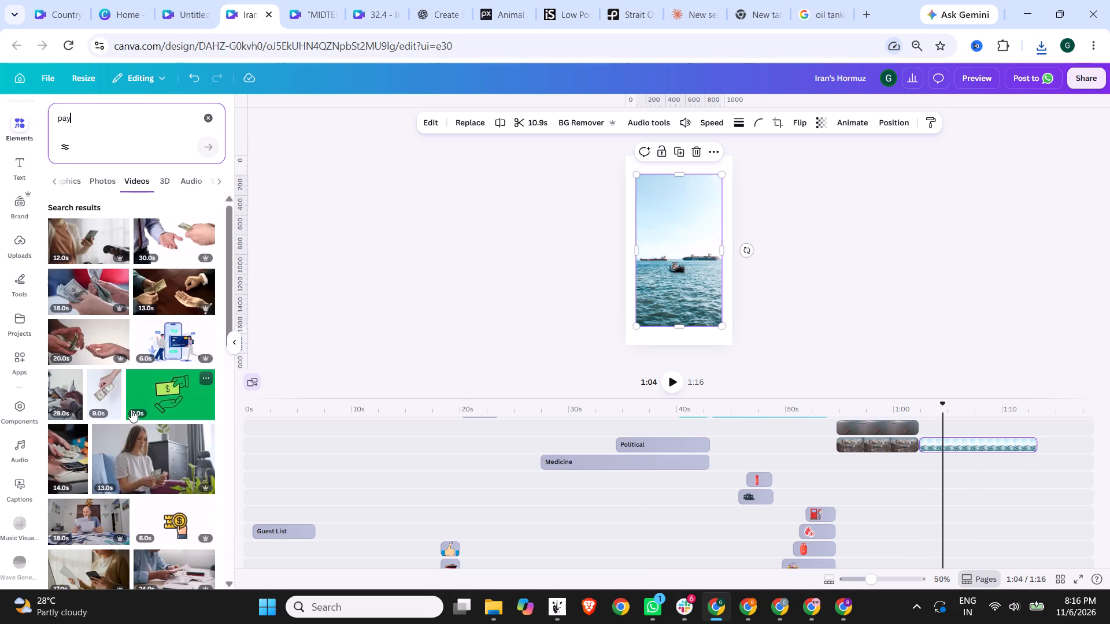
scroll(176, 384, "down", 1)
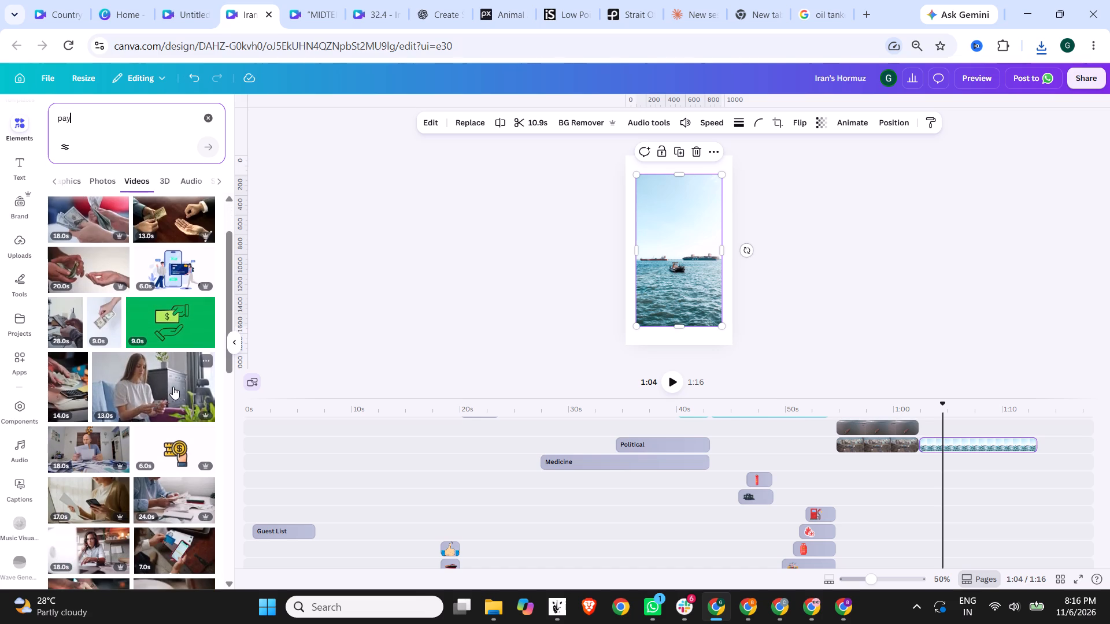
double_click(54, 177)
left_click(54, 178)
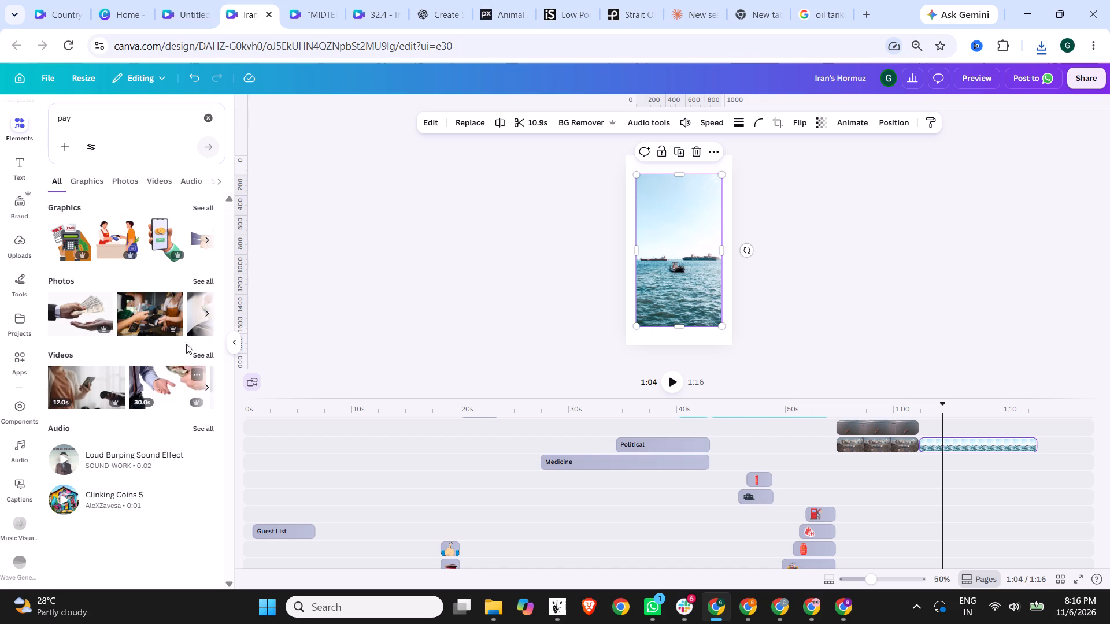
left_click(201, 207)
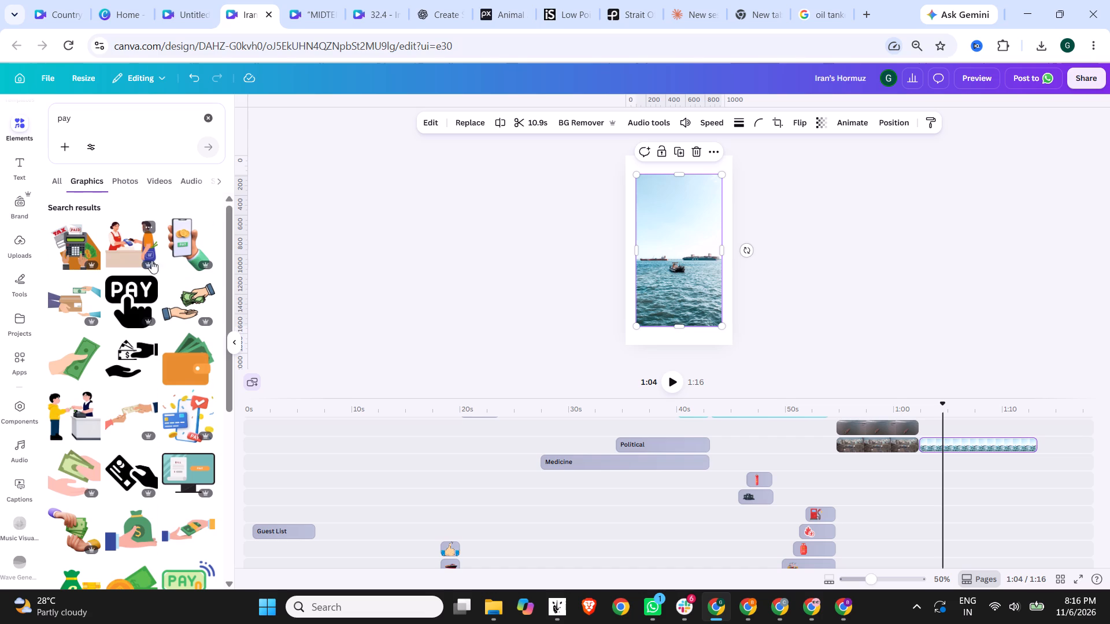
scroll(86, 355, "down", 1)
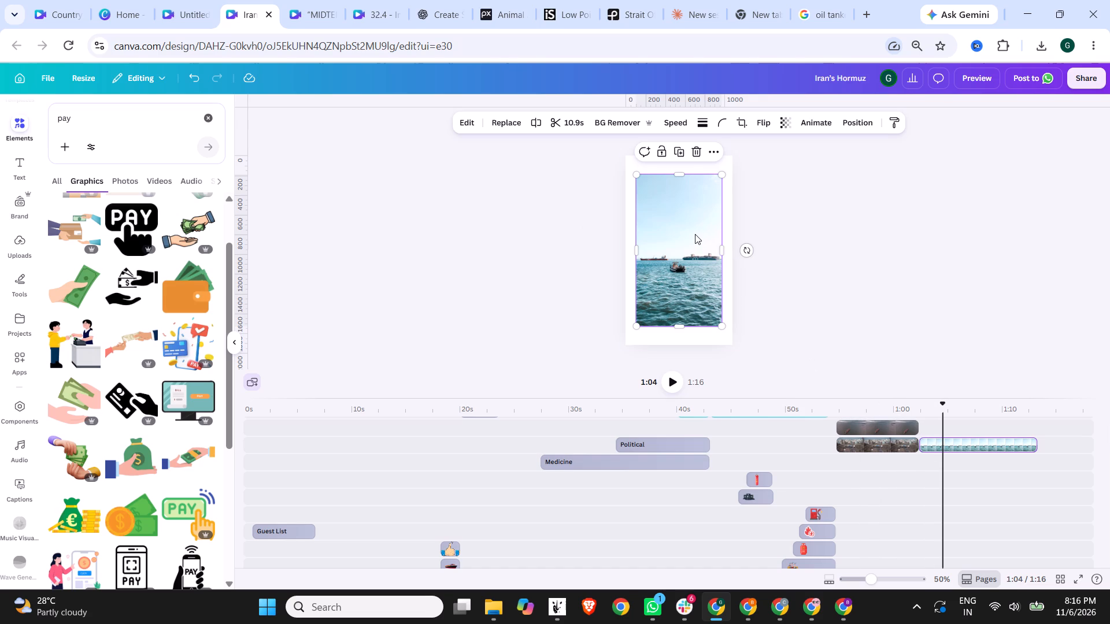
Move the boat clip to the page's upper-left corner and enlarge it to fill the whole vertical page.
left_click_drag(695, 234, 683, 212)
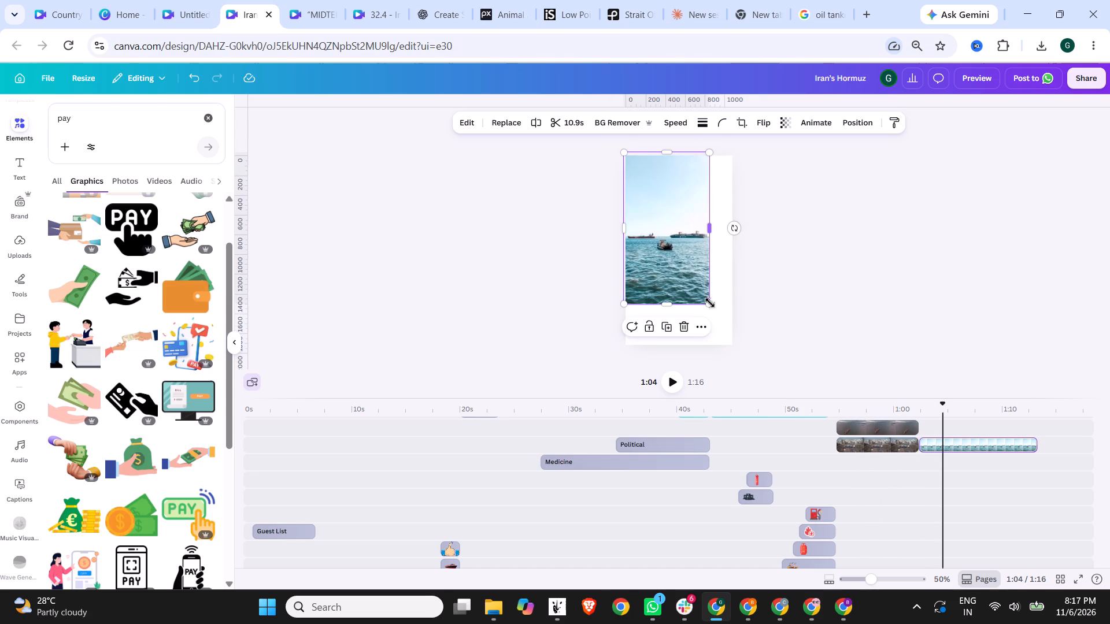
left_click_drag(709, 304, 735, 350)
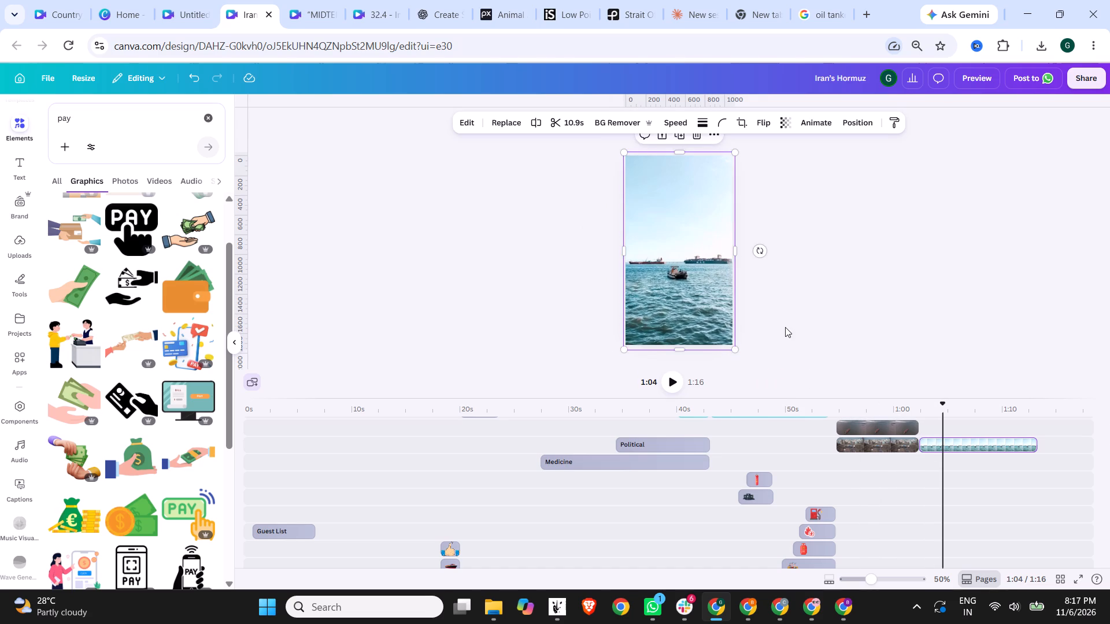
left_click(785, 327)
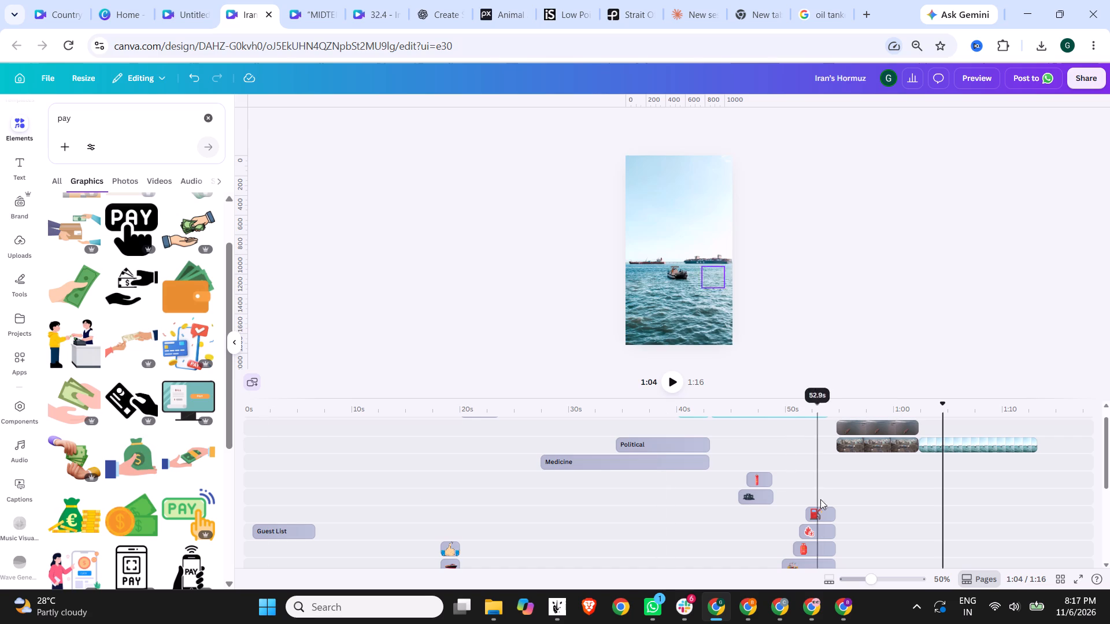
Play the video from about 1:04 to about 1:11 to check the boat clip.
left_click(676, 374)
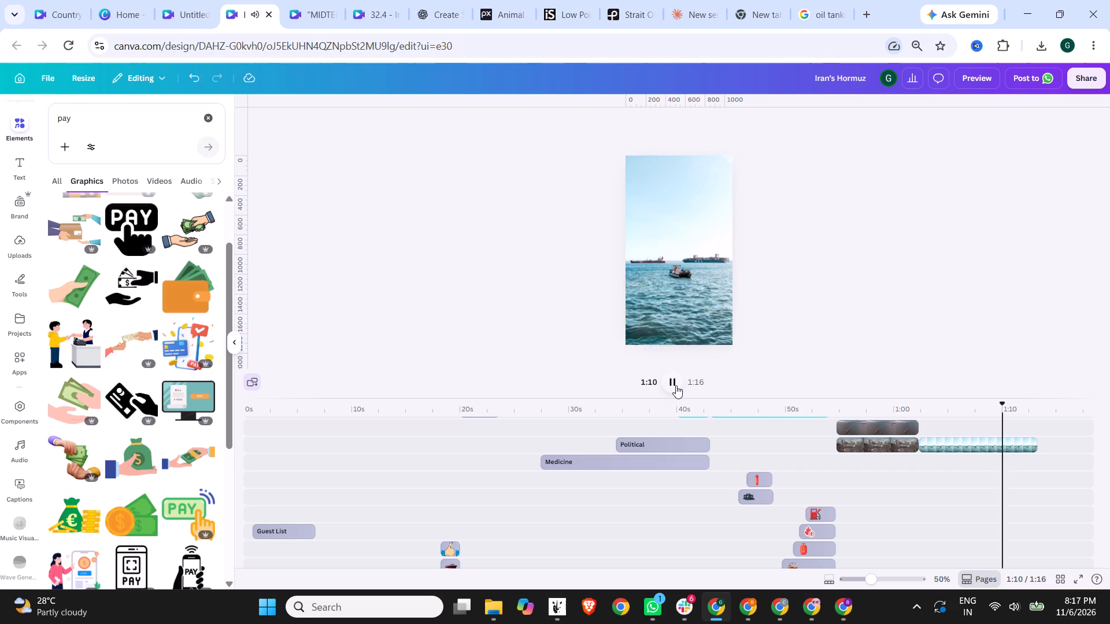
left_click(676, 385)
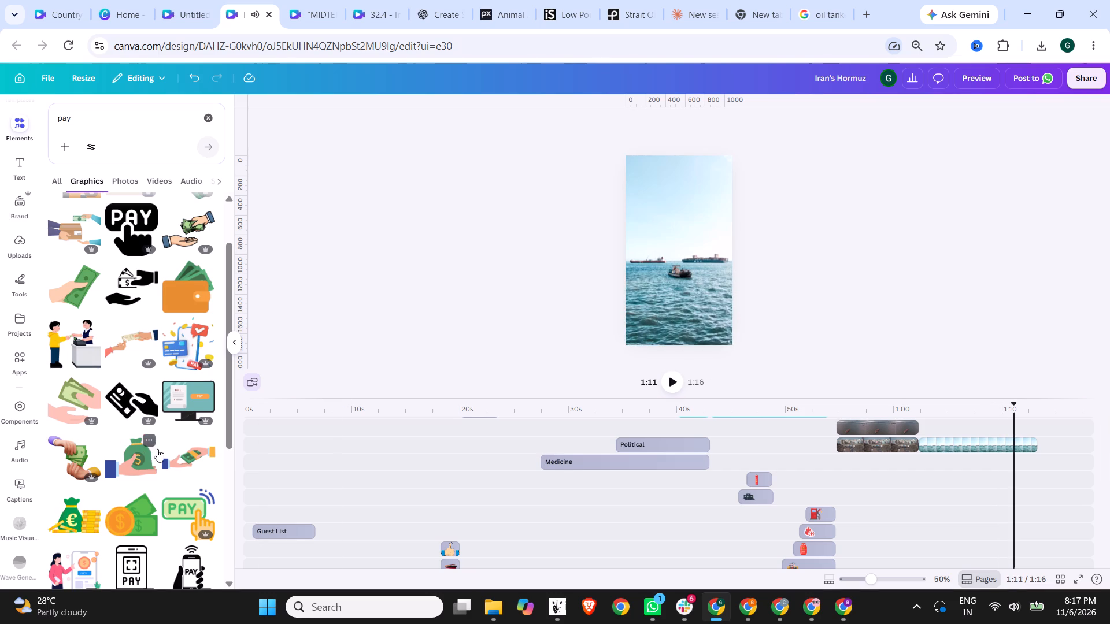
Look through the "pay" graphics for a suitable illustration of handing over money.
scroll(161, 462, "down", 1)
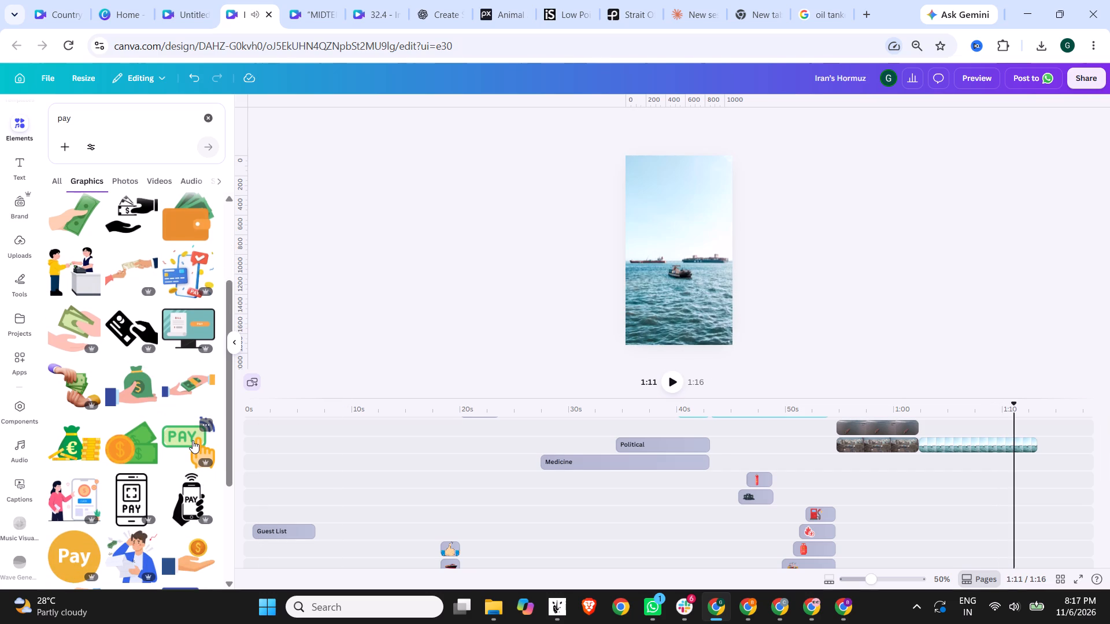
scroll(131, 515, "down", 1)
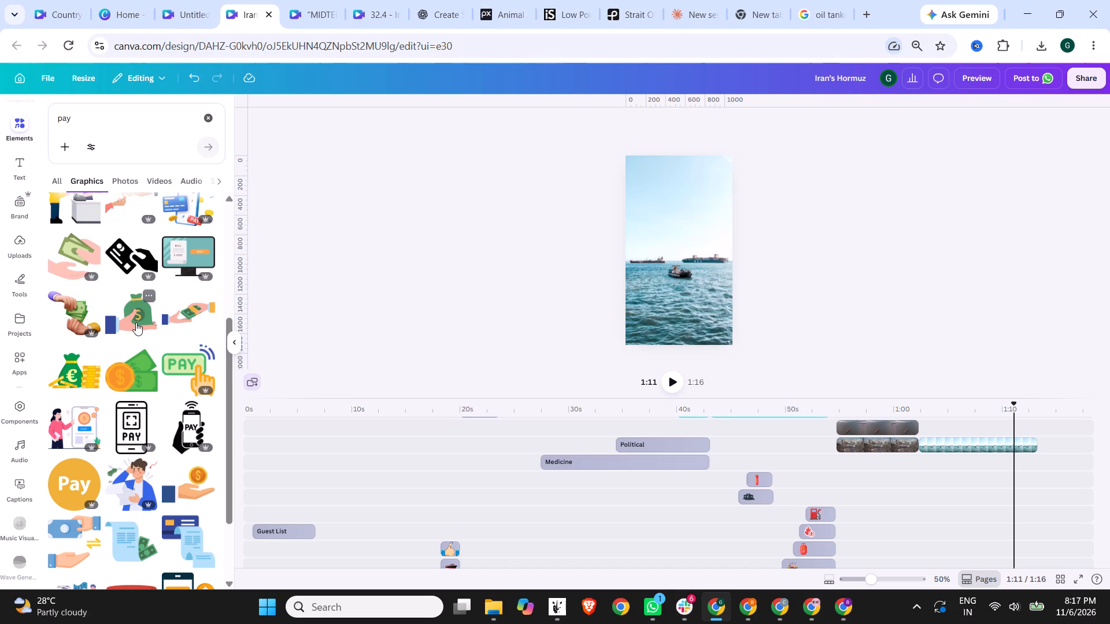
scroll(136, 322, "down", 2)
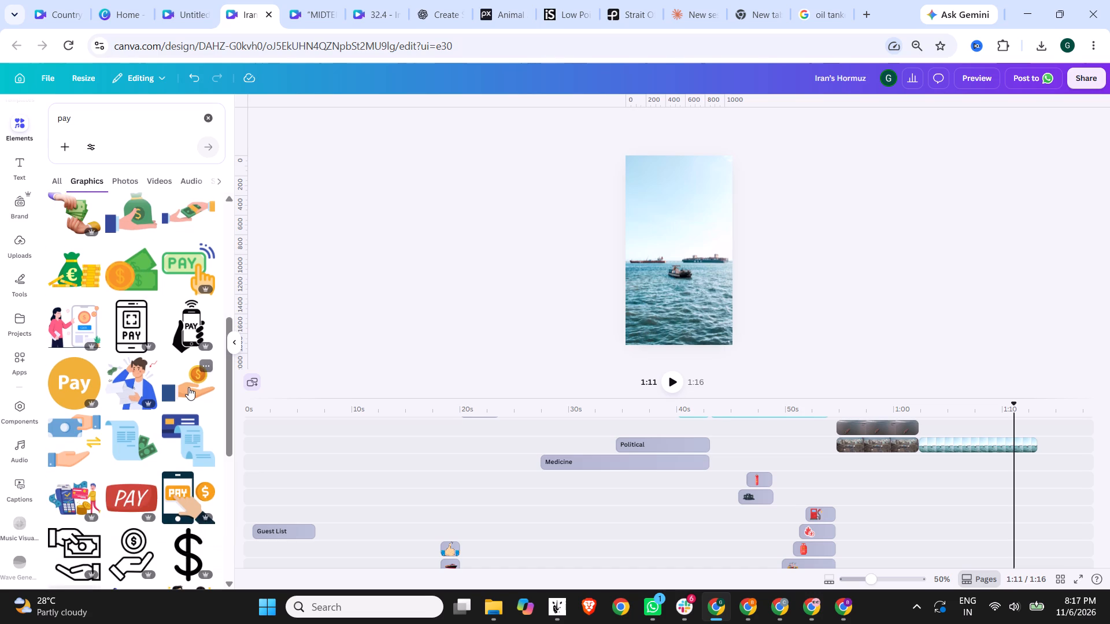
scroll(131, 484, "down", 3)
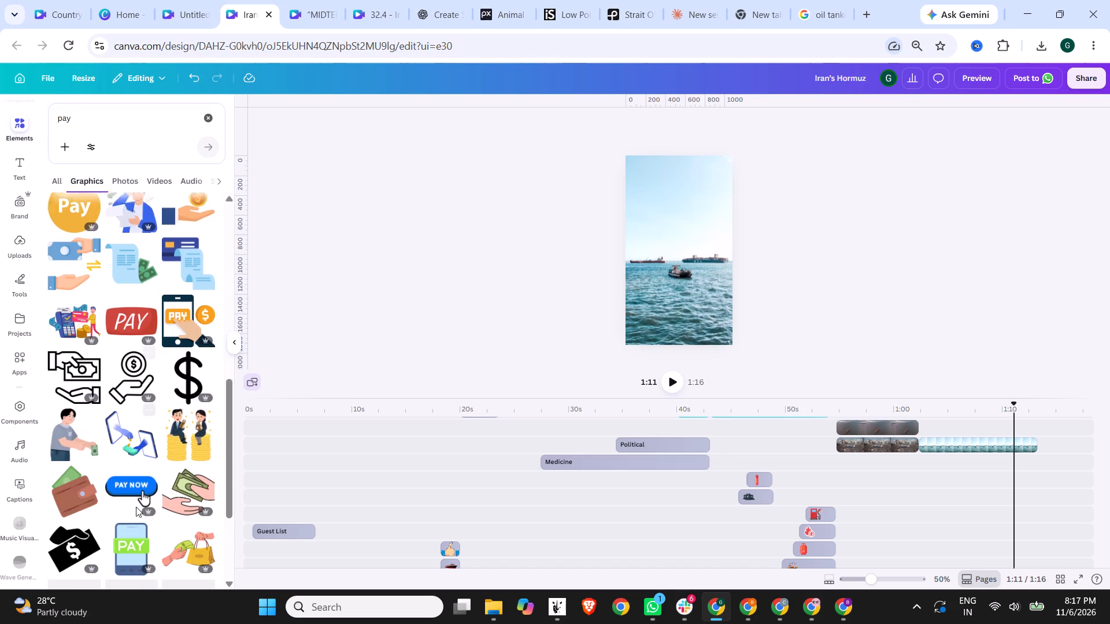
scroll(180, 502, "up", 1)
scroll(180, 502, "down", 2)
scroll(180, 502, "up", 6)
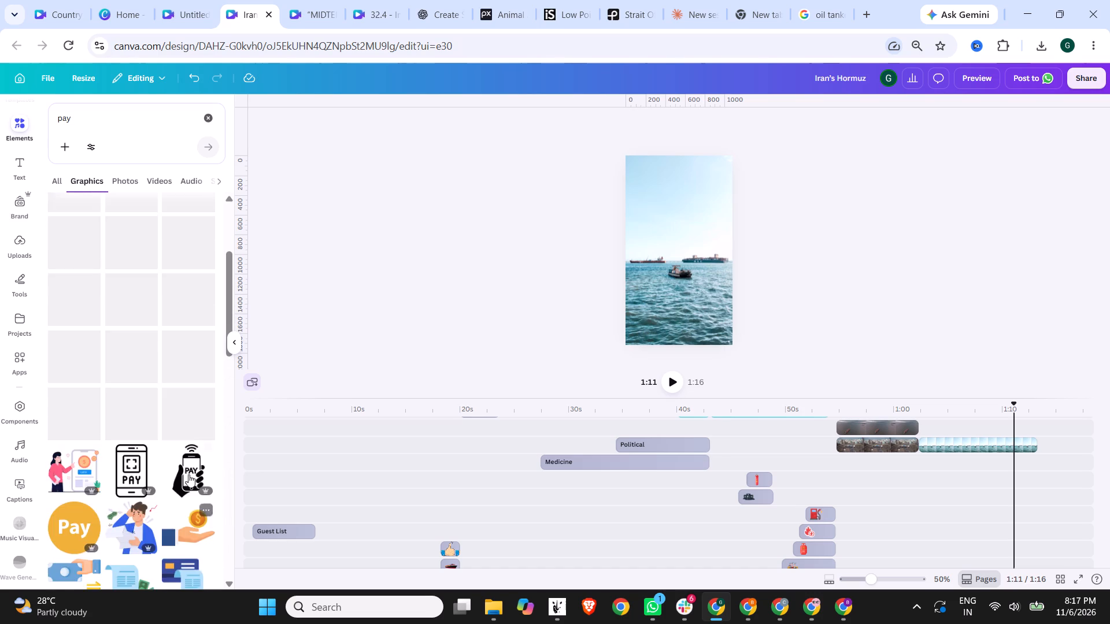
scroll(176, 423, "up", 2)
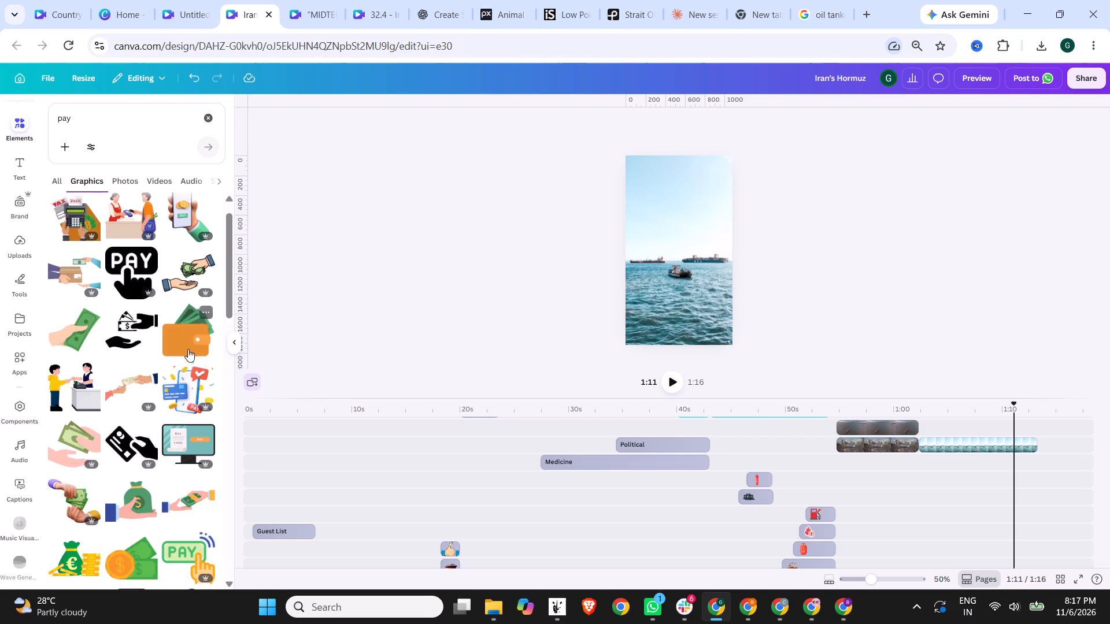
left_click_drag(71, 328, 90, 327)
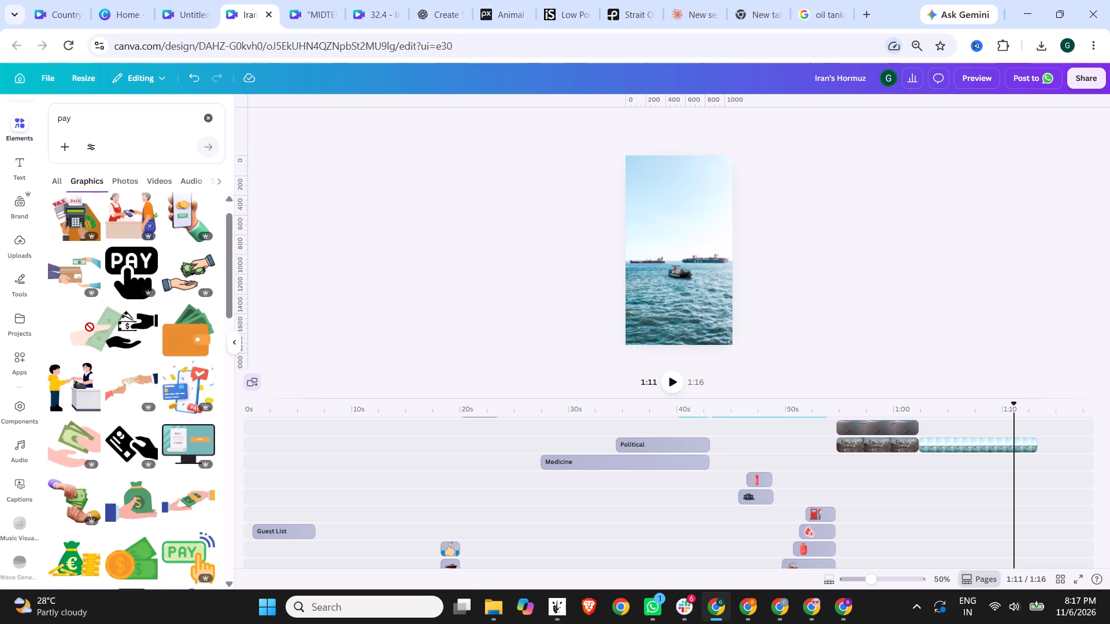
left_click_drag(90, 327, 76, 325)
scroll(199, 323, "up", 2)
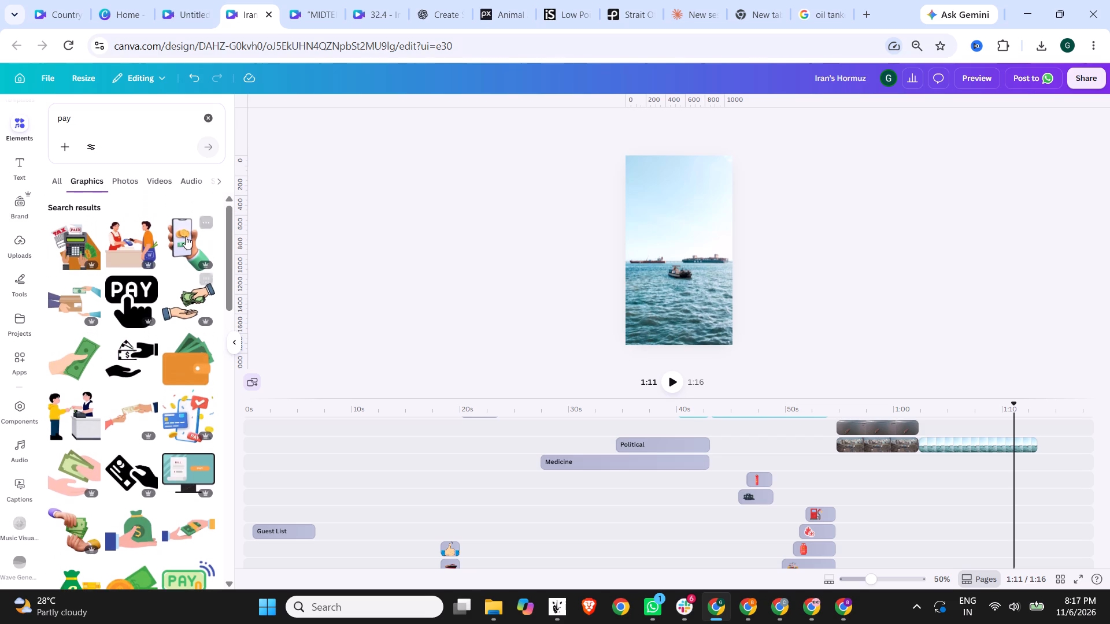
scroll(187, 428, "down", 1)
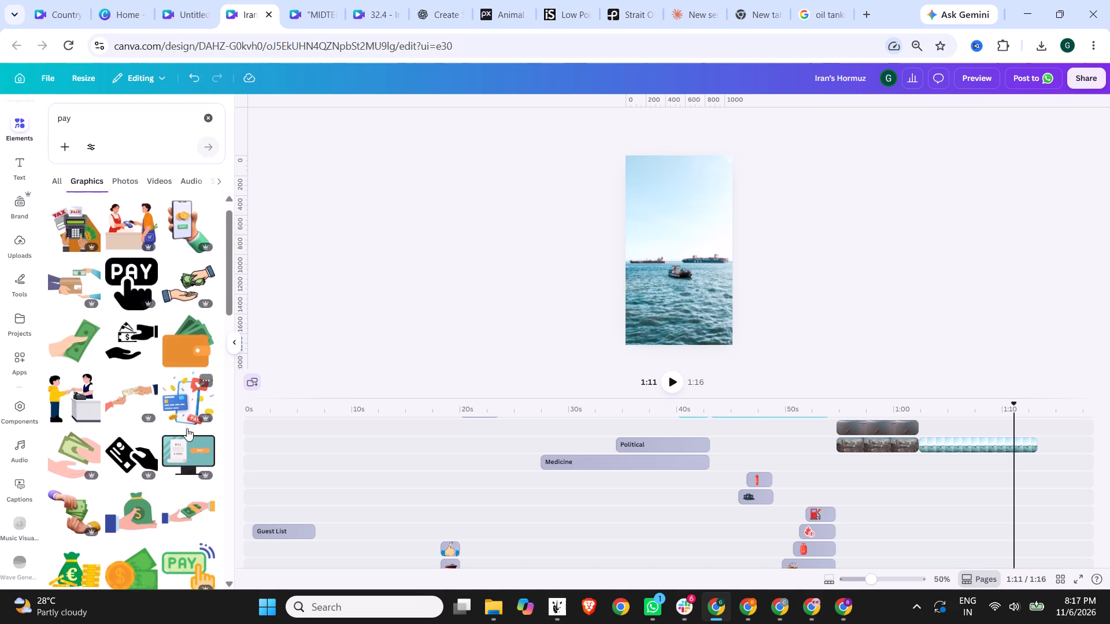
scroll(187, 428, "down", 1)
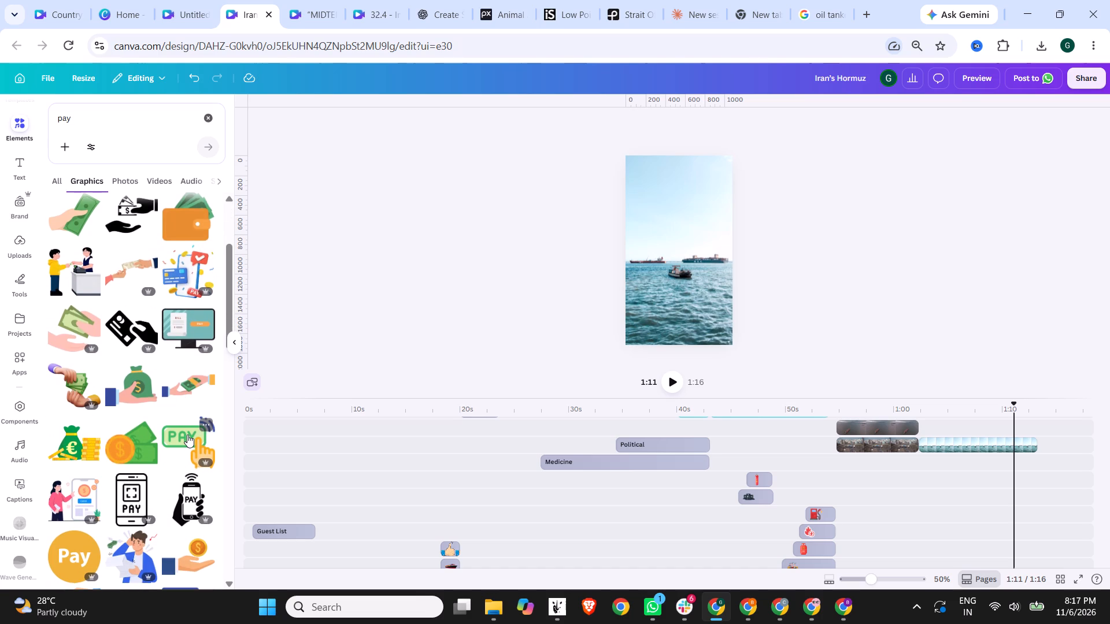
scroll(187, 434, "down", 2)
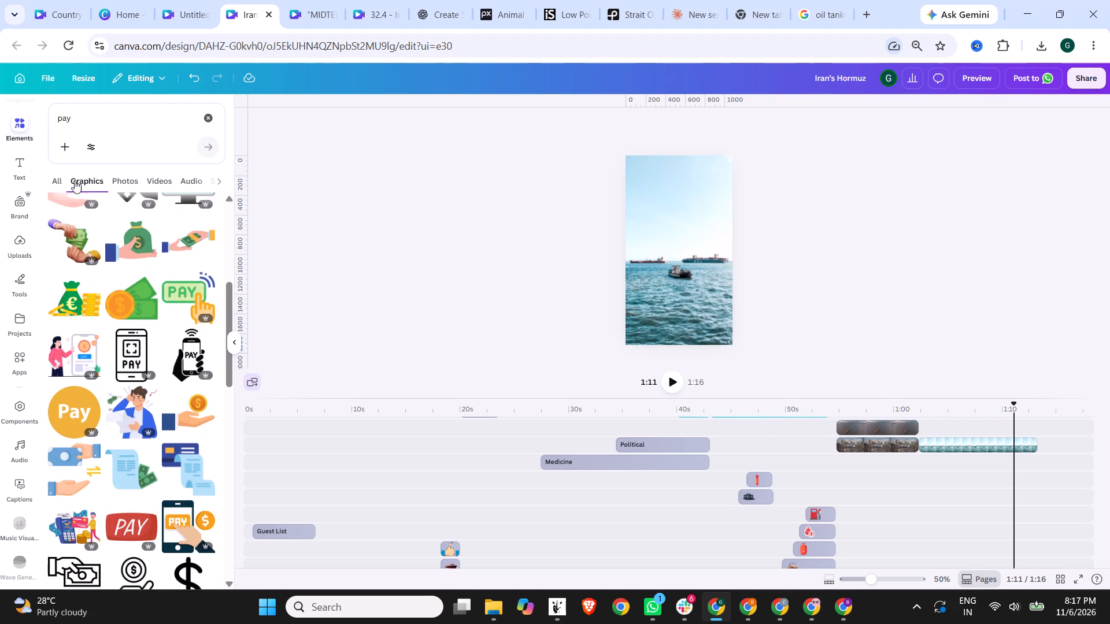
Look through the video results for "pay" for a suitable clip of money being handed over.
left_click(153, 181)
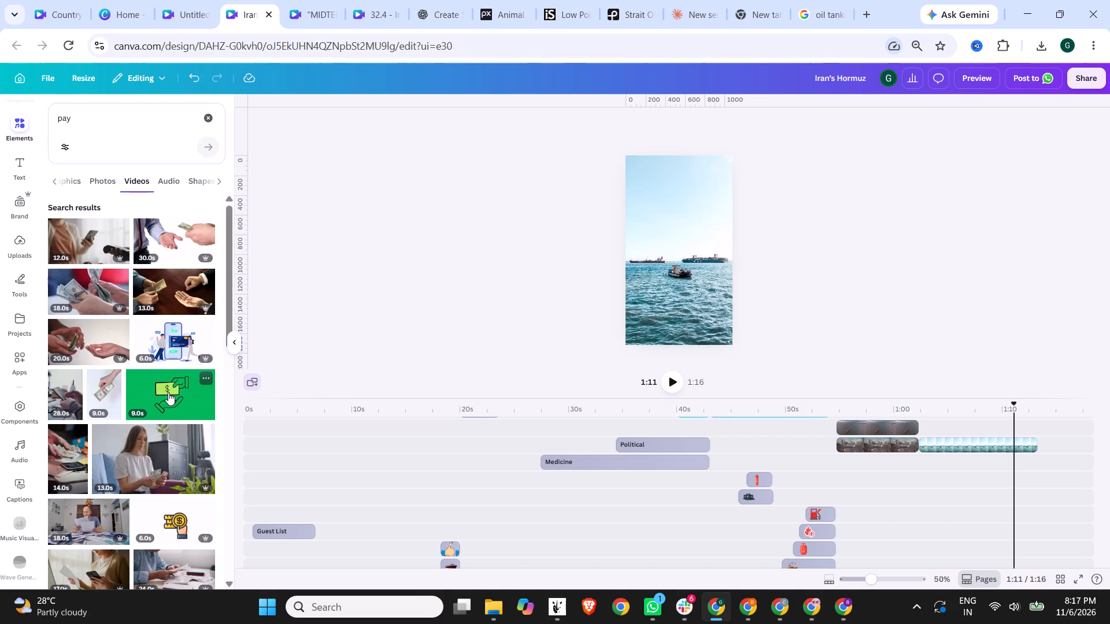
scroll(168, 392, "down", 2)
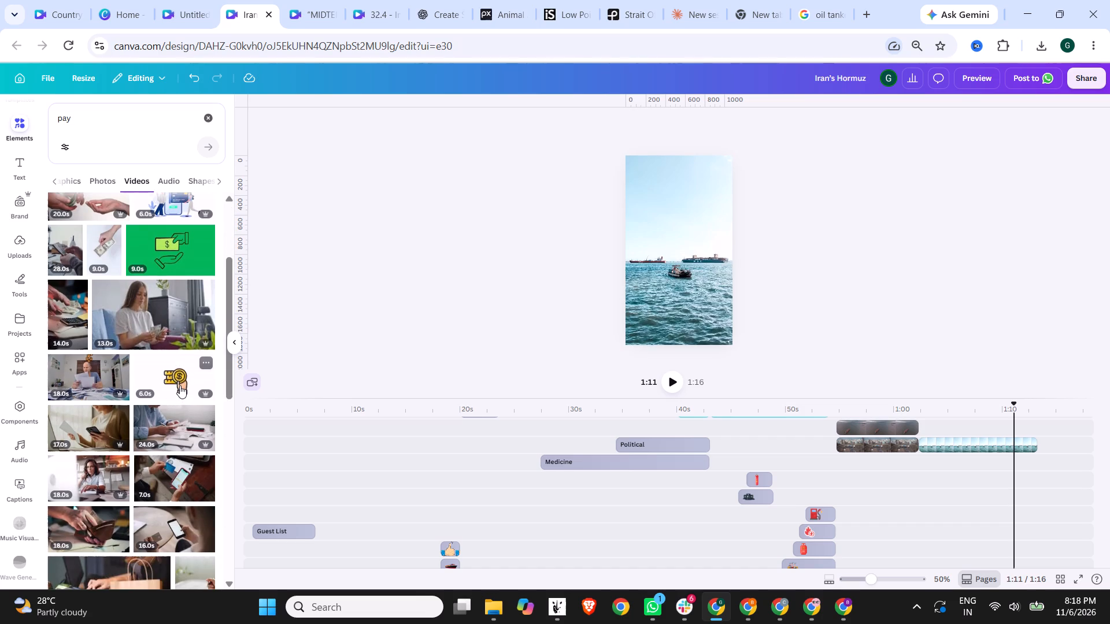
scroll(177, 383, "down", 3)
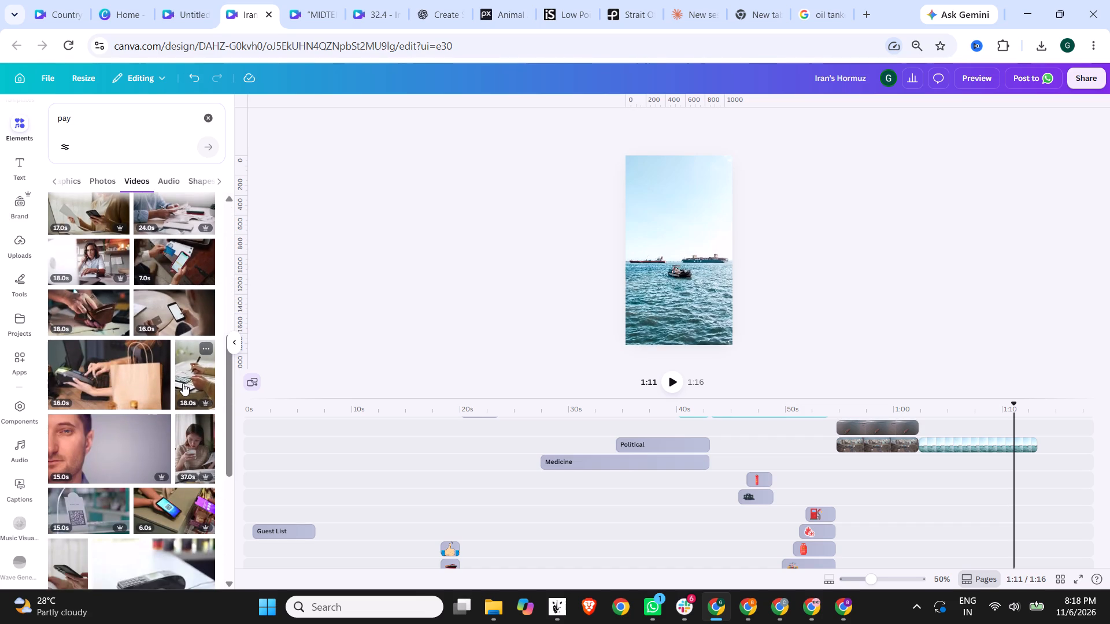
scroll(183, 383, "down", 2)
scroll(121, 381, "down", 4)
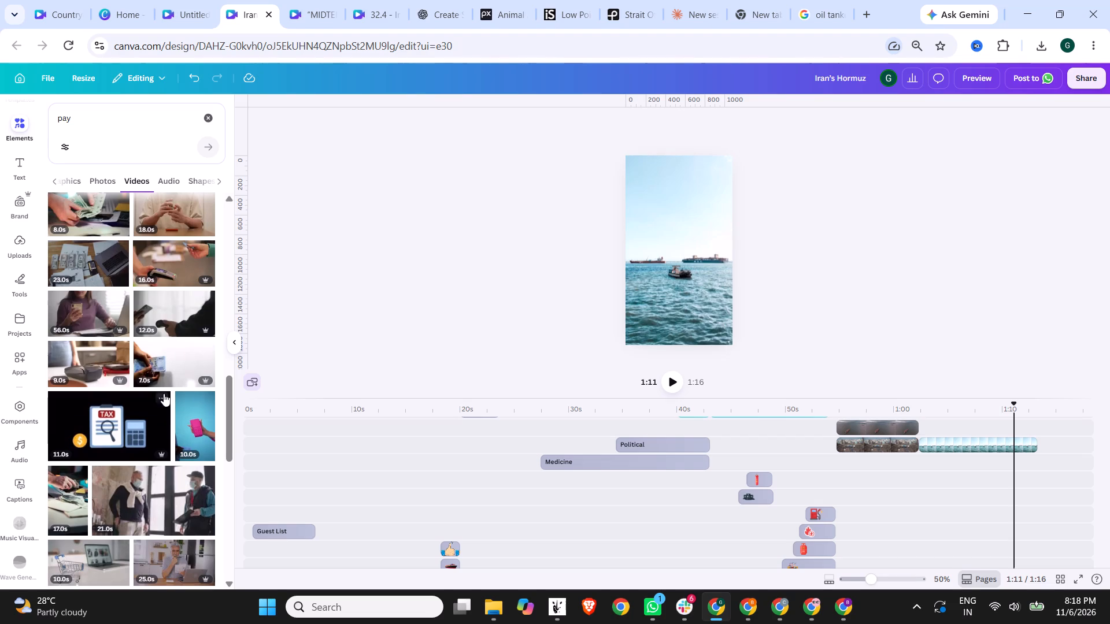
scroll(188, 413, "down", 4)
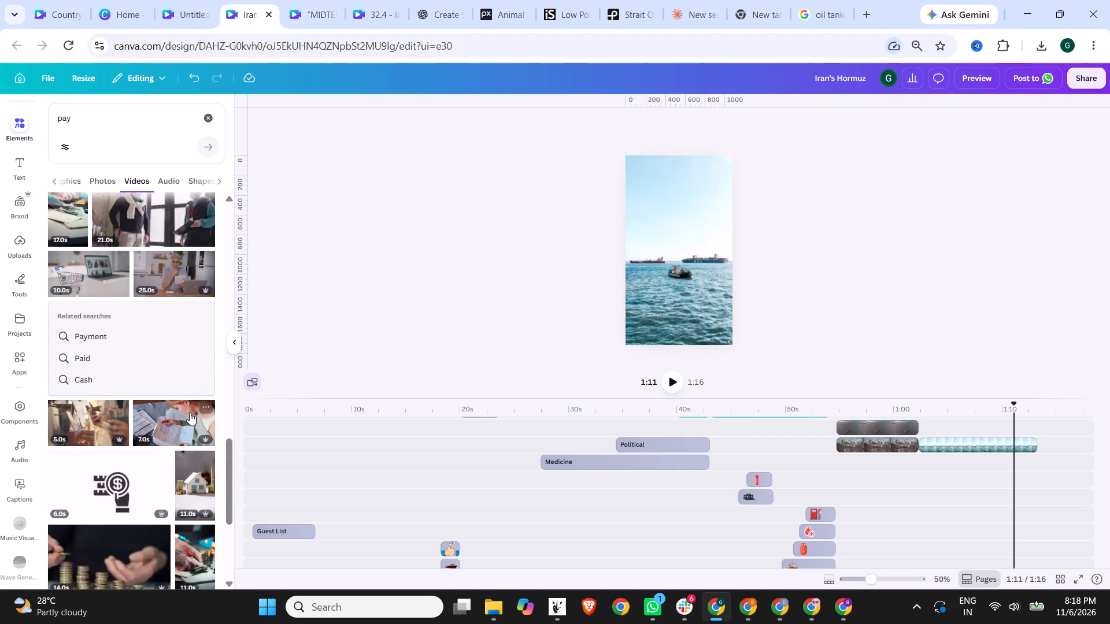
scroll(190, 413, "down", 2)
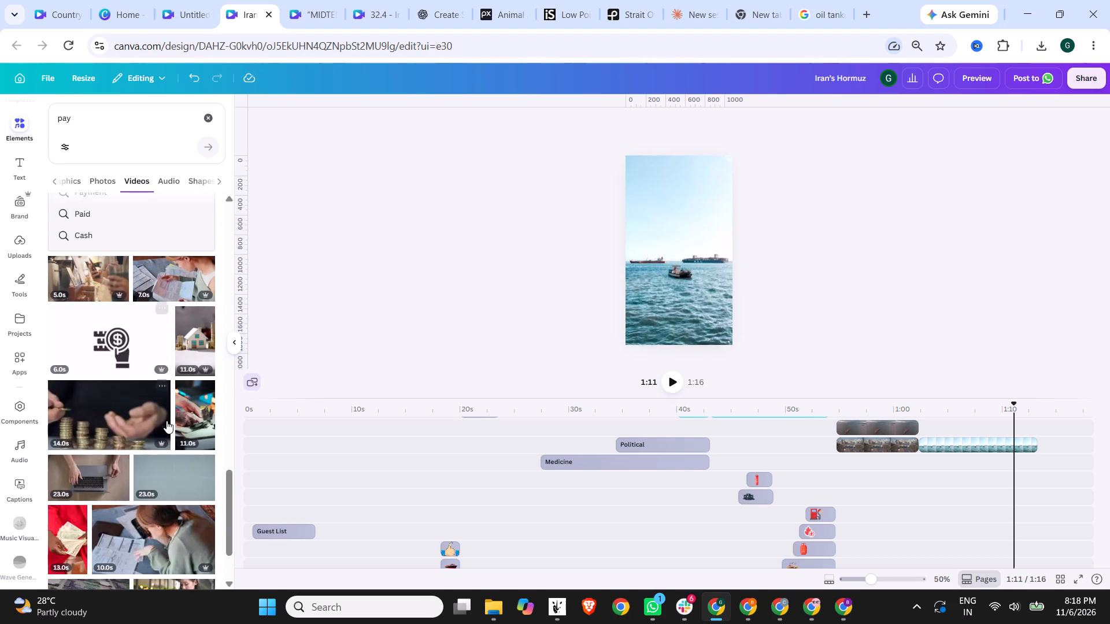
scroll(186, 411, "down", 2)
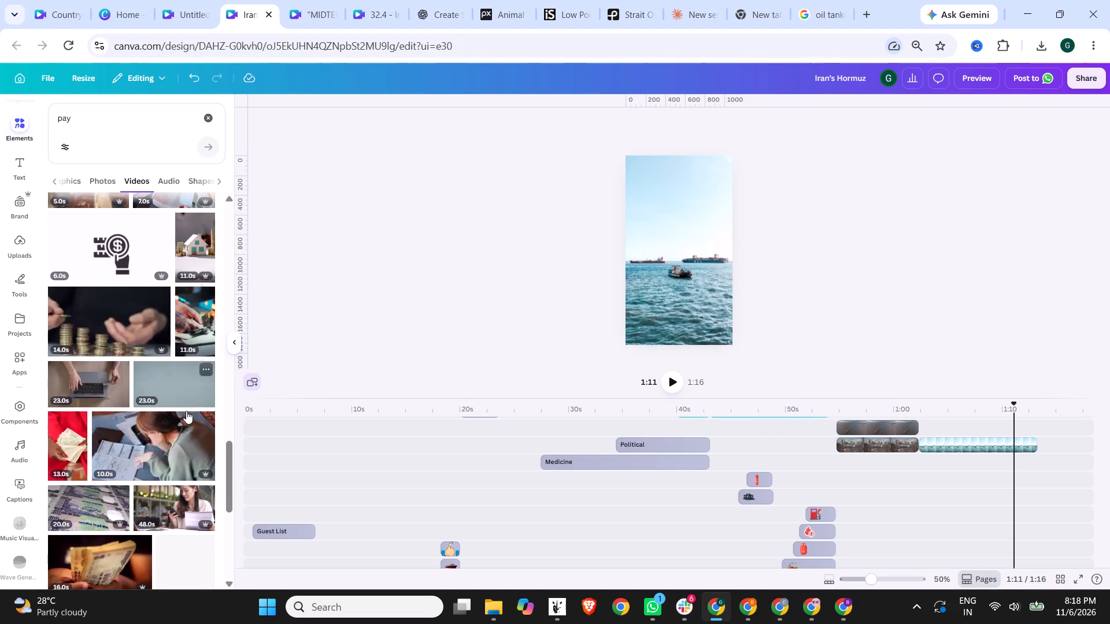
scroll(79, 426, "down", 3)
scroll(165, 415, "down", 2)
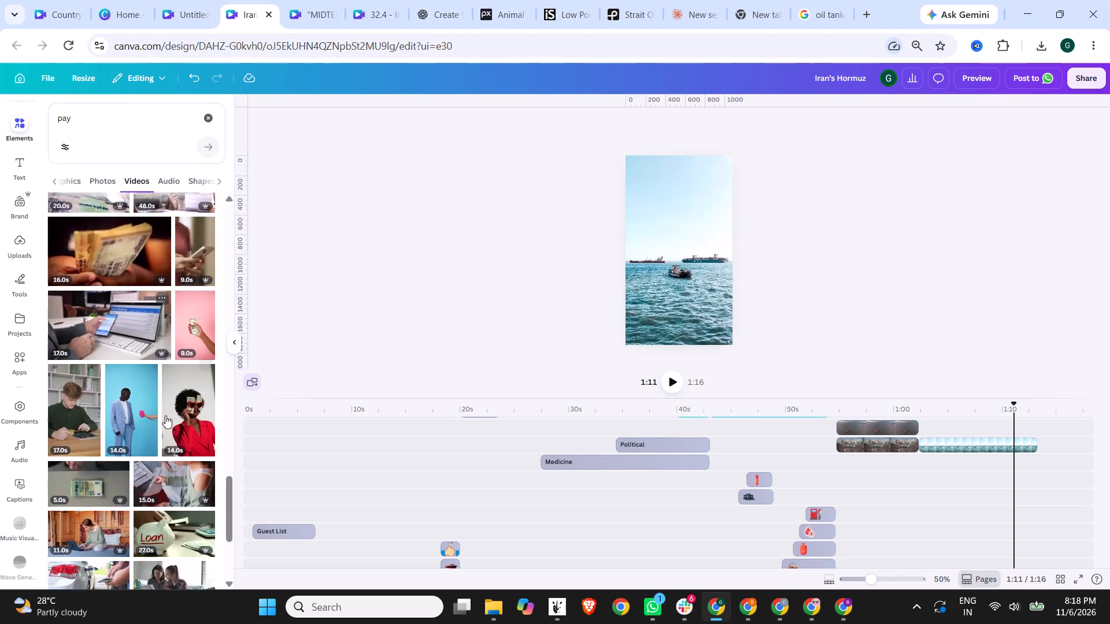
scroll(178, 308, "down", 3)
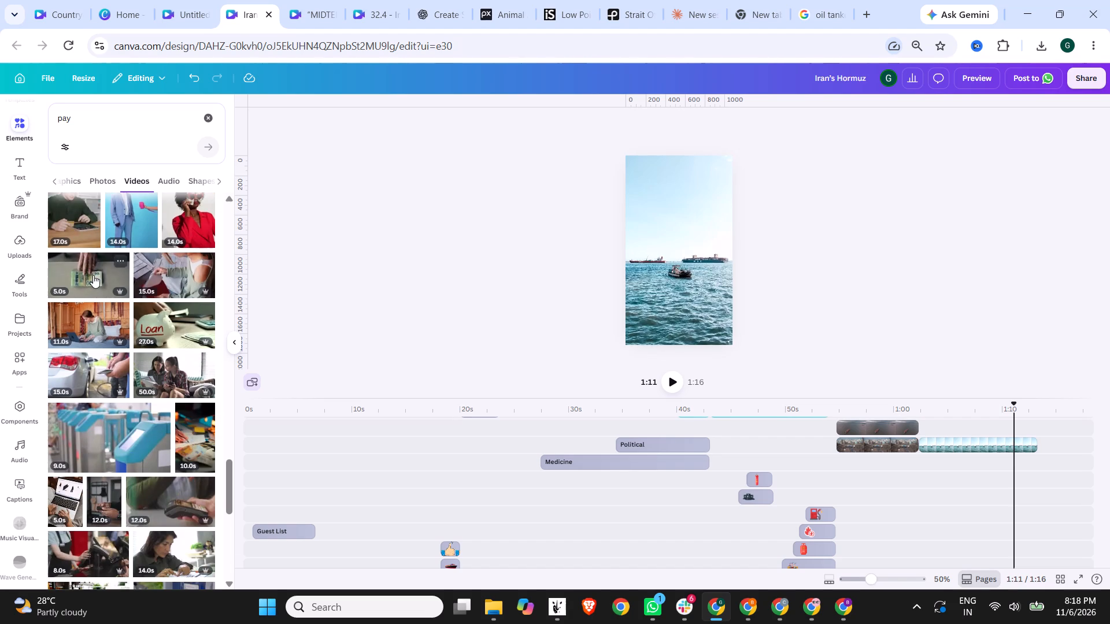
scroll(93, 275, "down", 3)
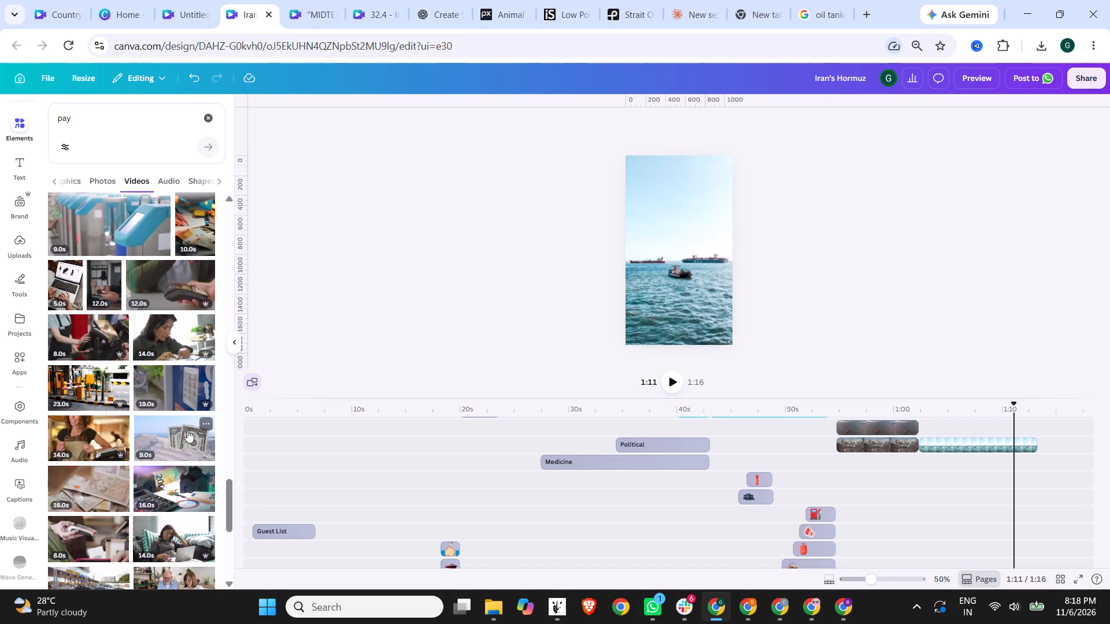
scroll(179, 444, "down", 2)
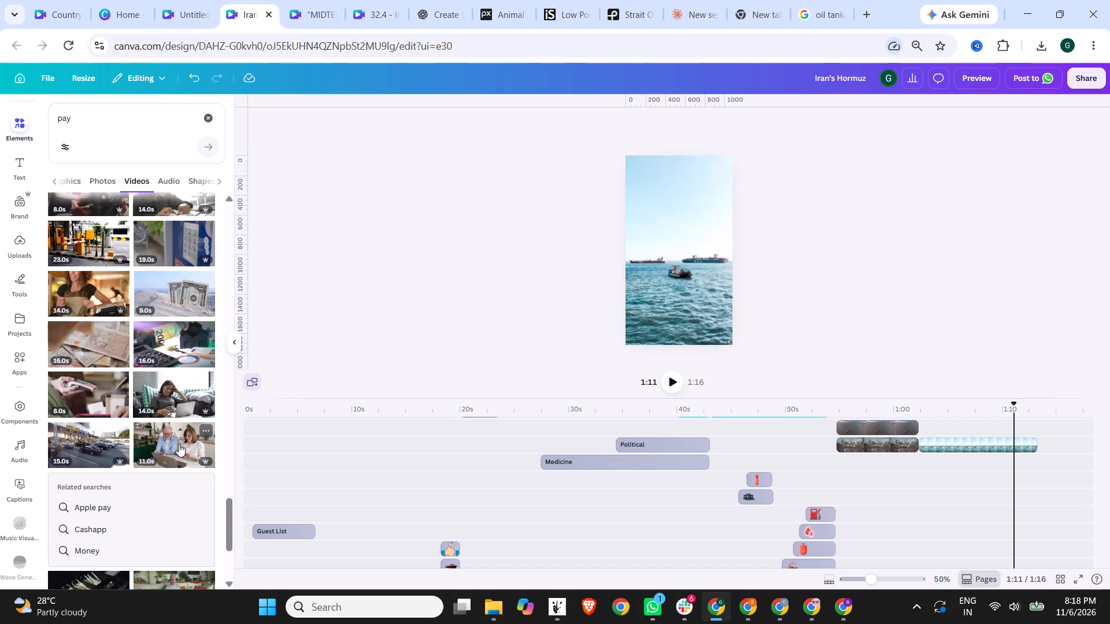
scroll(75, 326, "down", 5)
scroll(131, 409, "down", 3)
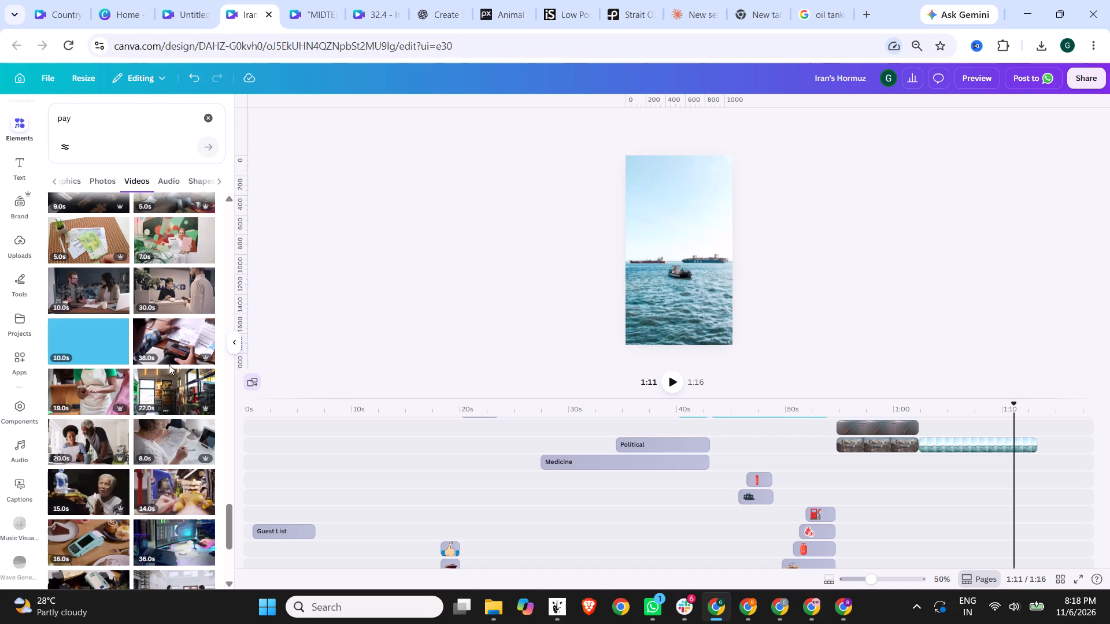
scroll(127, 363, "down", 4)
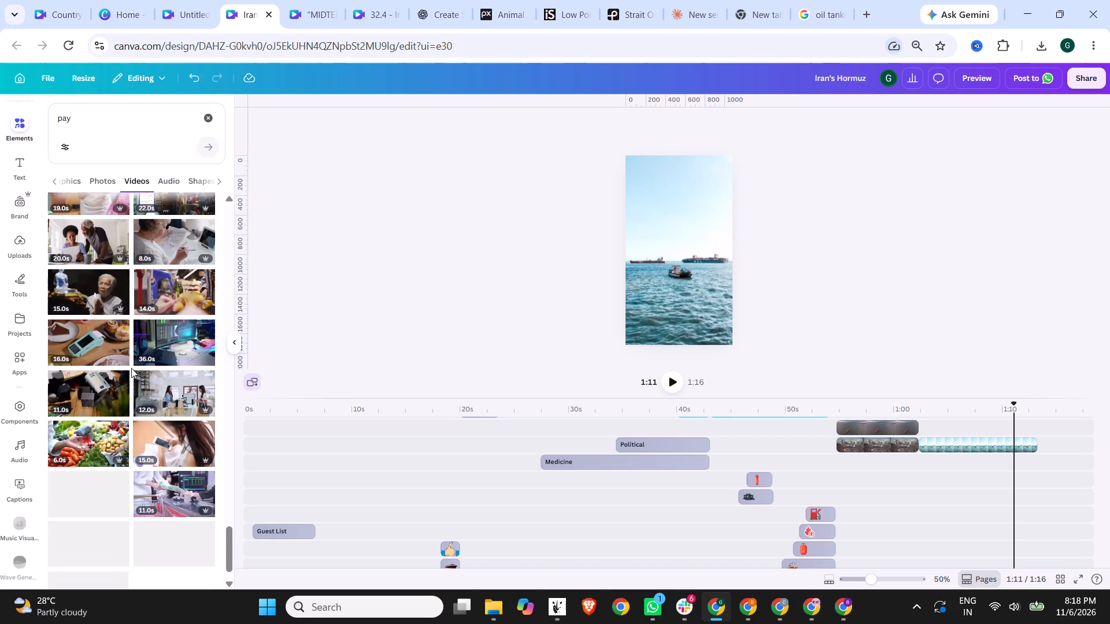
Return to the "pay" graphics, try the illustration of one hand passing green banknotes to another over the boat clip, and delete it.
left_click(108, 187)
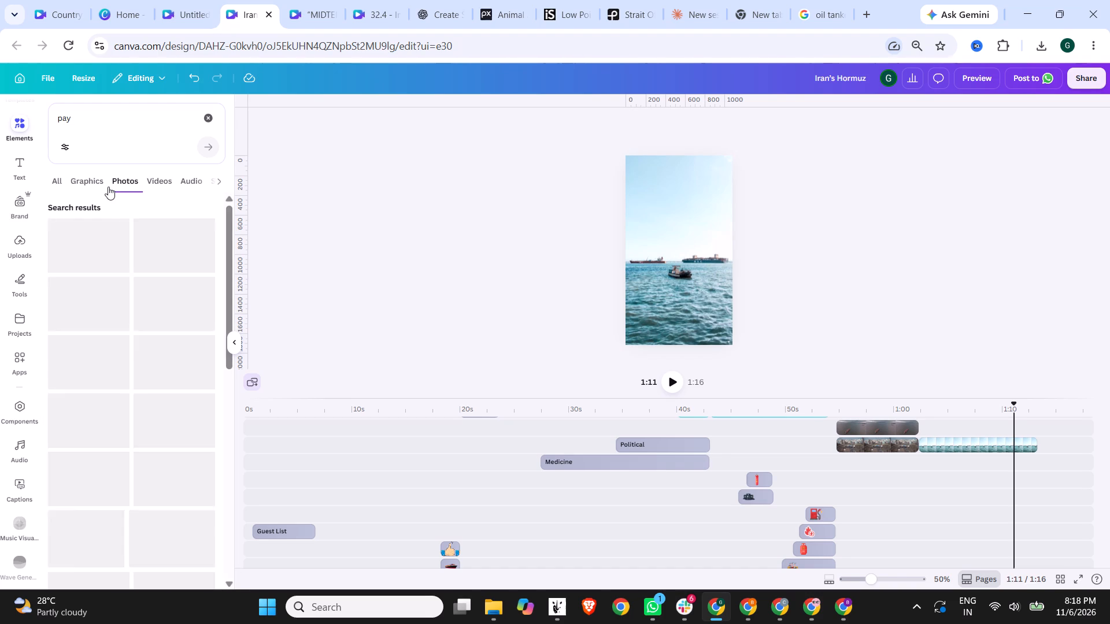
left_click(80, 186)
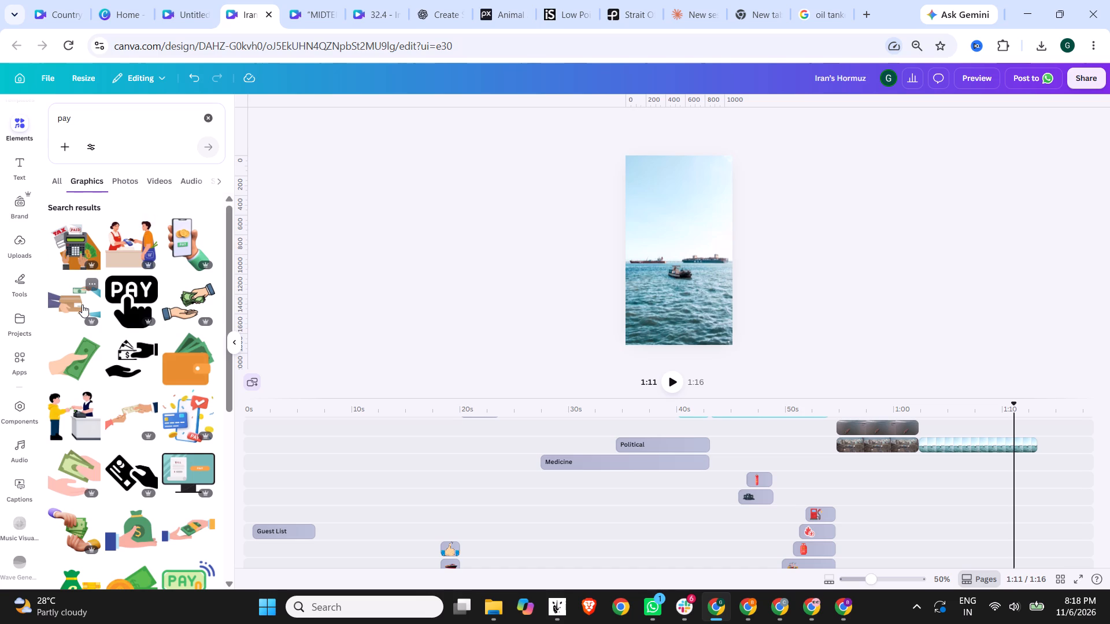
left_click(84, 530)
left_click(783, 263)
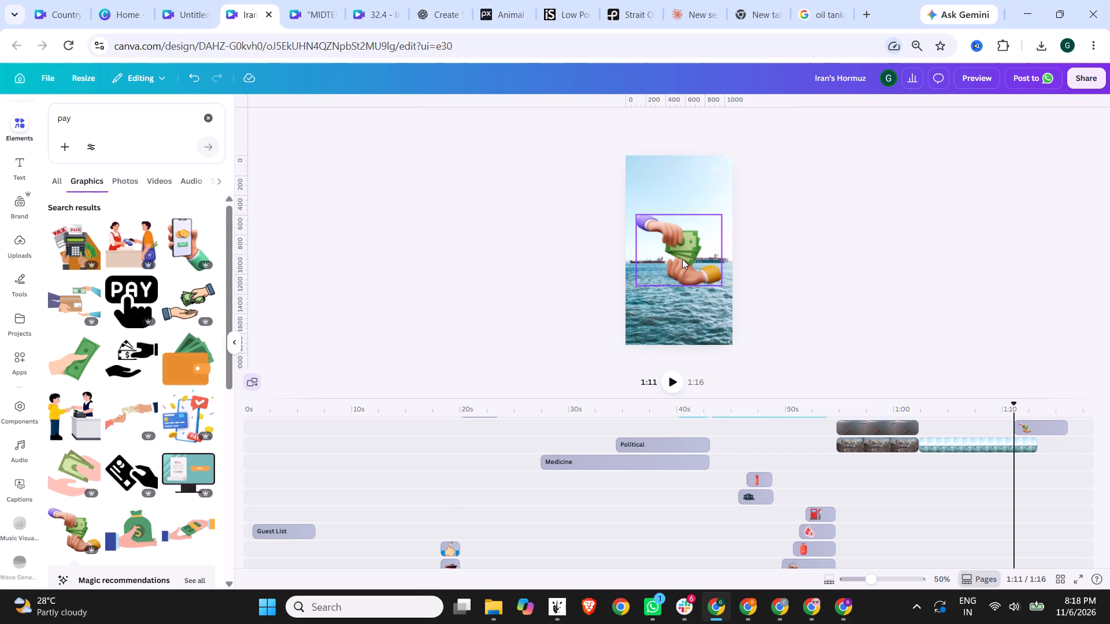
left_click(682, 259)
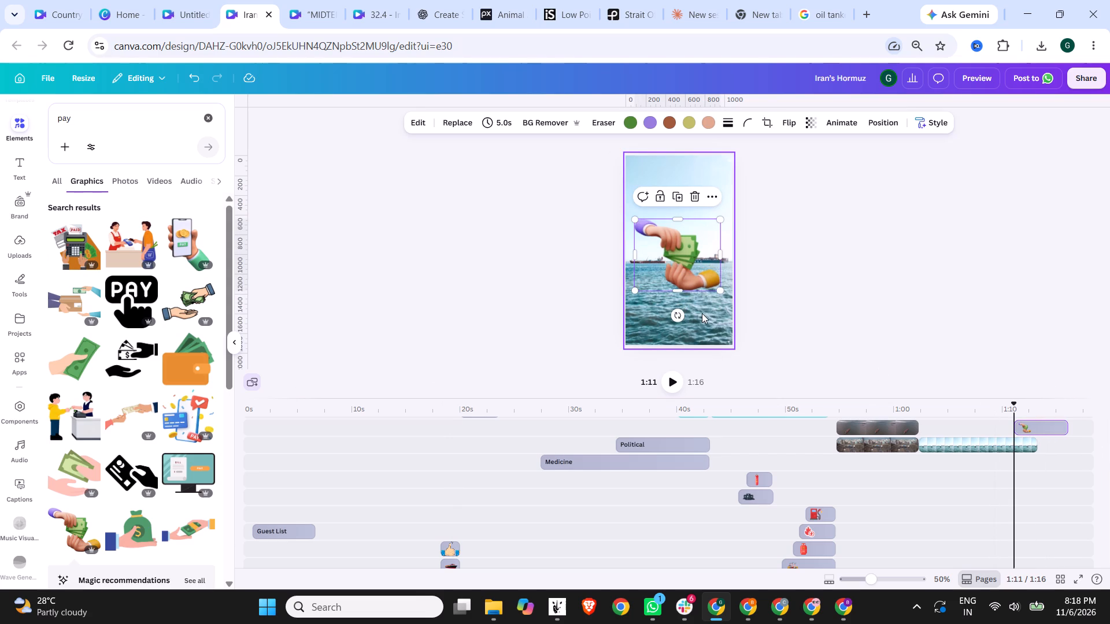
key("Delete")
Look further through the "pay" graphics for a different payment illustration.
scroll(113, 417, "down", 3)
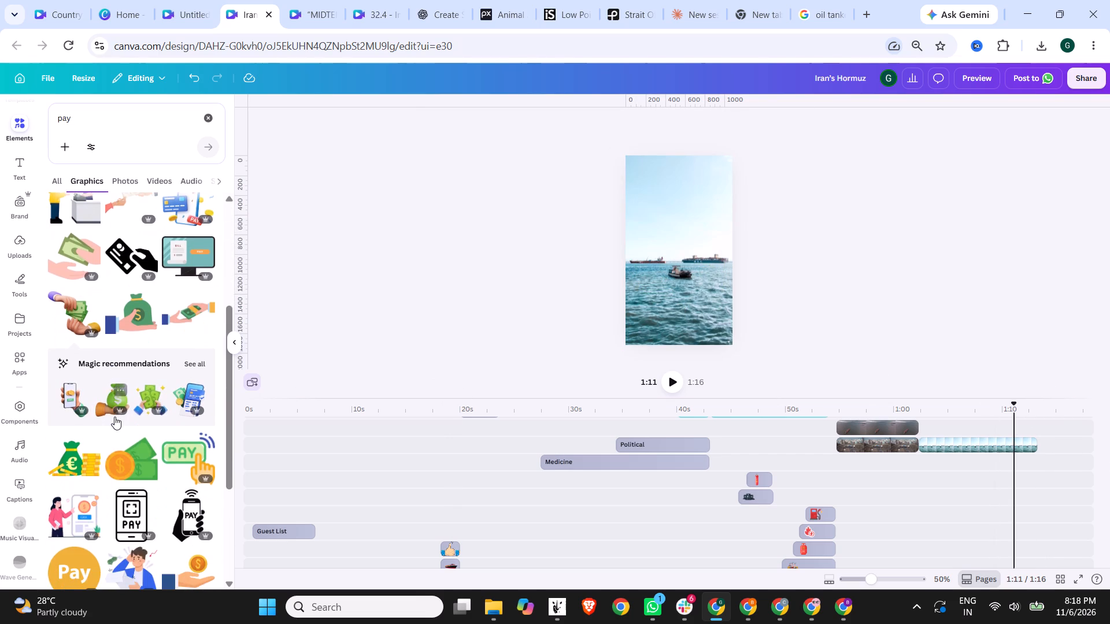
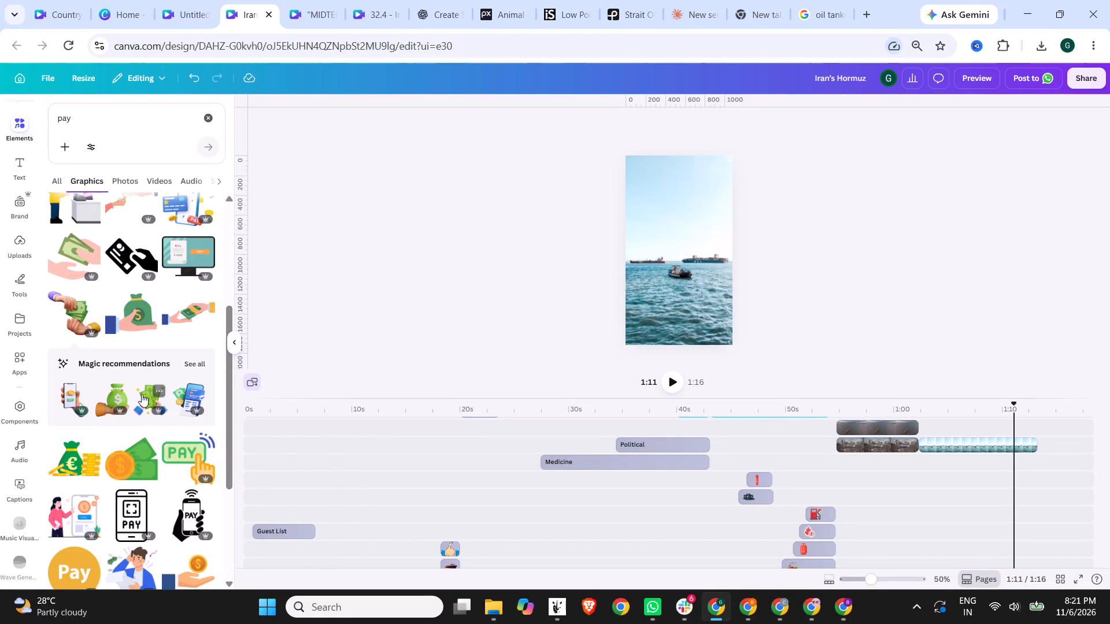
Add the blue bill with green banknotes graphic over the boat clip at 1:11 and place it in the sky.
scroll(140, 394, "down", 4)
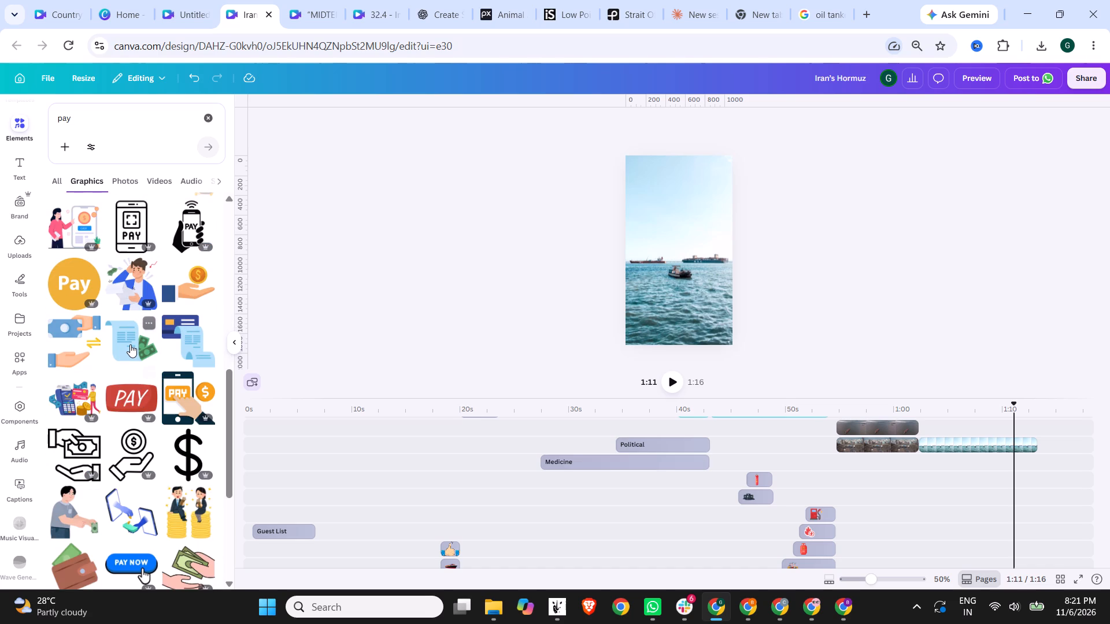
left_click_drag(130, 344, 686, 263)
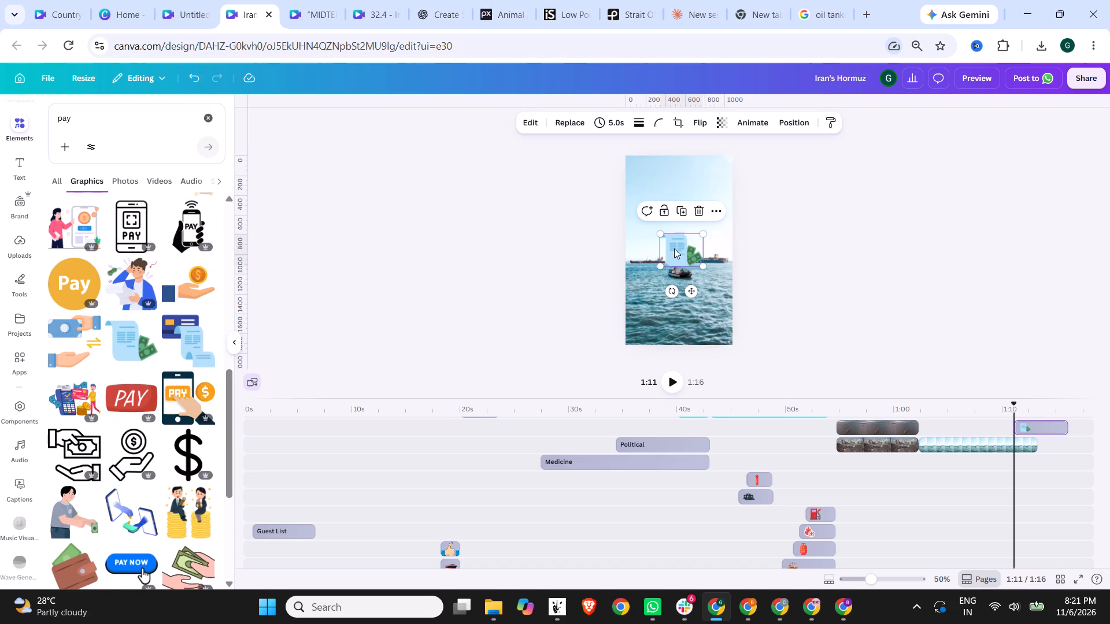
left_click_drag(682, 248, 681, 221)
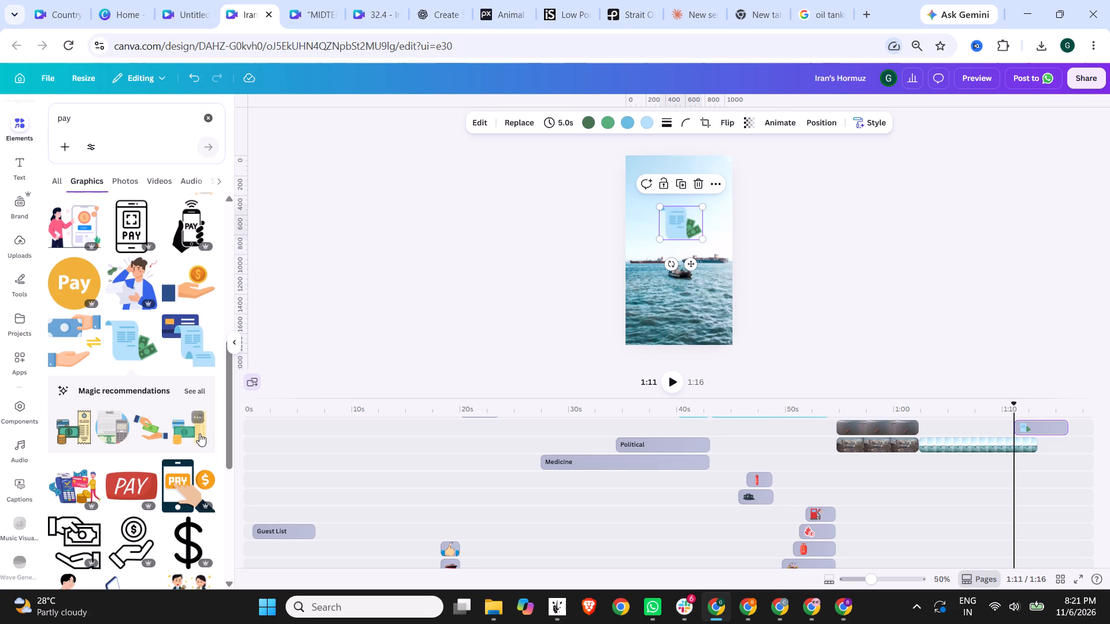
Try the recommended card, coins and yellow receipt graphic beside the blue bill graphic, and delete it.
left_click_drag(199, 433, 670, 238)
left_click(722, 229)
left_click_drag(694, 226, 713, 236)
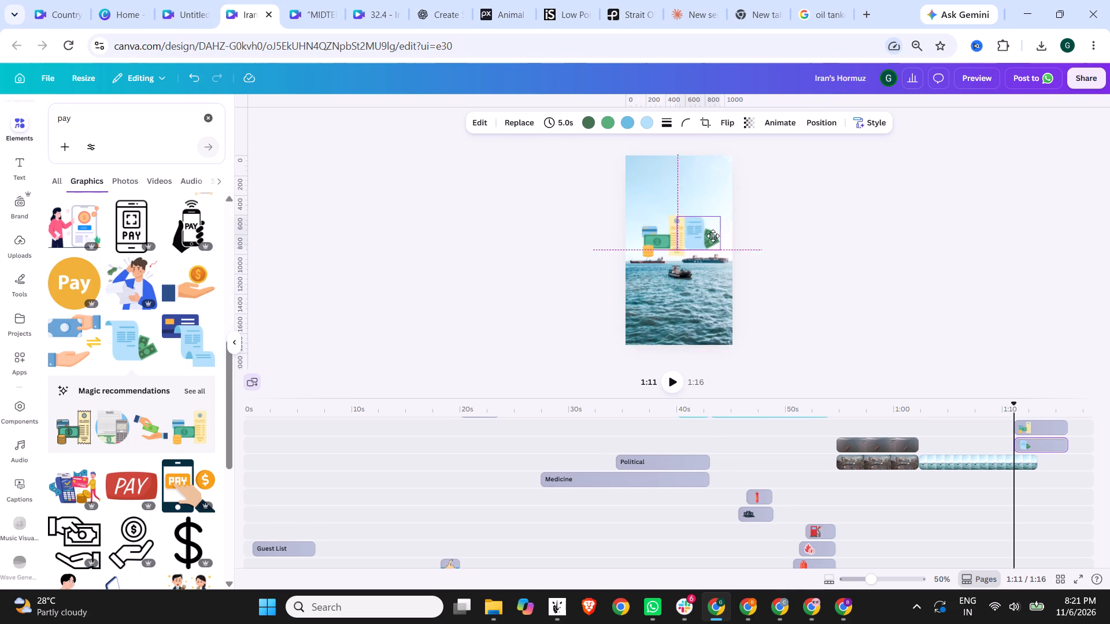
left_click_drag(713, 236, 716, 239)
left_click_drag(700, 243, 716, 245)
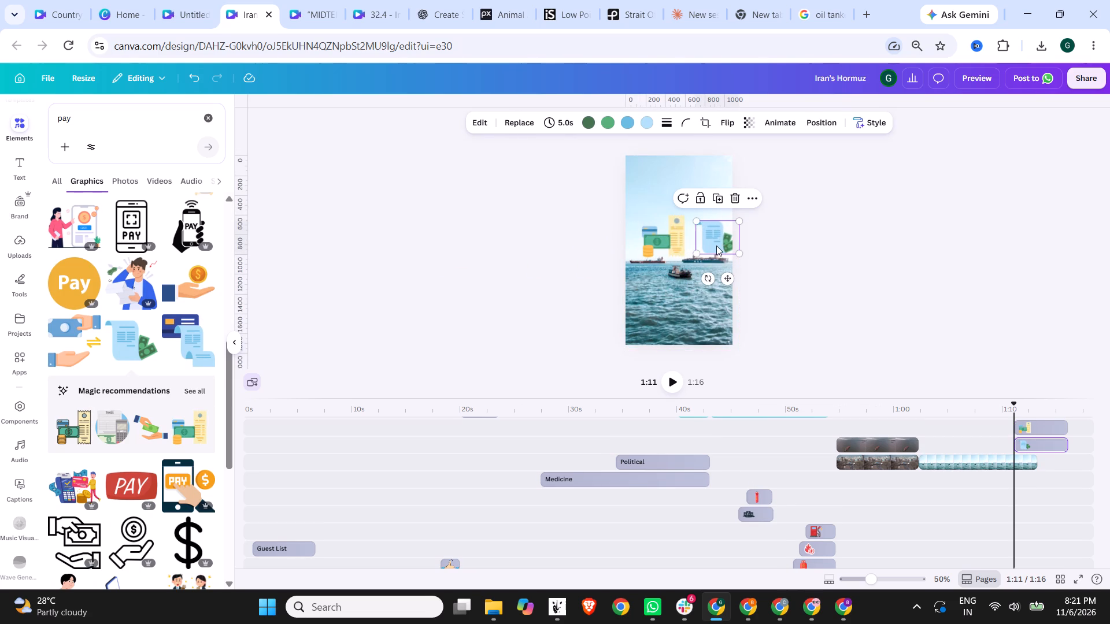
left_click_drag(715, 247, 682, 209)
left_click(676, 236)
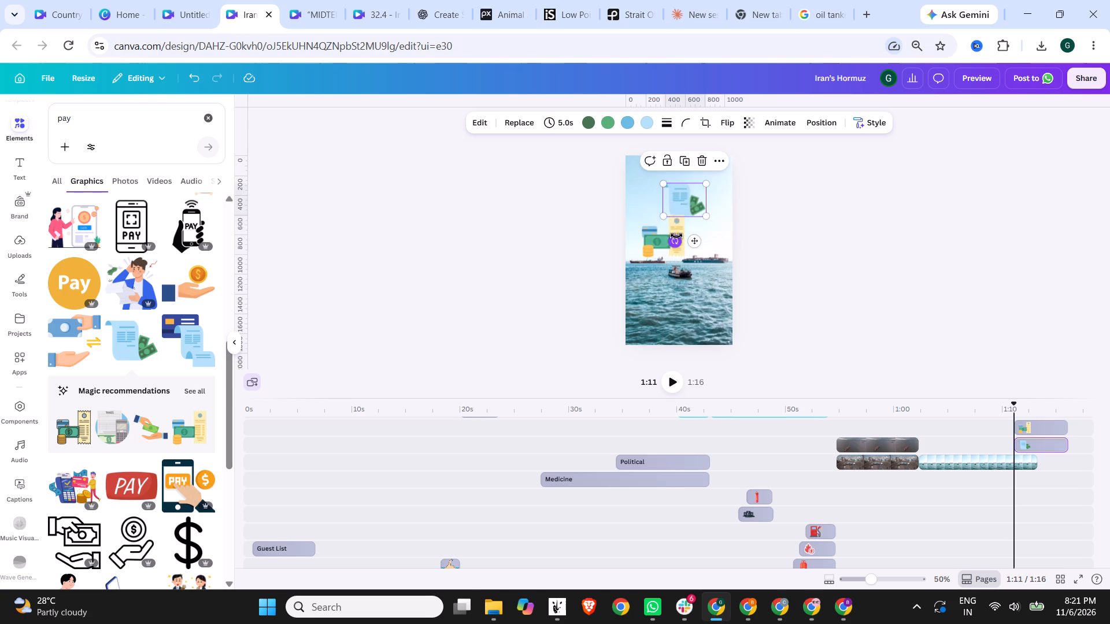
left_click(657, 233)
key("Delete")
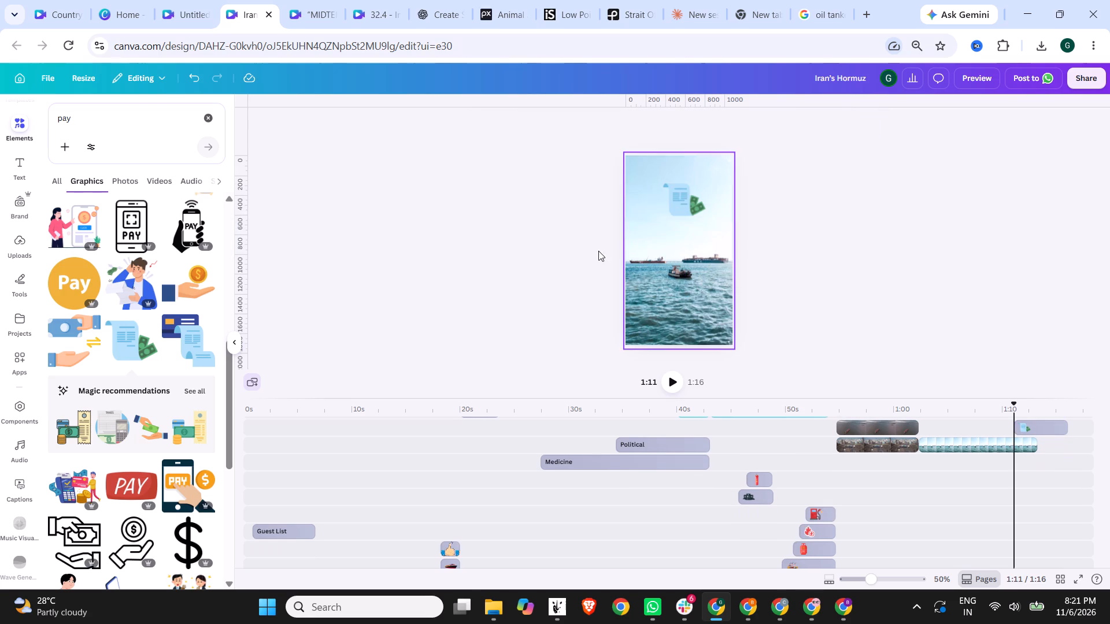
Enlarge the blue bill graphic and position it in the sky just above the ships.
left_click(675, 209)
left_click_drag(664, 219, 652, 239)
left_click(802, 209)
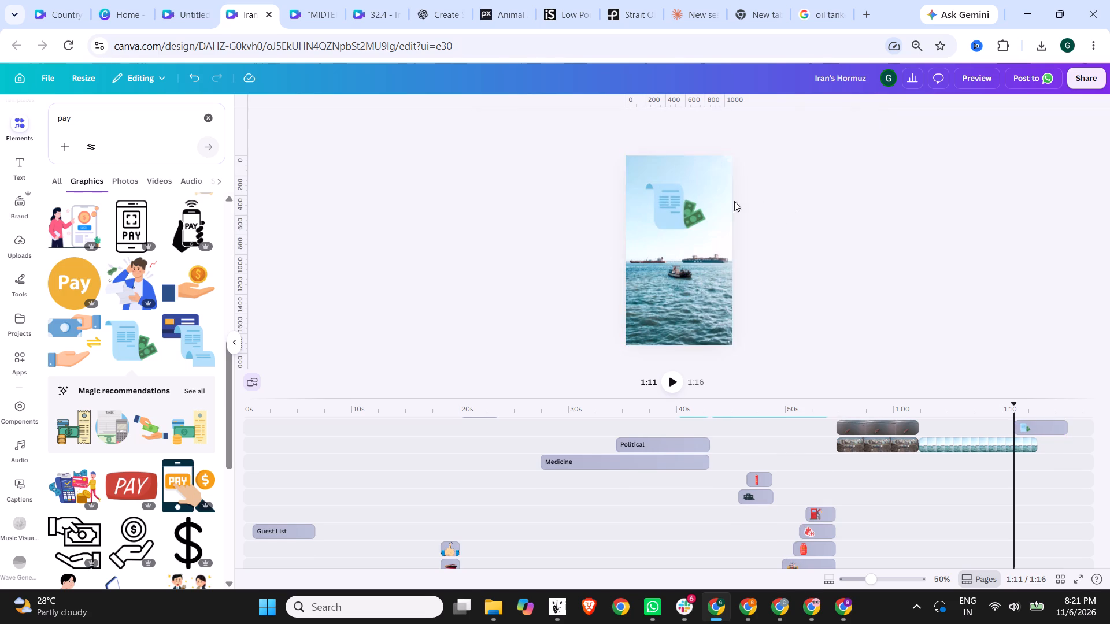
left_click_drag(683, 202, 691, 218)
left_click(763, 217)
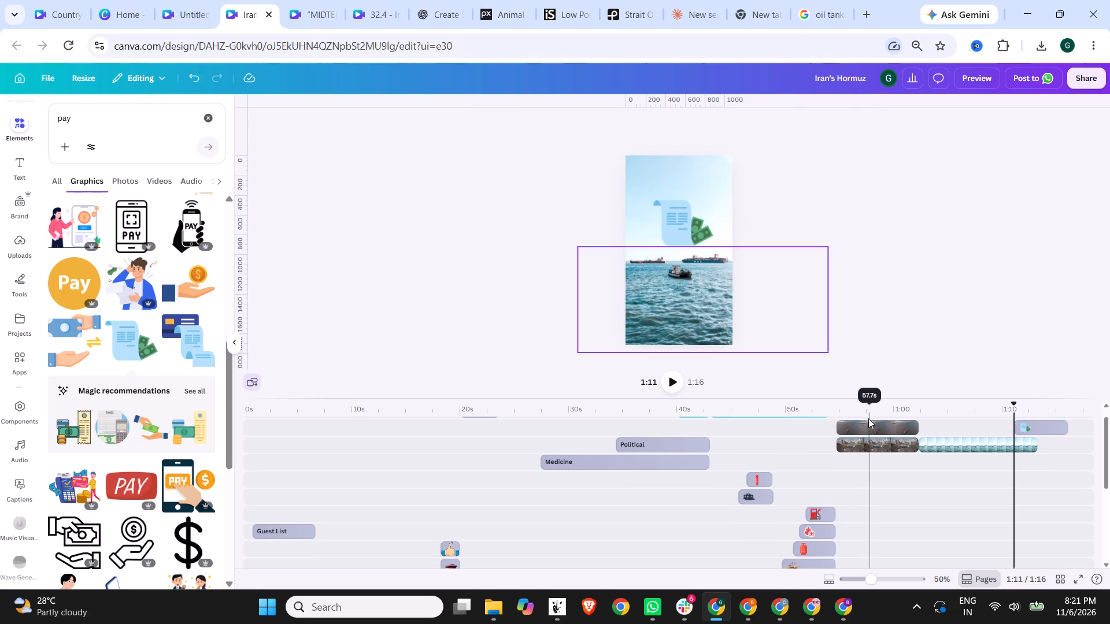
Play the boat clip from 1:03 and move the bill graphic earlier in the timeline to start at about 1:03.
left_click(933, 411)
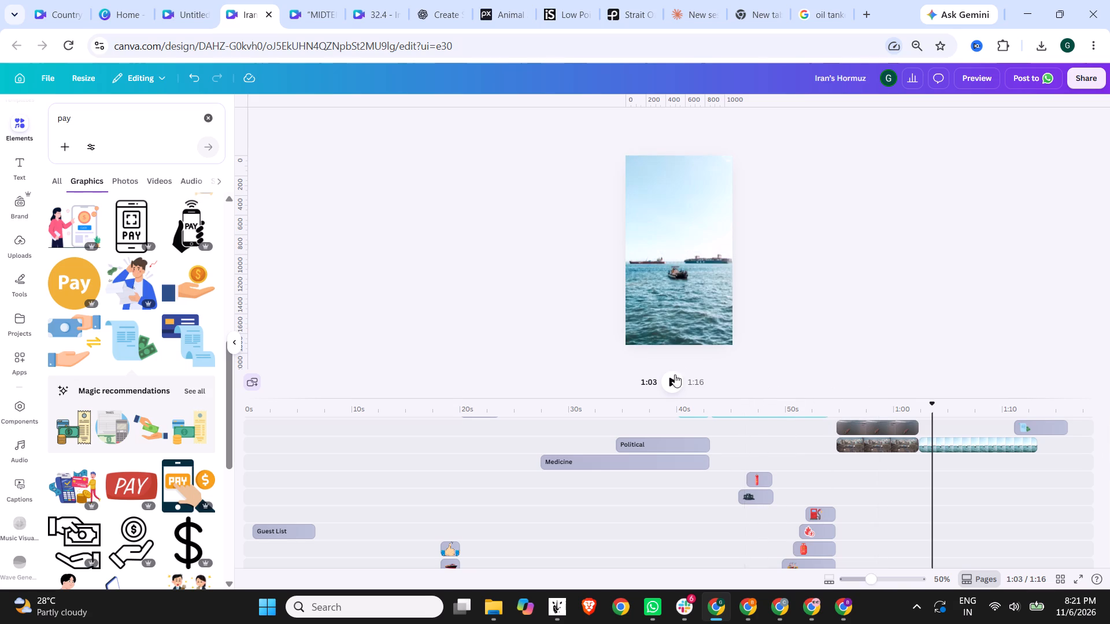
left_click(673, 382)
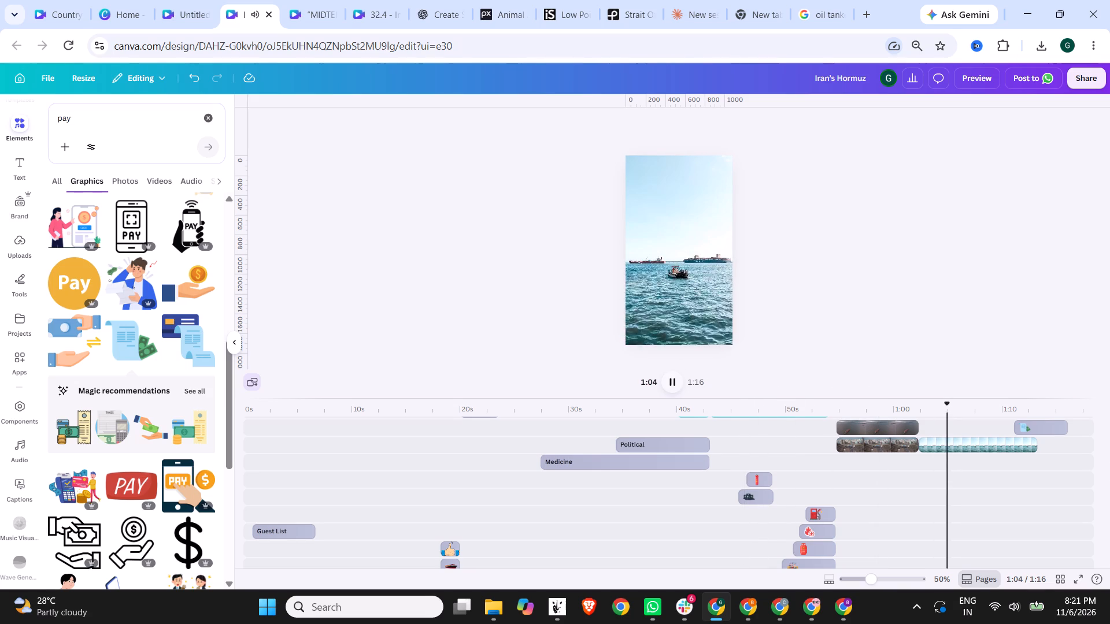
left_click_drag(1031, 425, 953, 424)
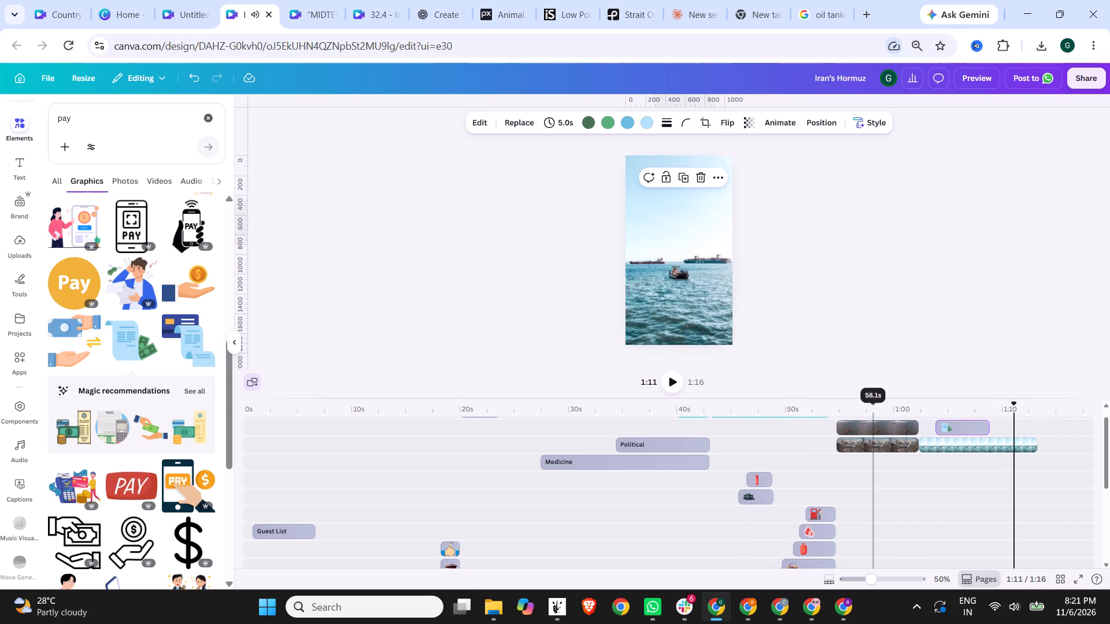
Search the elements for "no free pass" at 1:02 and look through the video, photo and graphic results.
left_click(921, 405)
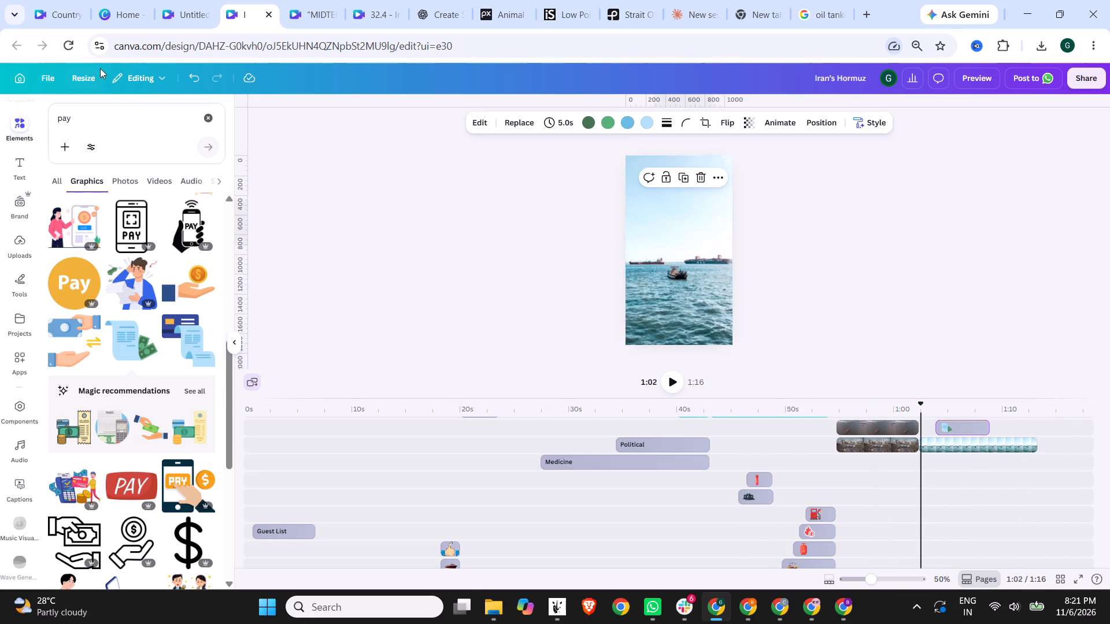
left_click_drag(129, 112, 0, 115)
type("not")
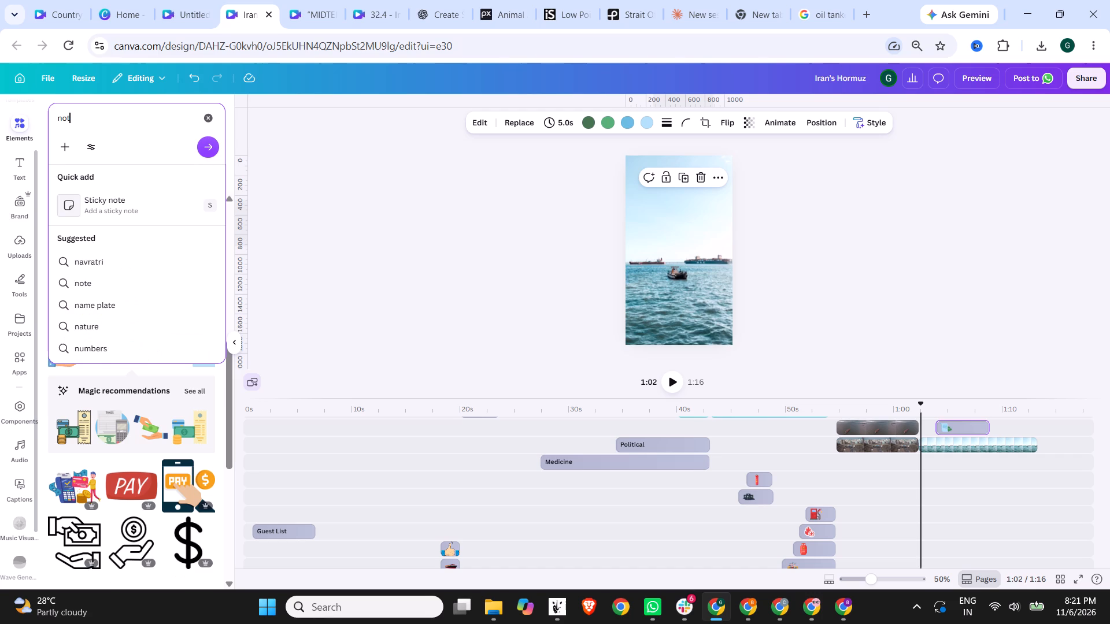
key("BackSpace")
key("space")
type("free")
key("space")
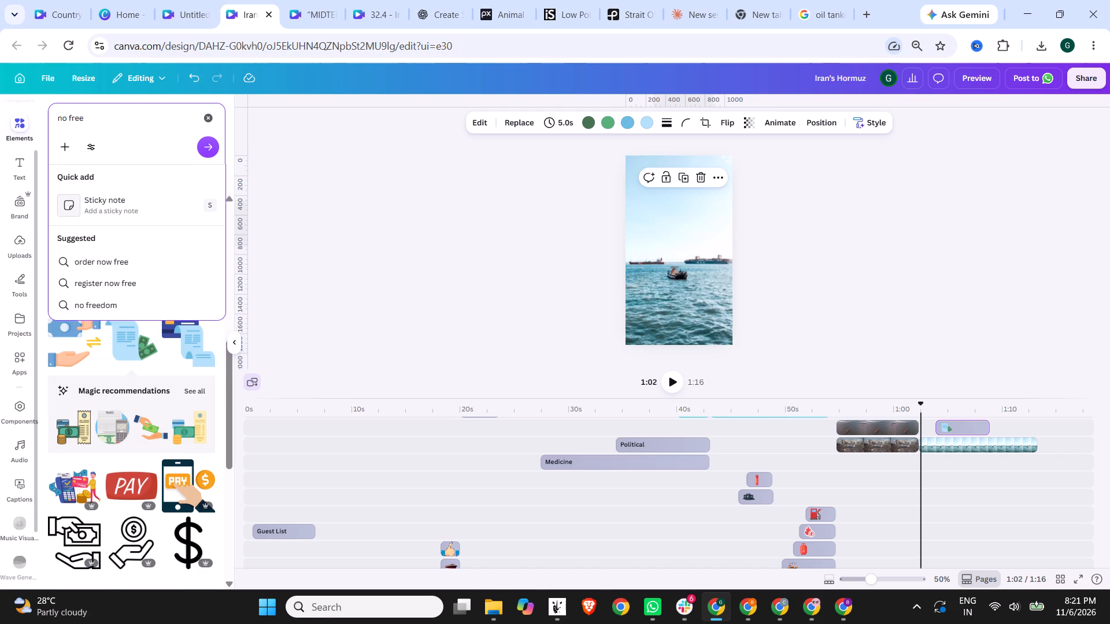
type("pass")
key("Return")
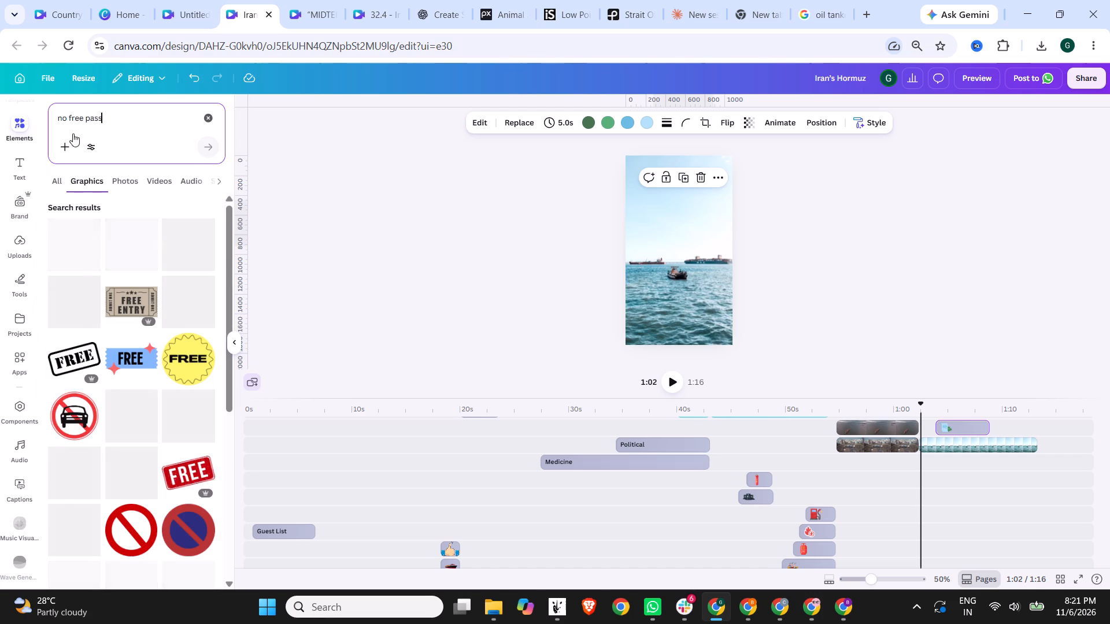
left_click(151, 177)
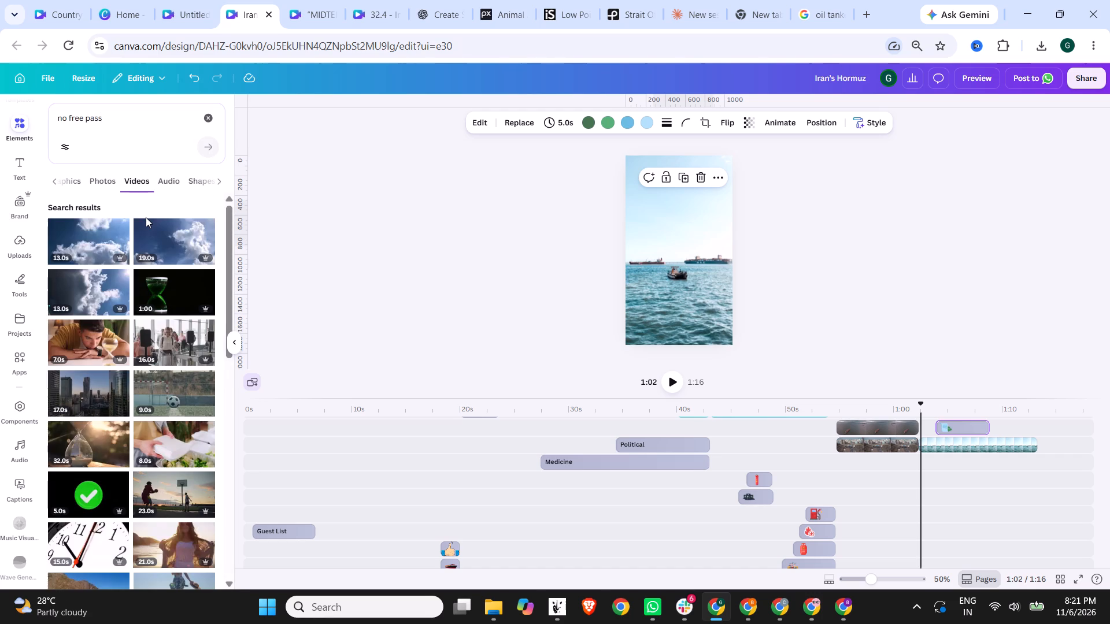
scroll(122, 306, "down", 3)
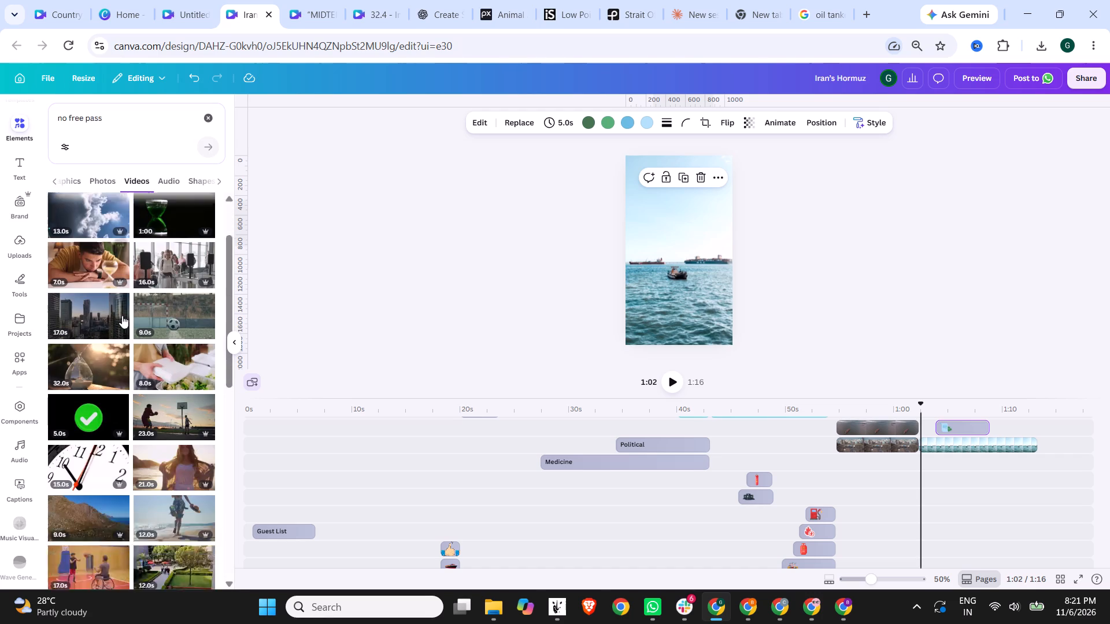
scroll(91, 250, "down", 2)
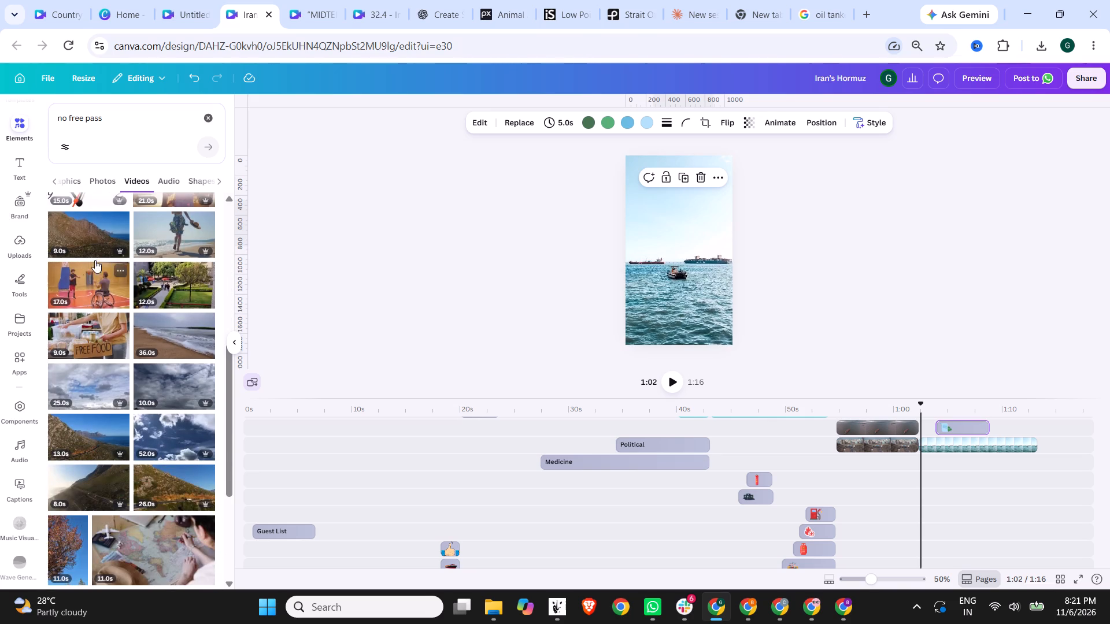
left_click(97, 182)
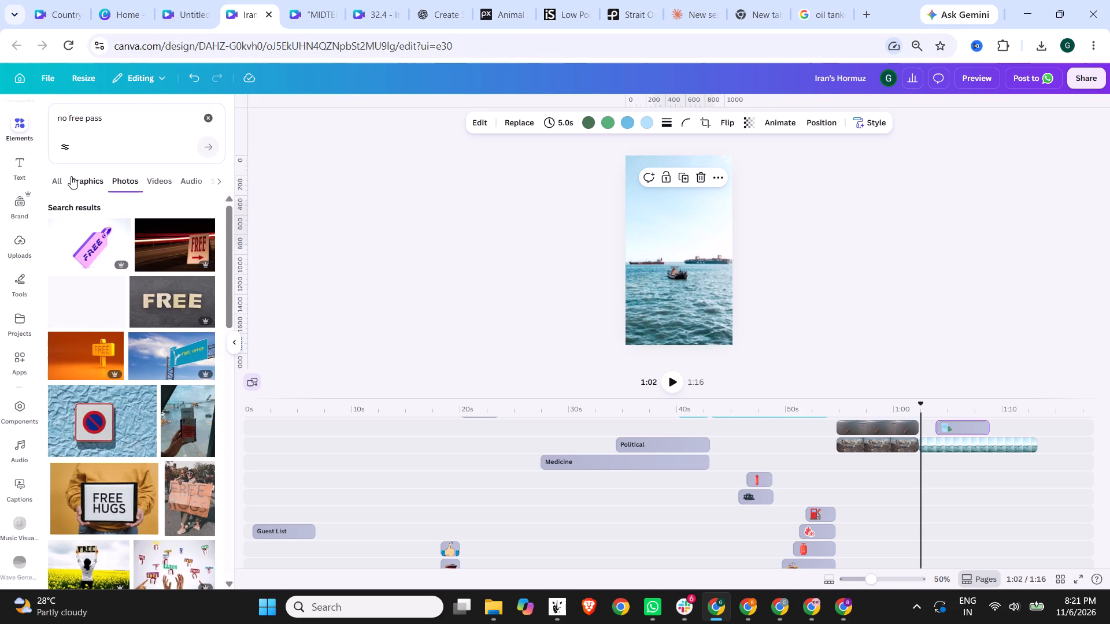
scroll(124, 303, "down", 4)
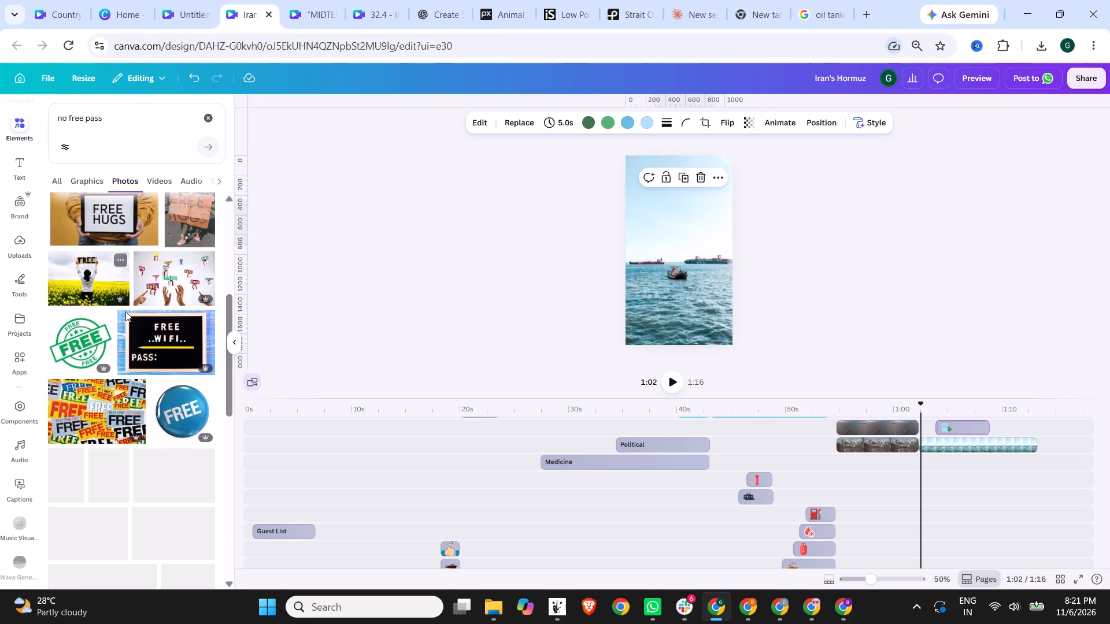
left_click(72, 179)
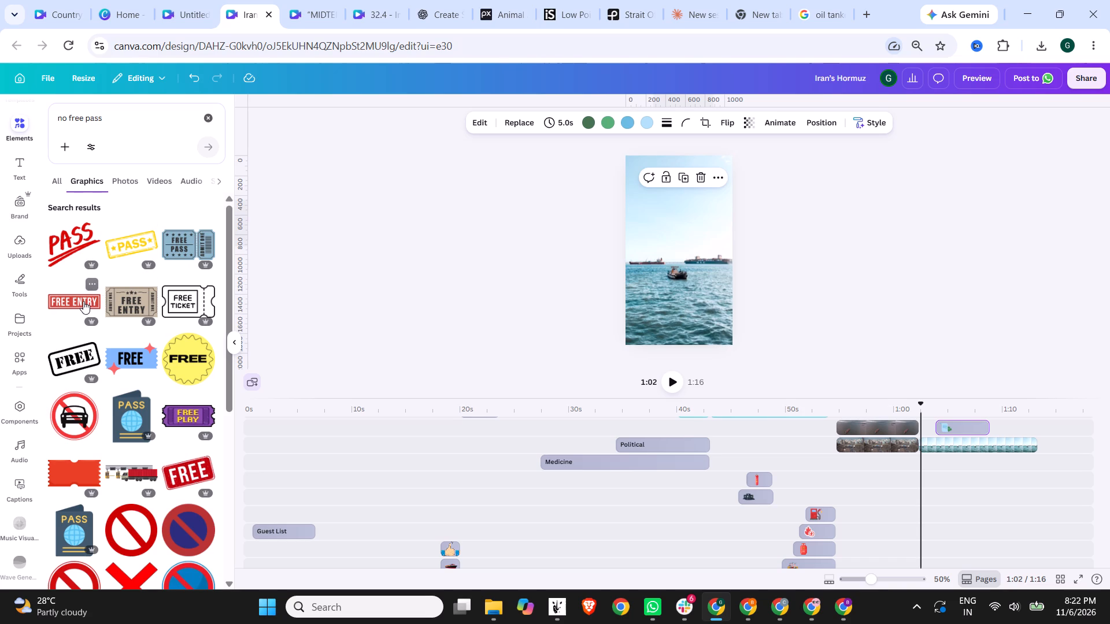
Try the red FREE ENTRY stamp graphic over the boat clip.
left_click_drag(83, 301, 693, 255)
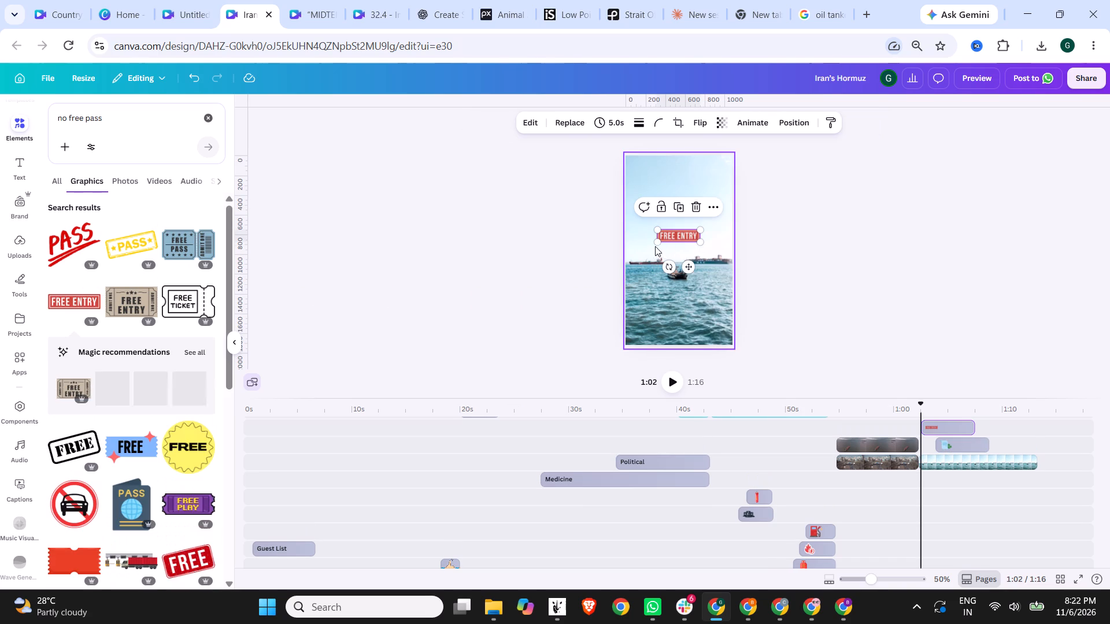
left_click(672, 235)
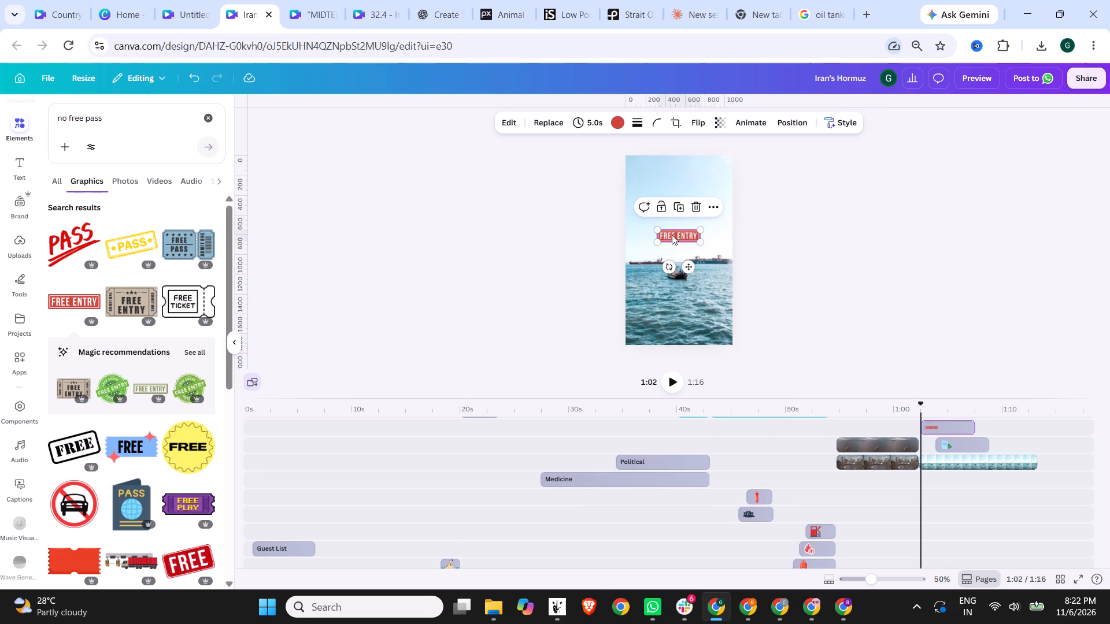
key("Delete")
Add the recommended green outlined FREE ENTRY stamp at 1:02 and delete the red FREE ENTRY stamp.
scroll(102, 337, "down", 3)
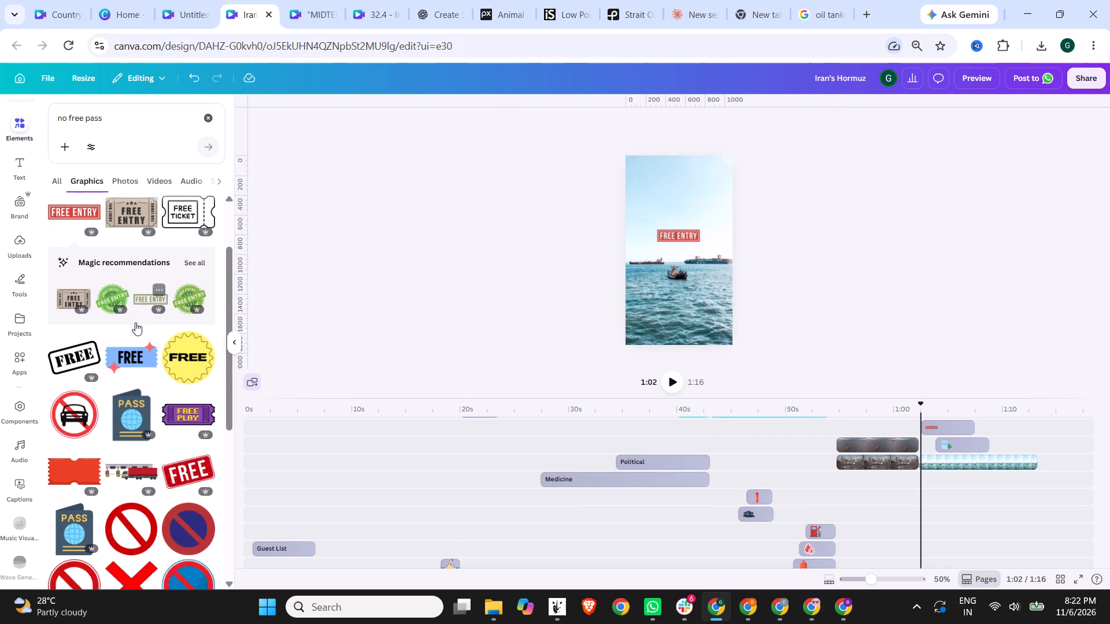
scroll(135, 322, "up", 2)
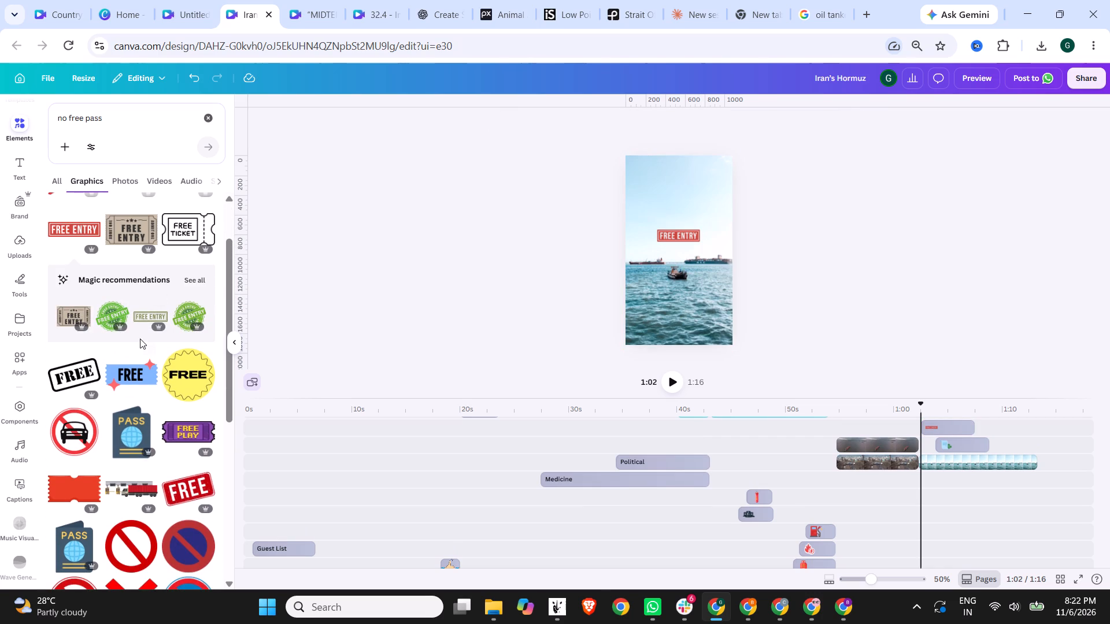
left_click_drag(145, 313, 620, 261)
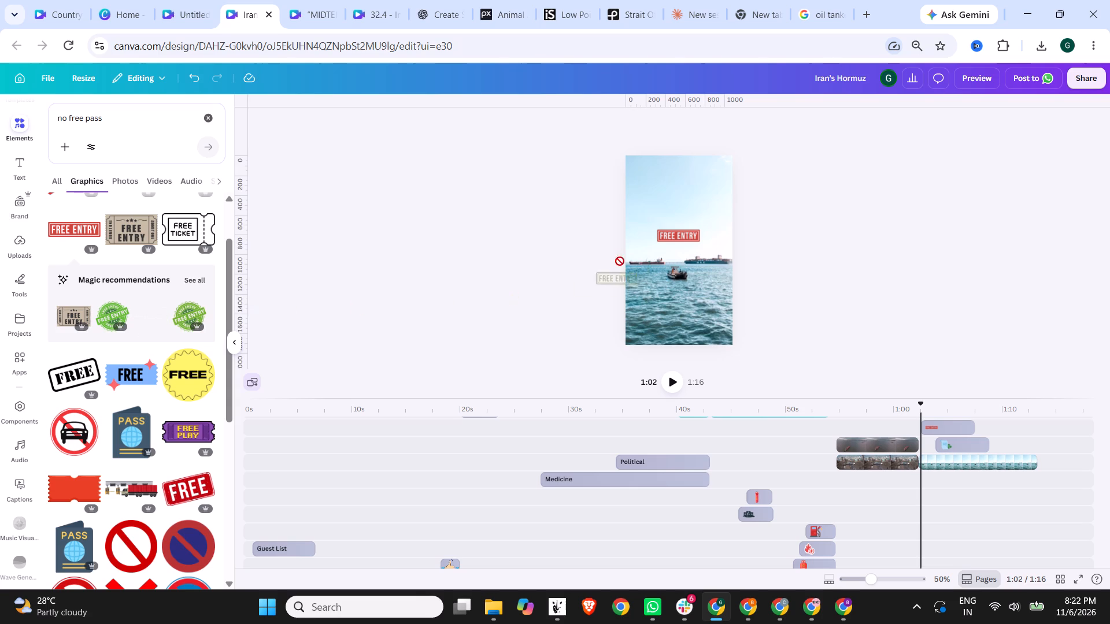
left_click_drag(620, 261, 668, 226)
left_click(678, 237)
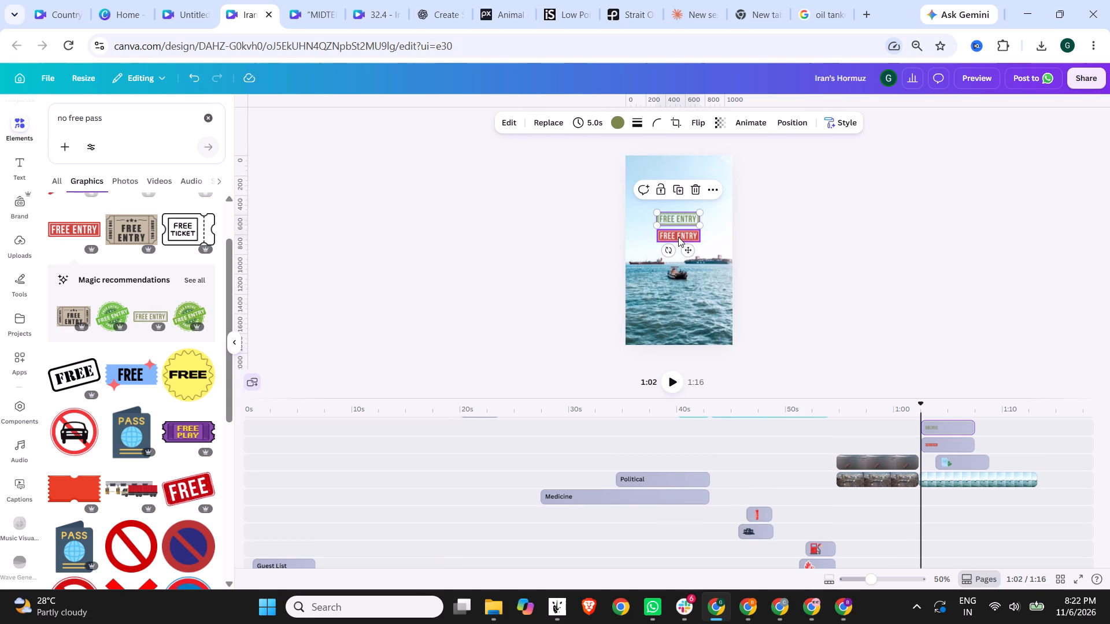
key("Delete")
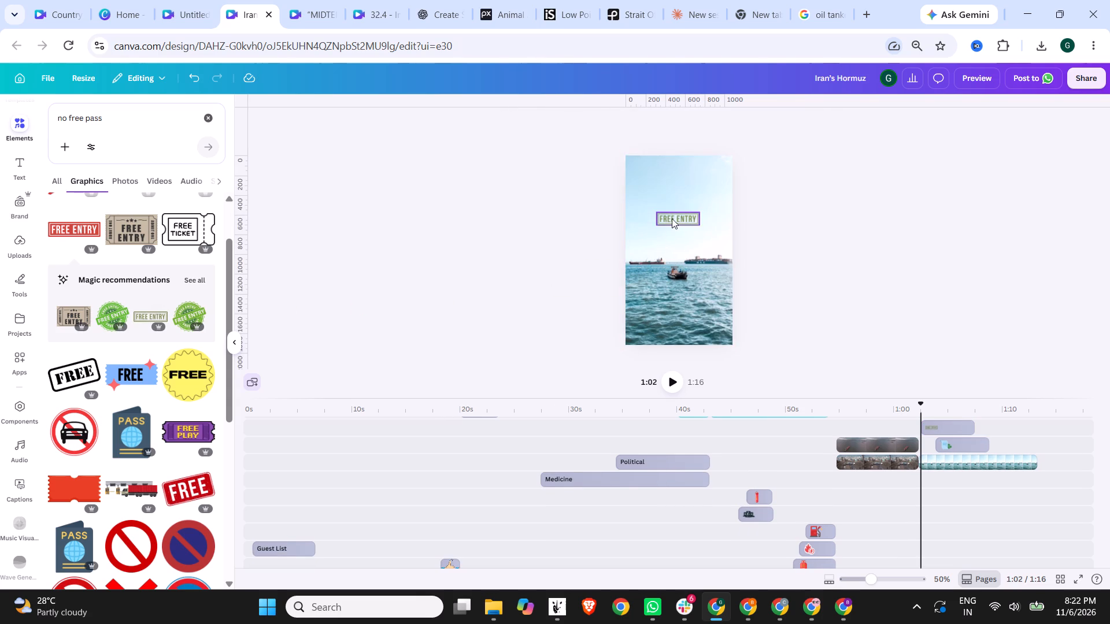
Enlarge the green FREE ENTRY stamp to about three quarters of the frame width and centre it above the ships.
left_click(676, 218)
left_click_drag(657, 225, 626, 255)
left_click_drag(671, 226, 685, 225)
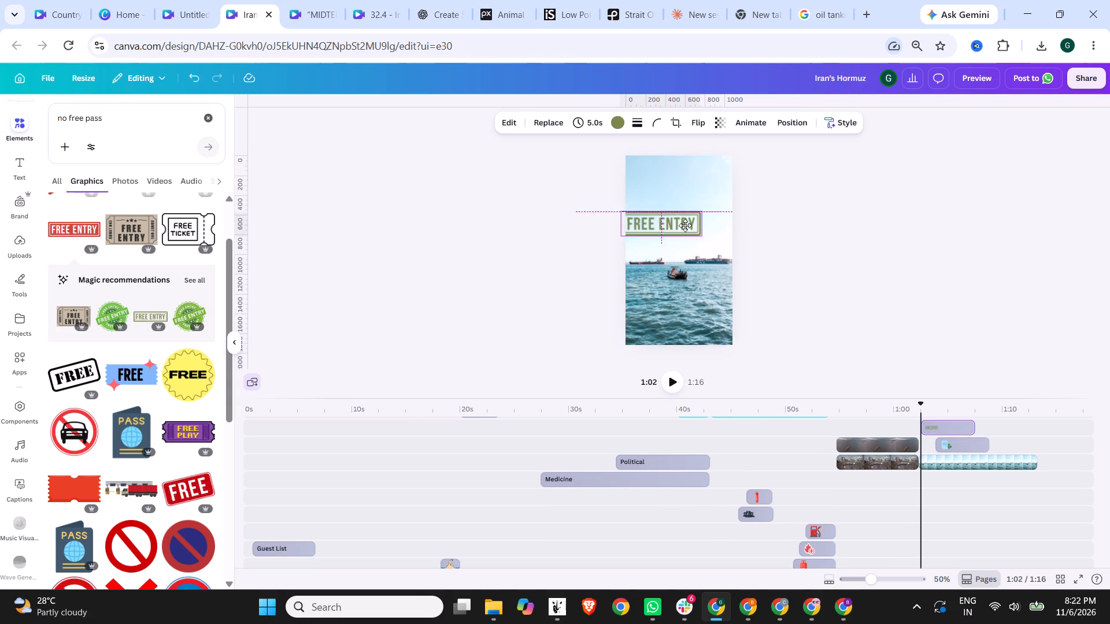
left_click_drag(685, 225, 691, 227)
left_click(779, 231)
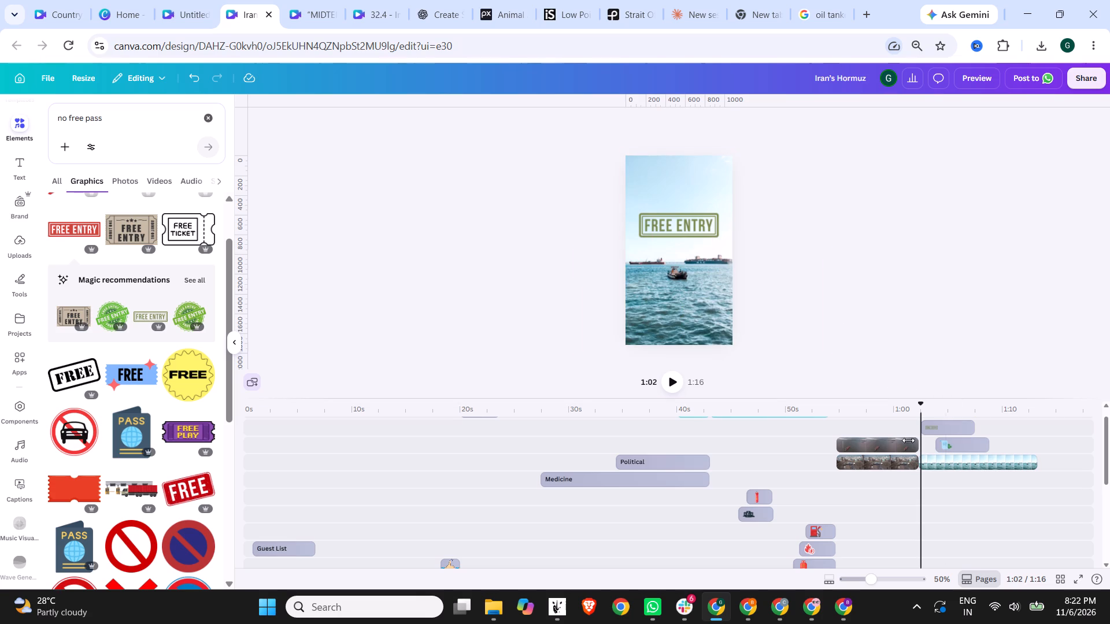
Play back the overlap and move the bill graphic to start at about 1:07, right after the FREE ENTRY stamp.
left_click(675, 376)
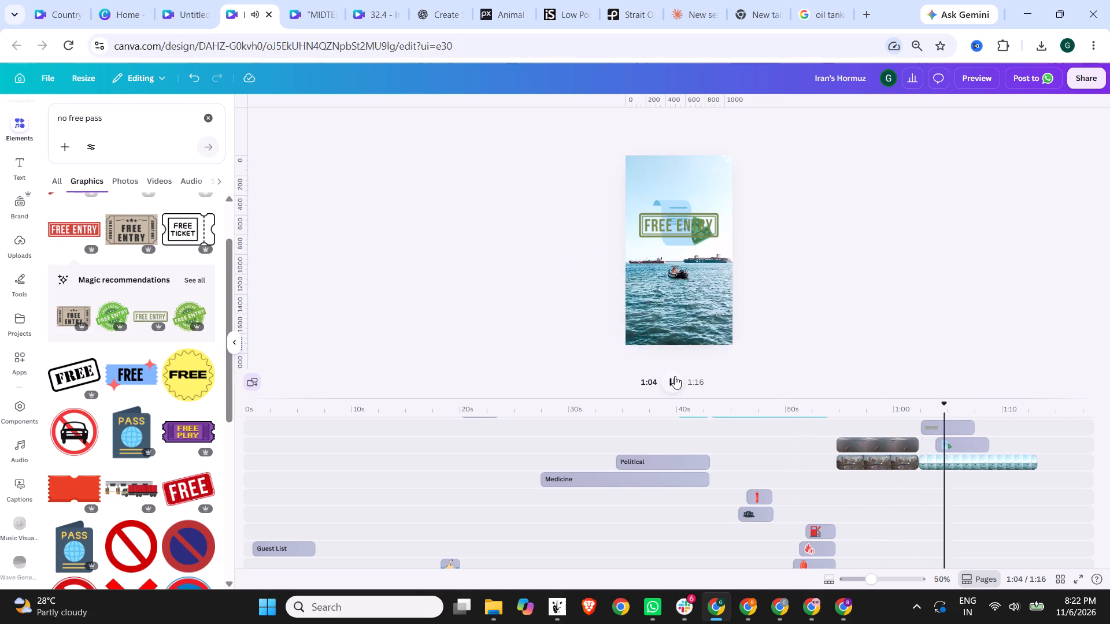
left_click(675, 376)
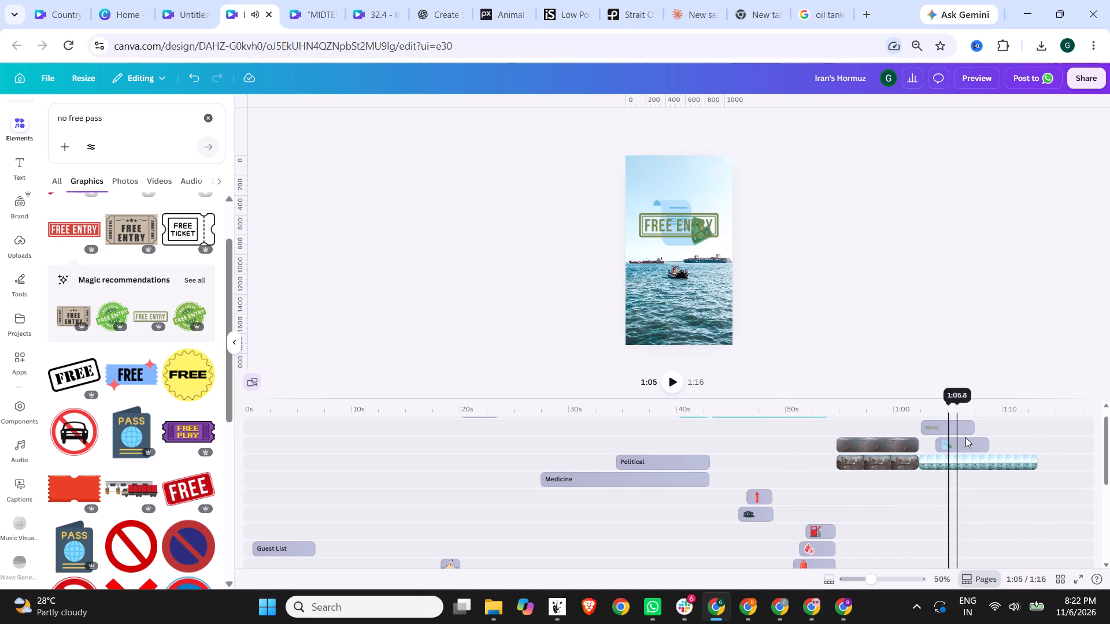
left_click_drag(968, 439, 1013, 437)
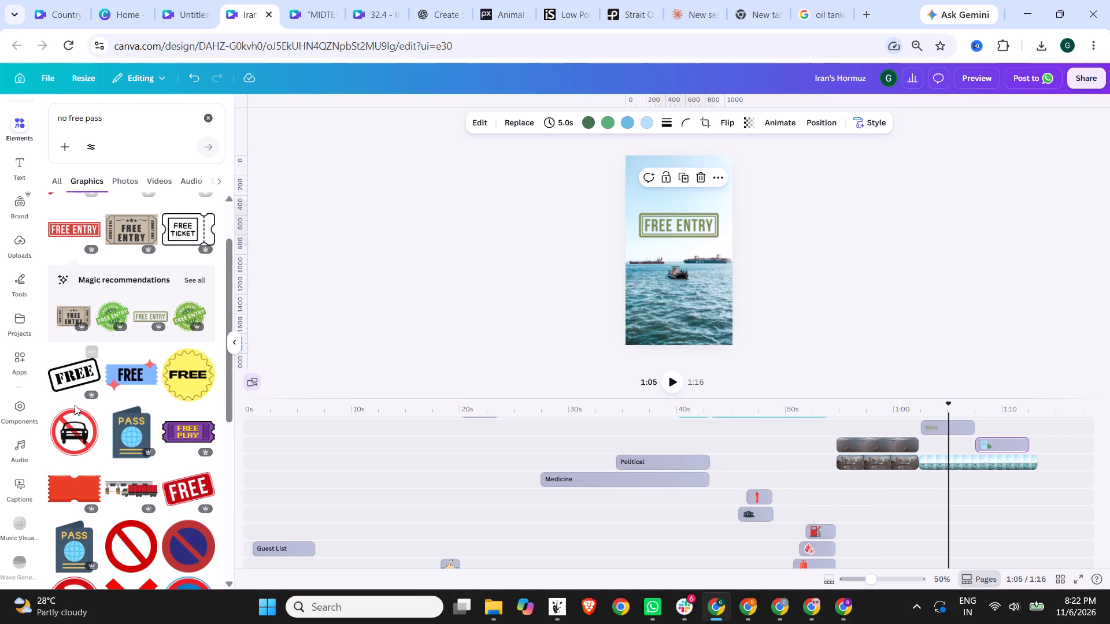
Add the red prohibition sign graphic at 1:05, shrunk to under half the frame width, over the FREE ENTRY stamp.
left_click_drag(137, 558, 705, 217)
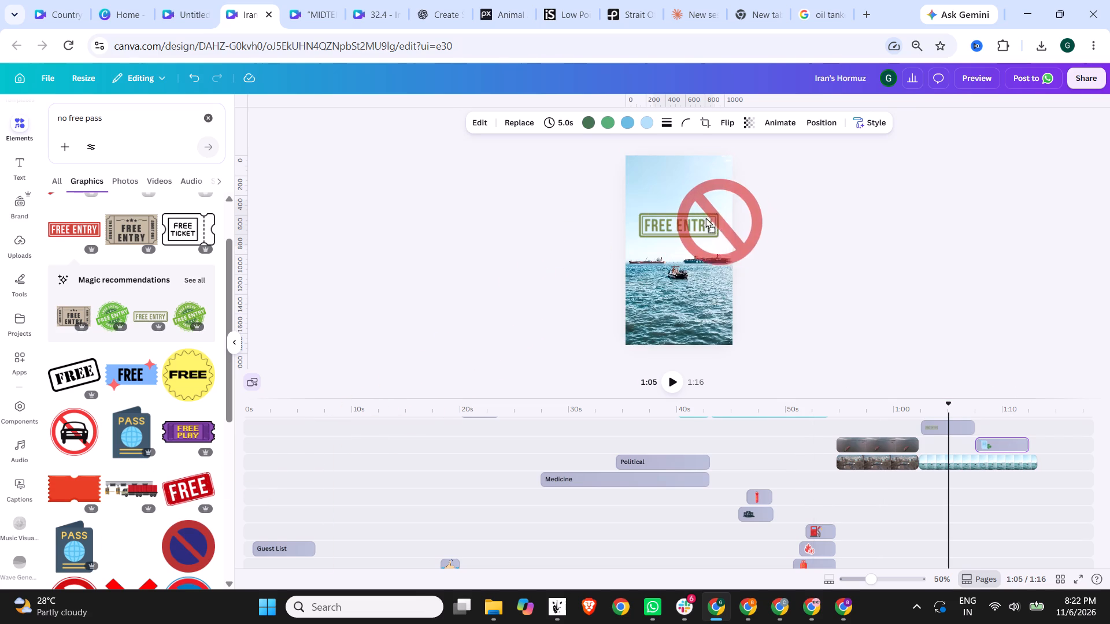
left_click_drag(705, 217, 698, 218)
left_click_drag(754, 177, 738, 207)
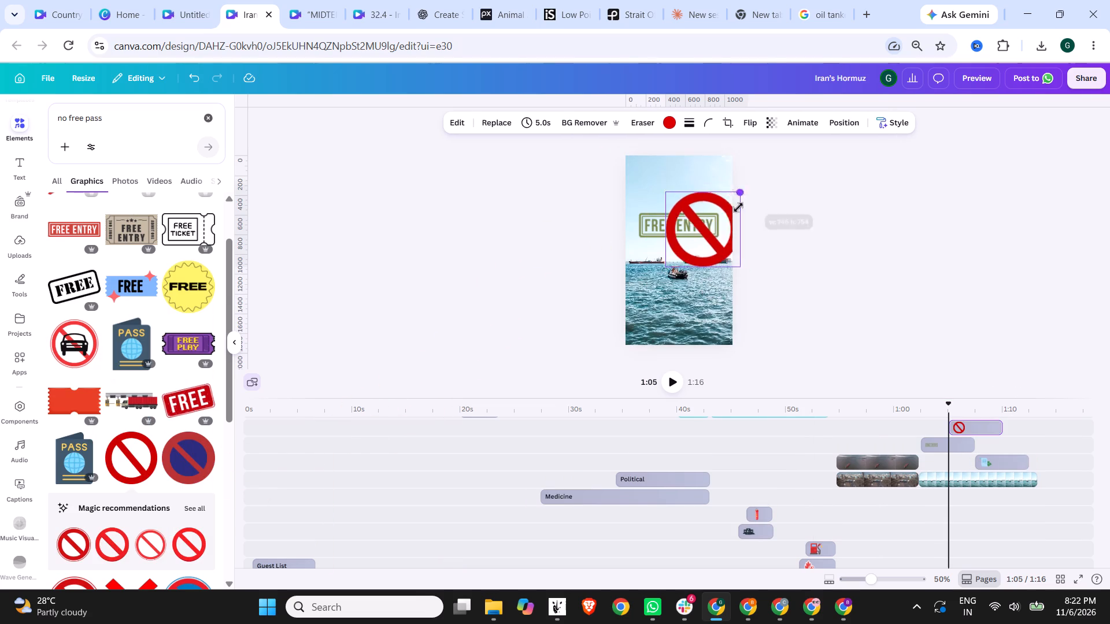
left_click_drag(738, 207, 724, 228)
left_click_drag(690, 255, 694, 238)
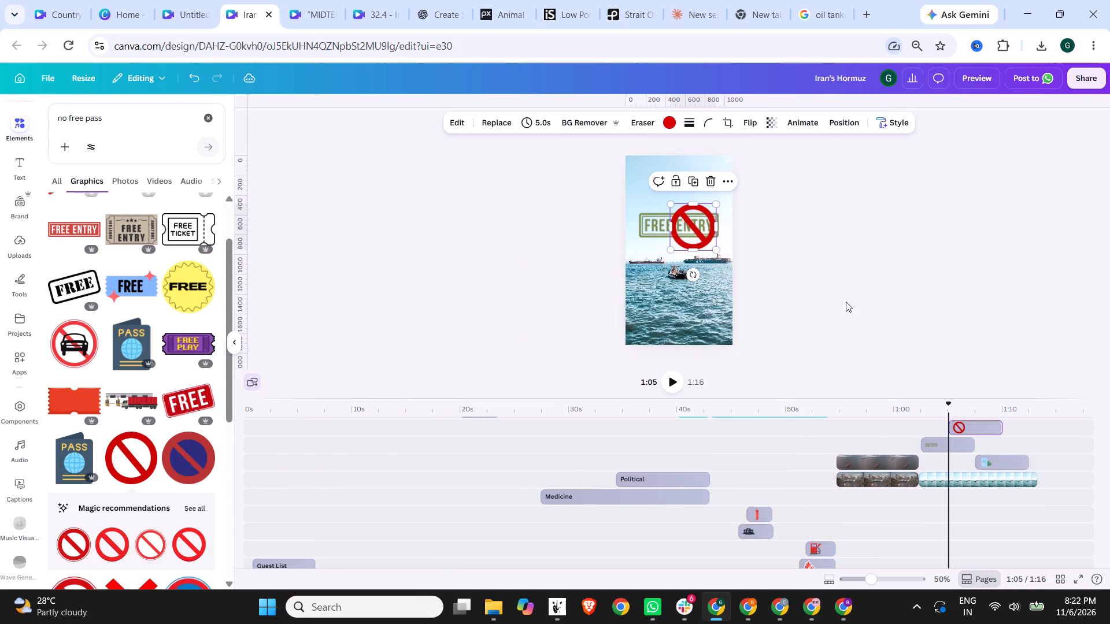
Apply the Wipe animation to the green FREE ENTRY stamp.
left_click(926, 441)
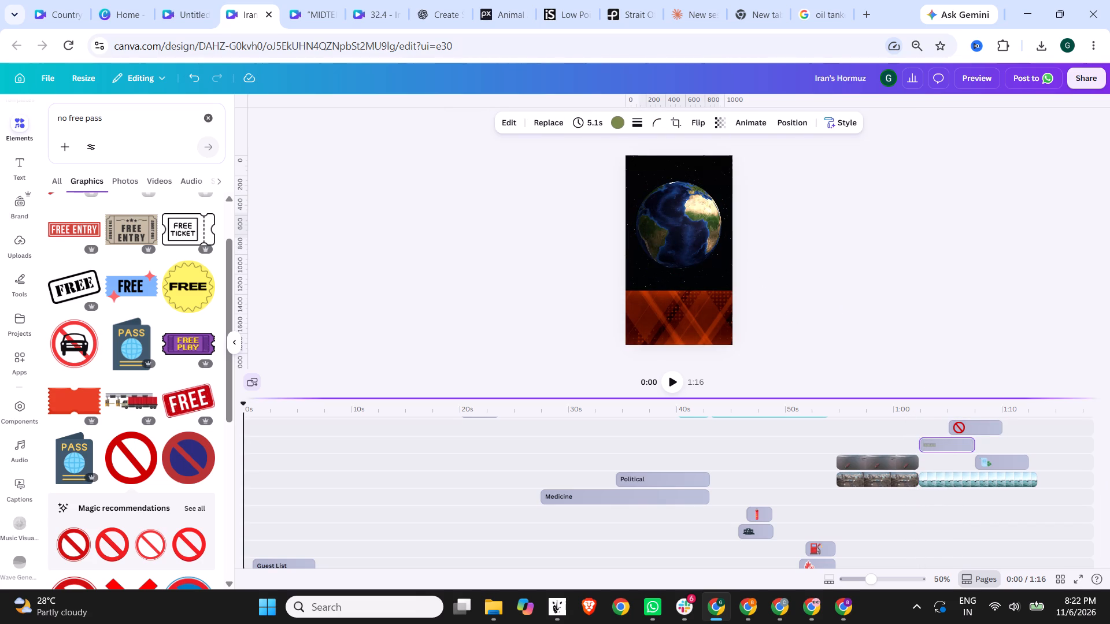
left_click(923, 413)
left_click(764, 128)
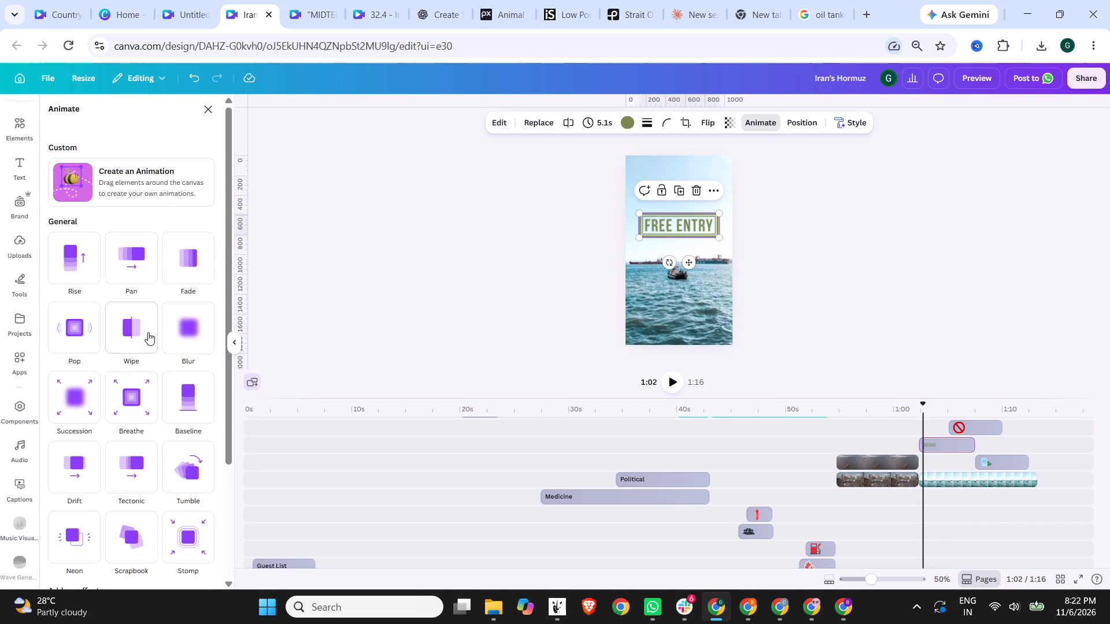
left_click(145, 332)
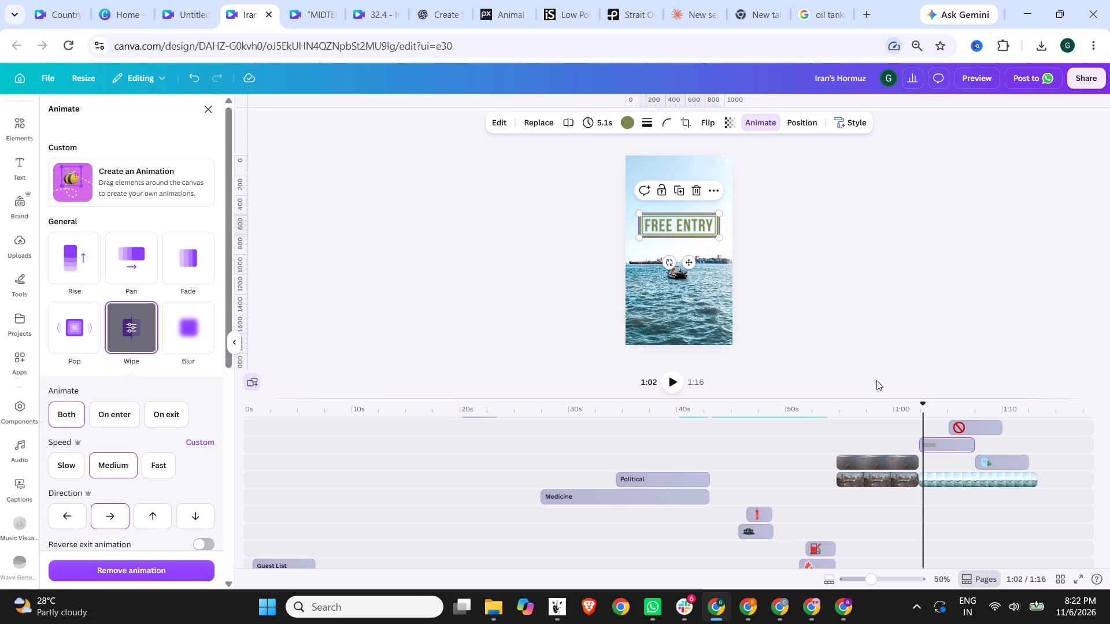
Start the prohibition sign at about 1:04 and trim it to 3.0 s so it ends with the FREE ENTRY stamp.
left_click_drag(964, 429, 957, 430)
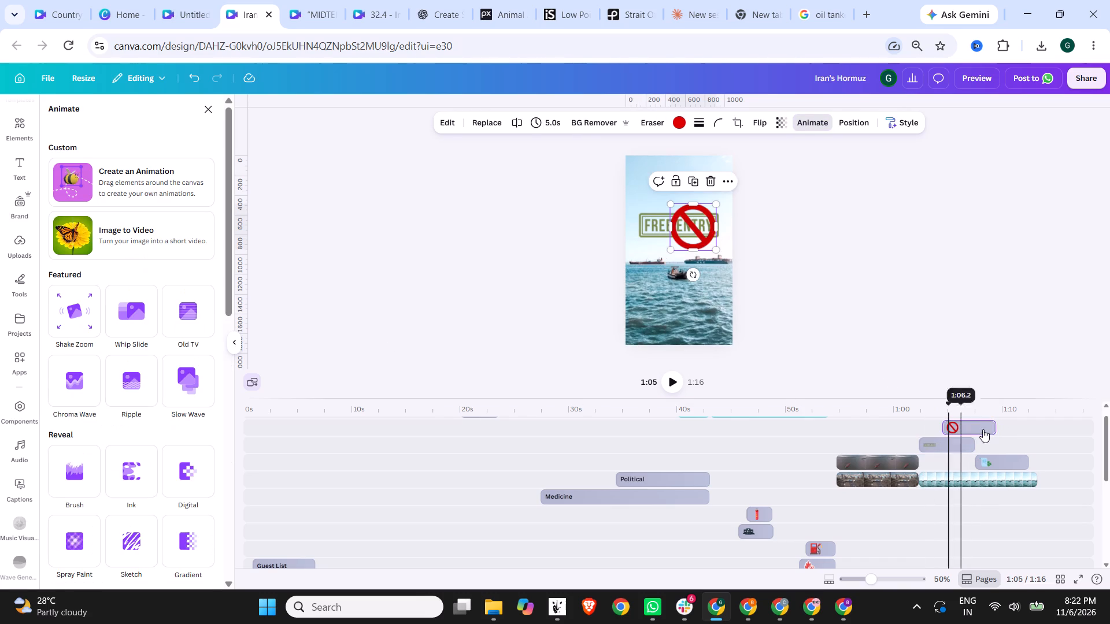
left_click(997, 428)
left_click_drag(994, 428, 978, 427)
Apply the Pop animation to the red prohibition sign.
left_click(950, 412)
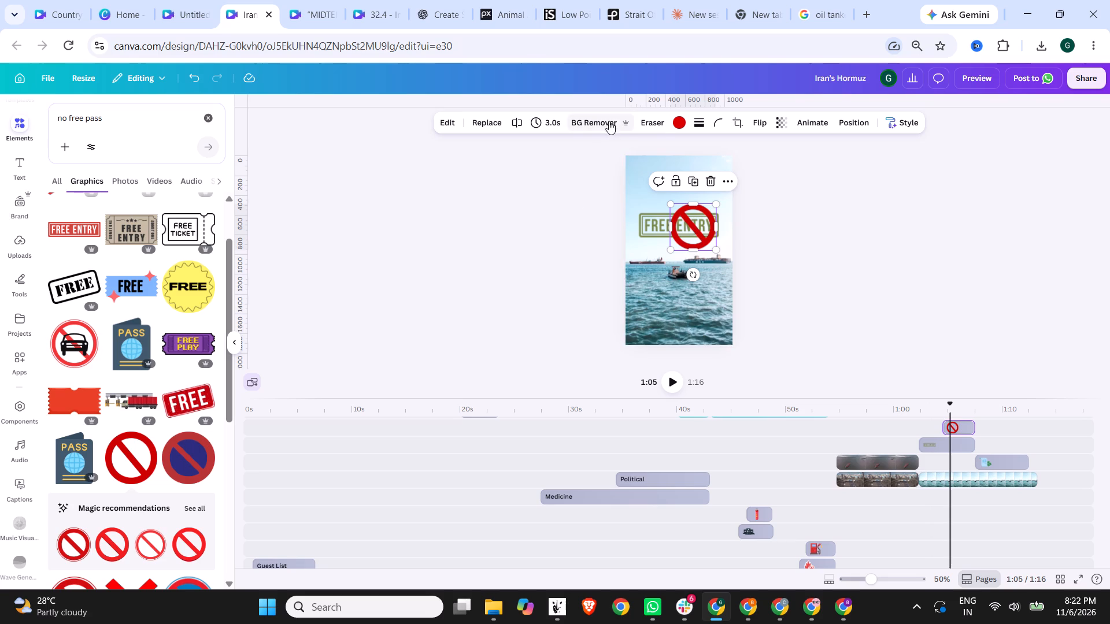
left_click(816, 120)
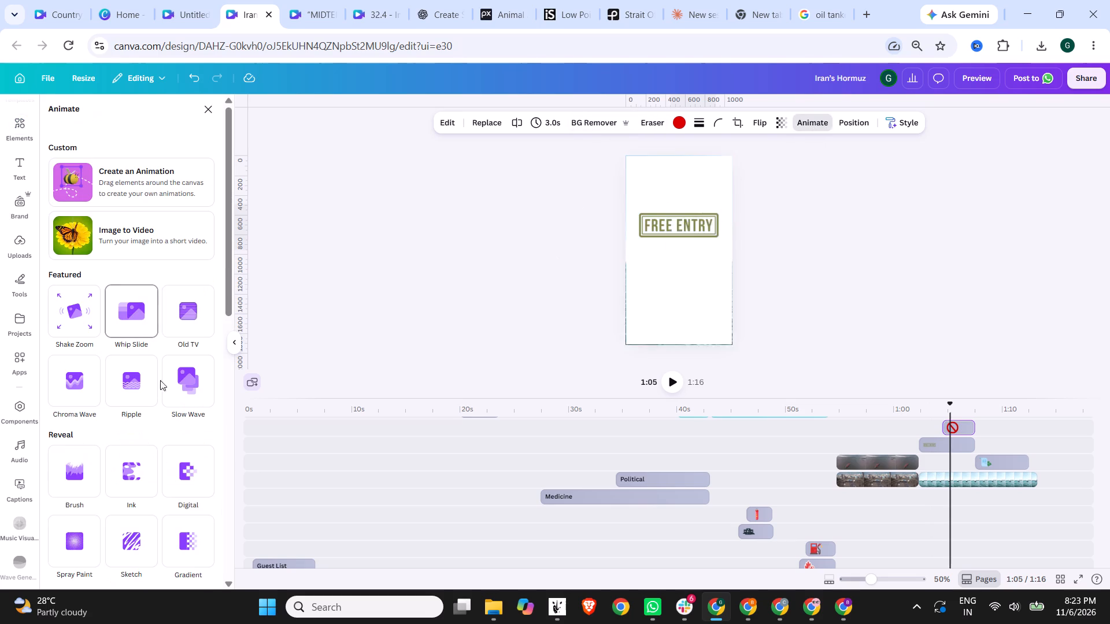
scroll(183, 476, "down", 3)
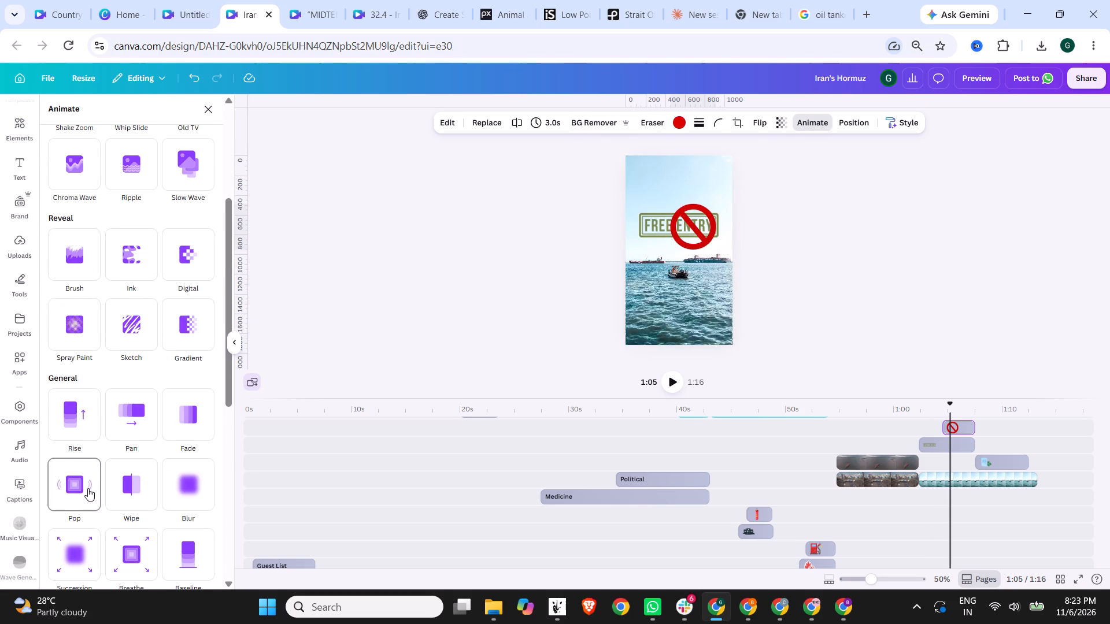
left_click(88, 488)
Play back from about 0:58 to 1:10 to check the stamp, prohibition sign and bill graphic timing.
left_click(876, 404)
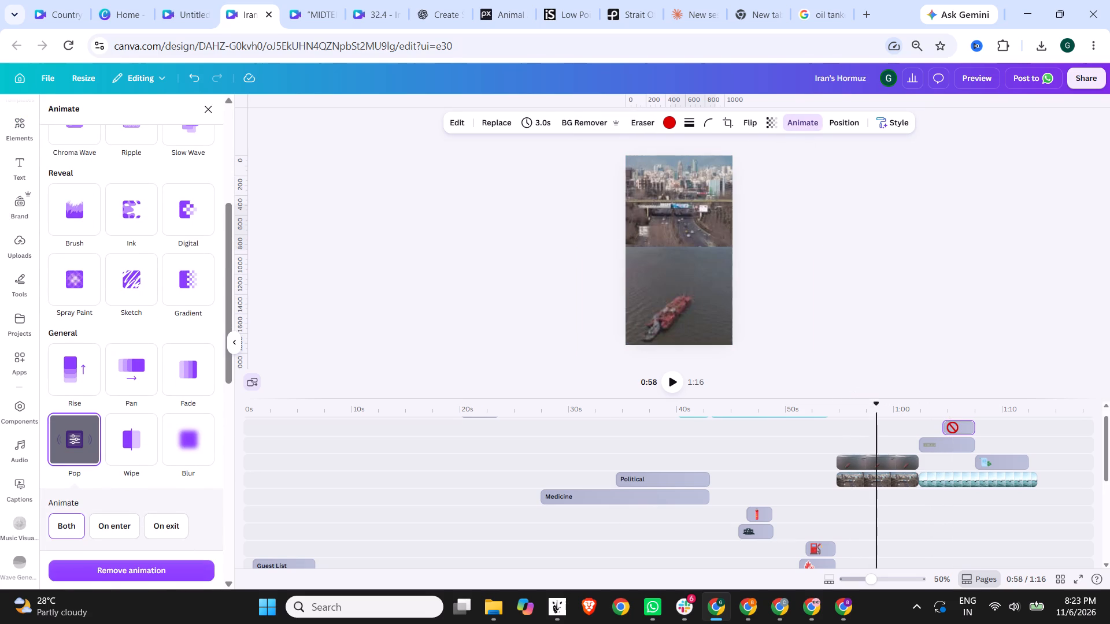
left_click(667, 382)
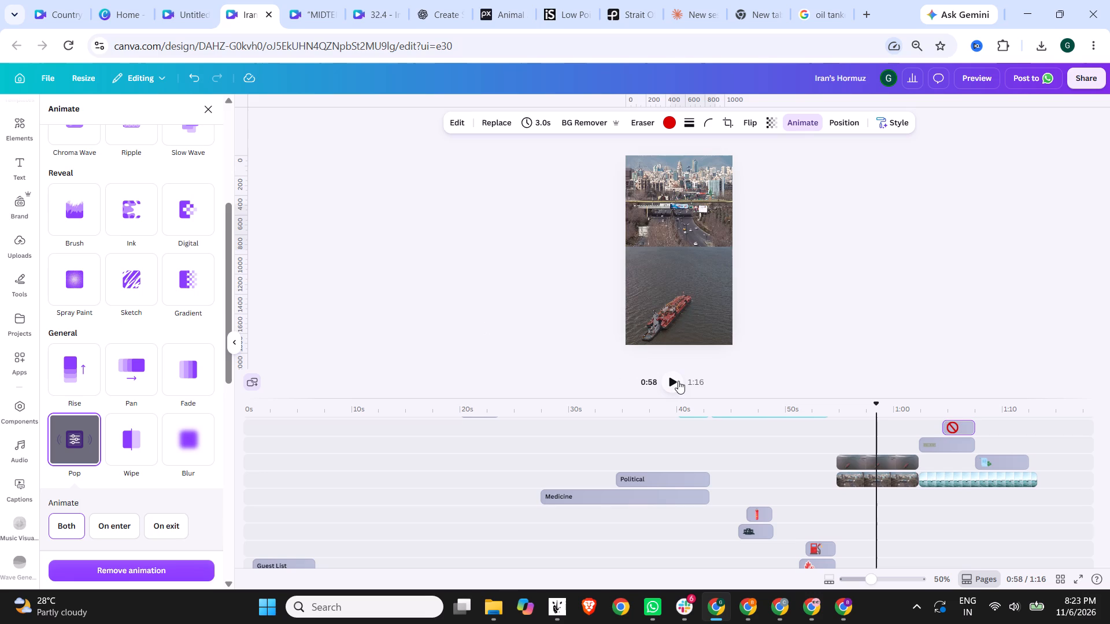
left_click(679, 381)
left_click(679, 381)
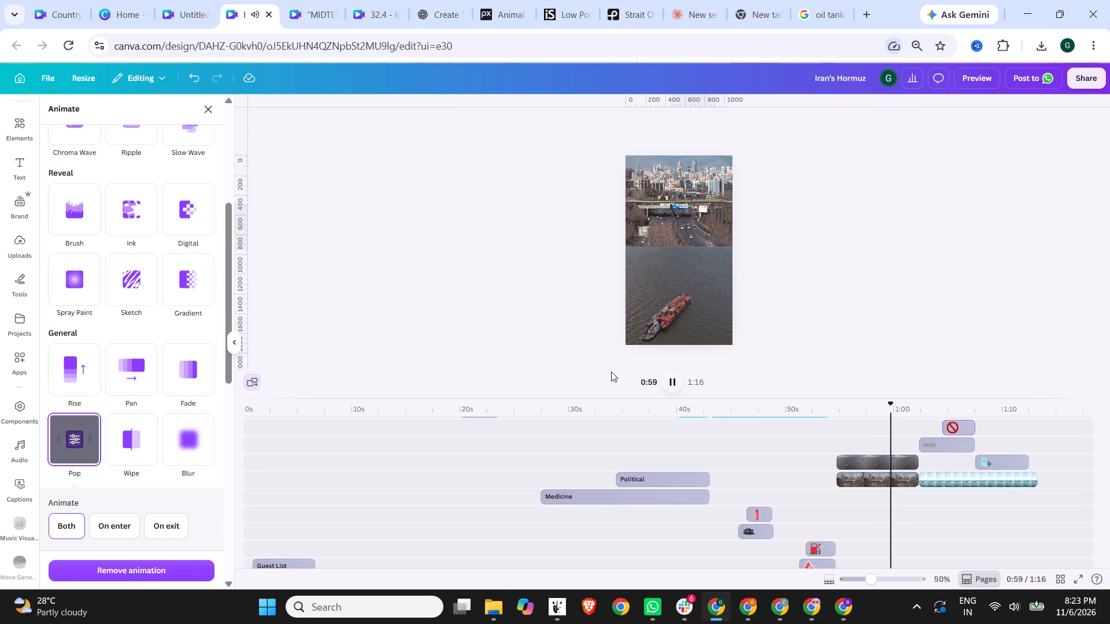
left_click(210, 113)
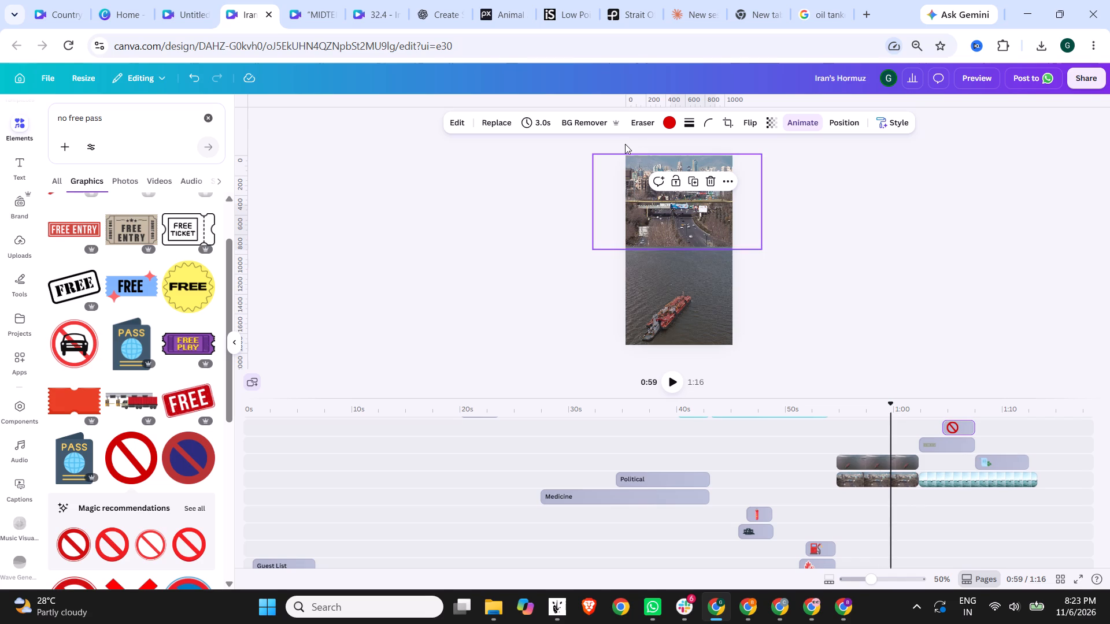
left_click(676, 377)
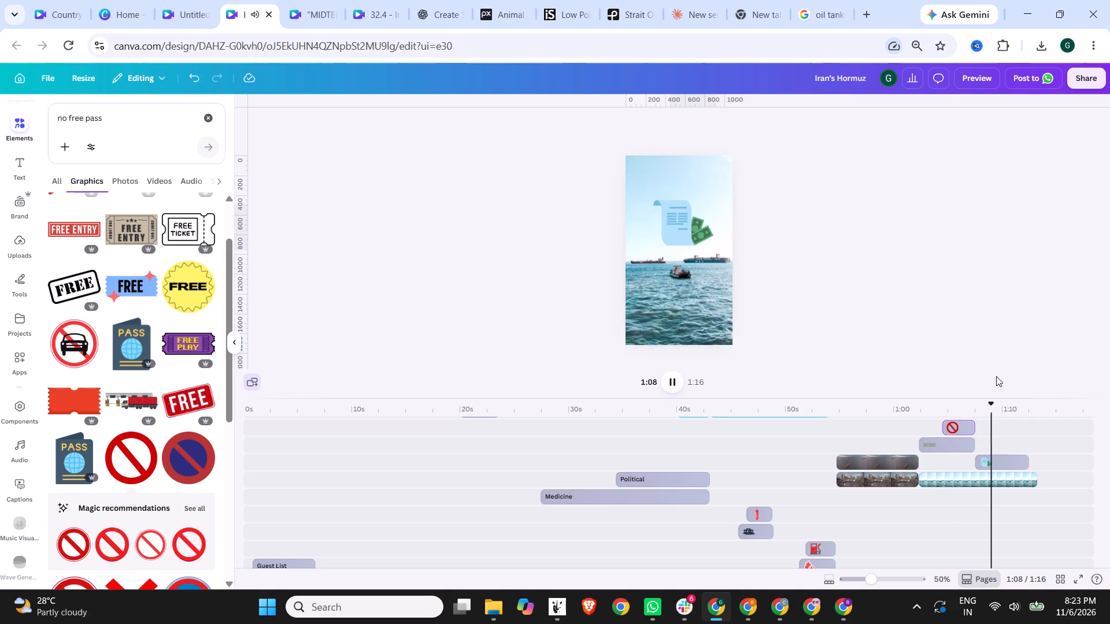
left_click(670, 387)
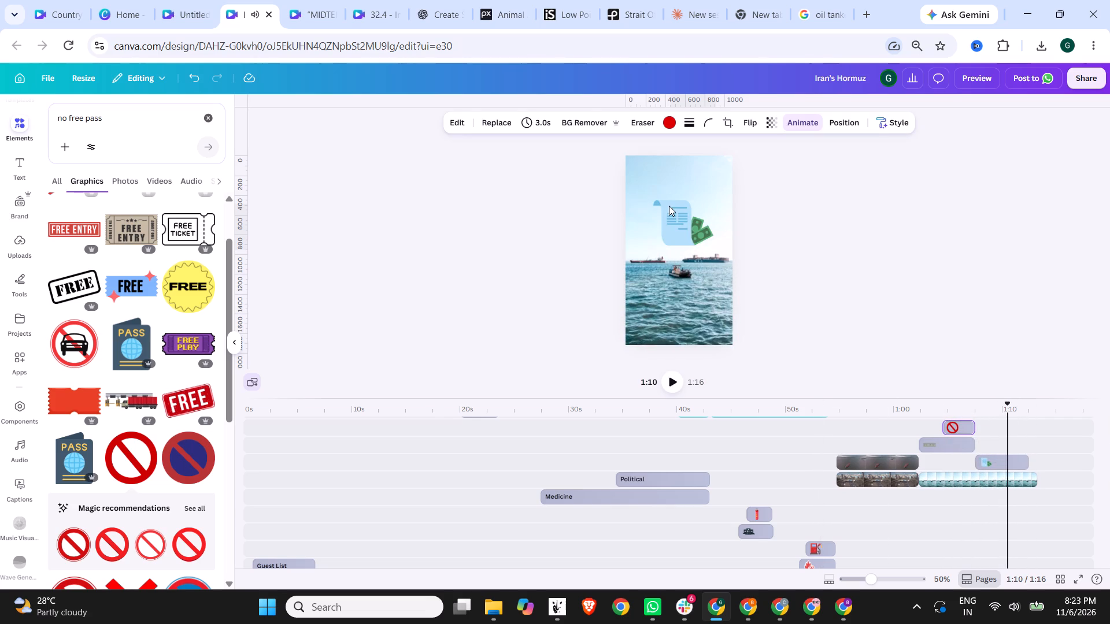
Enlarge the bill and cash graphic to most of the frame width and centre it above the ships.
left_click(669, 206)
left_click_drag(654, 199, 624, 173)
left_click_drag(667, 207, 671, 207)
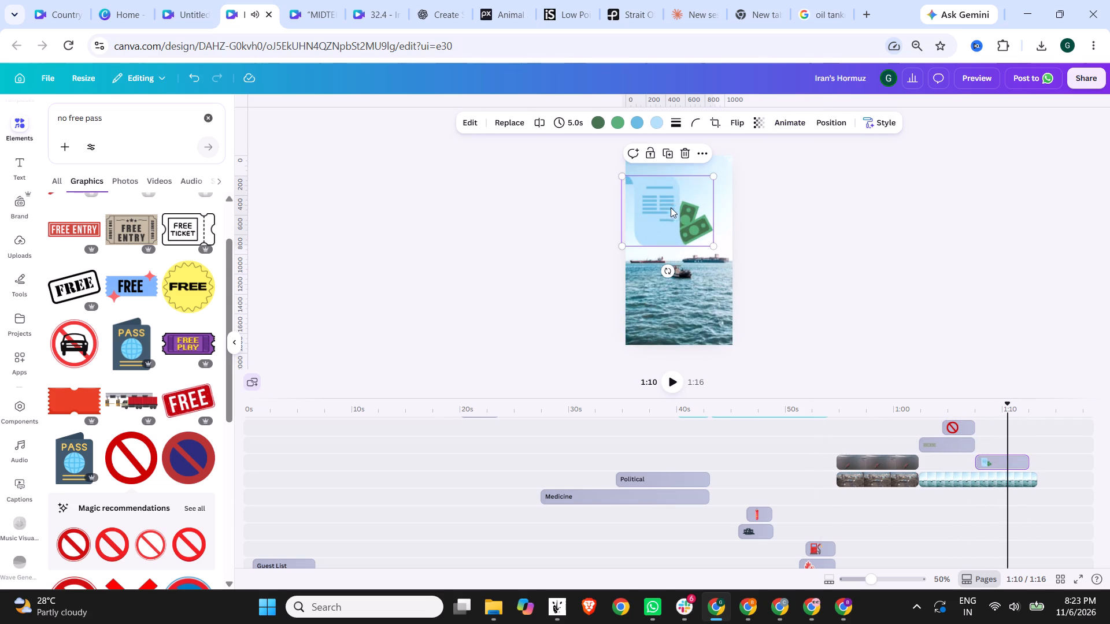
left_click_drag(671, 207, 677, 208)
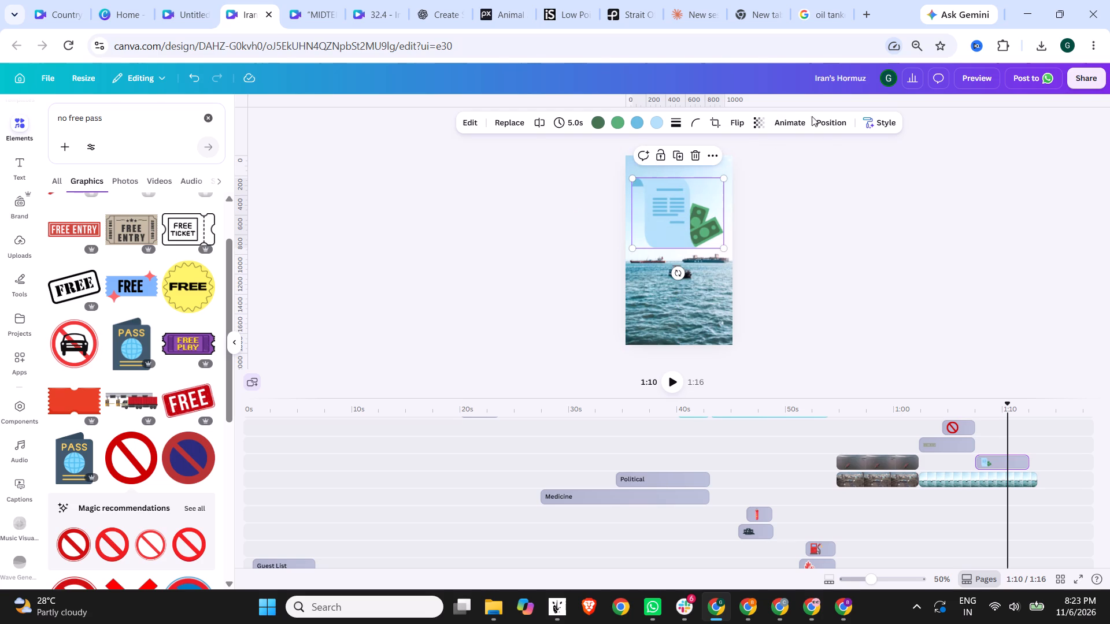
Give the bill graphic the Wiggle add-on effect and lower its intensity to about a quarter.
left_click(789, 123)
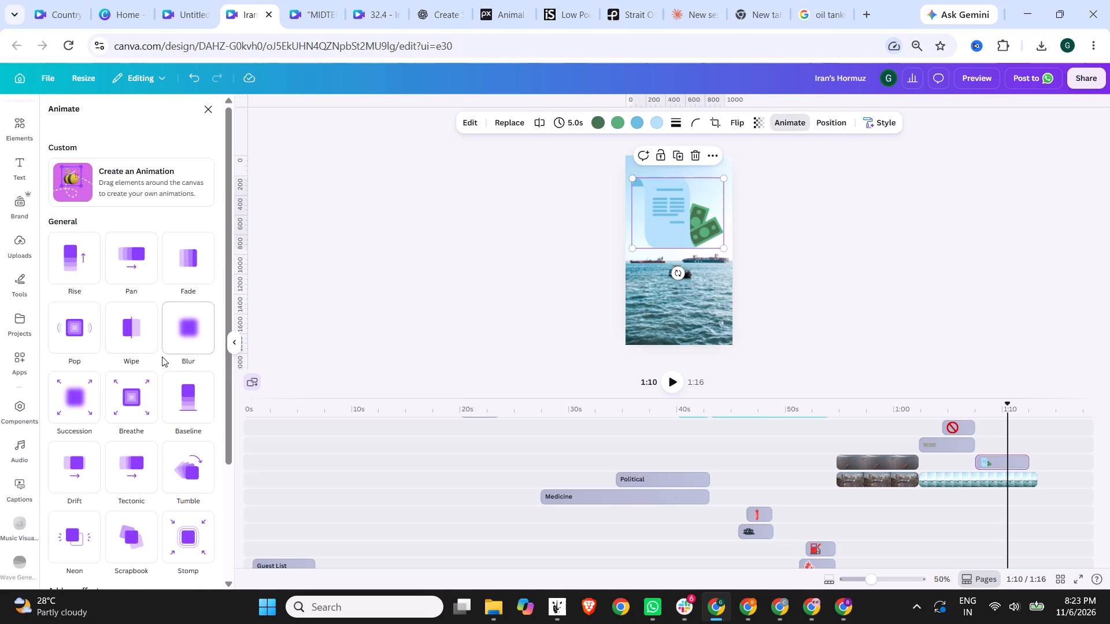
scroll(162, 365, "down", 8)
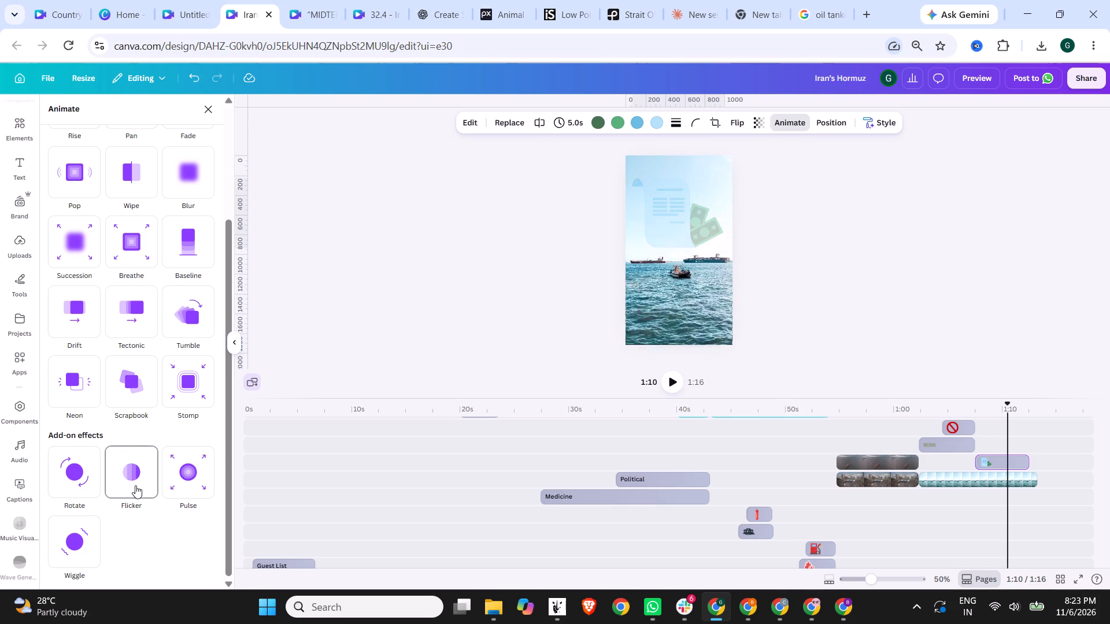
left_click(83, 553)
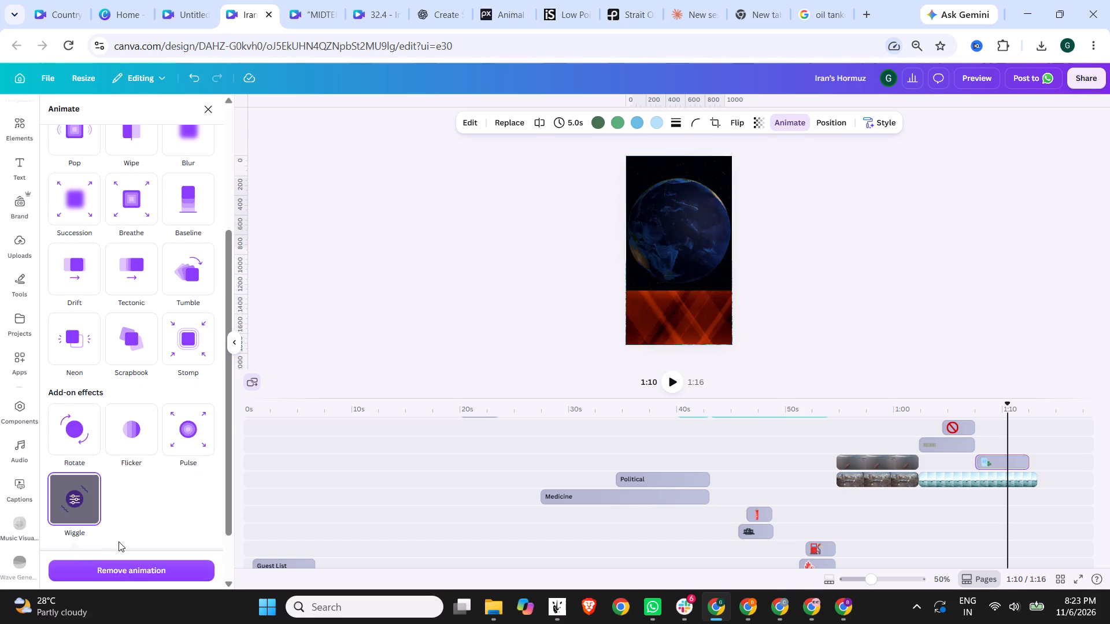
left_click(990, 411)
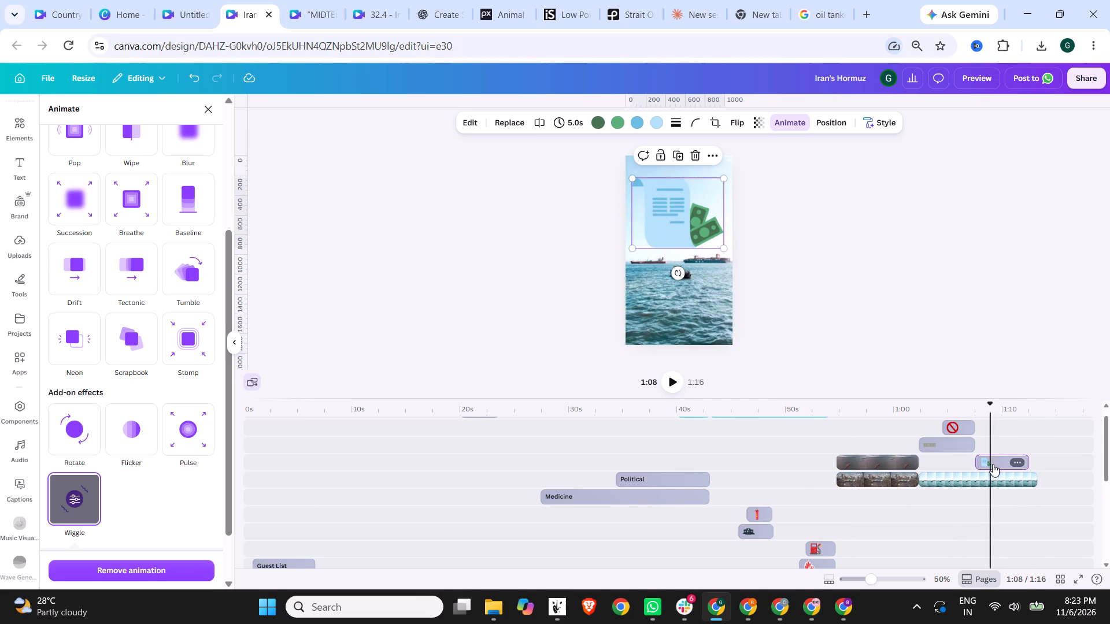
left_click(993, 464)
scroll(143, 464, "down", 6)
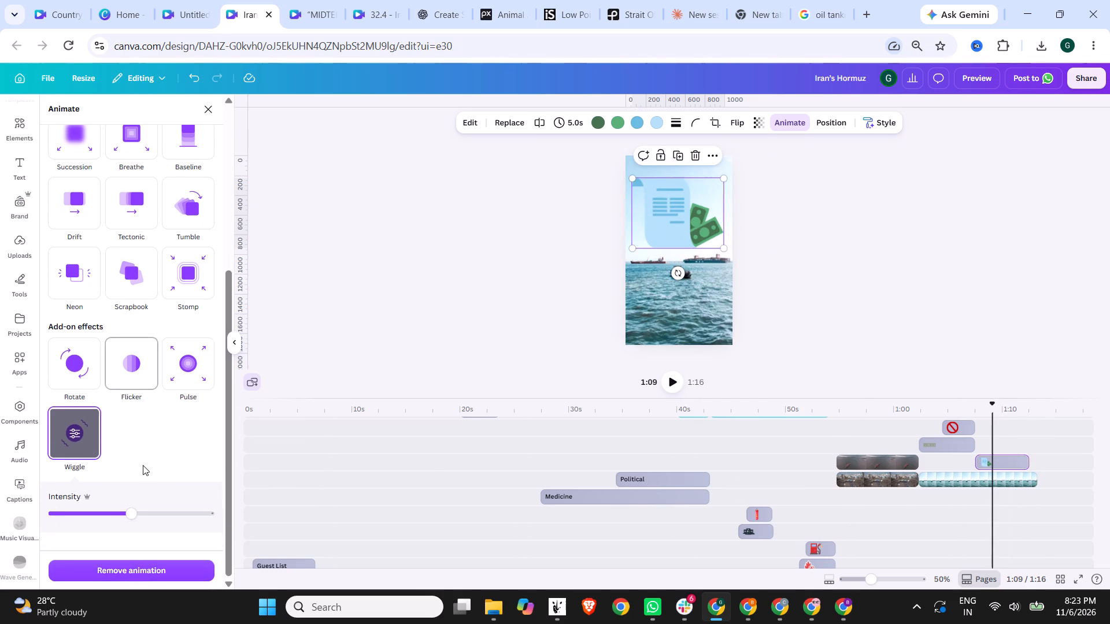
left_click_drag(129, 517, 93, 516)
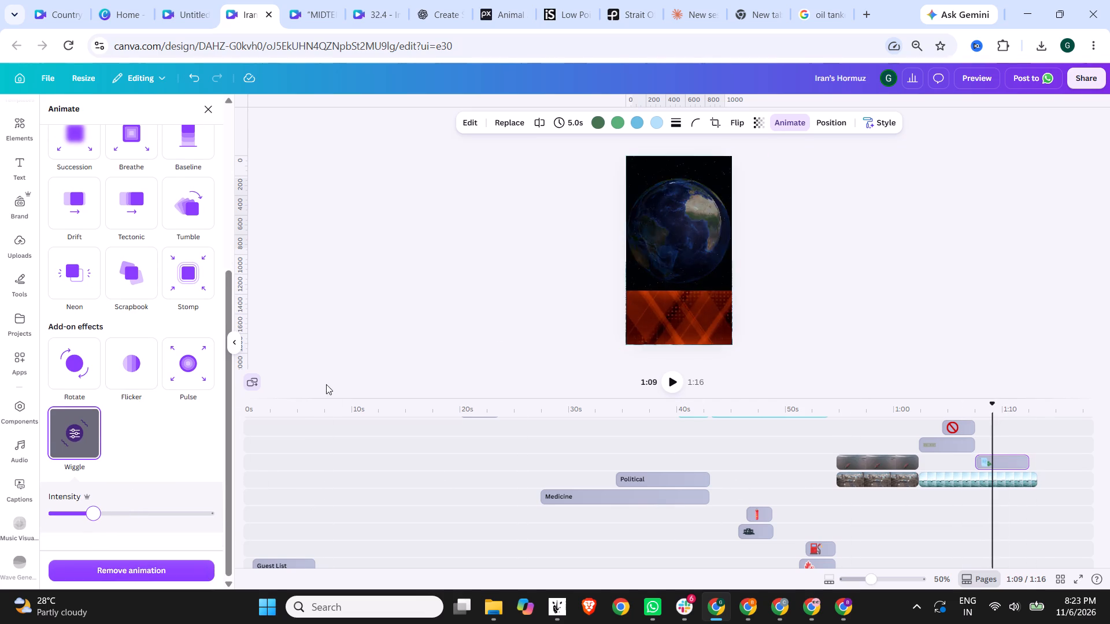
Play back from about 1:08 to 1:14 to check the bill graphic's wiggle and where the visuals should end.
left_click(971, 402)
left_click(982, 412)
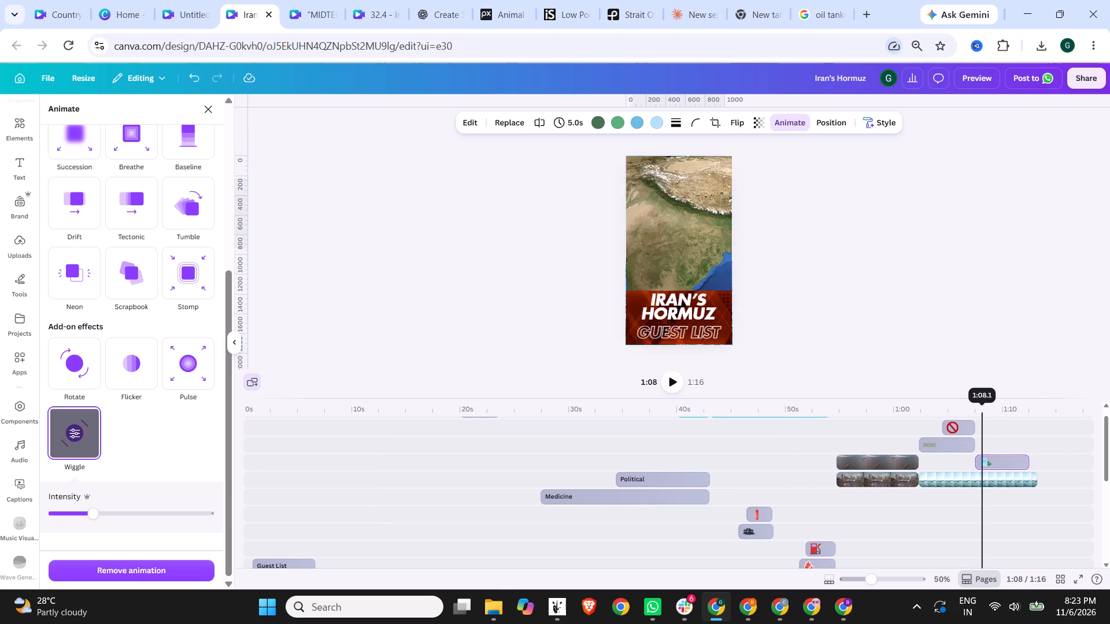
left_click(671, 385)
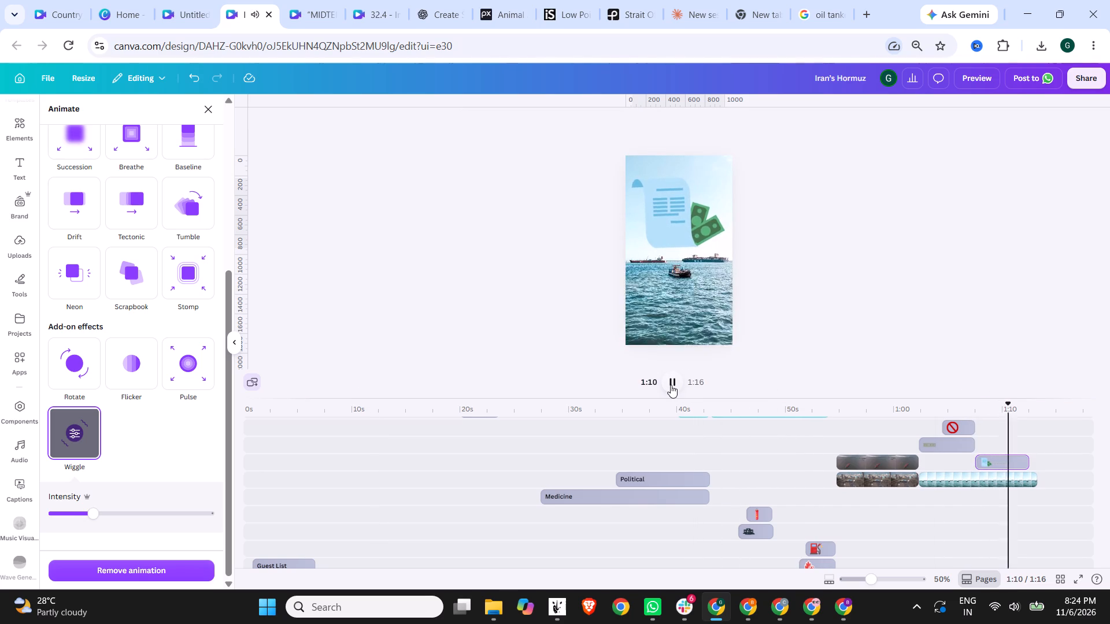
left_click(671, 385)
scroll(928, 455, "down", 10)
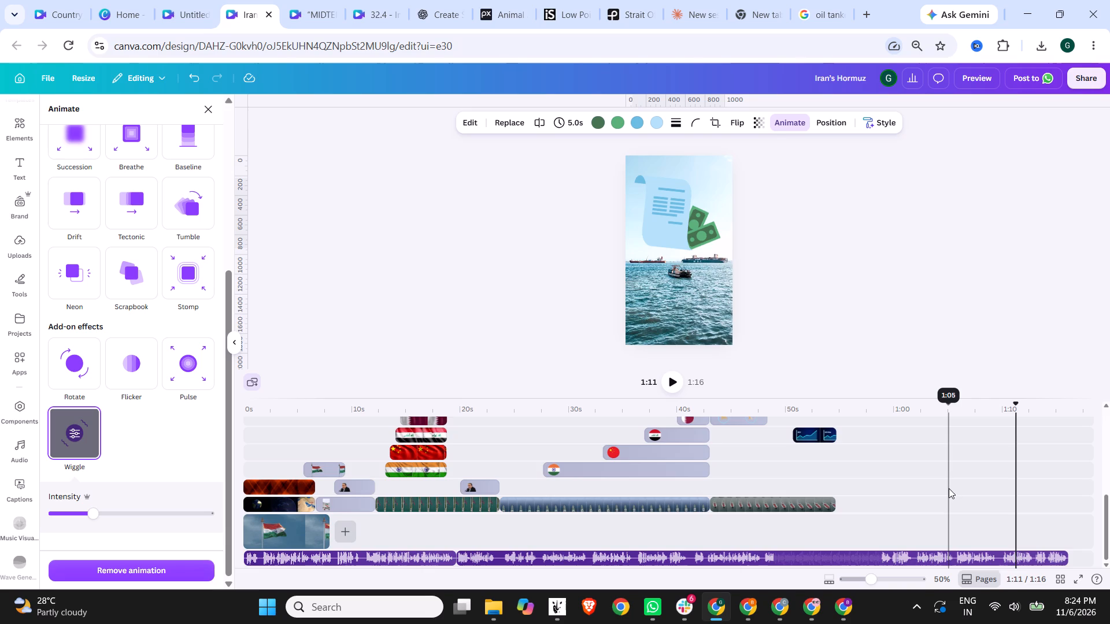
scroll(949, 488, "up", 4)
left_click(673, 379)
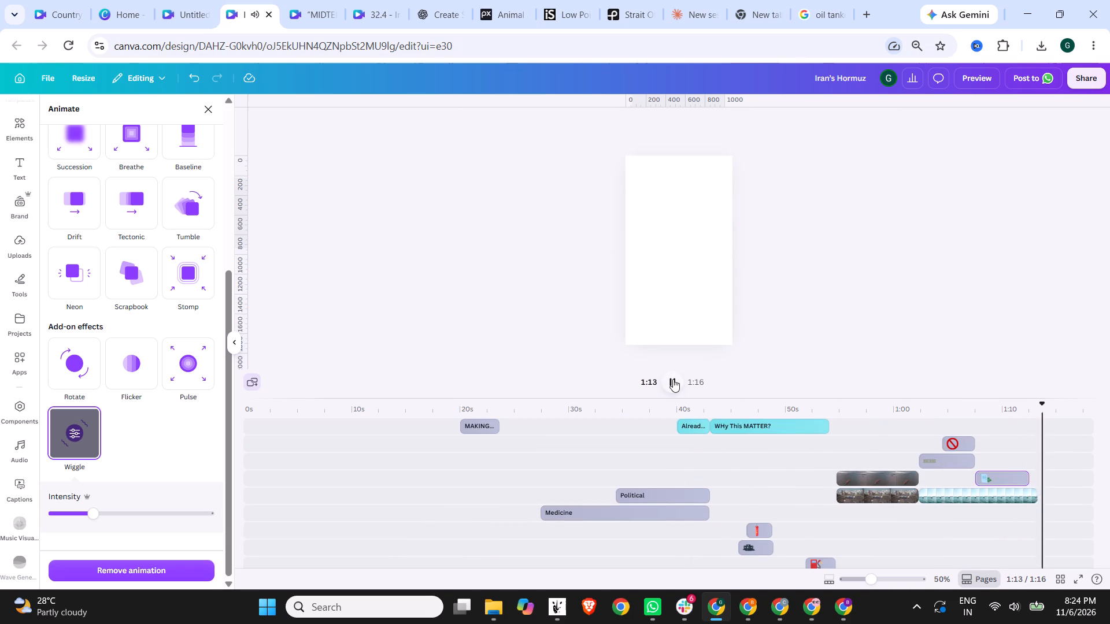
left_click(673, 379)
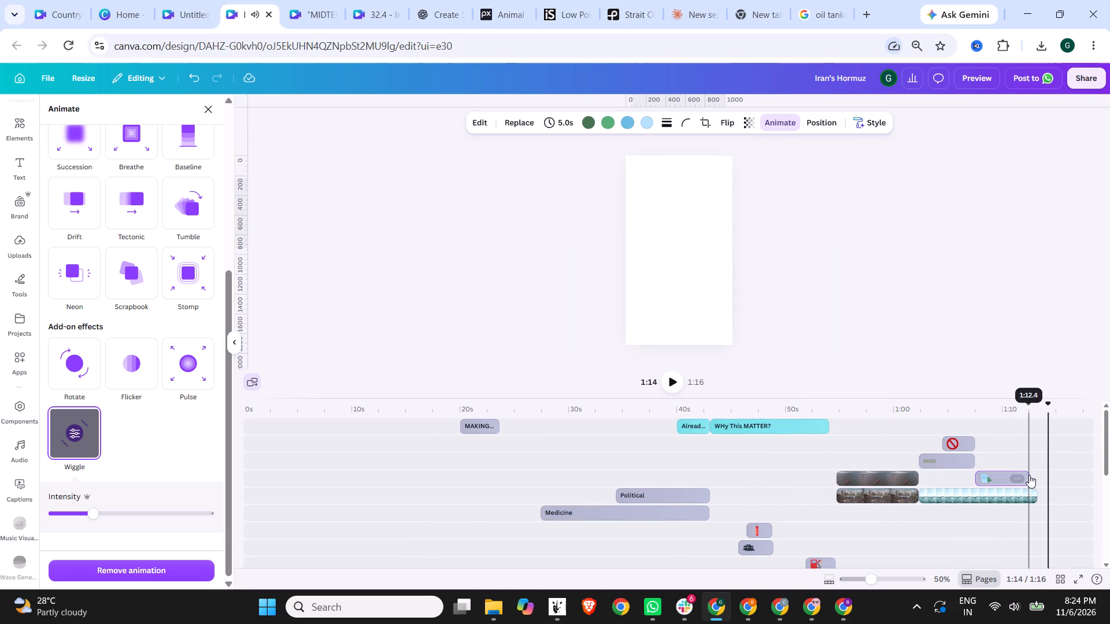
Trim the bill graphic to 4.5 s and the boat clip to 9.7 s so both end together at about 1:12.
left_click_drag(1023, 476, 1017, 476)
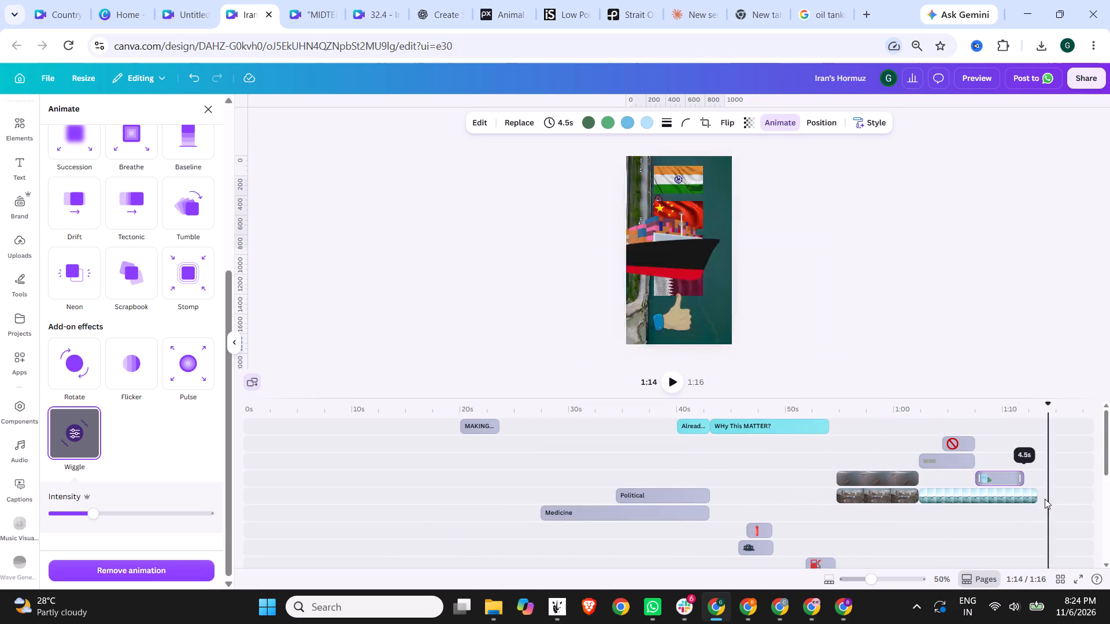
left_click(1021, 496)
left_click_drag(1033, 495, 1018, 495)
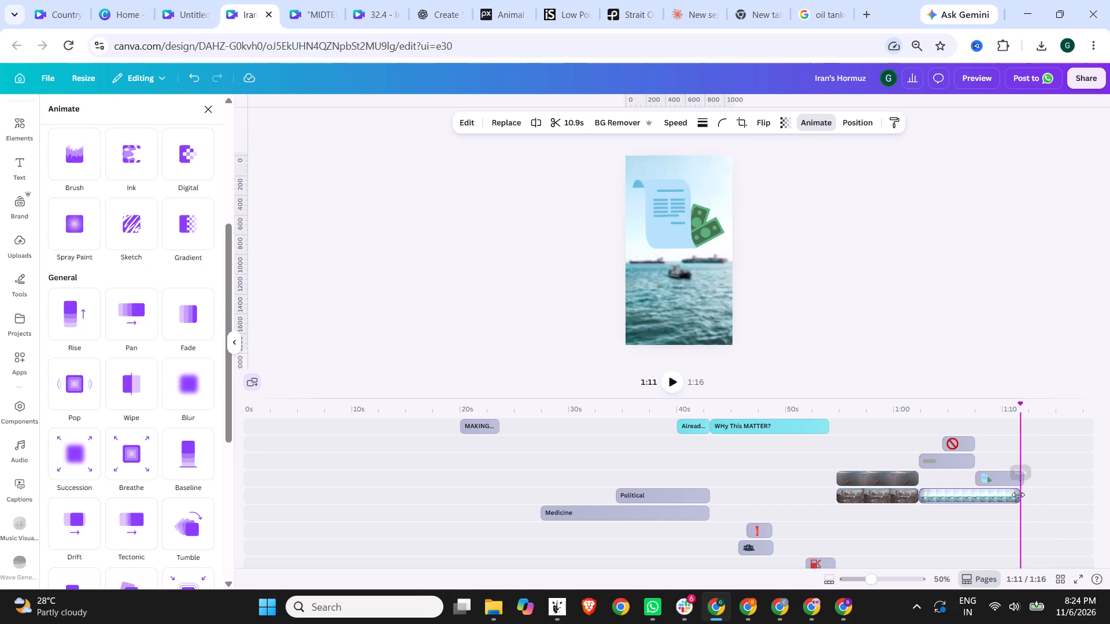
left_click_drag(1018, 495, 1023, 494)
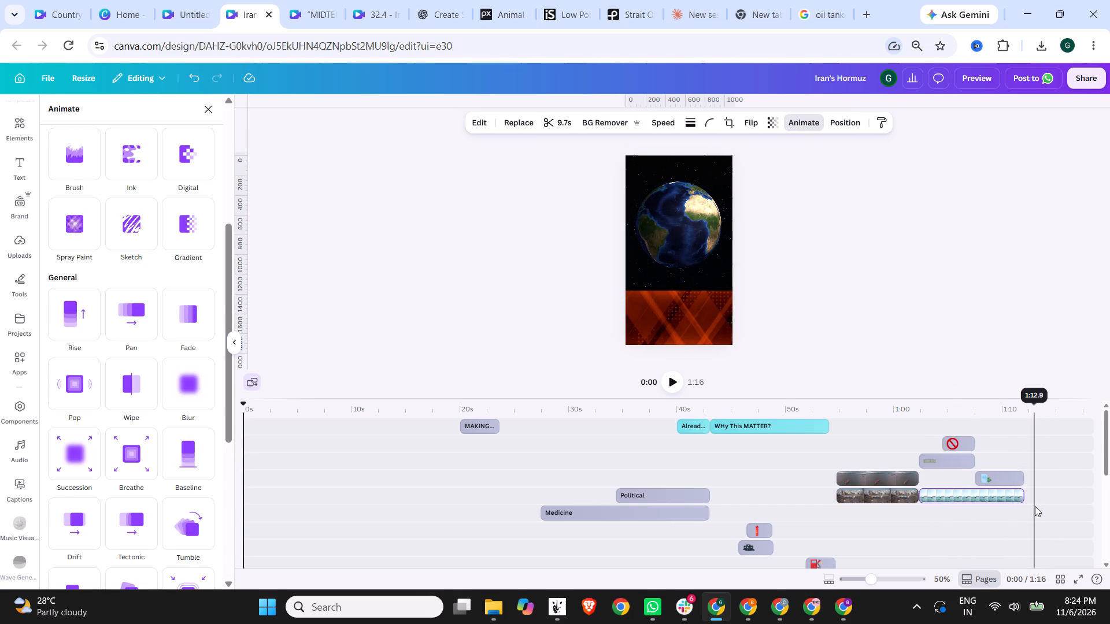
scroll(1052, 518, "down", 4)
scroll(1028, 485, "up", 4)
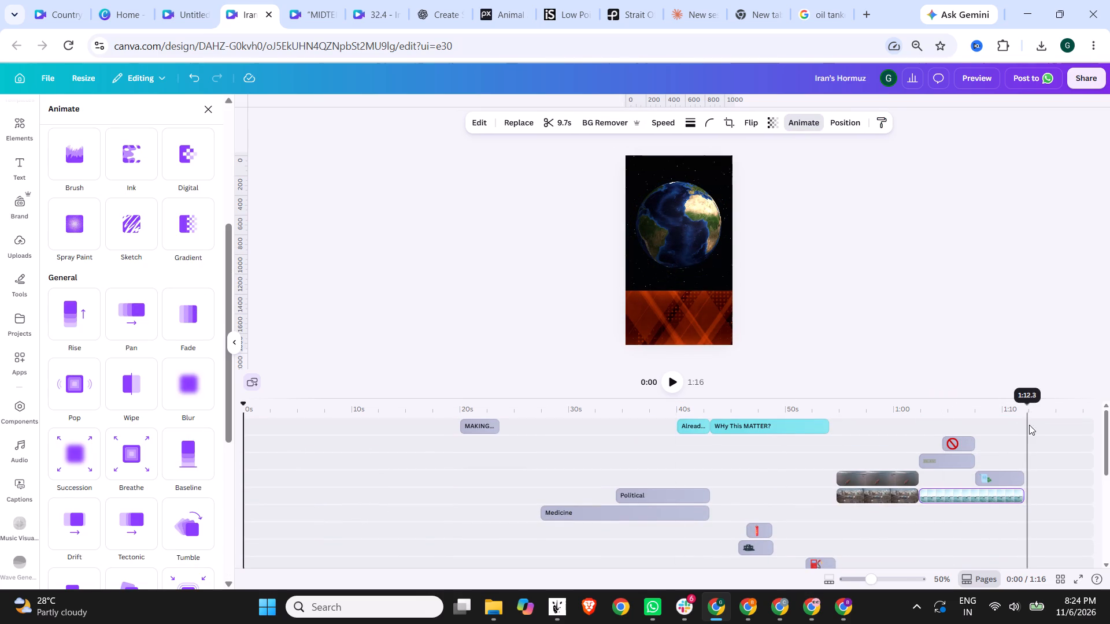
left_click(1012, 415)
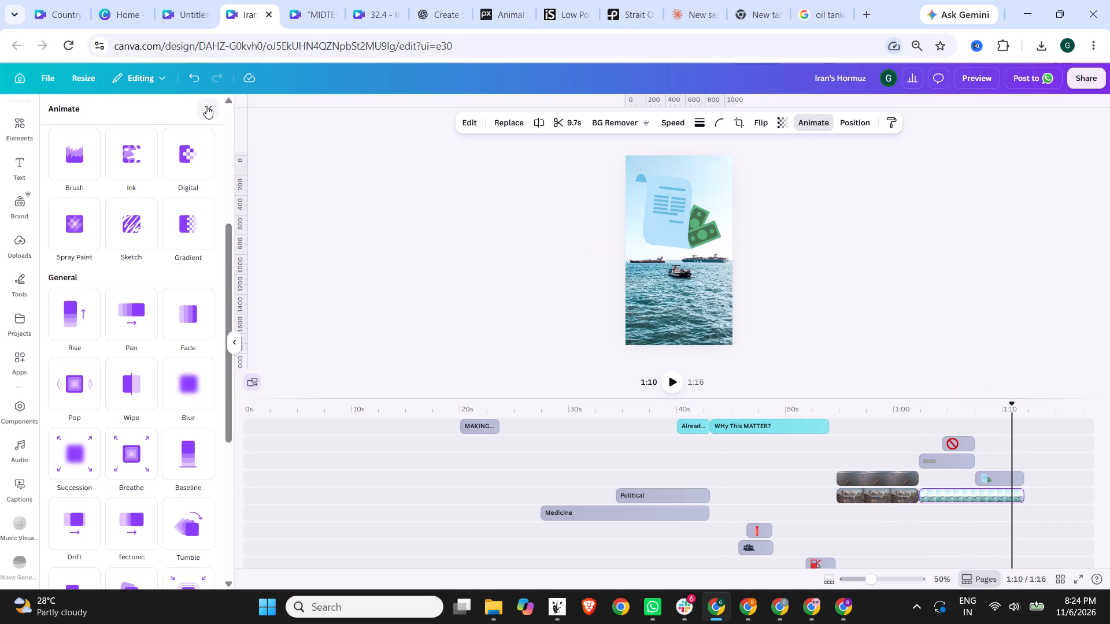
left_click(206, 106)
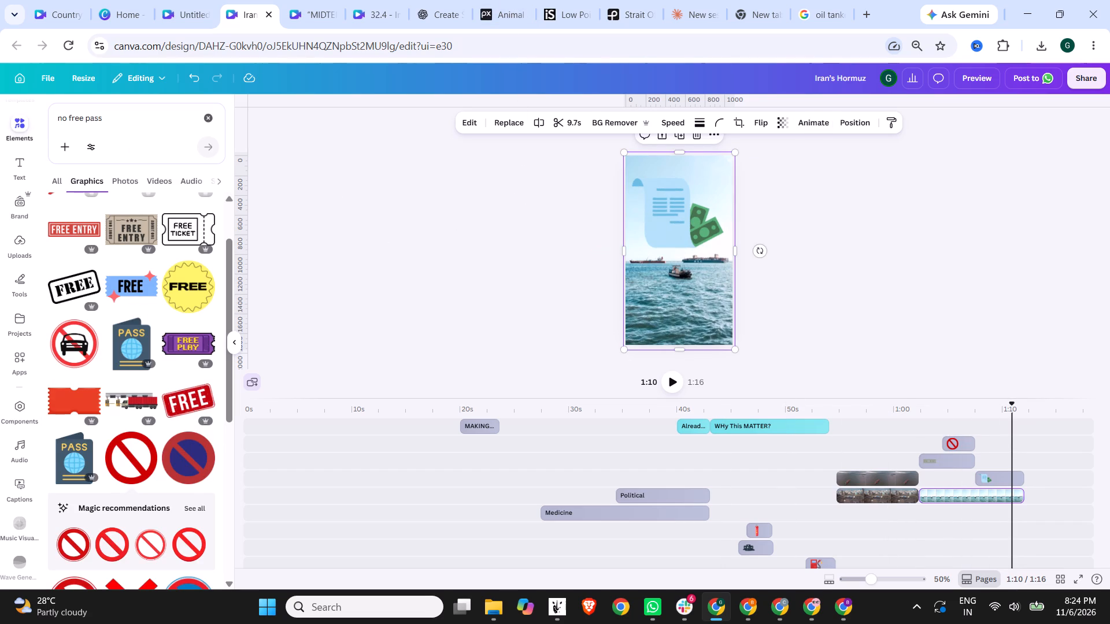
left_click_drag(128, 115, 14, 113)
key("shift+c")
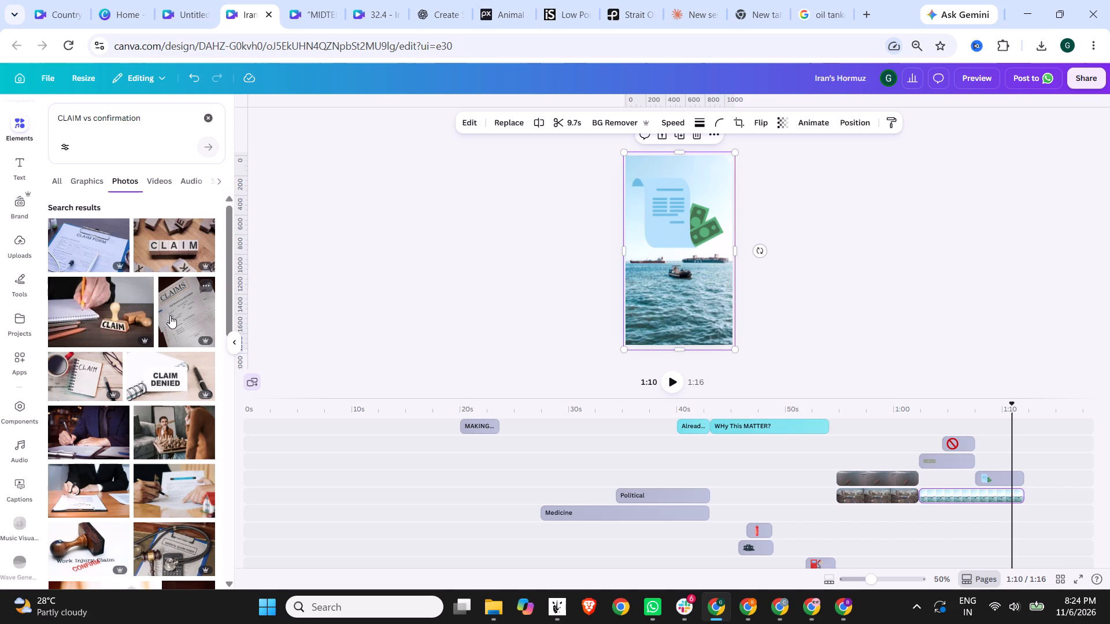
scroll(170, 315, "down", 7)
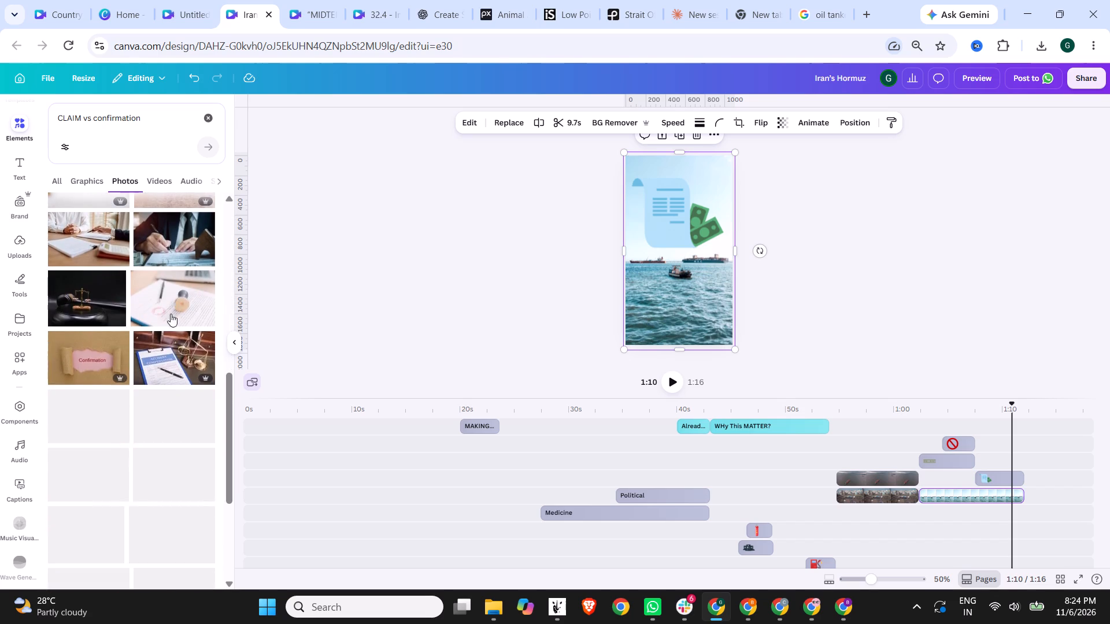
Browse the video results for "CLAIM vs confirmation" to find a versus-style clip for the closing section.
left_click(155, 176)
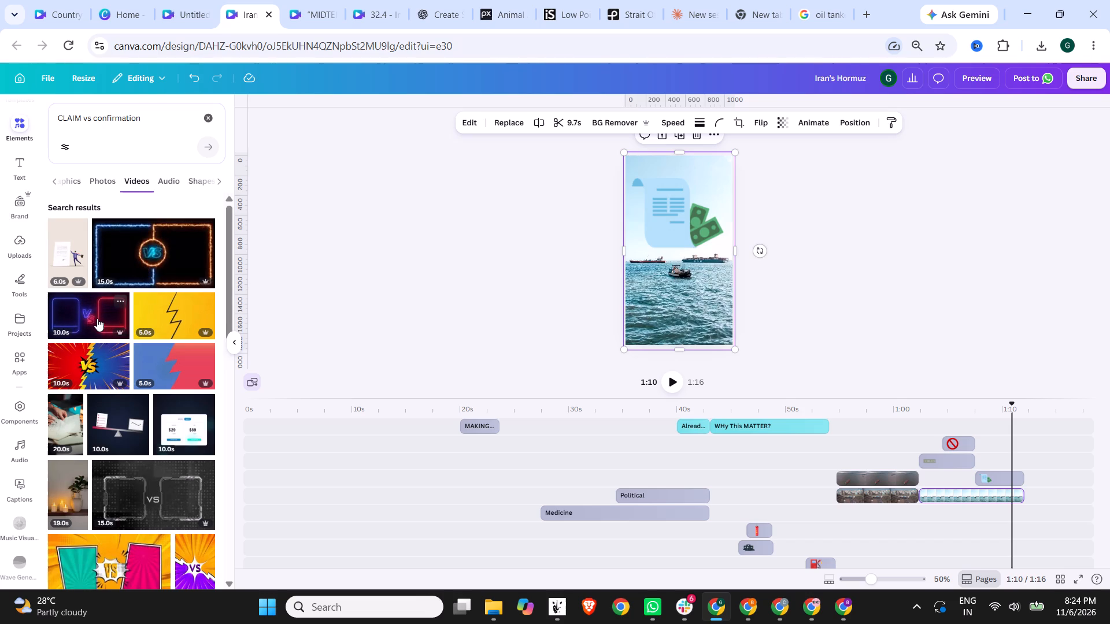
scroll(97, 318, "down", 2)
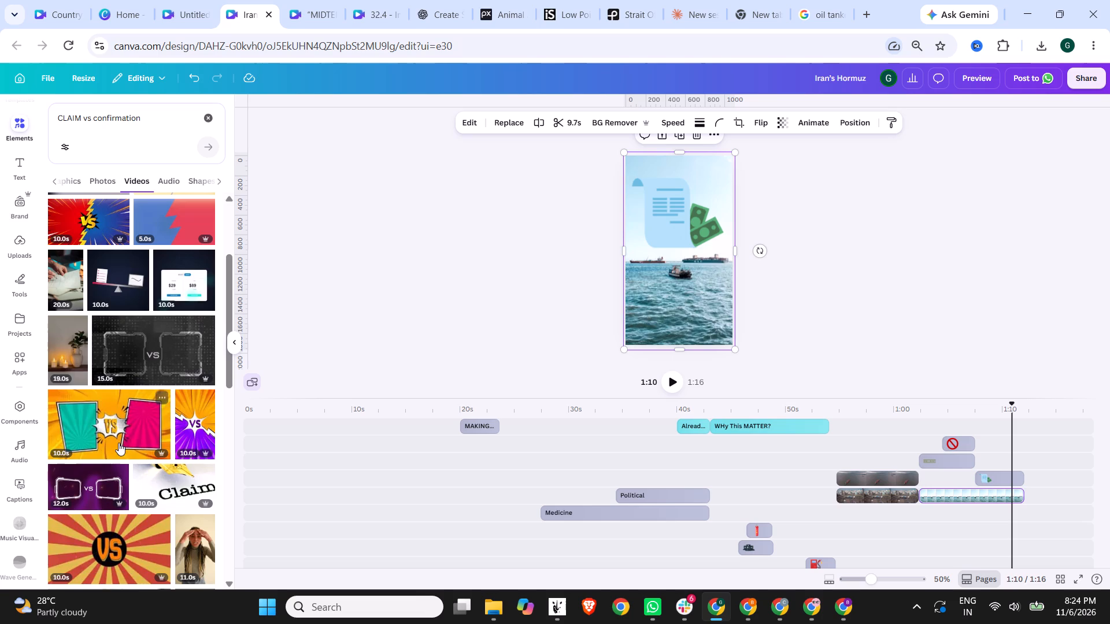
scroll(109, 407, "down", 2)
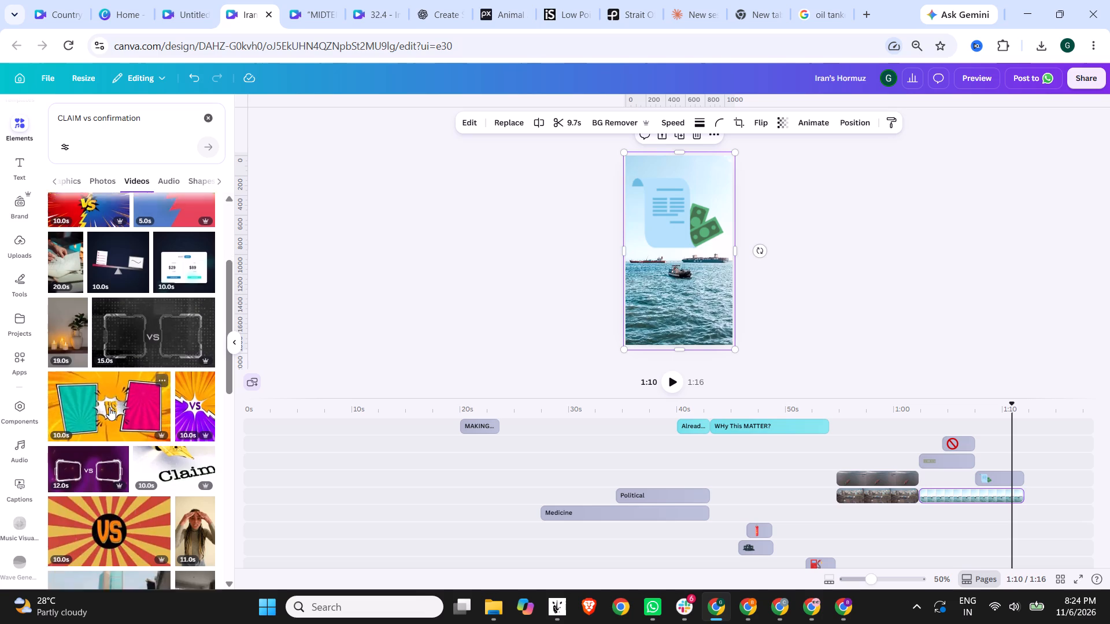
scroll(109, 407, "down", 3)
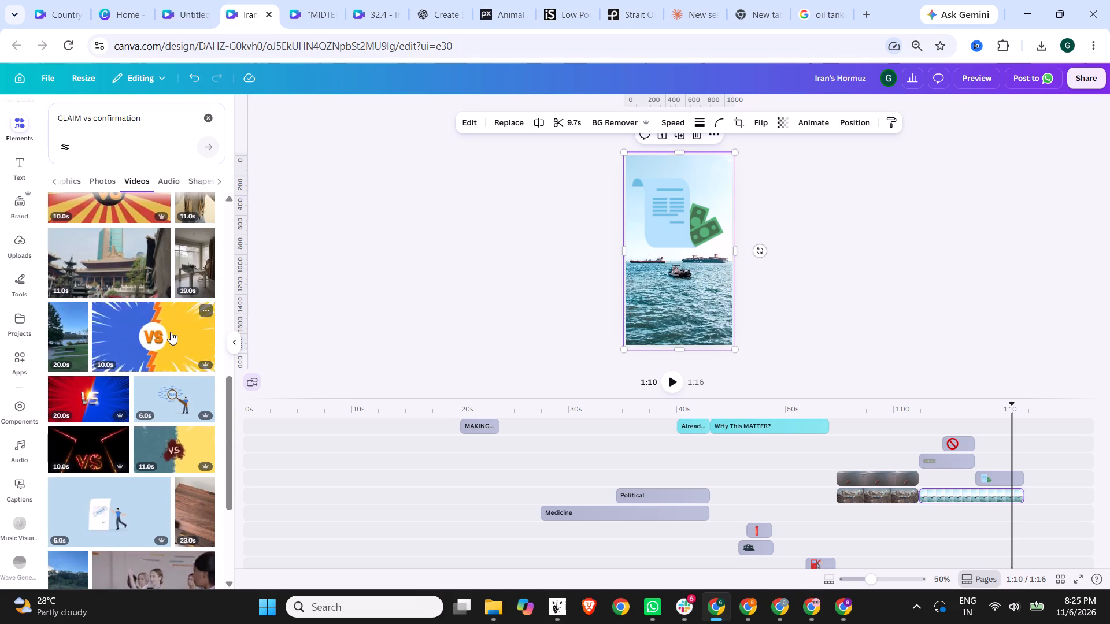
scroll(171, 332, "down", 5)
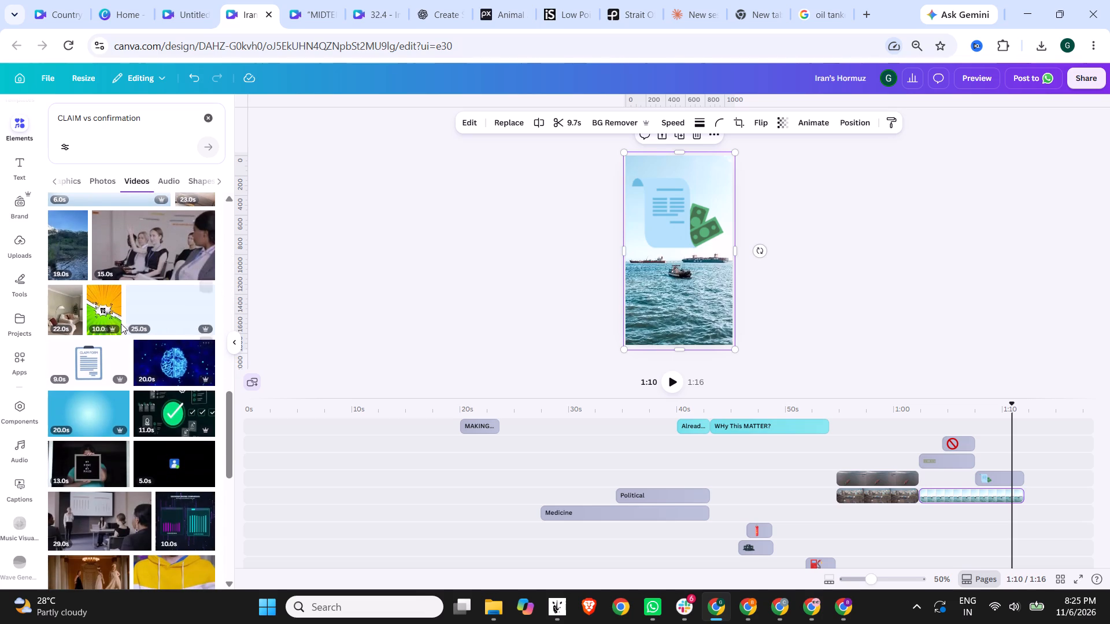
scroll(107, 304, "down", 4)
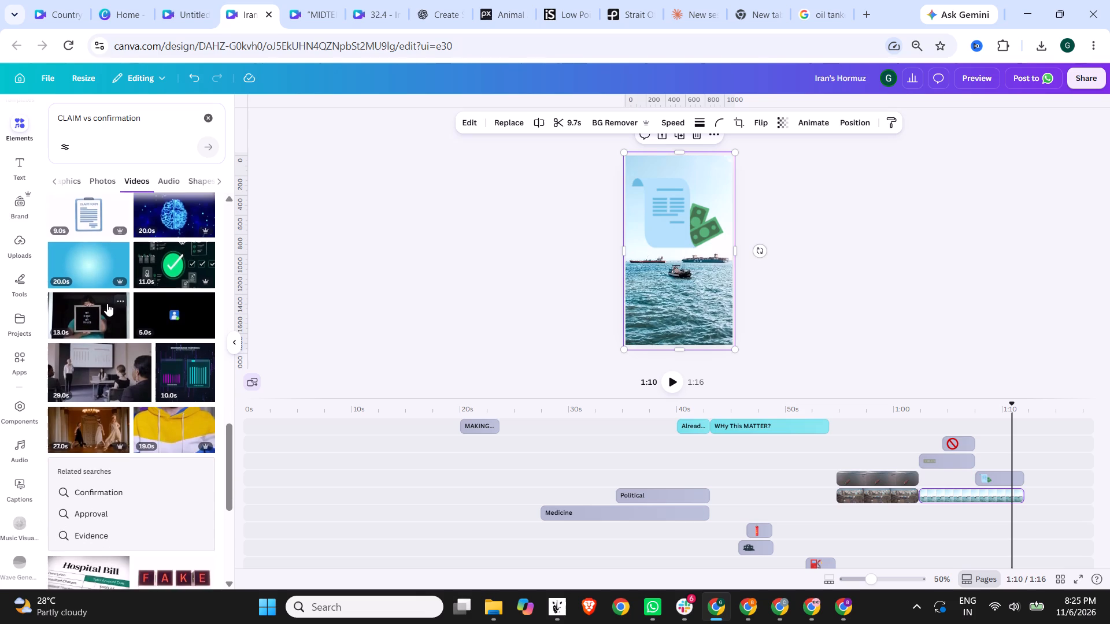
scroll(107, 303, "down", 2)
scroll(157, 319, "down", 7)
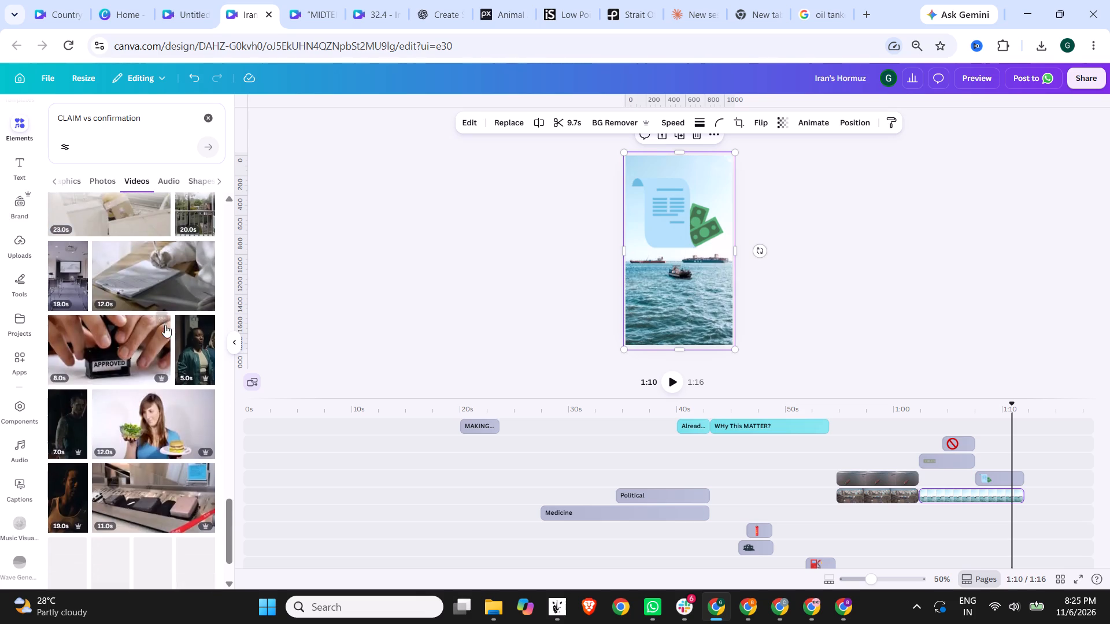
scroll(165, 325, "up", 20)
scroll(171, 326, "down", 1)
scroll(171, 326, "up", 10)
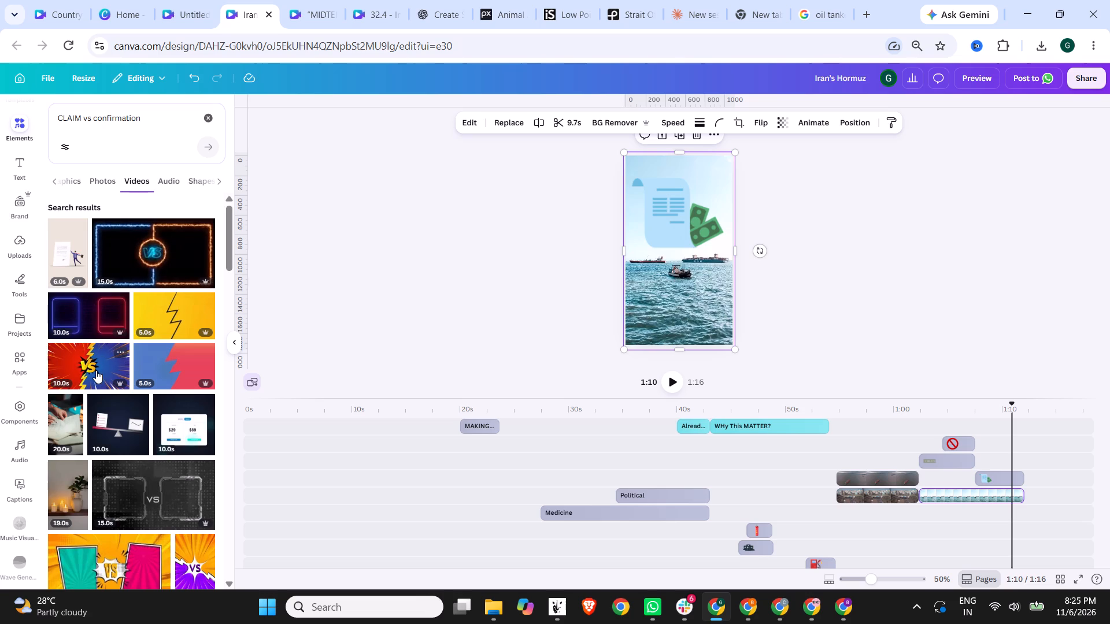
scroll(96, 370, "down", 2)
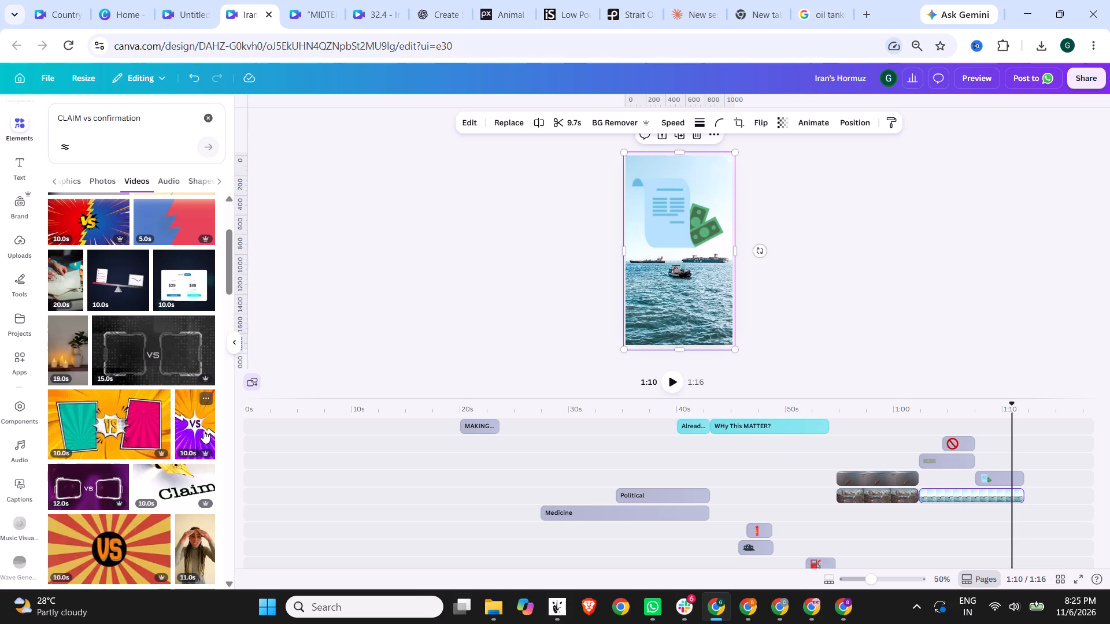
scroll(203, 430, "down", 3)
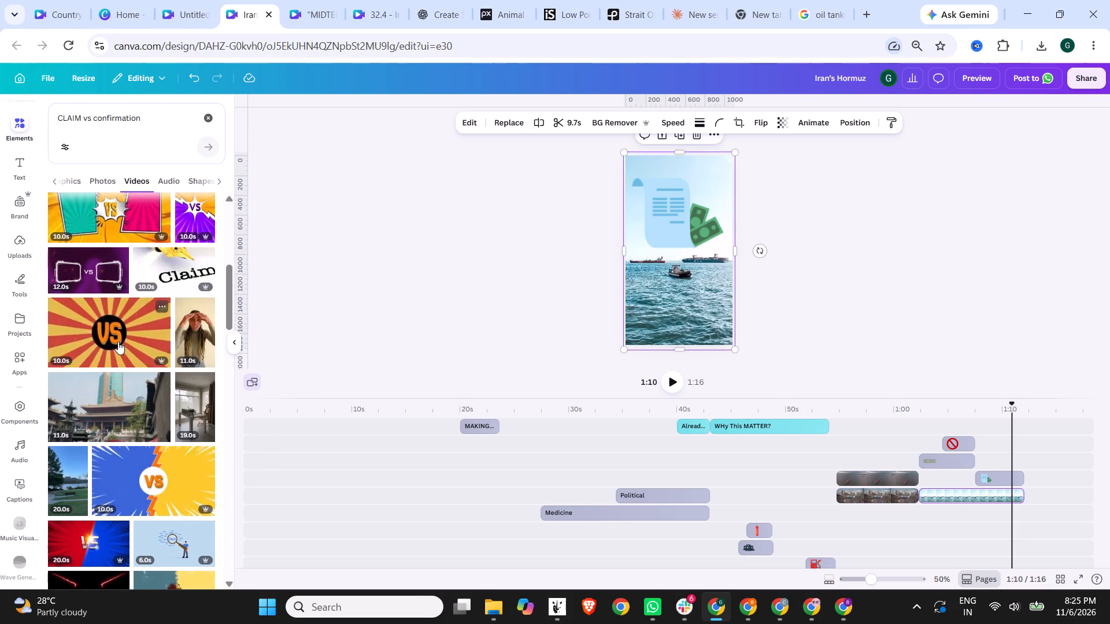
scroll(157, 479, "down", 1)
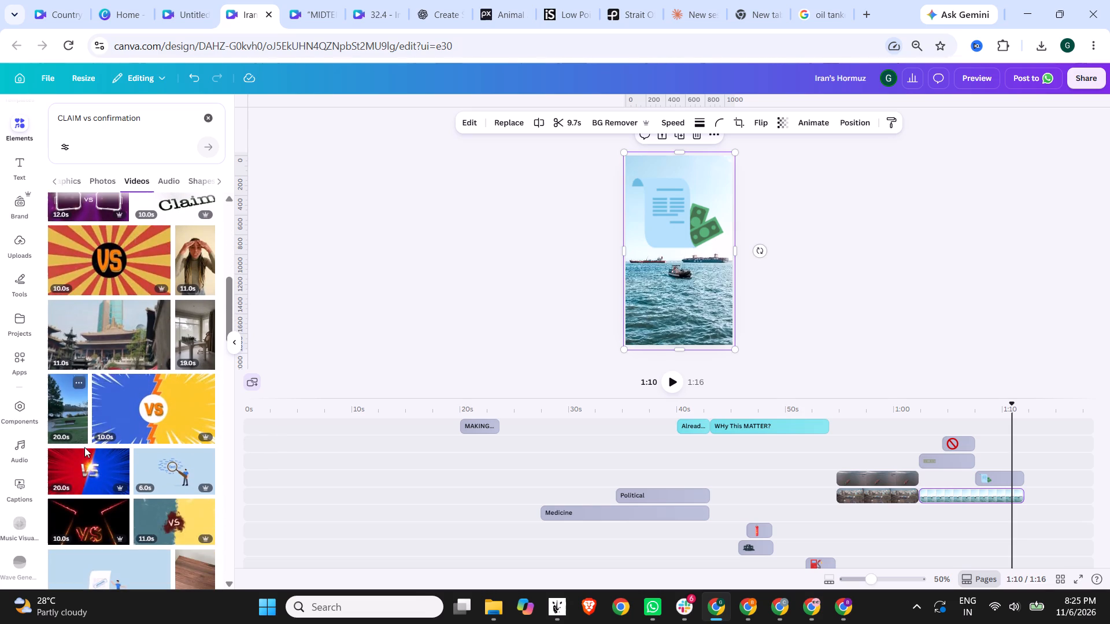
scroll(169, 467, "down", 2)
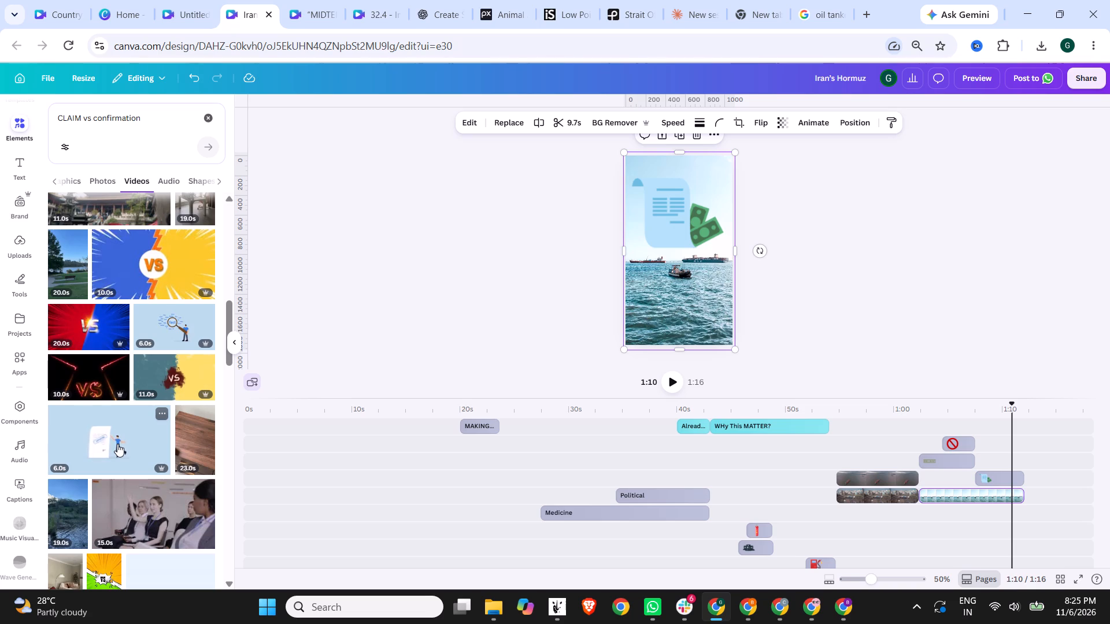
scroll(117, 444, "up", 1)
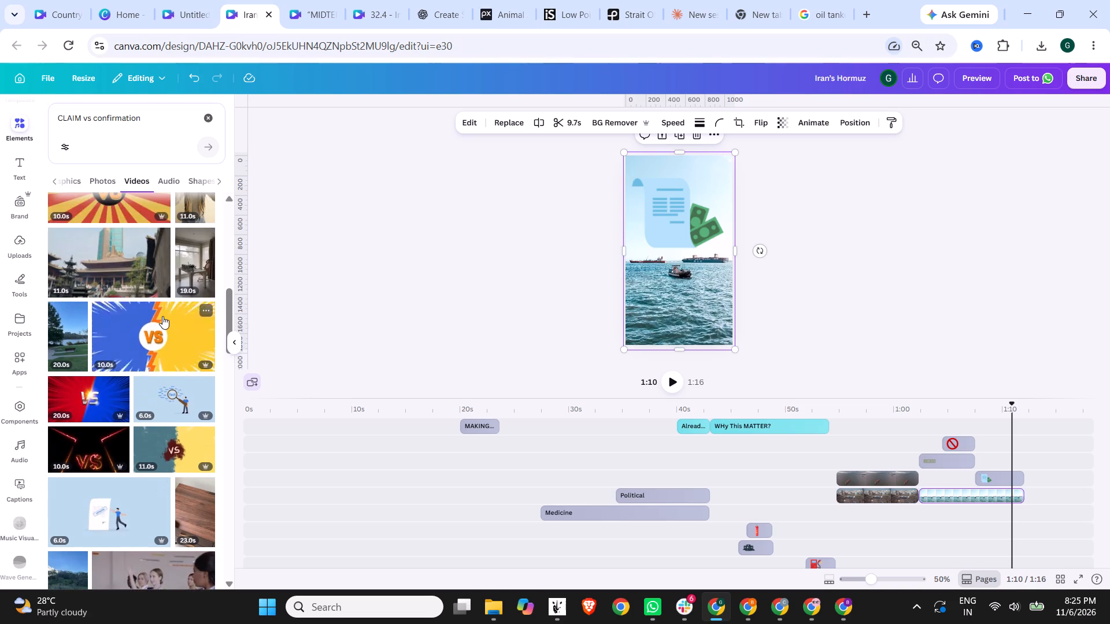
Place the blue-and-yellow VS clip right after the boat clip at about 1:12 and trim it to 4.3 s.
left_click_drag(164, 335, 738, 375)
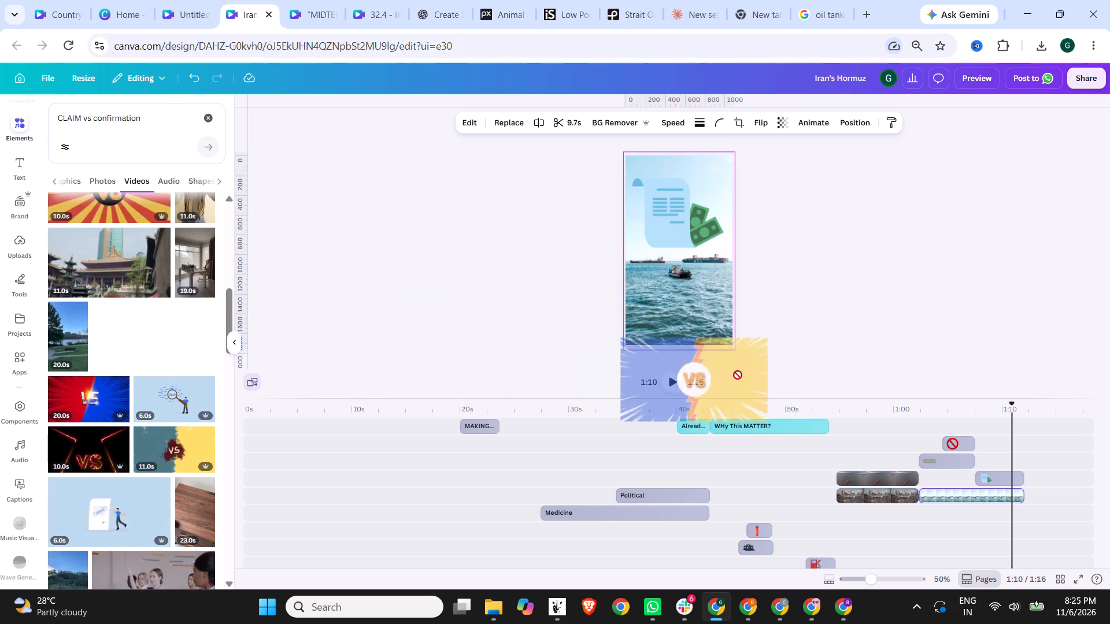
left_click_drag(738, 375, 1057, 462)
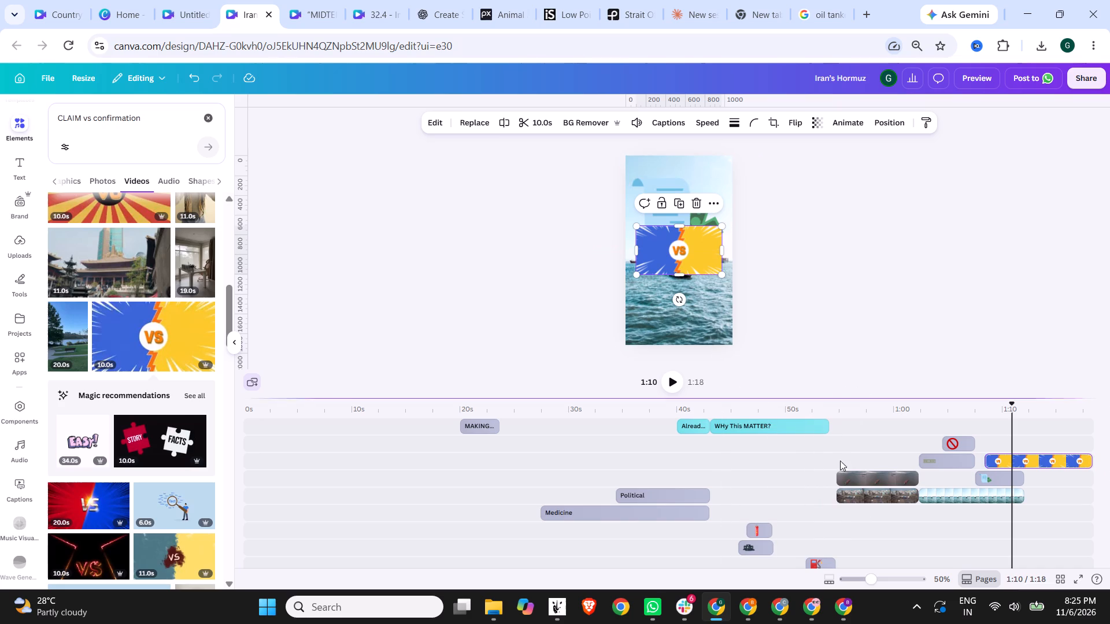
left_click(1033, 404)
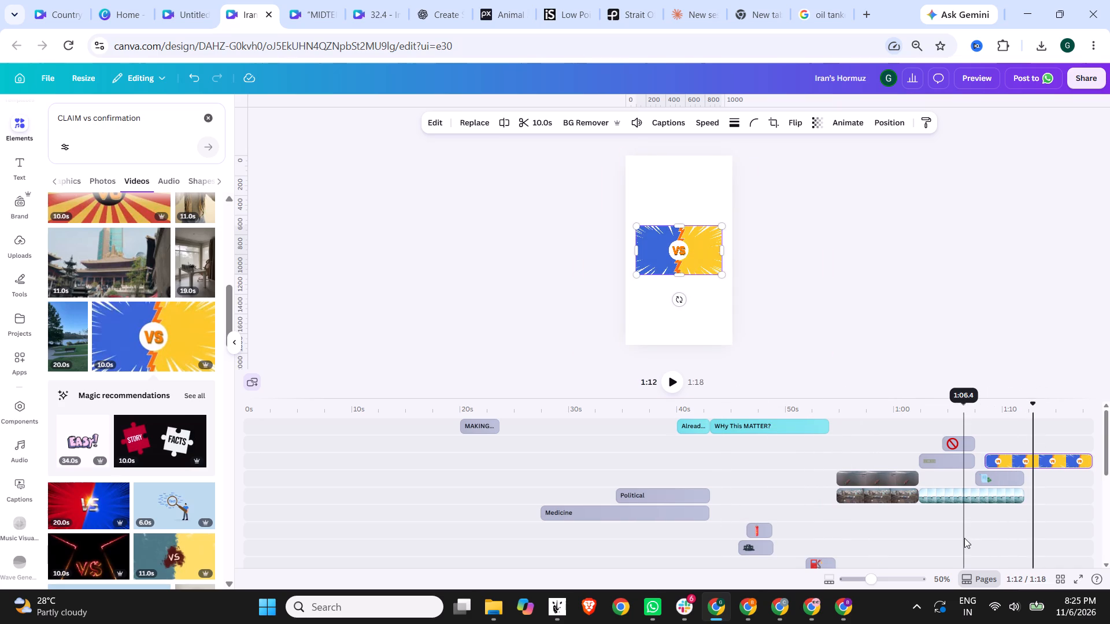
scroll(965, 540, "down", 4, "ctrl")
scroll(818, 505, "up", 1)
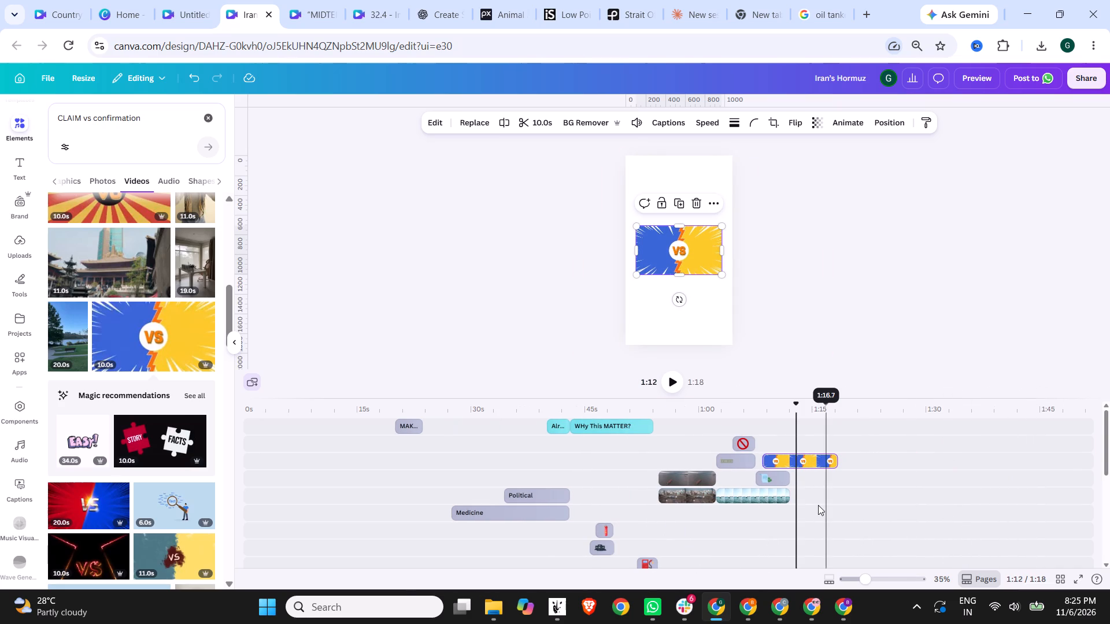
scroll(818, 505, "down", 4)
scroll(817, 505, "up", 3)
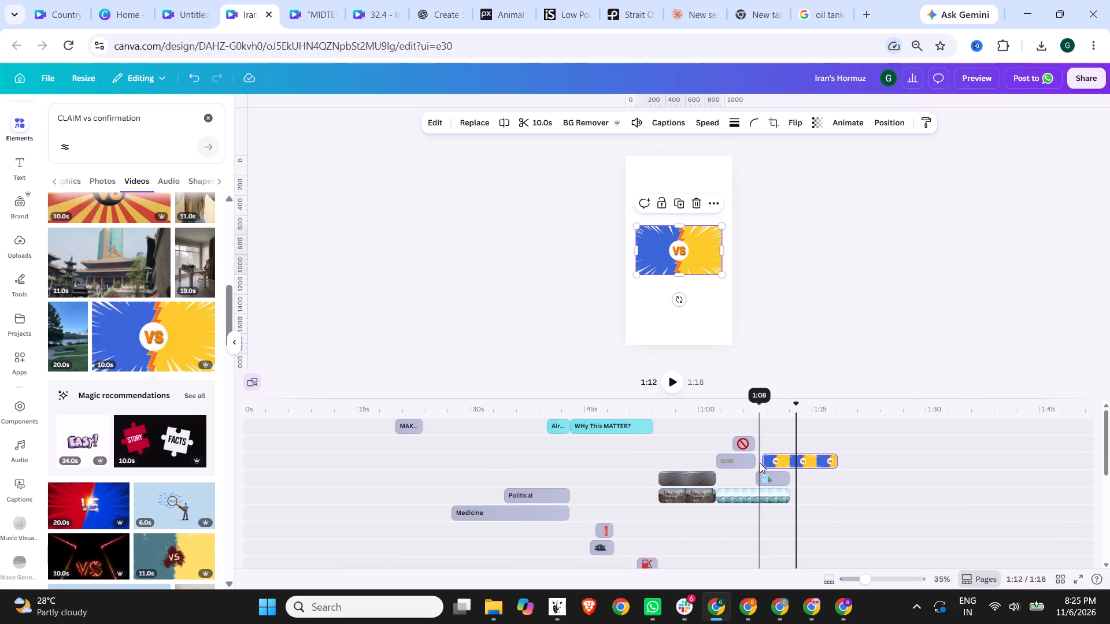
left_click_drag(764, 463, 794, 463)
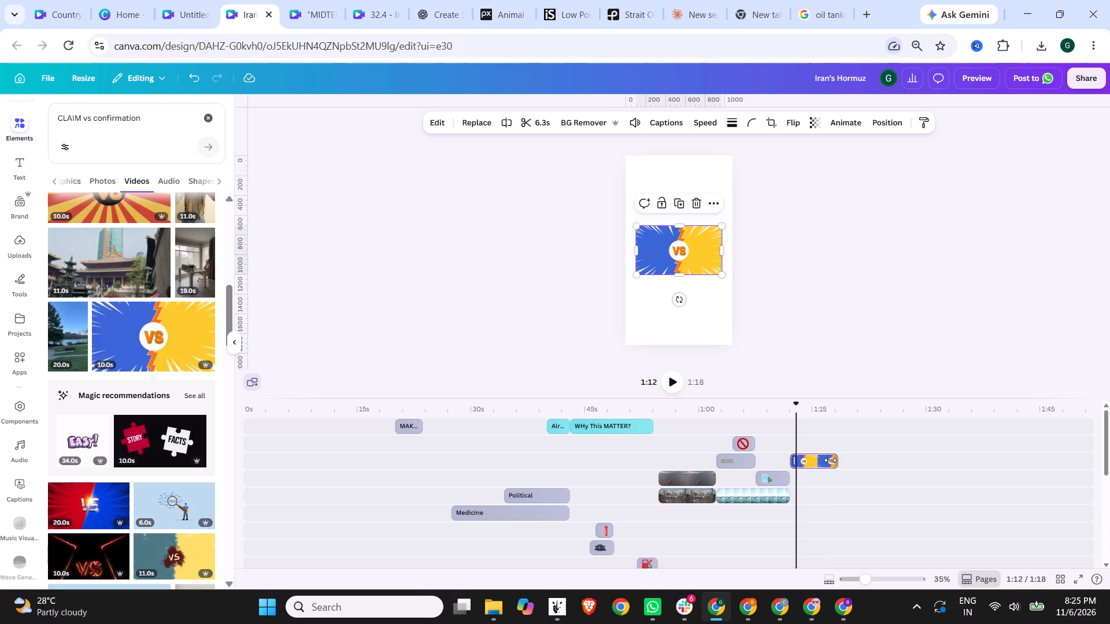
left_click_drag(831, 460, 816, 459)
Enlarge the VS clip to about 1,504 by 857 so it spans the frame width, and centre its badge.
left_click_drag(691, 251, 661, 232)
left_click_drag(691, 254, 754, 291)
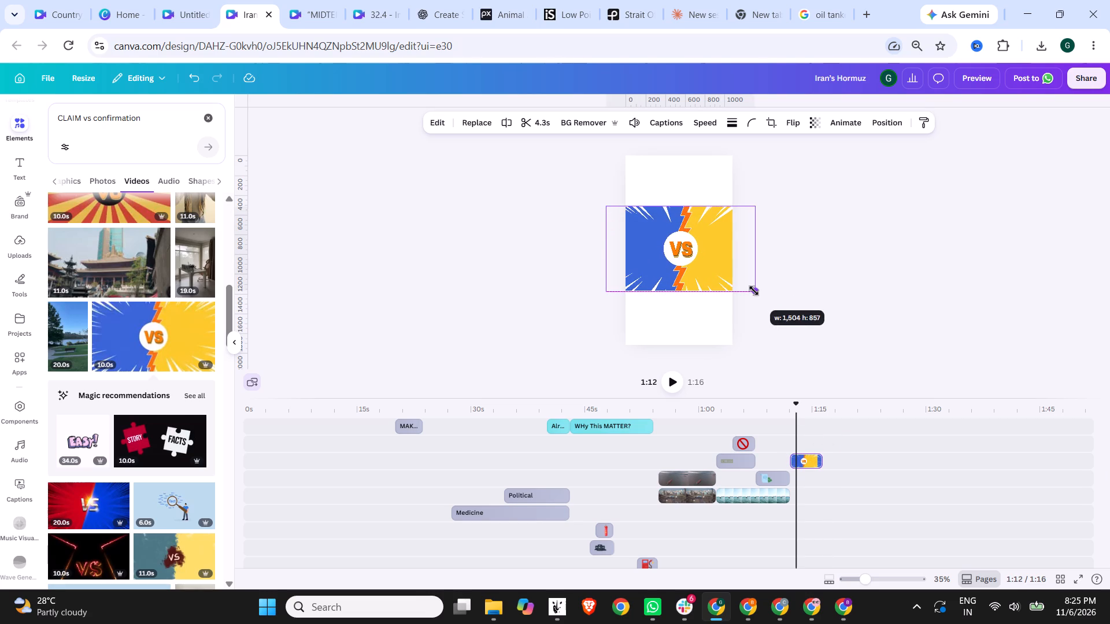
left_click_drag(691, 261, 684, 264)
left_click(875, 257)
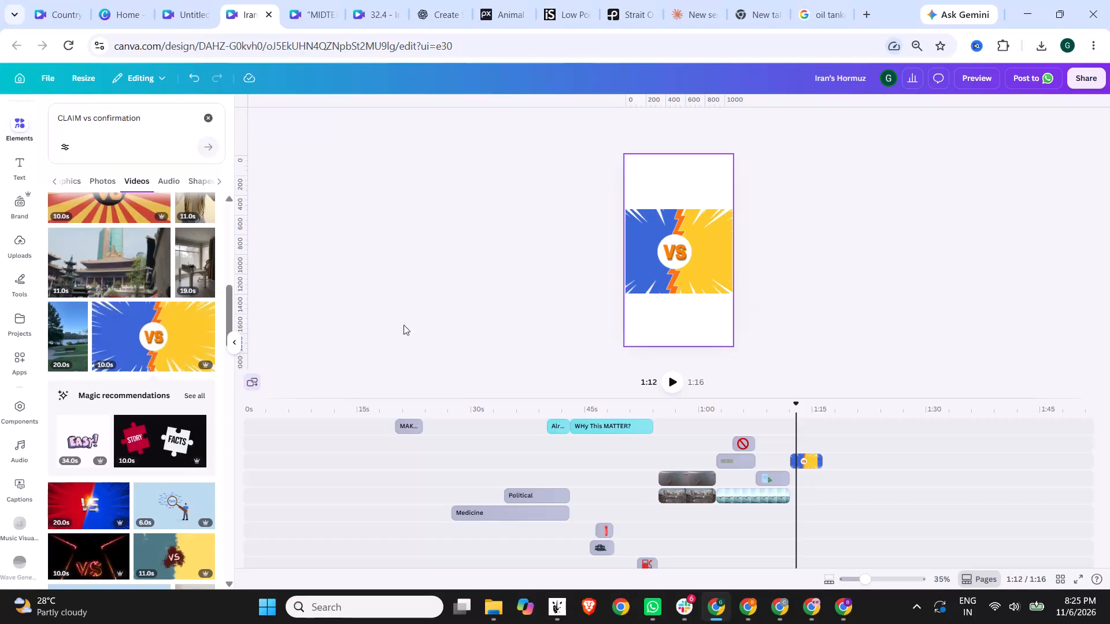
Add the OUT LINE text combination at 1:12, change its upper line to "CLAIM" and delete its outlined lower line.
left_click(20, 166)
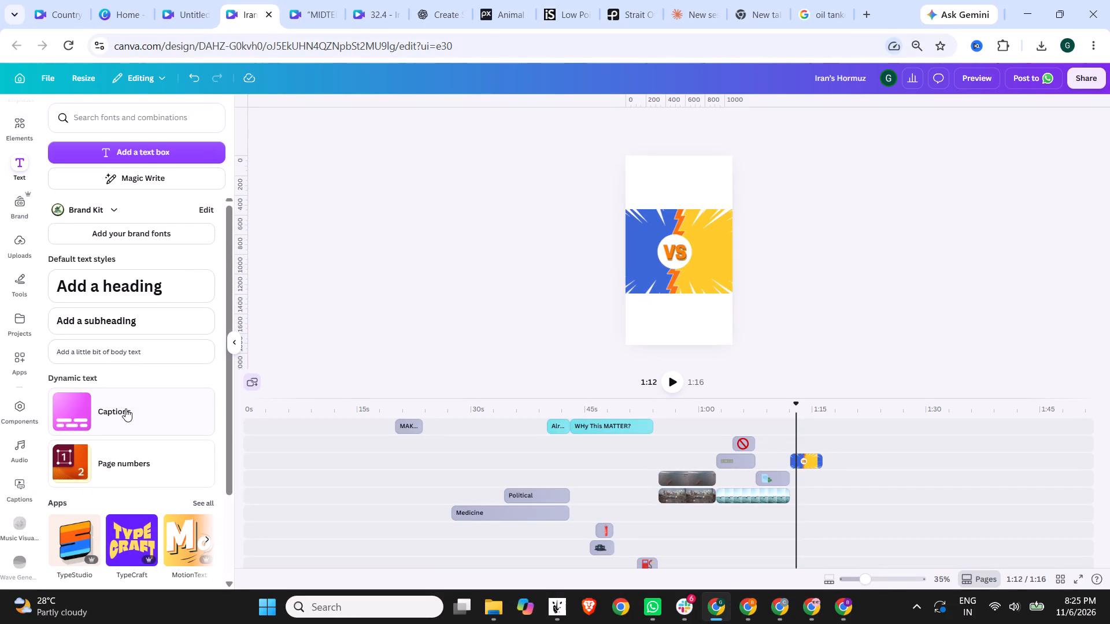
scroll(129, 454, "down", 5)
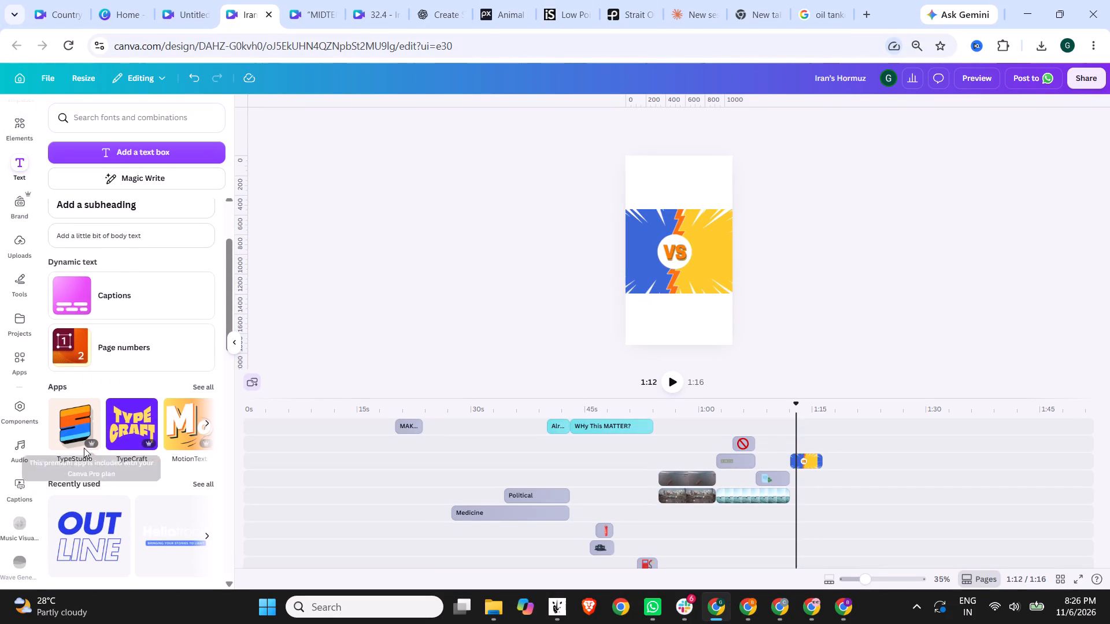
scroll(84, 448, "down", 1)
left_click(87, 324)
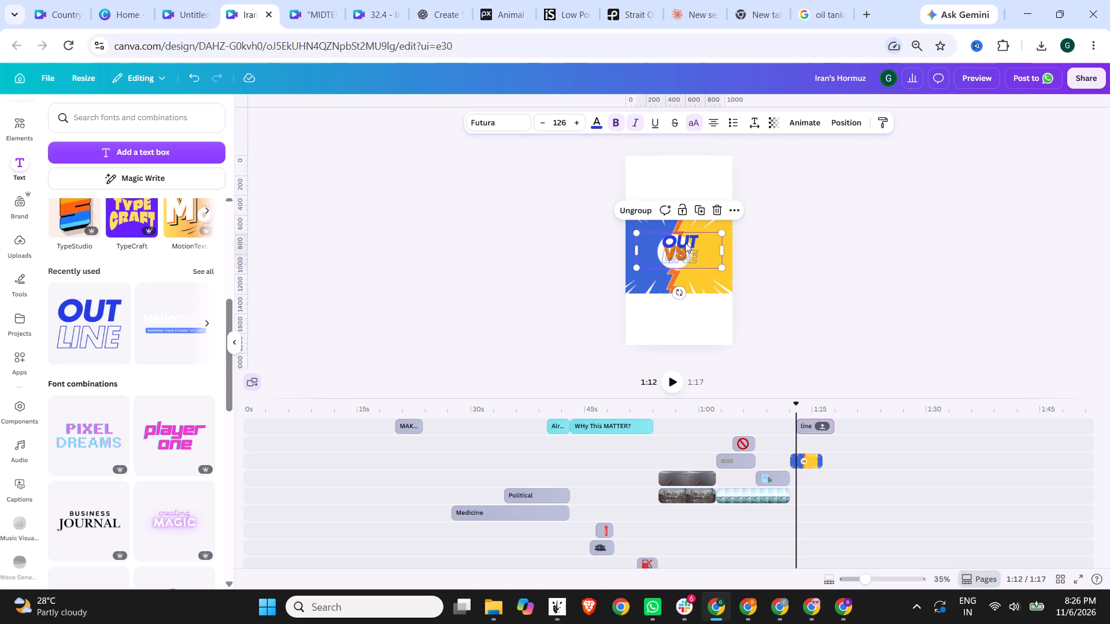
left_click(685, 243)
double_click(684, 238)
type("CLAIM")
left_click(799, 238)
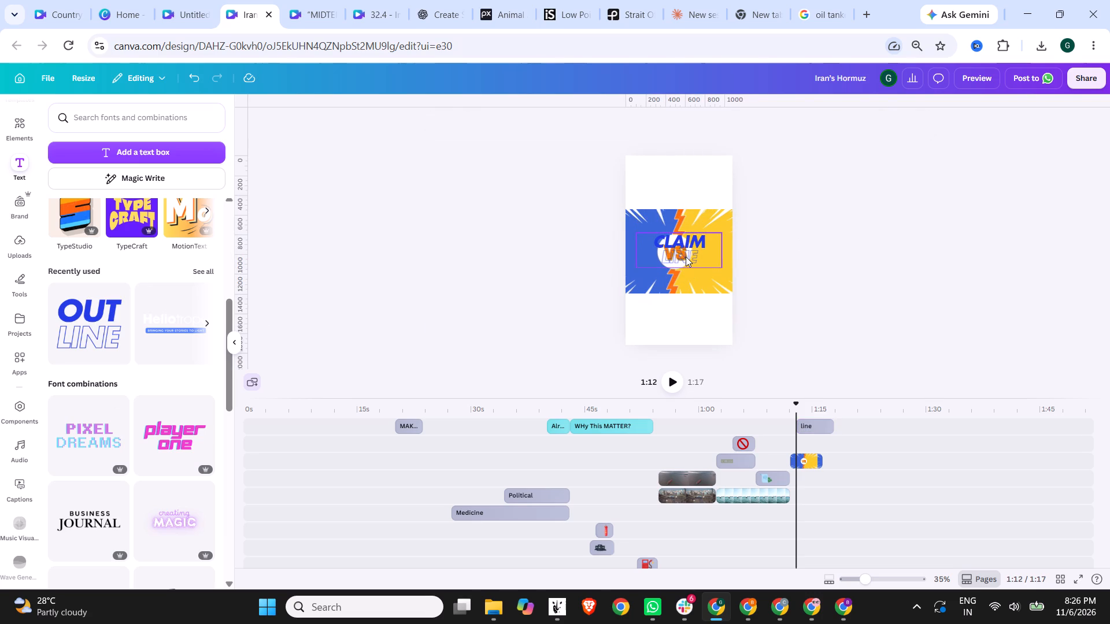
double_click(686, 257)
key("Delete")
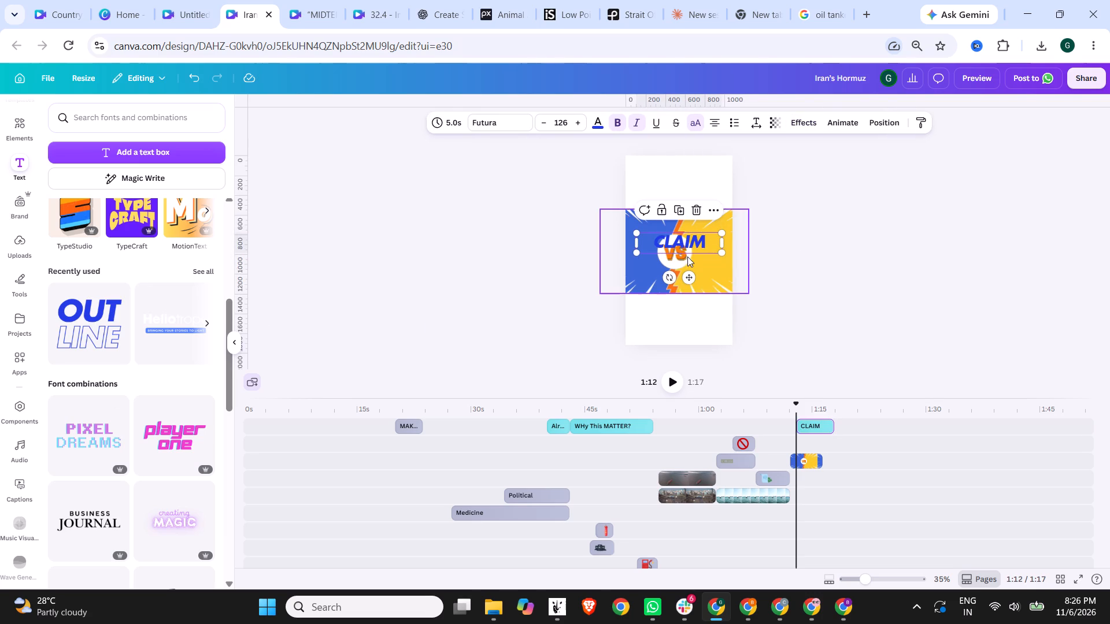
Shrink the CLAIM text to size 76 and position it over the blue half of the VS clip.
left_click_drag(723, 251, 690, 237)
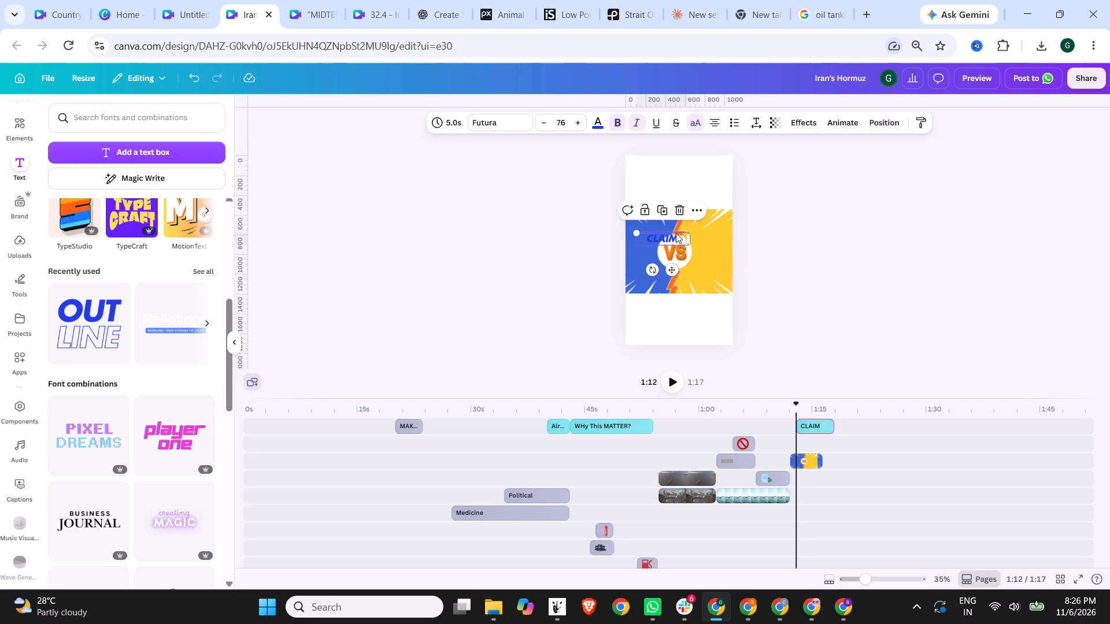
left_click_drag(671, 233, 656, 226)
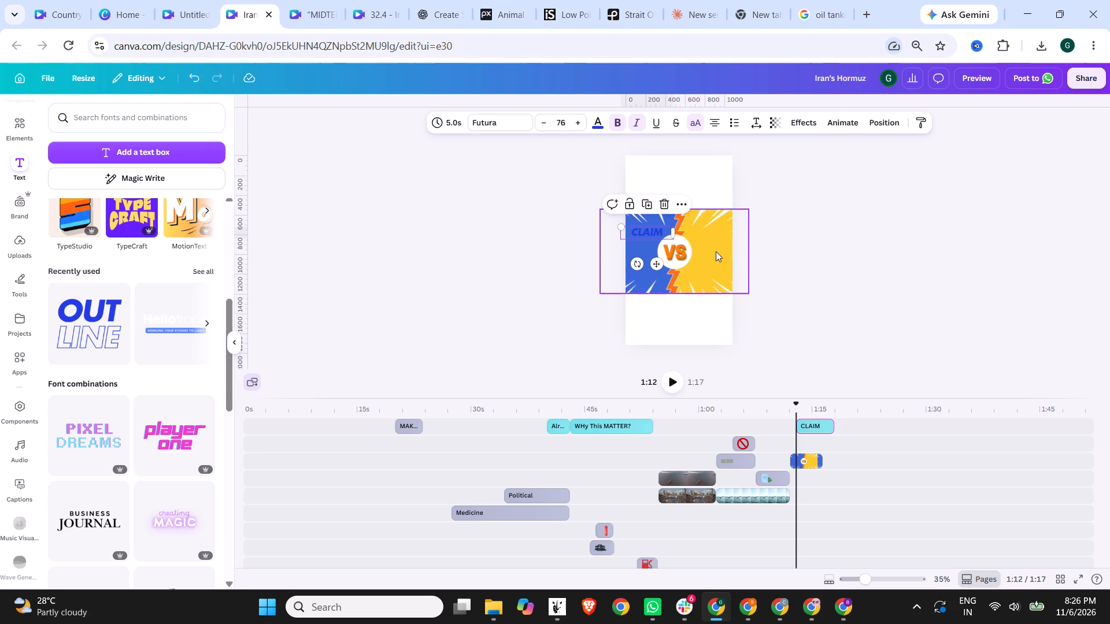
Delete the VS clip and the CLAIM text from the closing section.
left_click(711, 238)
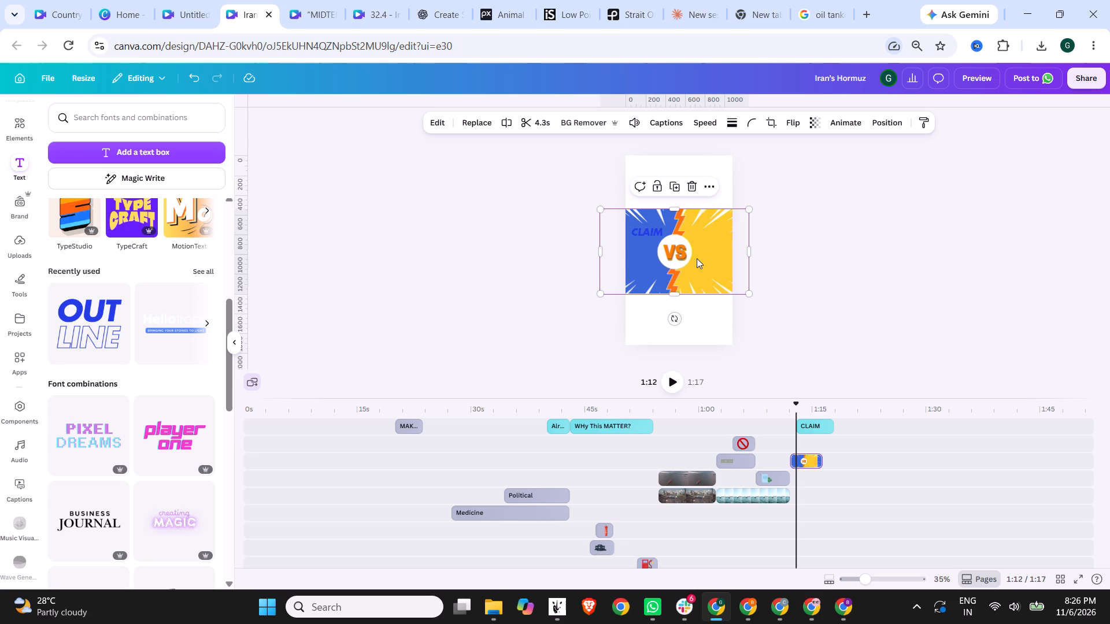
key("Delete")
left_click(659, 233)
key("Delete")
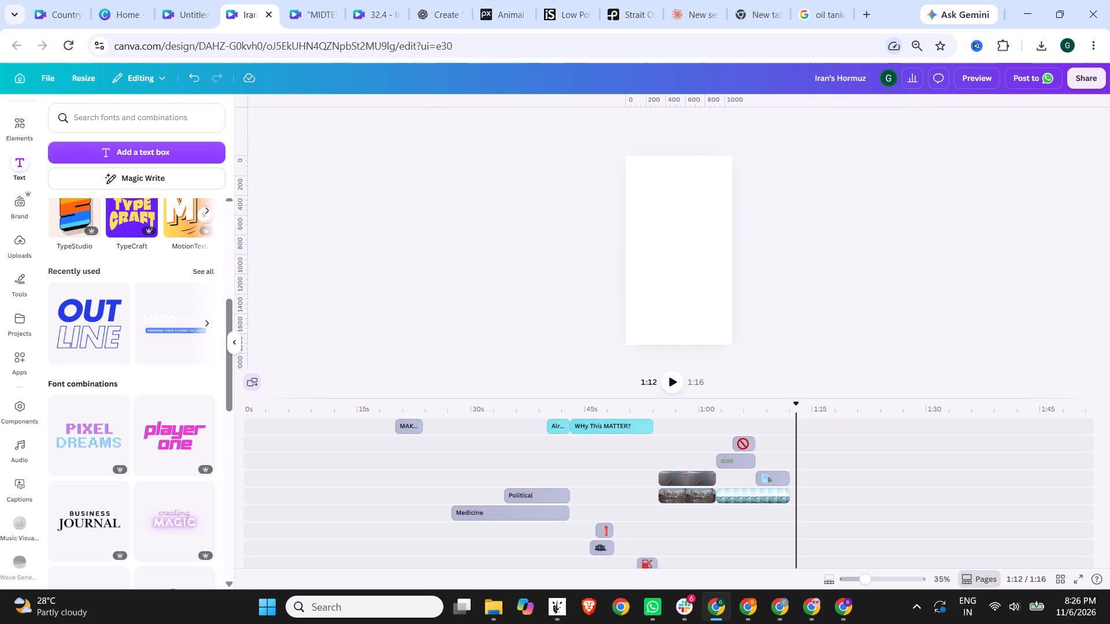
Search the fonts and text combinations for "vs".
left_click(147, 112)
type("vs")
key("Return")
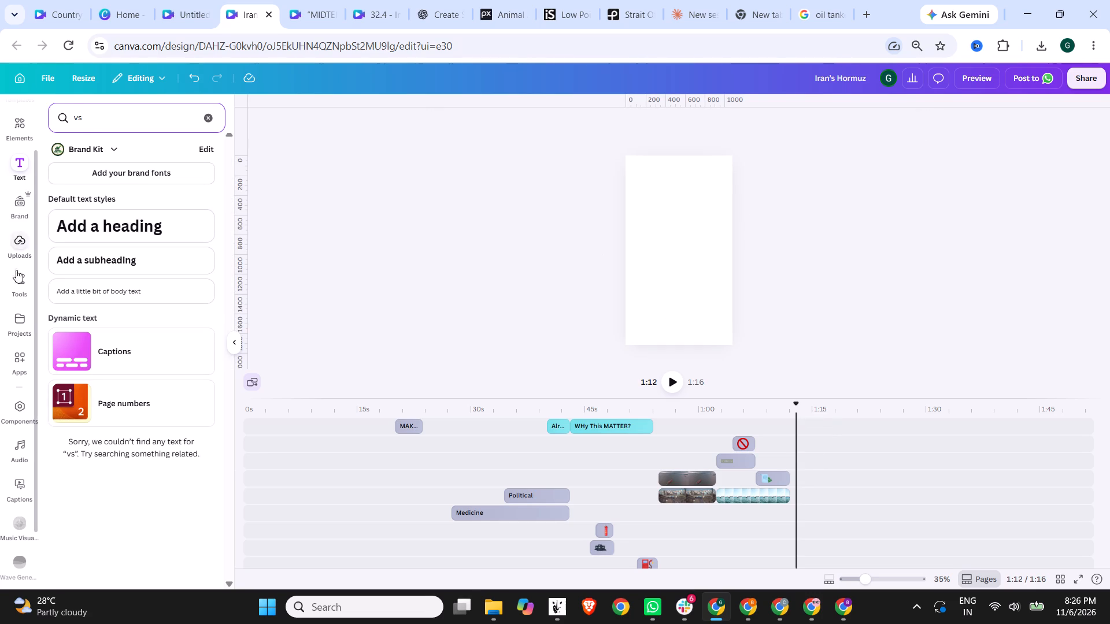
Search the video elements for "vs" and look through the clips for a comparison visual for the closing section.
left_click(18, 356)
scroll(14, 286, "up", 3)
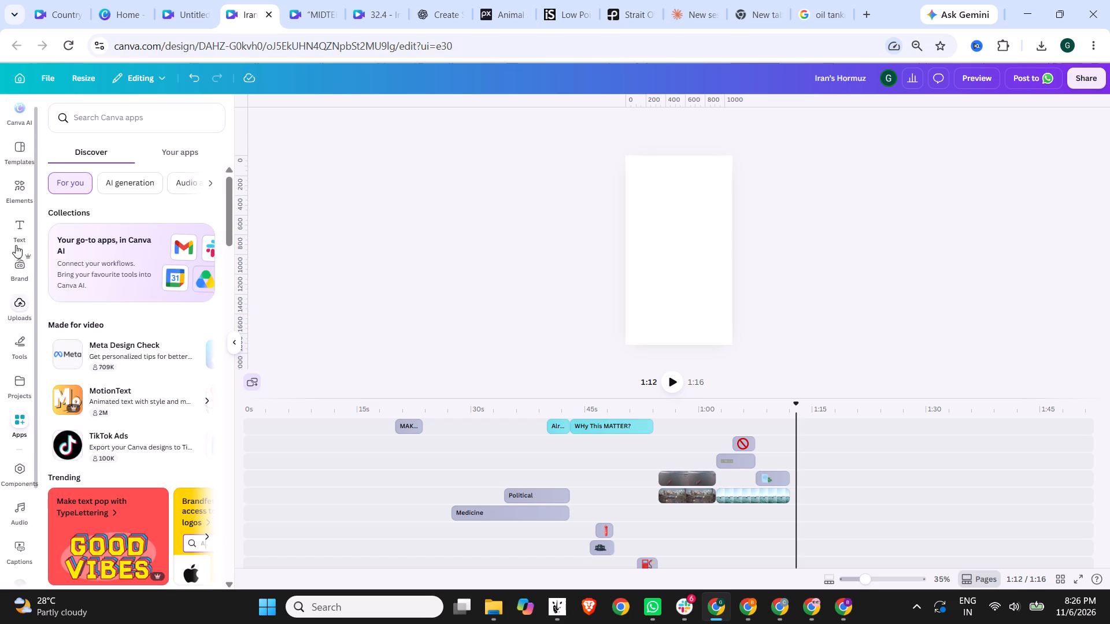
left_click(24, 192)
left_click_drag(148, 117, 6, 115)
type("vs")
key("Return")
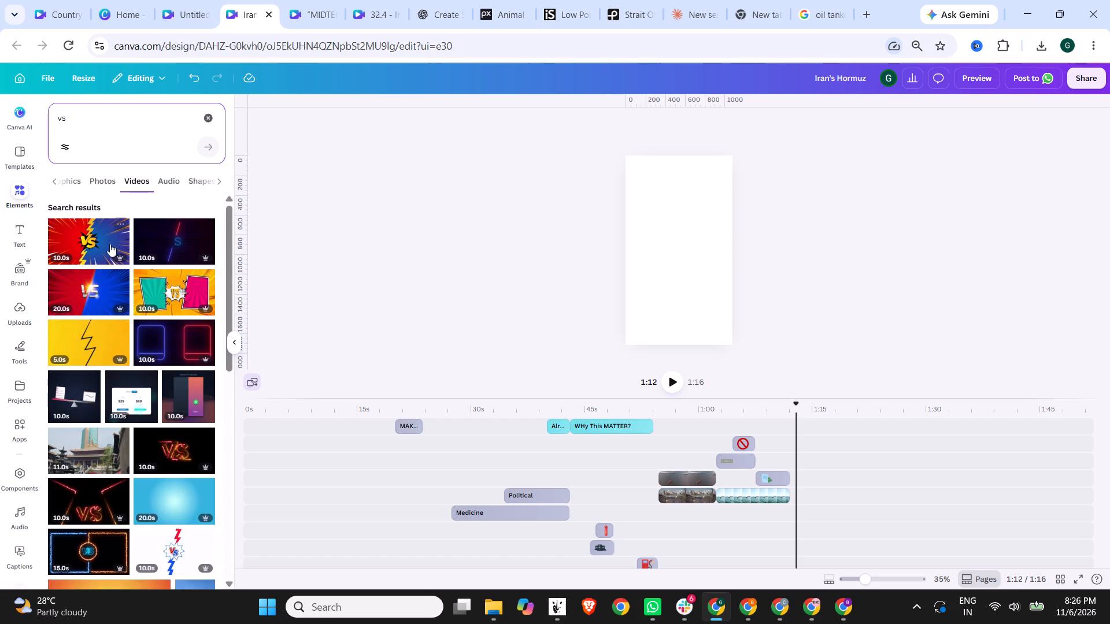
scroll(127, 421, "down", 2)
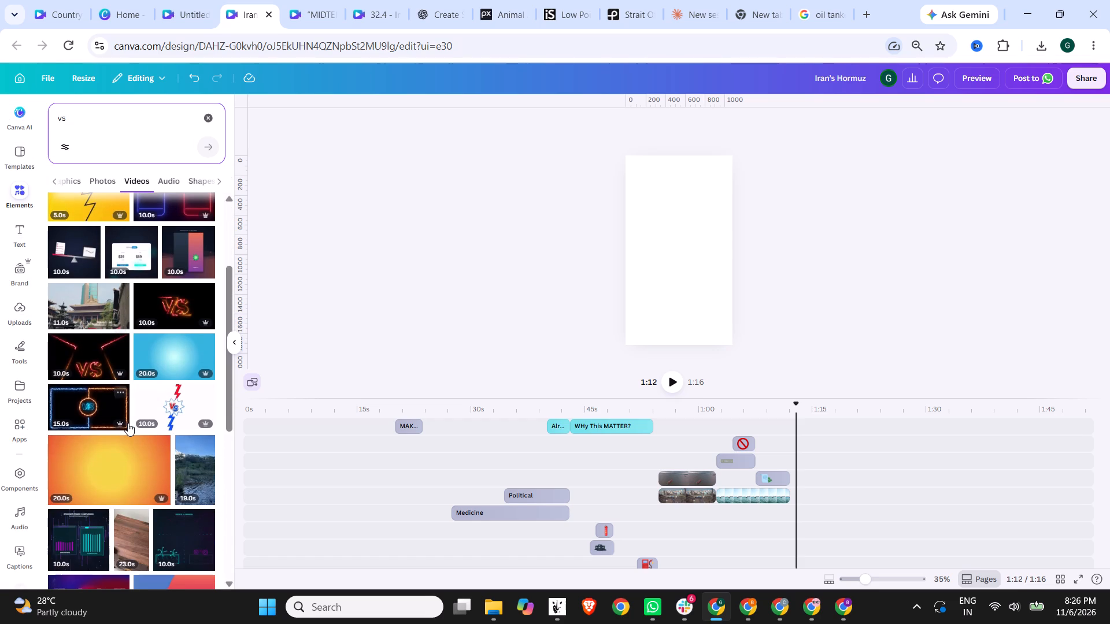
scroll(128, 423, "down", 4)
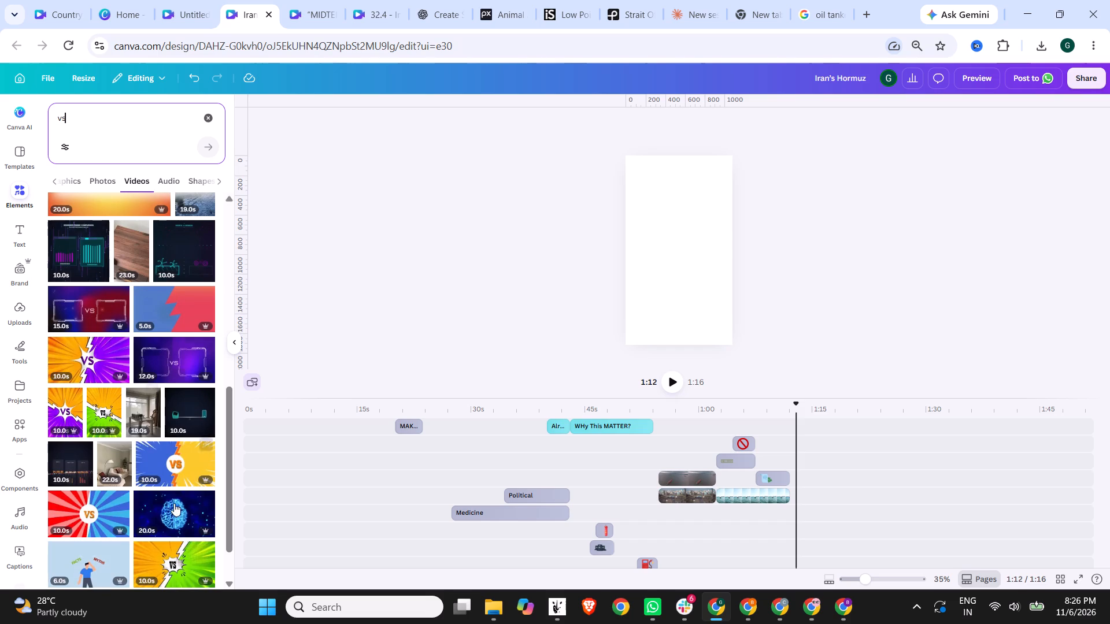
scroll(183, 477, "down", 2)
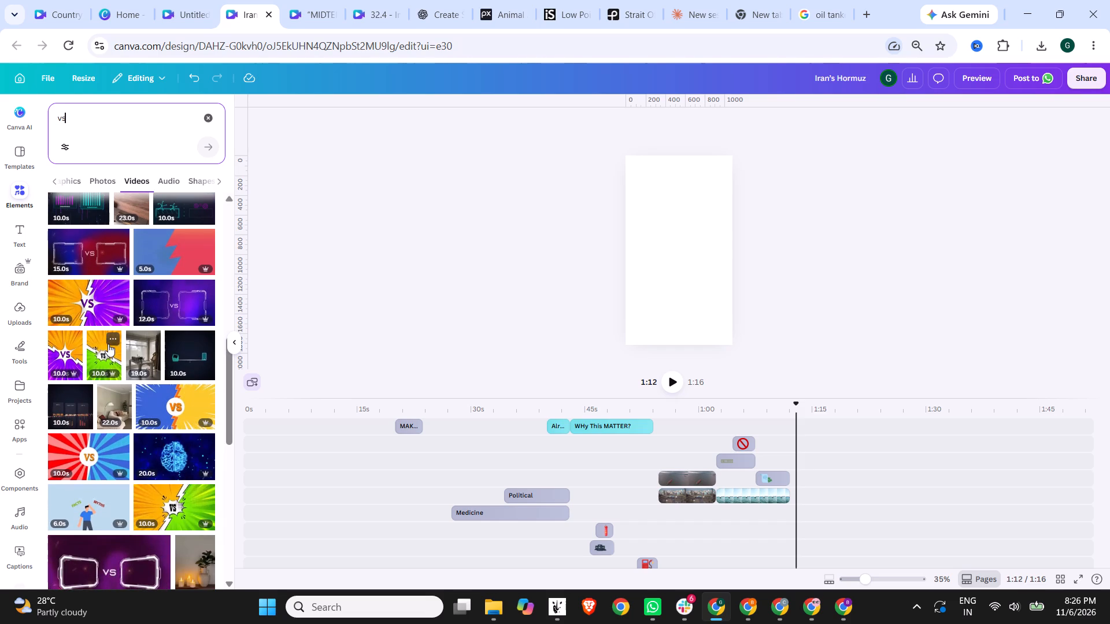
scroll(158, 450, "down", 3)
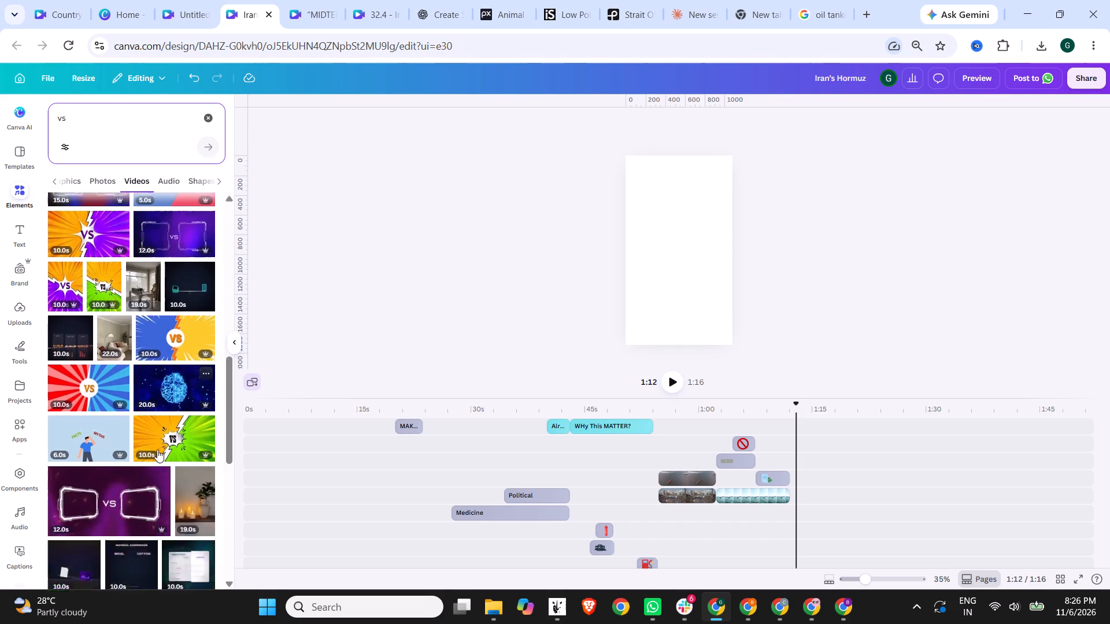
scroll(139, 461, "down", 3)
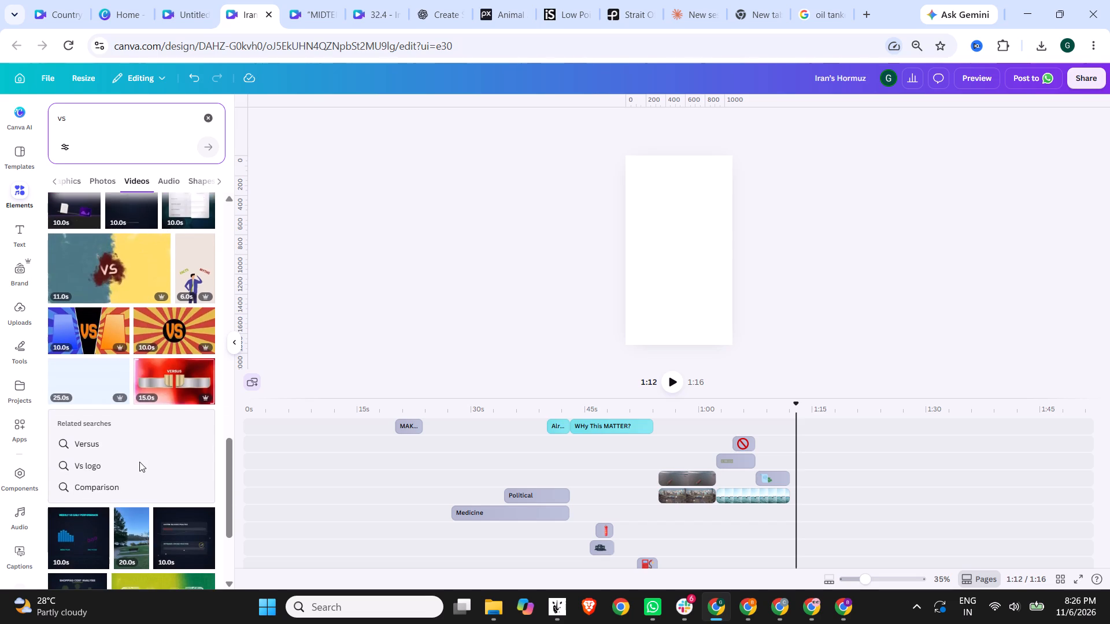
scroll(139, 462, "down", 4)
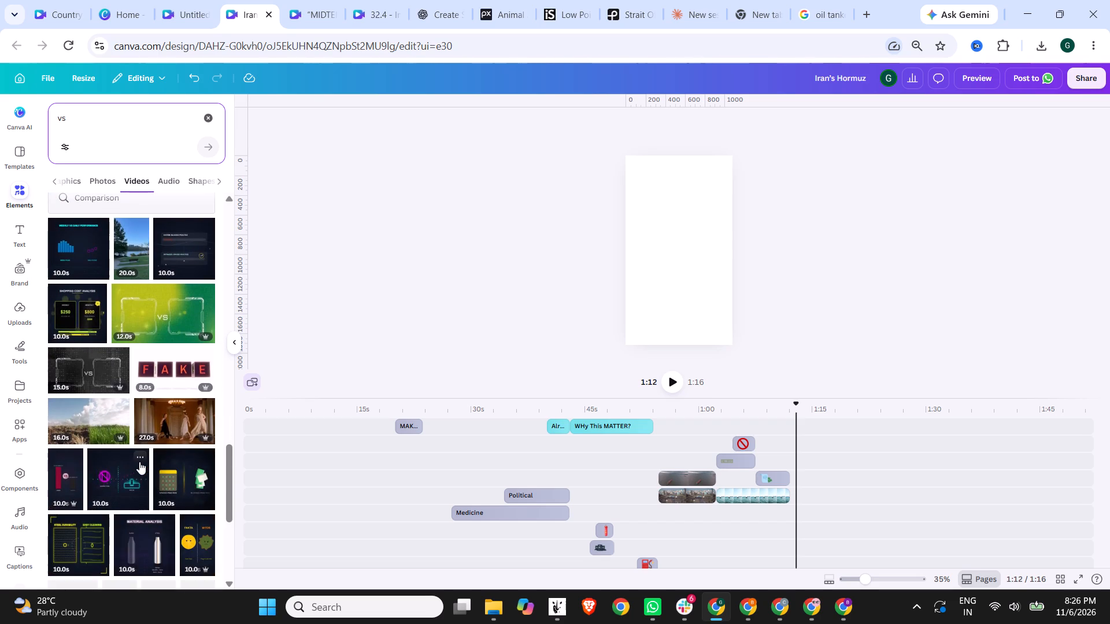
scroll(130, 474, "down", 4)
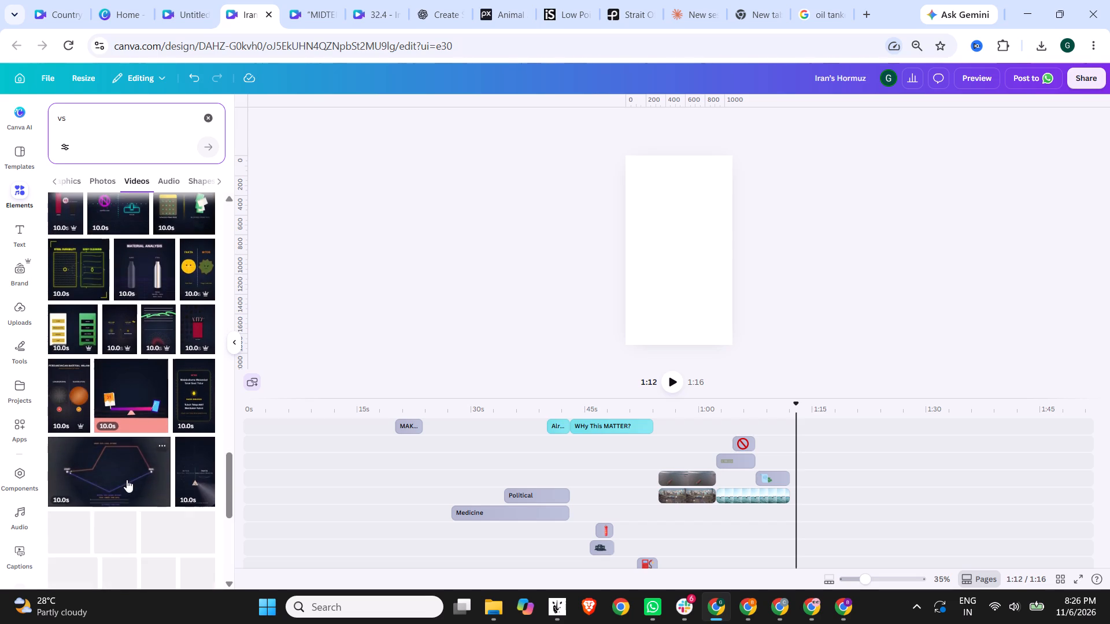
scroll(127, 480, "down", 6)
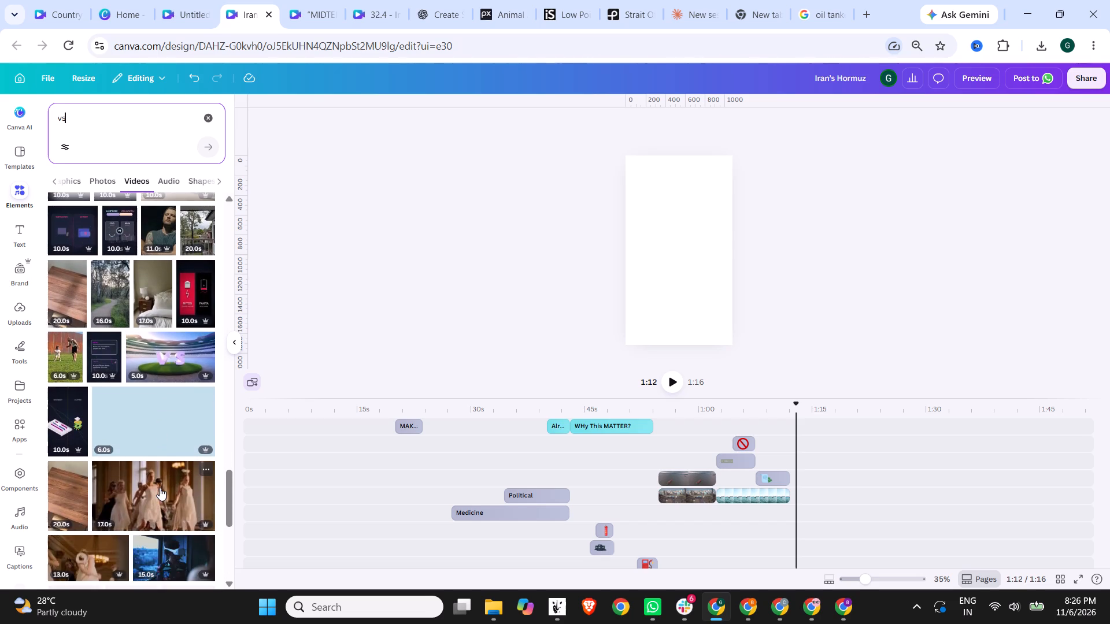
scroll(160, 488, "down", 4)
scroll(160, 490, "up", 17)
scroll(160, 491, "down", 1)
scroll(160, 491, "up", 13)
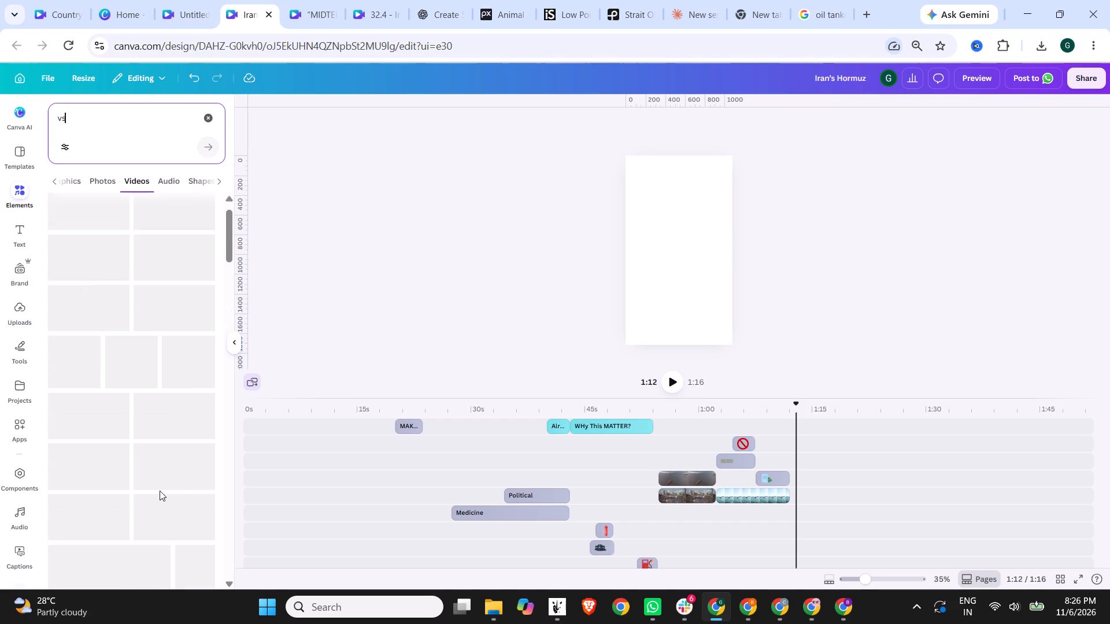
scroll(160, 491, "up", 6)
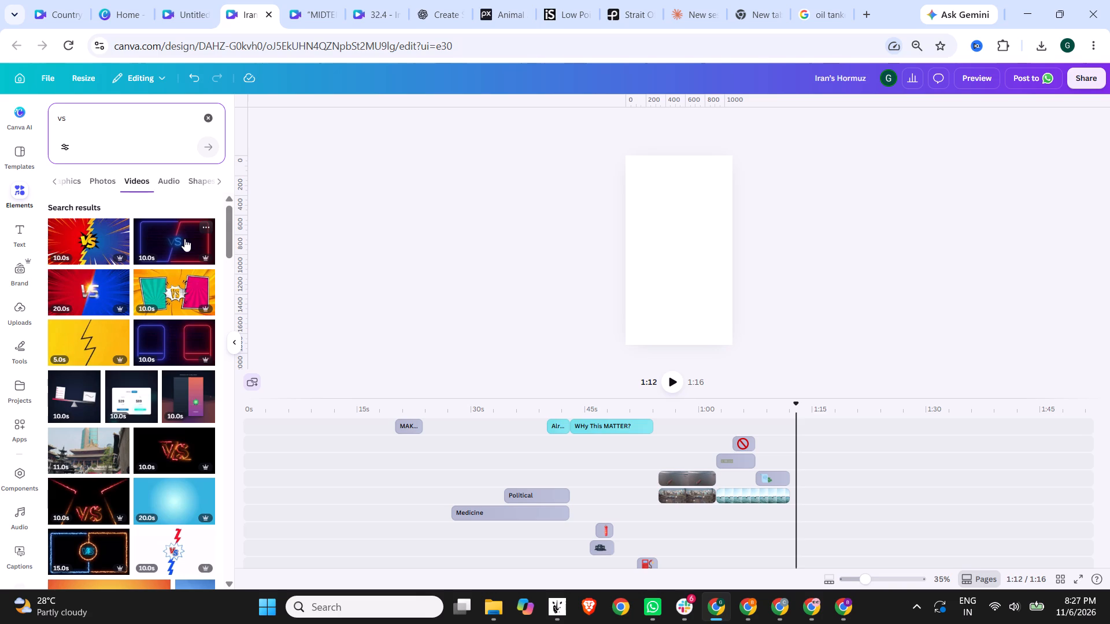
Add the neon blue-and-red VS clip at 1:12, enlarge it to span the frame width and place it around mid-height.
left_click_drag(184, 239, 587, 263)
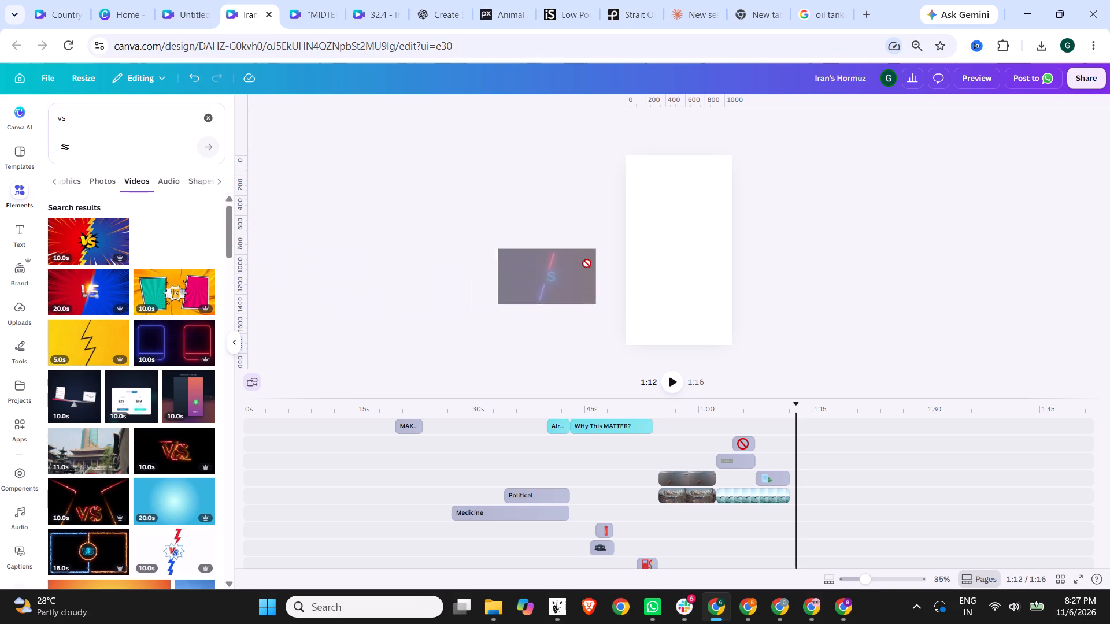
left_click_drag(587, 263, 695, 235)
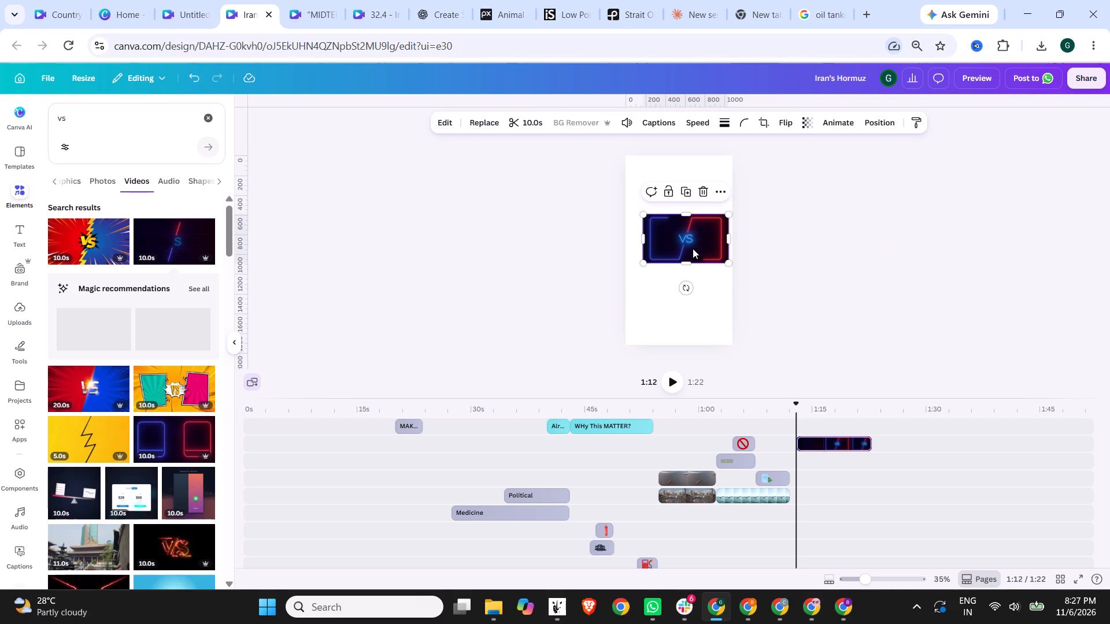
left_click_drag(693, 248, 674, 236)
left_click_drag(709, 251, 744, 282)
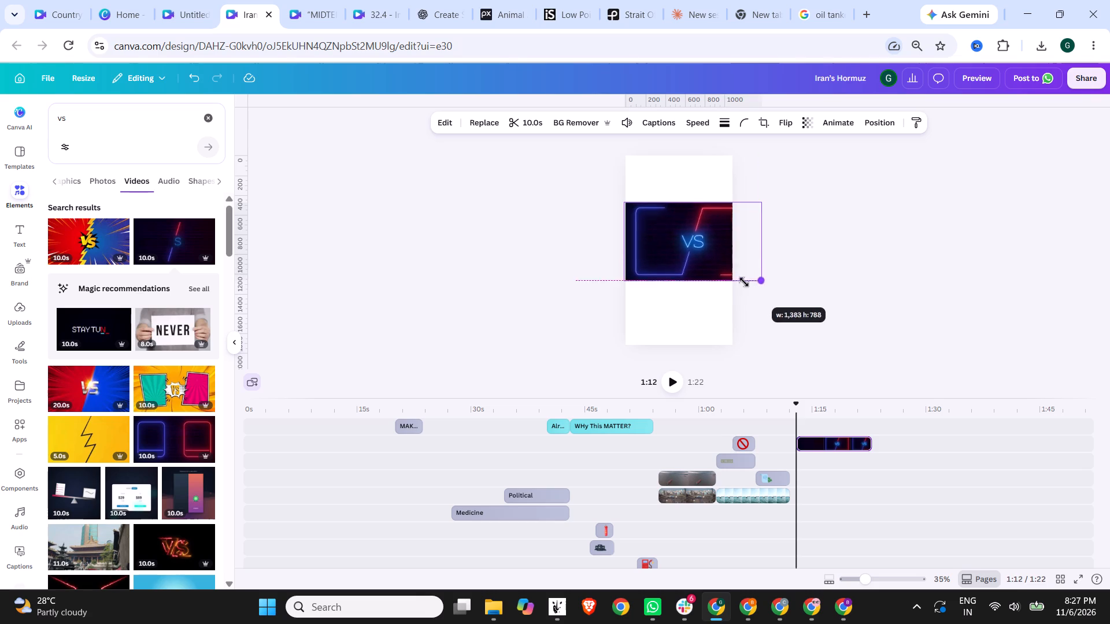
left_click_drag(744, 282, 729, 274)
left_click_drag(711, 257, 711, 269)
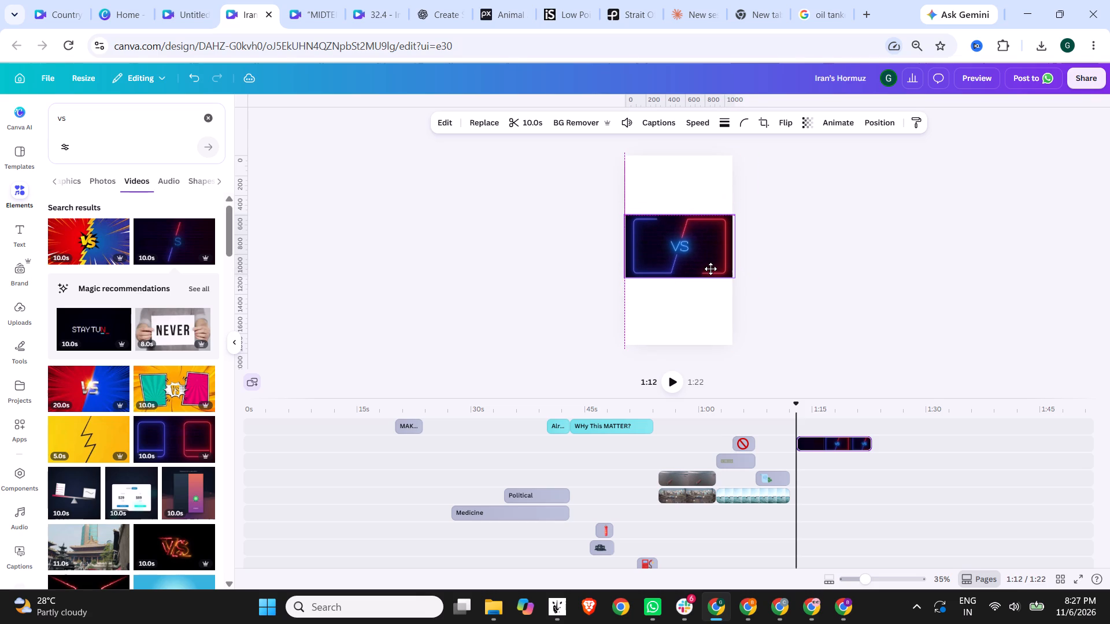
left_click_drag(711, 269, 711, 269)
left_click(776, 255)
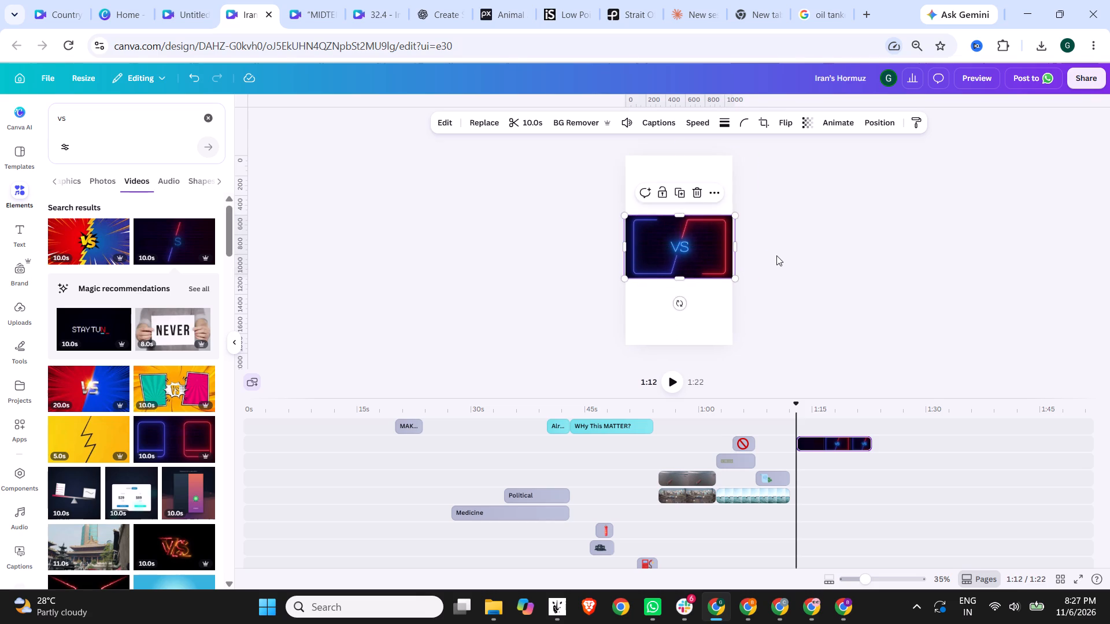
Check the neon VS clip up close and shift it slightly lower in the frame.
scroll(782, 265, "up", 8, "ctrl")
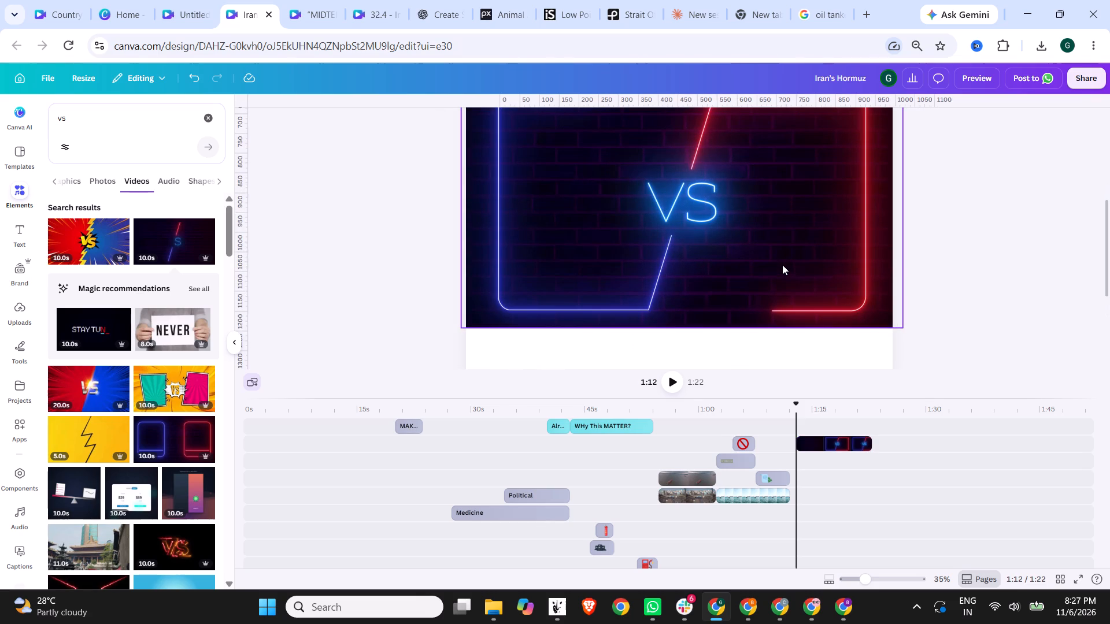
scroll(783, 263, "down", 3, "ctrl")
scroll(783, 262, "down", 4)
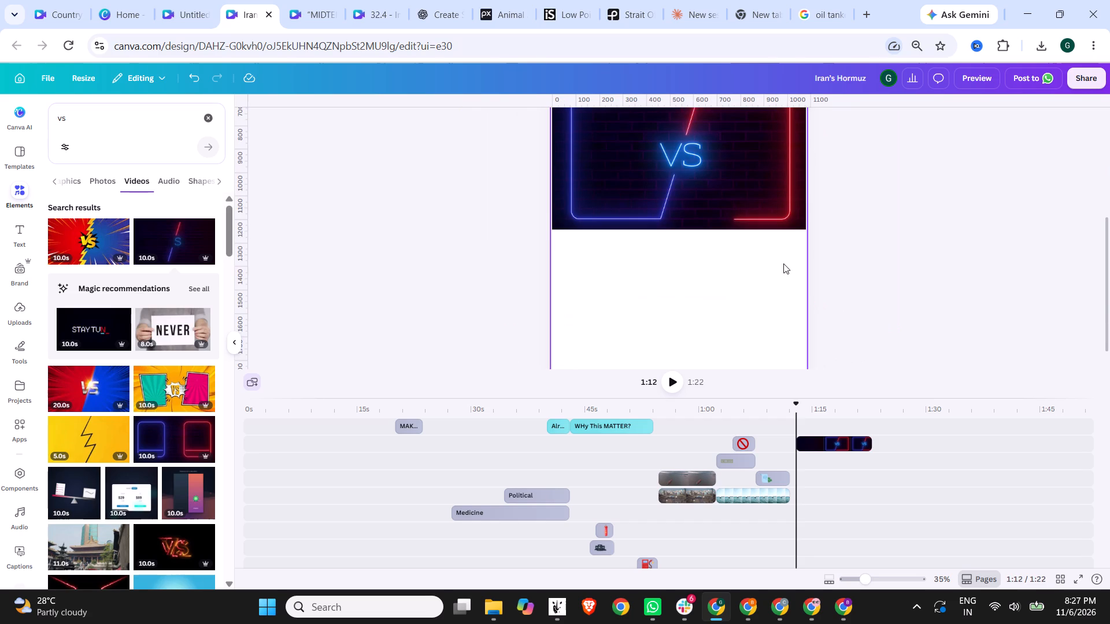
scroll(839, 253, "down", 2, "ctrl")
scroll(840, 253, "up", 2)
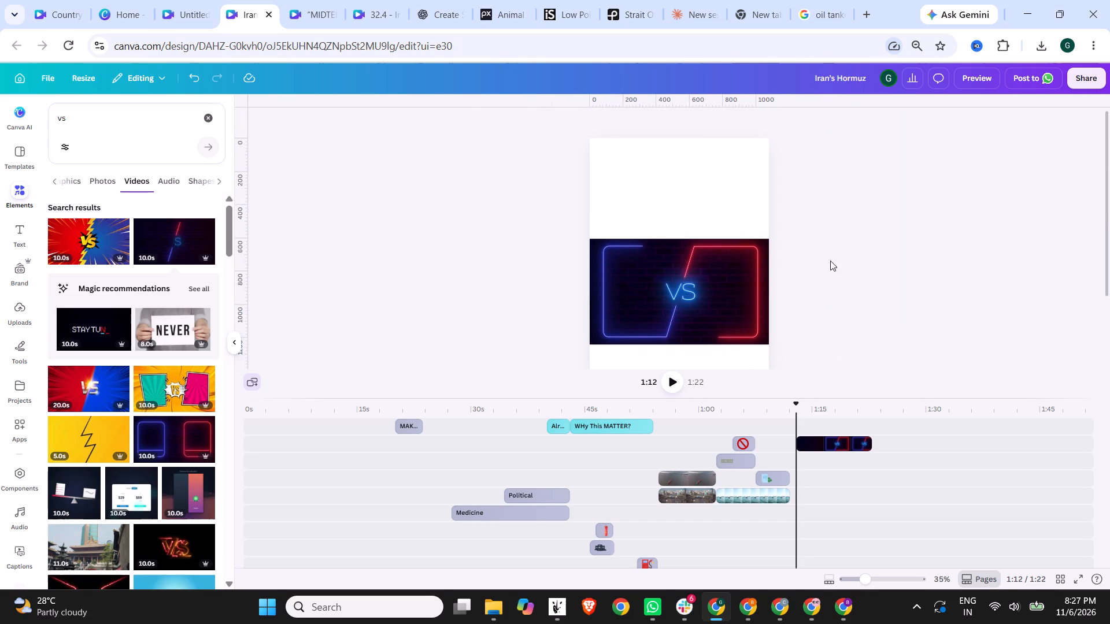
left_click_drag(699, 294, 698, 307)
Look through more of the "vs" video clips for another claim-versus-confirmation visual.
scroll(221, 417, "down", 2)
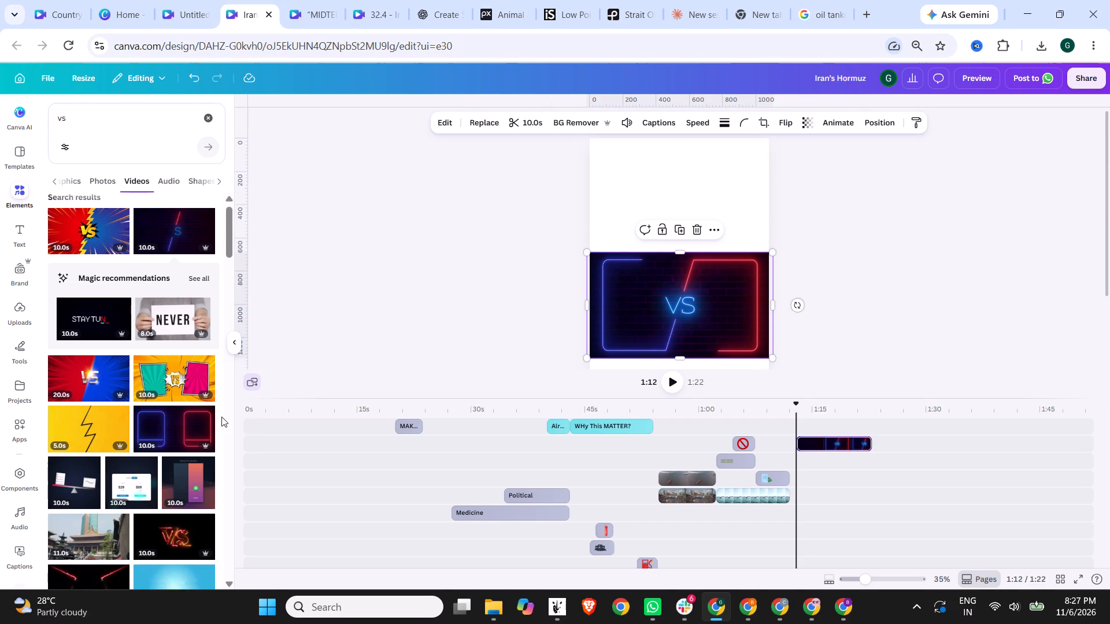
scroll(221, 417, "down", 1)
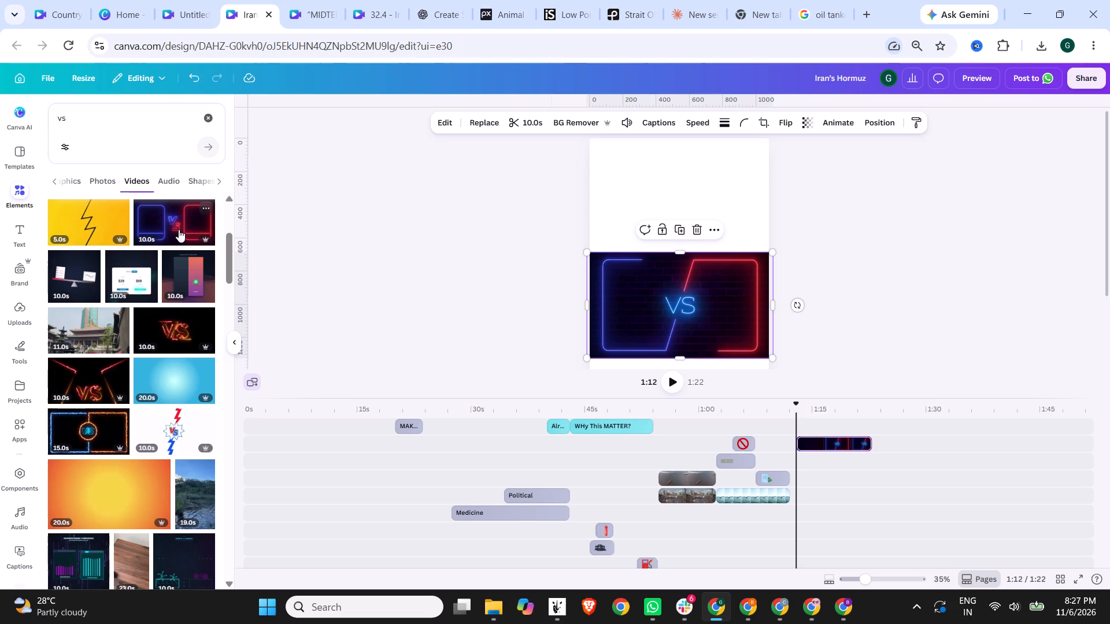
scroll(179, 229, "down", 2)
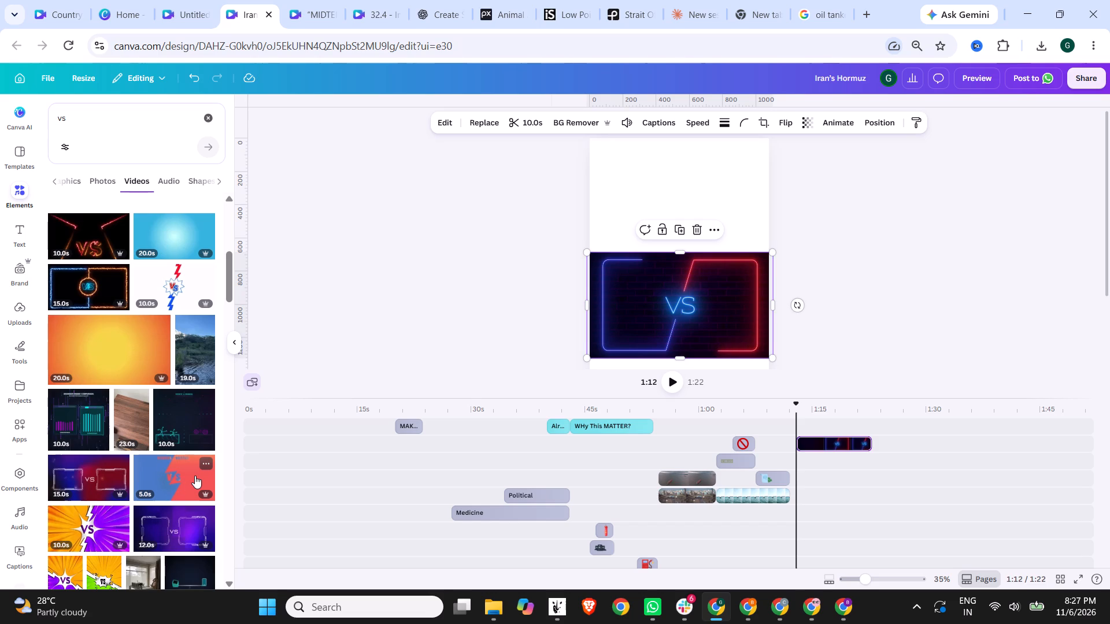
scroll(188, 476, "down", 2)
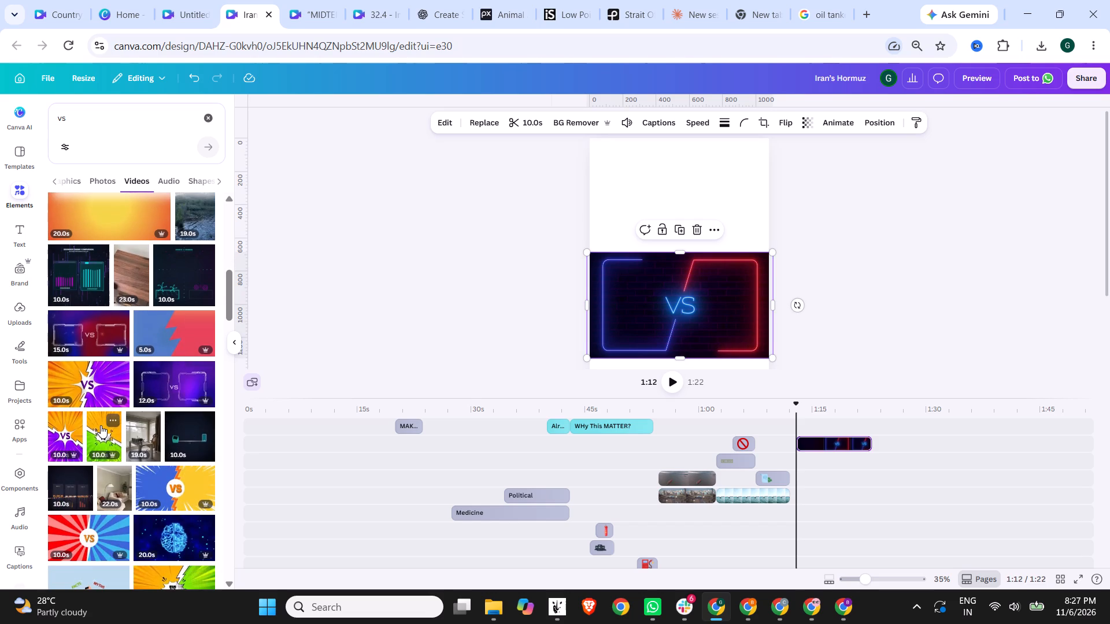
scroll(101, 425, "down", 1)
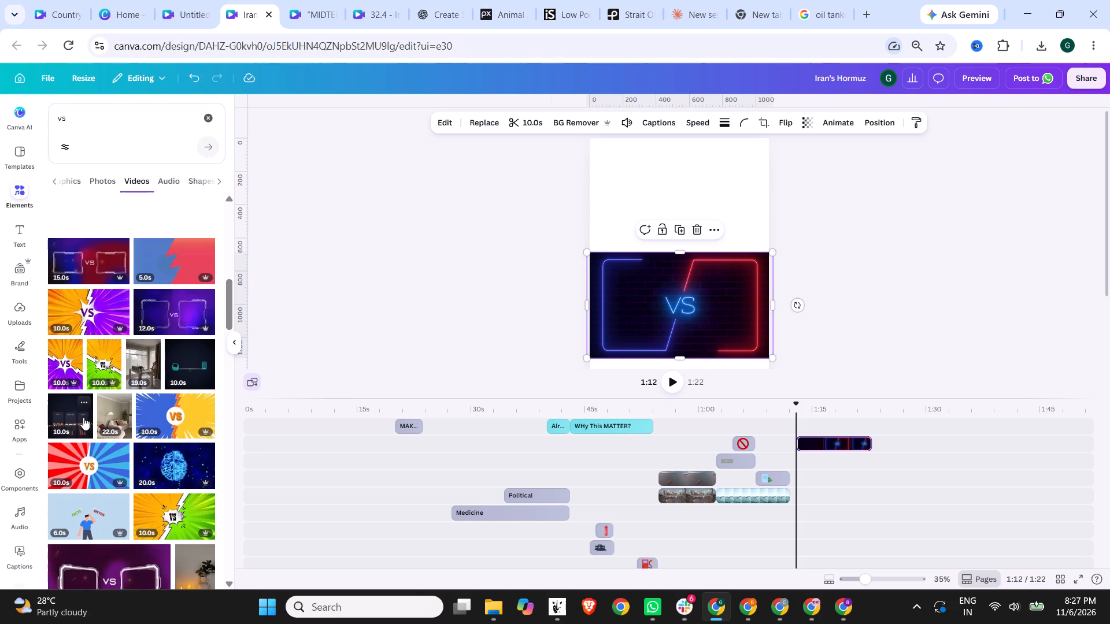
scroll(83, 417, "down", 4)
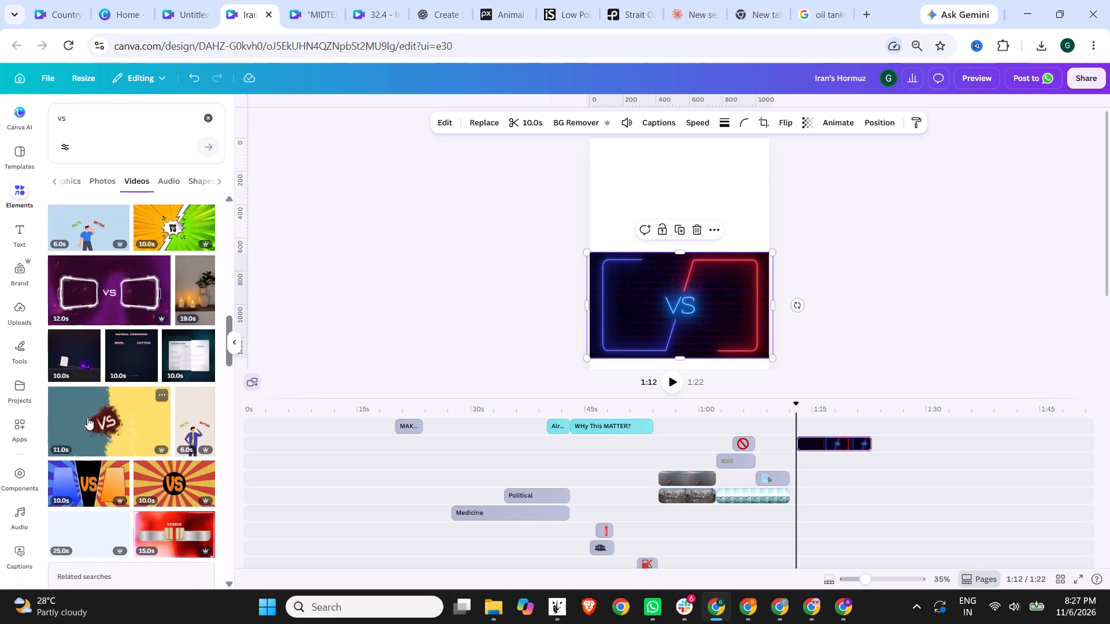
scroll(91, 417, "down", 6)
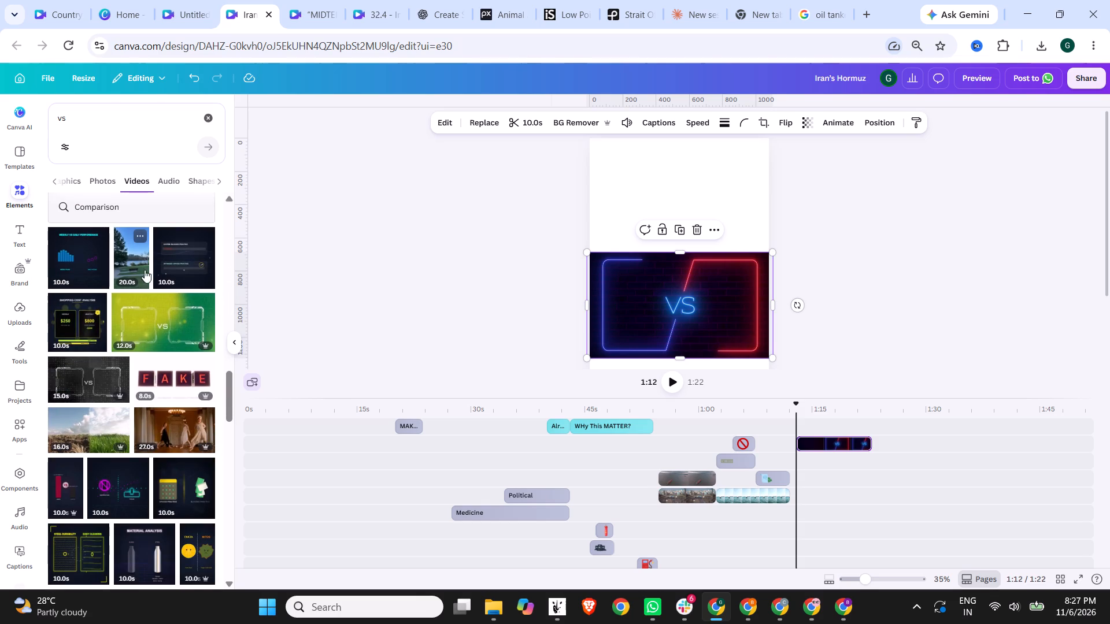
scroll(95, 385, "down", 3)
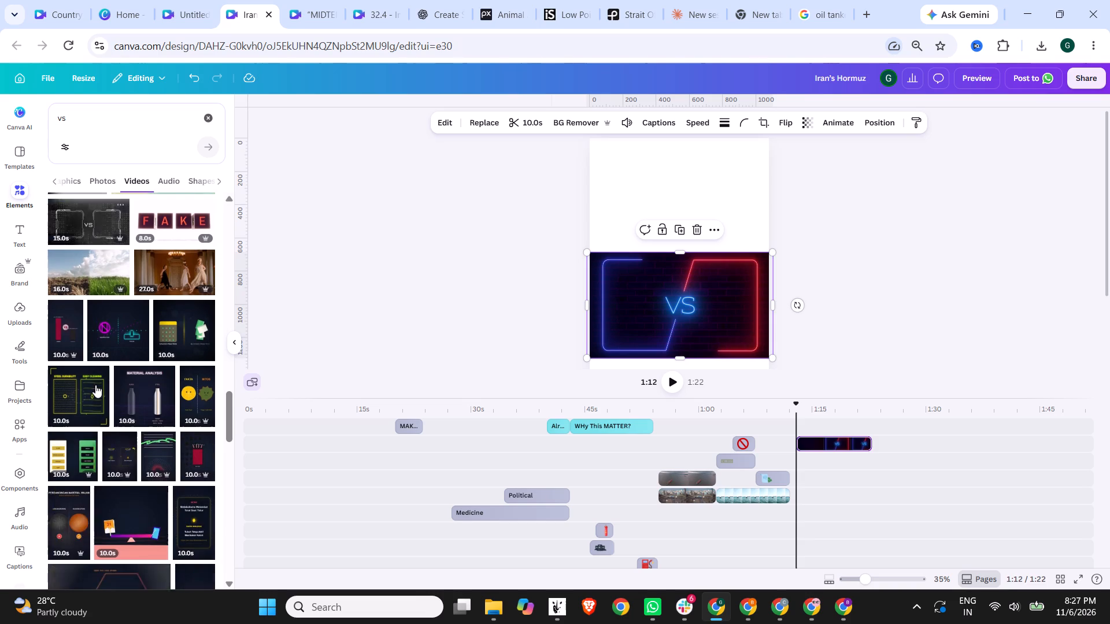
scroll(95, 384, "down", 3)
scroll(128, 412, "up", 5)
scroll(131, 454, "down", 3)
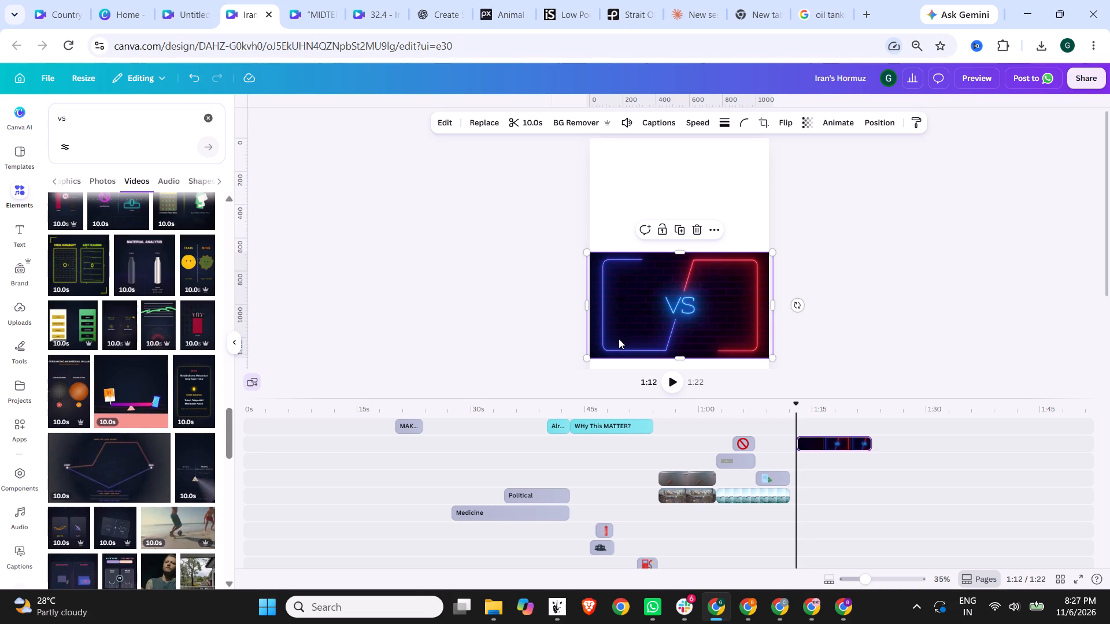
Delete the neon blue-and-red VS clip from the closing section.
left_click(932, 285)
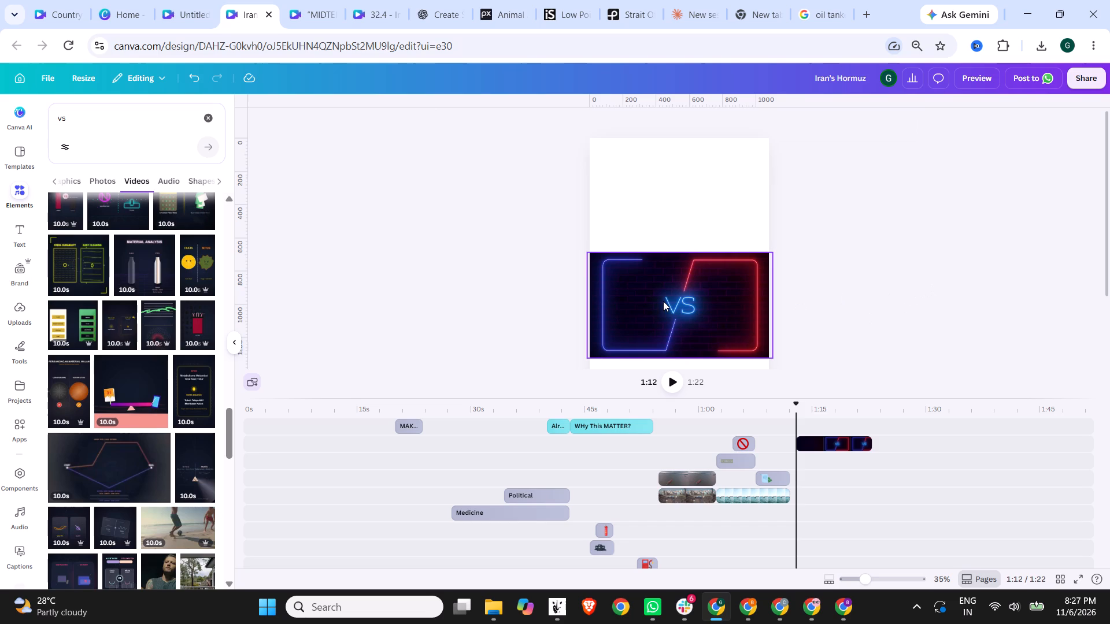
left_click(685, 300)
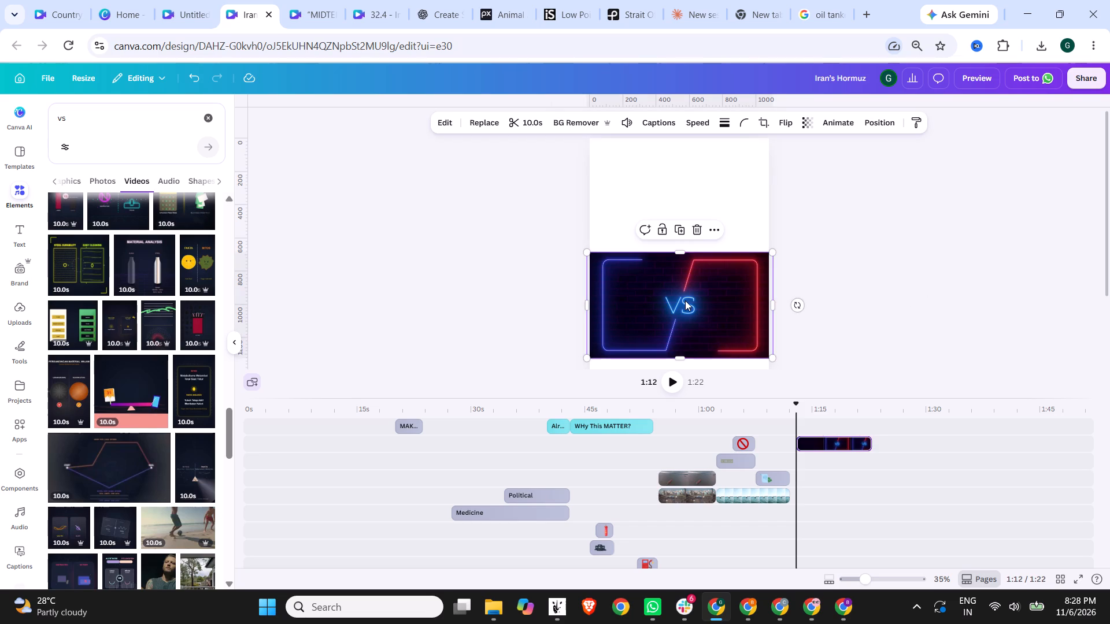
scroll(696, 302, "down", 1)
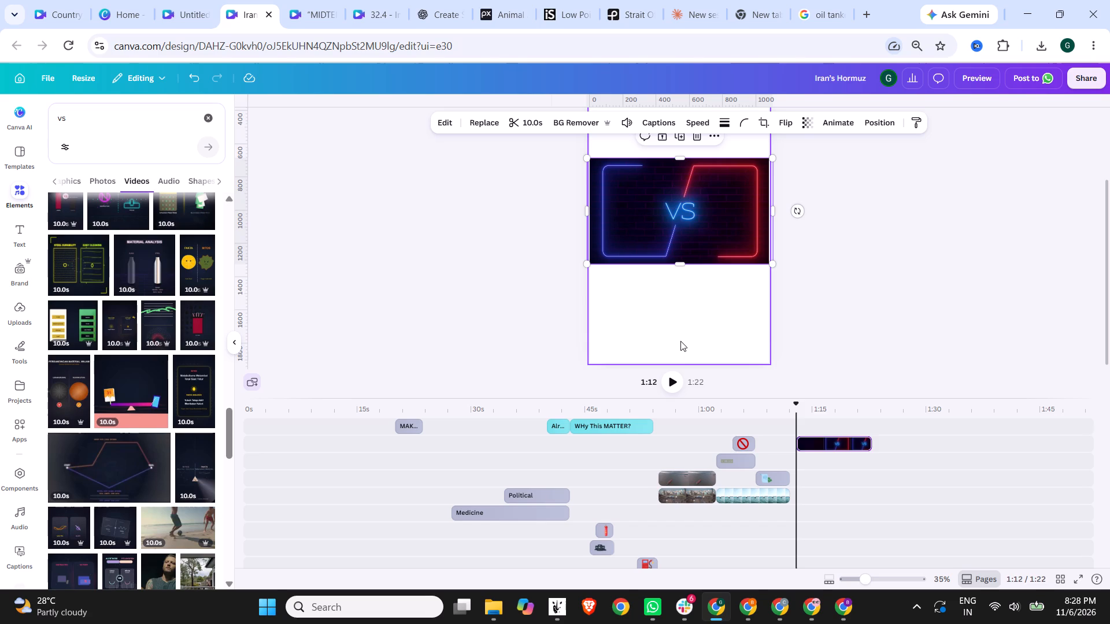
left_click(695, 209)
key("Delete")
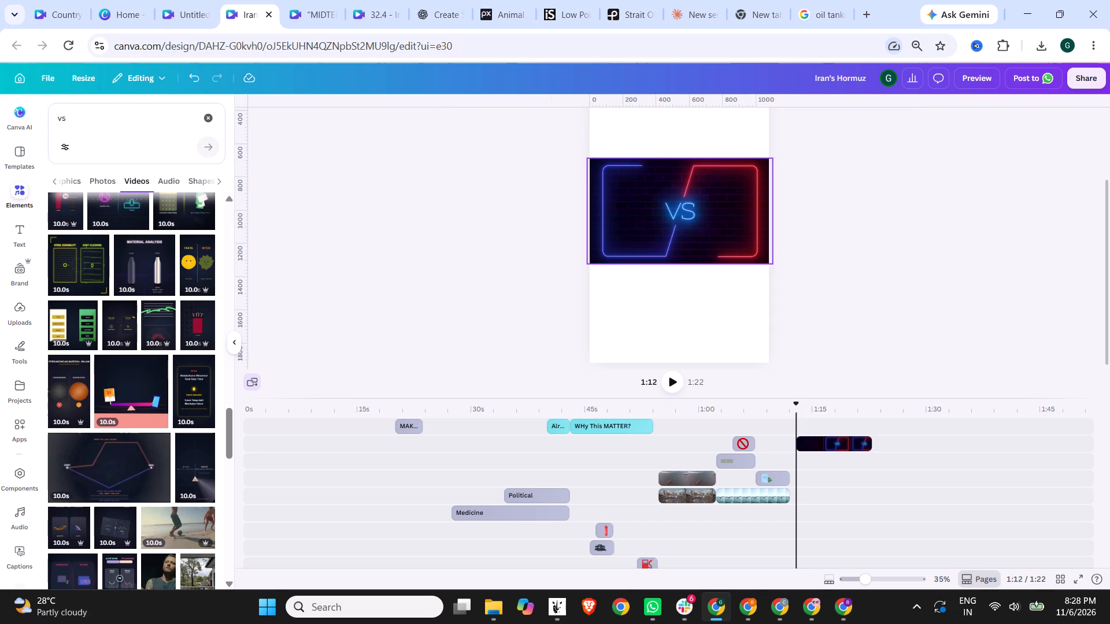
left_click(819, 446)
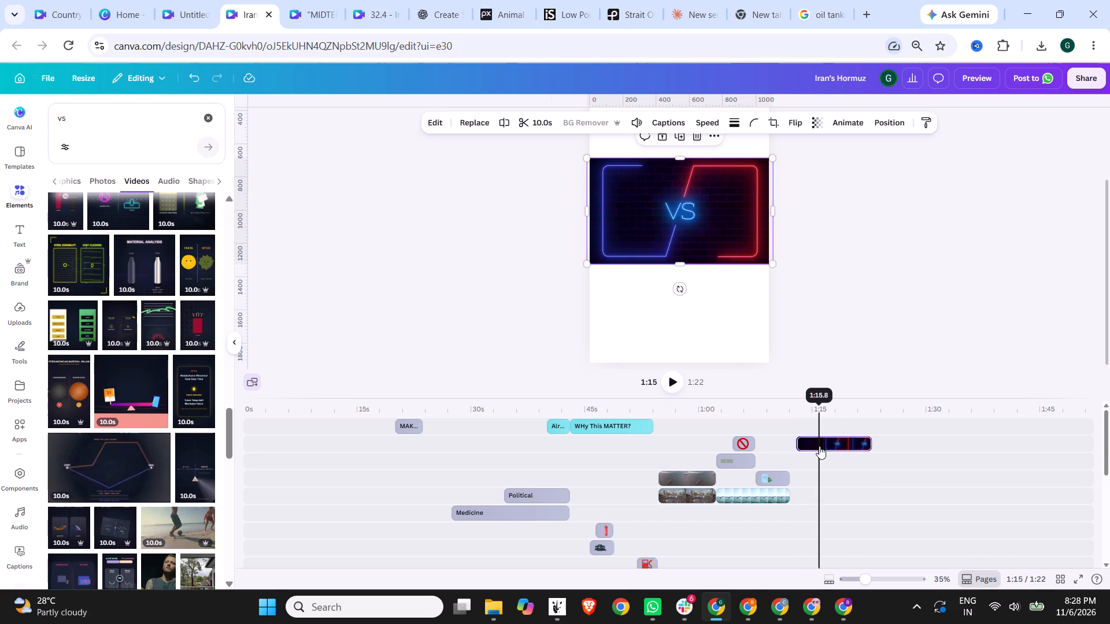
key("Delete")
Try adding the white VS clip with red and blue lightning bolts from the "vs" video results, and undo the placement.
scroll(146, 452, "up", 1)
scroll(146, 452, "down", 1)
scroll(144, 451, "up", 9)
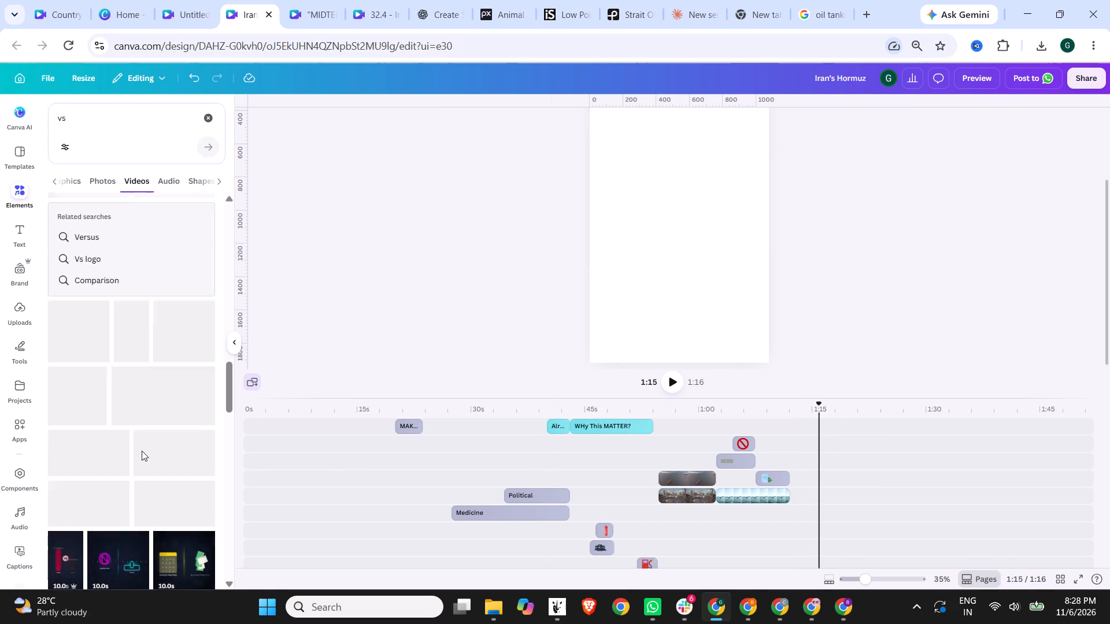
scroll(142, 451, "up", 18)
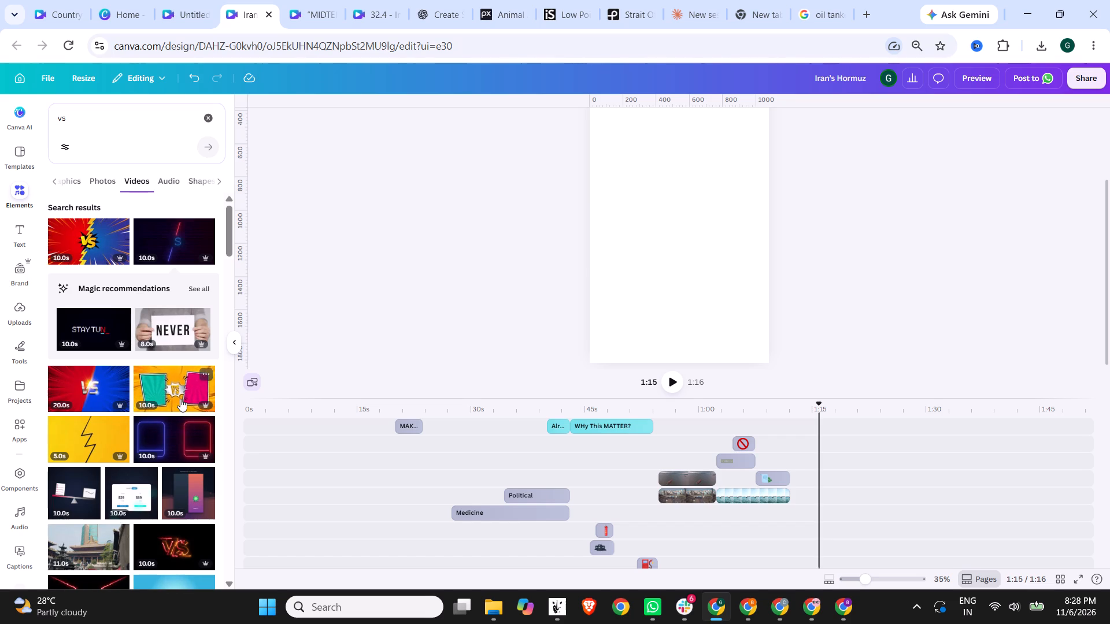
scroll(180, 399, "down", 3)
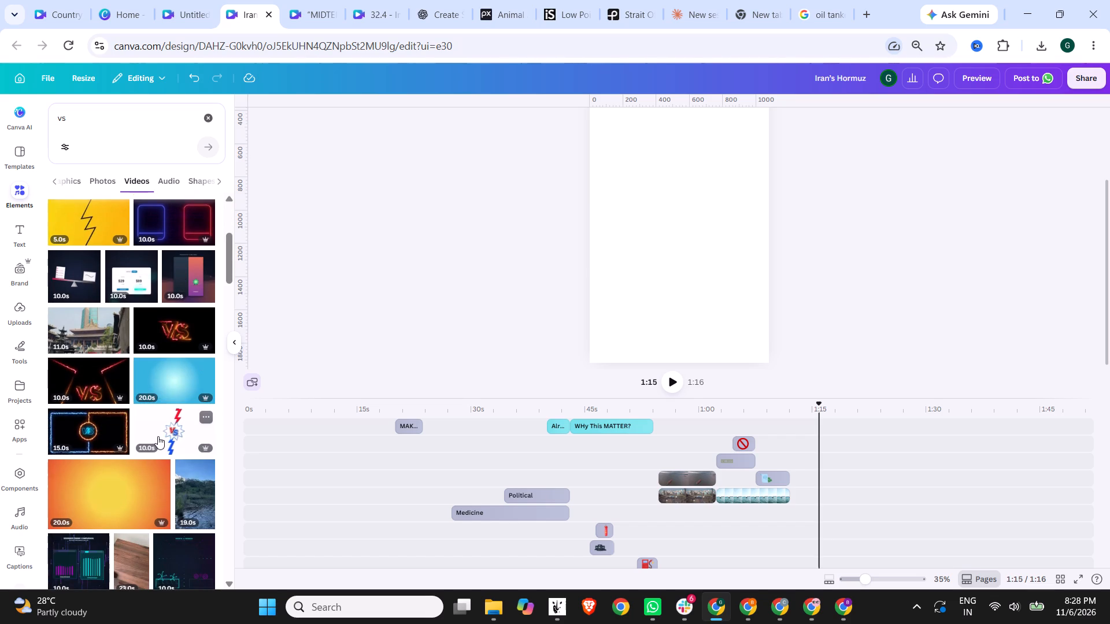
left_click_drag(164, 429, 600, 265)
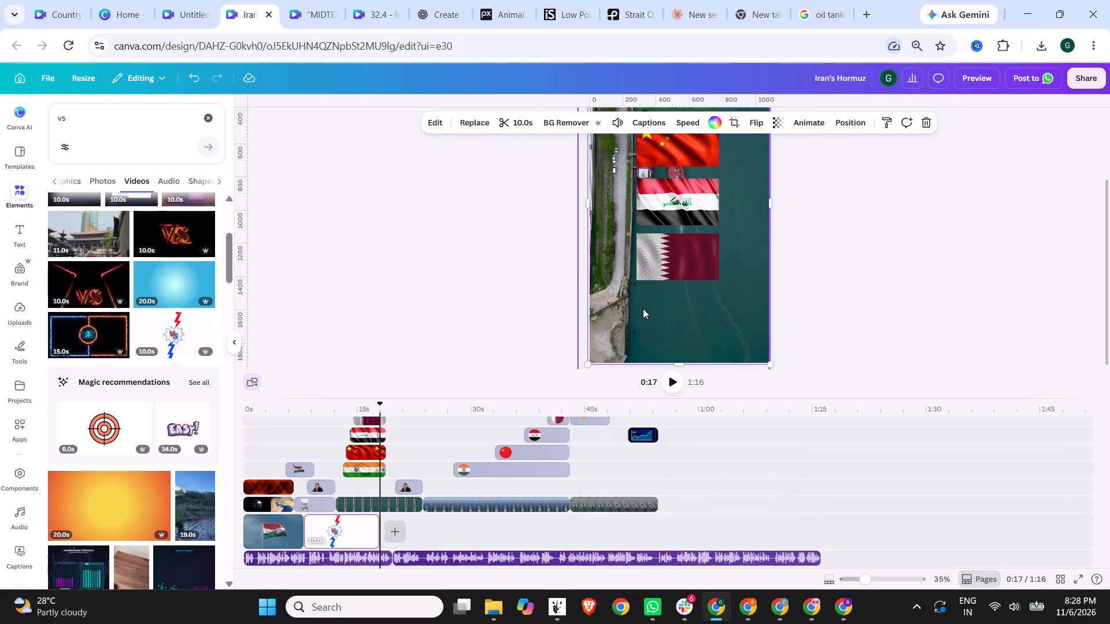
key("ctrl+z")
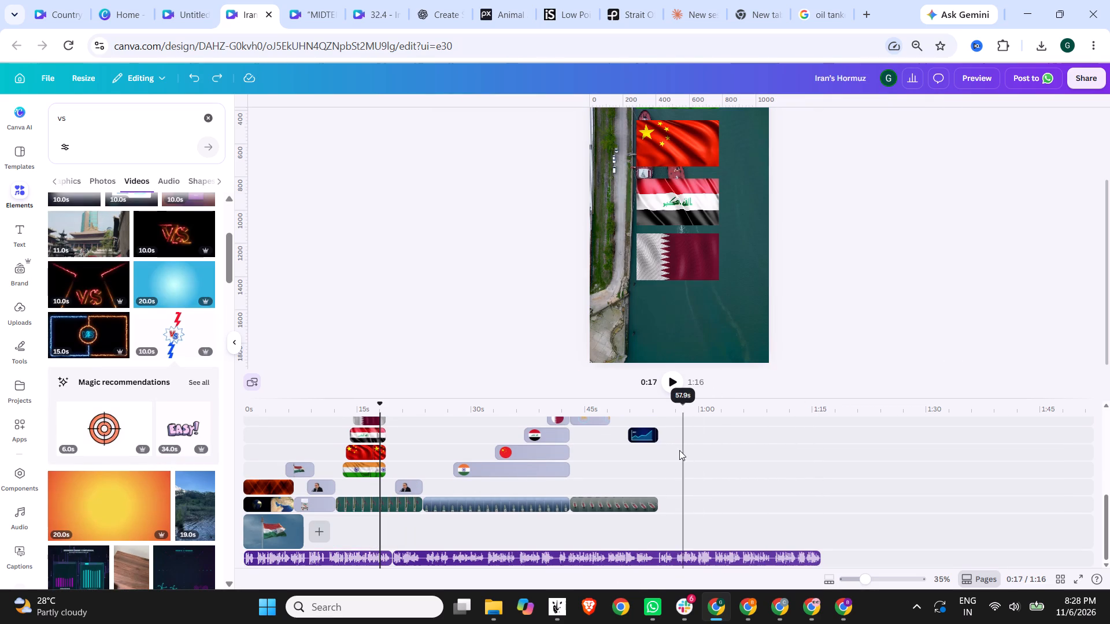
Add the white lightning-bolt VS clip and move it along the timeline so it starts at about 1:12.
left_click(672, 432)
left_click_drag(178, 335, 628, 320)
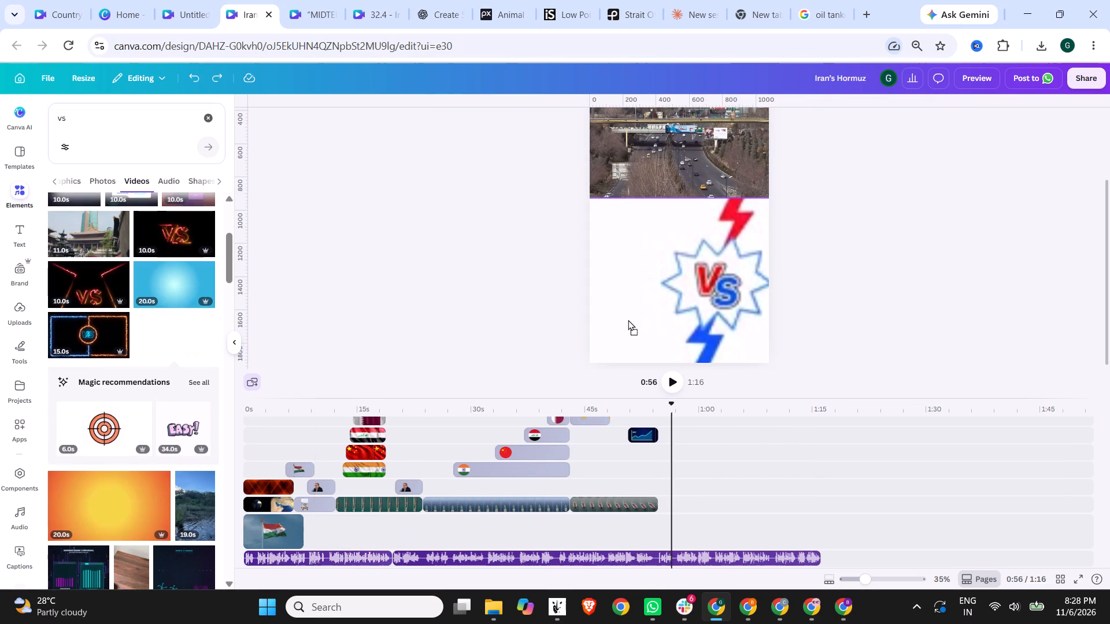
left_click_drag(628, 320, 743, 451)
scroll(747, 536, "up", 3)
scroll(748, 536, "down", 2, "ctrl")
scroll(739, 540, "down", 1)
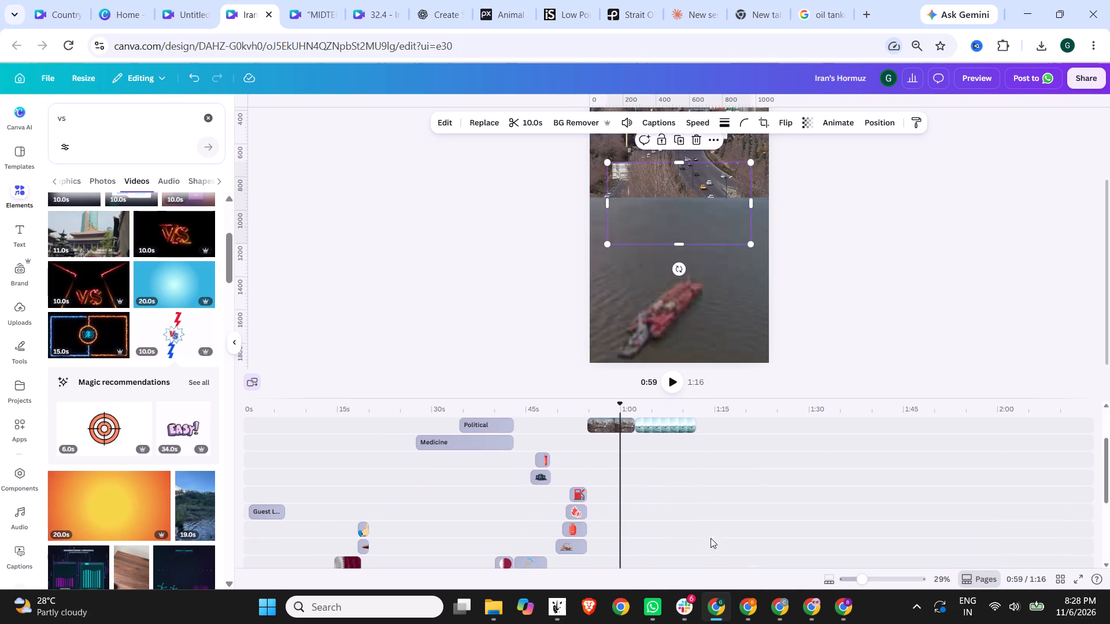
scroll(663, 538, "down", 1)
left_click_drag(658, 521, 753, 436)
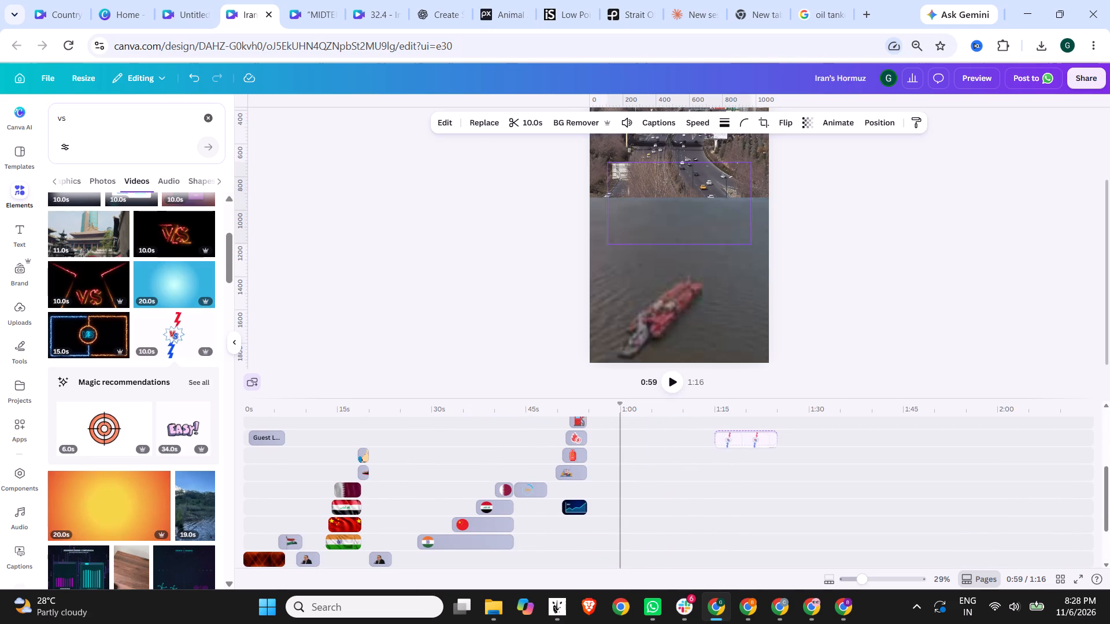
scroll(737, 497, "up", 2)
scroll(741, 509, "down", 1)
left_click_drag(750, 513, 741, 447)
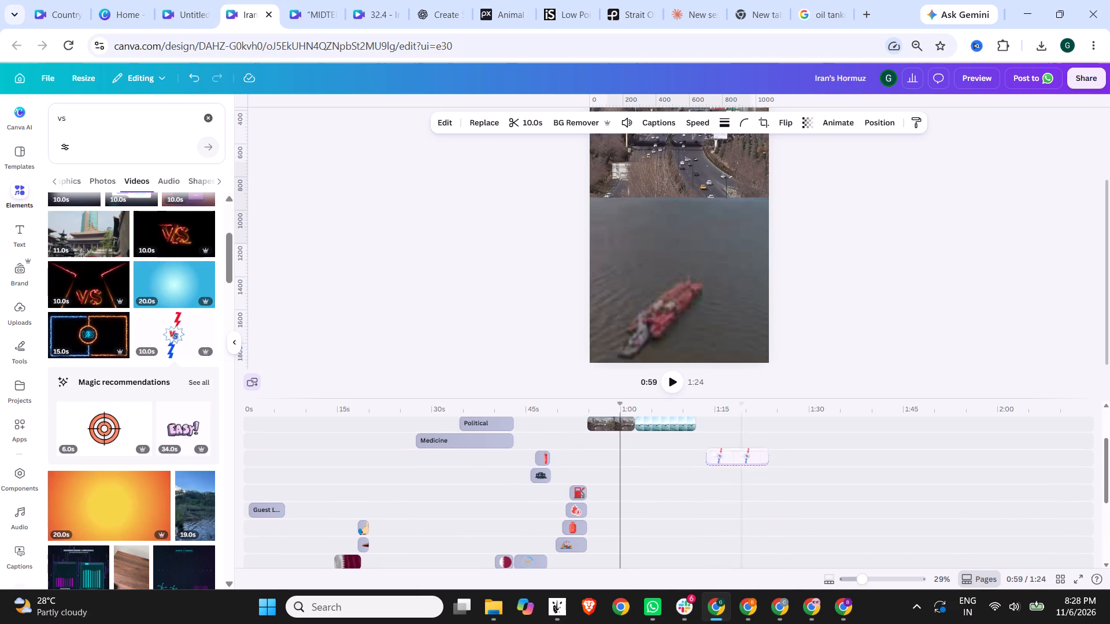
left_click_drag(741, 447, 733, 440)
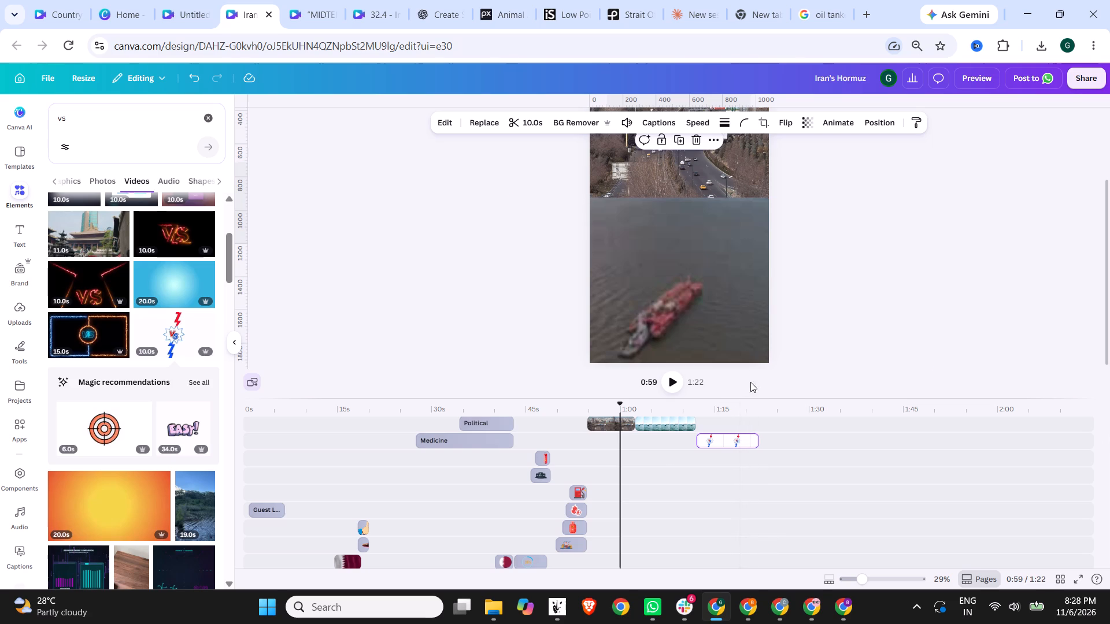
Stretch the lightning-bolt VS clip upward to near the frame's top edge, about 864 wide by 1,180 tall.
left_click(712, 408)
scroll(756, 309, "up", 2)
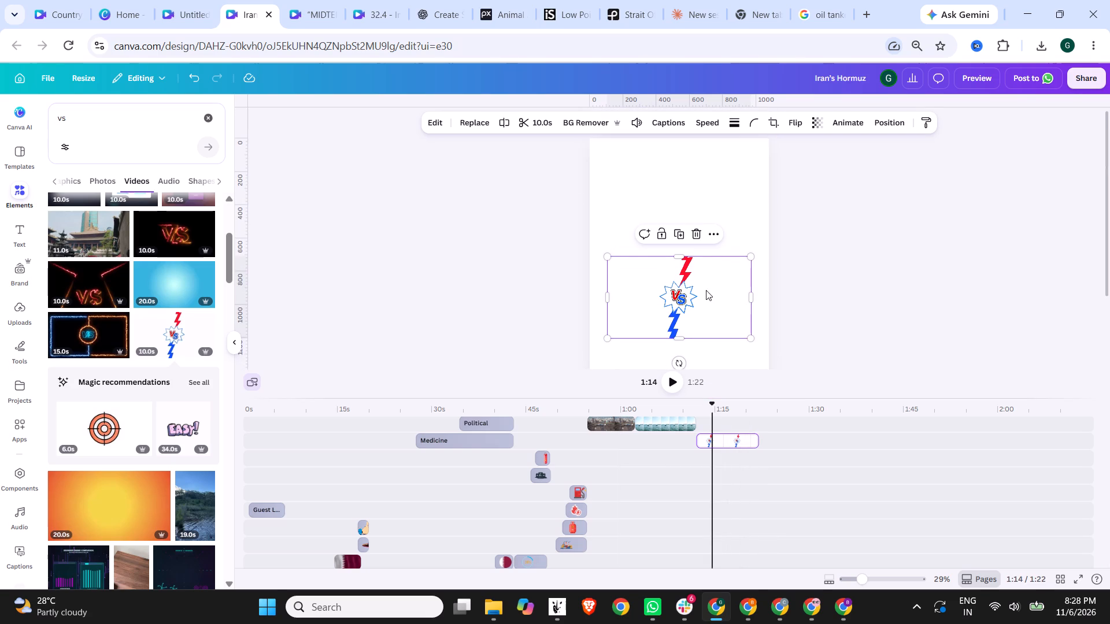
left_click_drag(690, 253, 672, 135)
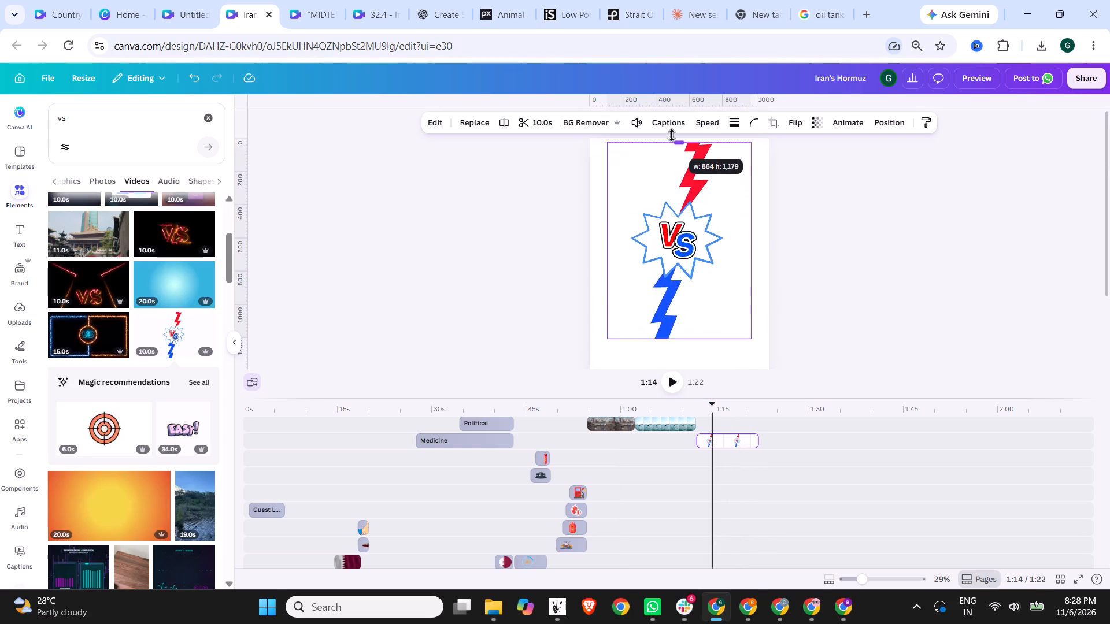
left_click_drag(672, 135, 672, 133)
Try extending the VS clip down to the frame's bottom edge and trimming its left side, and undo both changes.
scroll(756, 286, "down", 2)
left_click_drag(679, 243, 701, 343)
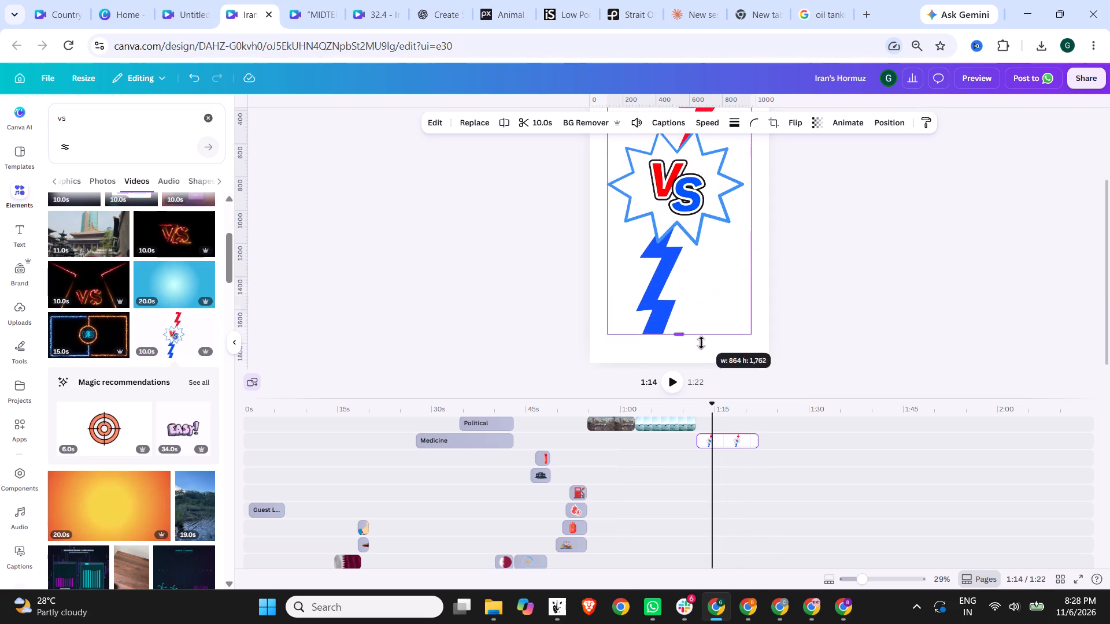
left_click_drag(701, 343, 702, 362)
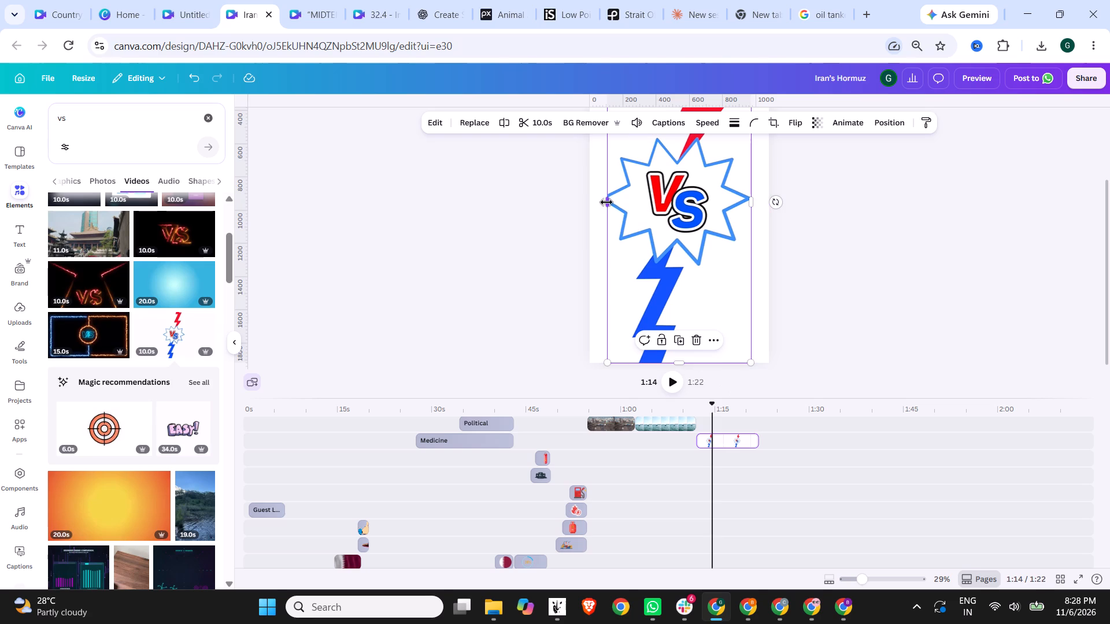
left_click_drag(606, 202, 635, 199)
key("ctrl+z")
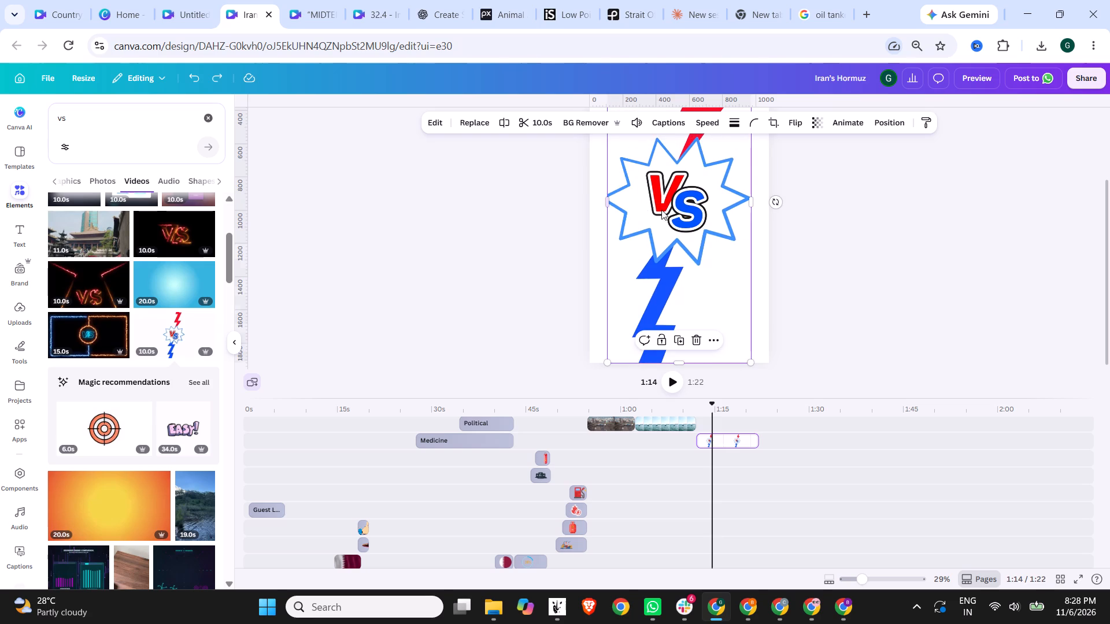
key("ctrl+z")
Shrink the VS clip to about half the frame width and centre it horizontally, slightly above mid-height.
scroll(811, 240, "up", 2)
left_click_drag(683, 237, 675, 270)
left_click_drag(743, 170, 678, 247, "ctrl")
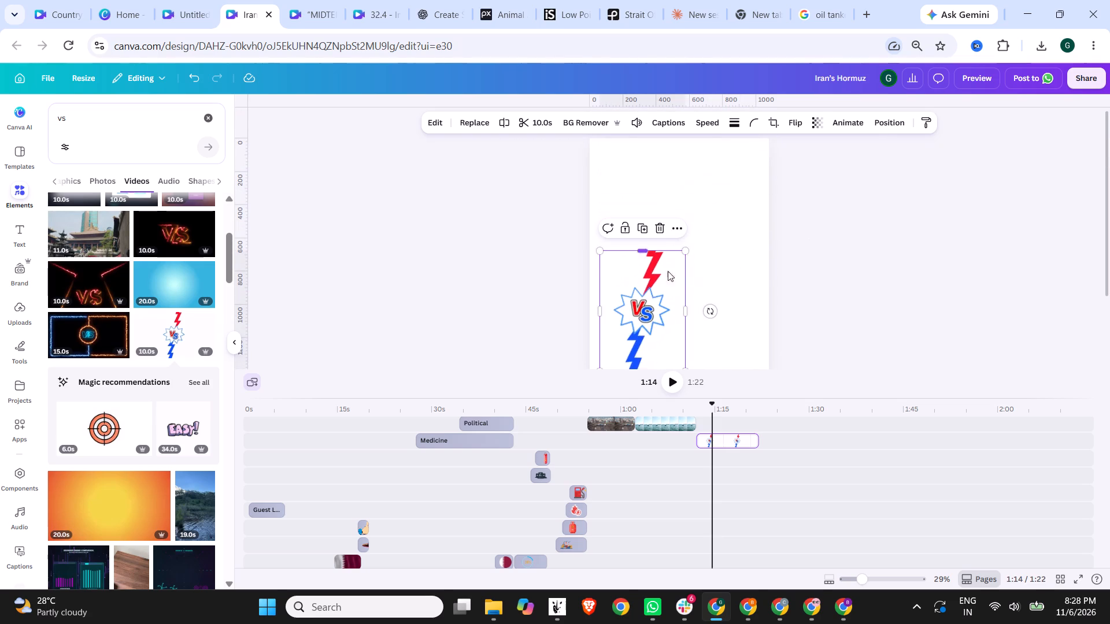
left_click_drag(646, 295, 680, 262)
scroll(804, 240, "down", 2, "ctrl")
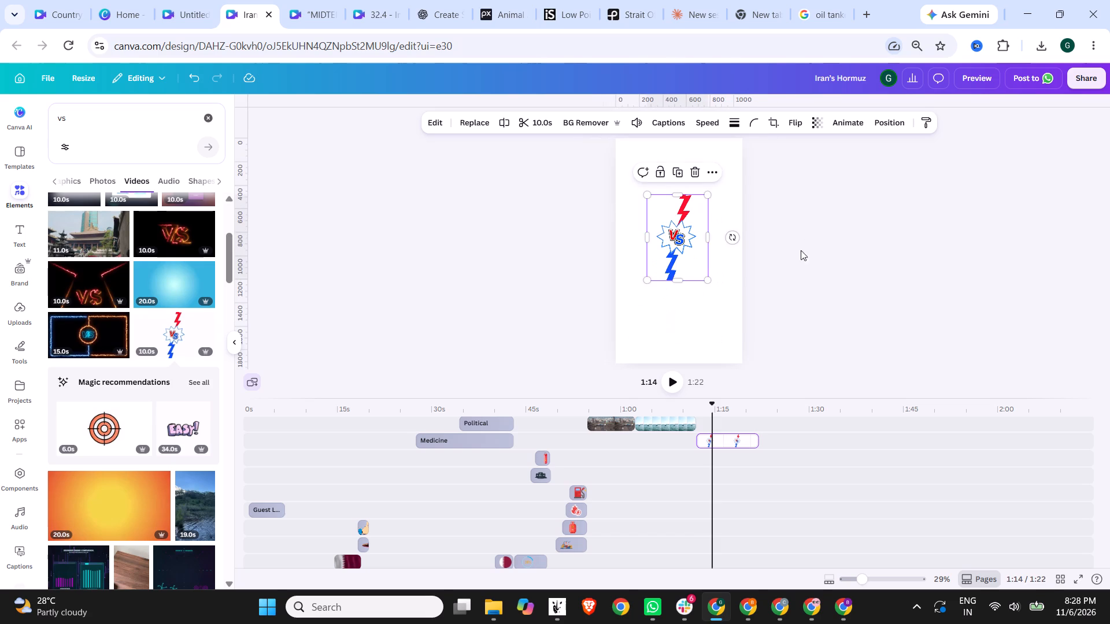
left_click(788, 279)
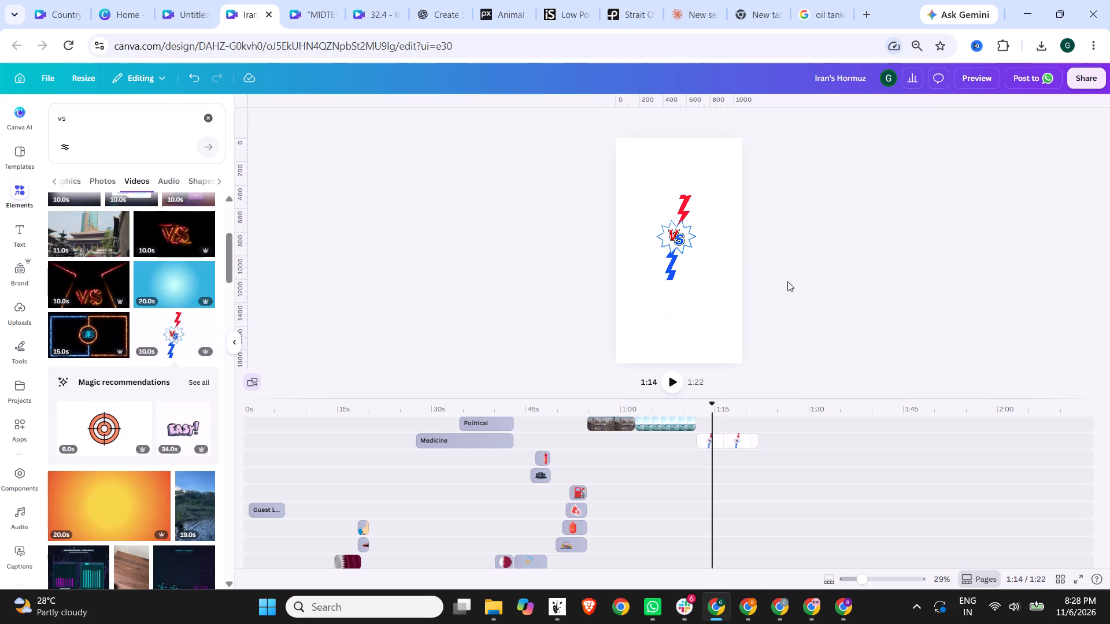
Add the recently used OUT LINE text combination over the VS clip and change its first line to "CLAIM".
left_click(20, 228)
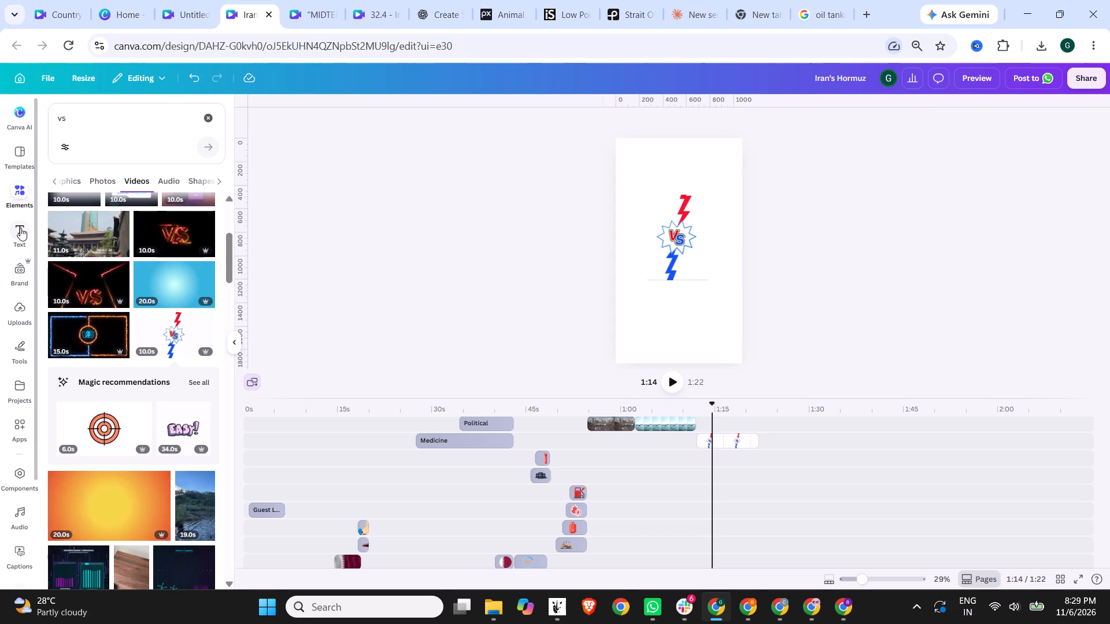
left_click(209, 123)
scroll(141, 328, "down", 4)
scroll(110, 367, "down", 1)
left_click(75, 469)
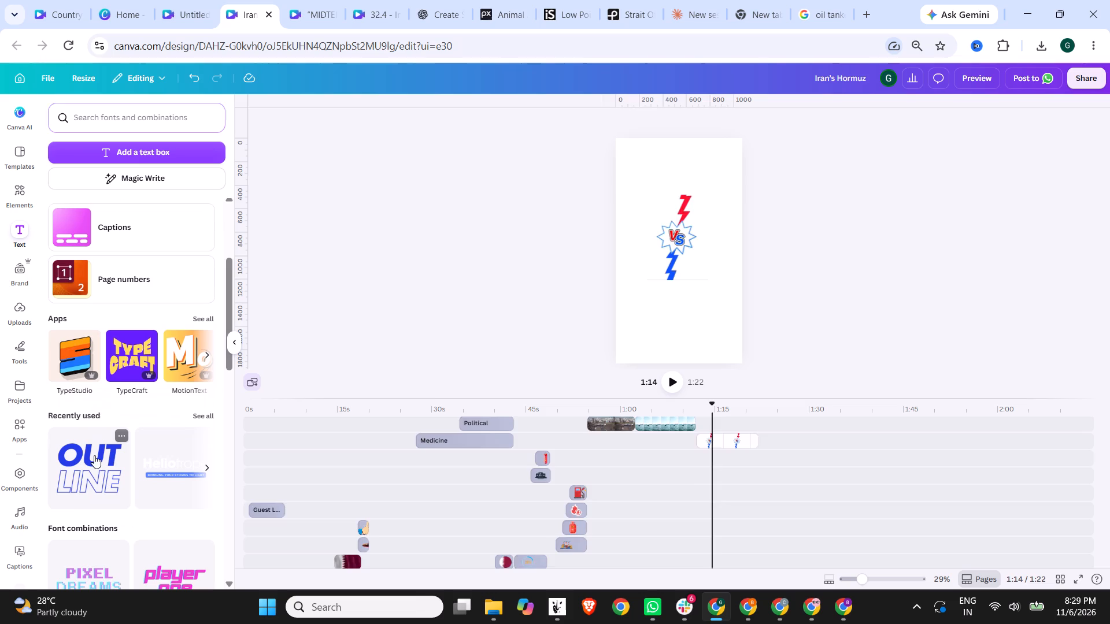
left_click_drag(689, 255, 664, 216)
double_click(658, 199)
type("CLAIM")
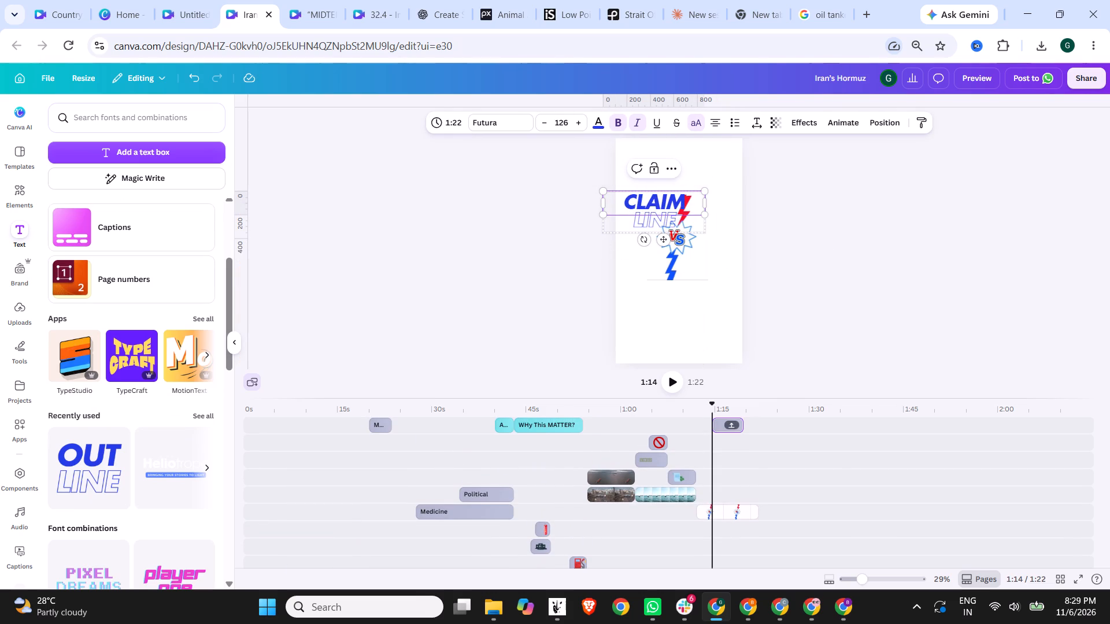
Set the font size of the CLAIM text to 80.
triple_click(641, 207)
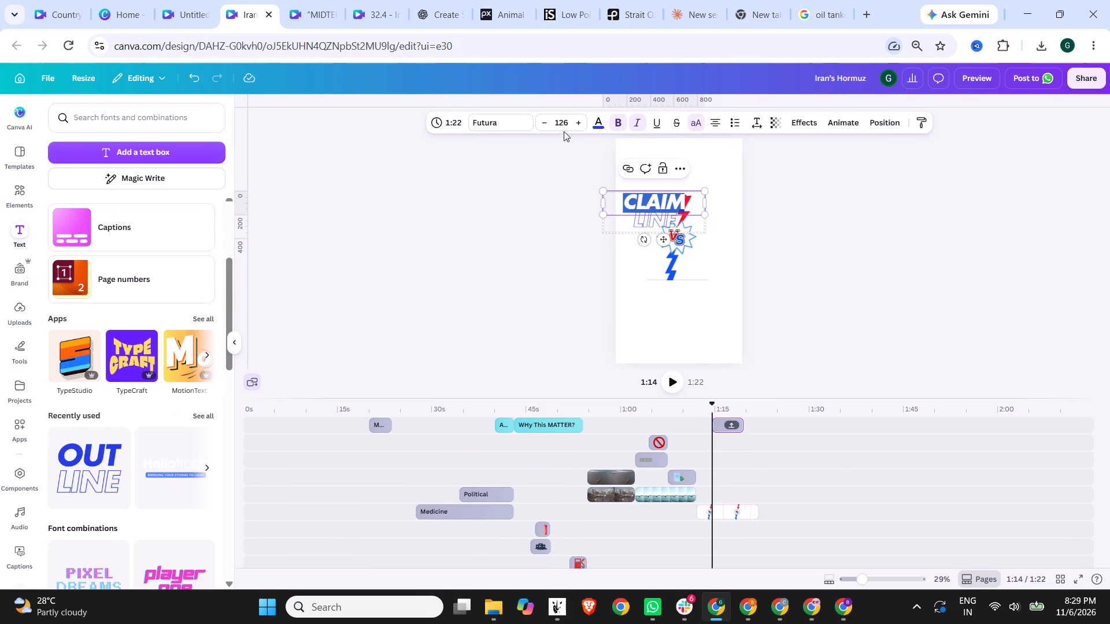
left_click(556, 121)
type("80")
key("Return")
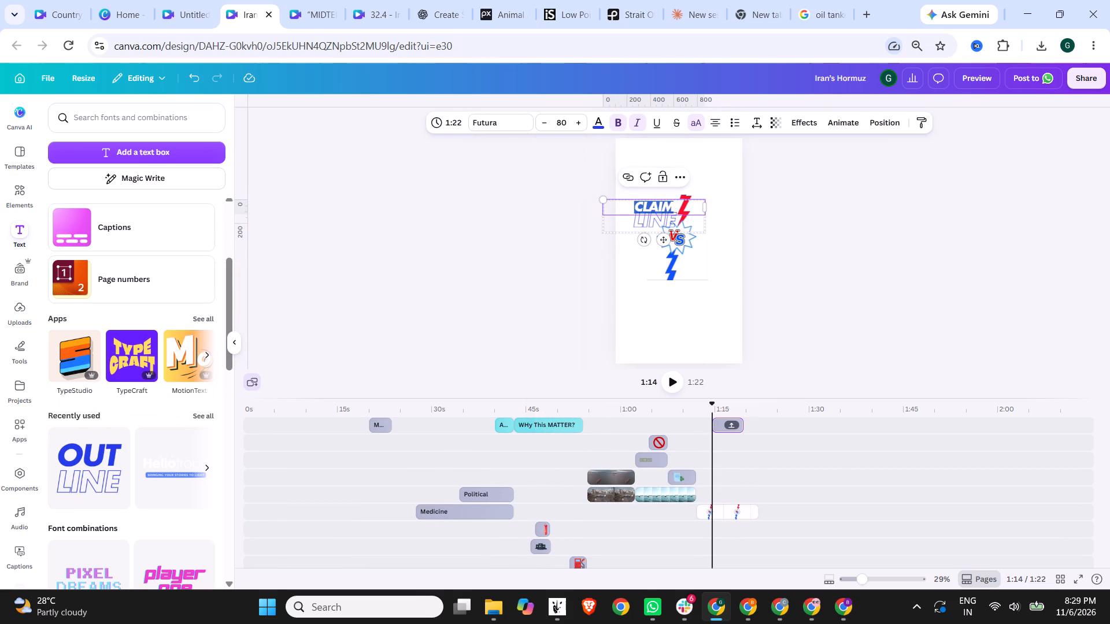
Delete the outlined LINE text and shift CLAIM slightly left so it sits beside the red bolt.
left_click(692, 235)
left_click(665, 223)
left_click(658, 222)
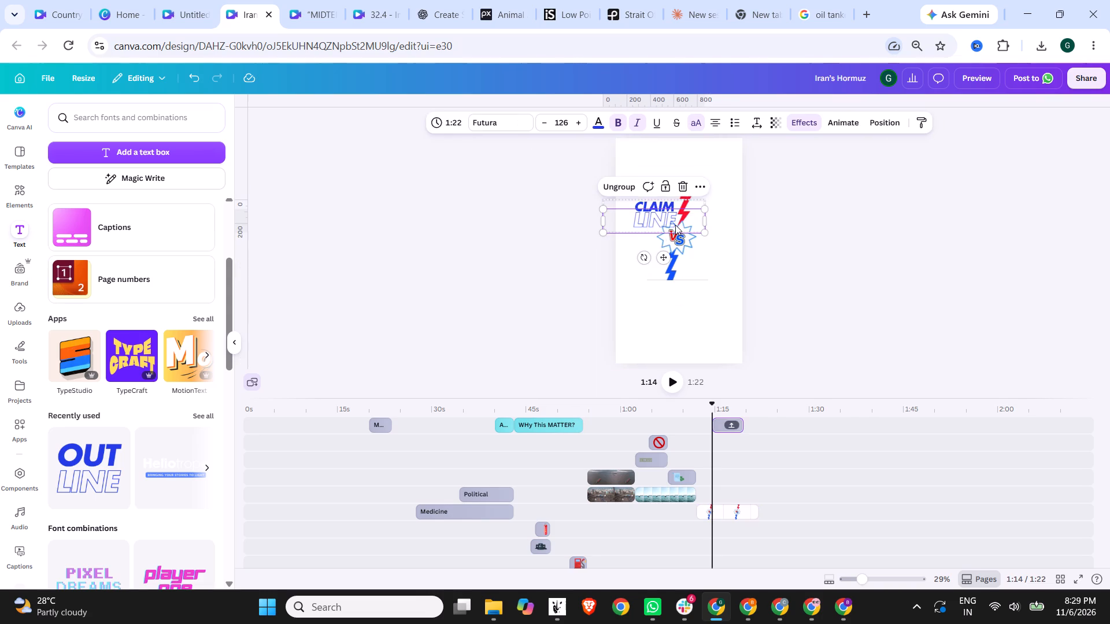
key("Delete")
left_click(769, 234)
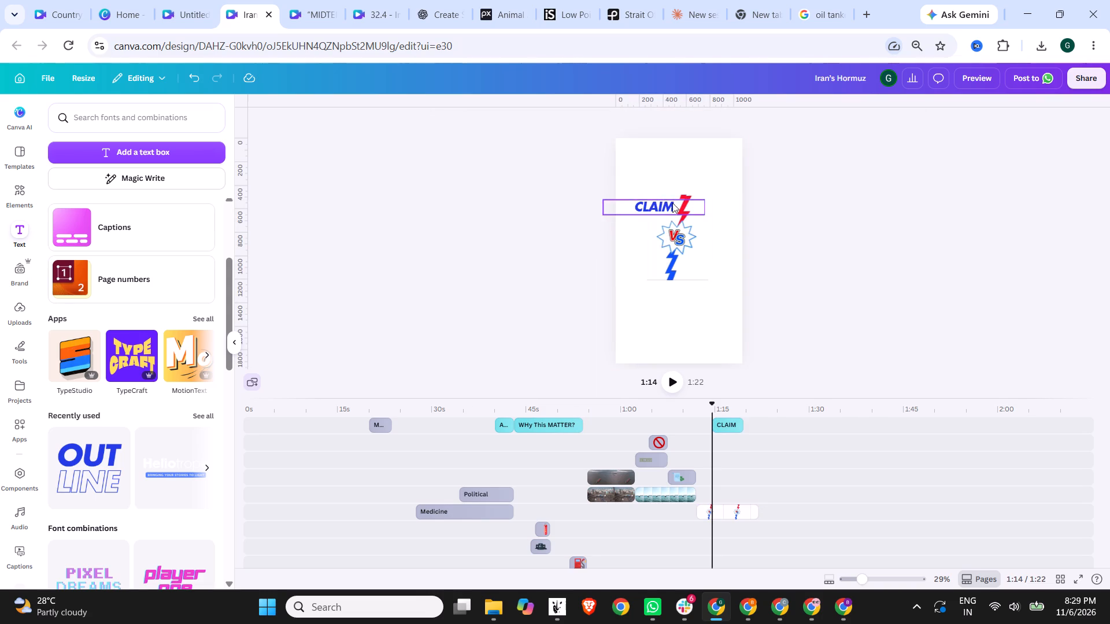
left_click_drag(665, 205, 658, 205)
left_click(808, 207)
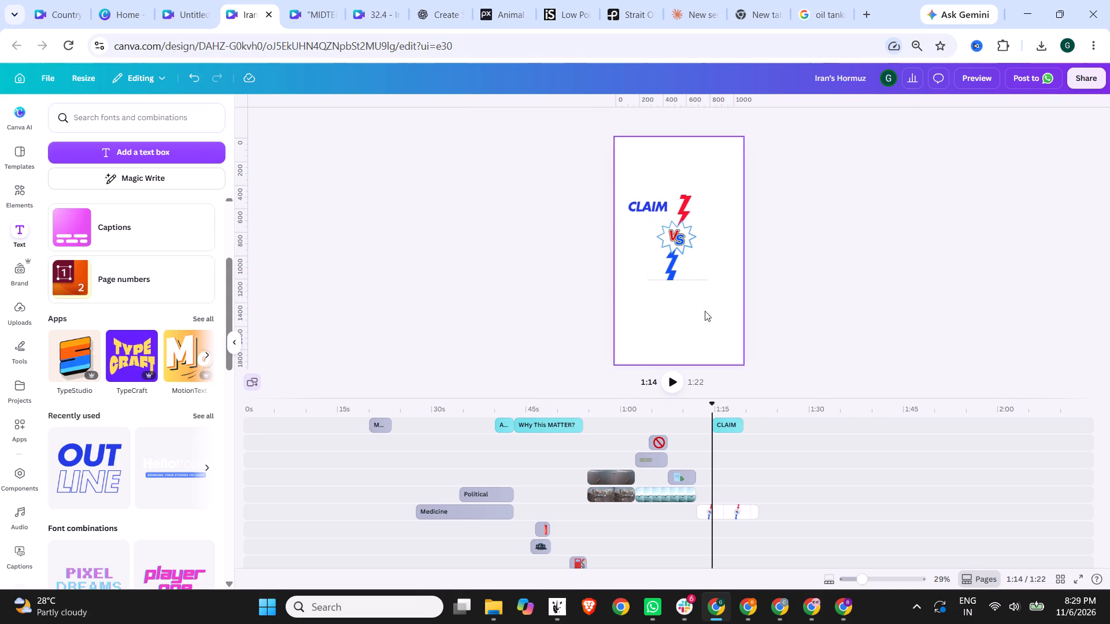
Crop the VS clip slightly inward from its lower-left and upper-right corners to trim off the faint edge line.
double_click(690, 260)
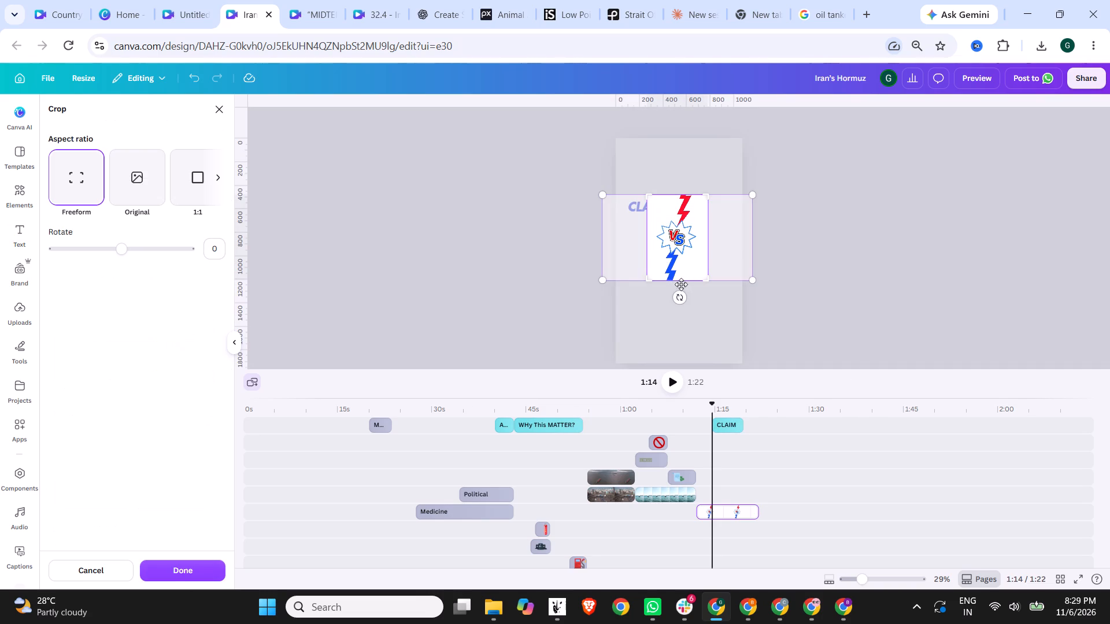
left_click(651, 280)
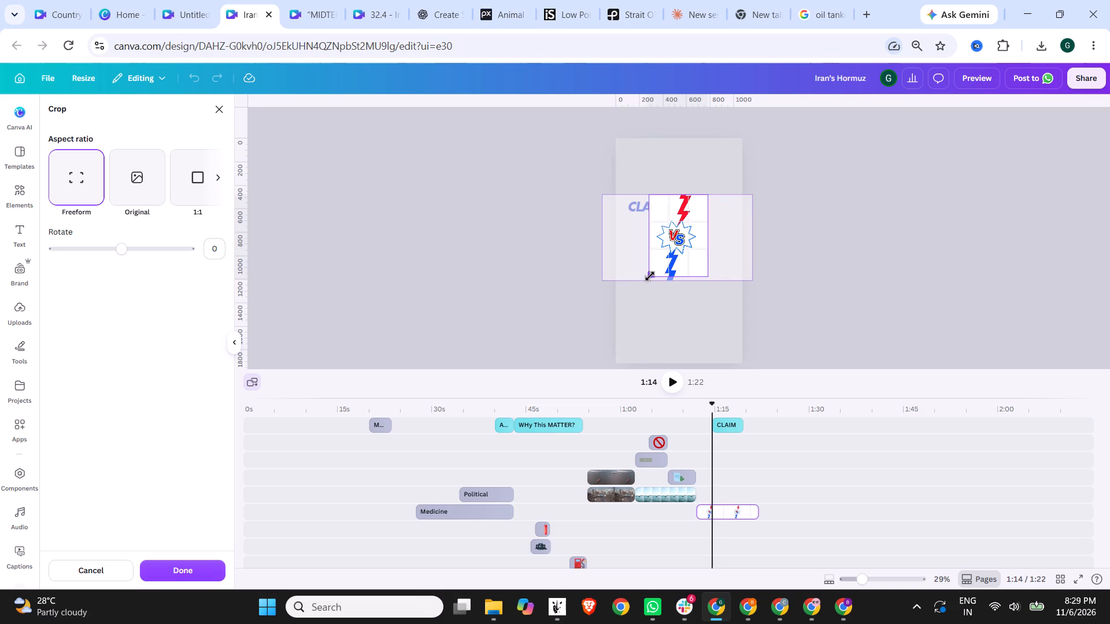
left_click(706, 195)
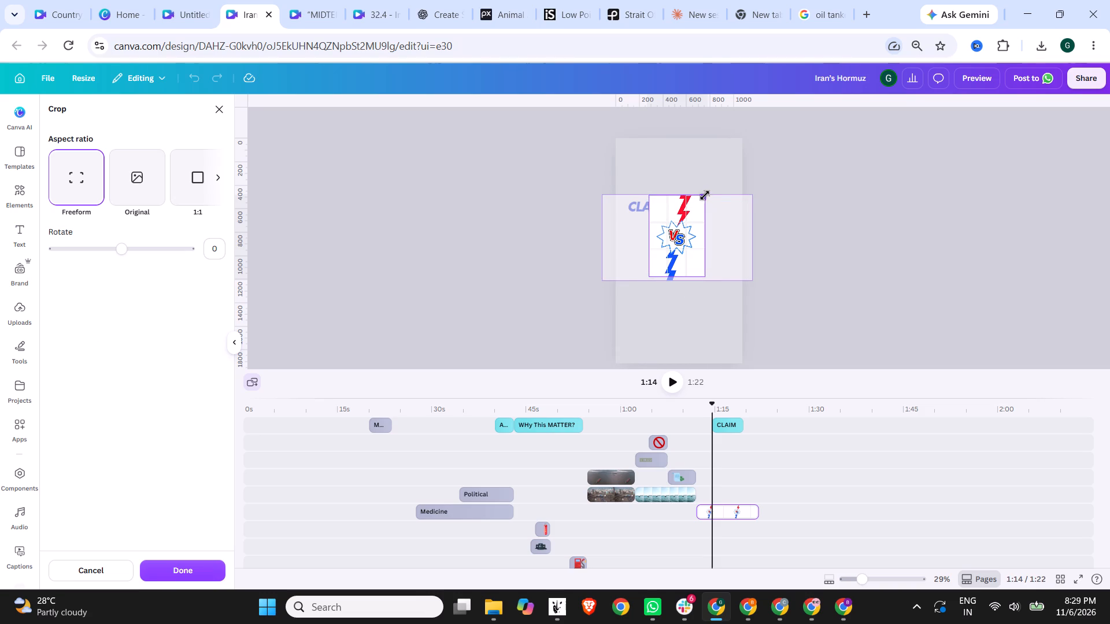
left_click(808, 177)
left_click(793, 274)
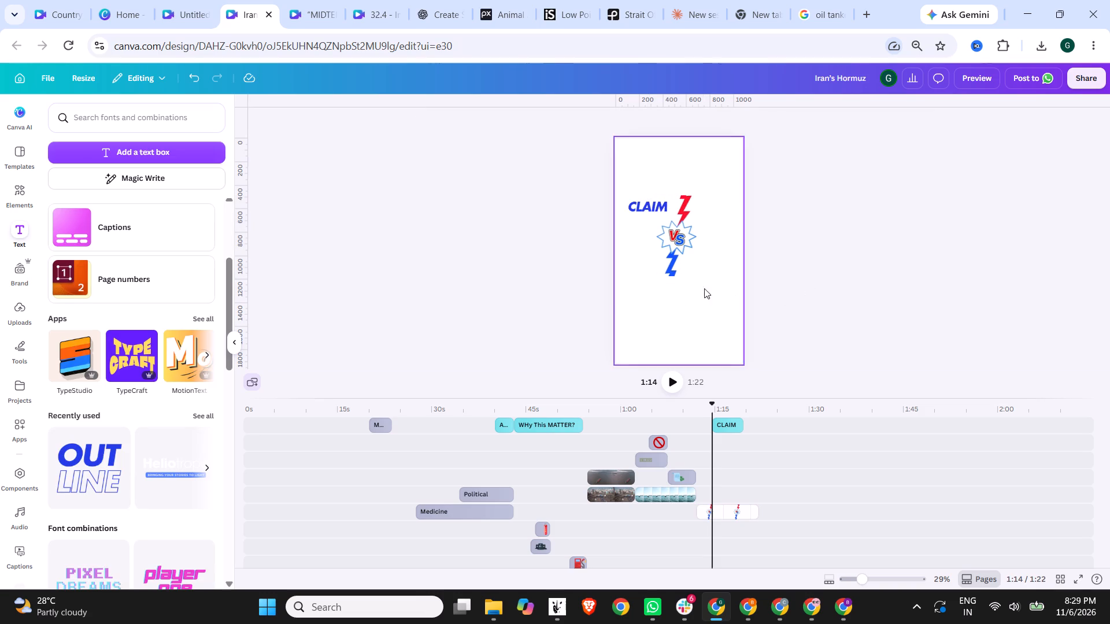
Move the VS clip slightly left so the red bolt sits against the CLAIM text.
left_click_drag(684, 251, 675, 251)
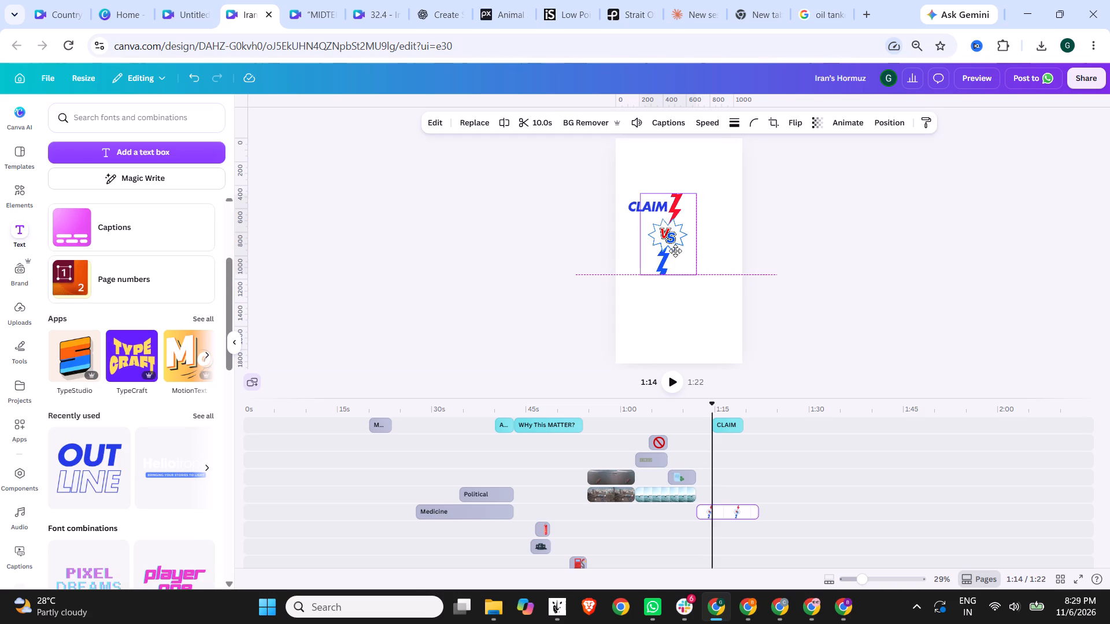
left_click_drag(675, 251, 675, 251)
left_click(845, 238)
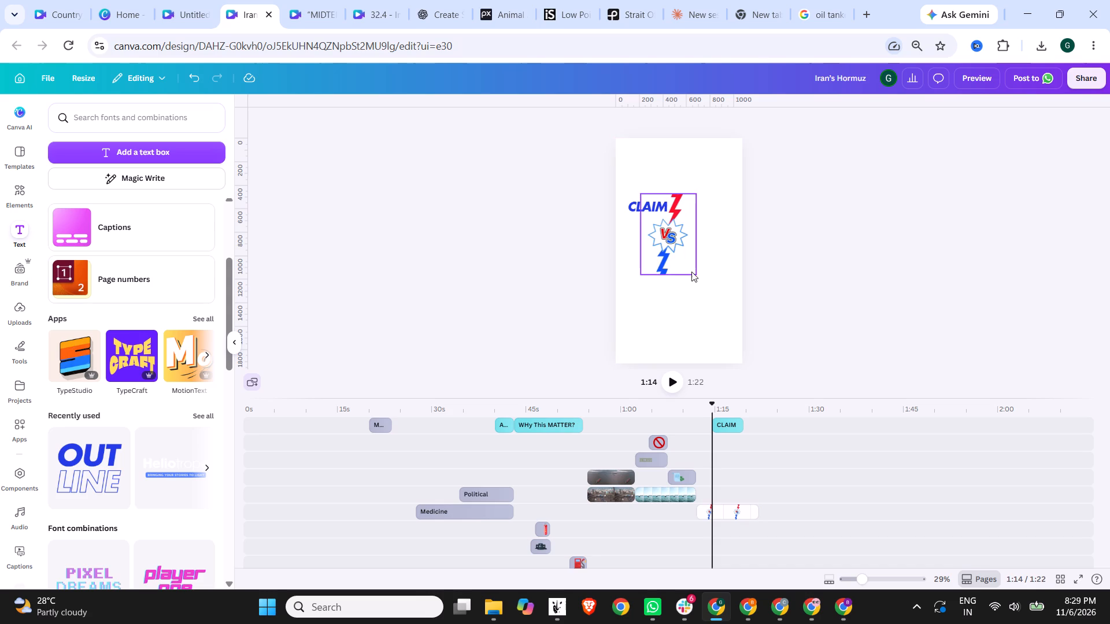
Duplicate the CLAIM text, place the copy beside the blue bolt and change its wording to "CONFIRMATION".
left_click(640, 206)
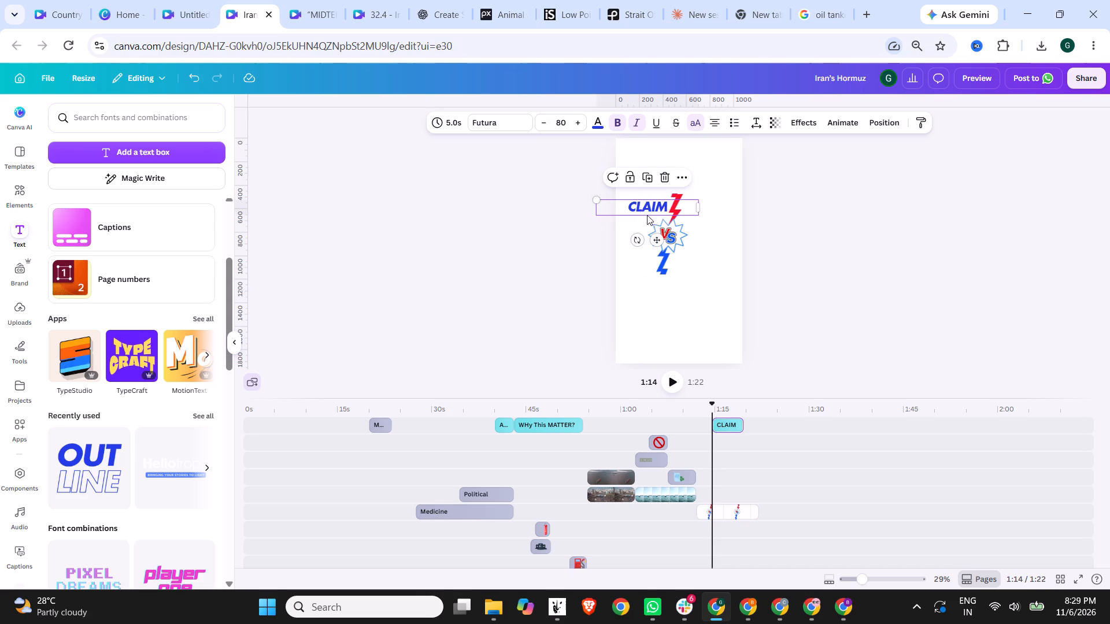
key("ctrl+c")
key("ctrl+v")
left_click_drag(632, 212, 690, 248)
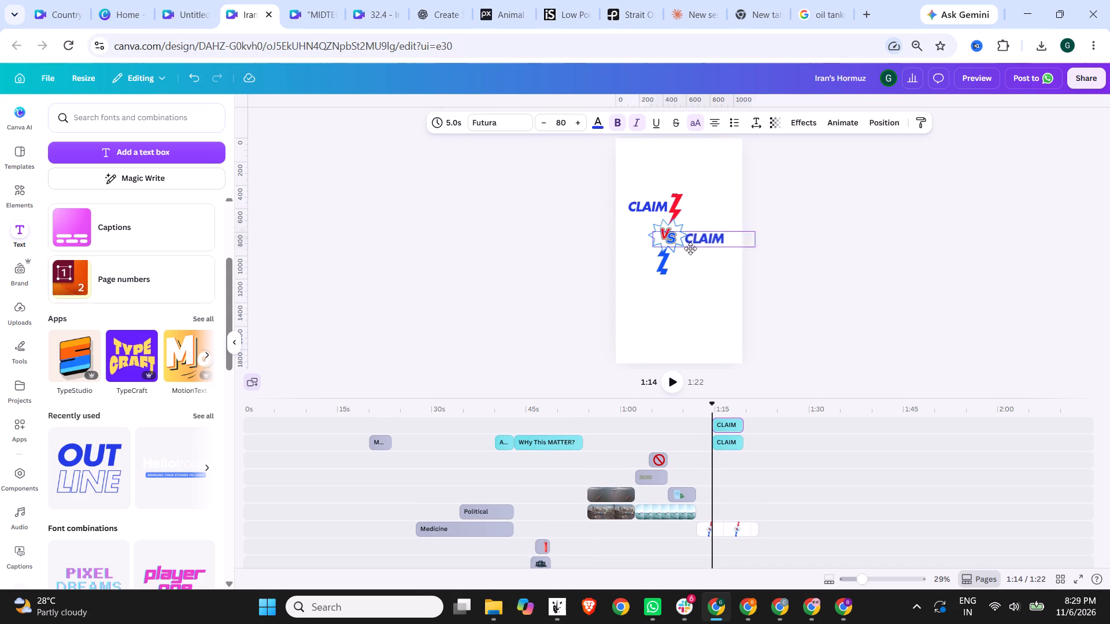
left_click_drag(690, 248, 682, 269)
double_click(709, 269)
type("CONFIRMATION")
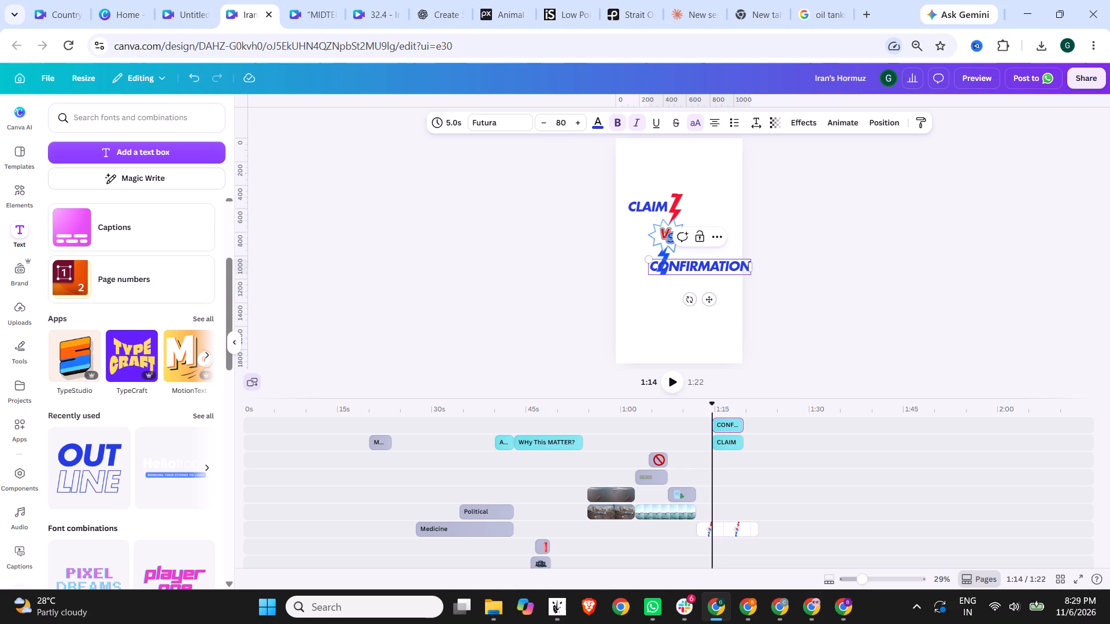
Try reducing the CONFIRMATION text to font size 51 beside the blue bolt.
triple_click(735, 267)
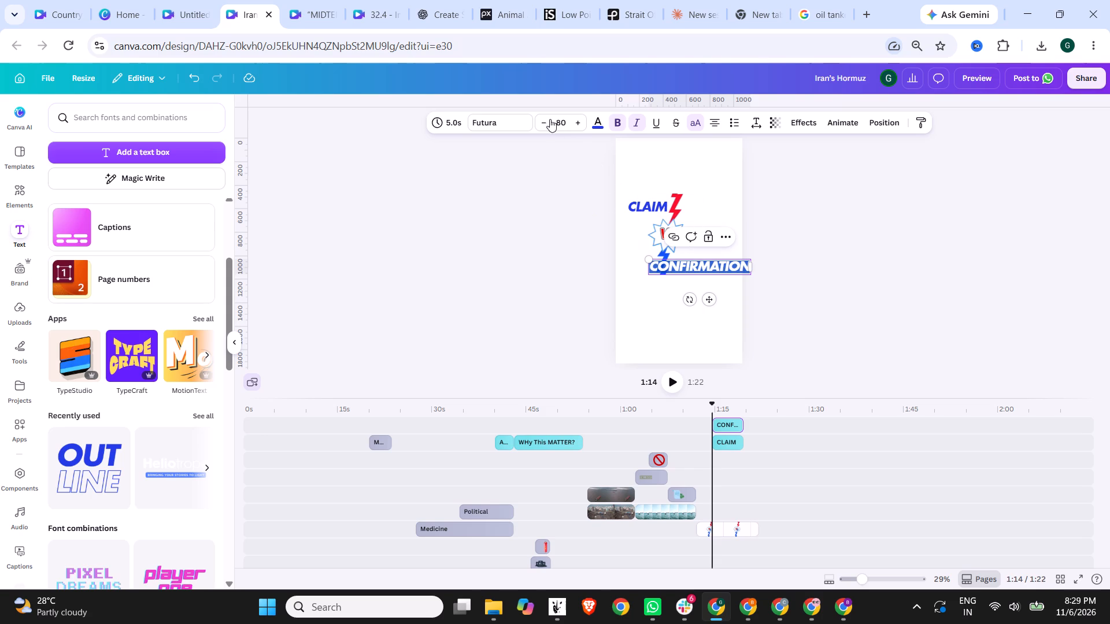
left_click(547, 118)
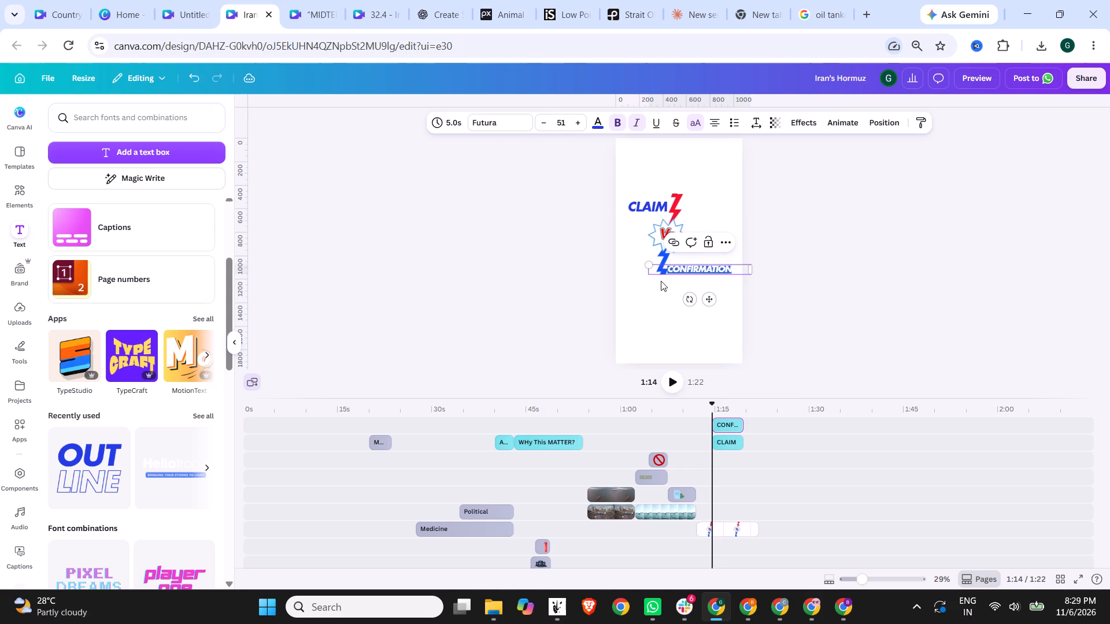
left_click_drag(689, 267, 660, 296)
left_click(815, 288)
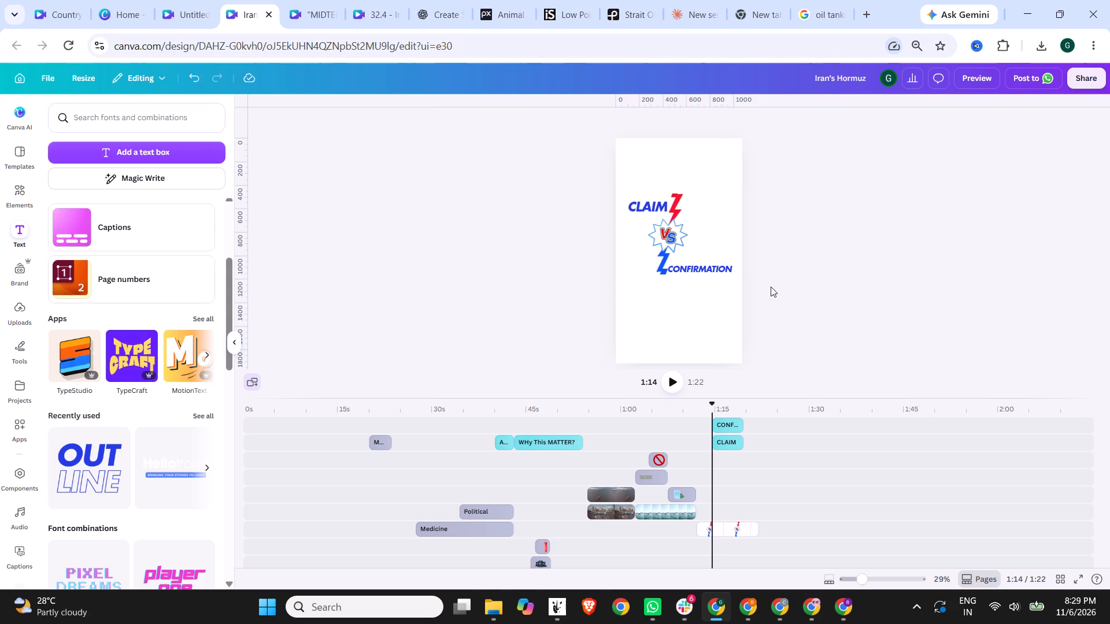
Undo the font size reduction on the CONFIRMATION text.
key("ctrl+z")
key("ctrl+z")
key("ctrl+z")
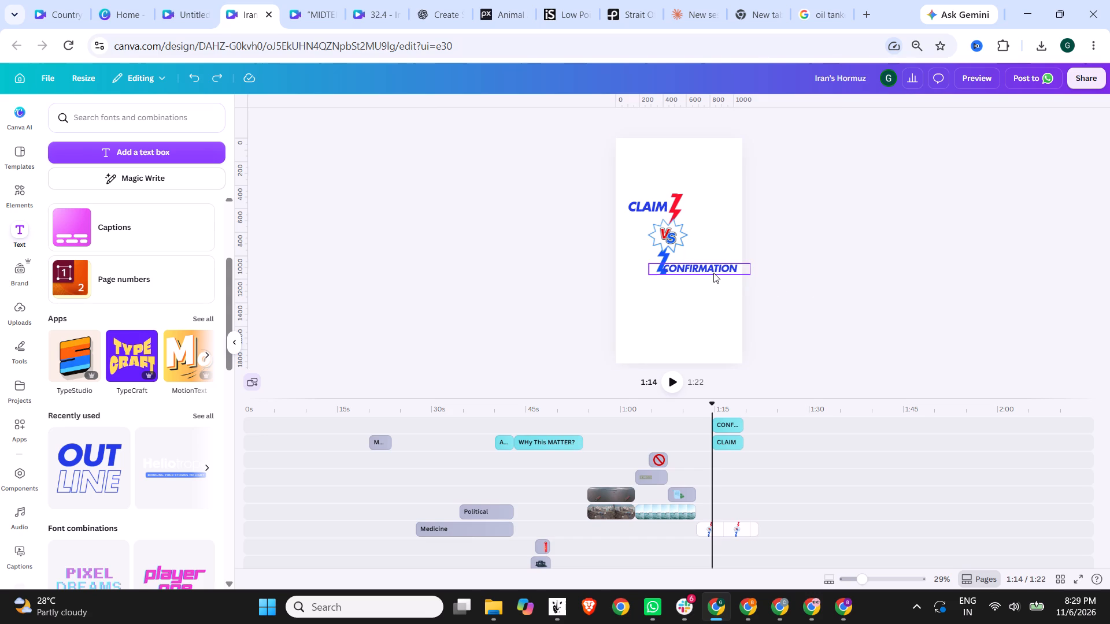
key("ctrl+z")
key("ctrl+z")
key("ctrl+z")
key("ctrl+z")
Reposition the two labels so CONFIRMATION sits just below the VS clip and CLAIM just above it.
left_click_drag(712, 270, 697, 293)
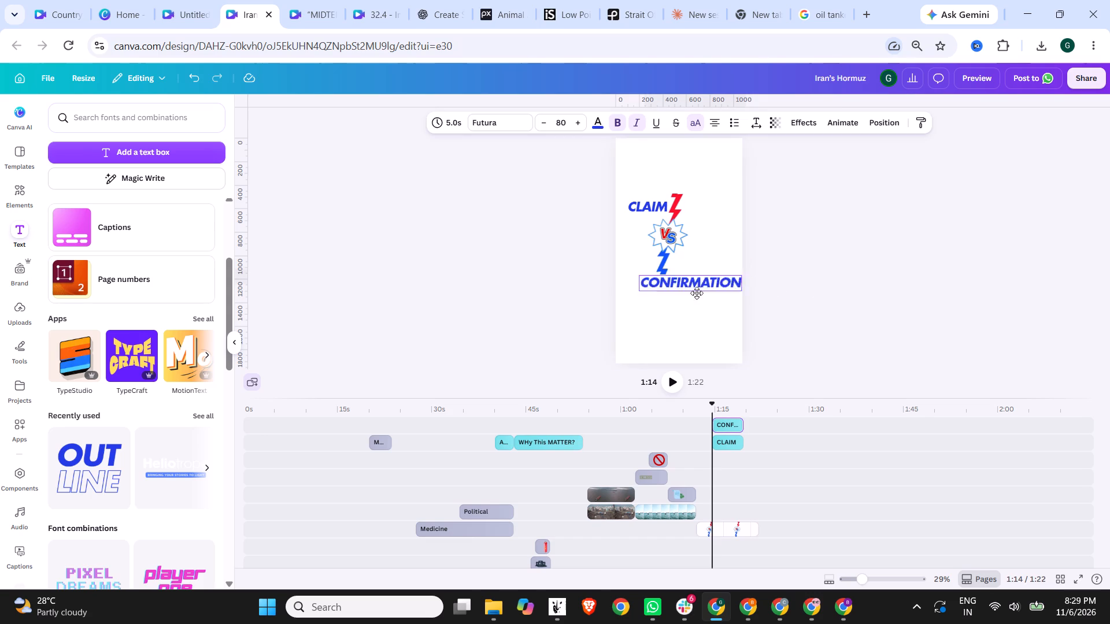
left_click_drag(697, 293, 686, 291)
left_click(646, 199)
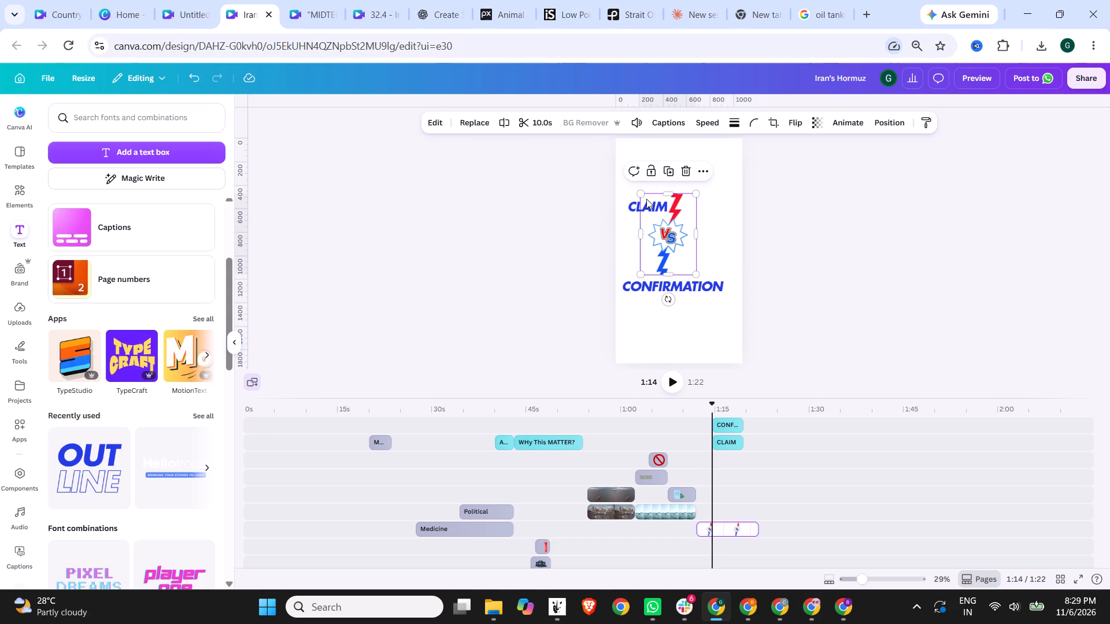
left_click(637, 207)
left_click_drag(633, 207, 666, 181)
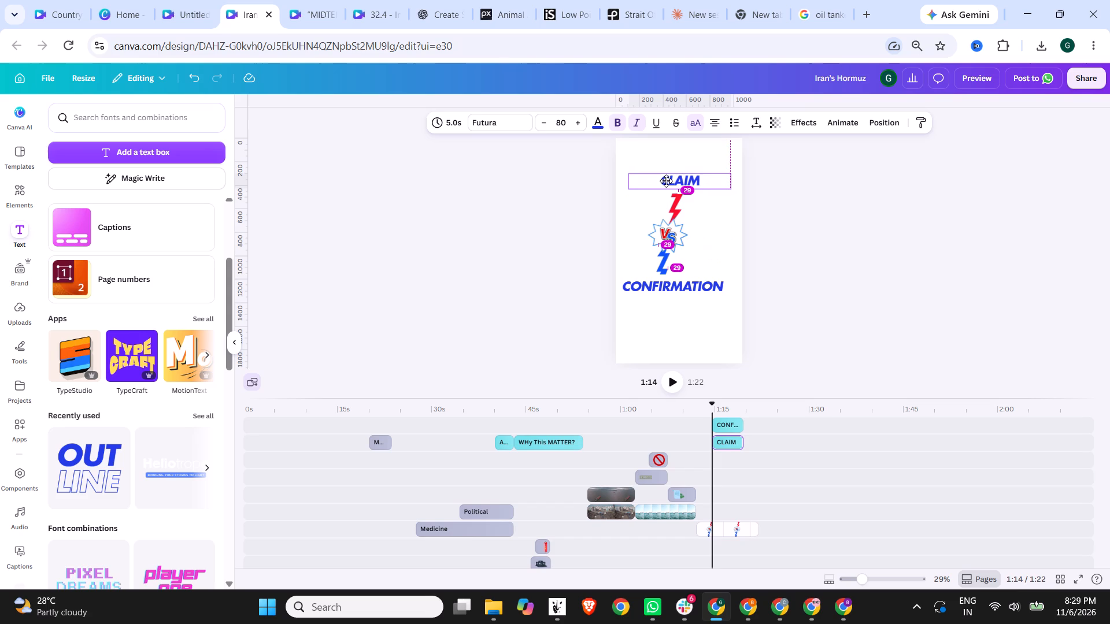
left_click_drag(666, 181, 663, 181)
Set the font size of the CLAIM text to 85.
double_click(682, 185)
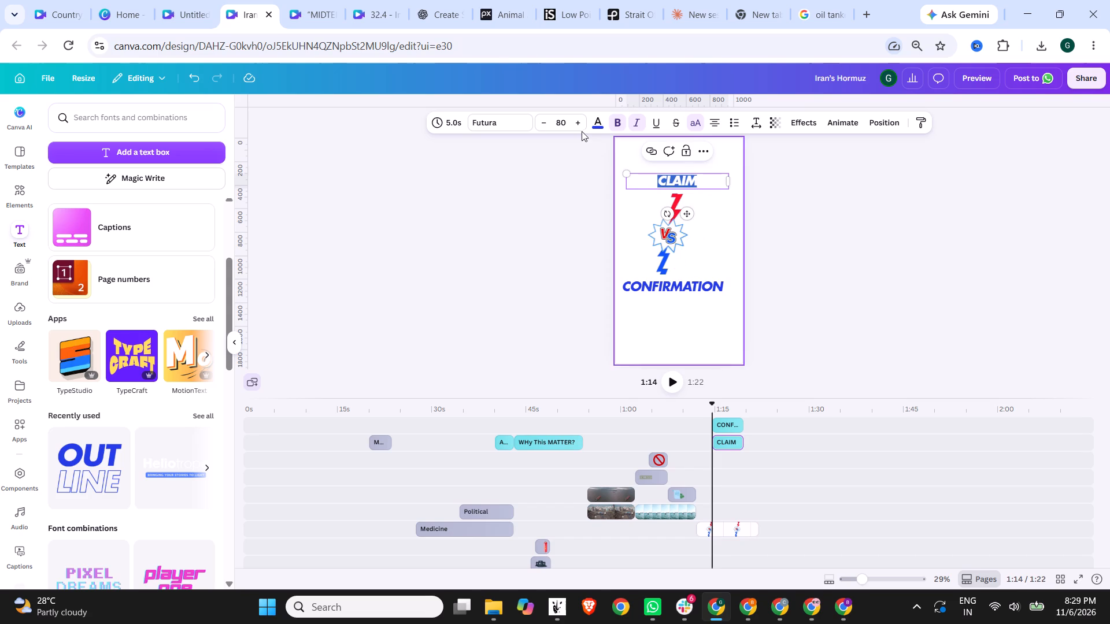
left_click(569, 129)
left_click(565, 121)
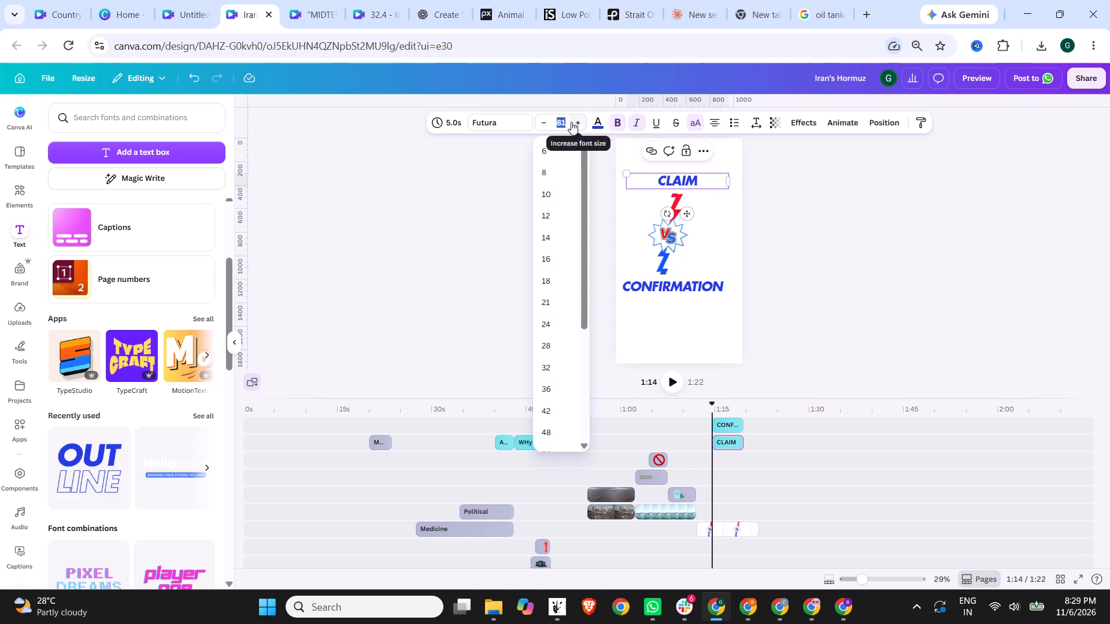
type("85")
key("Return")
left_click(807, 276)
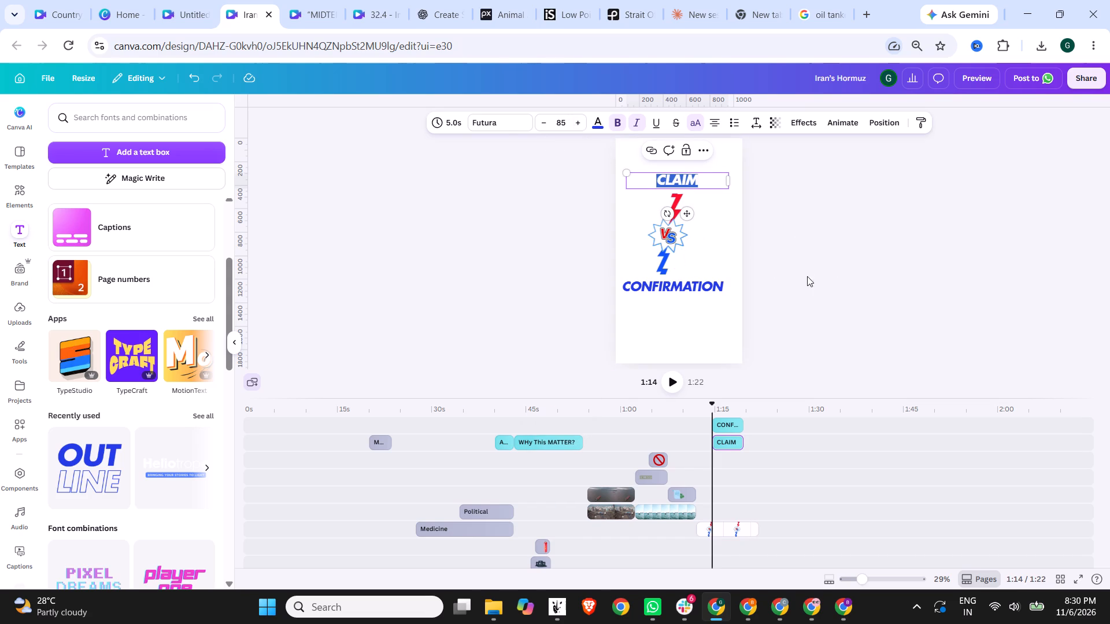
Set the CONFIRMATION text to font size 85 and widen its text box so the word fits on one line.
left_click_drag(669, 289, 678, 289)
double_click(671, 286)
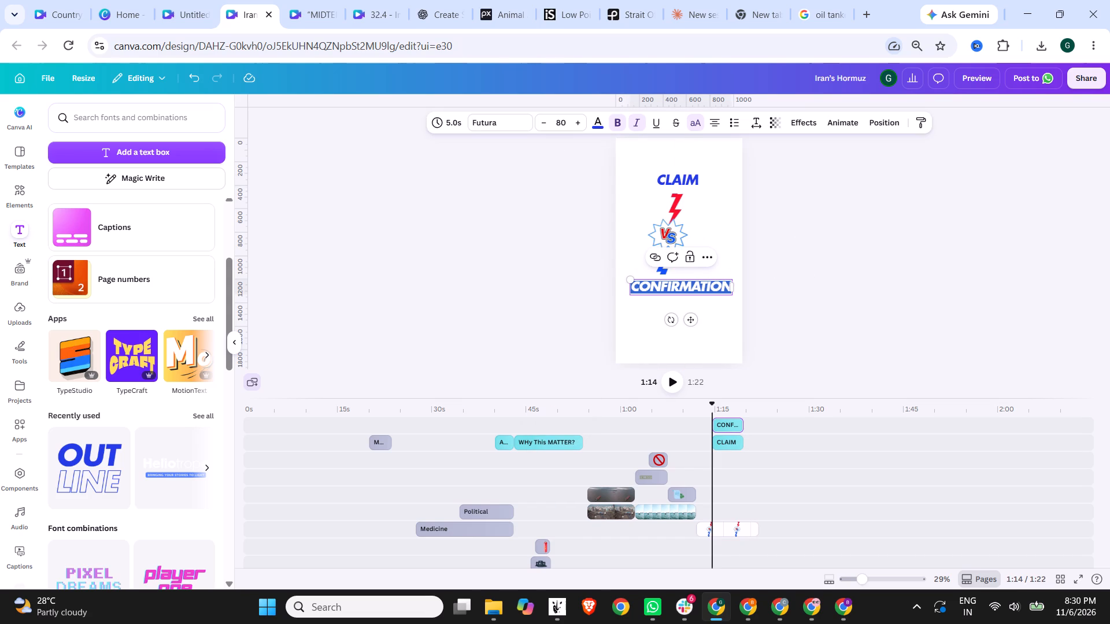
left_click(567, 124)
type("85")
key("Return")
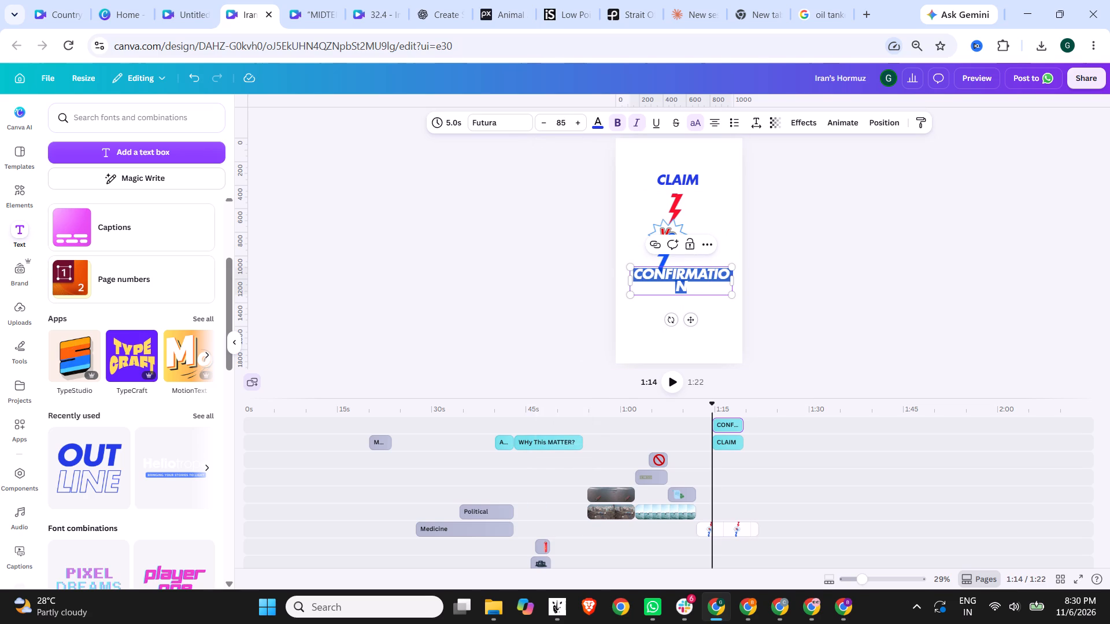
left_click_drag(629, 281, 619, 280)
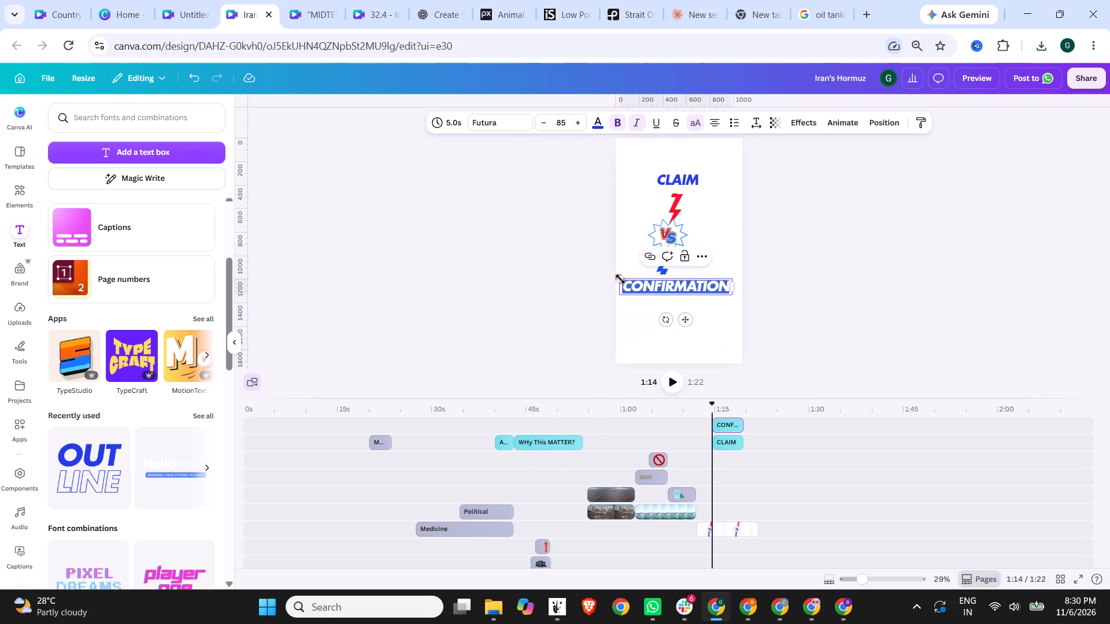
left_click(888, 258)
Move the VS clip slightly right so it is centred between the CLAIM and CONFIRMATION labels.
left_click_drag(674, 237, 684, 236)
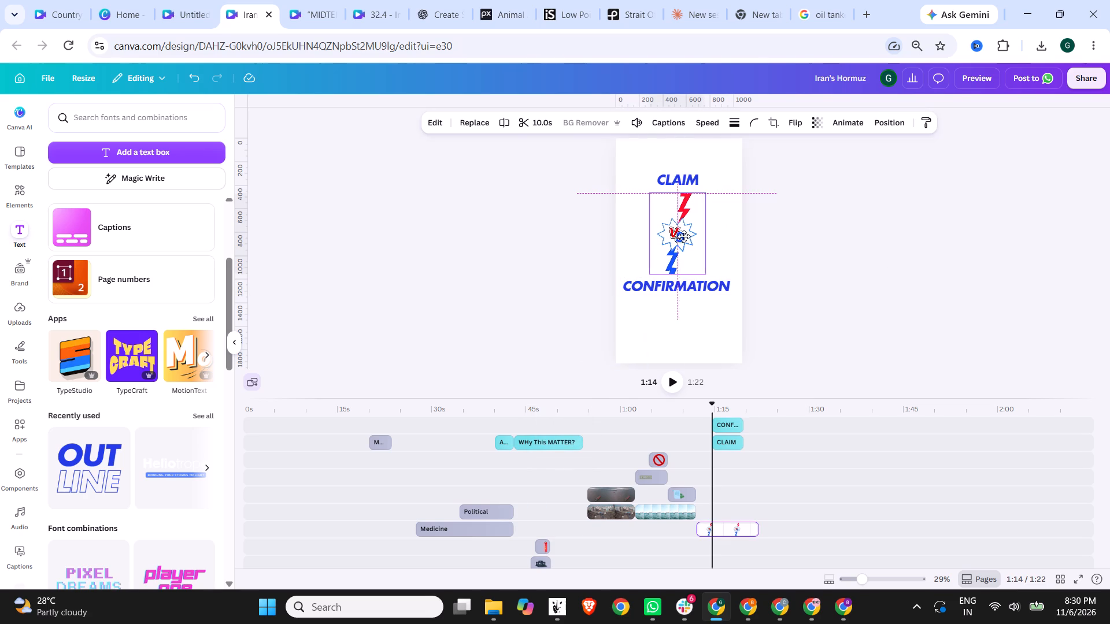
left_click_drag(684, 236, 684, 236)
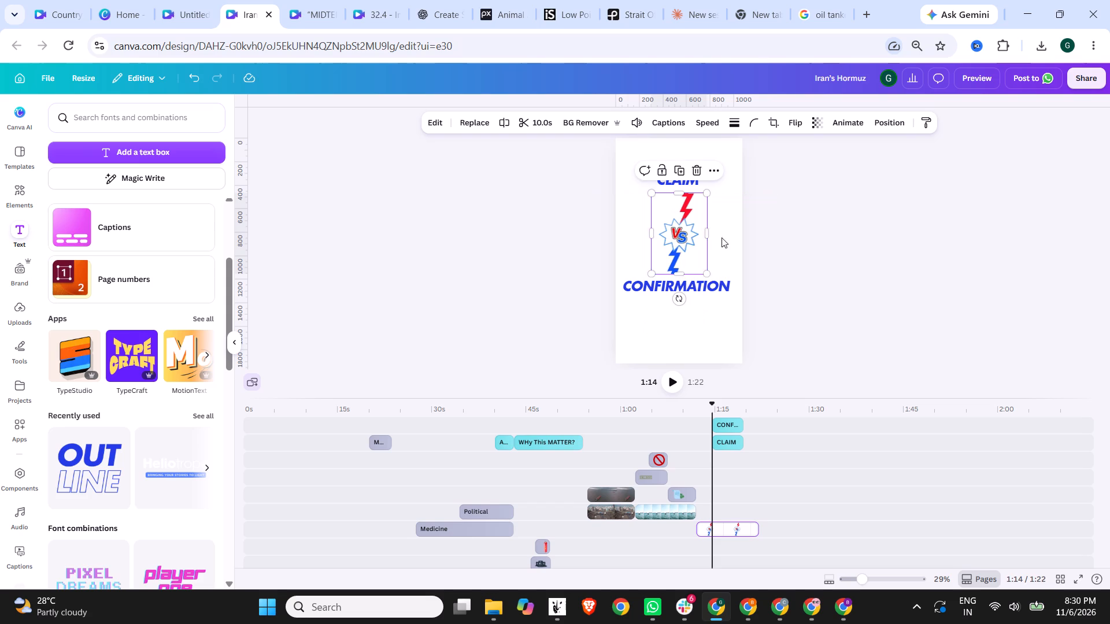
left_click(826, 237)
Recolour the CLAIM text with the red sampled from the upper lightning bolt.
left_click(683, 288)
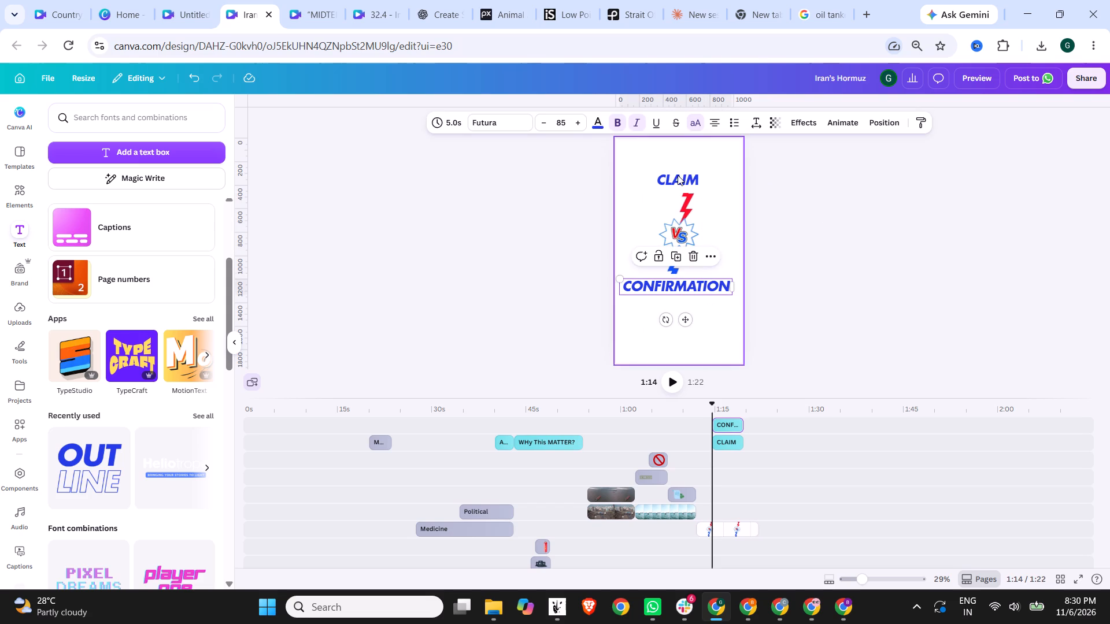
left_click(678, 175)
left_click(594, 123)
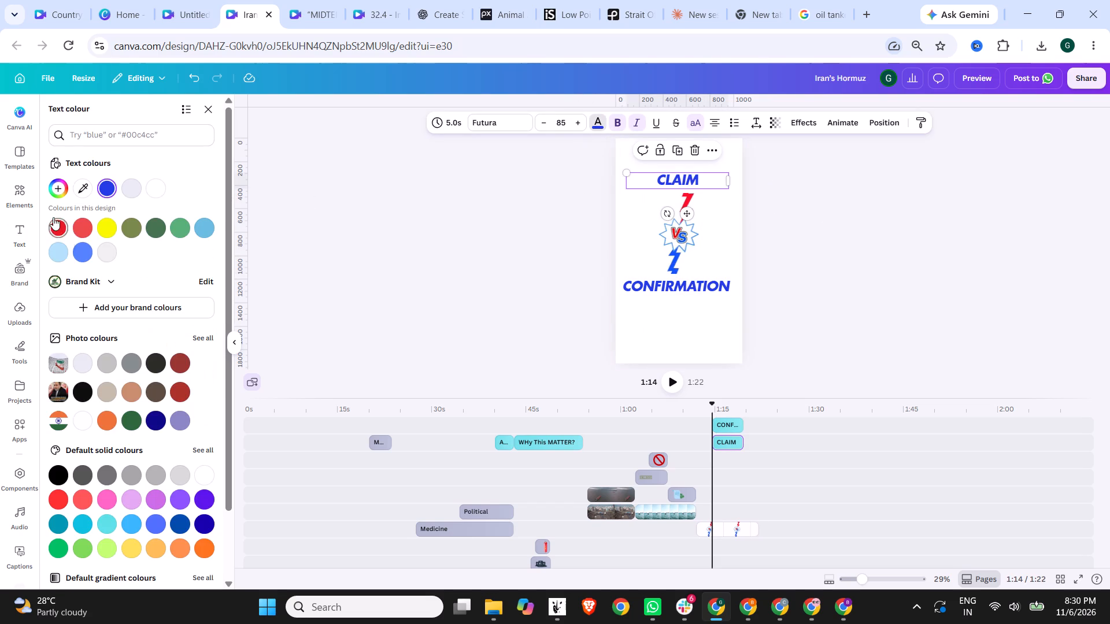
left_click(80, 188)
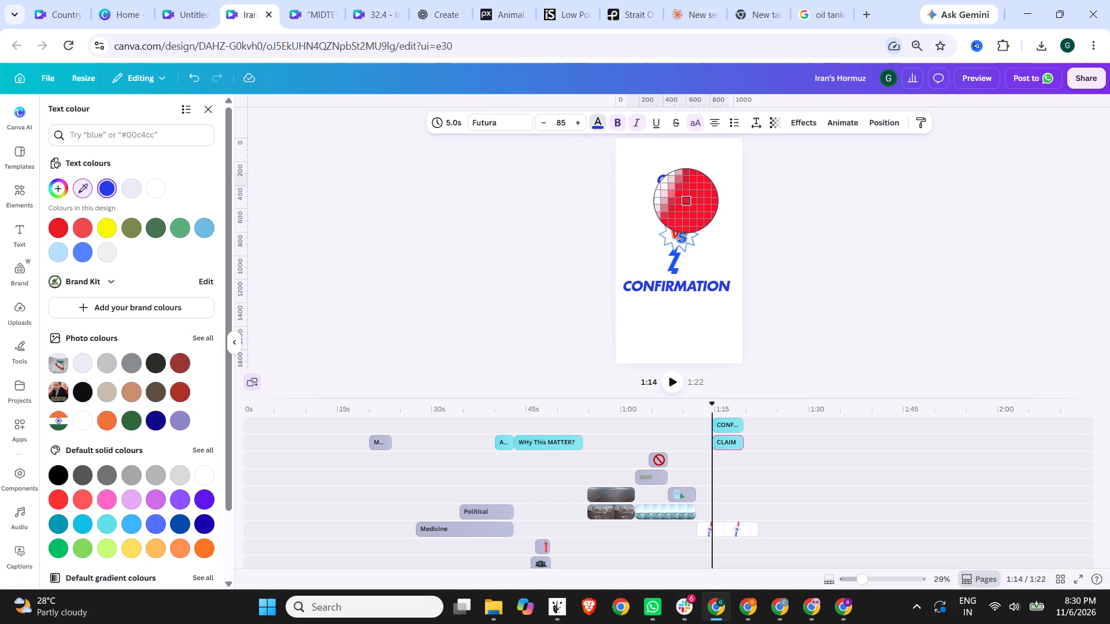
left_click(687, 202)
left_click(860, 226)
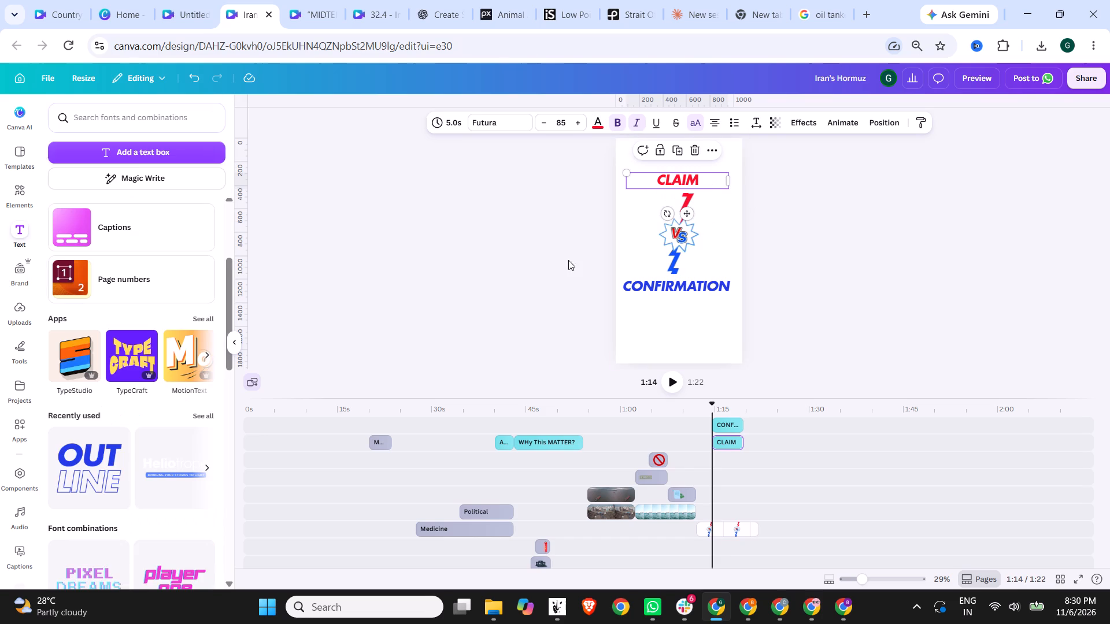
left_click(502, 292)
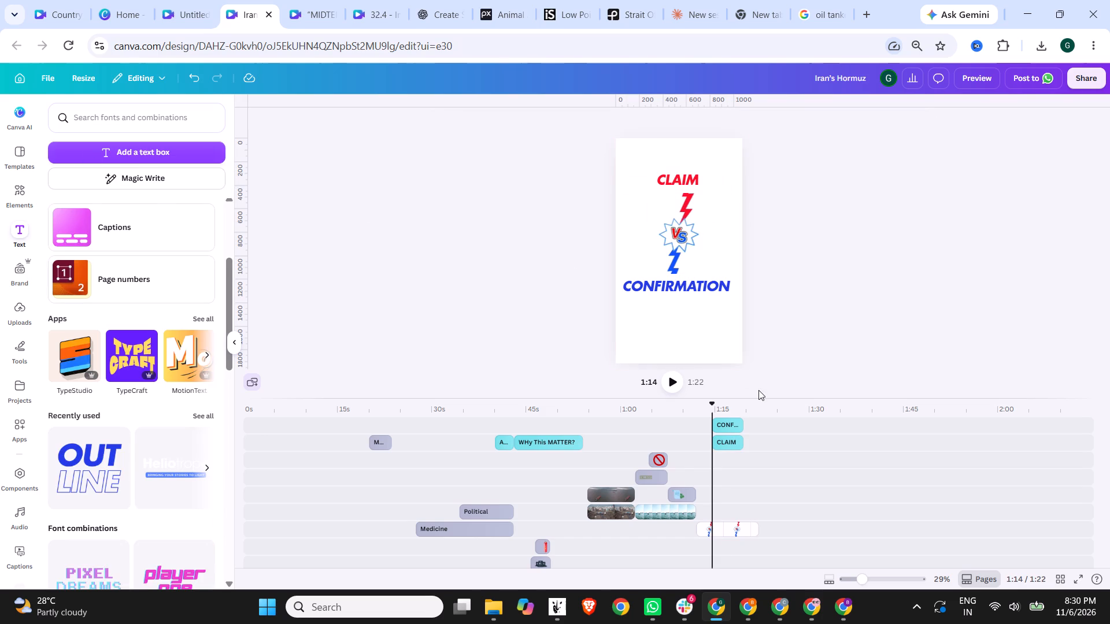
Preview from about 1:11, and shift the CONFIRMATION and CLAIM text clips earlier to start together with the VS clip.
left_click(669, 383)
left_click(695, 423)
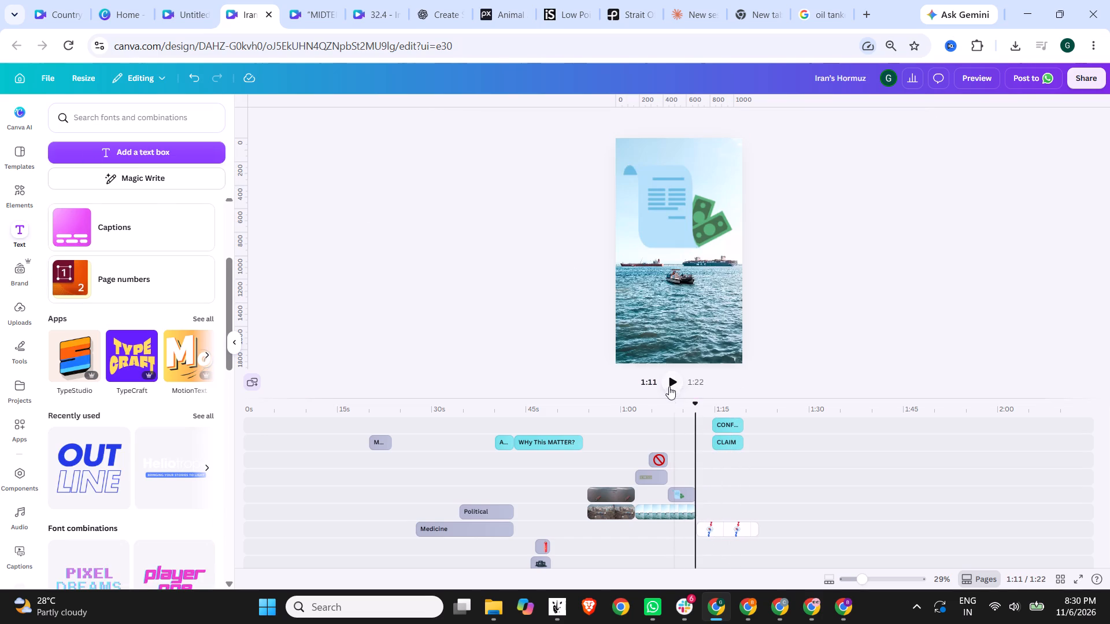
left_click(669, 382)
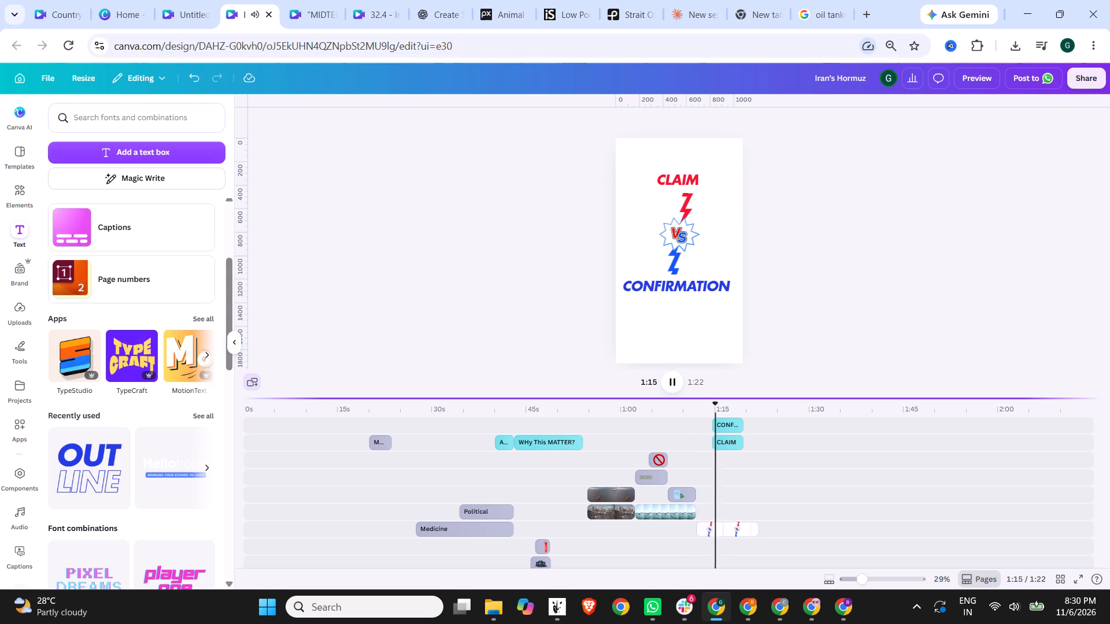
left_click_drag(726, 424, 709, 424)
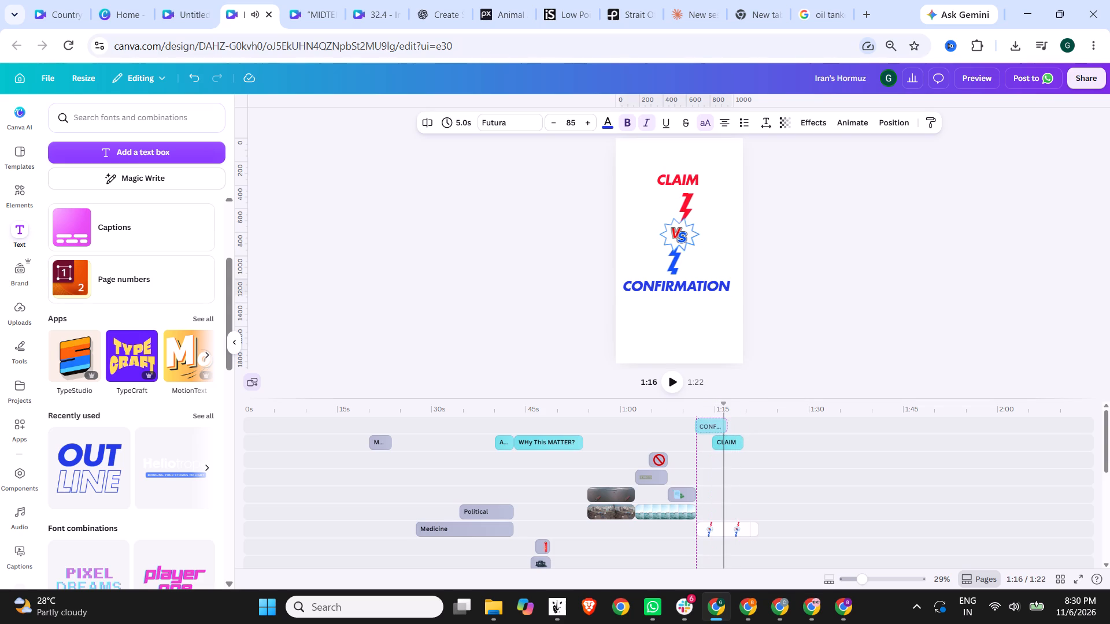
left_click_drag(730, 443, 716, 441)
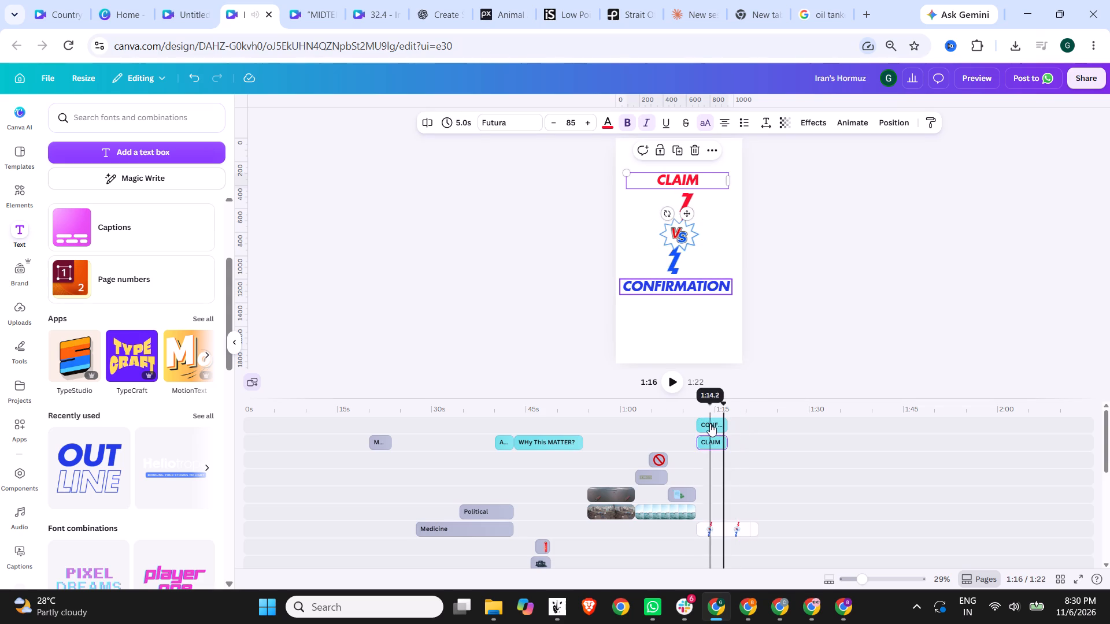
left_click(710, 424)
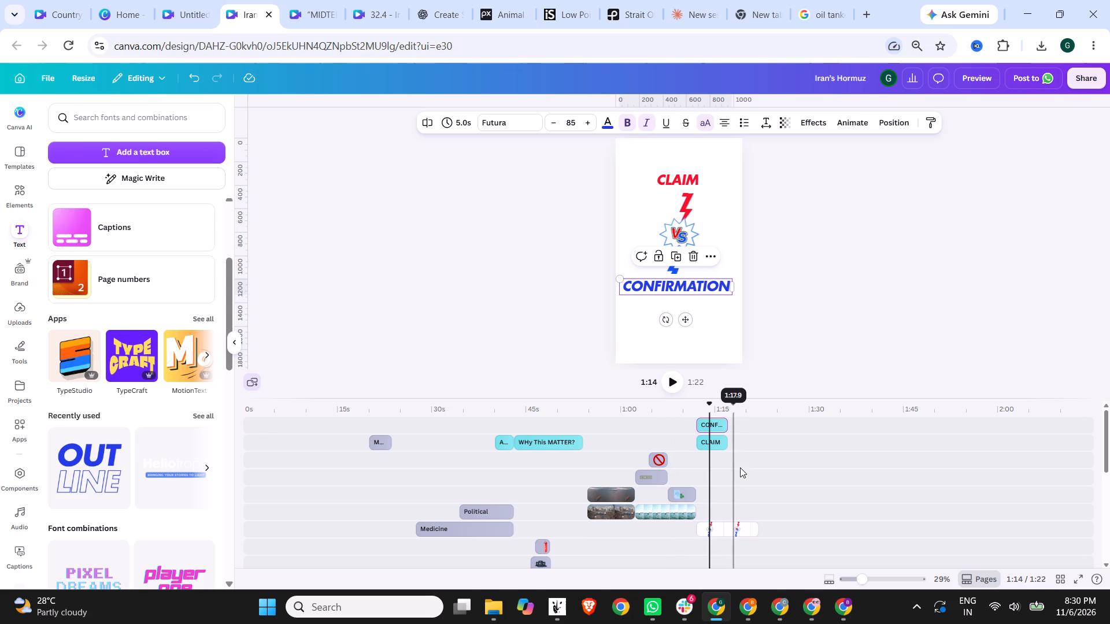
Trim the end of the VS clip to 5.0 s so it ends with the two text clips.
left_click_drag(754, 526, 731, 526)
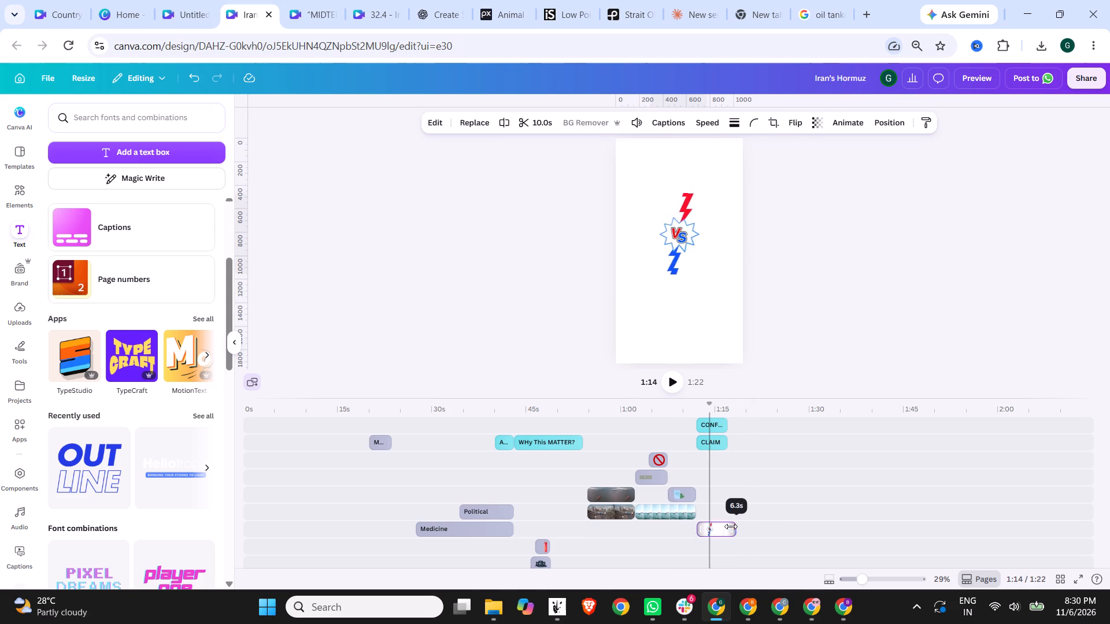
left_click_drag(731, 526, 722, 525)
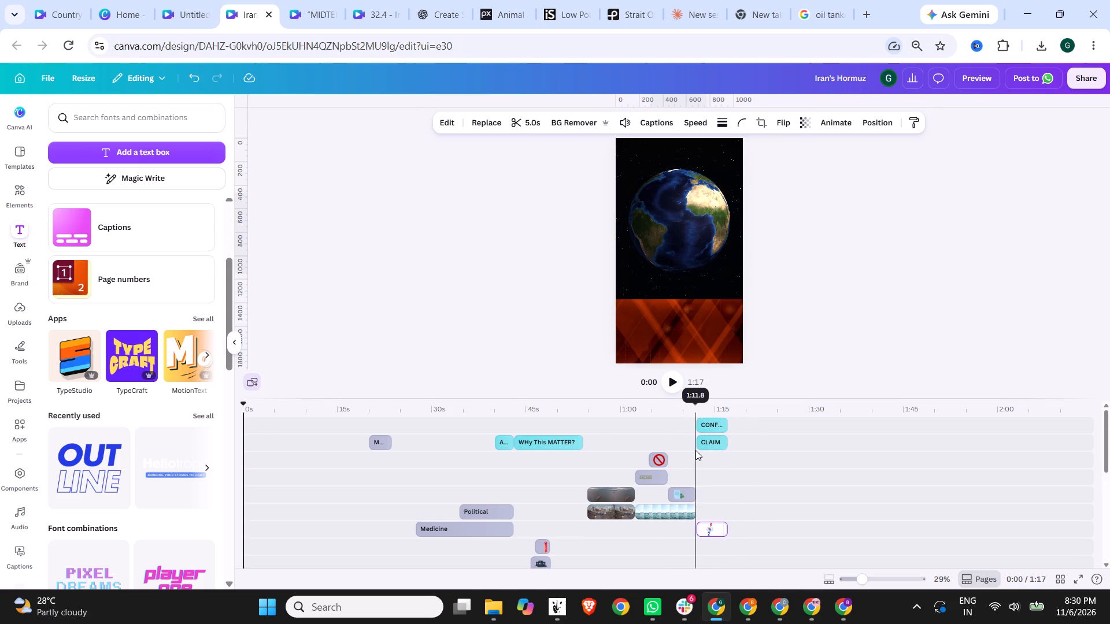
Play back the video from about 1:10 to check the claim-versus-confirmation section.
left_click(687, 411)
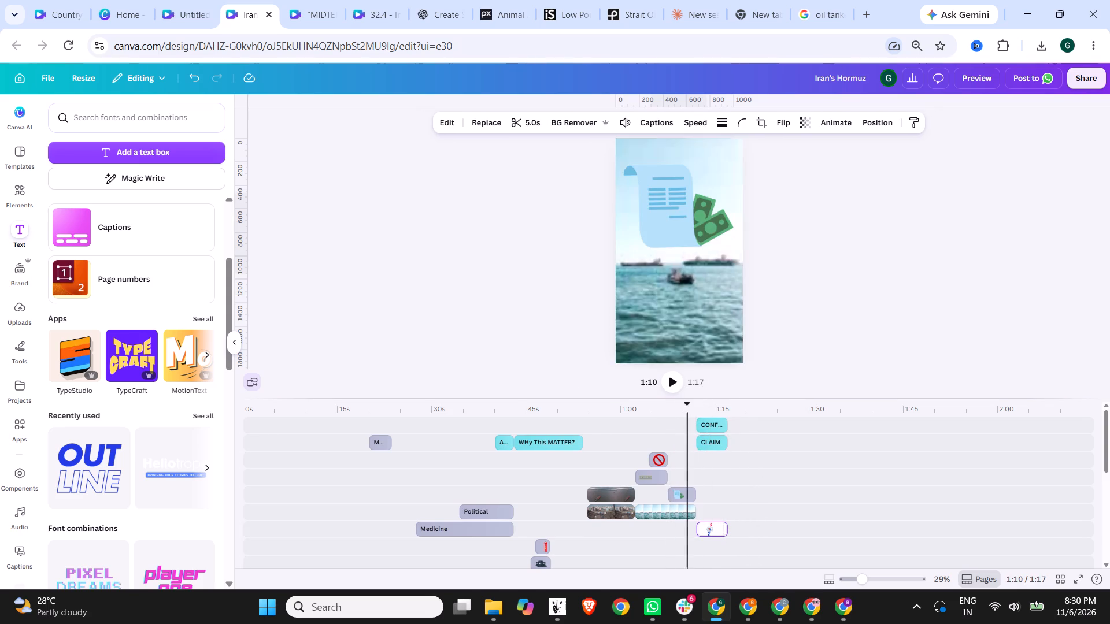
left_click(672, 380)
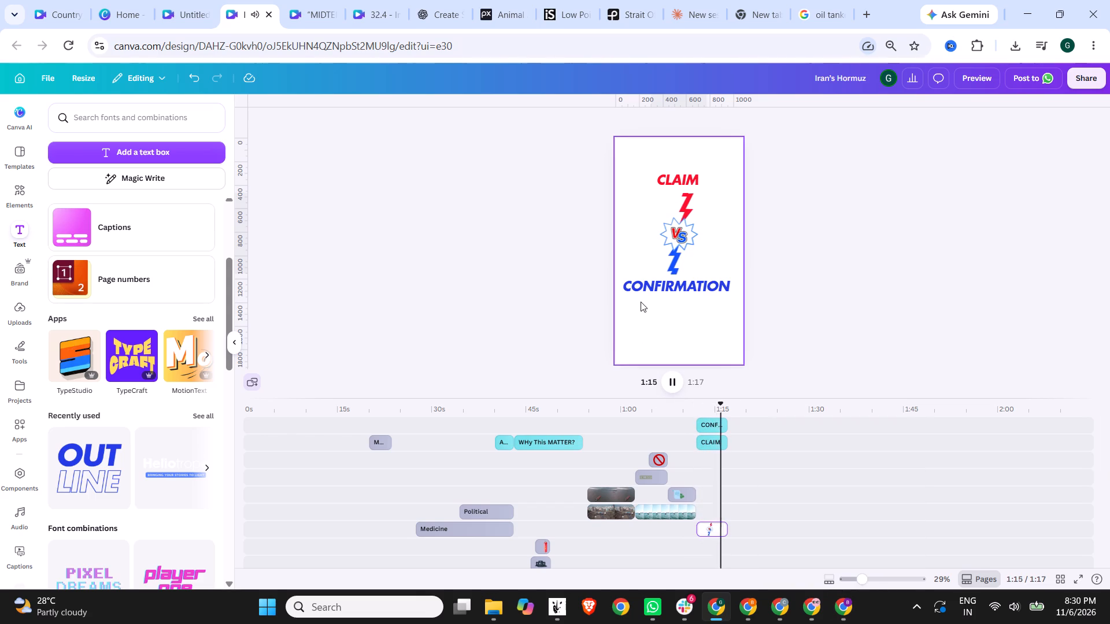
left_click(864, 210)
left_click(676, 180)
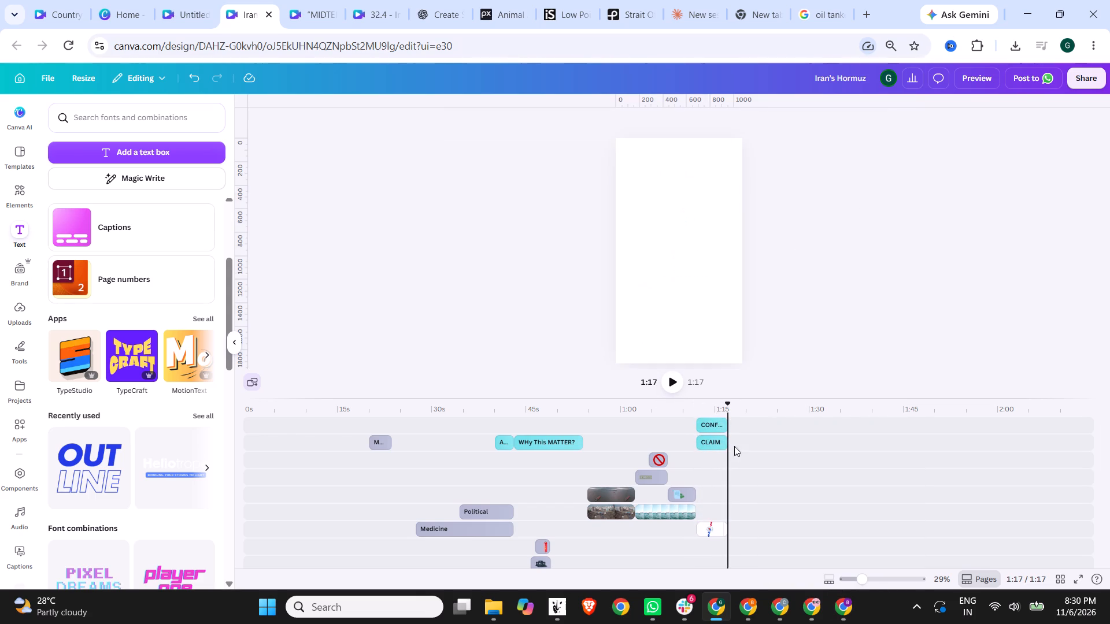
At about 1:14, move the VS clip slightly lower, then bring CONFIRMATION below its blue bolt and CLAIM down close to the red bolt.
left_click(715, 411)
left_click_drag(686, 218, 686, 232)
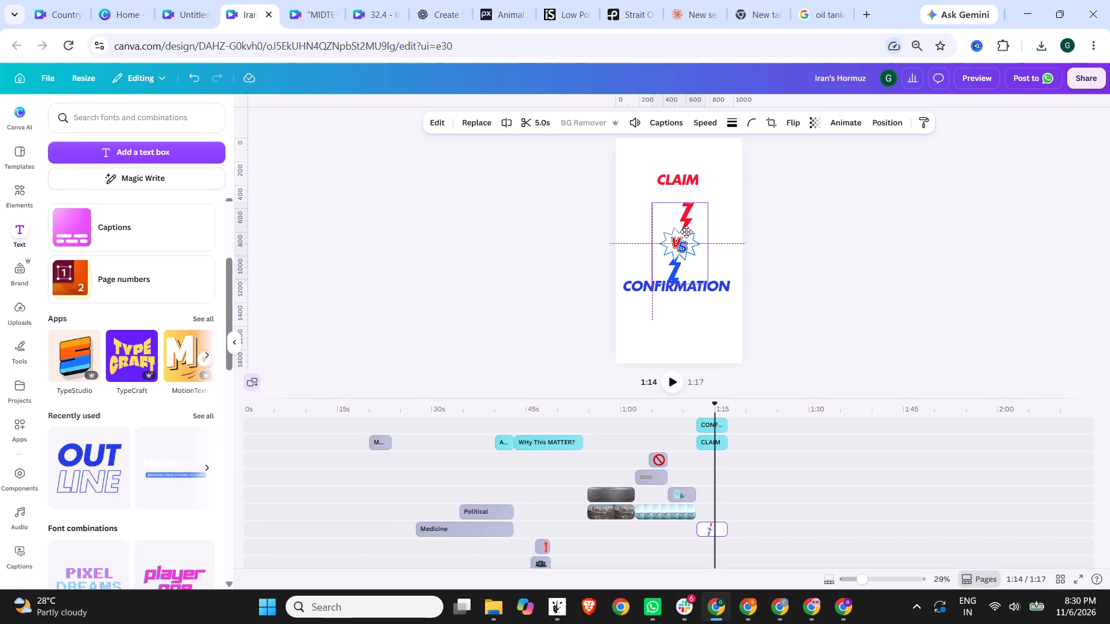
left_click_drag(686, 232, 686, 235)
left_click_drag(721, 289, 721, 309)
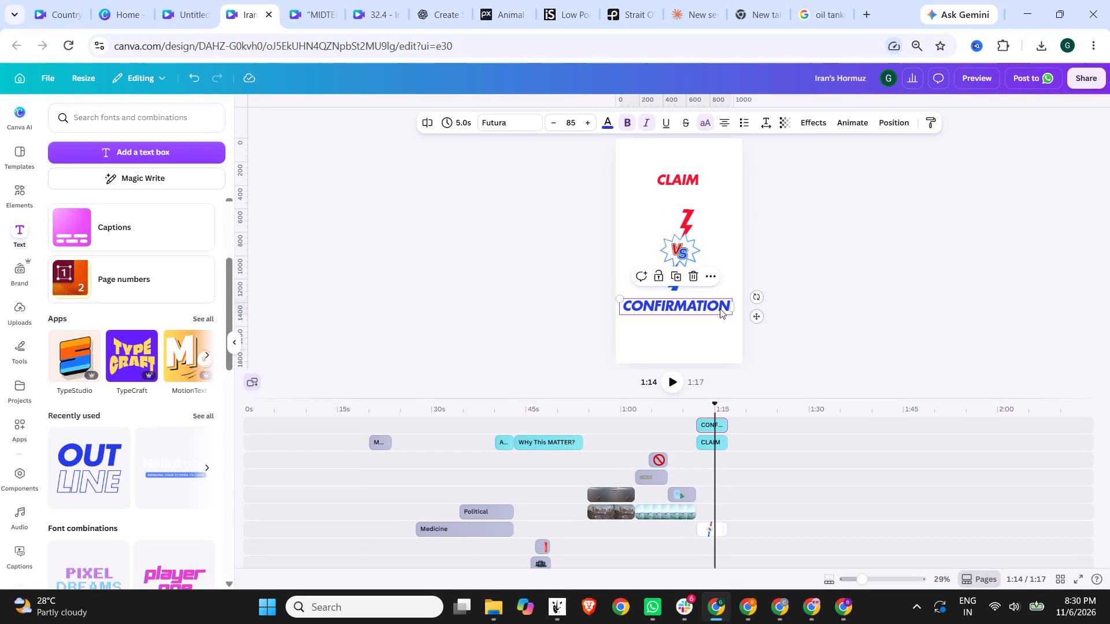
left_click_drag(687, 185, 689, 200)
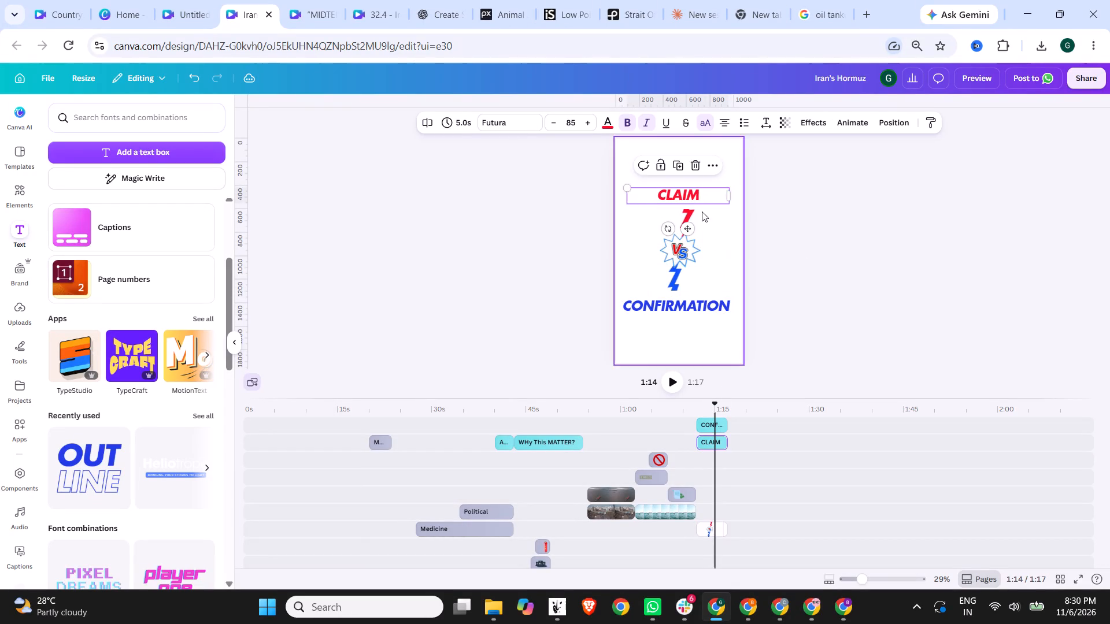
left_click(806, 257)
left_click_drag(671, 196, 680, 200)
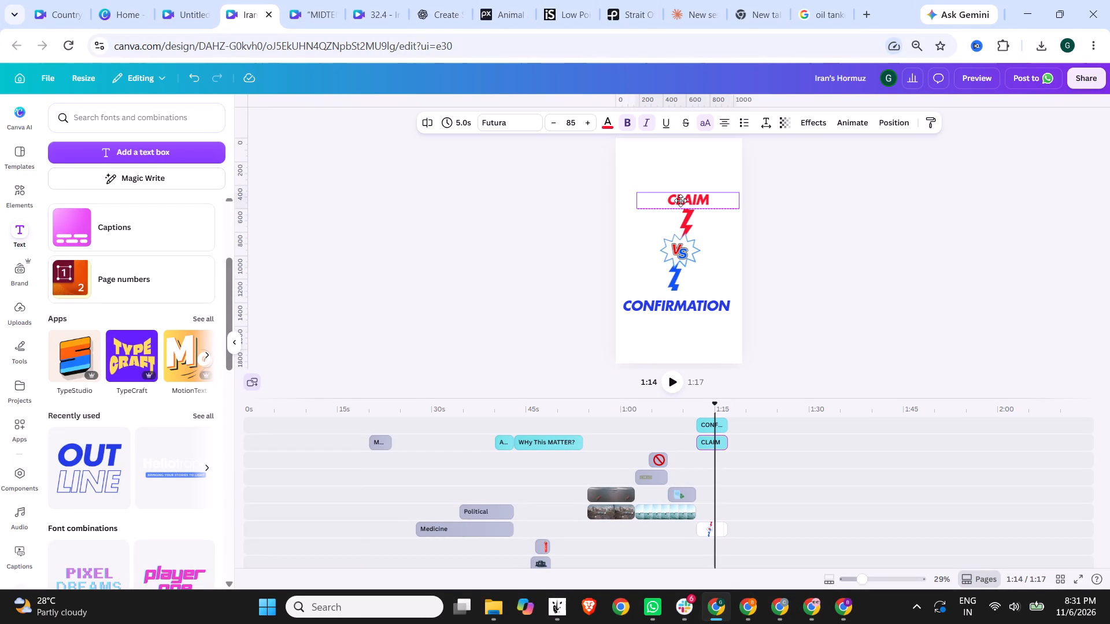
left_click_drag(680, 200, 680, 201)
left_click(894, 265)
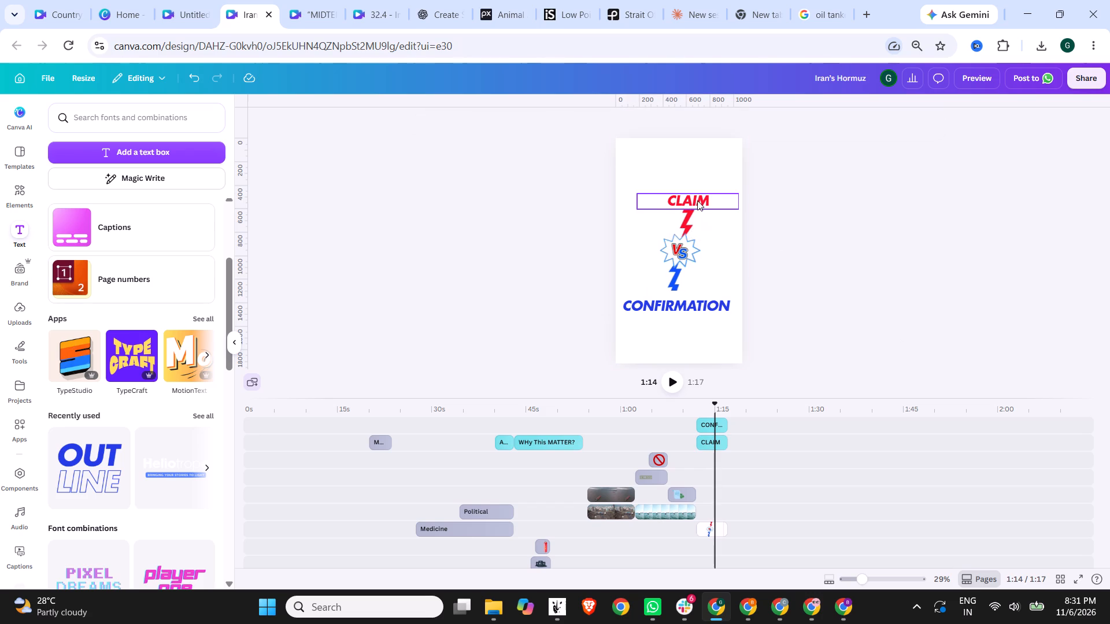
left_click_drag(697, 199, 708, 199)
left_click(822, 235)
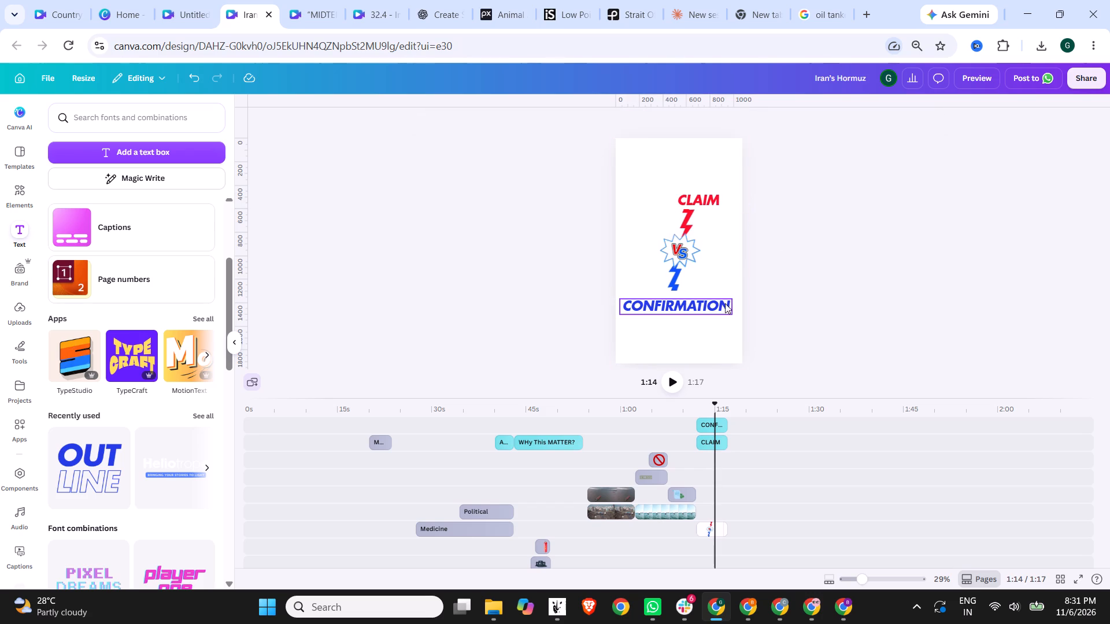
left_click(720, 307)
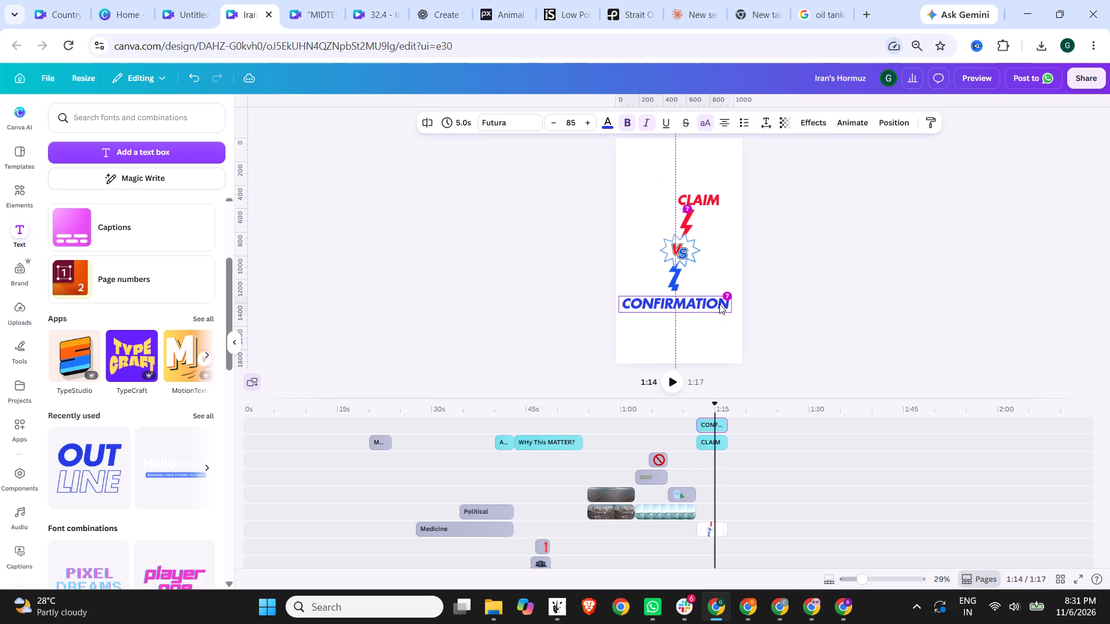
left_click(771, 291)
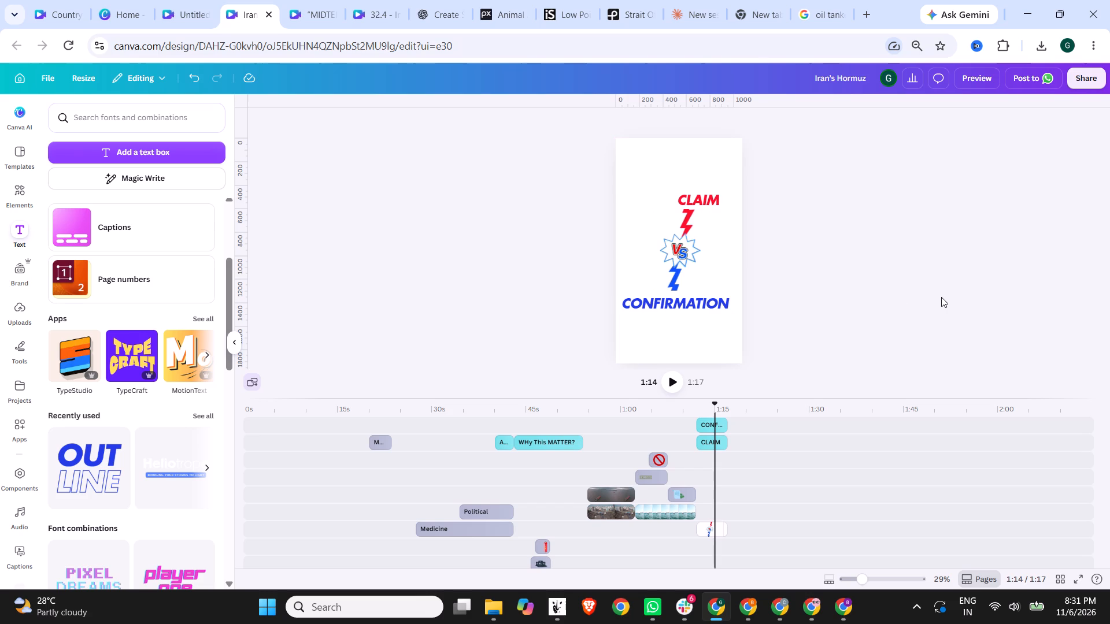
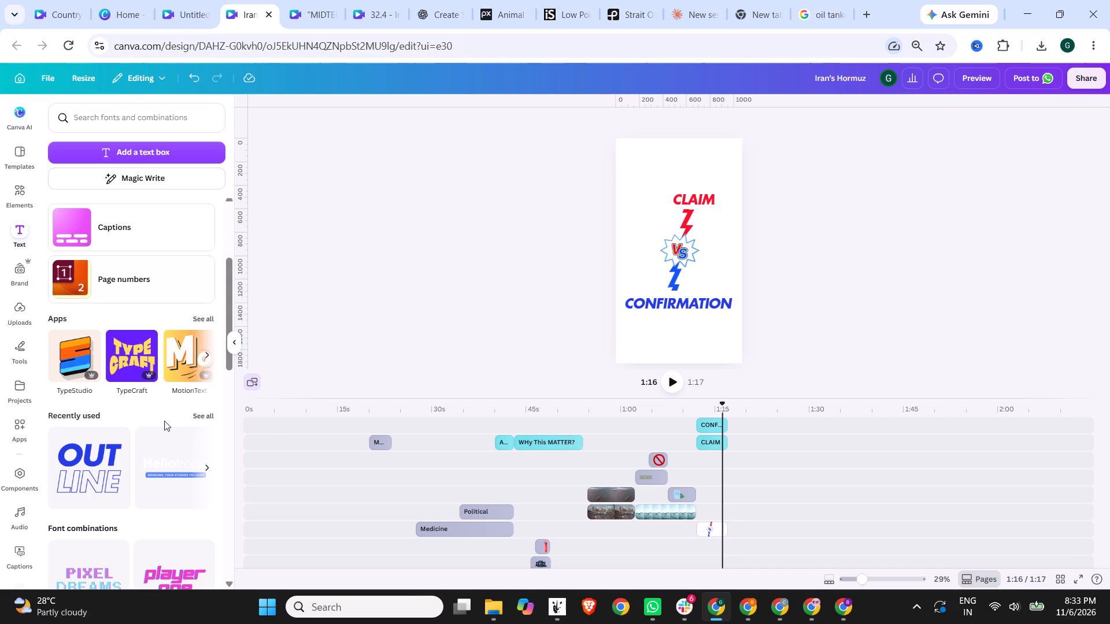
Upload the newly generated audio file "Generated Audio November 06, 2026 - 8_33PM" from Downloads to the design's uploads.
left_click(18, 202)
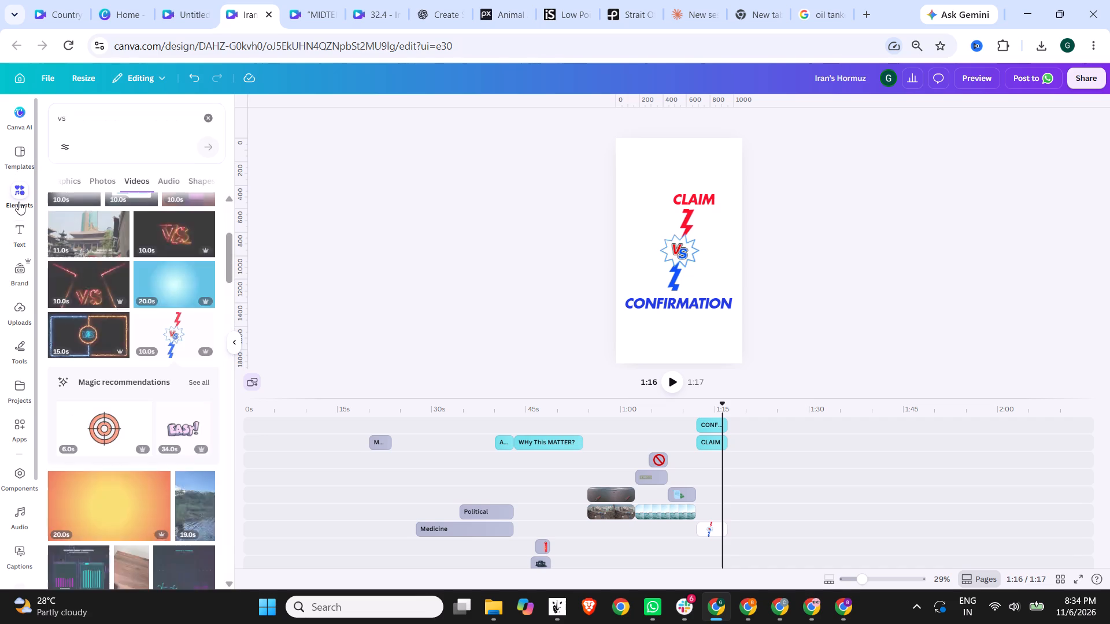
left_click(16, 328)
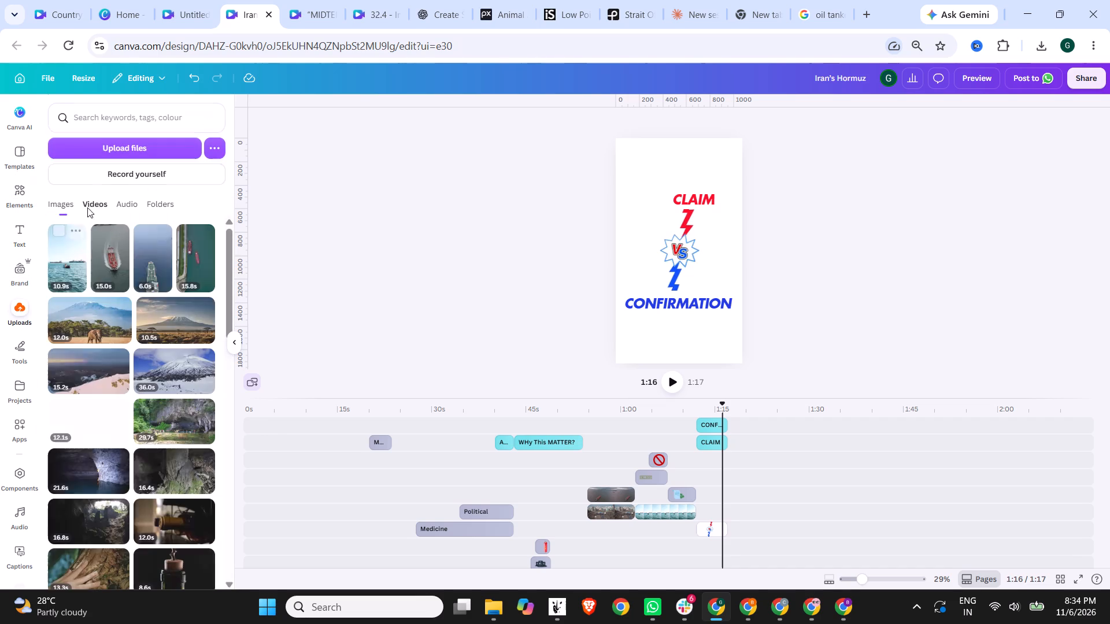
left_click(120, 151)
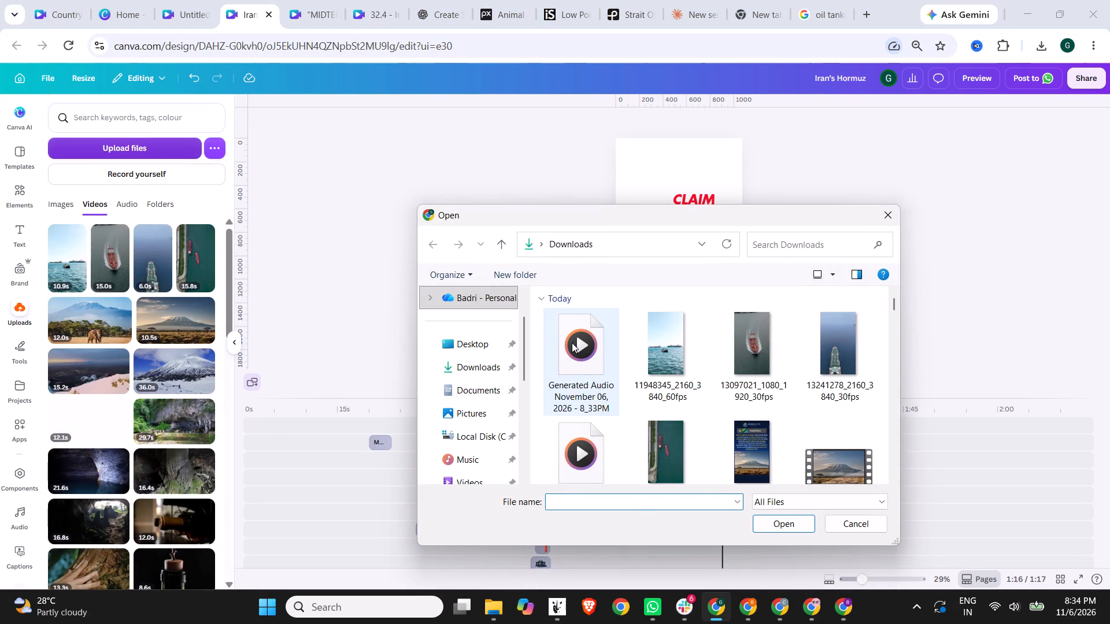
Upload the newest Generated Audio file from Downloads and place it on the audio track directly after the existing voice-over.
double_click(572, 343)
scroll(642, 280, "down", 3)
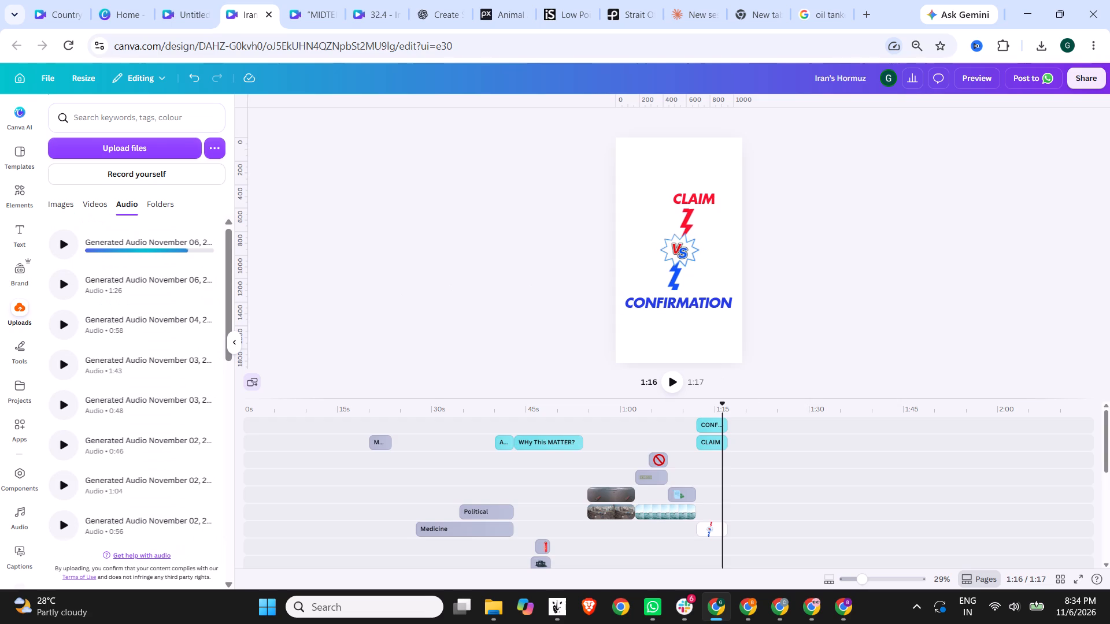
scroll(761, 405, "down", 8)
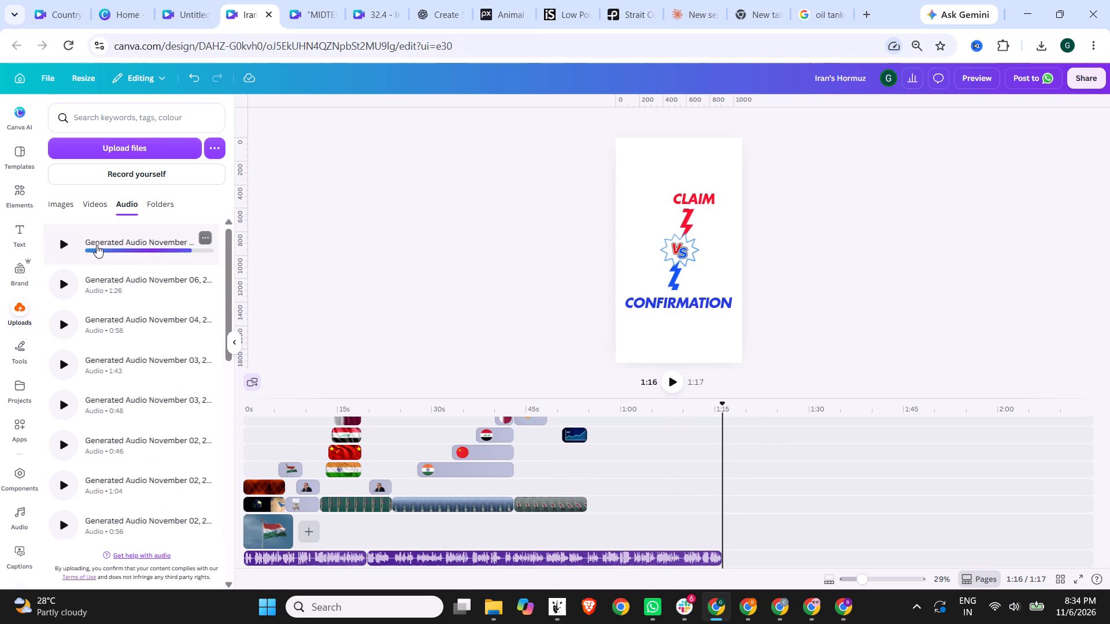
left_click_drag(96, 244, 753, 543)
left_click_drag(769, 555, 744, 555)
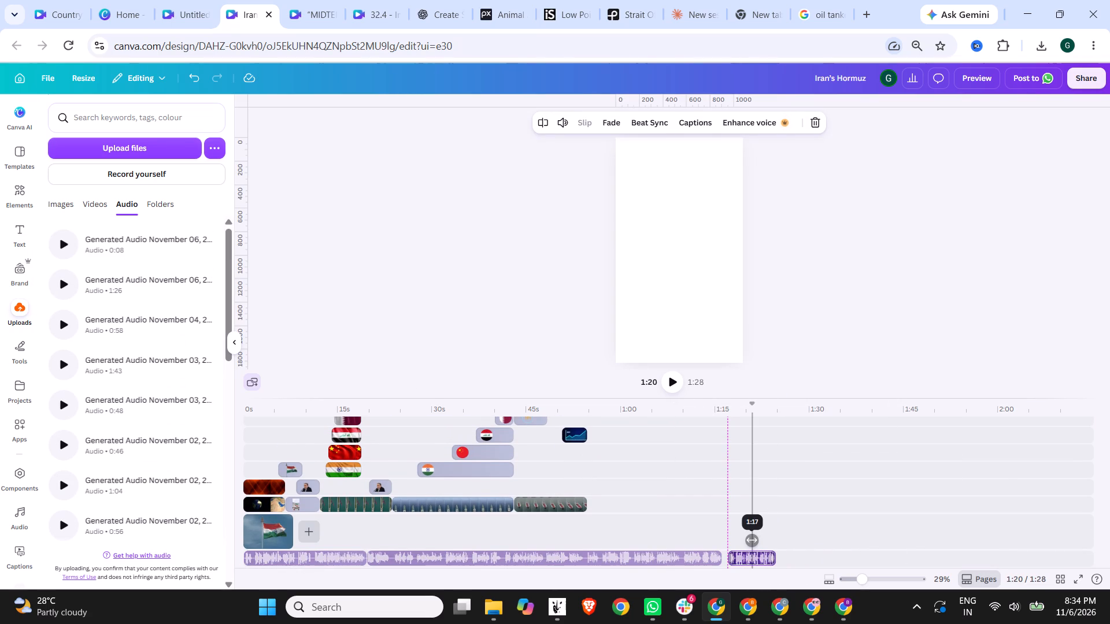
left_click_drag(744, 555, 741, 554)
Shorten the ends of the CONFIRMATION and CLAIM text clips slightly, to about where the new audio starts.
scroll(686, 492, "up", 5)
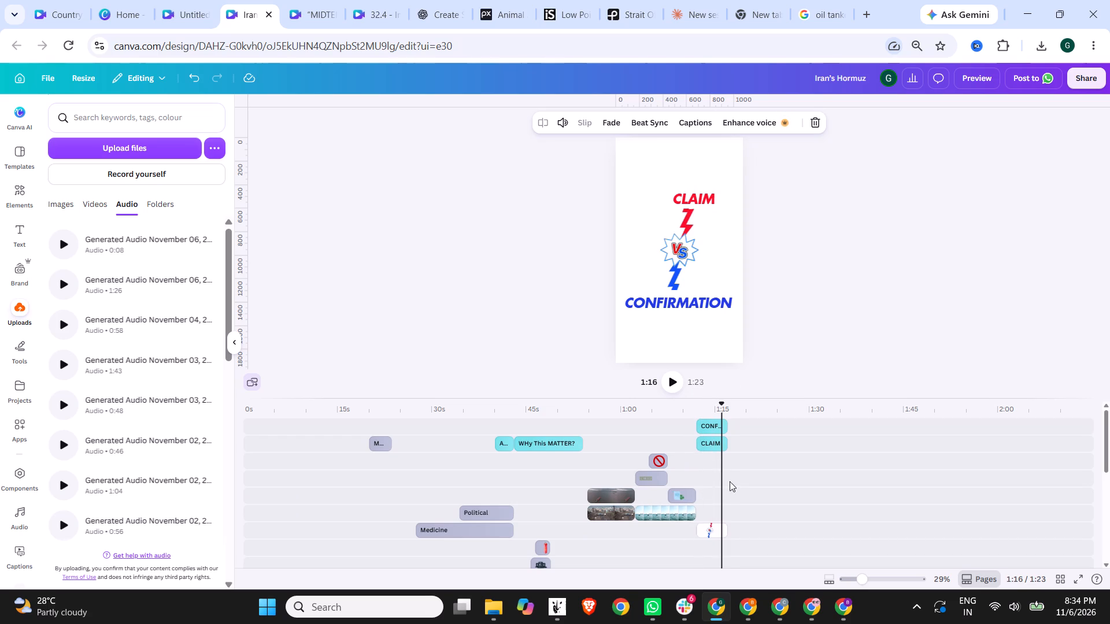
scroll(731, 481, "down", 6)
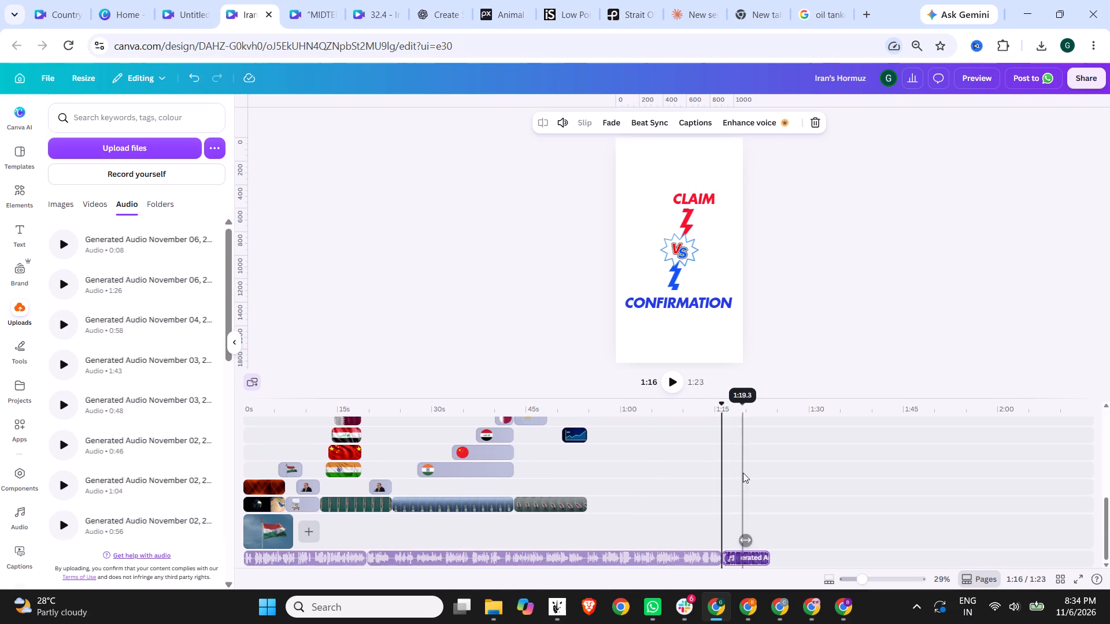
scroll(741, 451, "up", 4)
left_click(726, 426)
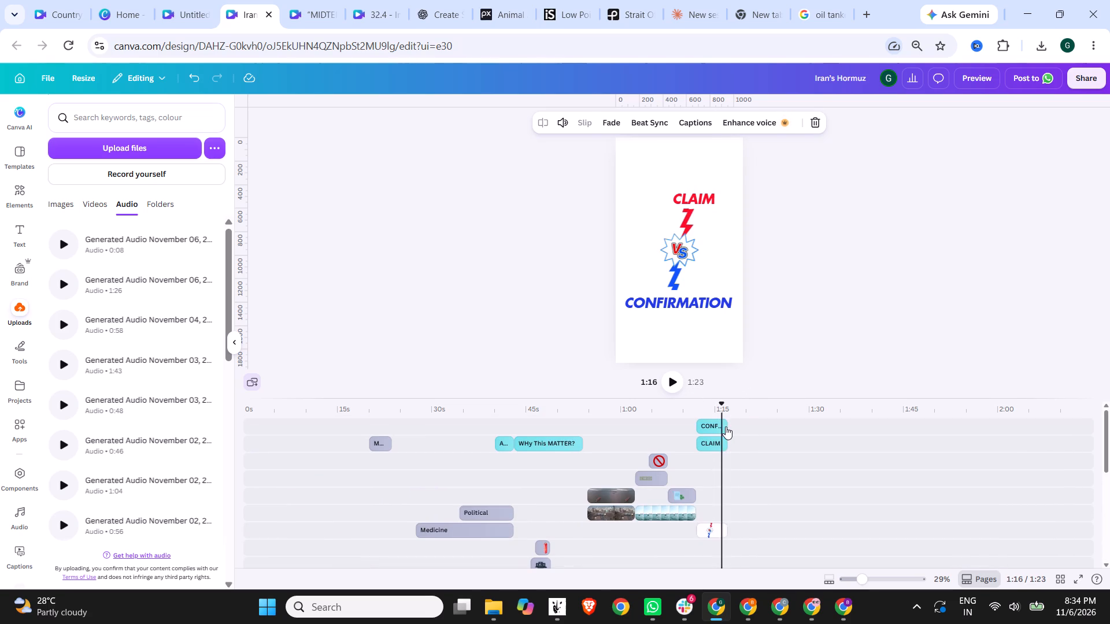
left_click(727, 423)
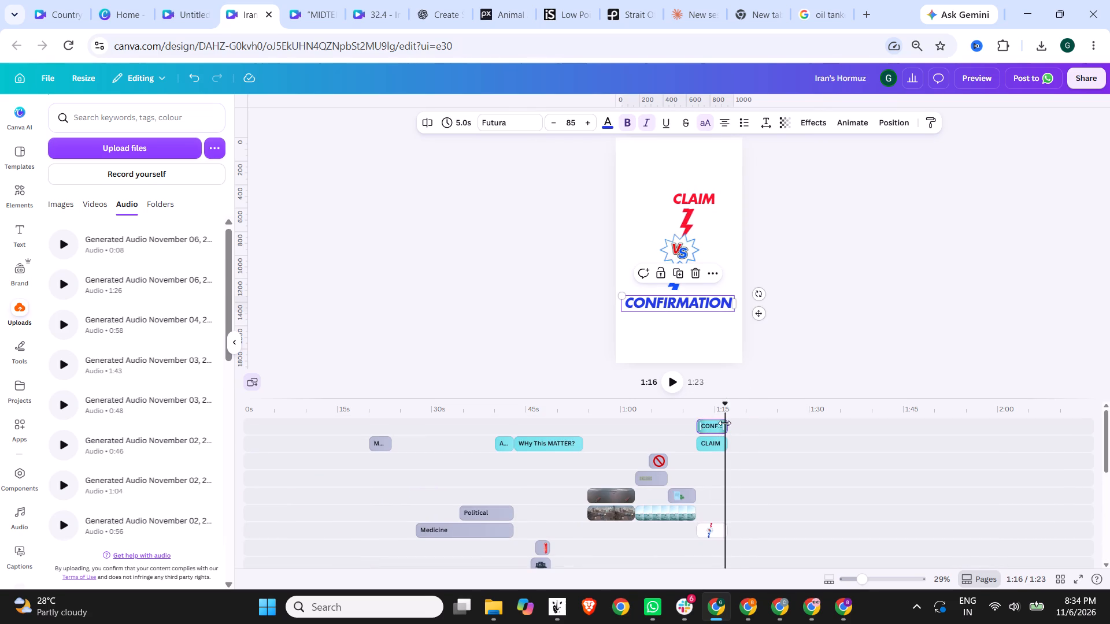
left_click(719, 443)
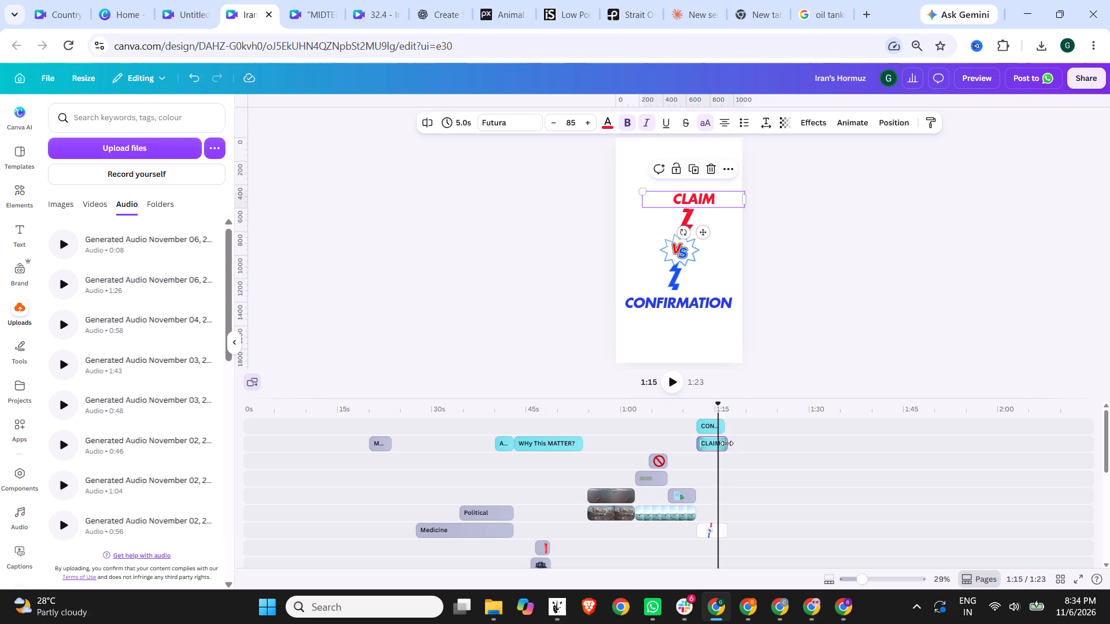
left_click(727, 443)
left_click(758, 447)
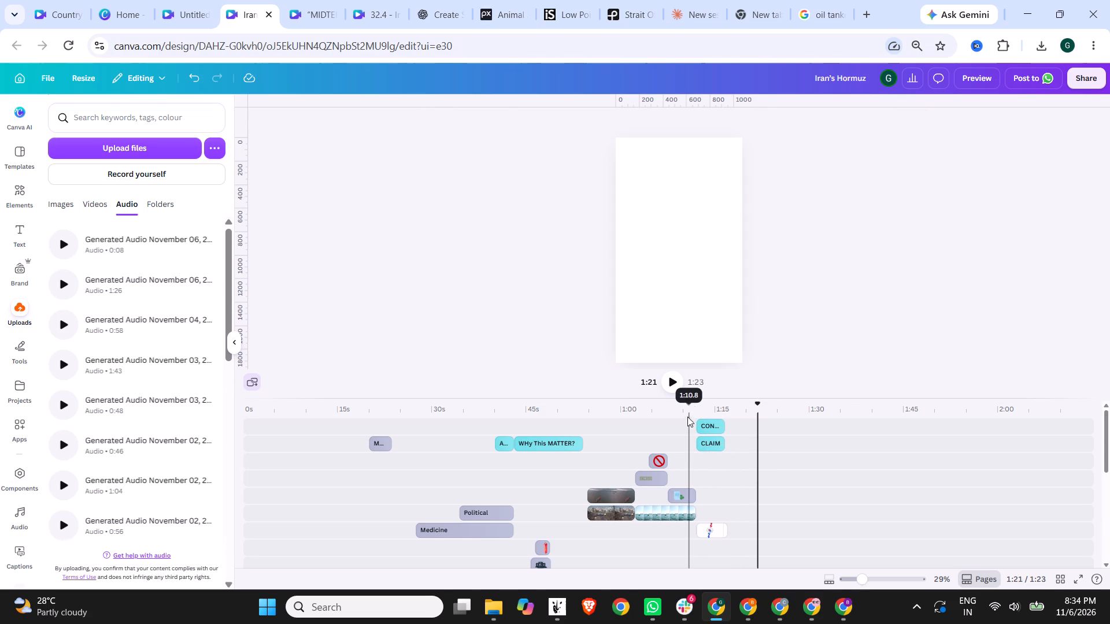
With the playhead at 1:14, search the video elements for "countries" and browse the results for background footage.
left_click(712, 407)
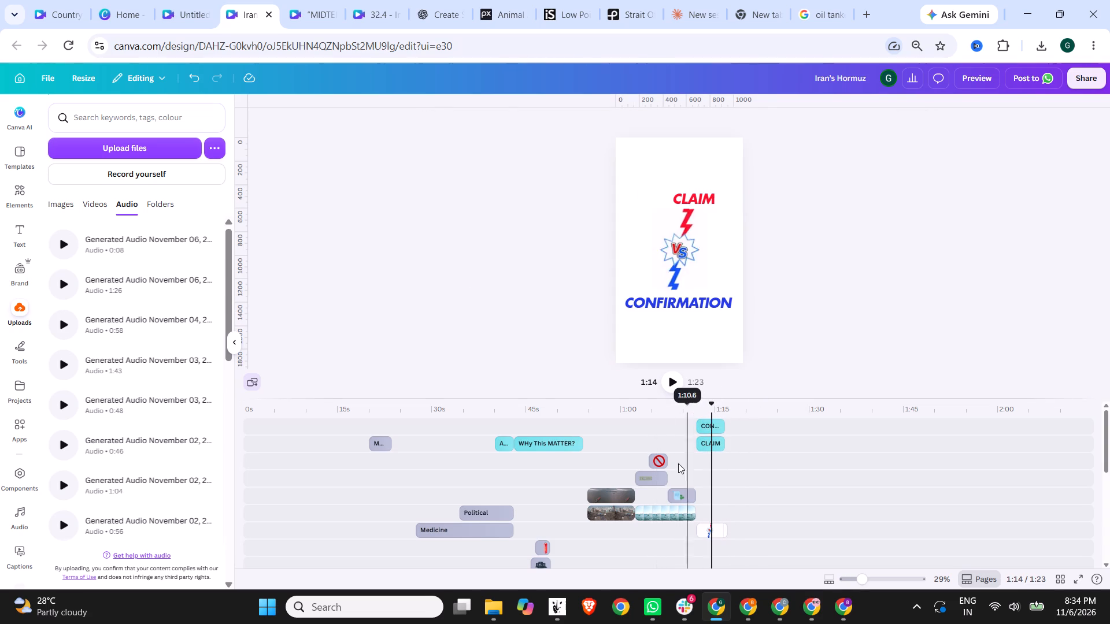
left_click(120, 121)
left_click(12, 190)
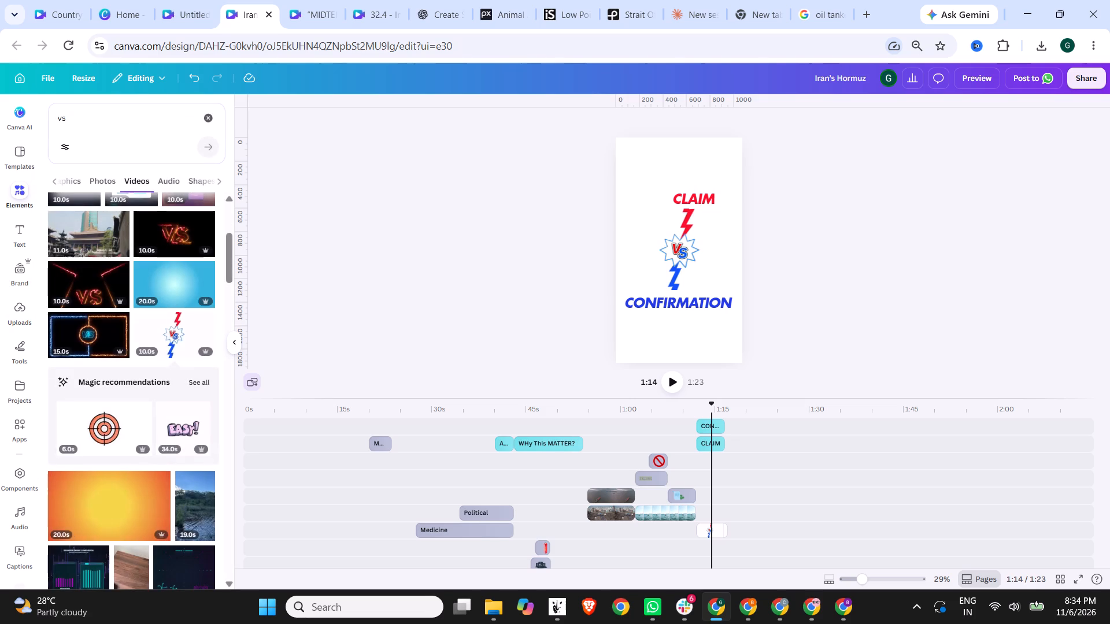
left_click(205, 114)
left_click(145, 115)
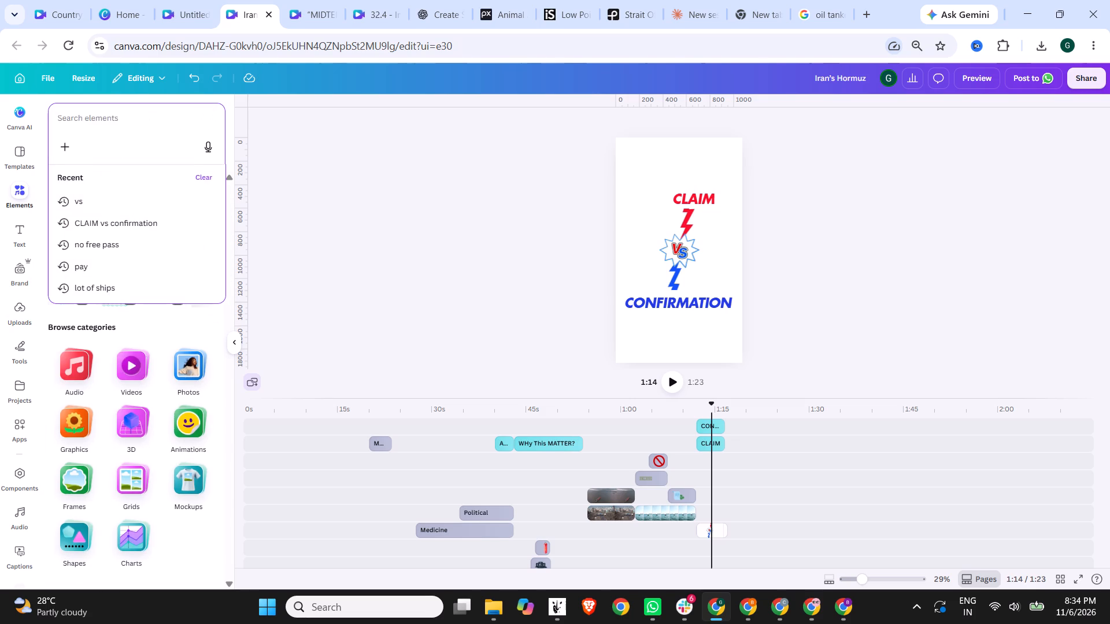
type("country")
key("BackSpace")
type("ies")
key("Return")
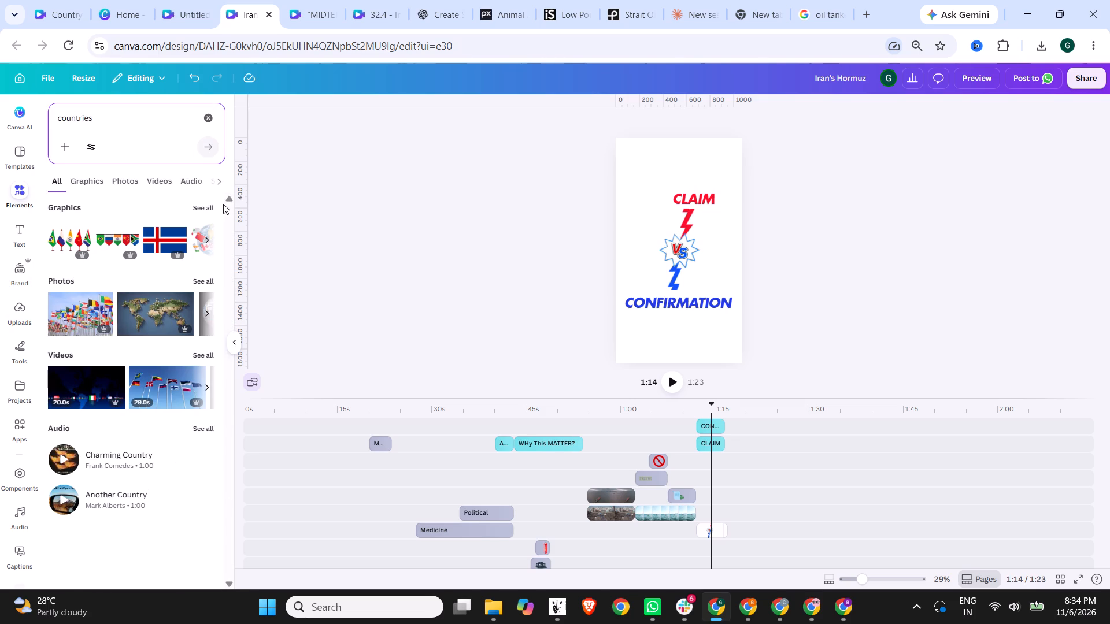
scroll(158, 320, "down", 2)
left_click(205, 357)
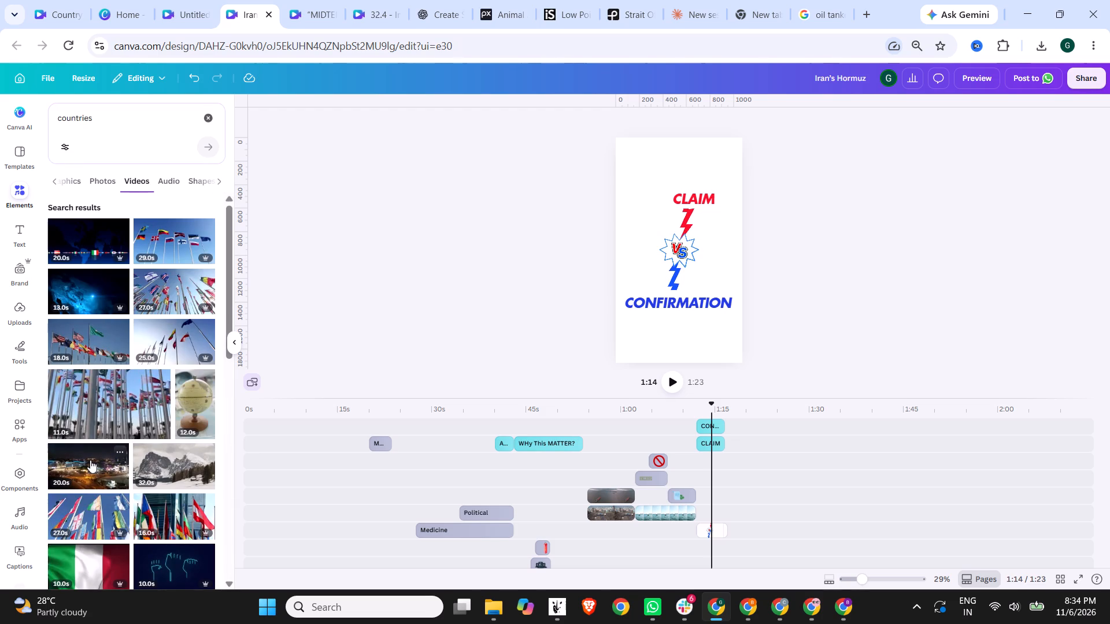
scroll(120, 437, "down", 4)
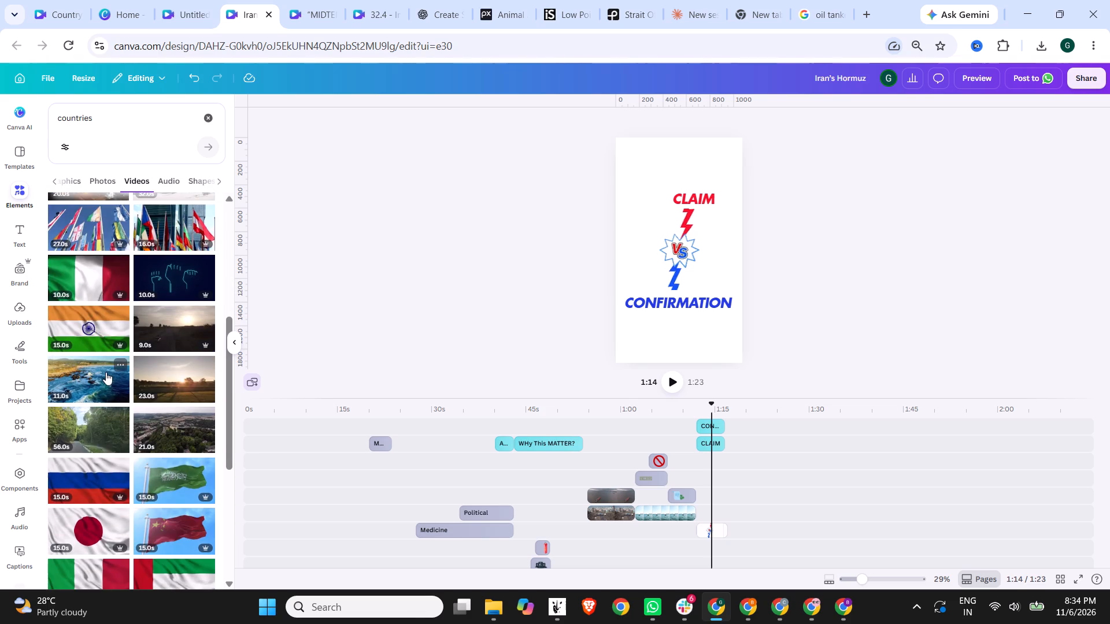
scroll(95, 385, "down", 5)
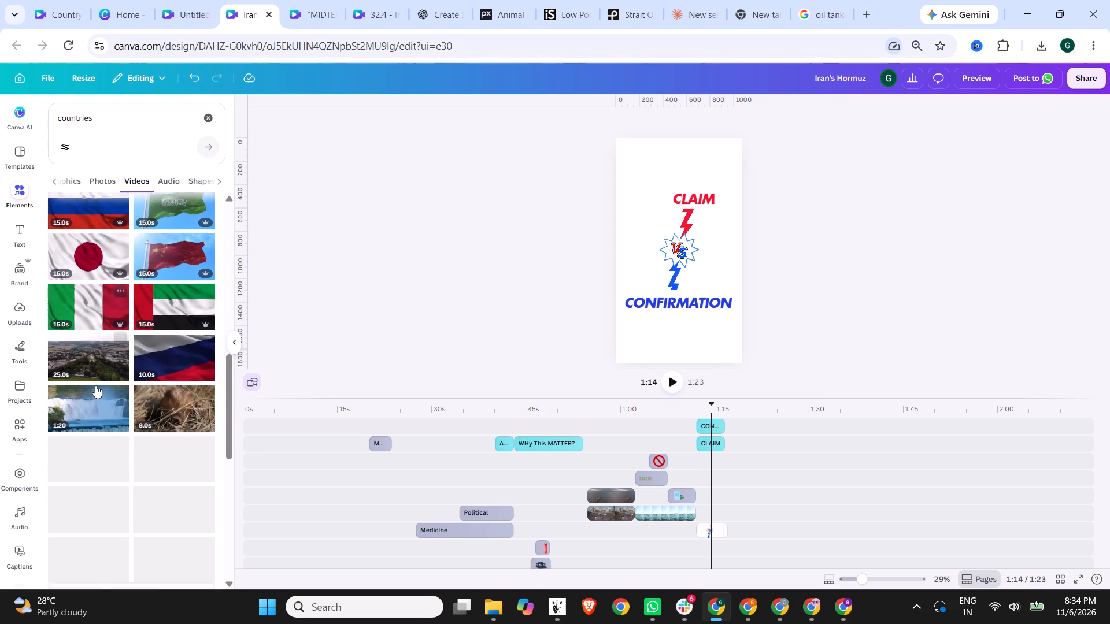
scroll(187, 409, "down", 4)
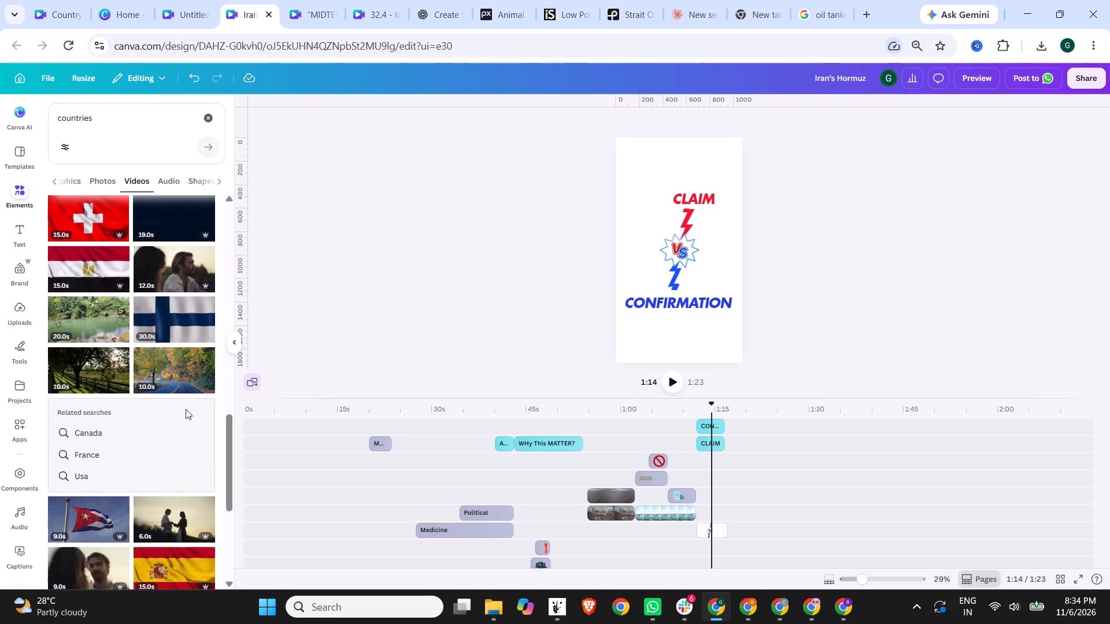
scroll(186, 406, "down", 4)
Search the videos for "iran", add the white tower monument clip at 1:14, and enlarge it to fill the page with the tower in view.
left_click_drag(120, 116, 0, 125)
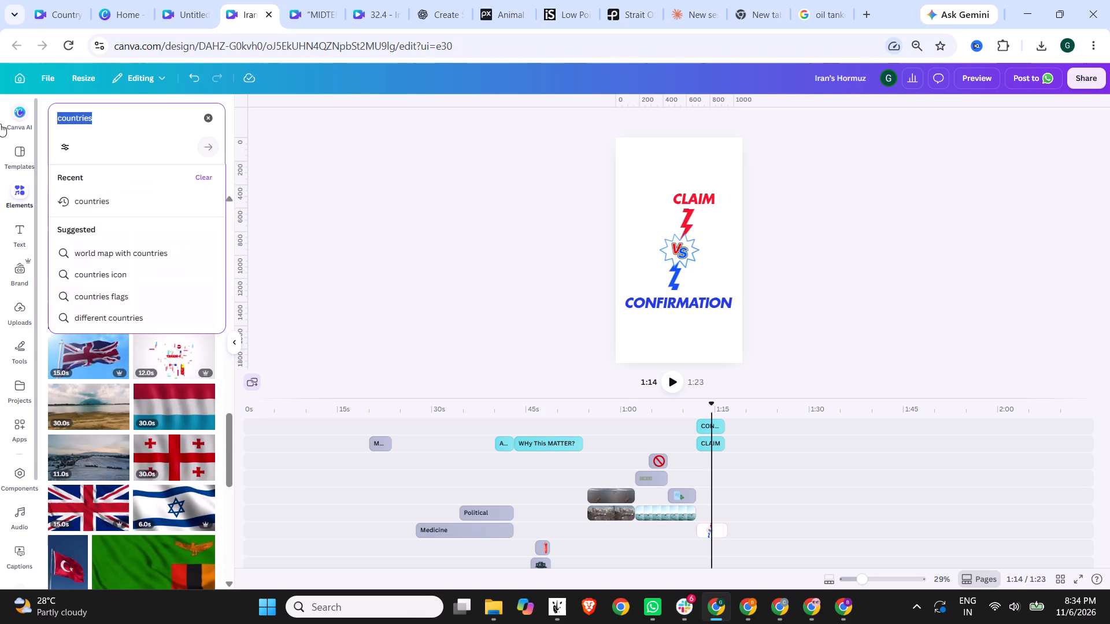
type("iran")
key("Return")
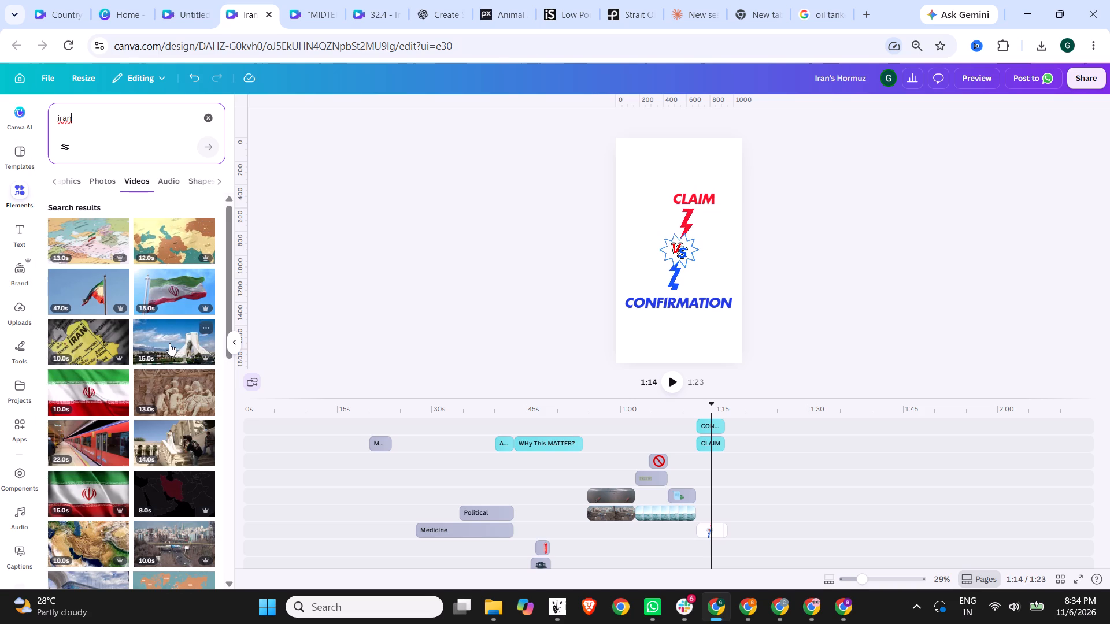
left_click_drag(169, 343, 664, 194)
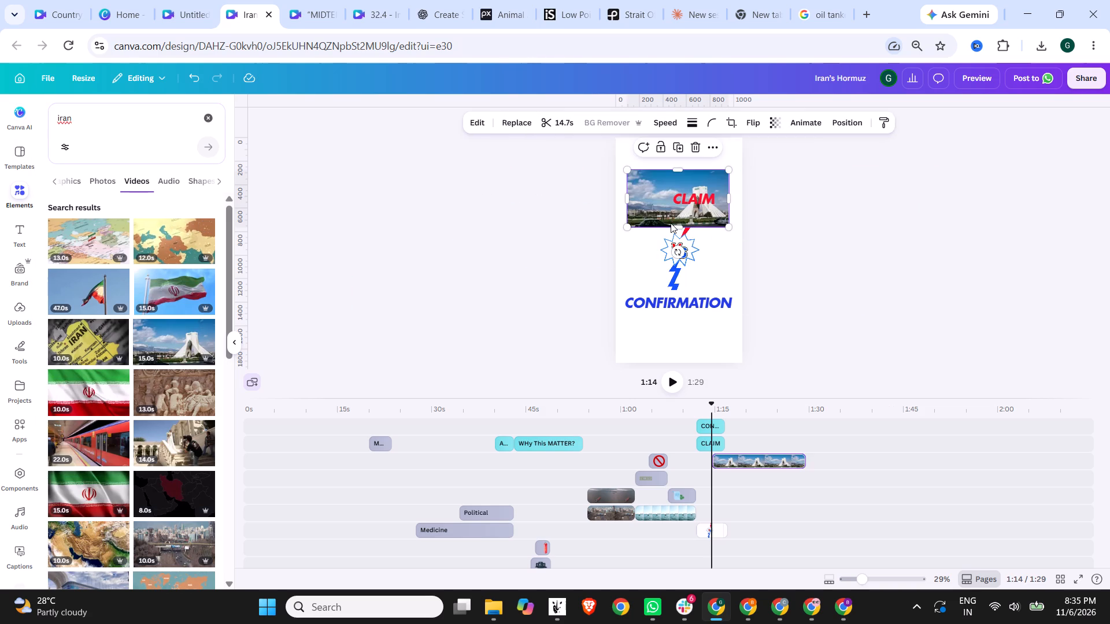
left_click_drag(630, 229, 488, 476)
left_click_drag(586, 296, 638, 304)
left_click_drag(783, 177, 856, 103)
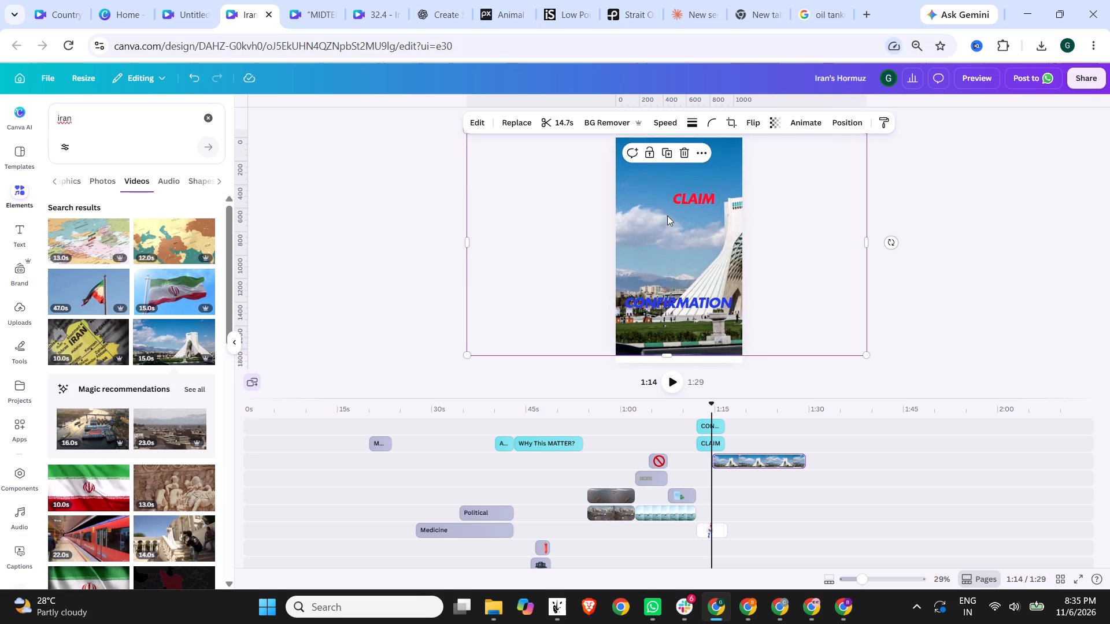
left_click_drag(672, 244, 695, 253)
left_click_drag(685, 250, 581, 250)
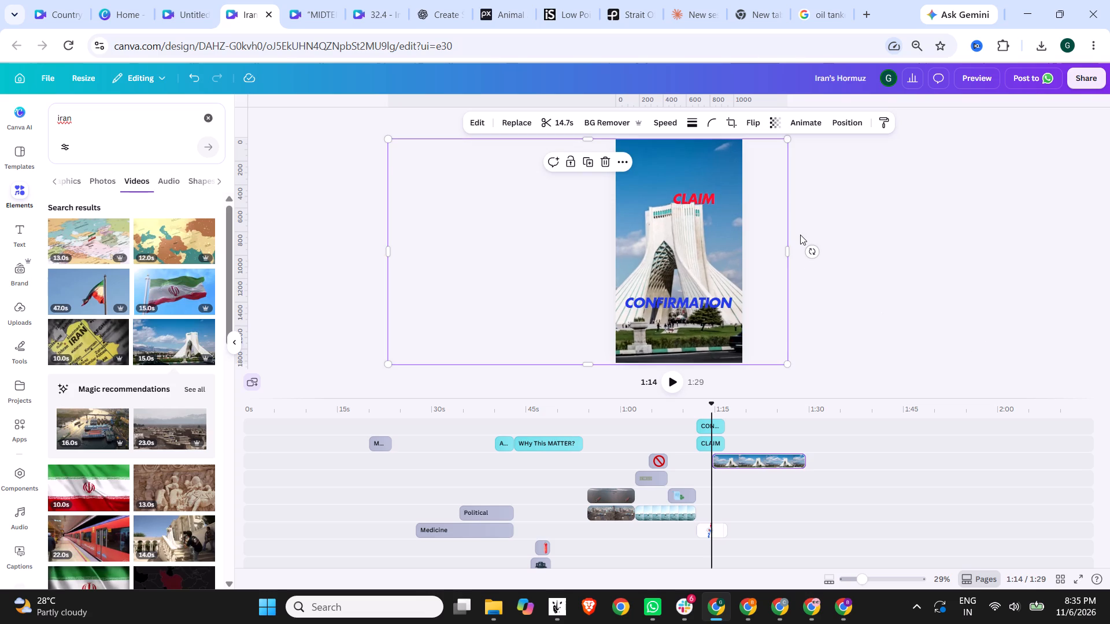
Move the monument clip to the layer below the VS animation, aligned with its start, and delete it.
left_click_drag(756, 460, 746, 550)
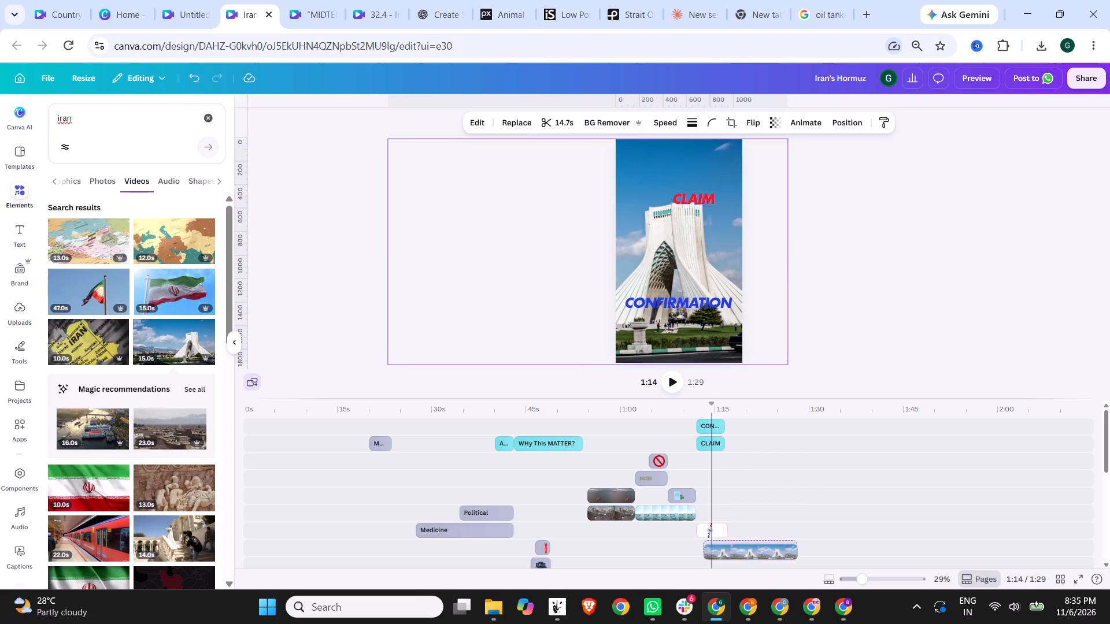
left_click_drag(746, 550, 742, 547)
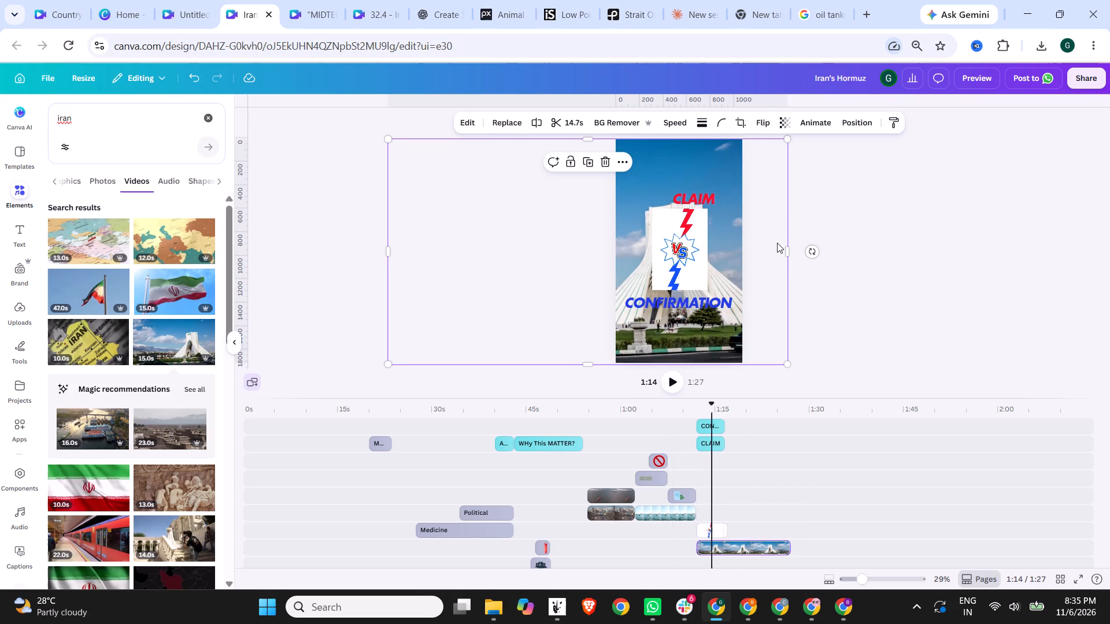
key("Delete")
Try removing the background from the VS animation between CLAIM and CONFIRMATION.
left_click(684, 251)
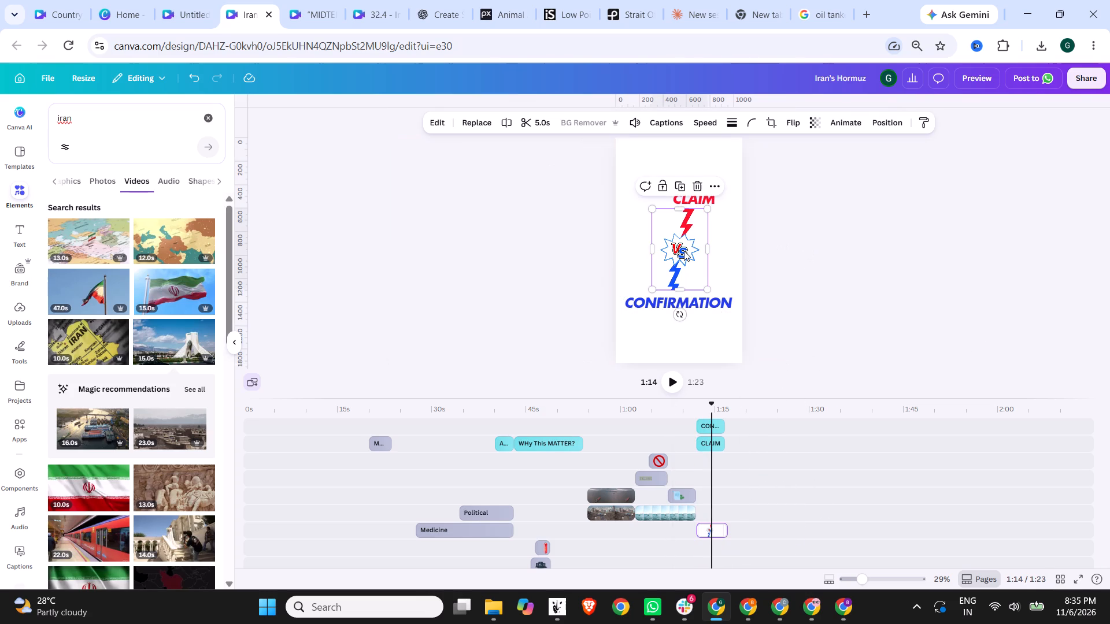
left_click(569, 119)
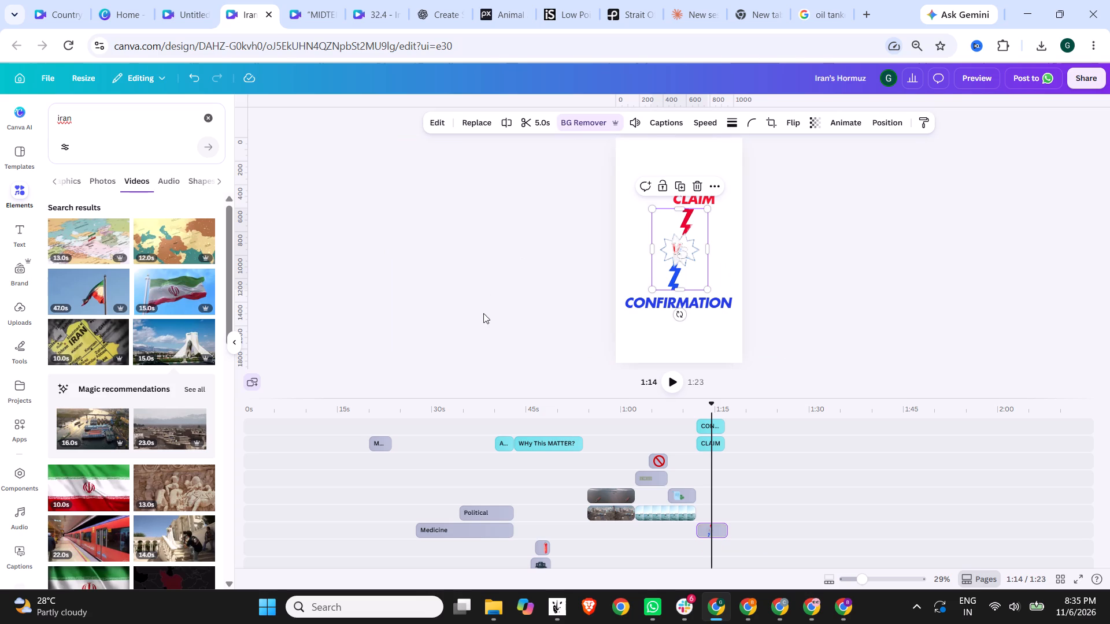
Browse further through the "iran" video results for footage to place behind the CLAIM vs CONFIRMATION scene.
scroll(153, 433, "down", 3)
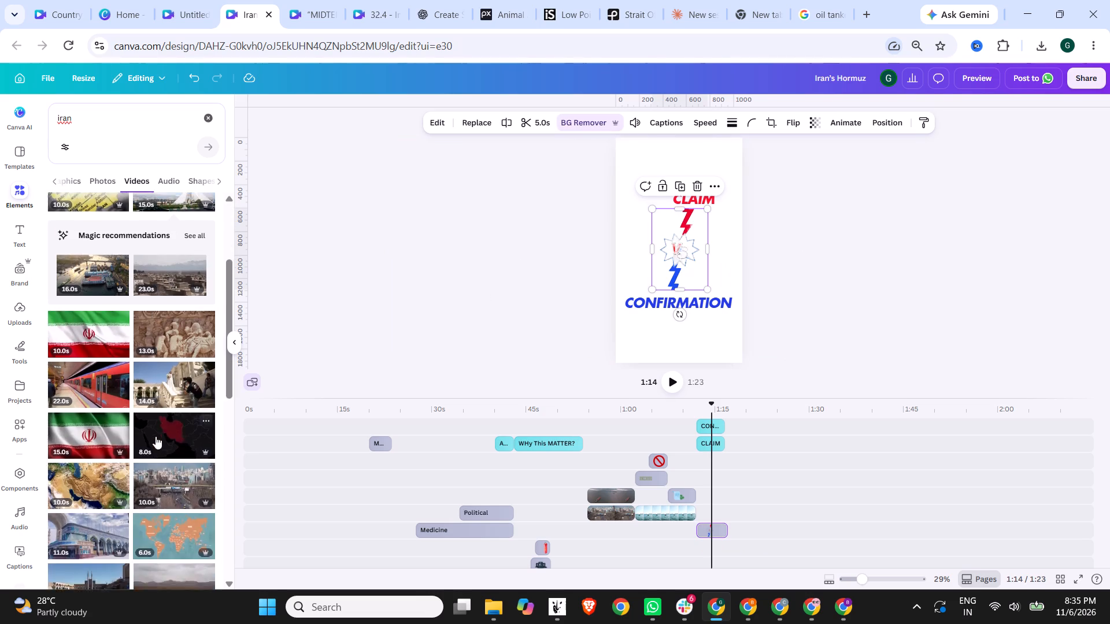
scroll(156, 436, "down", 4)
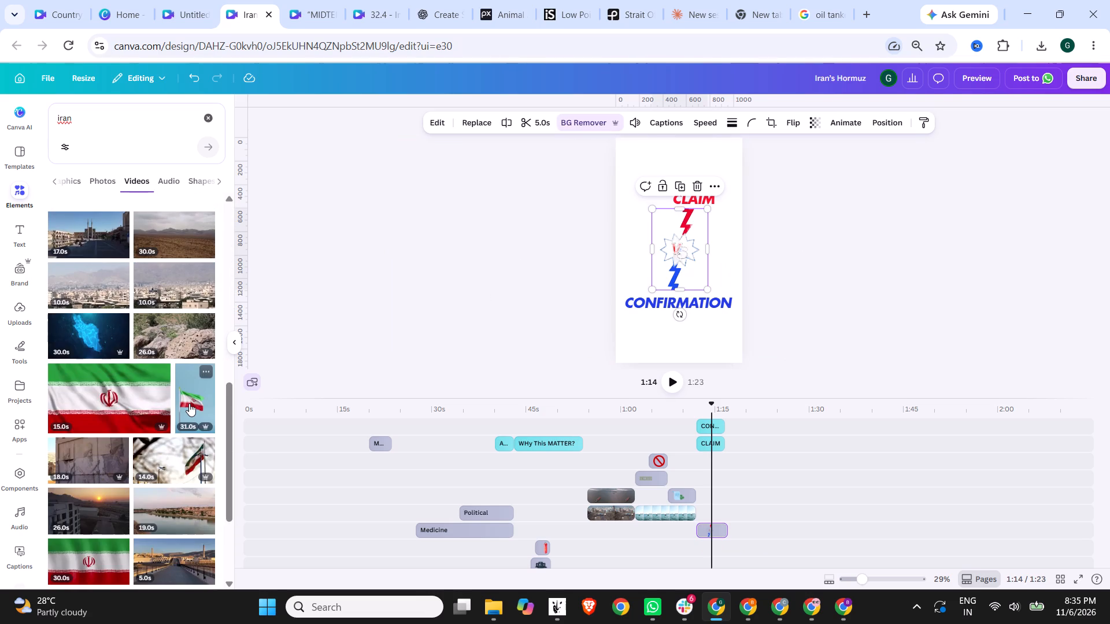
scroll(189, 403, "down", 4)
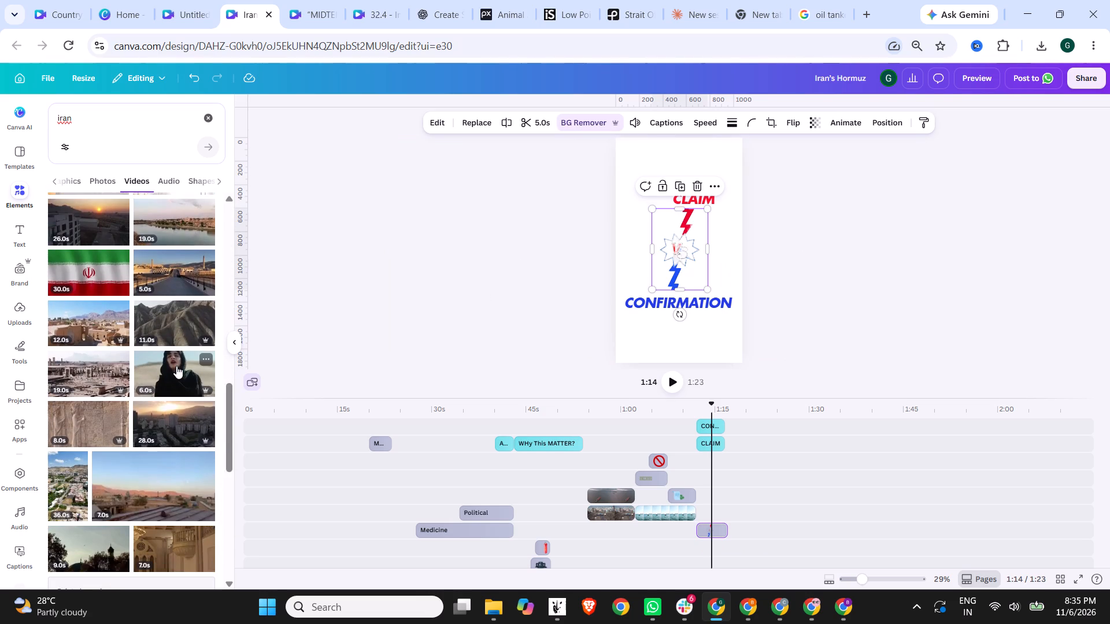
scroll(176, 366, "down", 2)
scroll(92, 389, "down", 2)
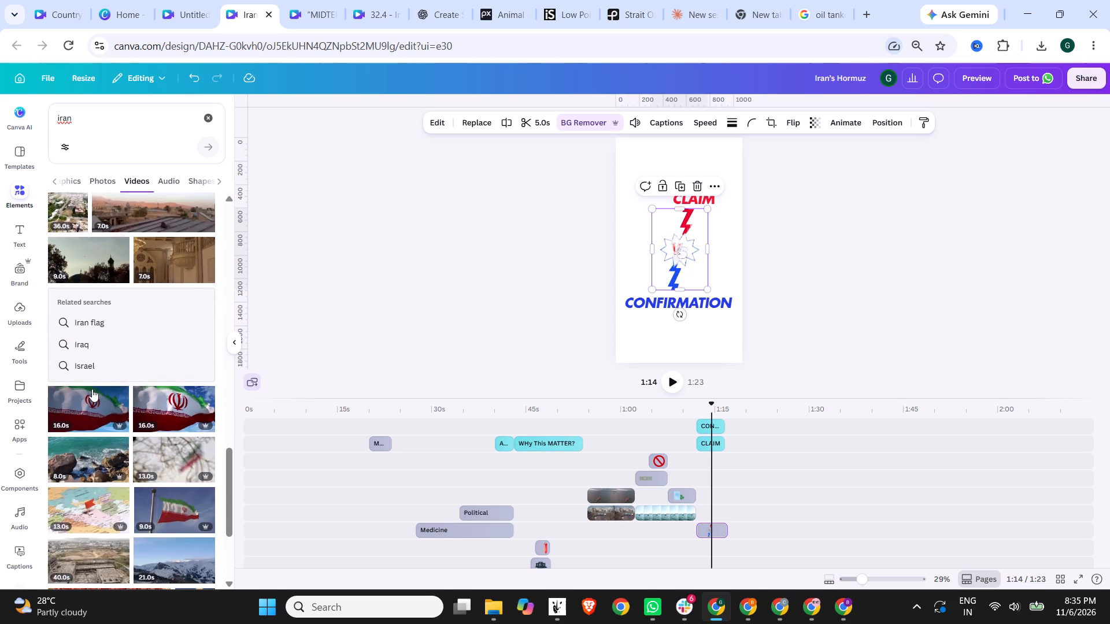
scroll(92, 389, "down", 3)
scroll(177, 441, "down", 2)
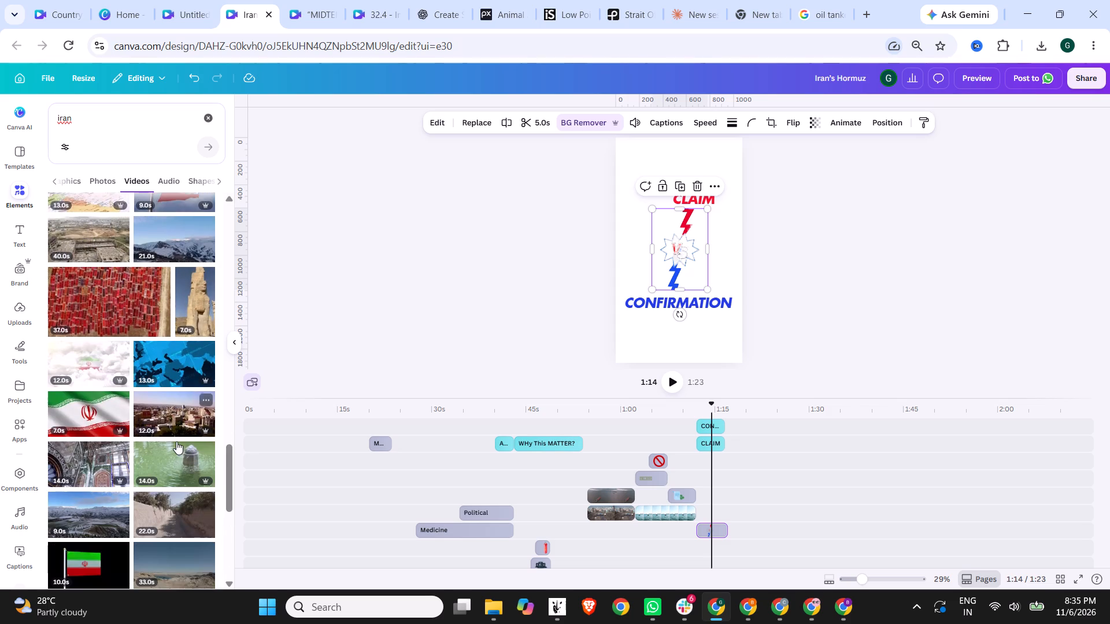
scroll(176, 441, "down", 2)
scroll(155, 354, "down", 2)
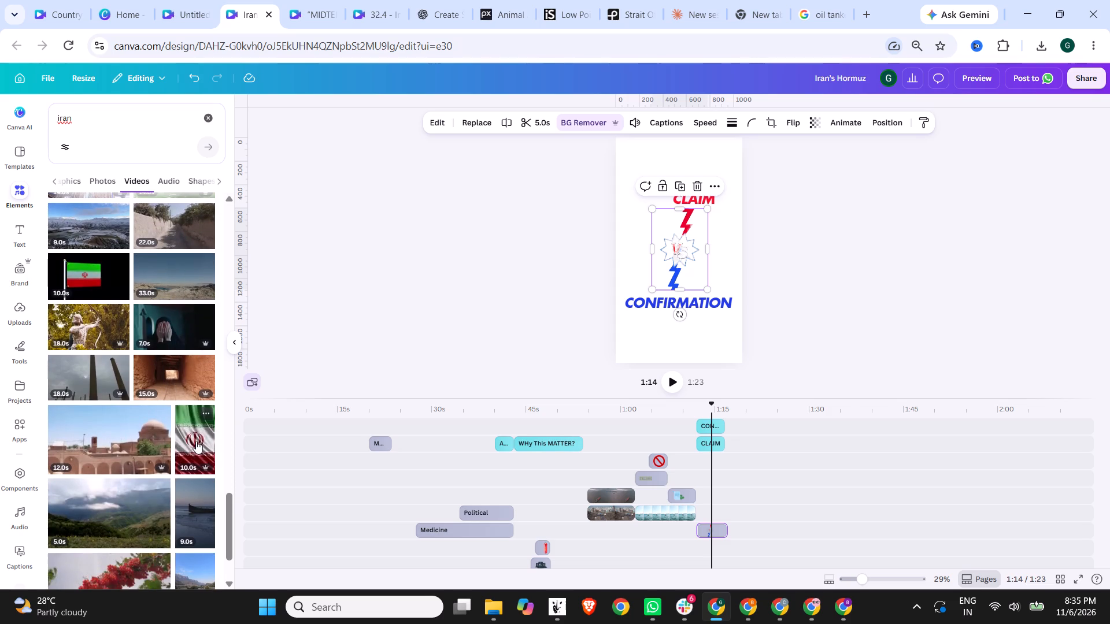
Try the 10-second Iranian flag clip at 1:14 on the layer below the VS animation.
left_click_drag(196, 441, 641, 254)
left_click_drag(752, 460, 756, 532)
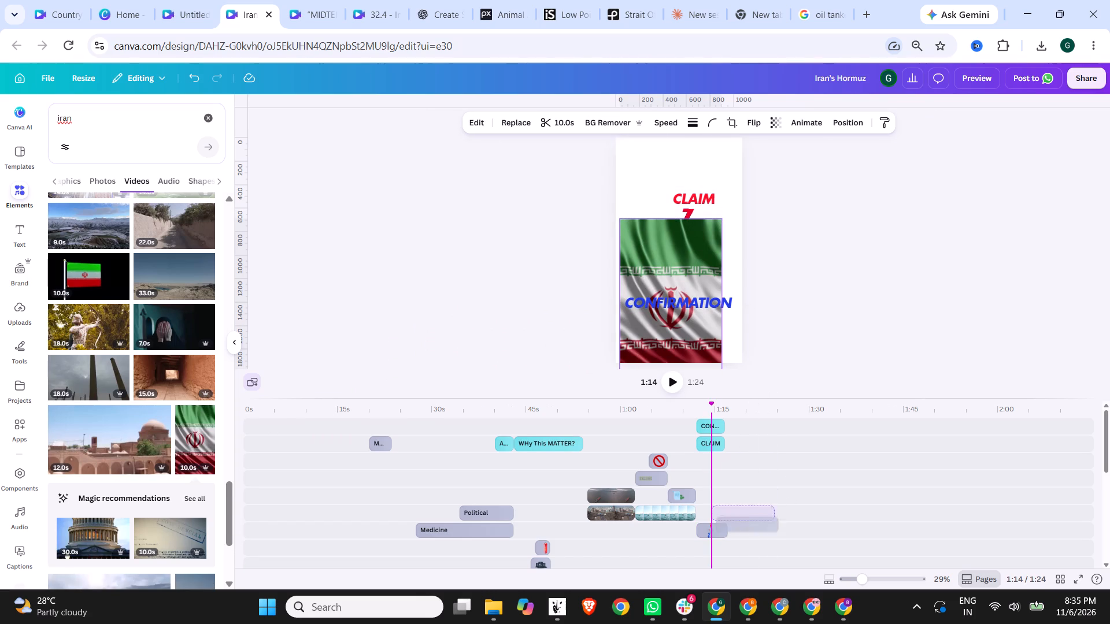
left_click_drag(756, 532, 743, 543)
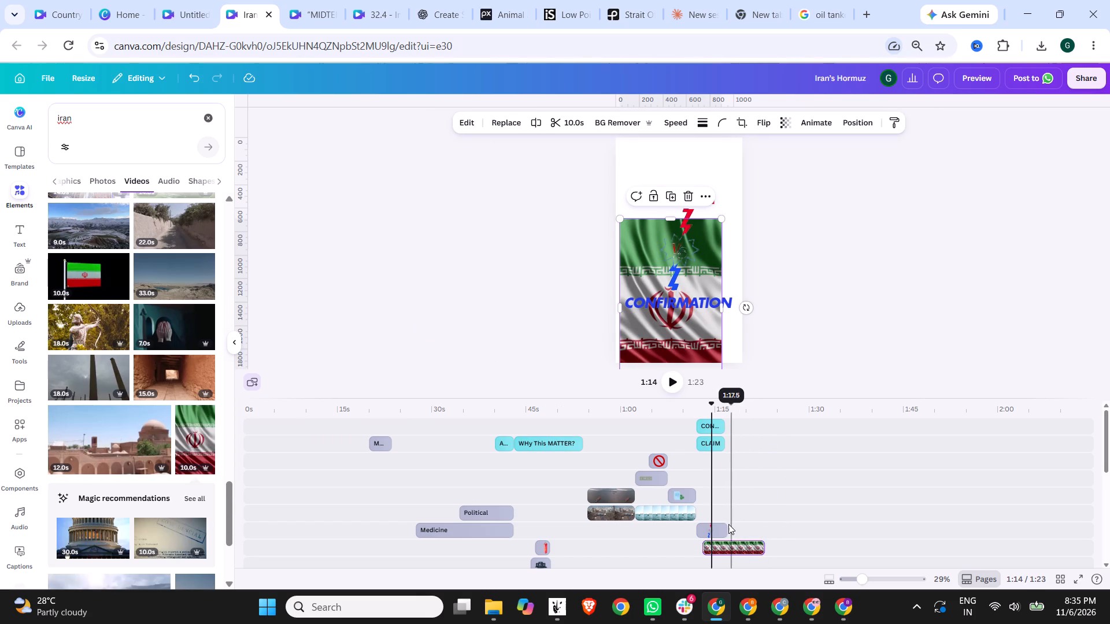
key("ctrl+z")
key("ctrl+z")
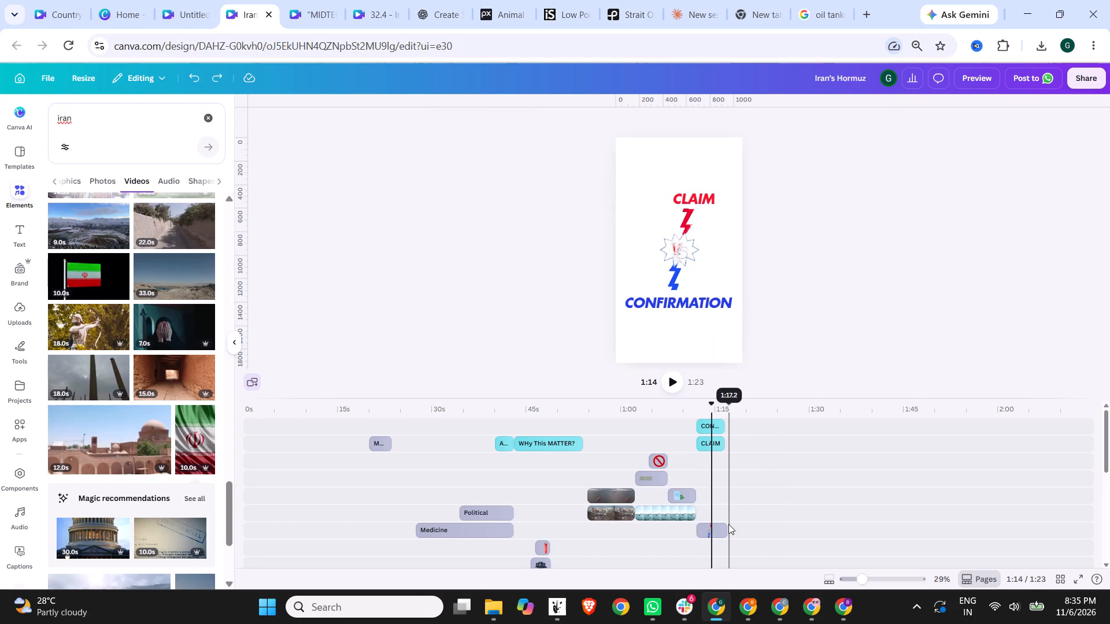
Undo the background removal on the VS animation.
key("ctrl+z")
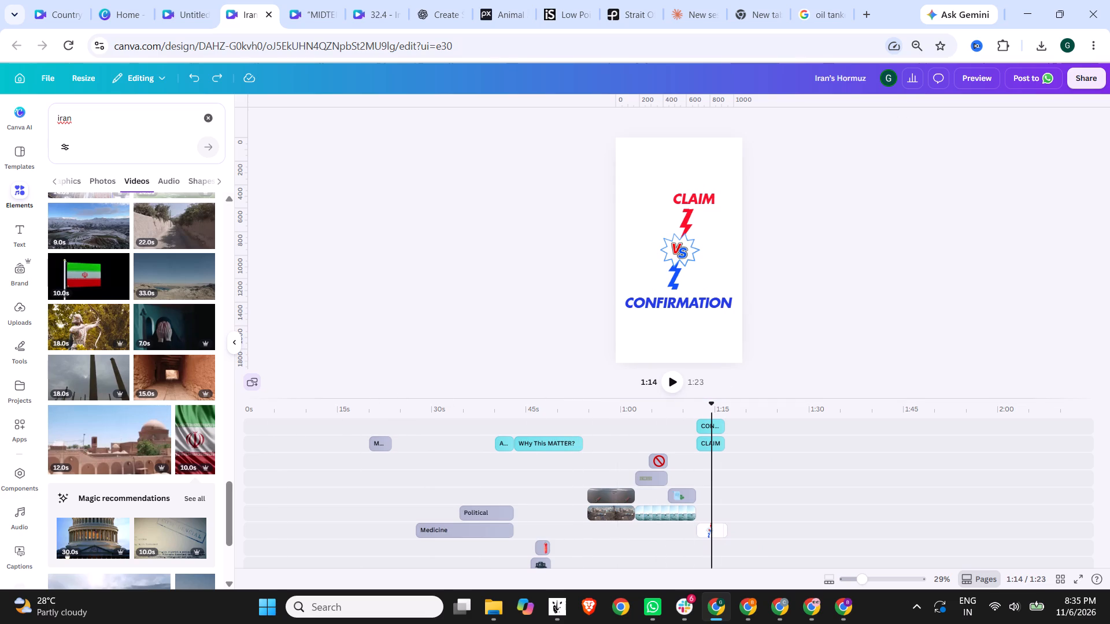
Search the videos for "design scroll" and look through the results for a CLAIM vs CONFIRMATION background.
left_click_drag(91, 122, 47, 117)
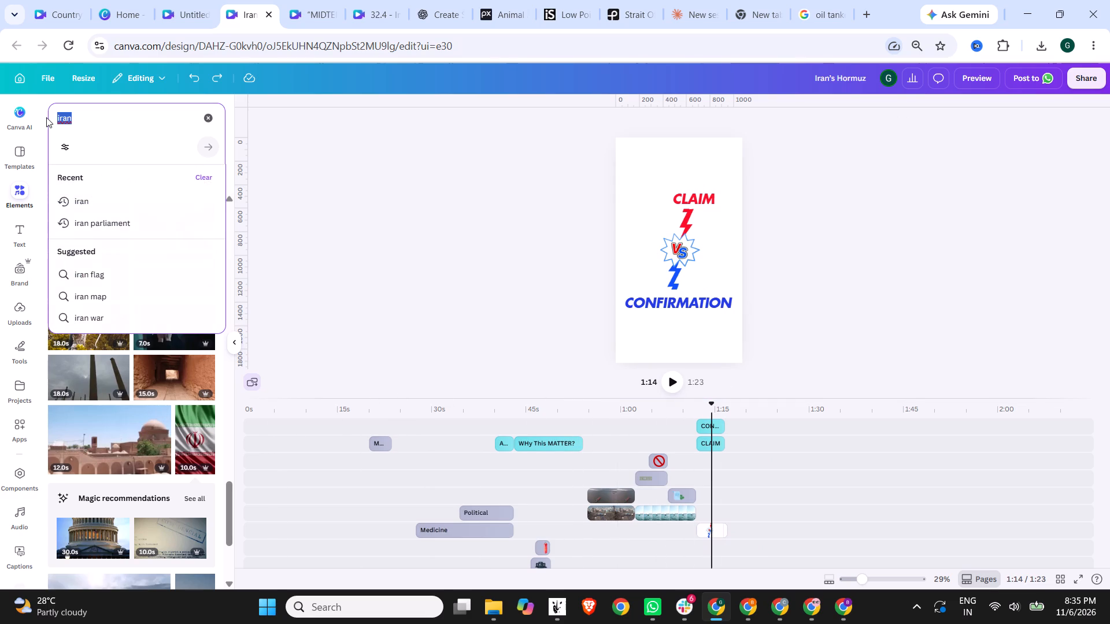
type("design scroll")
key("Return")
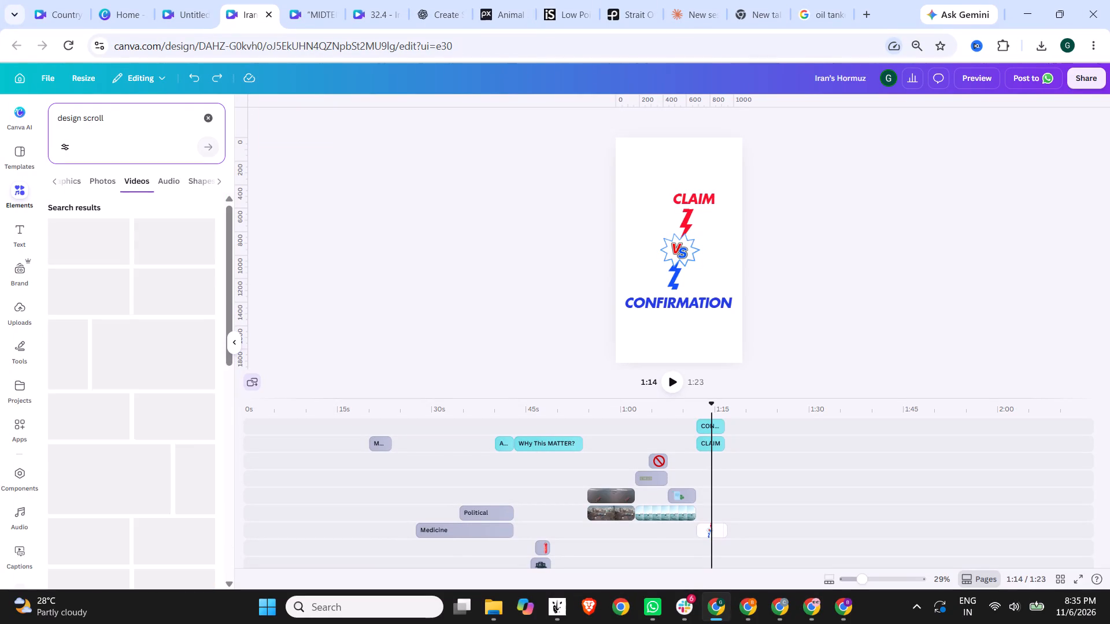
scroll(136, 355, "down", 5)
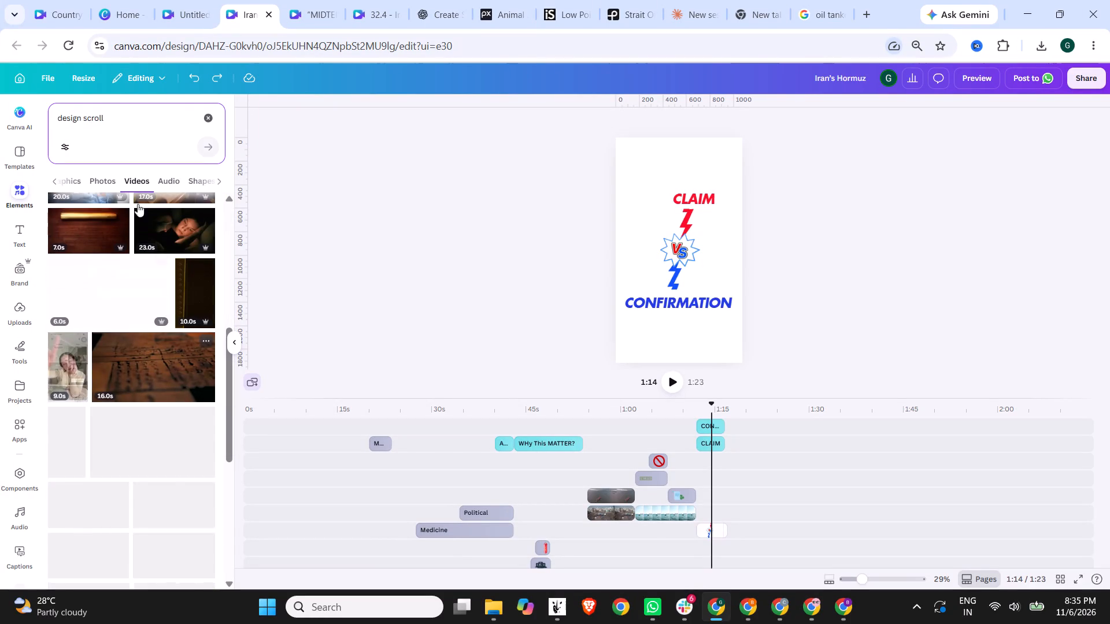
Search the videos for "abstract design" and browse the results for a background behind CLAIM vs CONFIRMATION.
left_click_drag(129, 116, 9, 116)
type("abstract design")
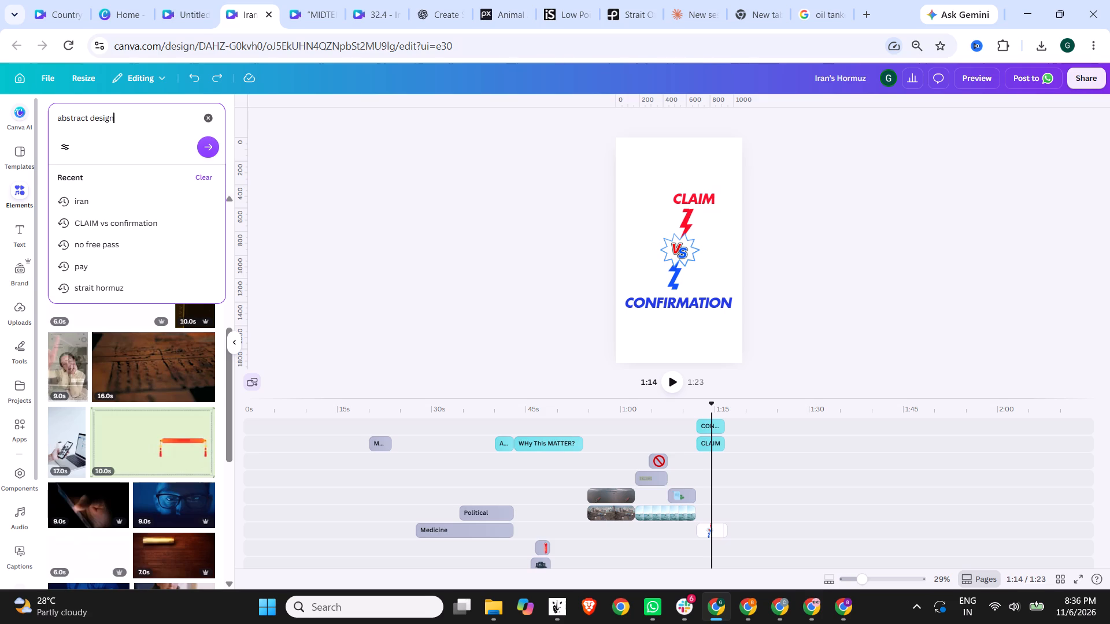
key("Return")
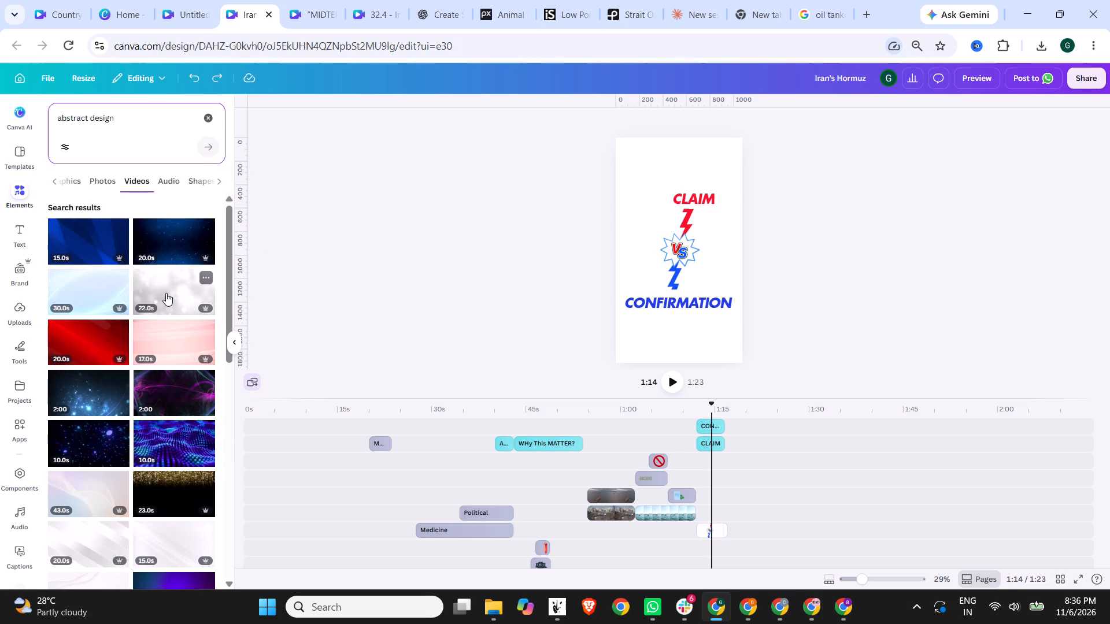
scroll(166, 293, "down", 3)
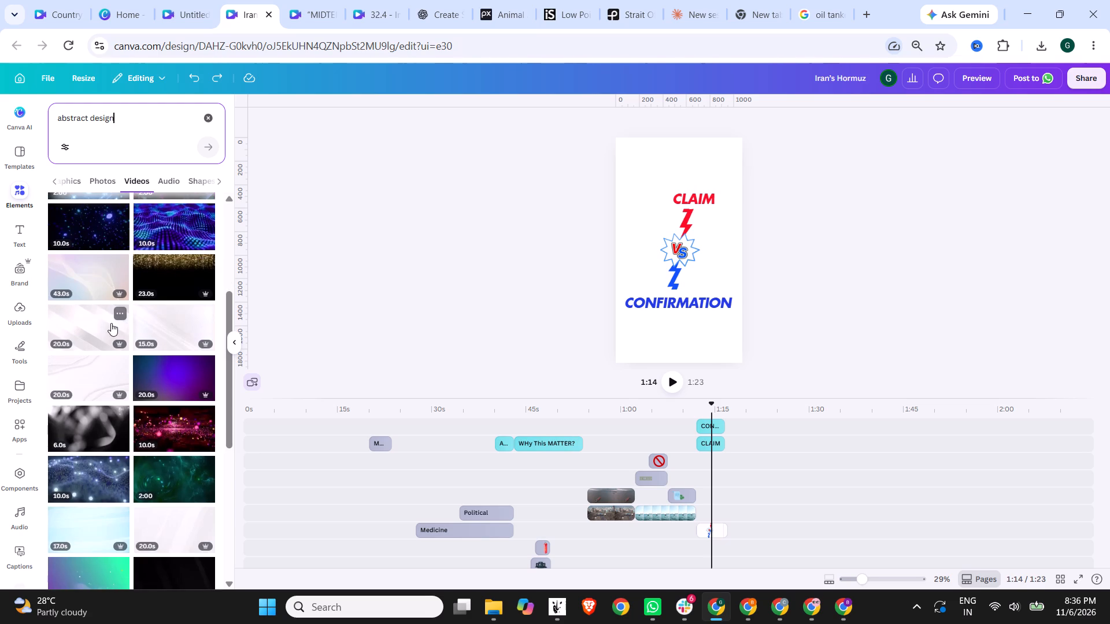
scroll(111, 323, "down", 3)
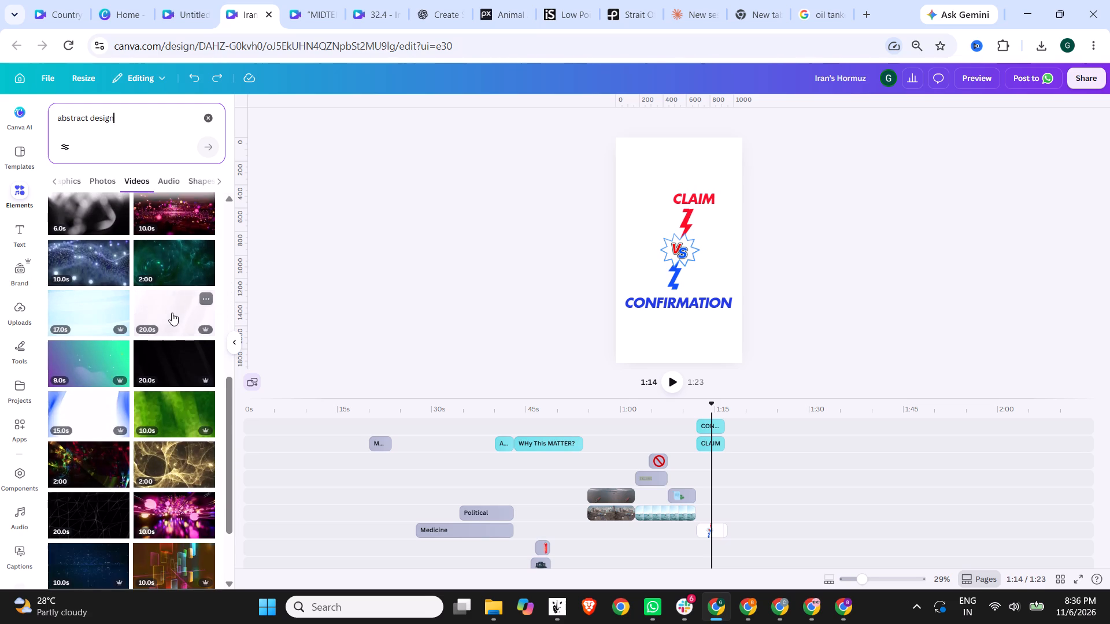
Add the white clip with soft curved lines from the "abstract design" results to the layer below the VS animation.
scroll(172, 313, "down", 3)
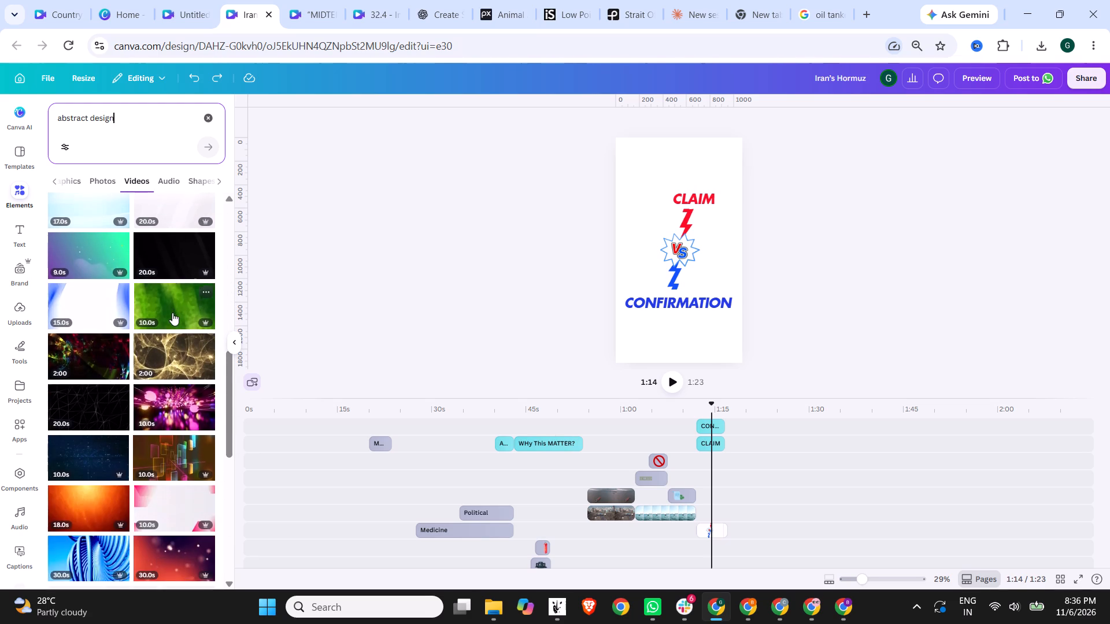
scroll(172, 313, "down", 10)
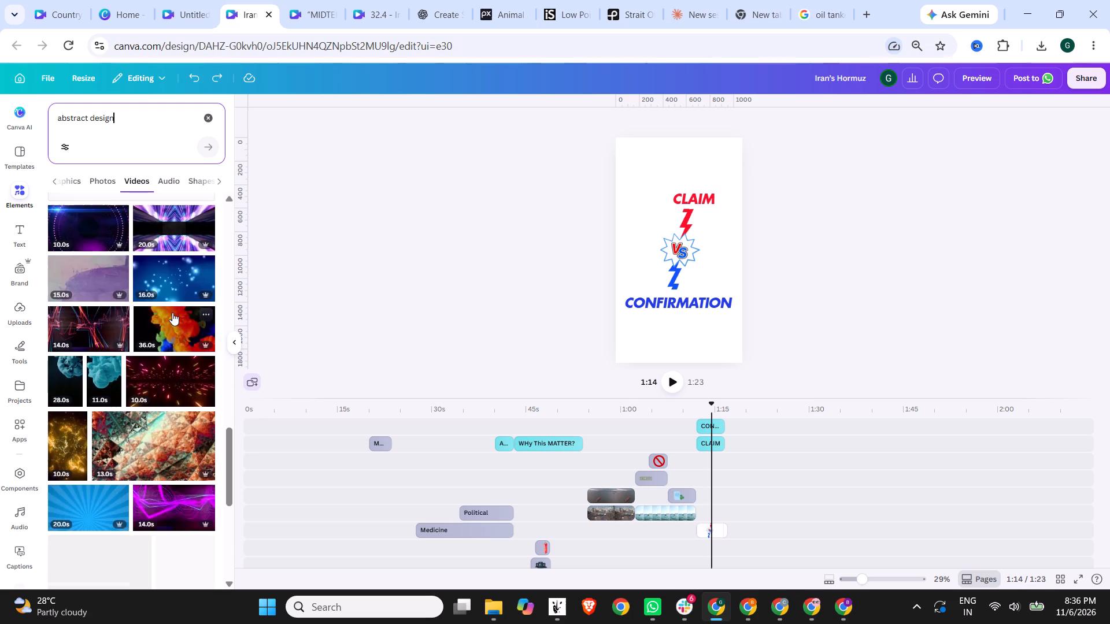
scroll(172, 313, "up", 13)
scroll(172, 313, "down", 1)
scroll(172, 313, "up", 8)
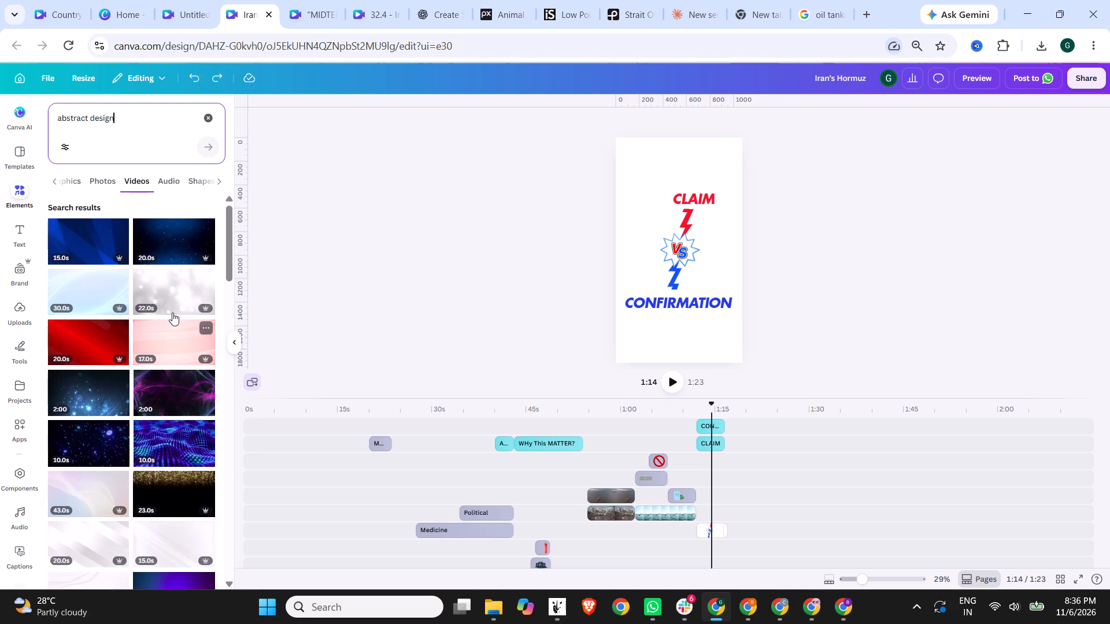
scroll(171, 316, "down", 2)
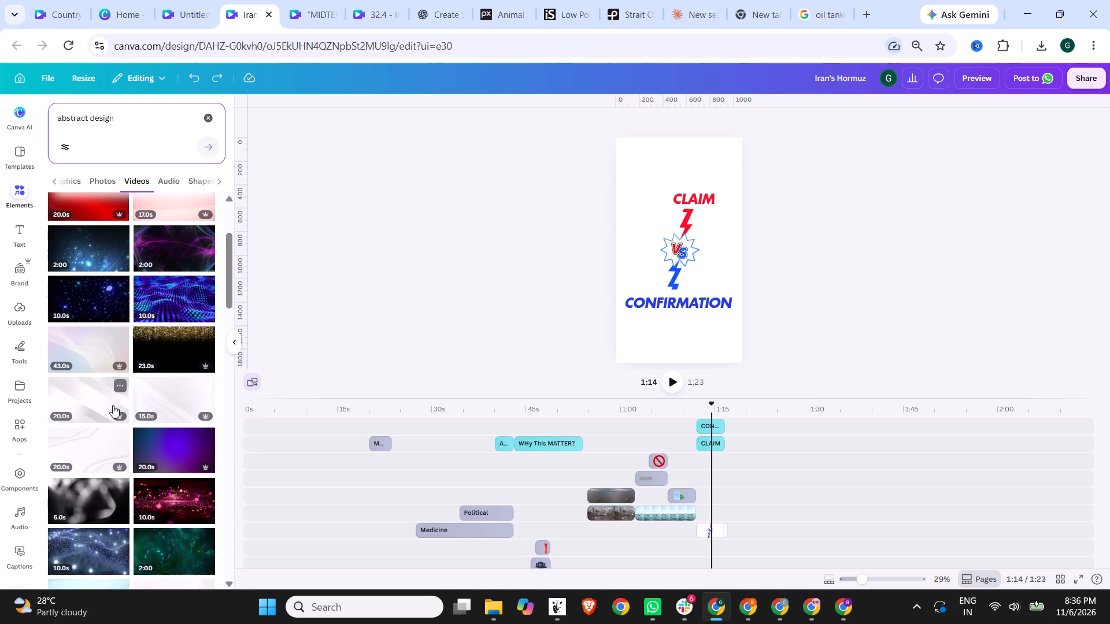
left_click_drag(89, 459, 729, 549)
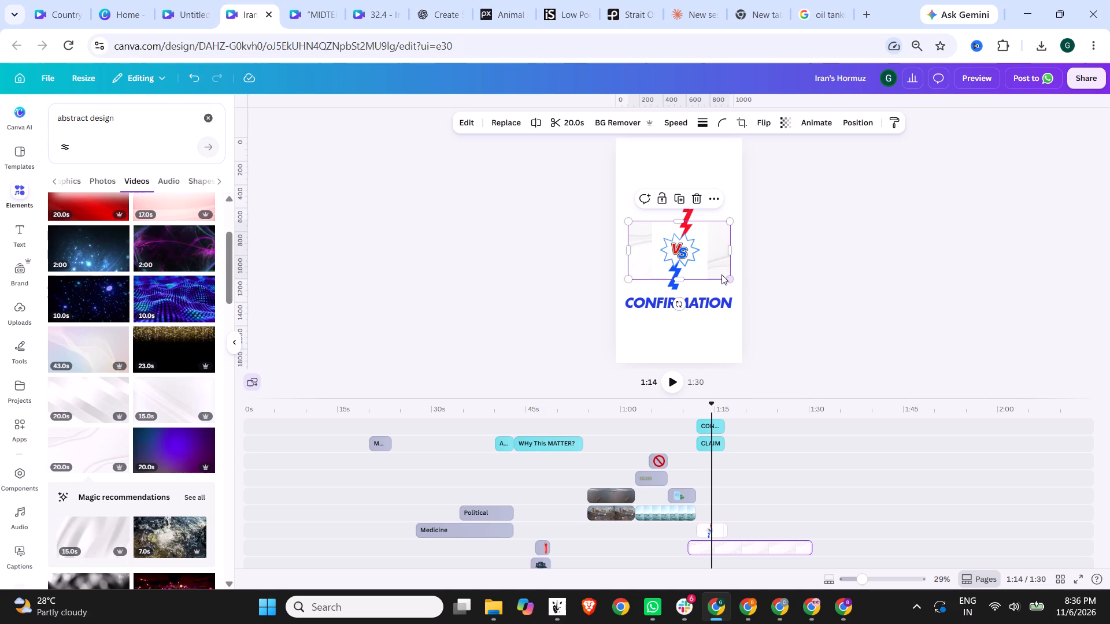
Enlarge the white abstract clip and position it to fill the whole page behind CLAIM and CONFIRMATION.
left_click_drag(729, 276, 842, 456)
left_click_drag(688, 324, 597, 216)
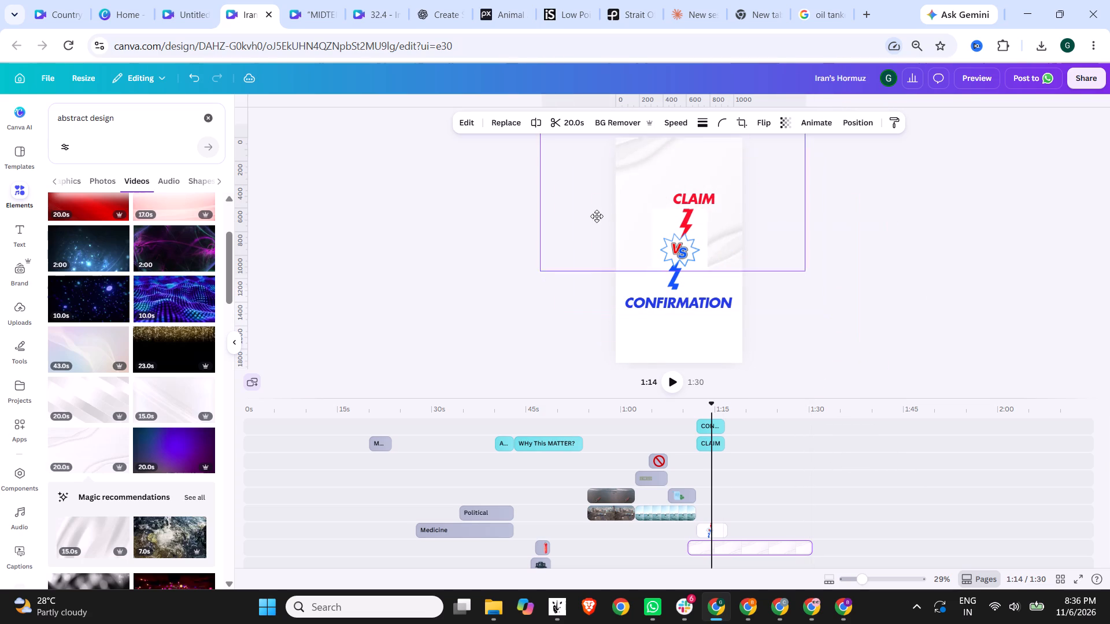
left_click_drag(597, 216, 594, 238)
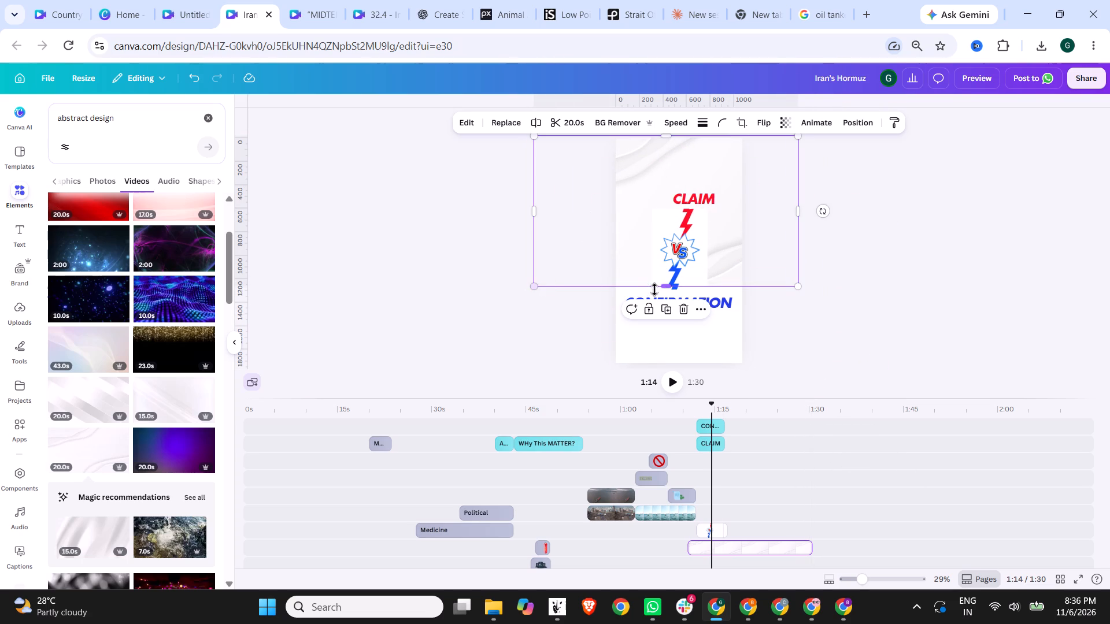
left_click_drag(661, 289, 664, 378)
left_click(913, 305)
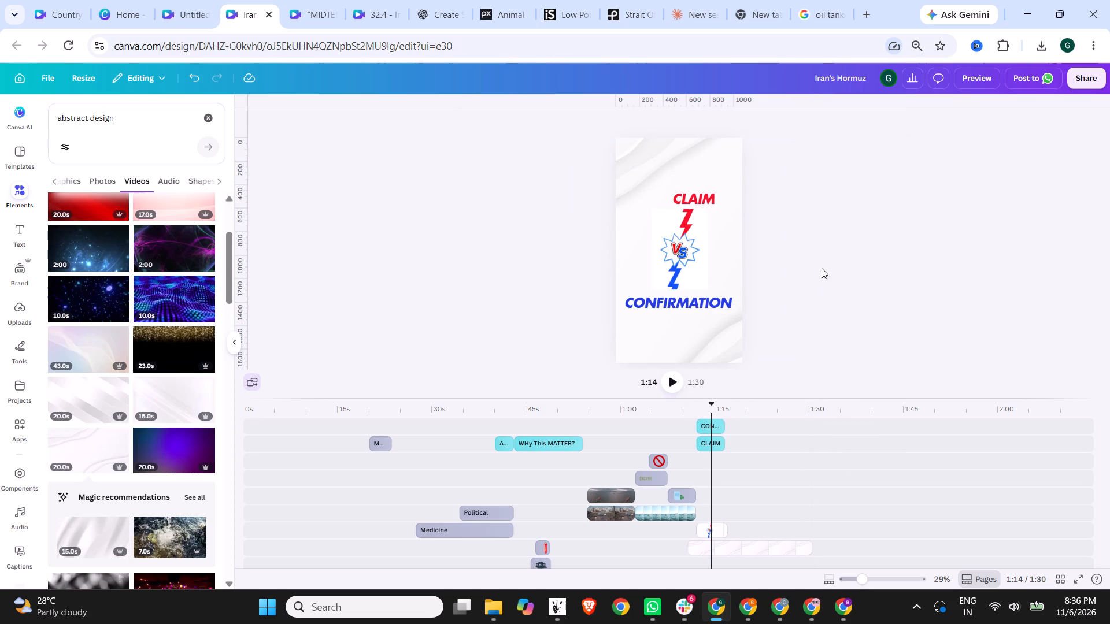
left_click_drag(724, 228, 726, 244)
left_click(795, 230)
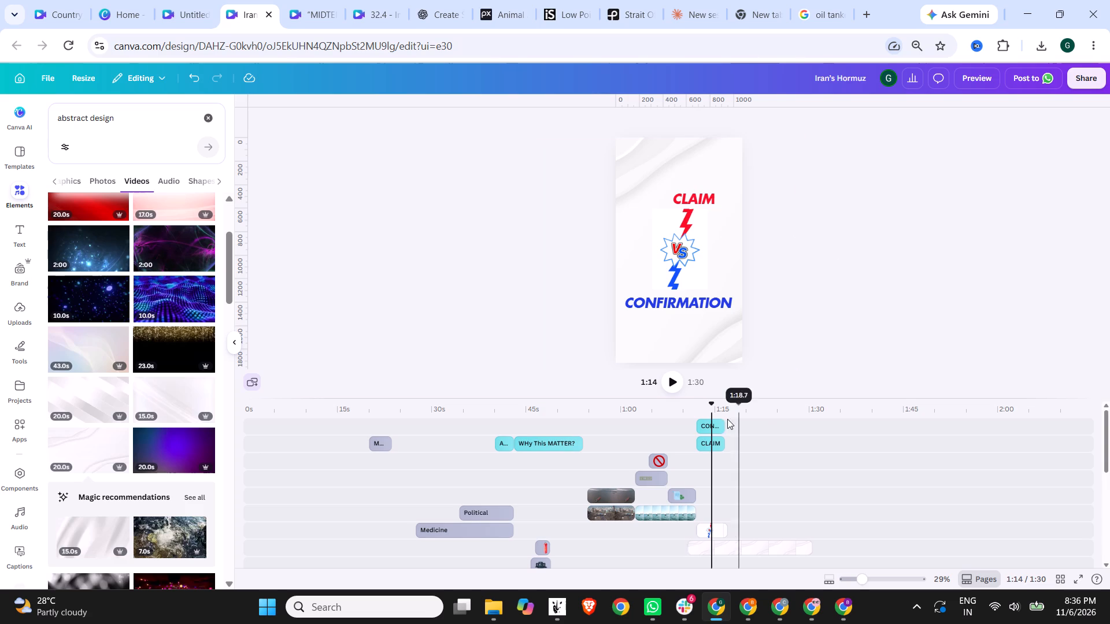
Align the white abstract clip's start with the VS animation and trim it to 5.0 s to match.
left_click(745, 545)
left_click_drag(770, 547, 772, 547)
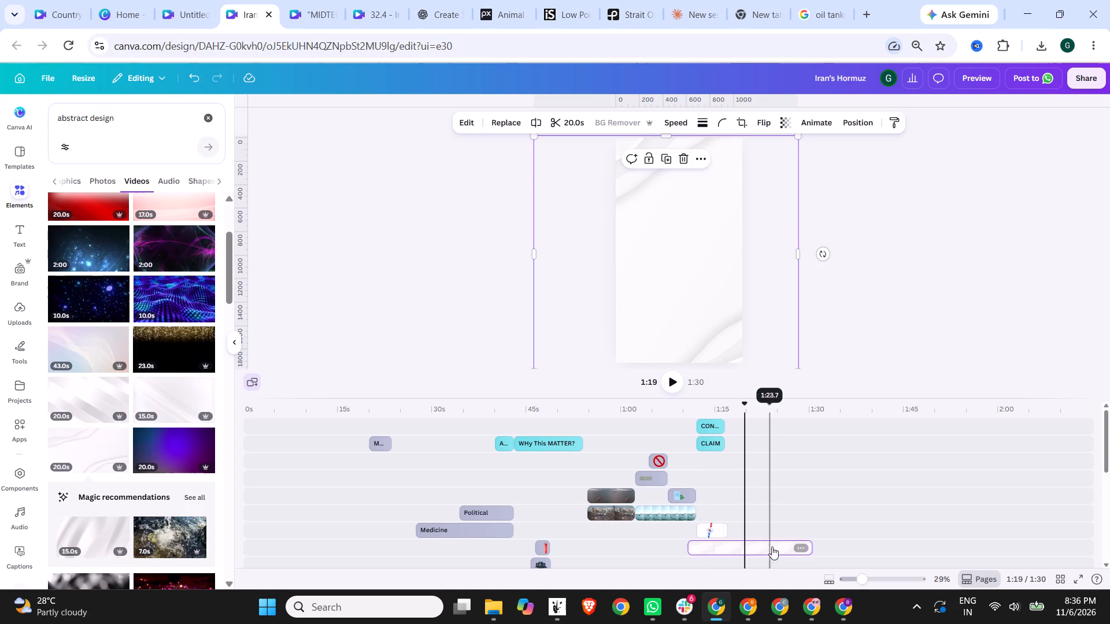
left_click_drag(772, 547, 779, 547)
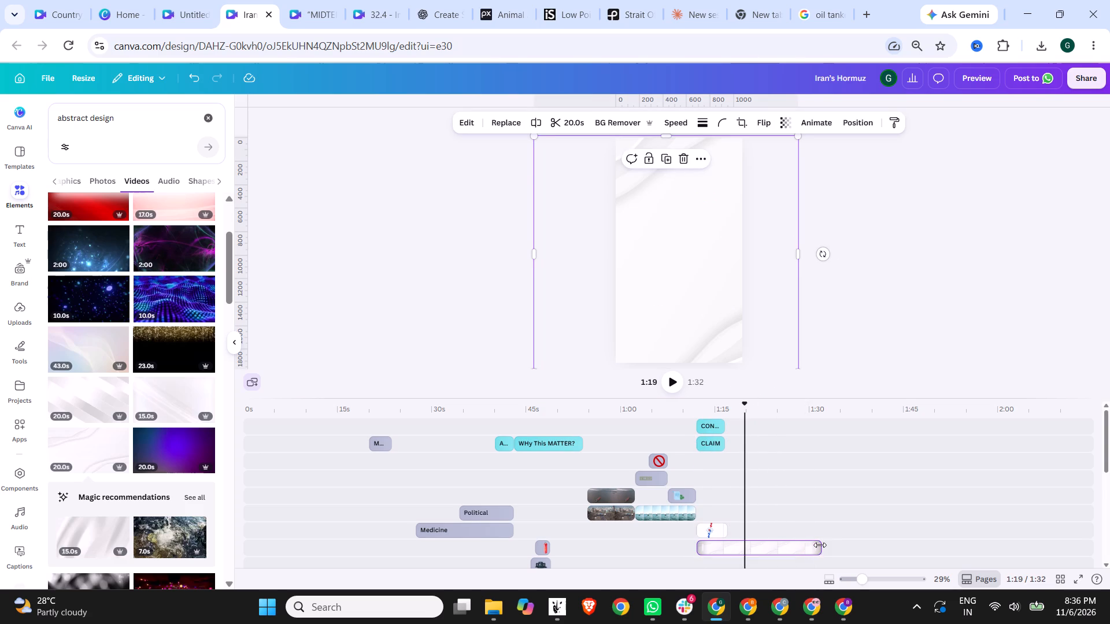
left_click_drag(820, 545, 724, 539)
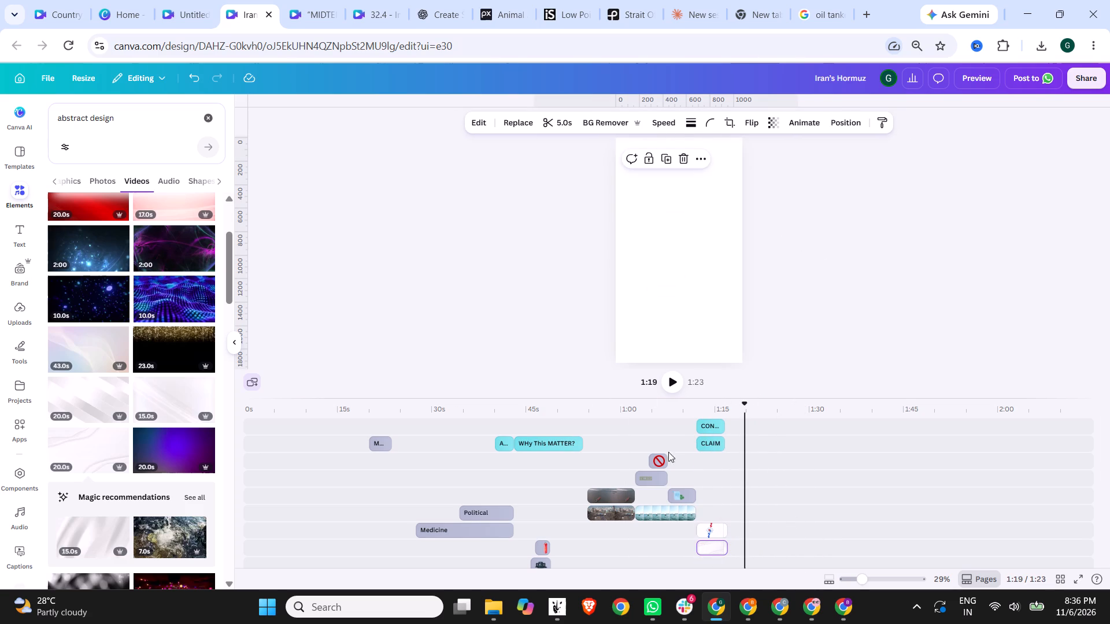
Apply the Slow Wave animation to the white abstract background clip.
left_click(708, 548)
left_click(825, 118)
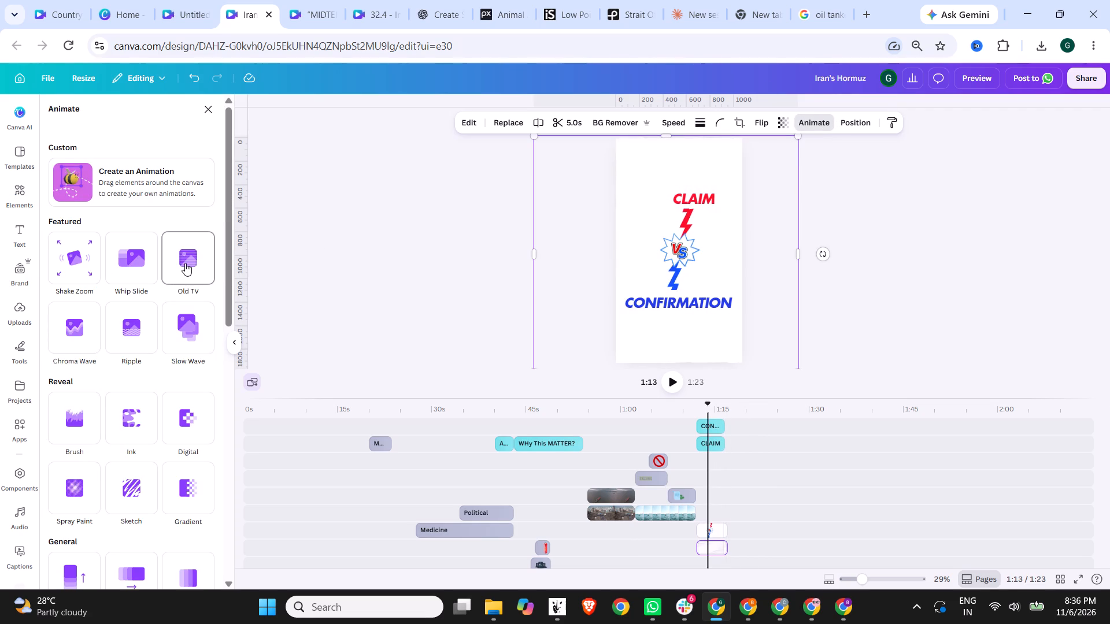
left_click(182, 324)
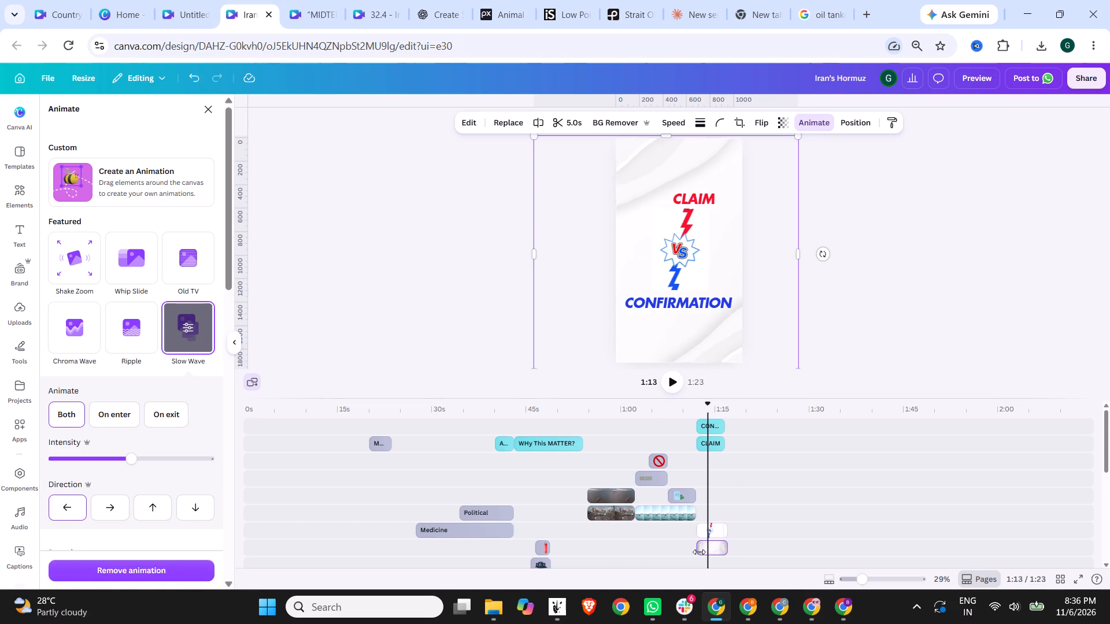
left_click(699, 552)
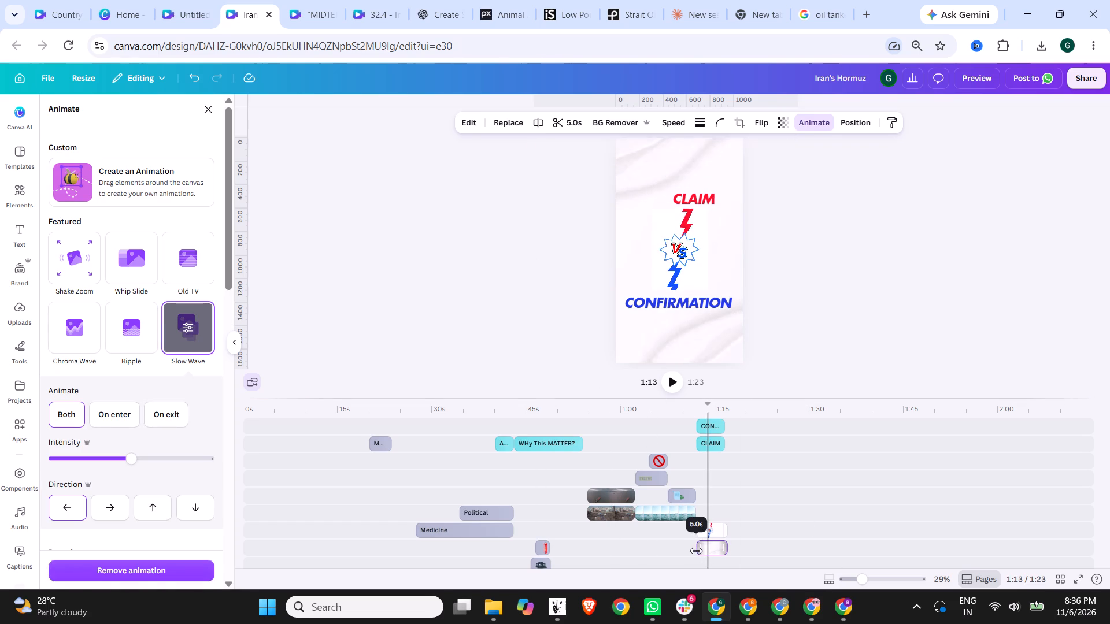
scroll(757, 491, "down", 3)
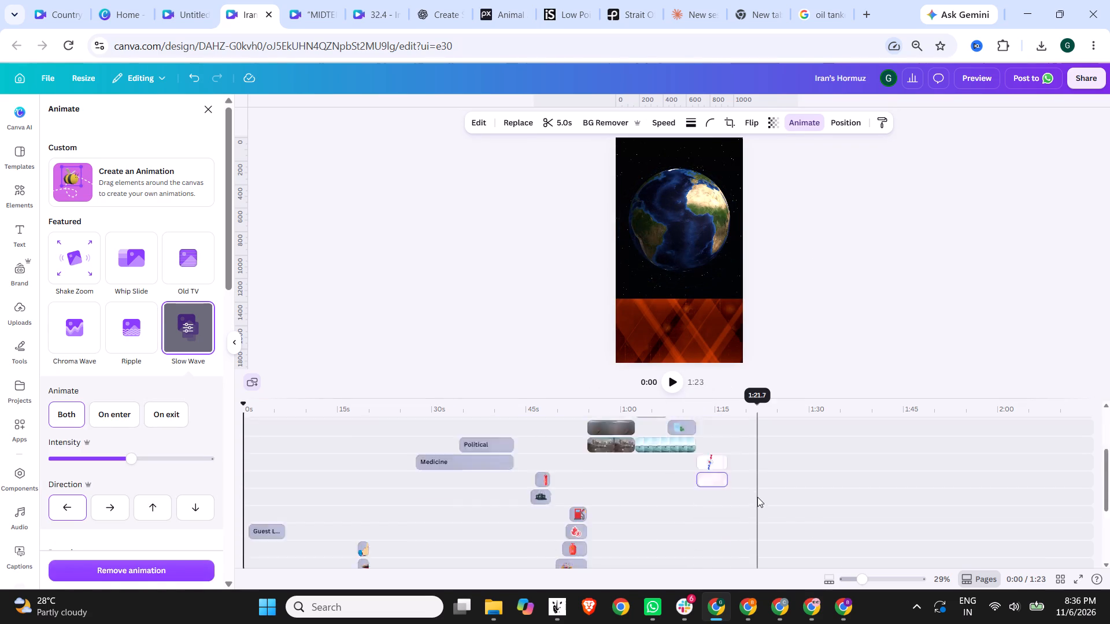
scroll(757, 497, "down", 1)
scroll(732, 521, "up", 6)
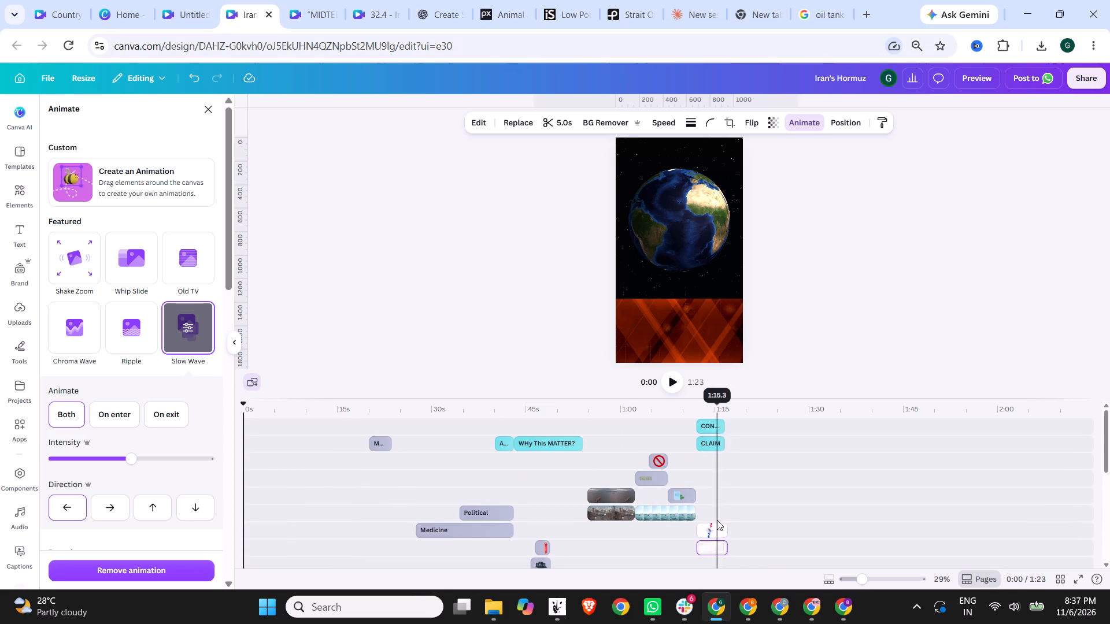
left_click(206, 116)
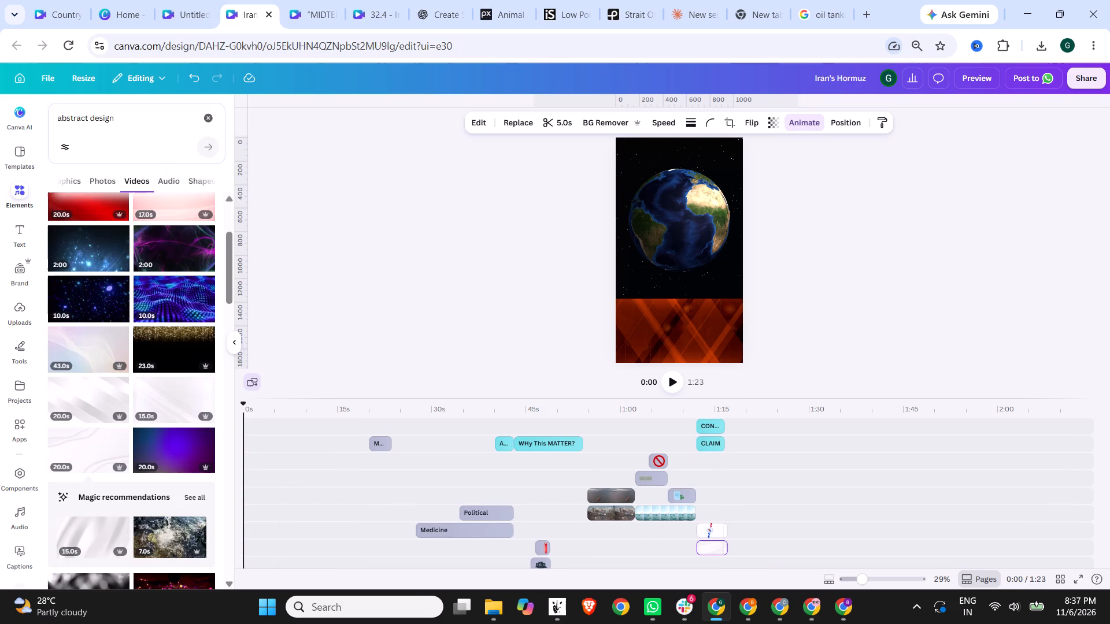
Search the videos for "subscribe", add the neon LIKE SUBSCRIBE SHARE clip directly after the VS animation, and trim it to 3.0 s.
left_click_drag(121, 124, 14, 124)
type("subscribe")
key("Return")
scroll(145, 376, "down", 3)
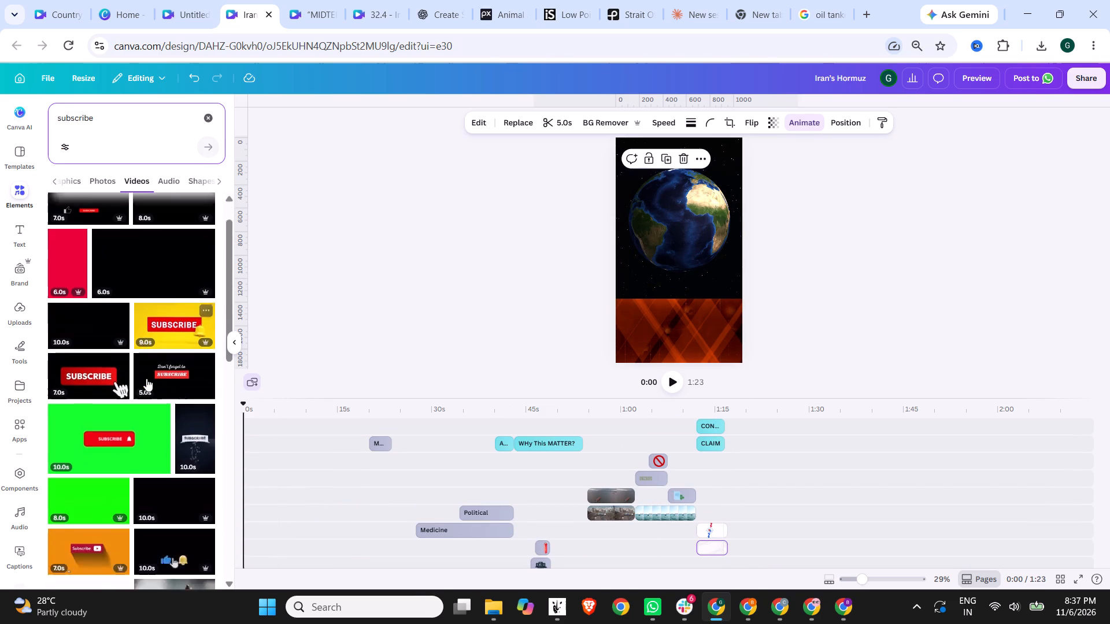
scroll(146, 378, "down", 6)
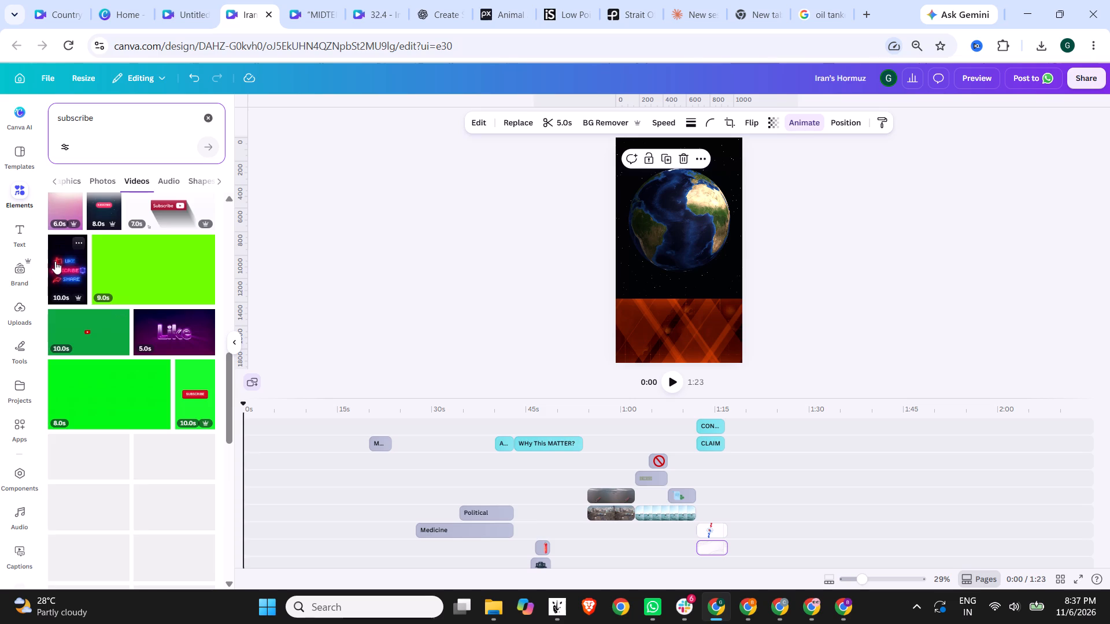
left_click_drag(73, 265, 755, 530)
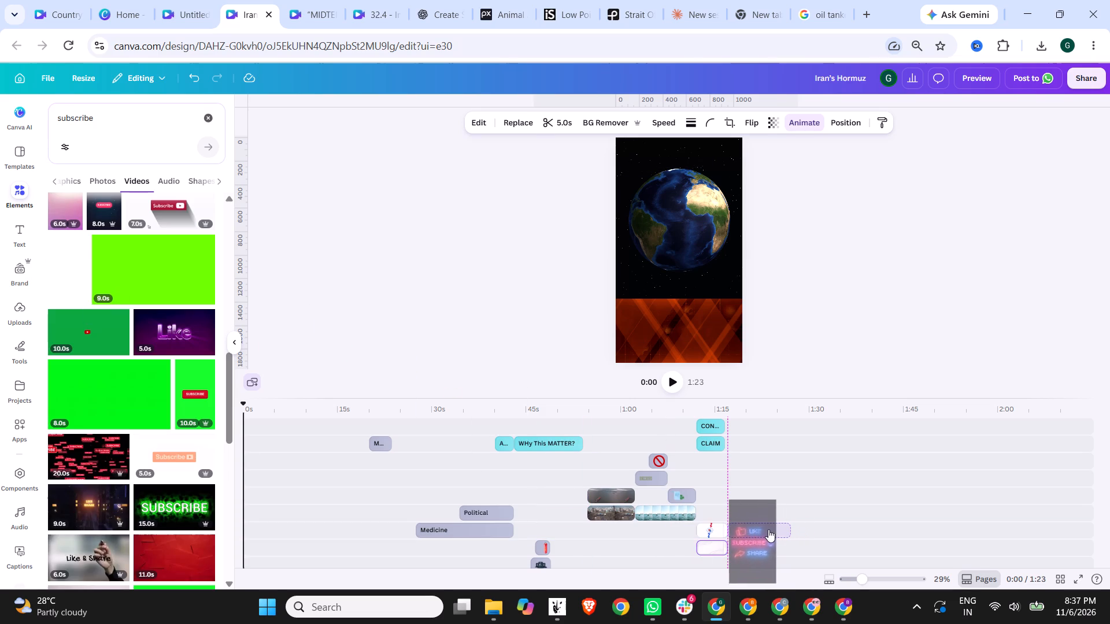
left_click_drag(787, 528, 743, 526)
Move the CONFIRMATION and CLAIM texts together down to the prohibition sign's layer and the one beneath it, keeping their timing.
scroll(780, 489, "down", 2)
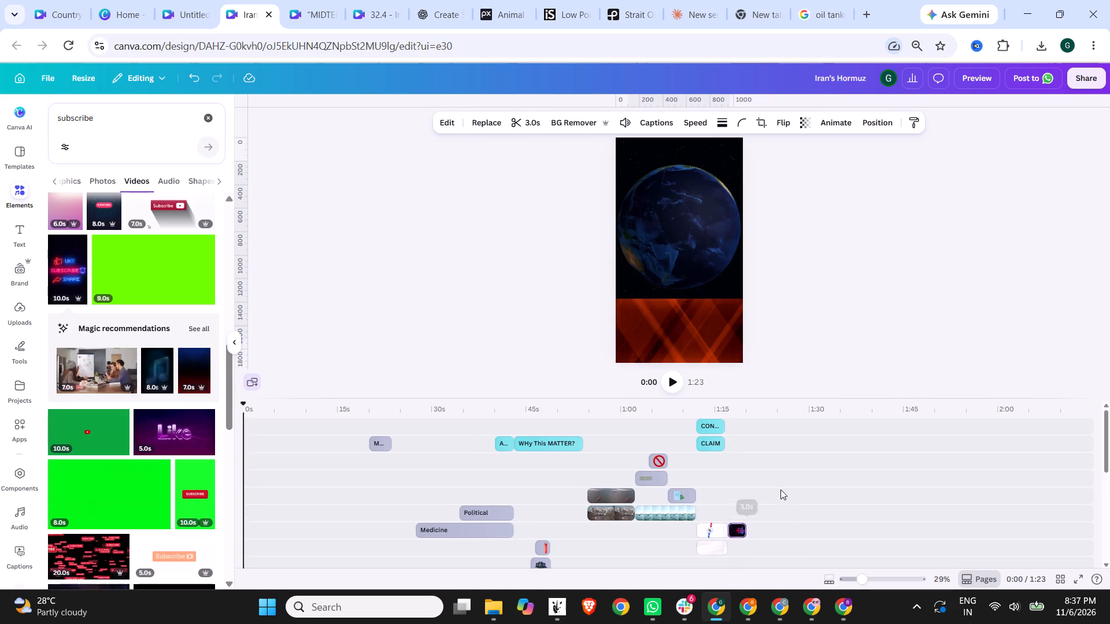
scroll(780, 489, "down", 3)
scroll(758, 495, "down", 2, "ctrl")
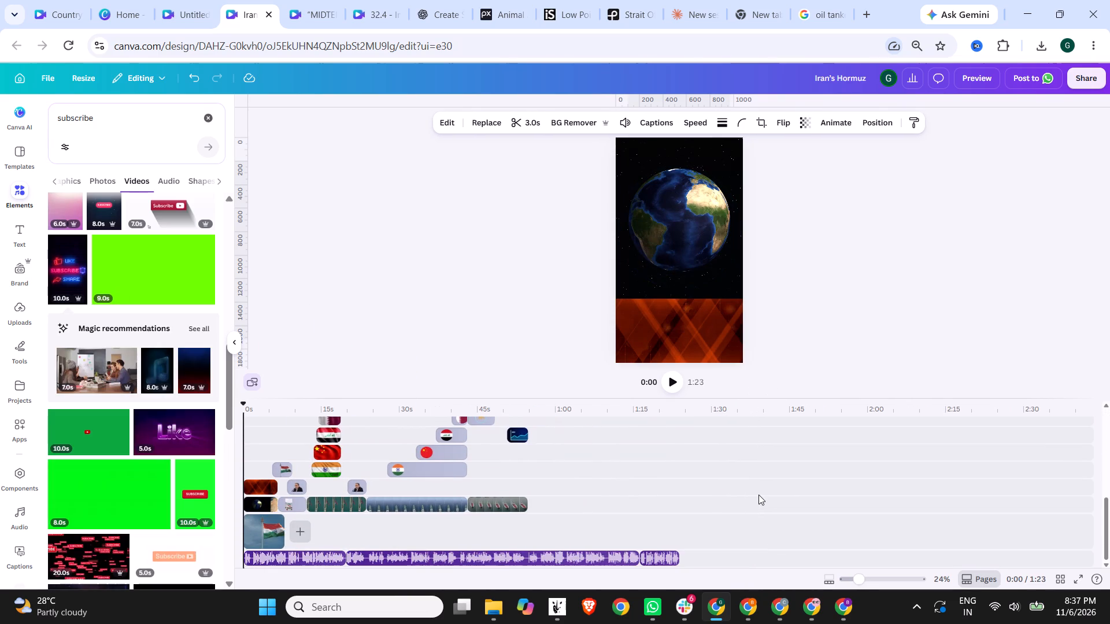
scroll(486, 498, "up", 5)
scroll(575, 509, "up", 4)
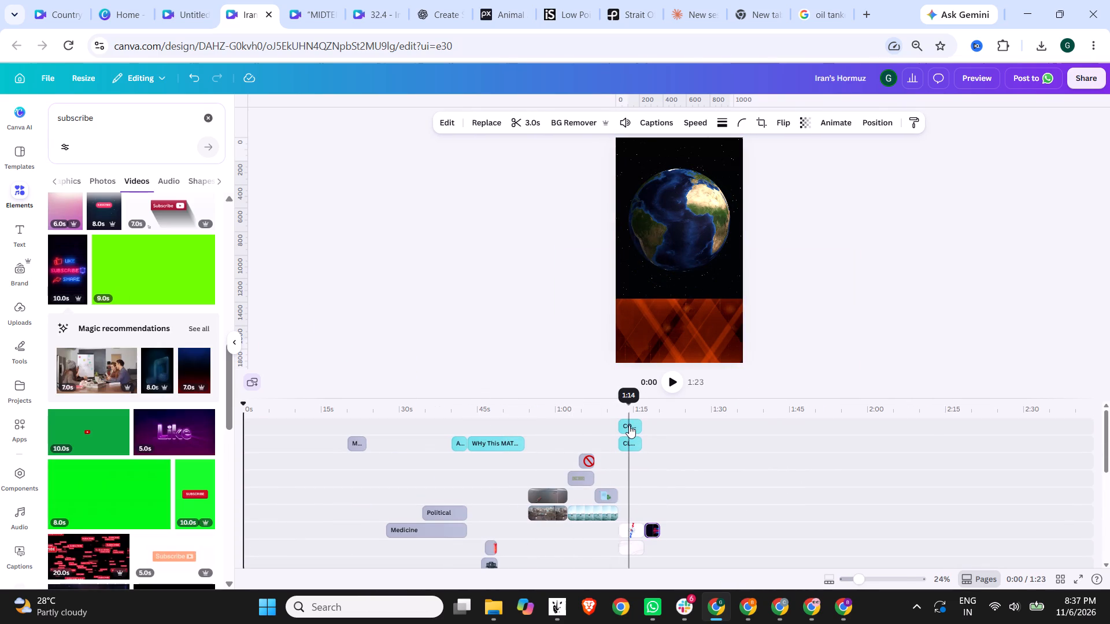
left_click(629, 425)
left_click(633, 443, "ctrl")
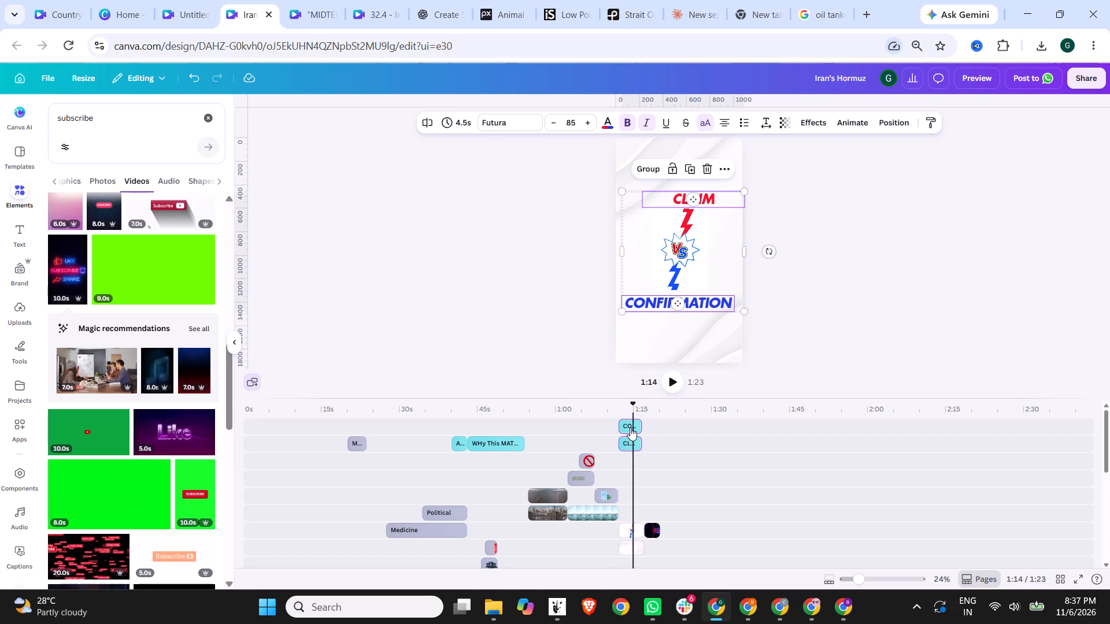
left_click_drag(630, 425, 630, 463)
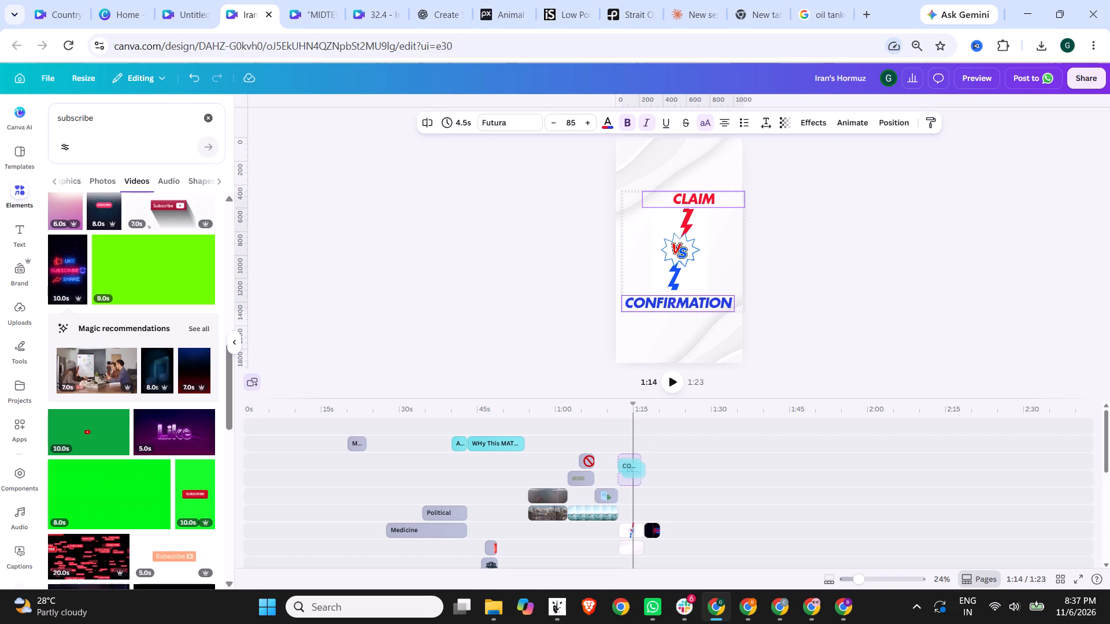
left_click_drag(630, 463, 630, 462)
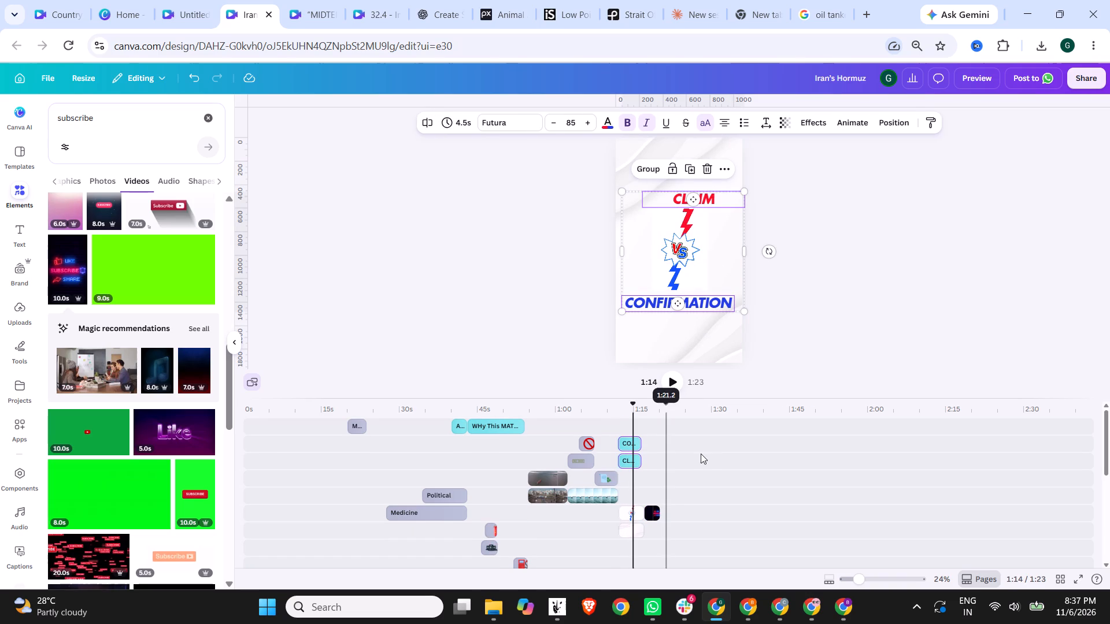
Move the top layer's three elements, including "WHy This MATTER?", down onto the layer holding the prohibition sign and CONFIRMATION.
scroll(450, 496, "up", 5)
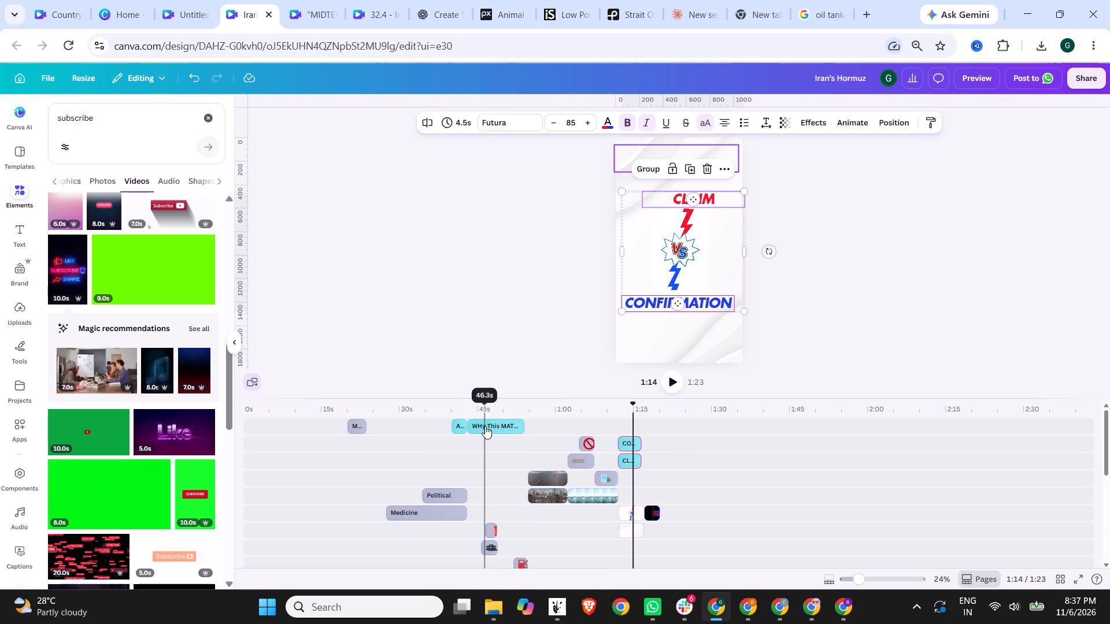
left_click(485, 426, "ctrl")
left_click(453, 425, "ctrl")
left_click(359, 425, "ctrl")
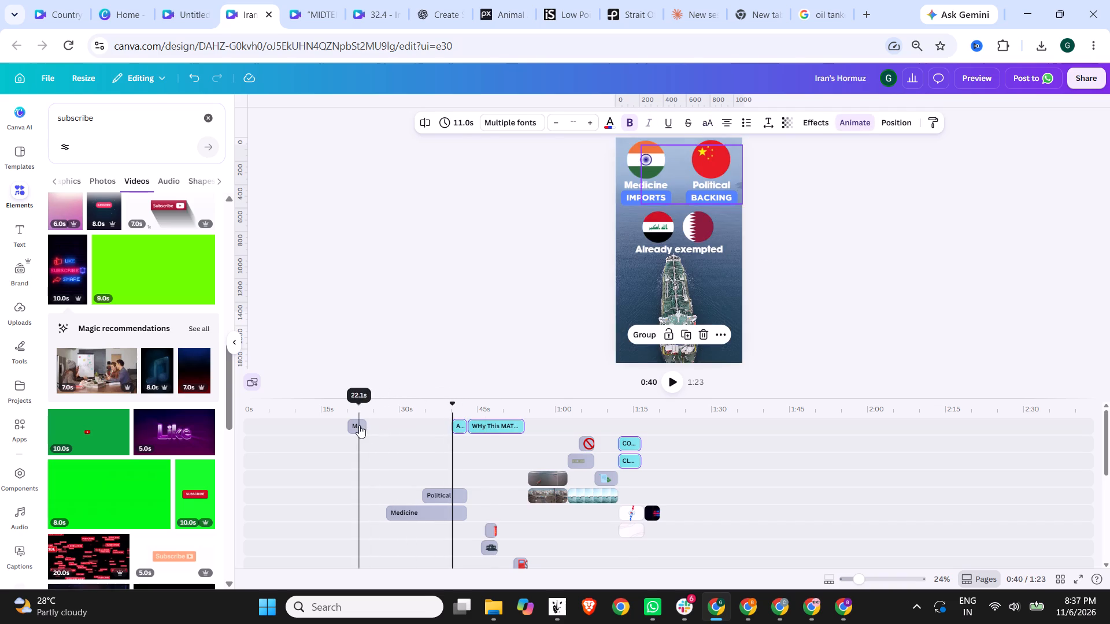
left_click_drag(482, 426, 483, 437)
left_click(750, 444)
Enlarge the neon LIKE SUBSCRIBE SHARE clip at 1:18 and adjust its corners to fill the whole page.
scroll(394, 504, "up", 4)
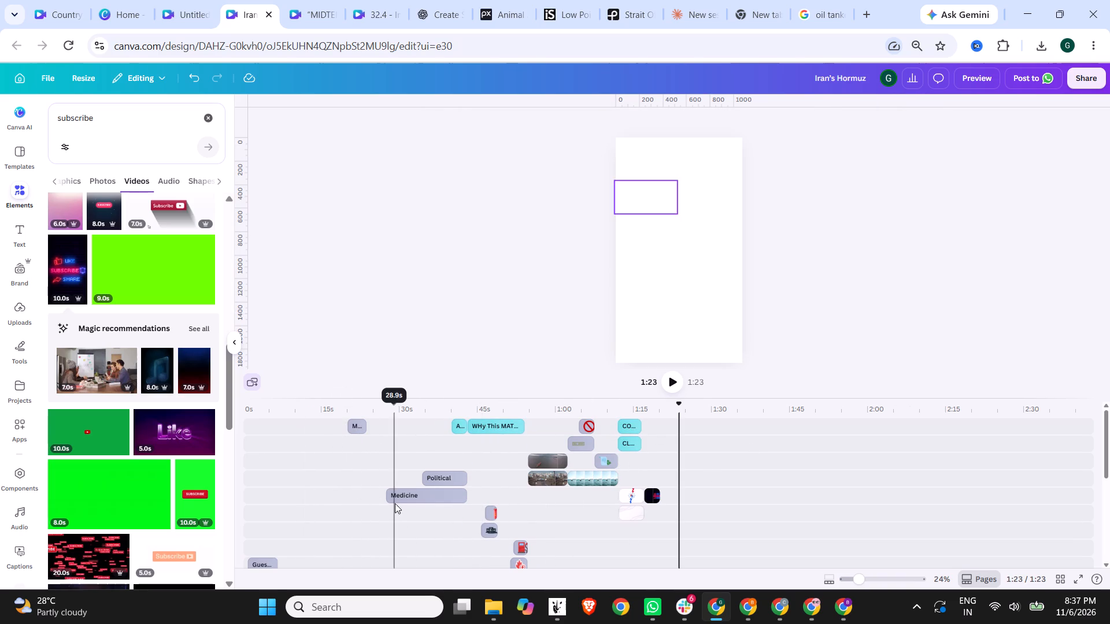
scroll(395, 503, "down", 3)
scroll(678, 493, "up", 2)
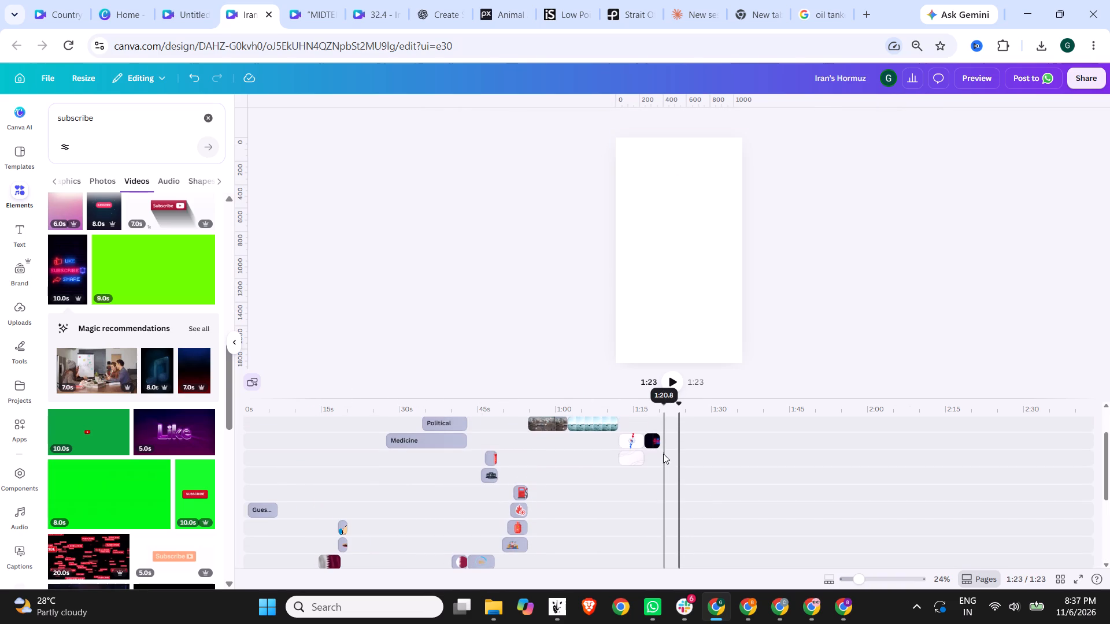
left_click(653, 438)
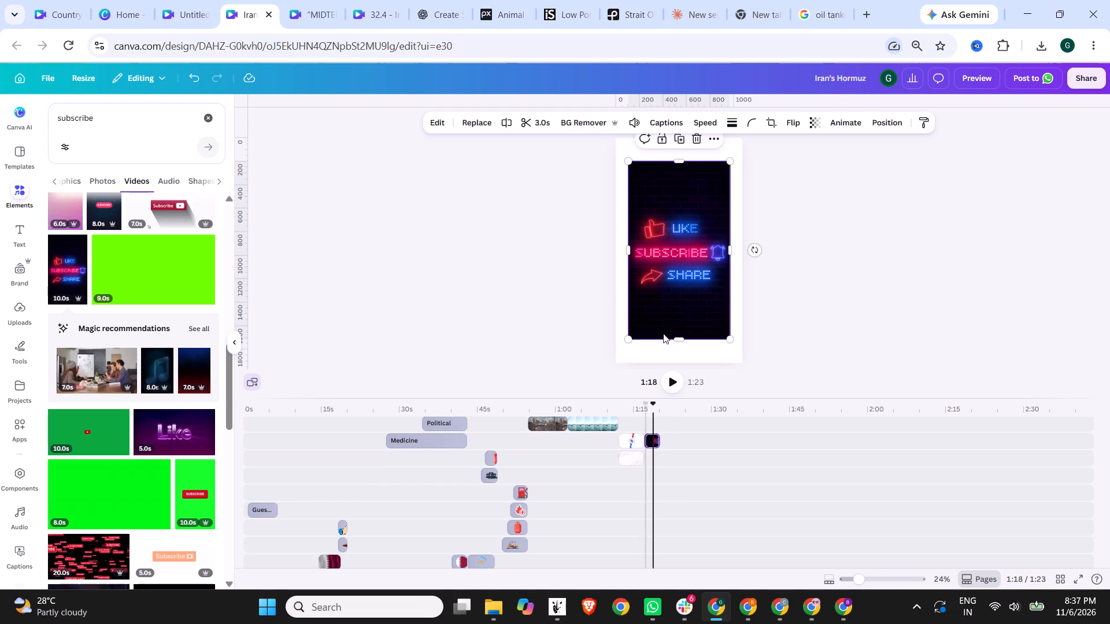
left_click_drag(664, 328, 647, 304)
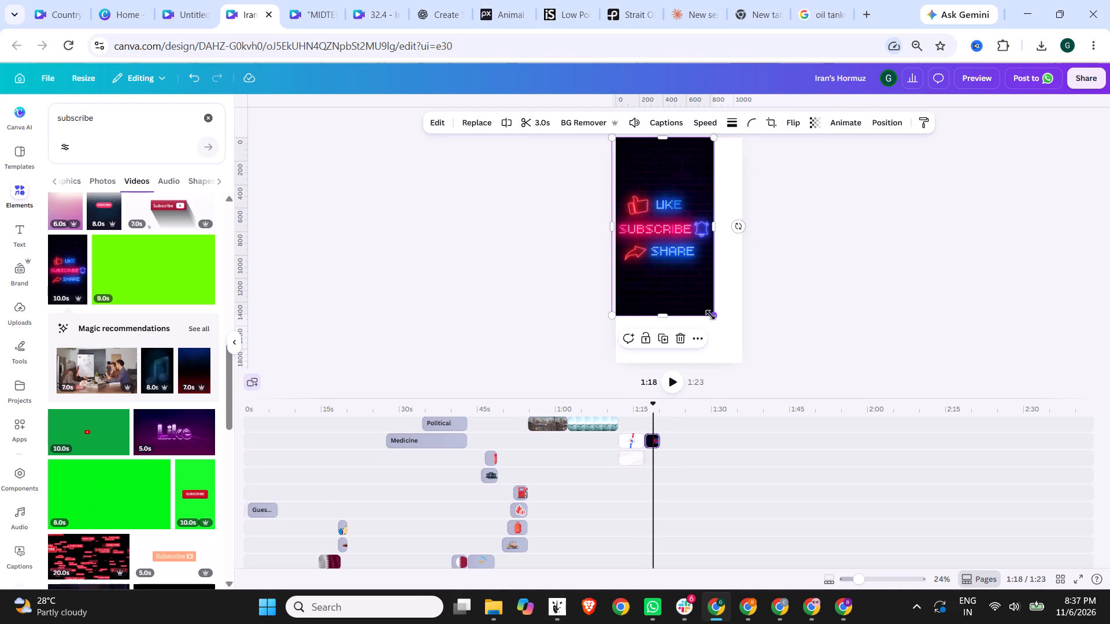
left_click_drag(711, 315, 748, 364)
left_click(810, 291)
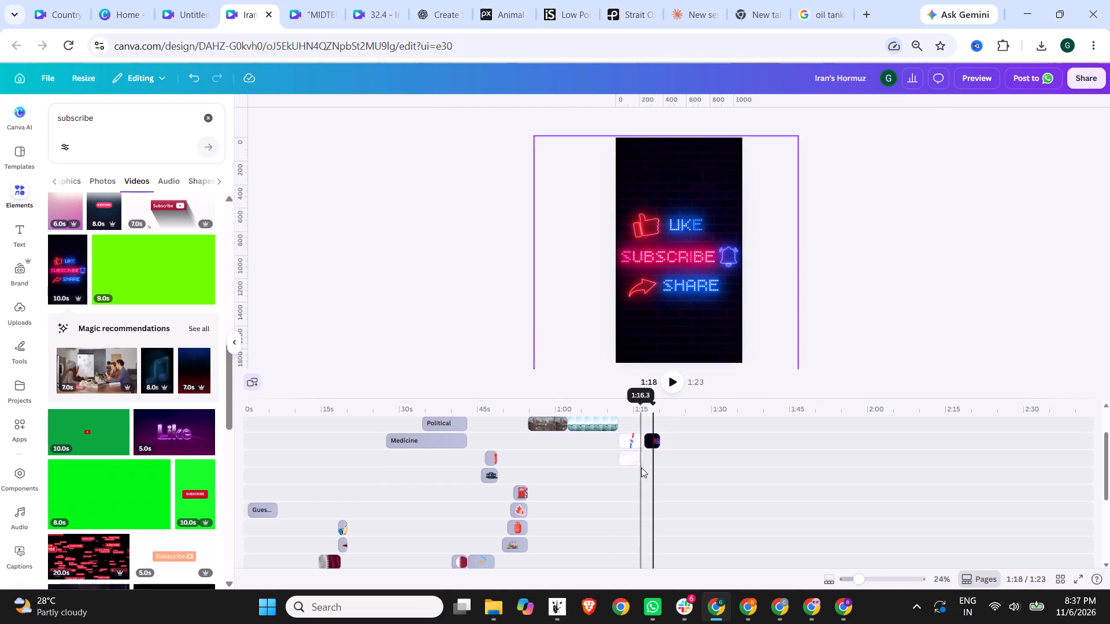
left_click(609, 340)
left_click(653, 314)
left_click_drag(614, 366, 615, 361)
left_click(799, 278)
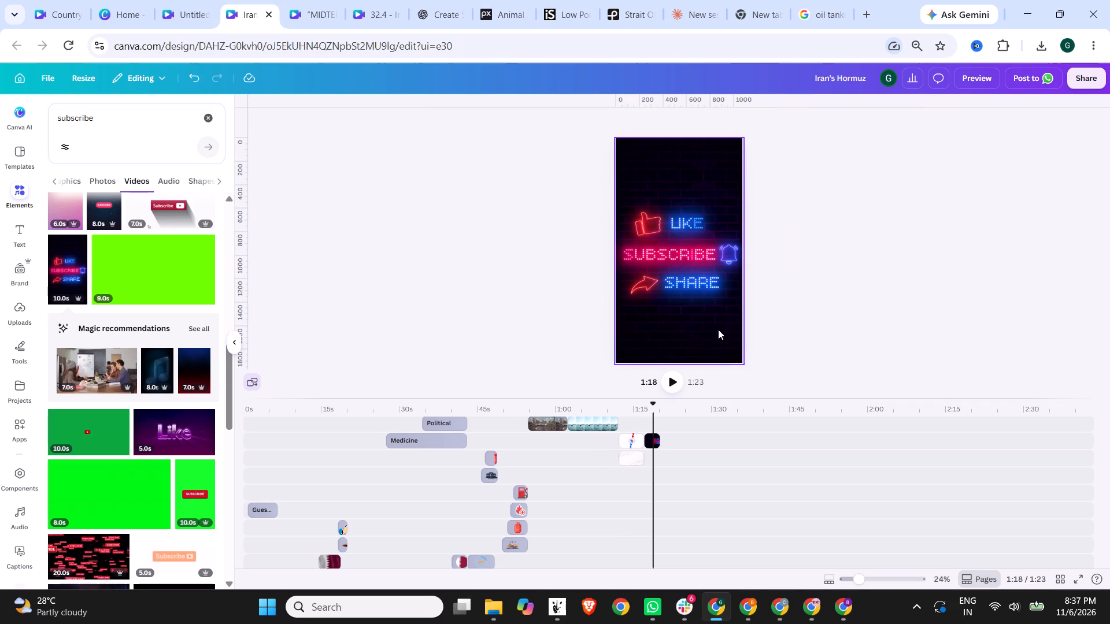
Copy the WSW logo and the podium microphone background from the end of "MIDTERMS 2026 | CONGRESS FLIPS" and paste them into Iran's Hormuz.
left_click(312, 0)
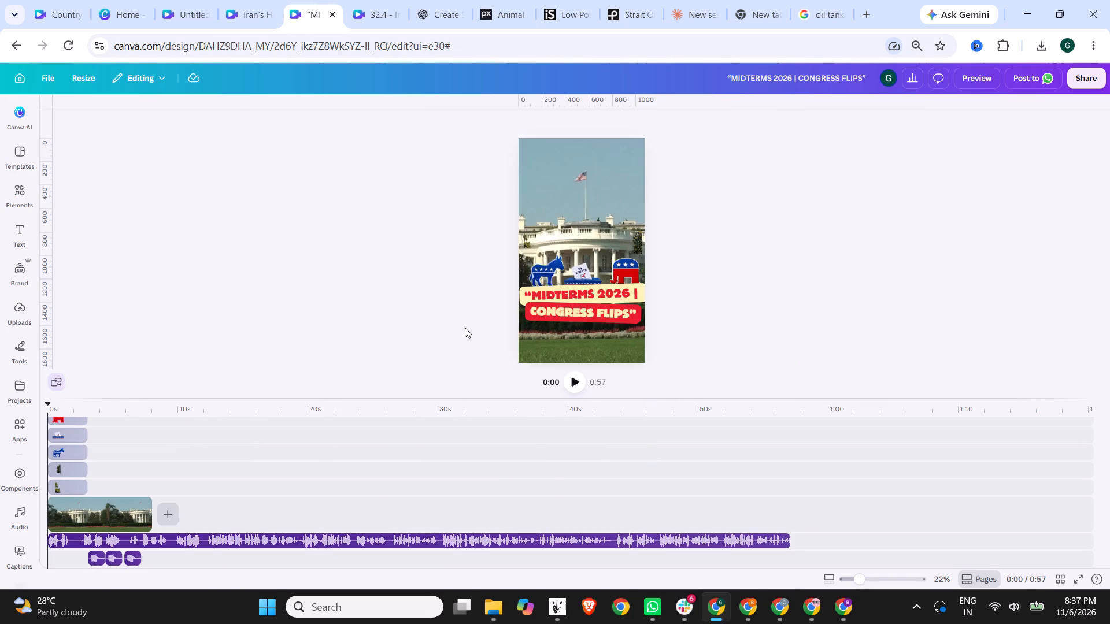
scroll(653, 493, "down", 5)
scroll(703, 507, "up", 11)
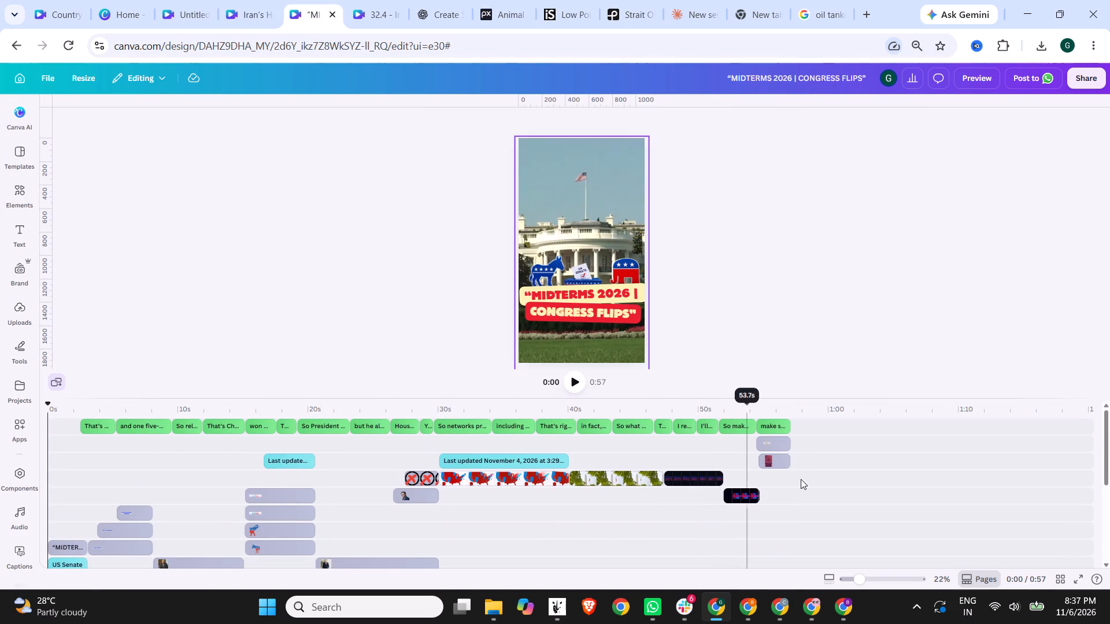
left_click(769, 440)
left_click(774, 462, "ctrl")
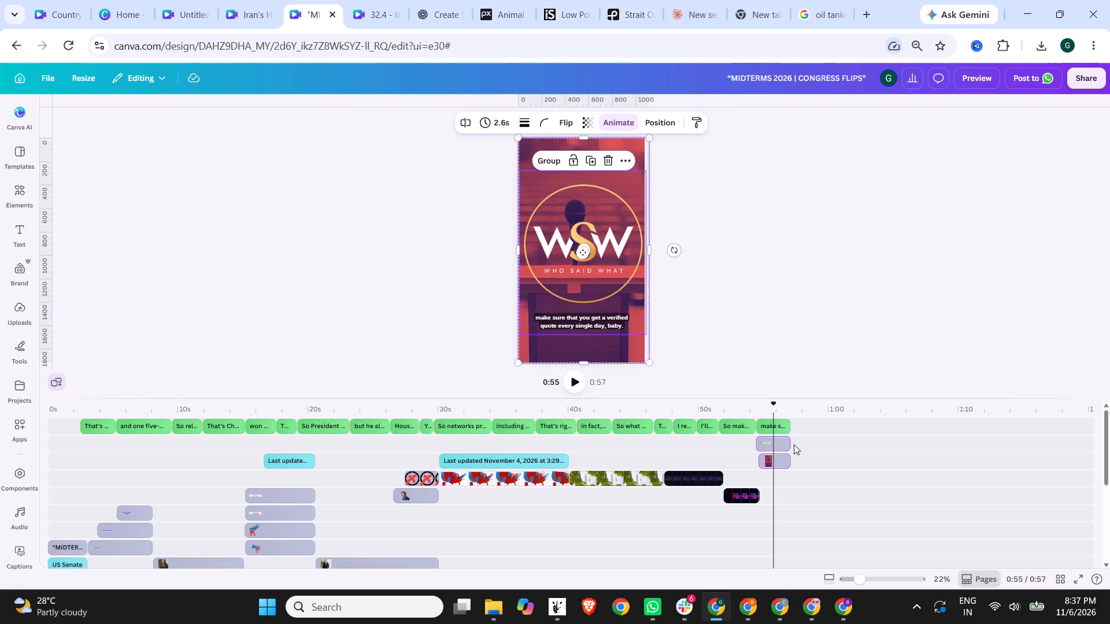
key("ctrl+c")
left_click(253, 0)
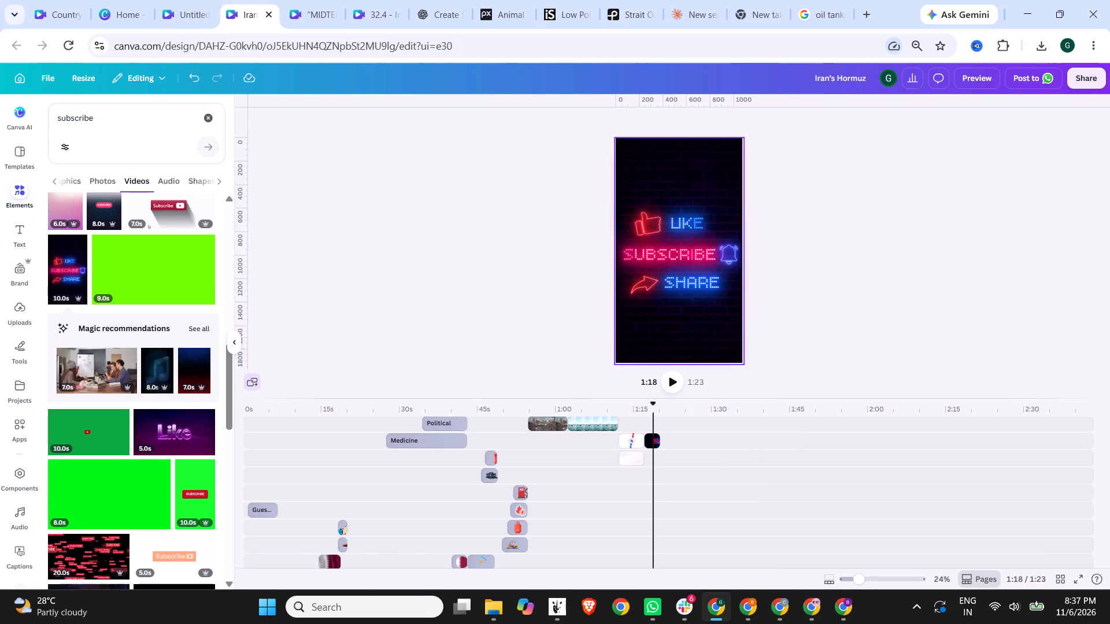
key("ctrl+v")
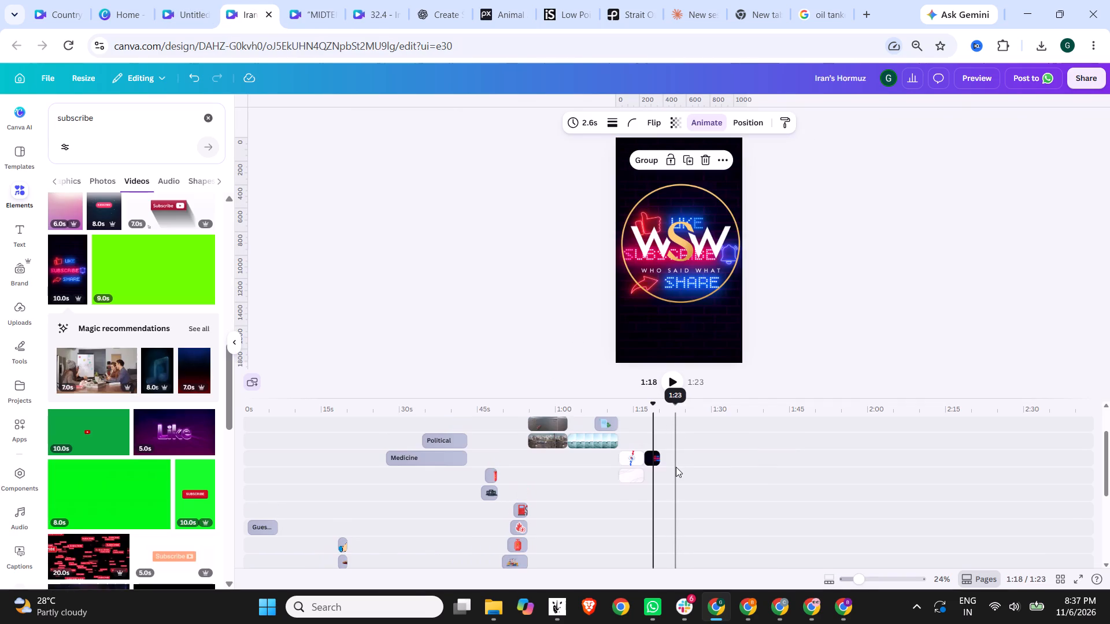
Place the pasted WSW logo and podium background directly after the neon LIKE SUBSCRIBE SHARE clip and extend the logo to 4.0 s.
scroll(676, 467, "up", 4)
left_click_drag(662, 422, 682, 503)
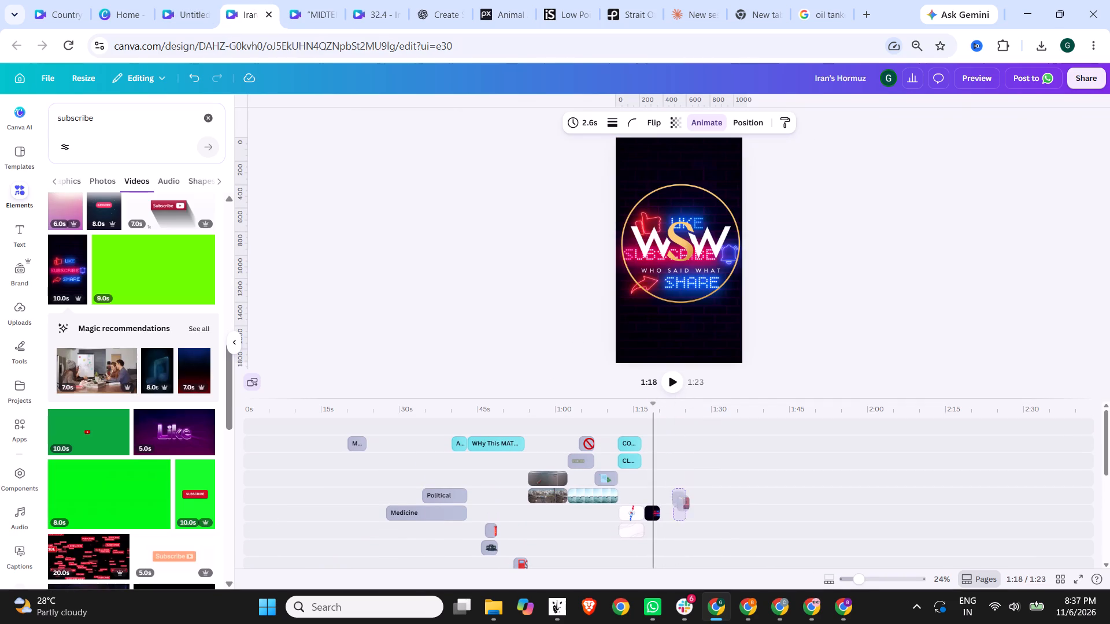
left_click_drag(682, 503, 672, 517)
scroll(708, 489, "down", 4)
scroll(708, 492, "up", 1)
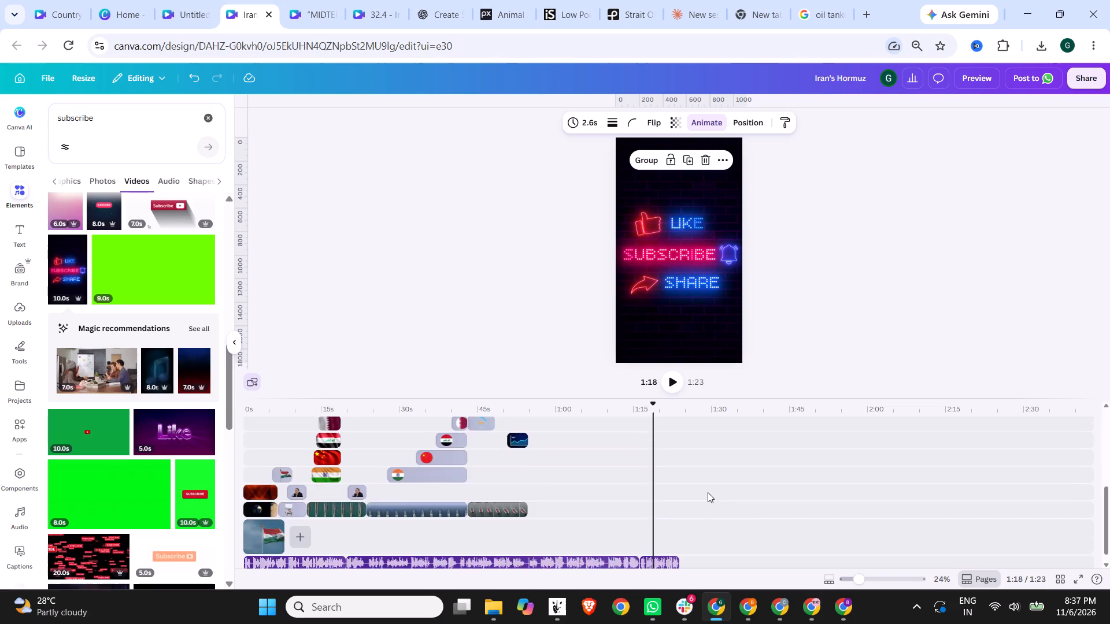
scroll(707, 492, "down", 1)
scroll(706, 492, "up", 3)
left_click_drag(672, 496, 679, 496)
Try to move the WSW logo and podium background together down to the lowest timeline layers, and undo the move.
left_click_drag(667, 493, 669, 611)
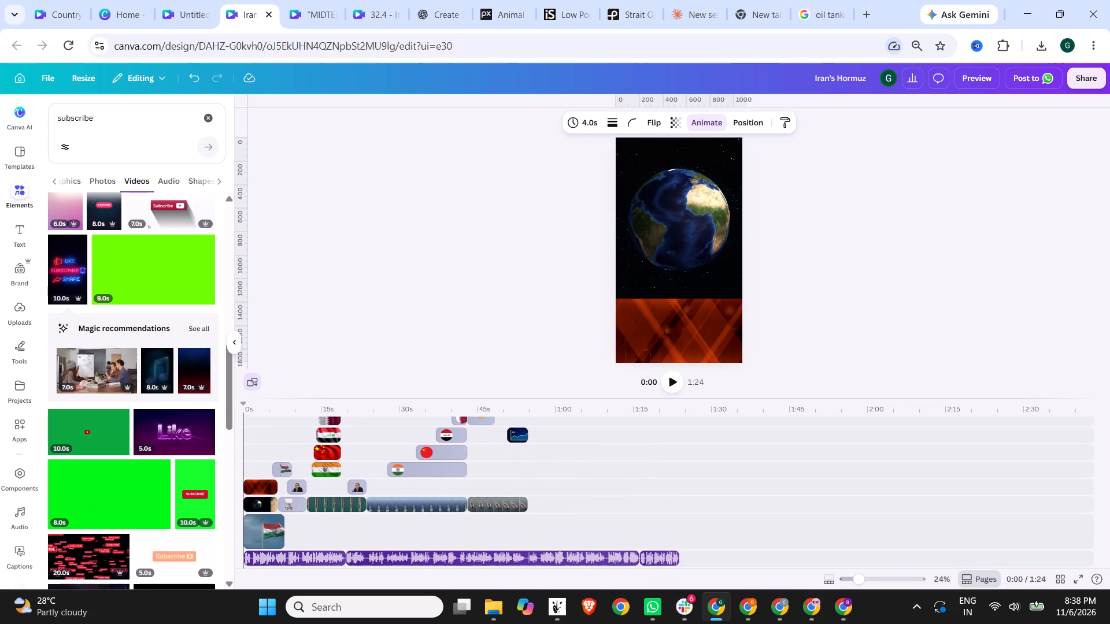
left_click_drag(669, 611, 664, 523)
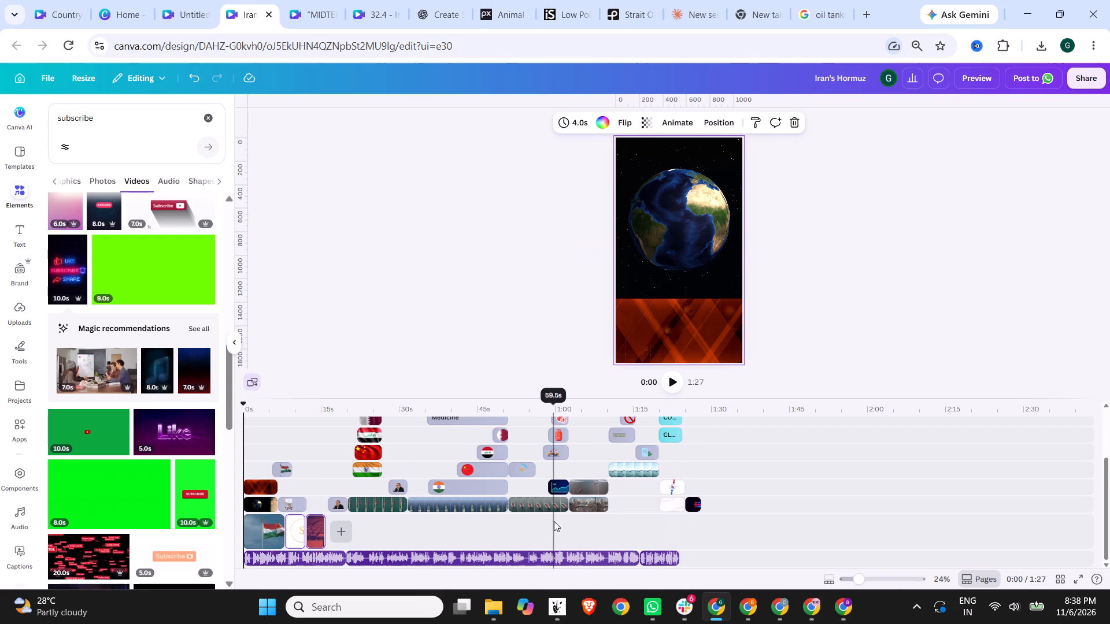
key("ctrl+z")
Move the podium background down to the lowest layer above the main track and the WSW logo to the layer directly above it.
left_click_drag(669, 418, 672, 457)
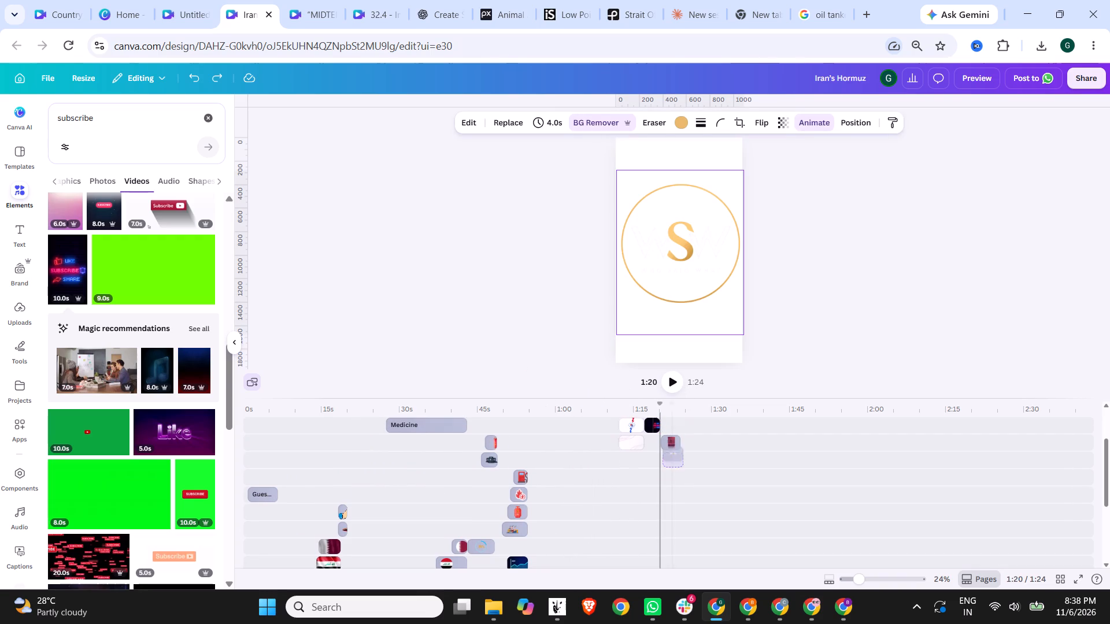
left_click_drag(672, 457, 672, 496)
scroll(680, 475, "up", 2)
scroll(679, 482, "down", 1)
left_click_drag(671, 434, 671, 507)
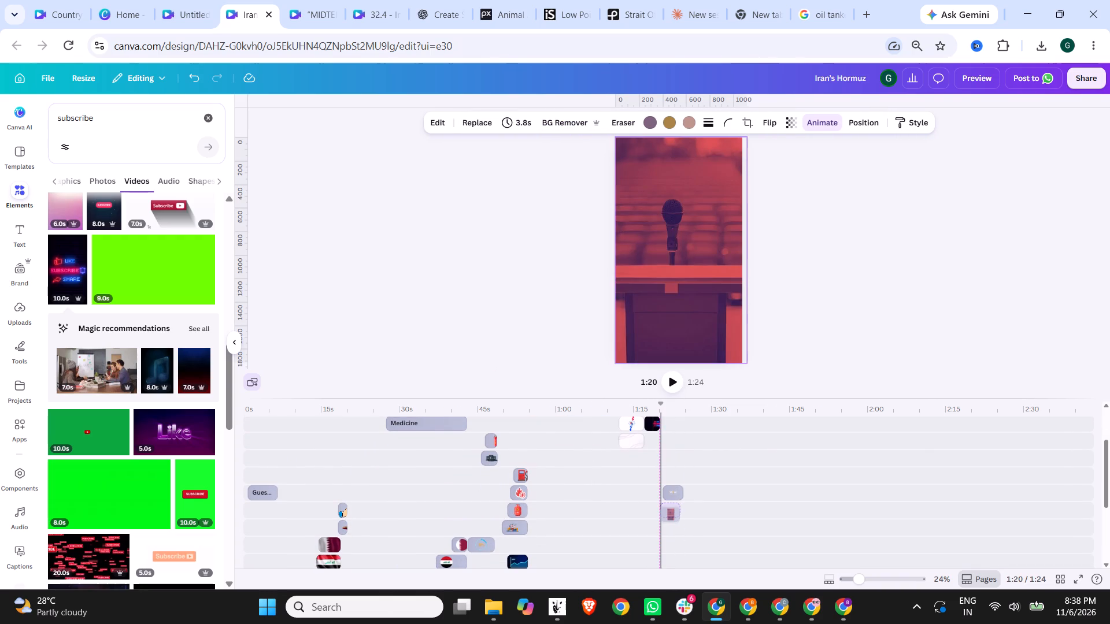
left_click_drag(671, 507, 671, 507)
left_click(672, 497)
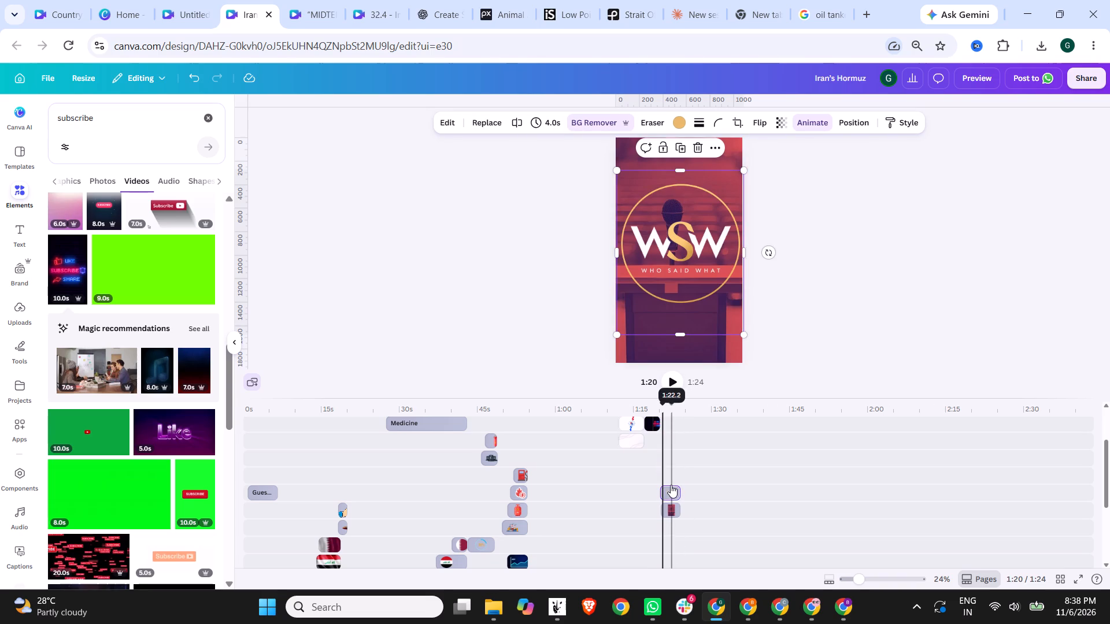
scroll(680, 528, "down", 2)
scroll(680, 528, "up", 1)
left_click_drag(669, 436, 671, 464)
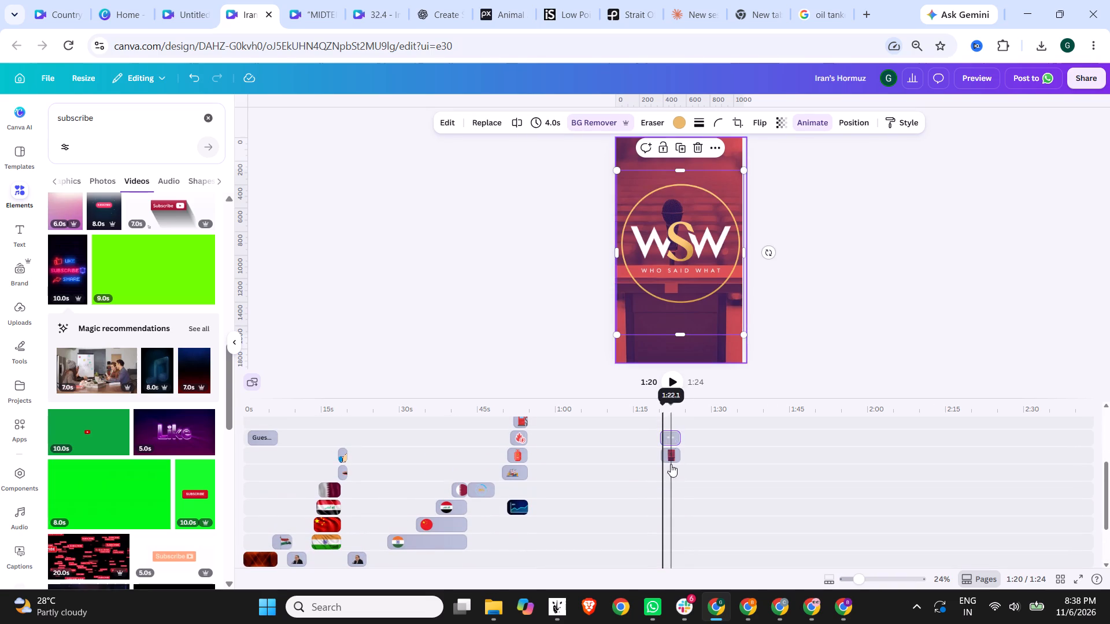
left_click_drag(671, 464, 670, 510)
left_click_drag(672, 452, 671, 550)
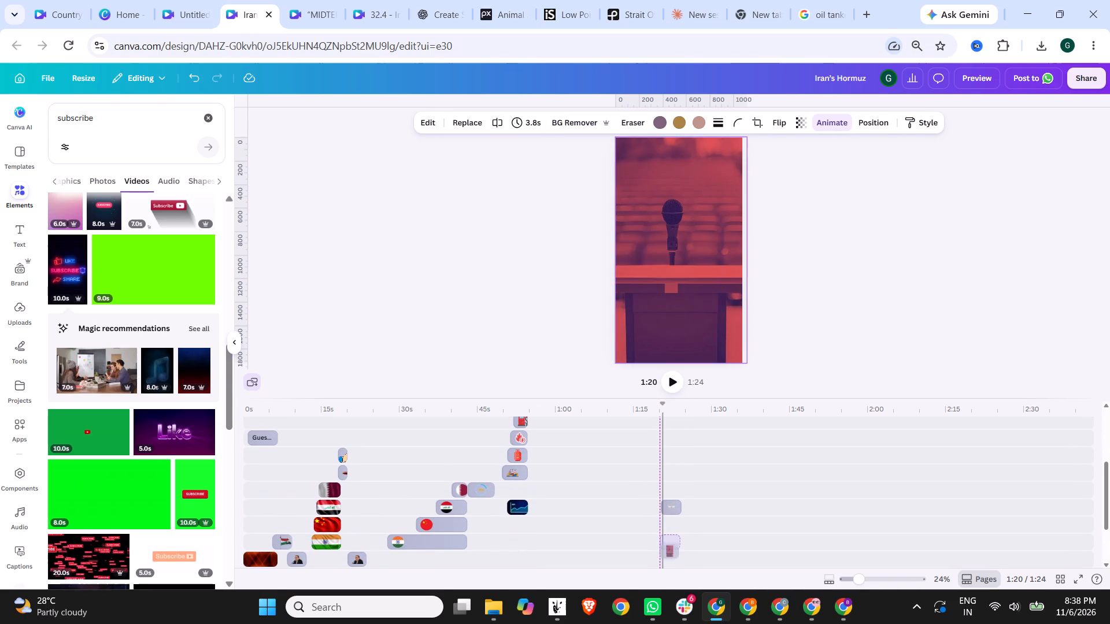
left_click_drag(671, 550, 674, 540)
scroll(689, 536, "down", 3)
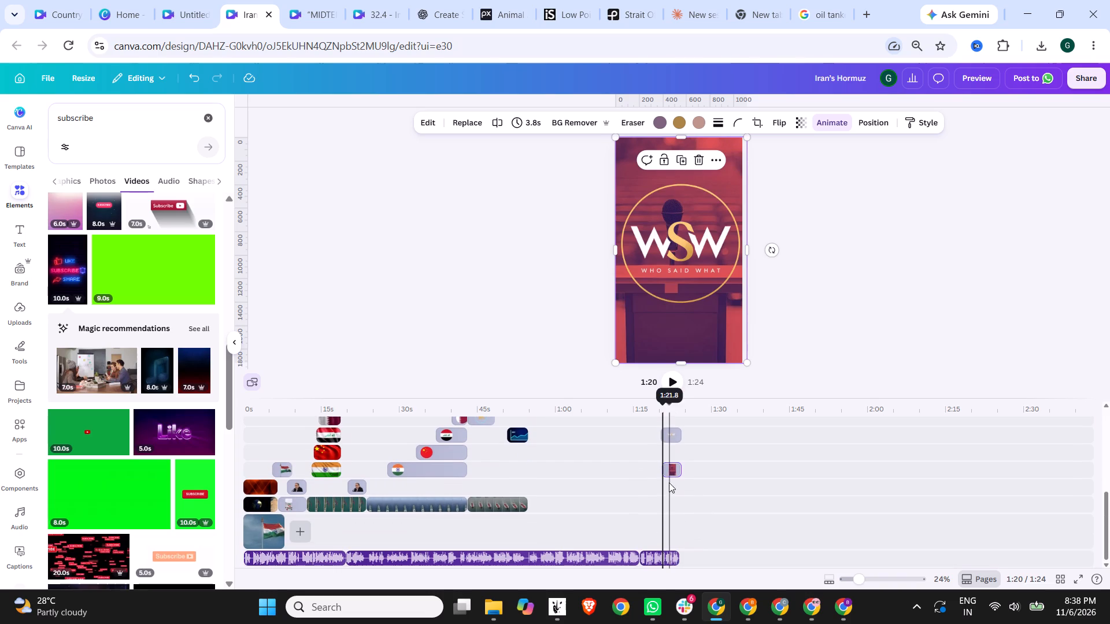
left_click_drag(671, 463, 669, 499)
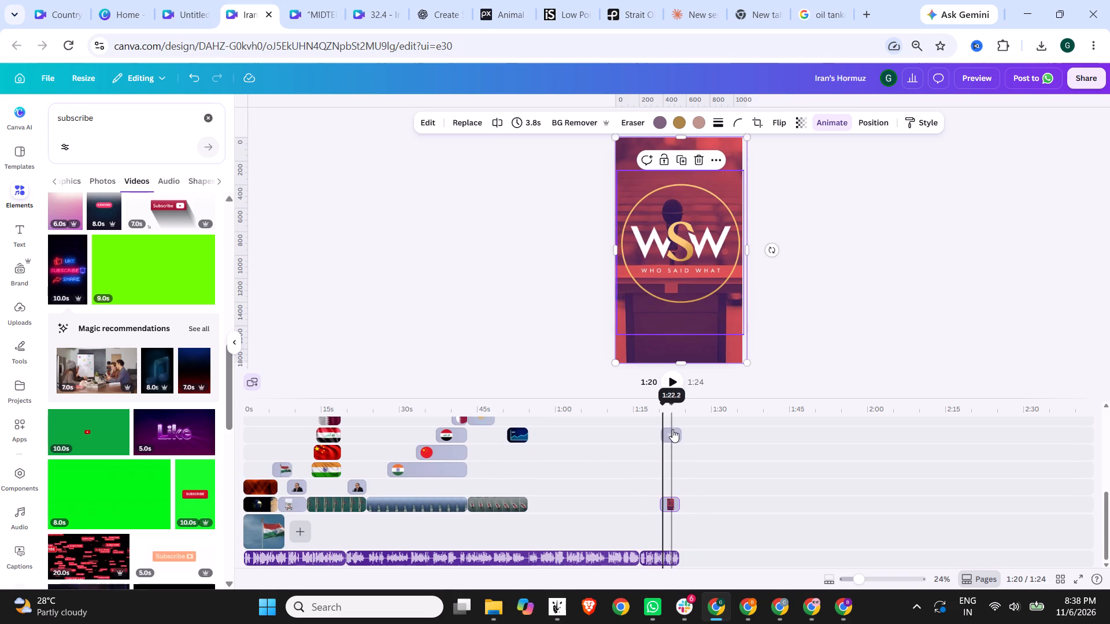
left_click_drag(672, 428, 673, 482)
left_click(672, 504)
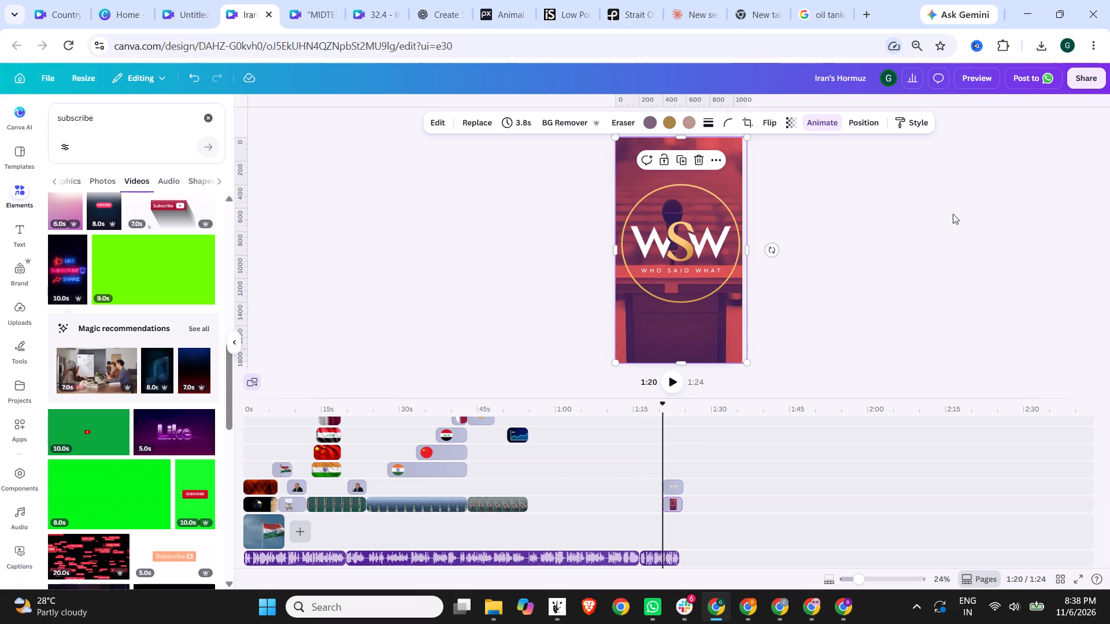
Preview the Iran's Hormuz video full size and pause or resume playback at the oil tanker shot.
left_click(989, 81)
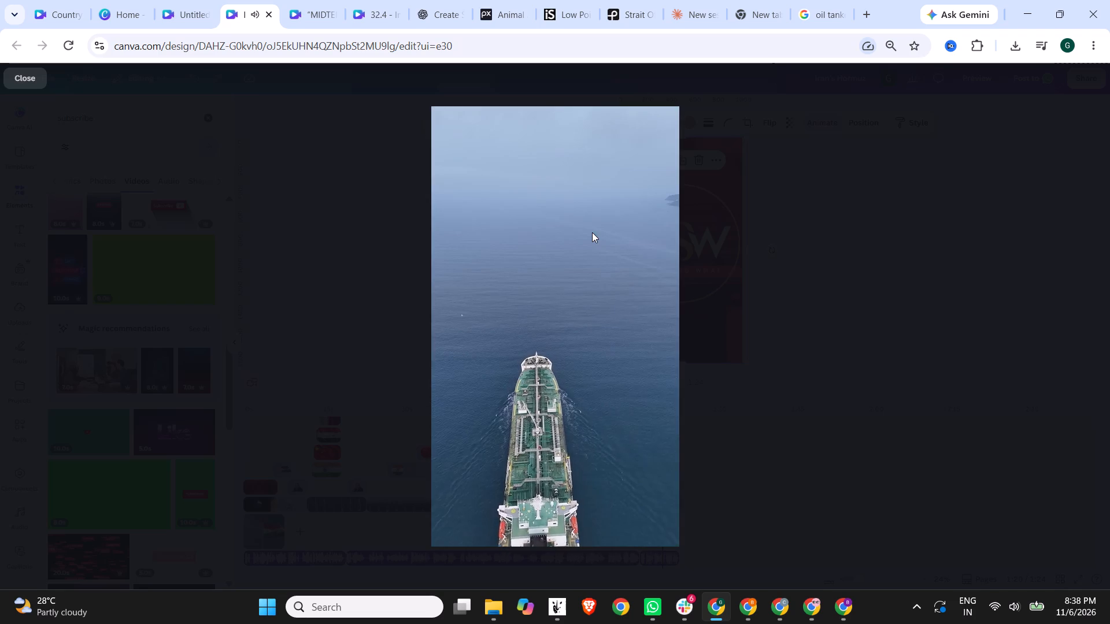
key("space")
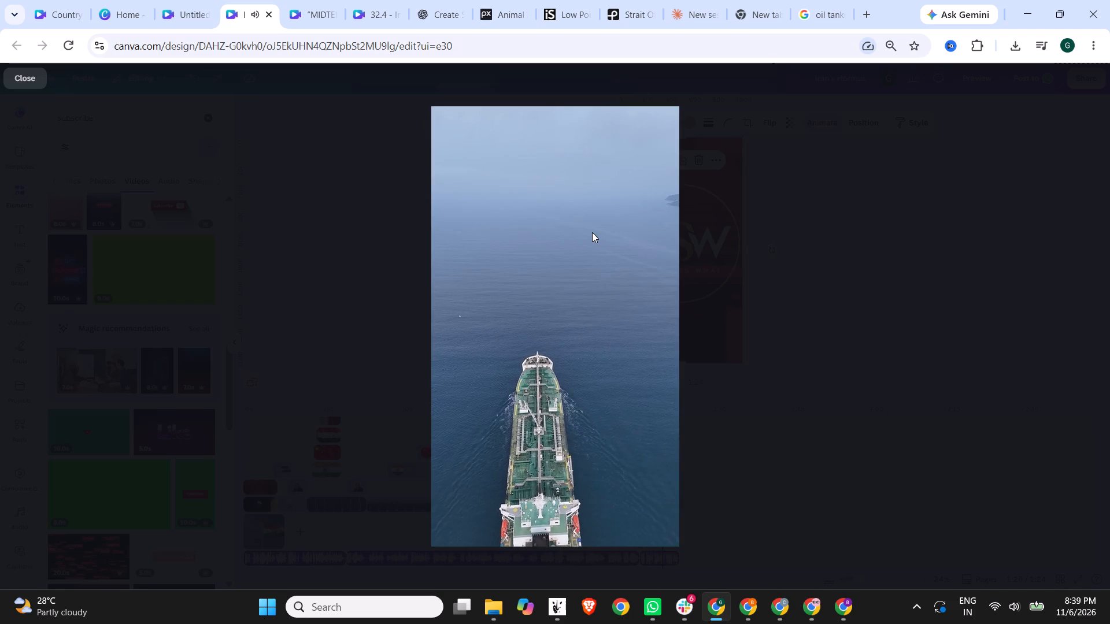
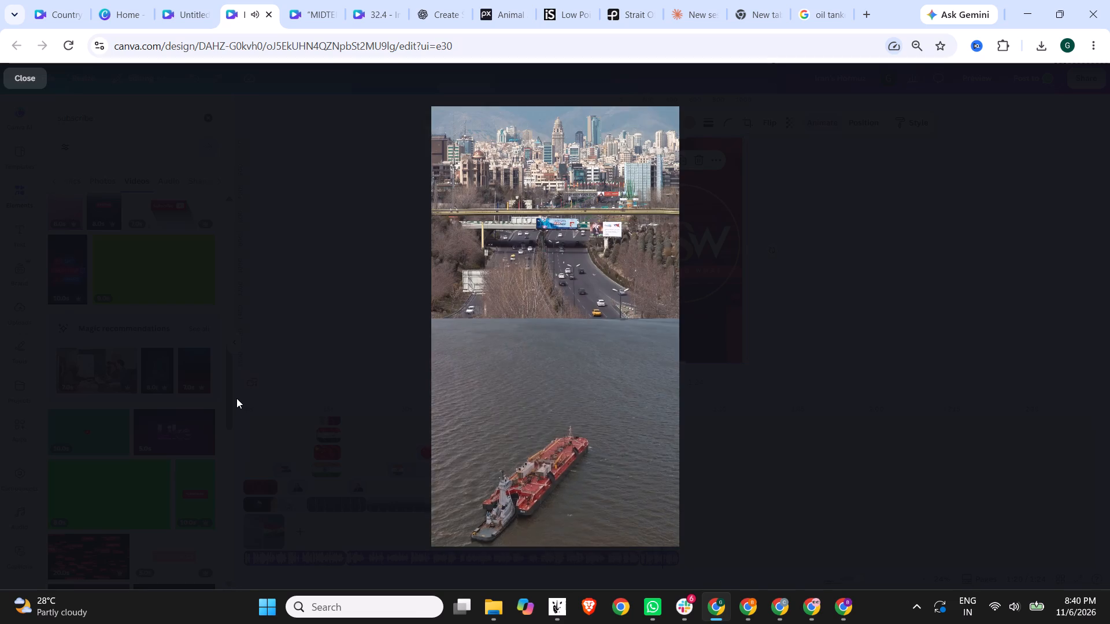
Continue the full-size preview through the oil price section, and exit the preview.
left_click(543, 526)
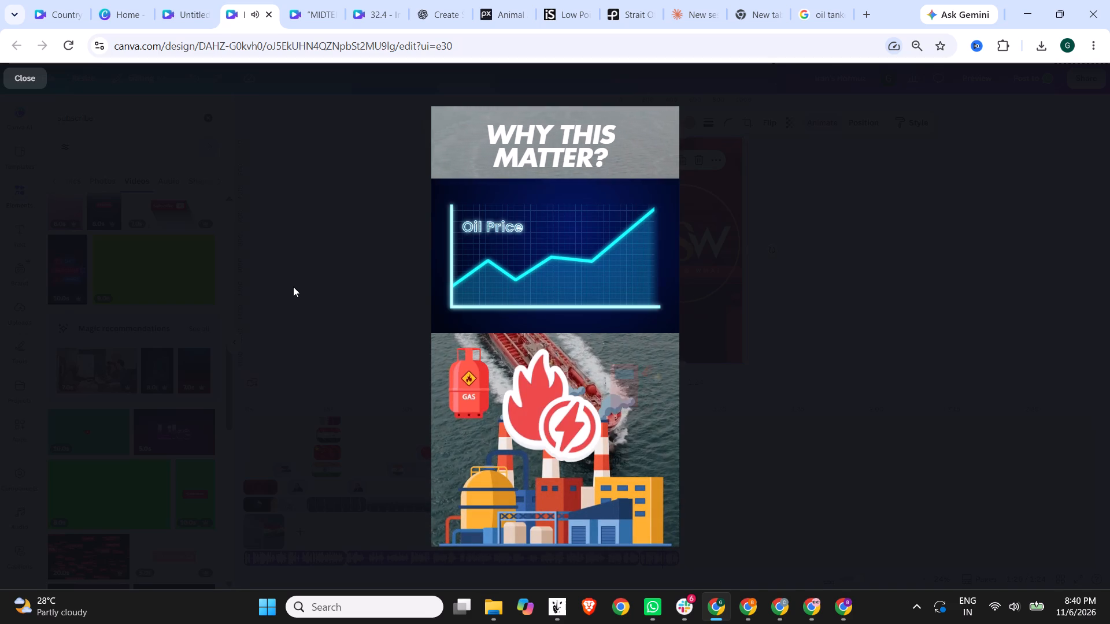
key("Escape")
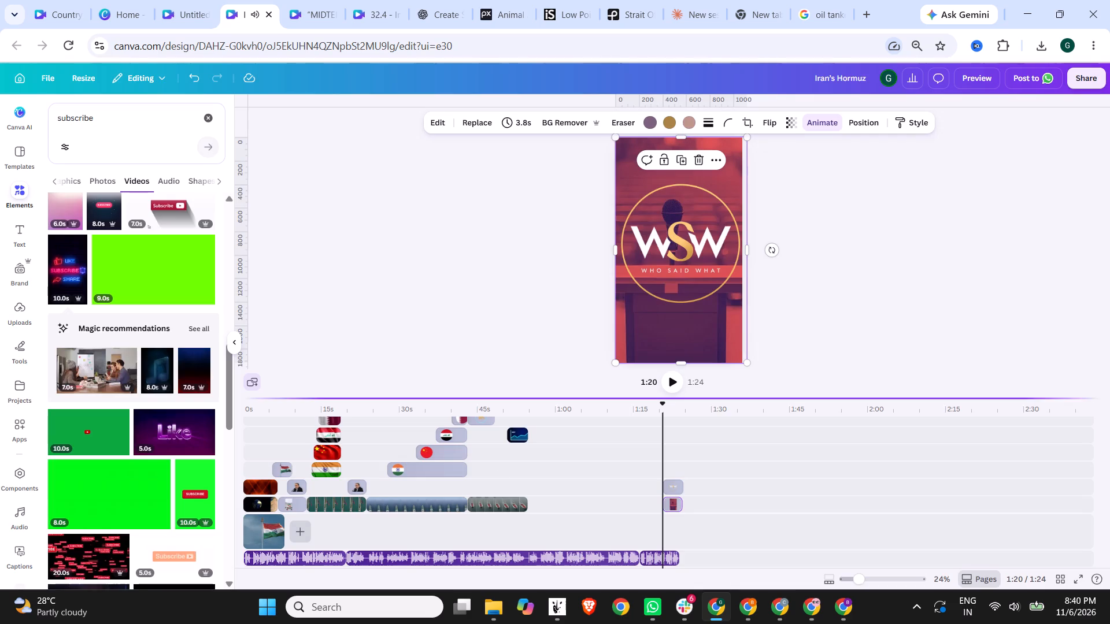
Retrim the Oil Price graph clip near 0:52 to 4.1 s, ending together with the gas and factory graphics.
scroll(506, 473, "up", 2)
left_click(513, 400)
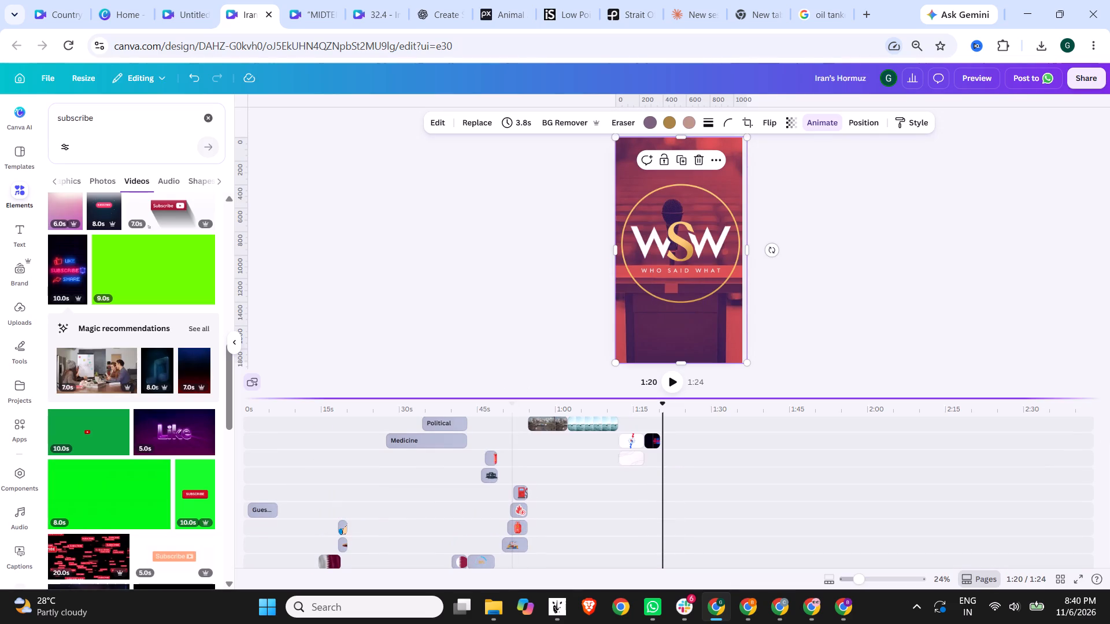
left_click(513, 404)
scroll(549, 483, "down", 1)
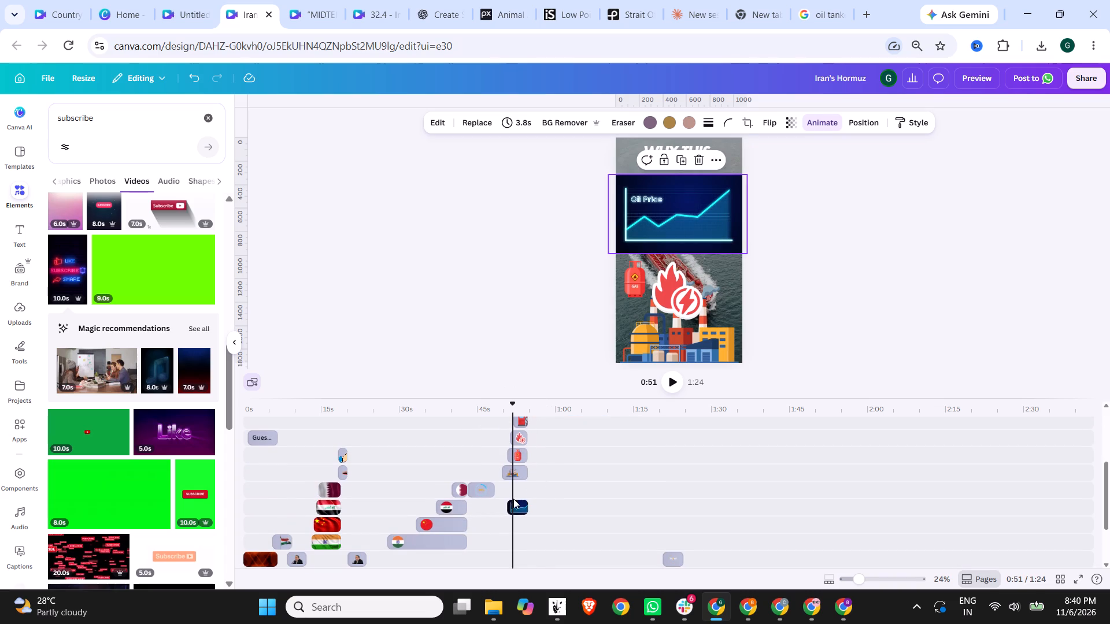
left_click(515, 506)
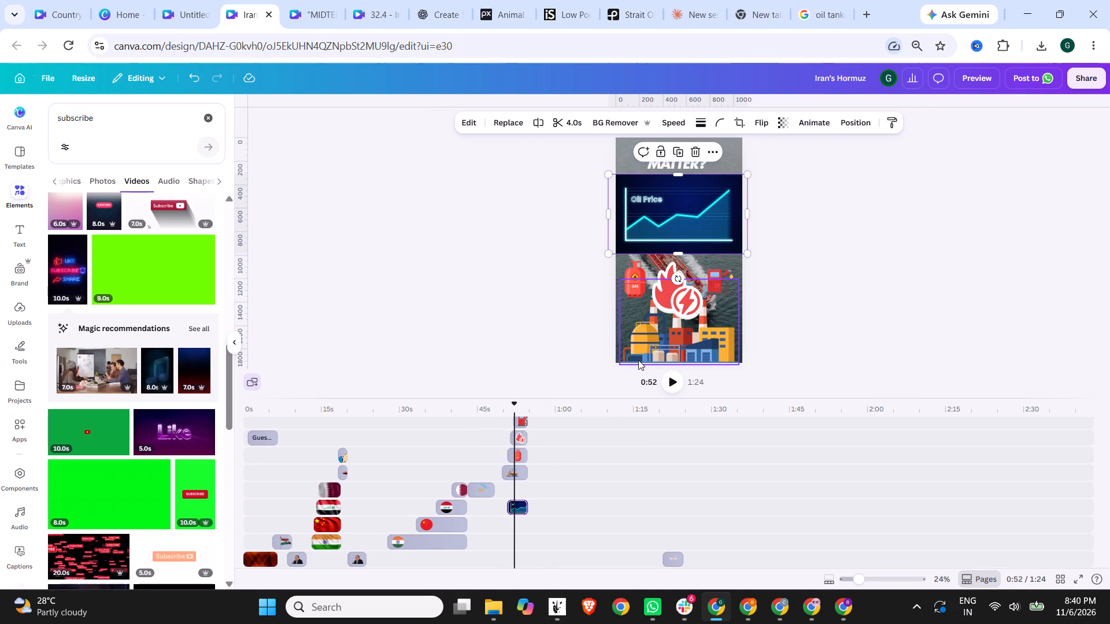
left_click(664, 381)
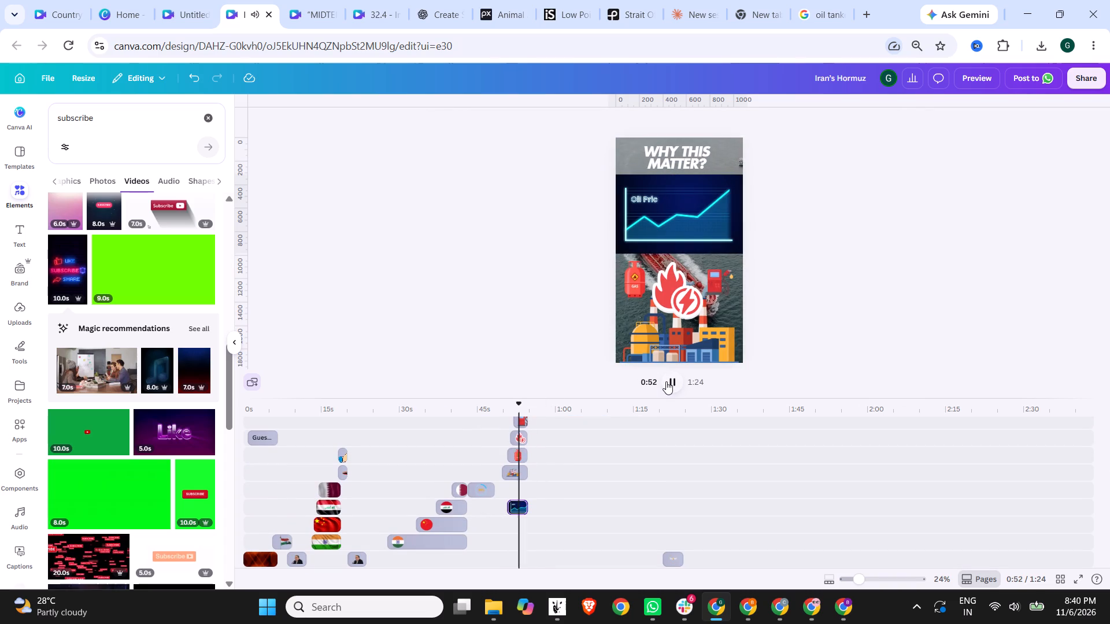
left_click_drag(512, 510, 499, 509)
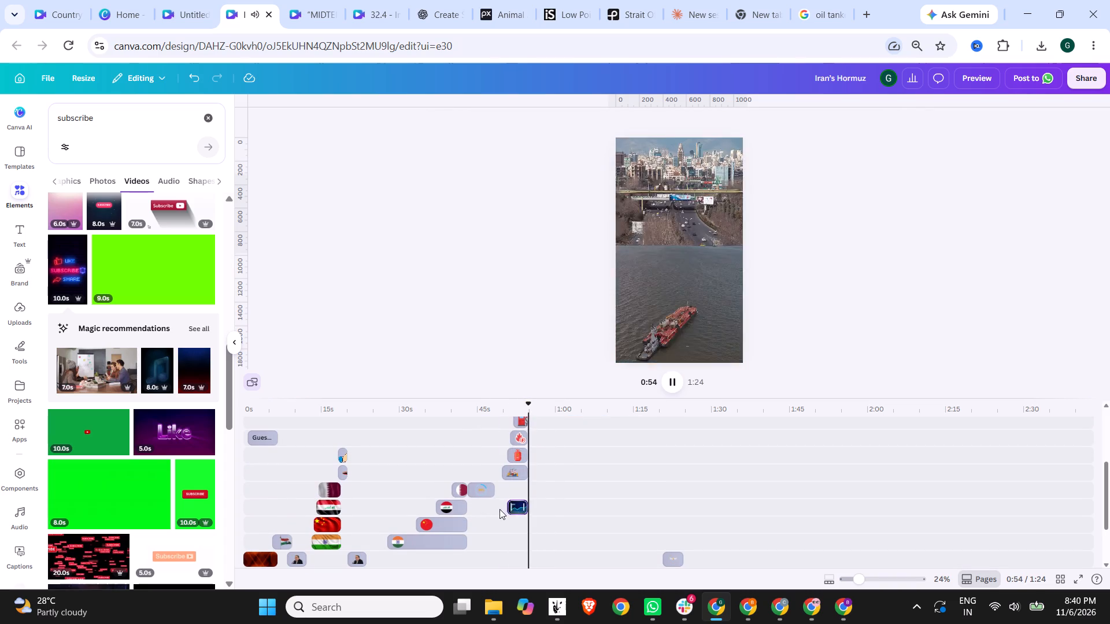
left_click_drag(499, 509, 497, 509)
left_click_drag(513, 509, 525, 508)
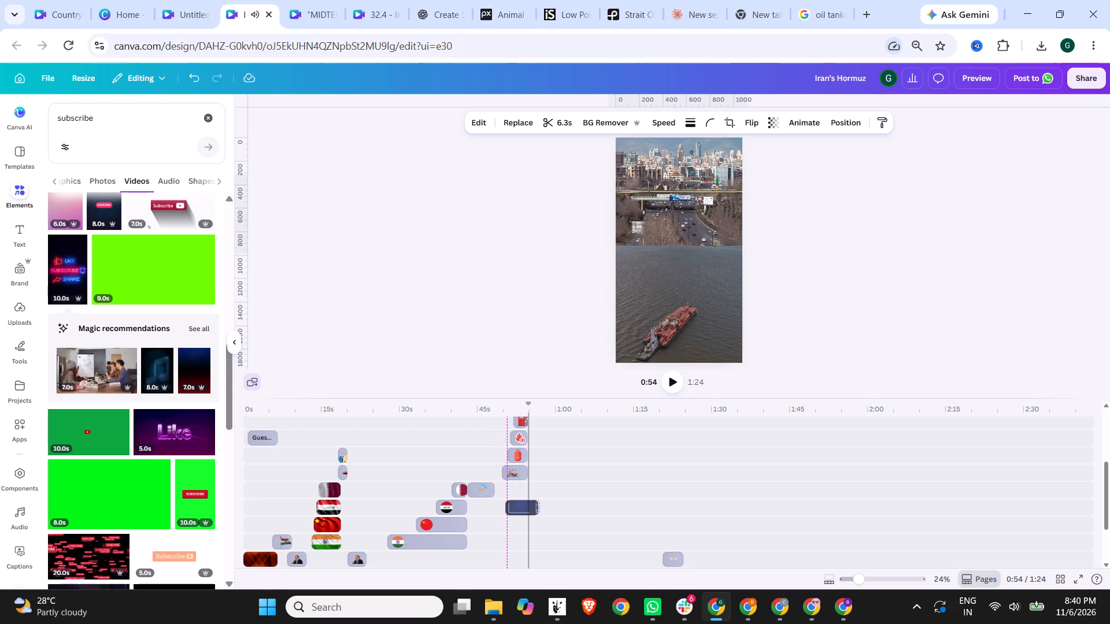
left_click_drag(525, 508, 526, 508)
left_click_drag(535, 508, 529, 508)
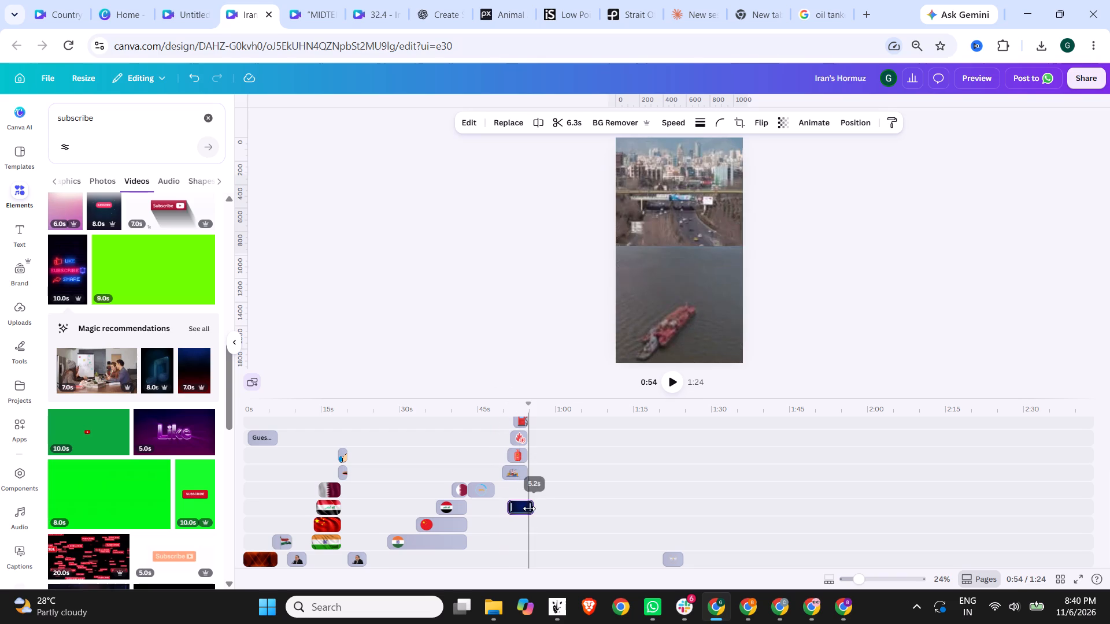
left_click_drag(529, 508, 527, 508)
Play the video from 0:48 to check the Oil Price graph section through to the claim versus confirmation slide.
left_click(495, 407)
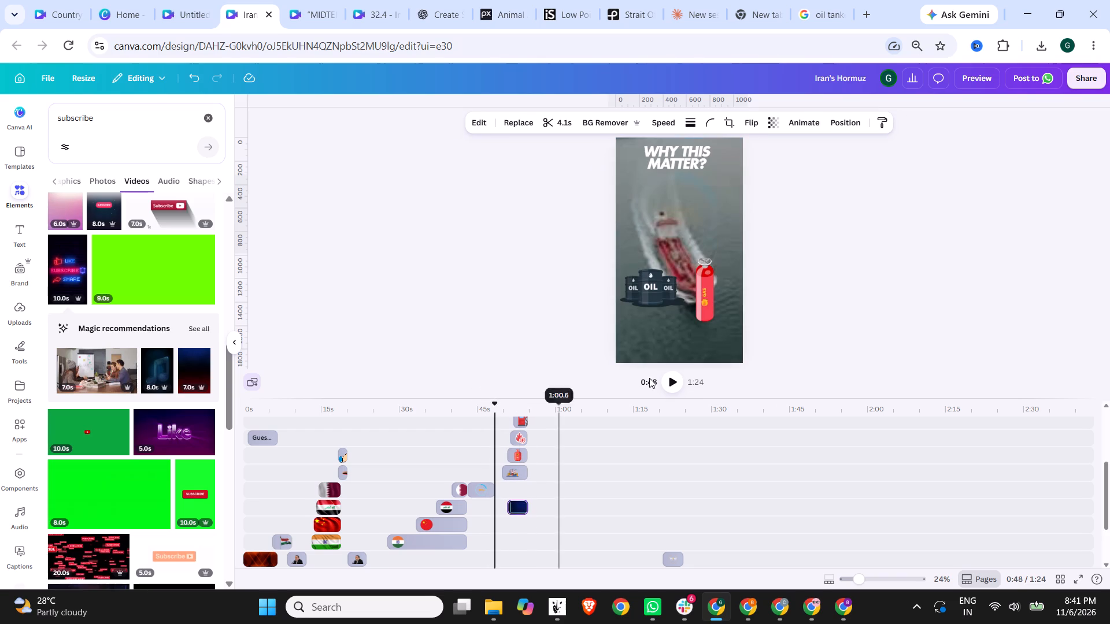
left_click(670, 379)
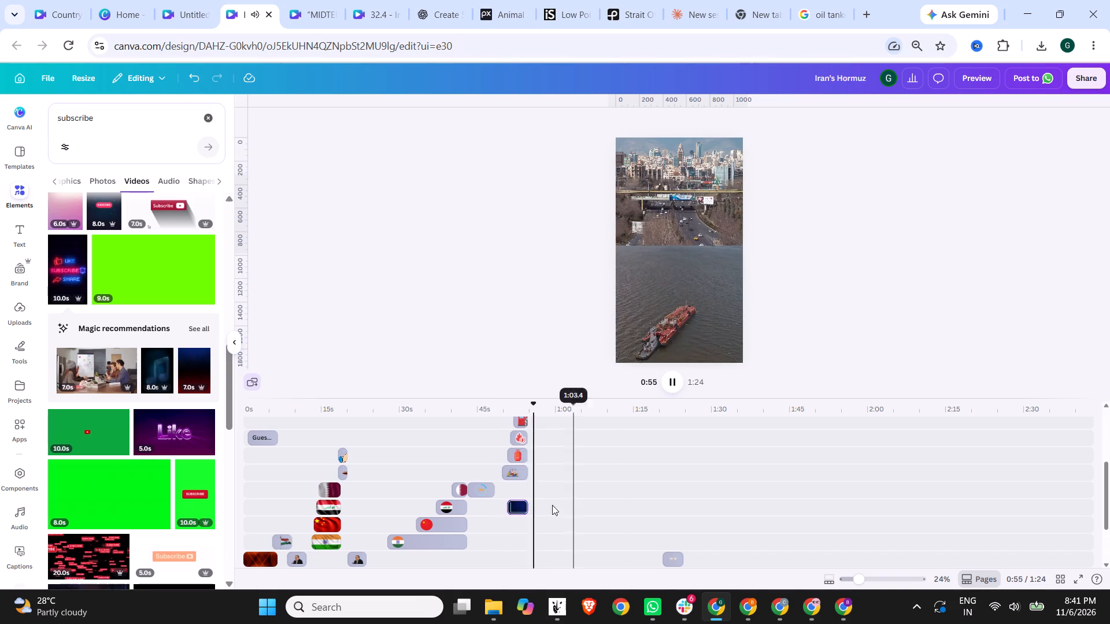
left_click(526, 506)
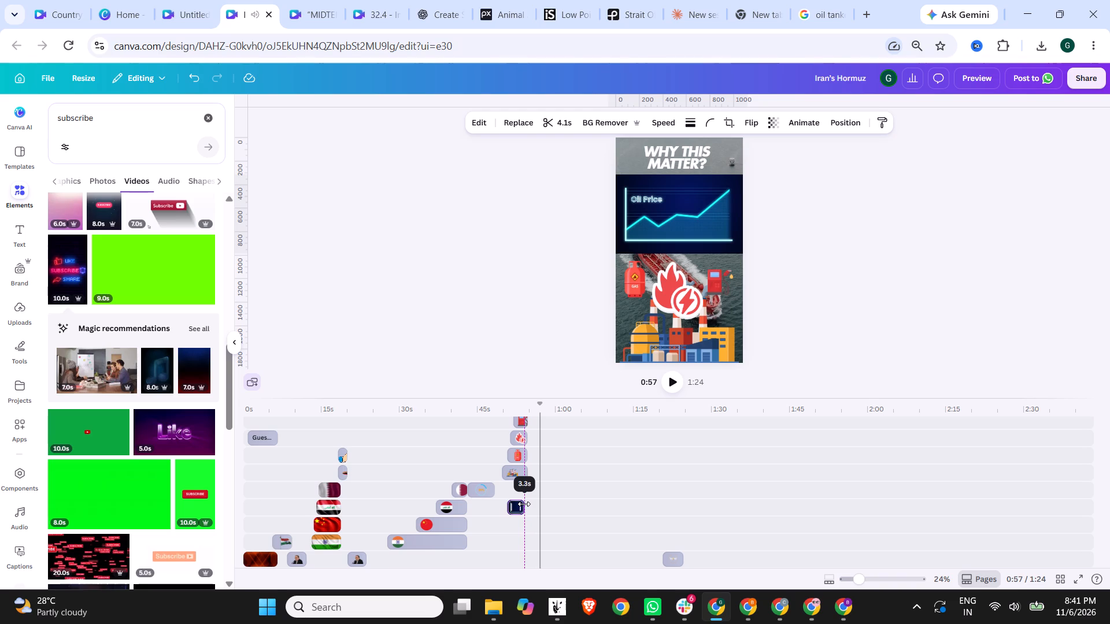
left_click(667, 381)
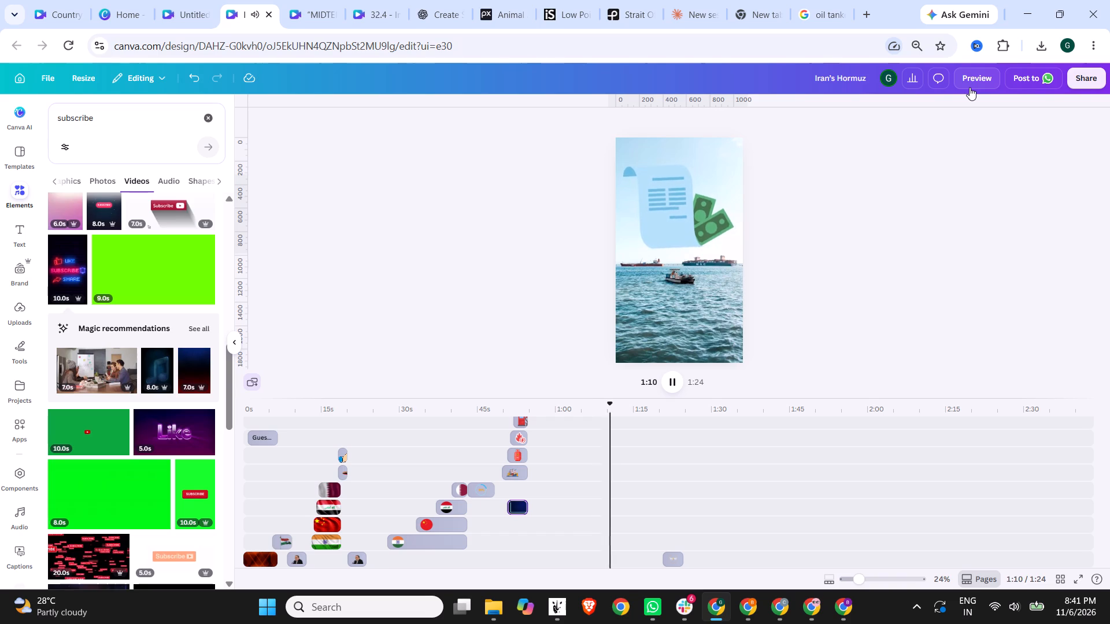
scroll(663, 477, "up", 3)
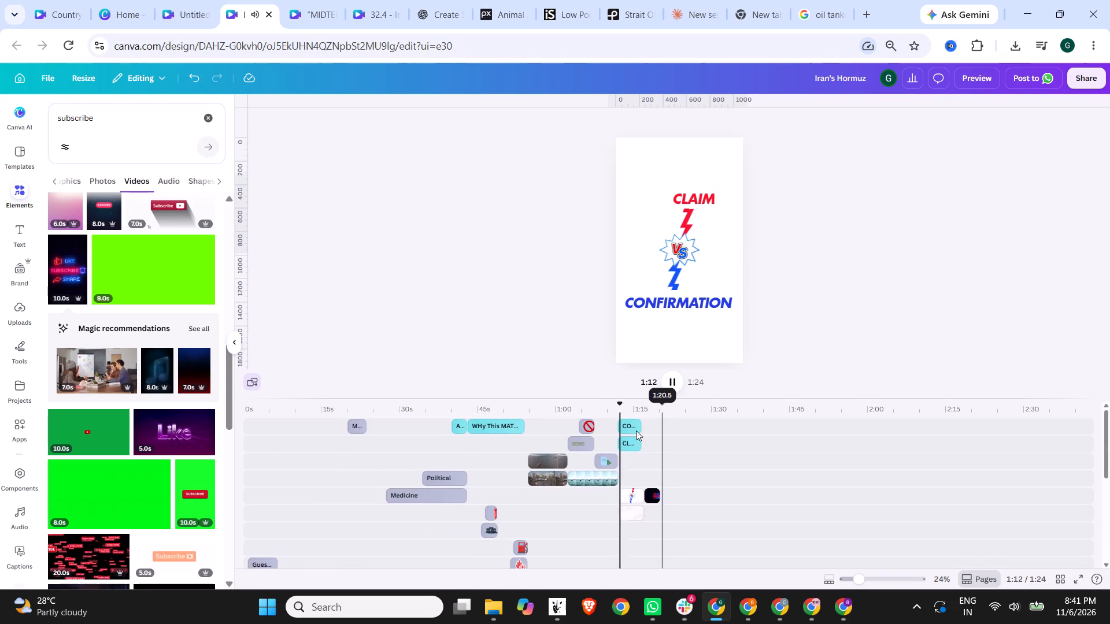
left_click(672, 374)
Set the sea and ships background video's speed to 2 and extend the clip to 5.4 s.
left_click(583, 478)
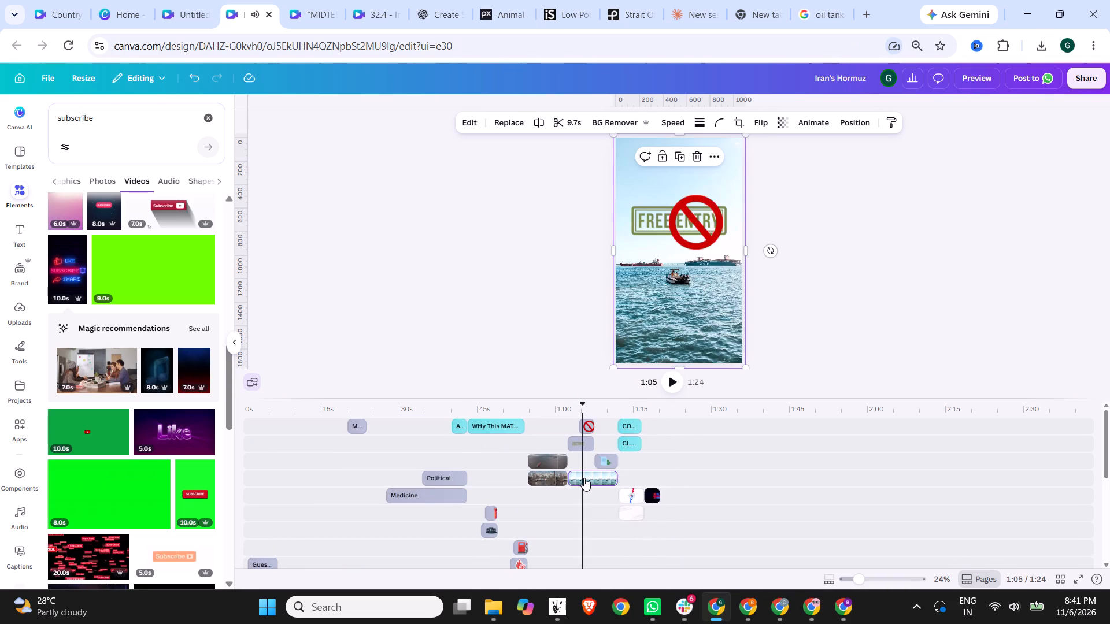
left_click(668, 121)
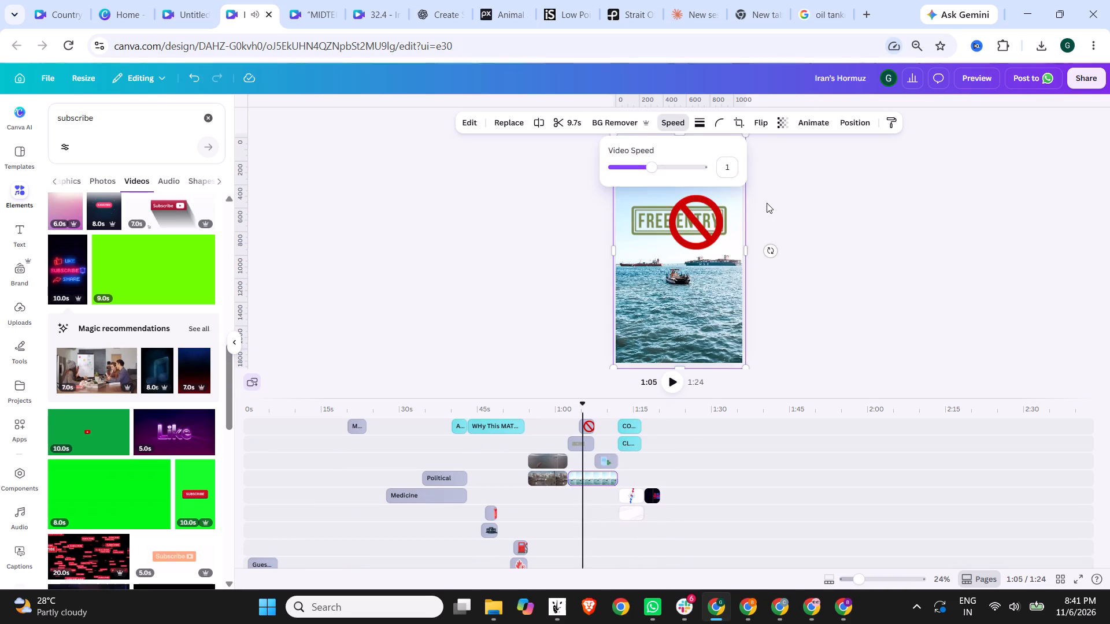
left_click_drag(660, 170, 710, 164)
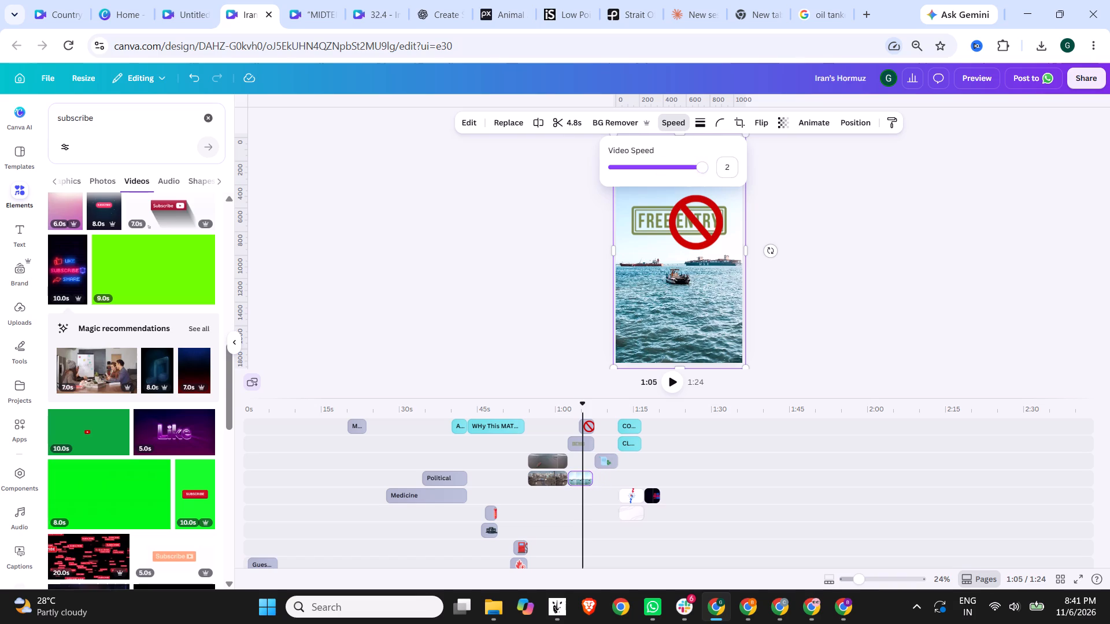
left_click_drag(591, 476, 597, 476)
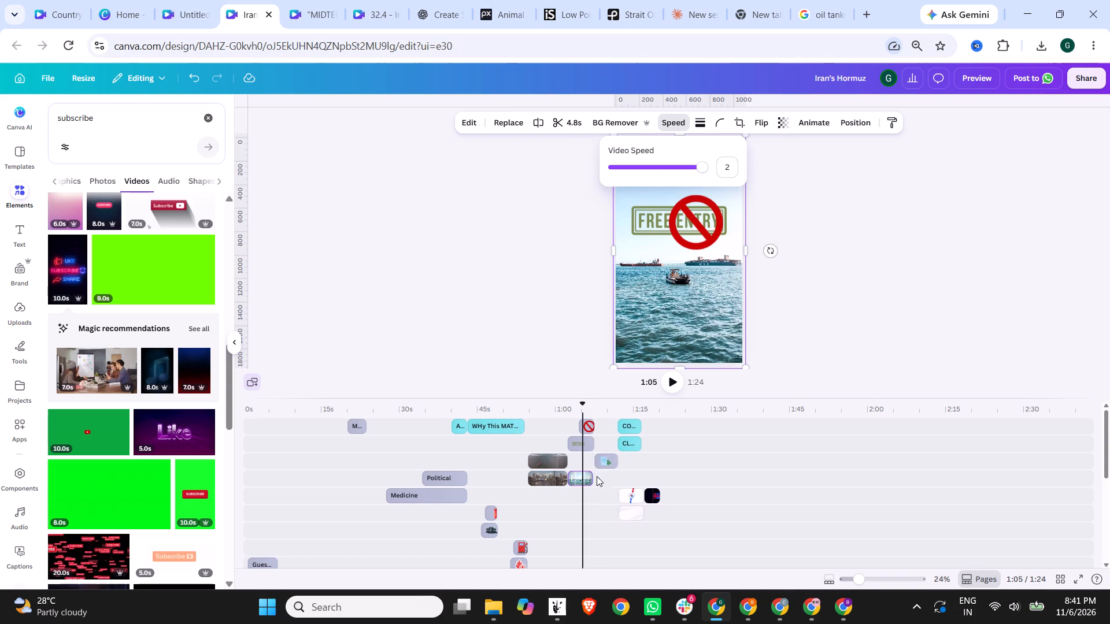
left_click_drag(597, 476, 621, 476)
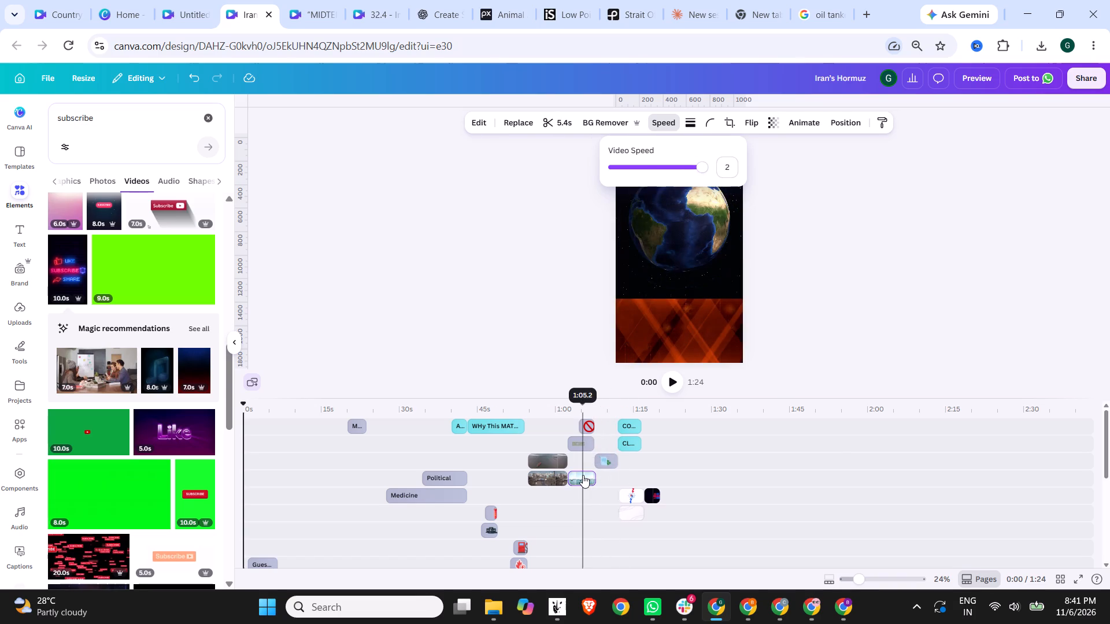
left_click(583, 475)
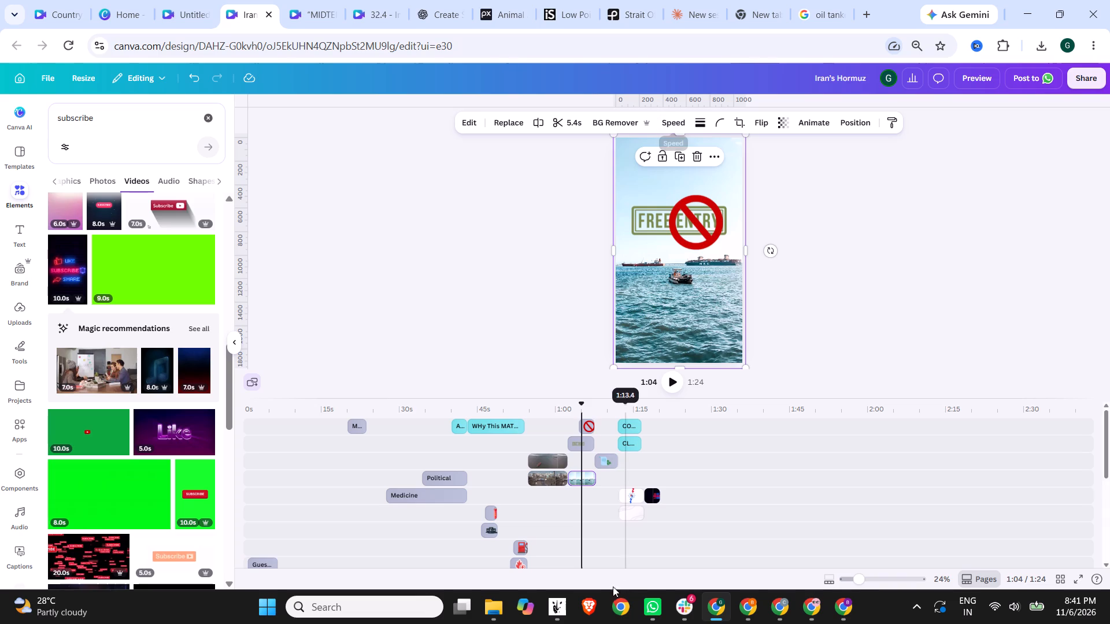
Examine the city traffic, oil tanker, sea and document-with-money clips between 0:57 and 1:22, including the tanker clip's crop.
left_click(554, 477)
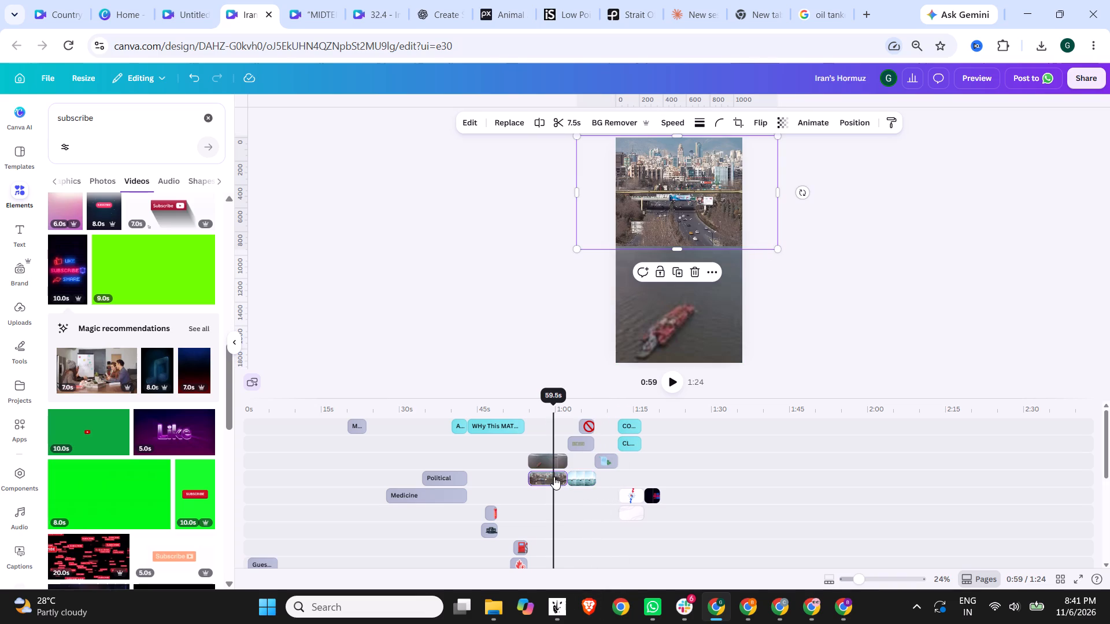
left_click(589, 452)
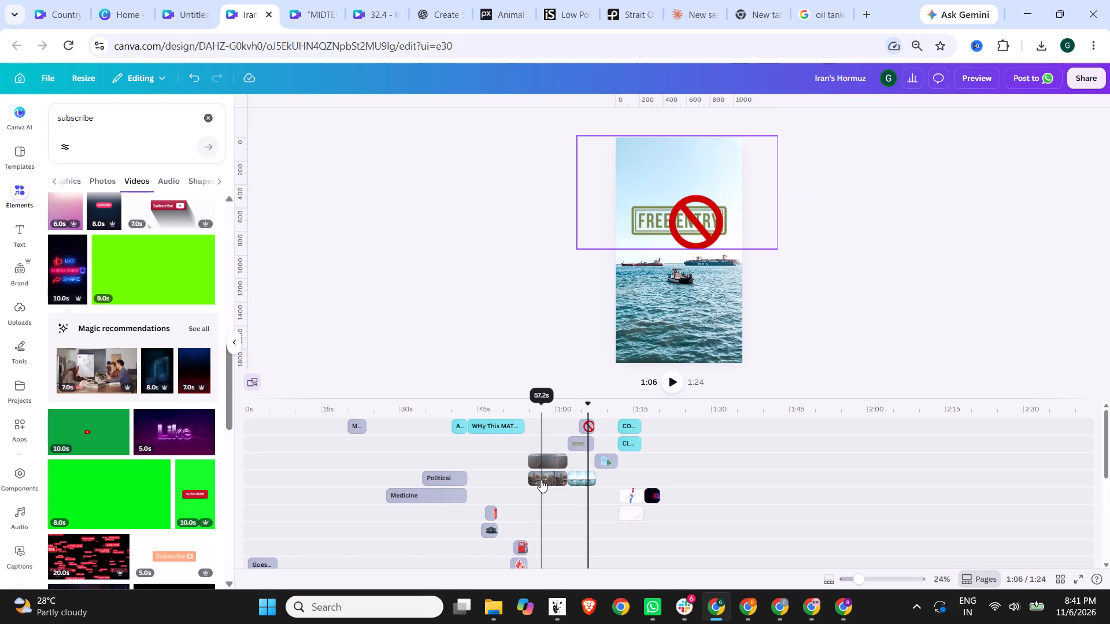
left_click(541, 480)
left_click(667, 355)
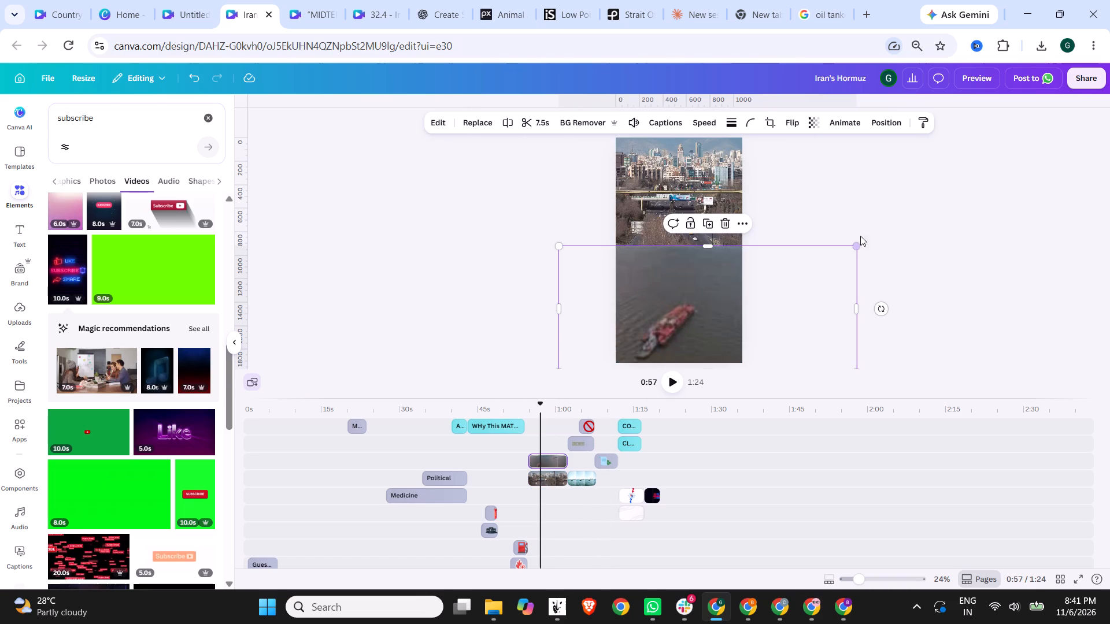
double_click(708, 263)
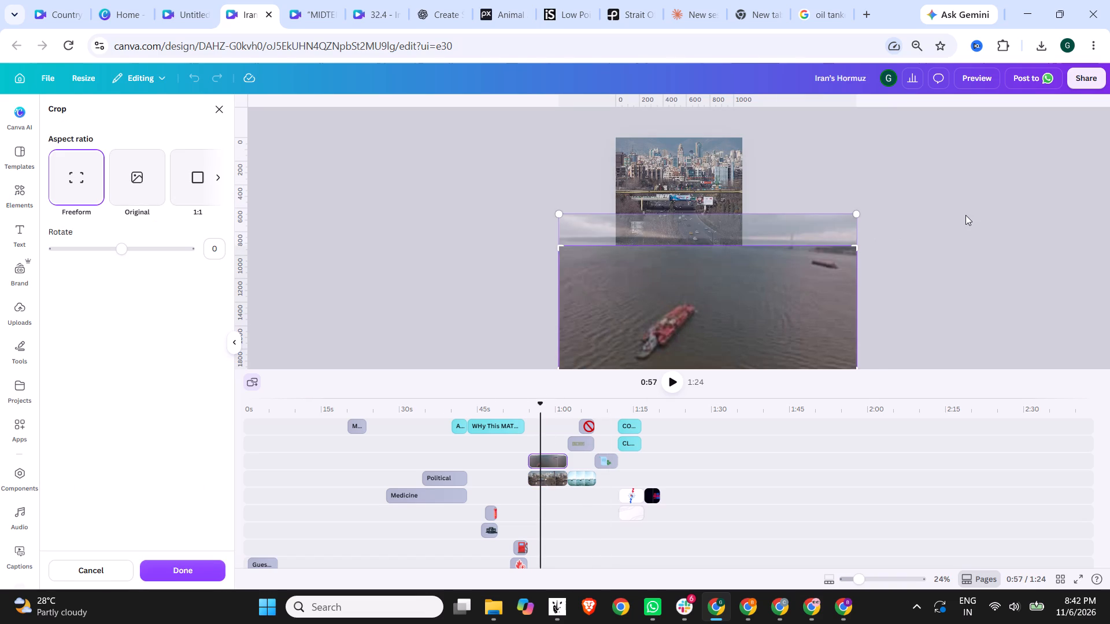
left_click(965, 215)
left_click(913, 238)
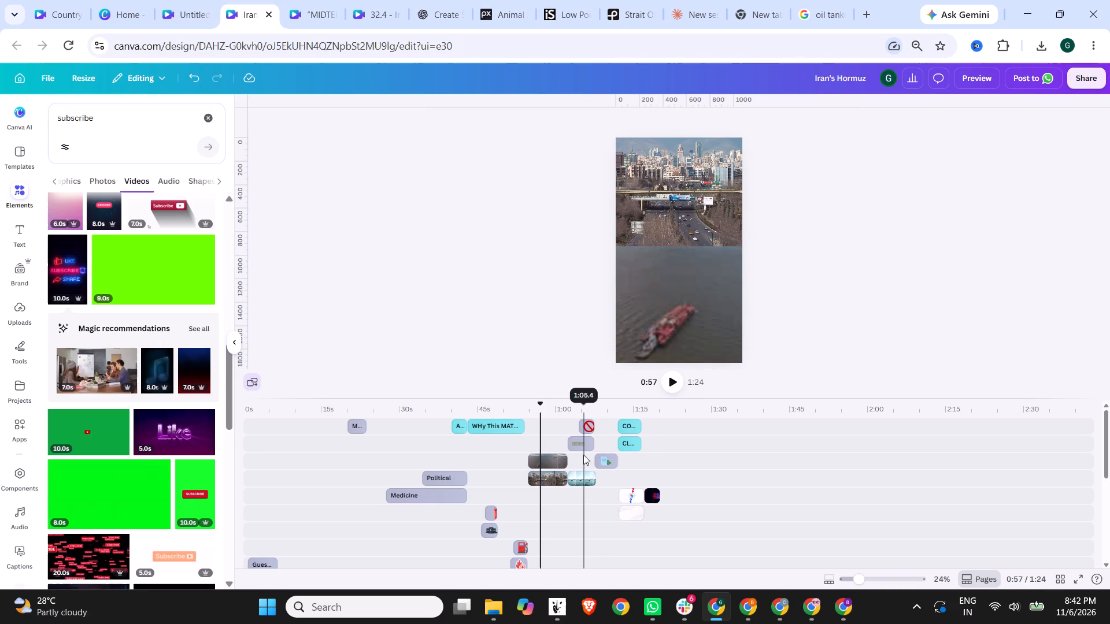
left_click(575, 404)
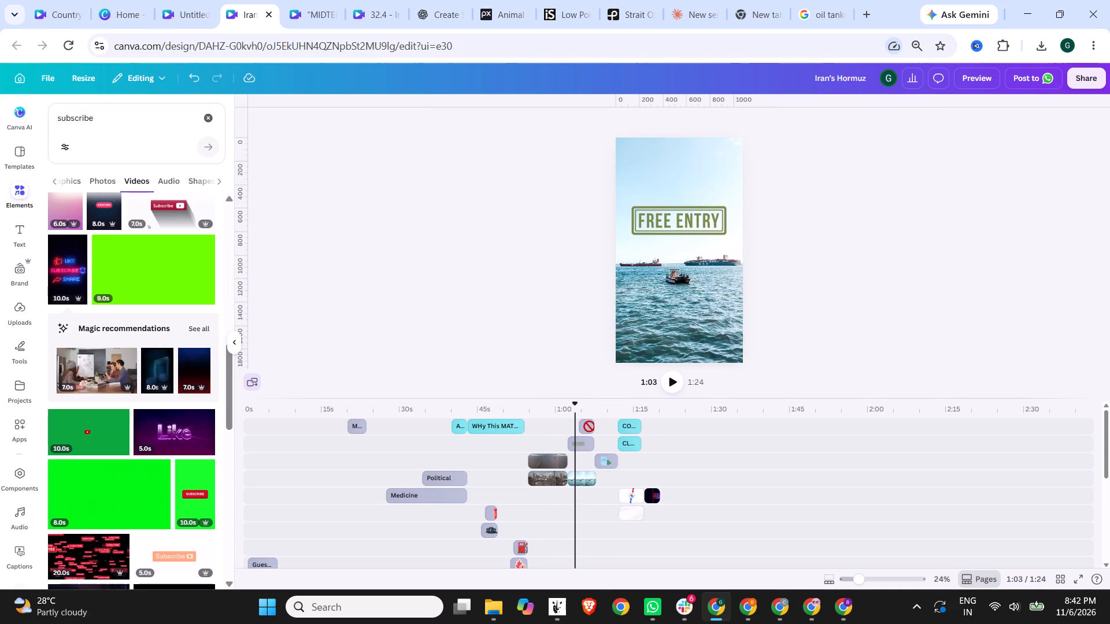
left_click(606, 458)
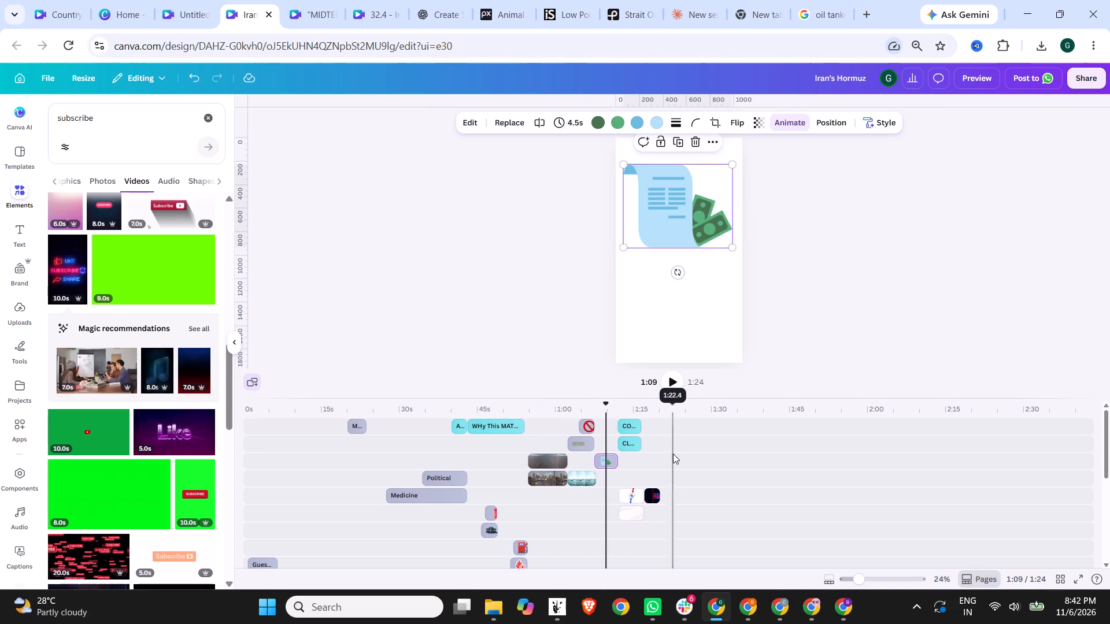
left_click(673, 454)
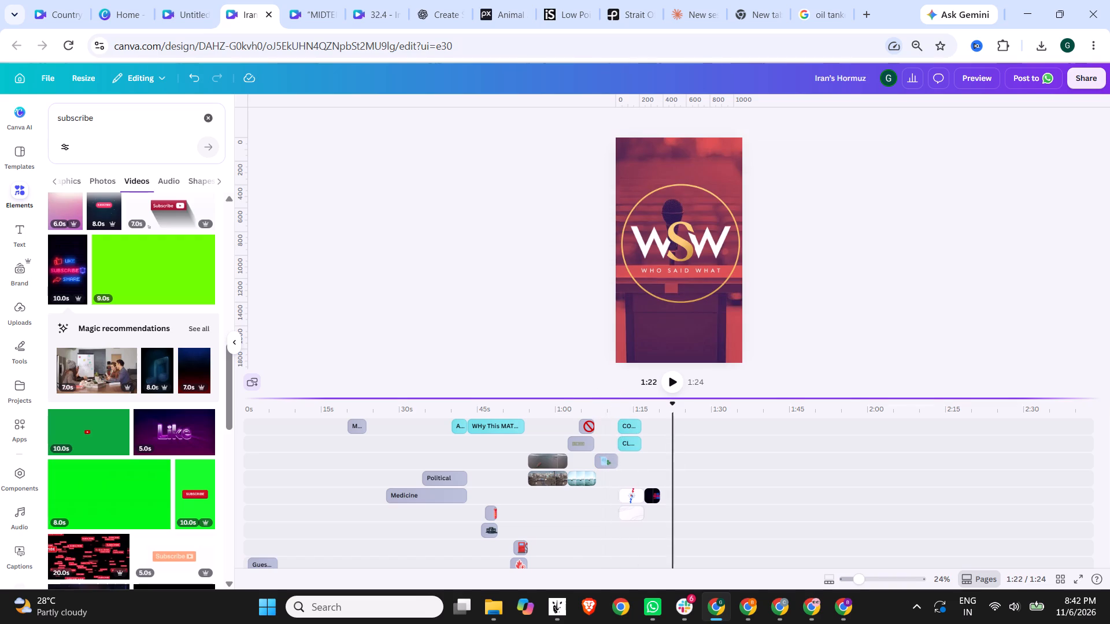
left_click(605, 410)
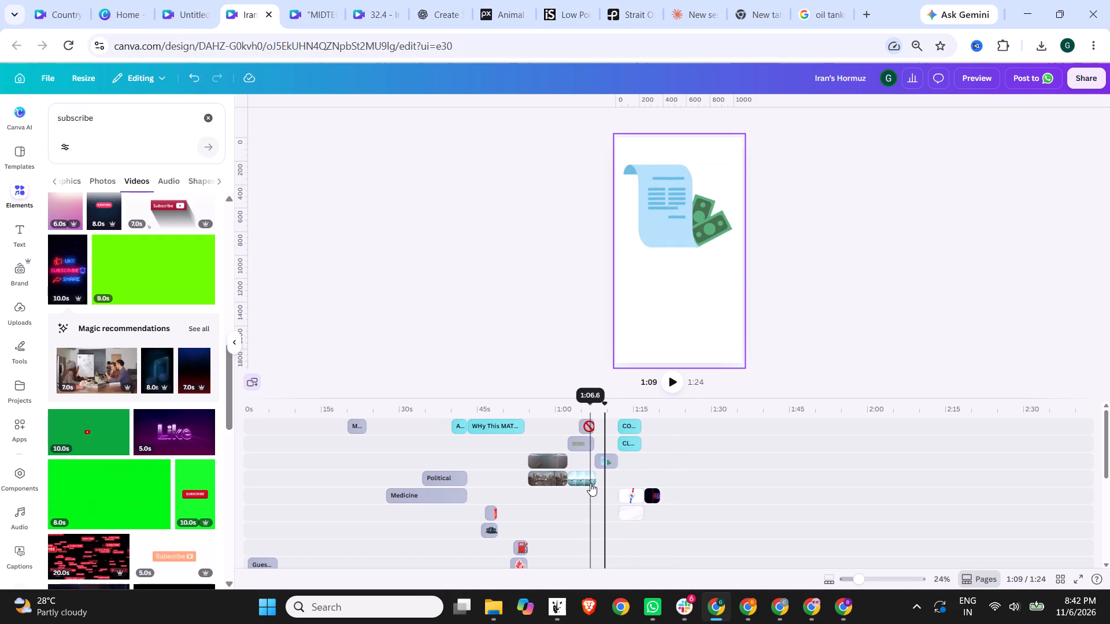
Search the elements library for "ship" and show all the matching videos.
left_click(587, 477)
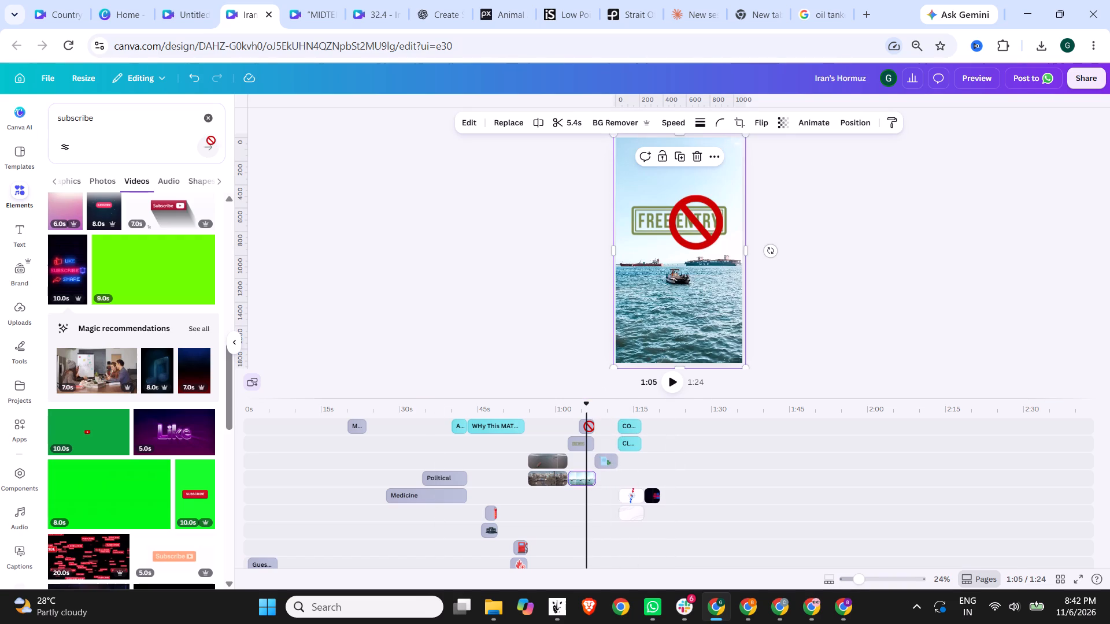
left_click(209, 123)
left_click(139, 119)
type("ship")
key("Return")
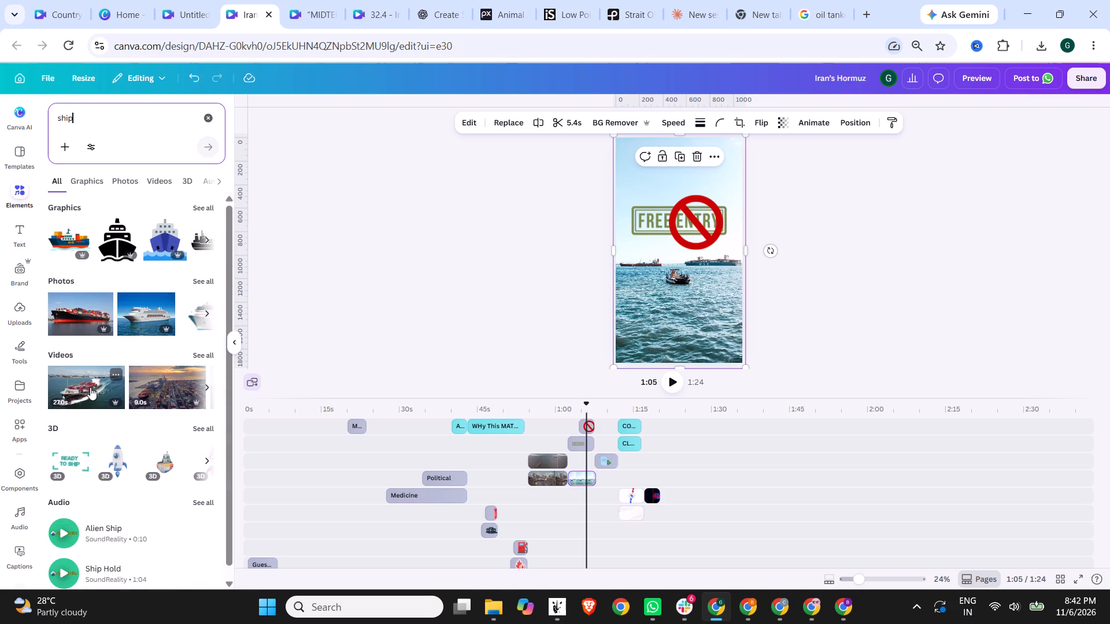
scroll(90, 387, "down", 4)
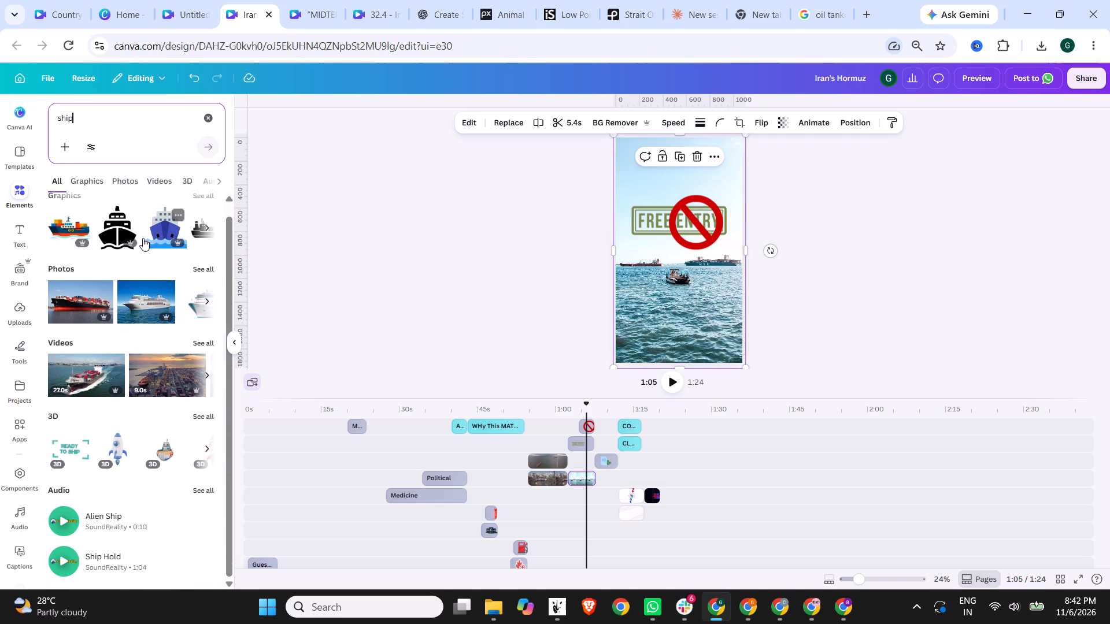
left_click(210, 344)
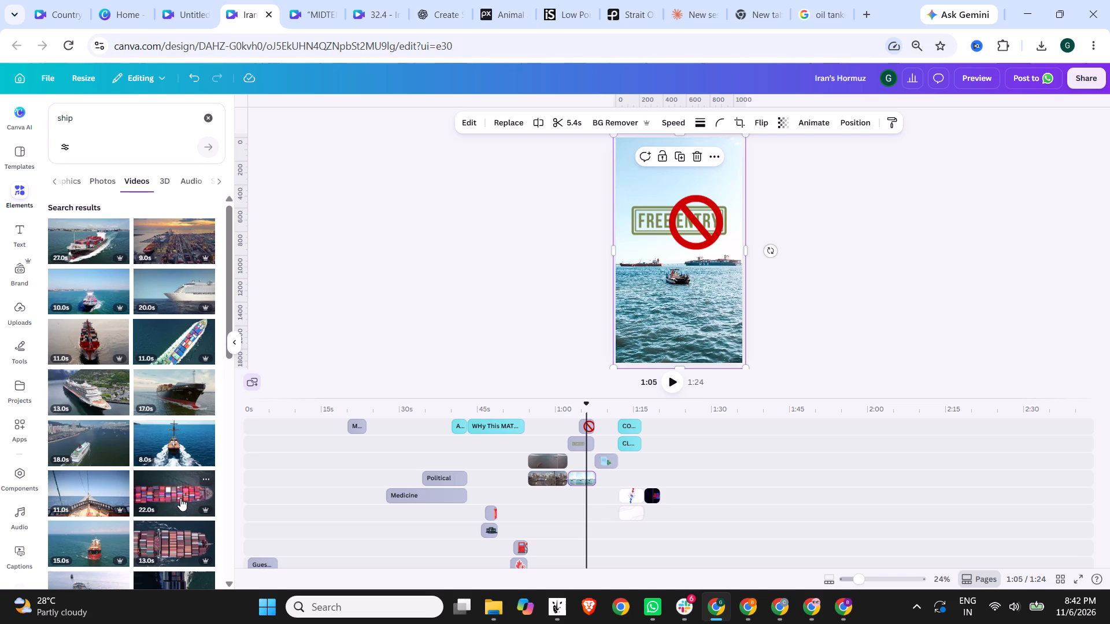
Add the 19-second vertical top-down container ship video beneath the sea clip from its start, trimmed to 9.7 s to end where the CLAIM text starts.
scroll(179, 490, "down", 3)
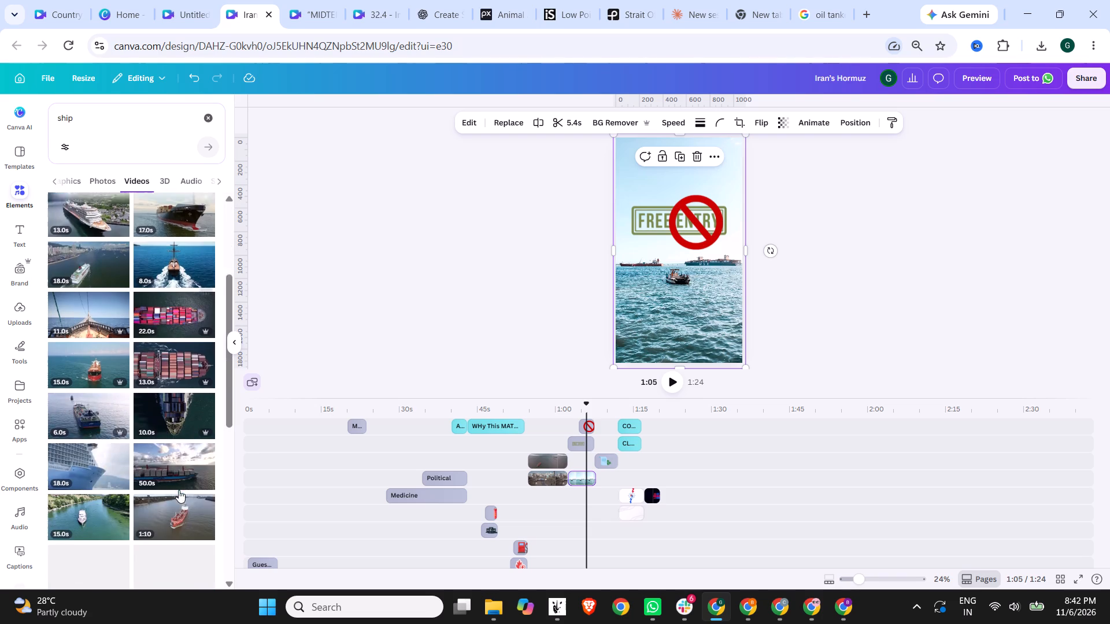
scroll(179, 490, "down", 3)
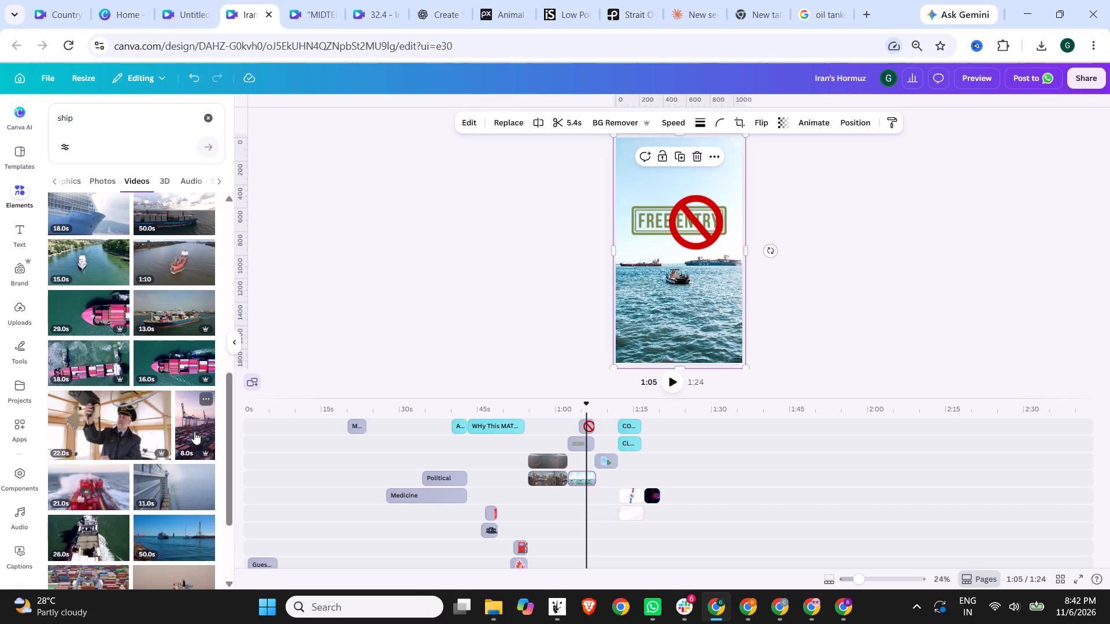
scroll(194, 432, "down", 2)
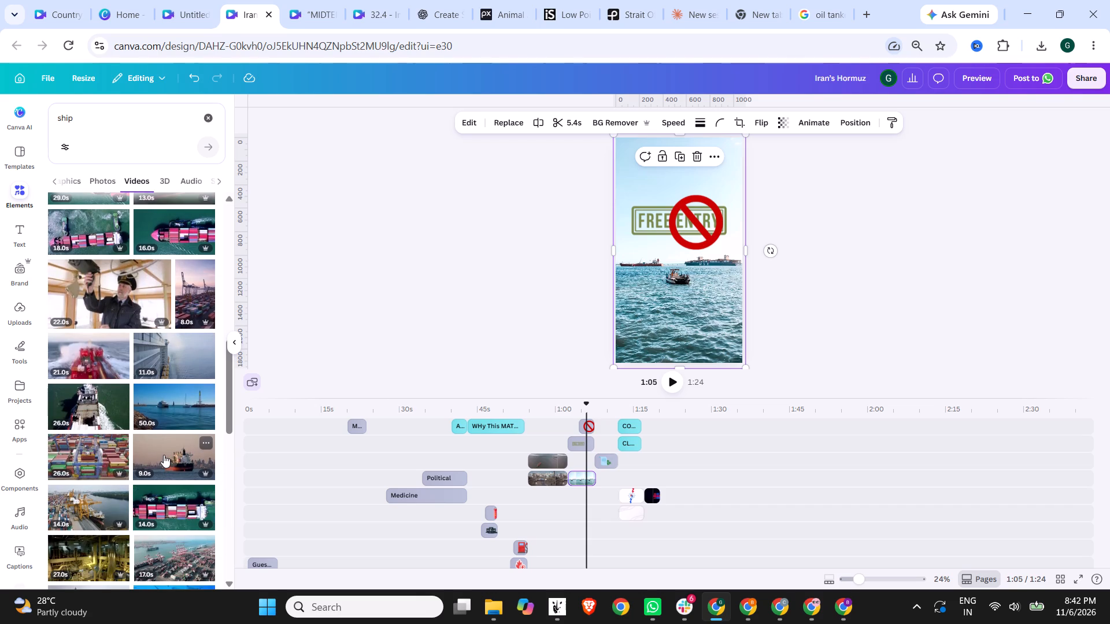
scroll(169, 456, "down", 2)
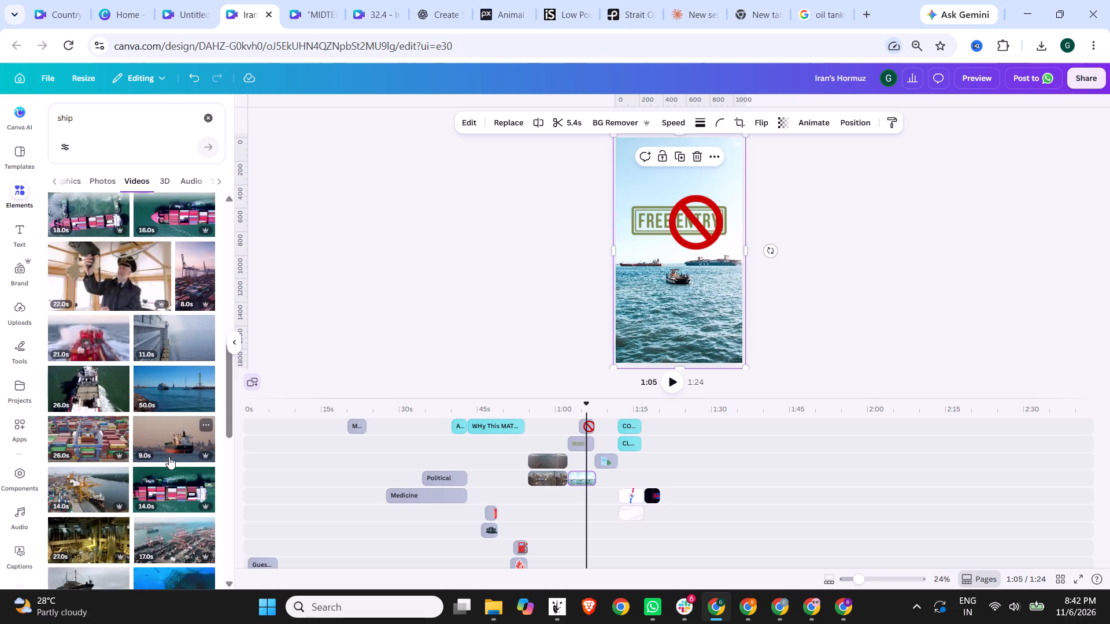
scroll(169, 454, "down", 4)
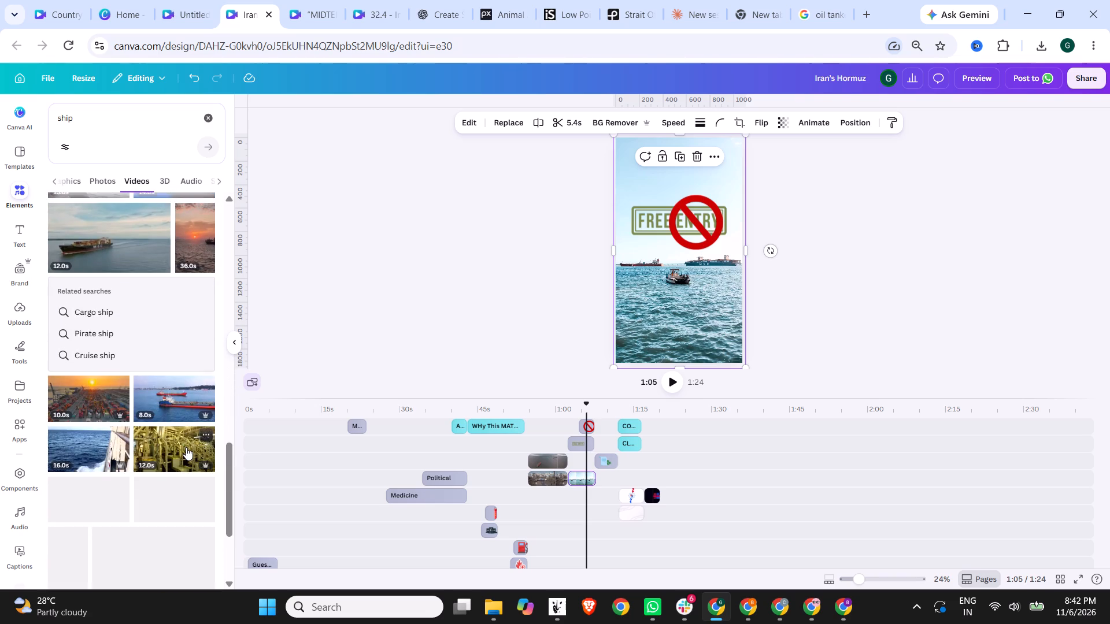
scroll(186, 447, "down", 3)
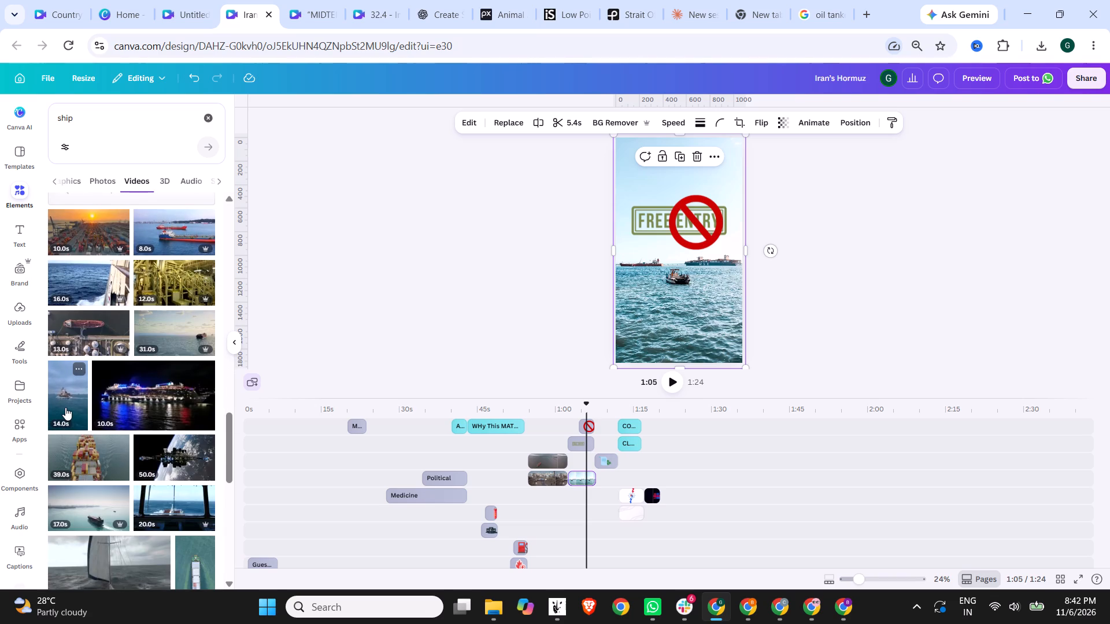
scroll(89, 410, "down", 2)
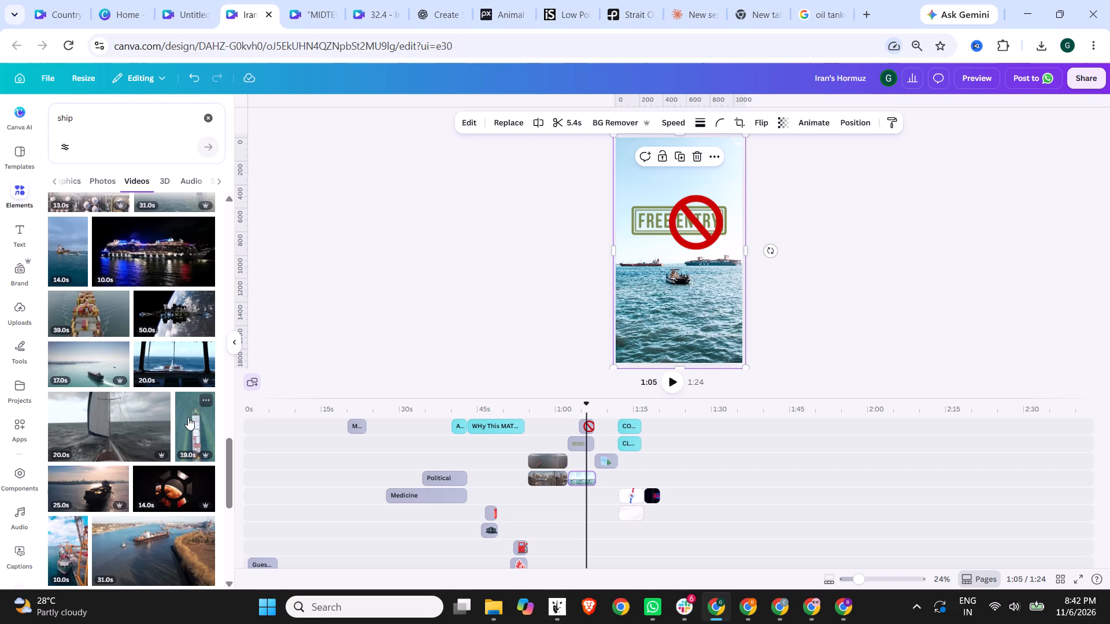
left_click_drag(188, 417, 577, 492)
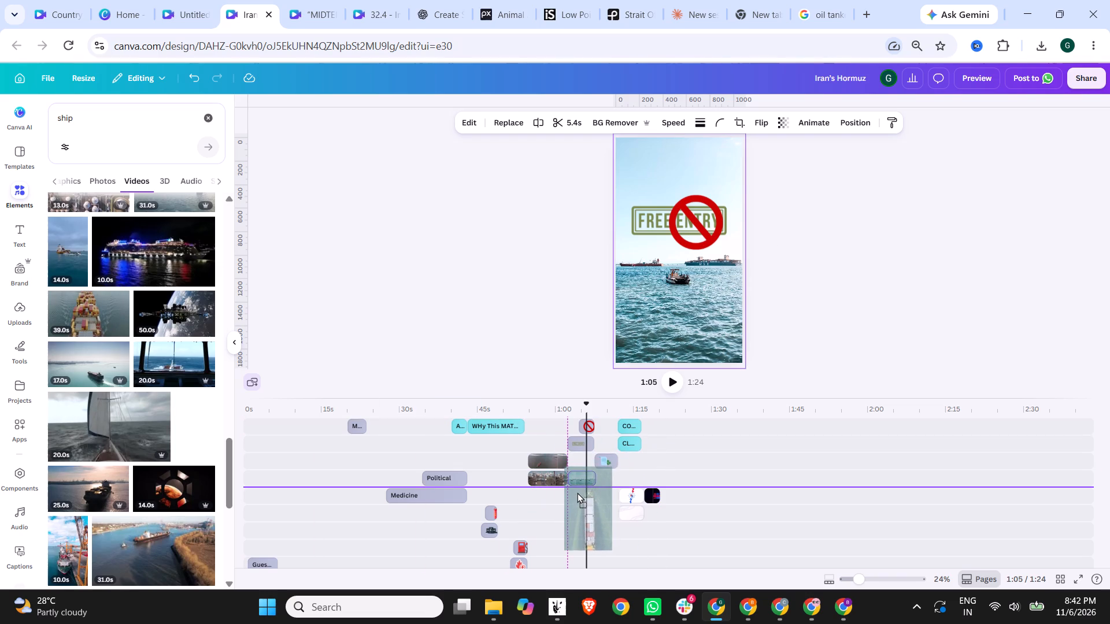
left_click_drag(577, 492, 577, 486)
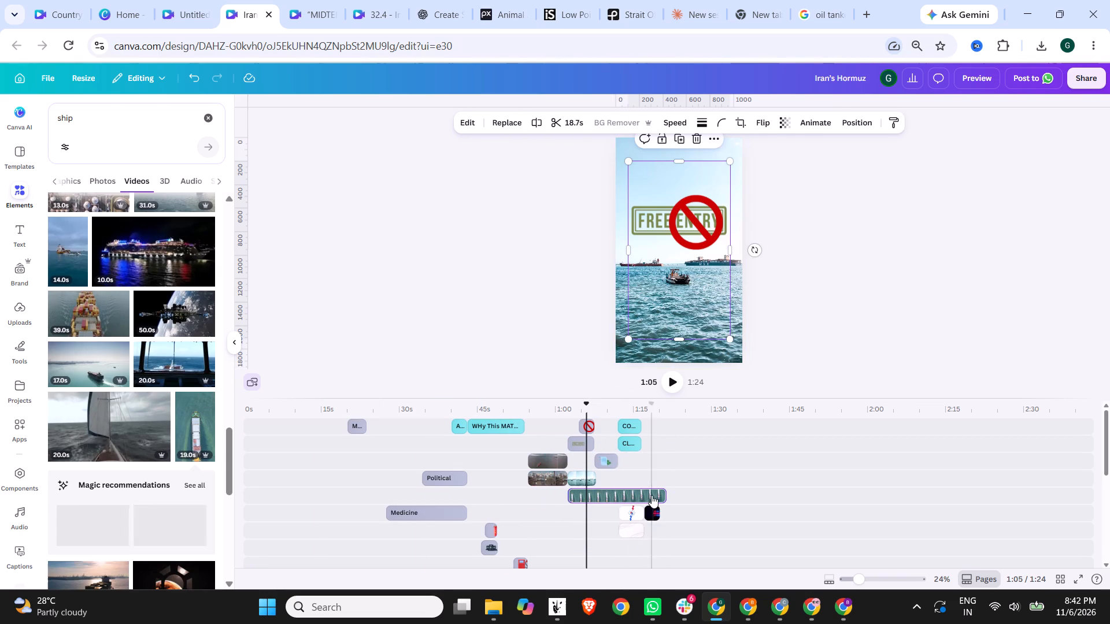
left_click_drag(665, 494, 617, 494)
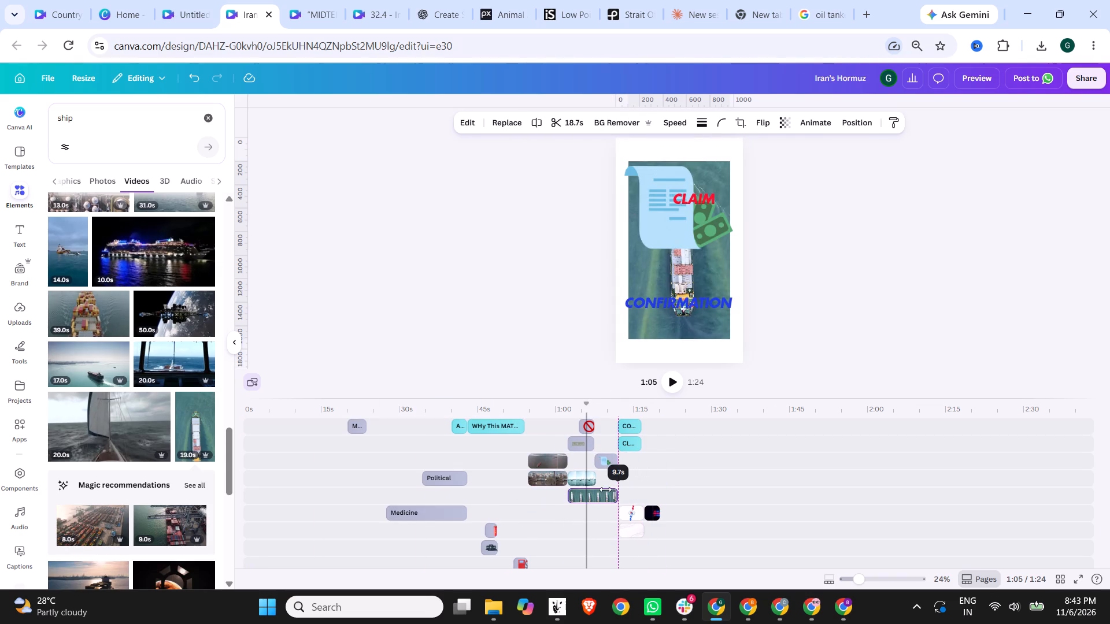
Delete the old sea and ships background clip beneath the FREE ENTRY stamp.
left_click(584, 480)
key("Delete")
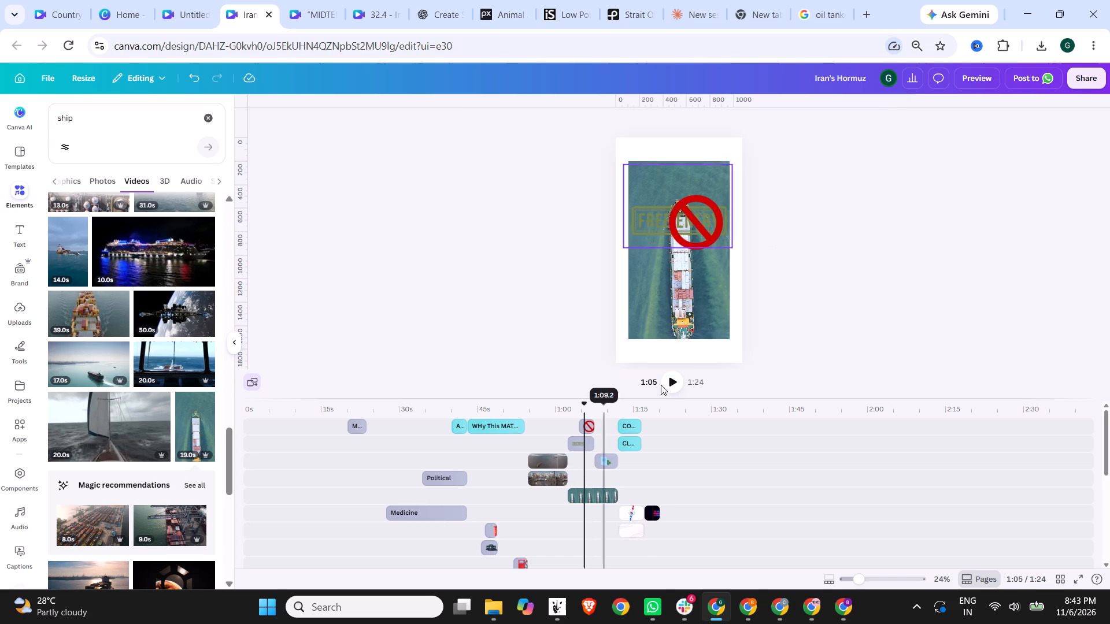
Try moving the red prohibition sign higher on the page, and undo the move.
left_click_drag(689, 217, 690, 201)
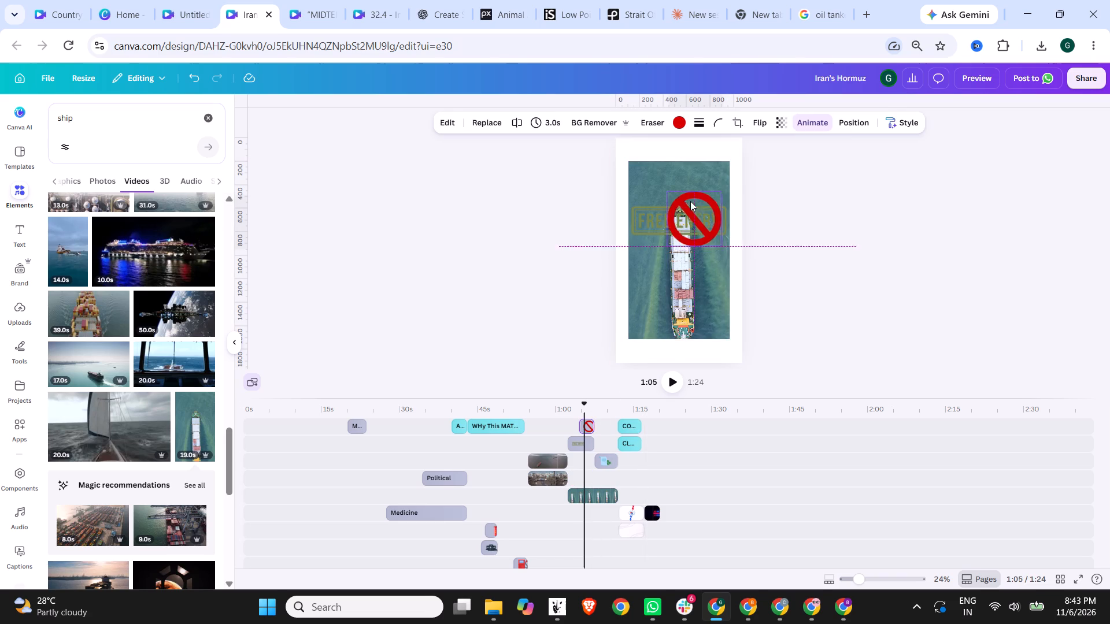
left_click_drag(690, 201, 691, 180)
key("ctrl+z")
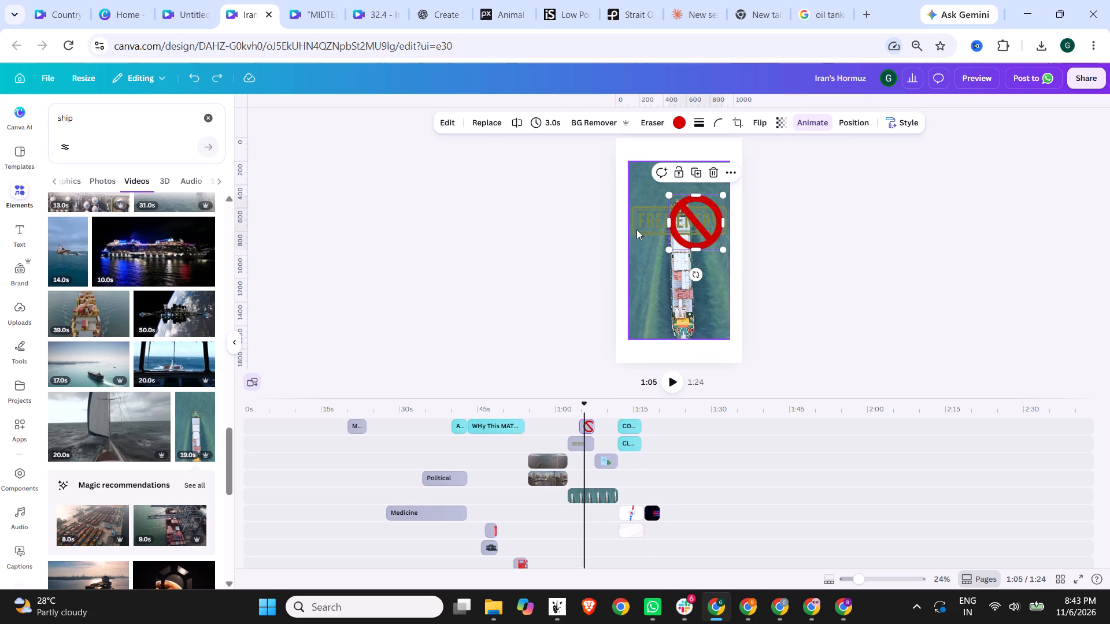
Align the container ship video to the page's top-left corner and enlarge it to about 1,132 × 1,987 to cover the page.
left_click(637, 229)
left_click(660, 287)
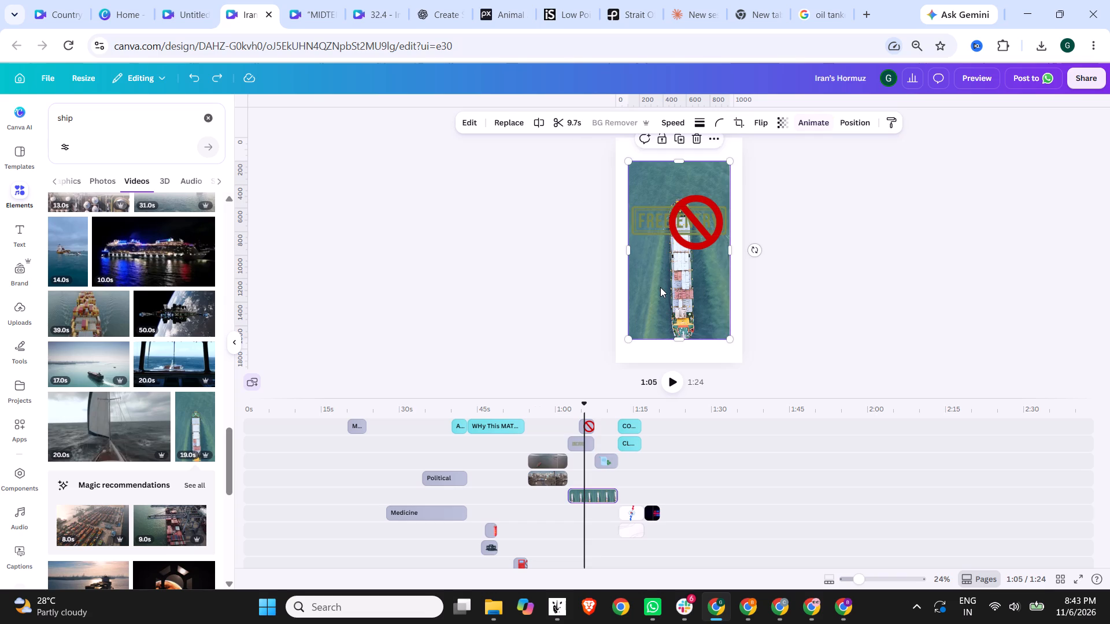
left_click_drag(660, 287, 645, 260)
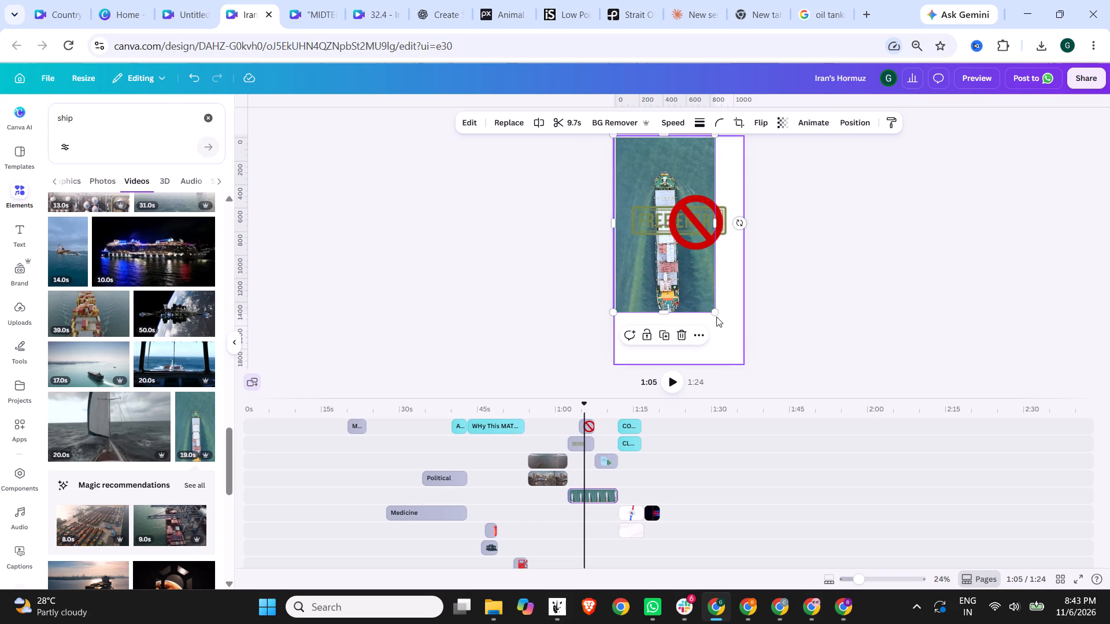
left_click_drag(715, 313, 750, 363)
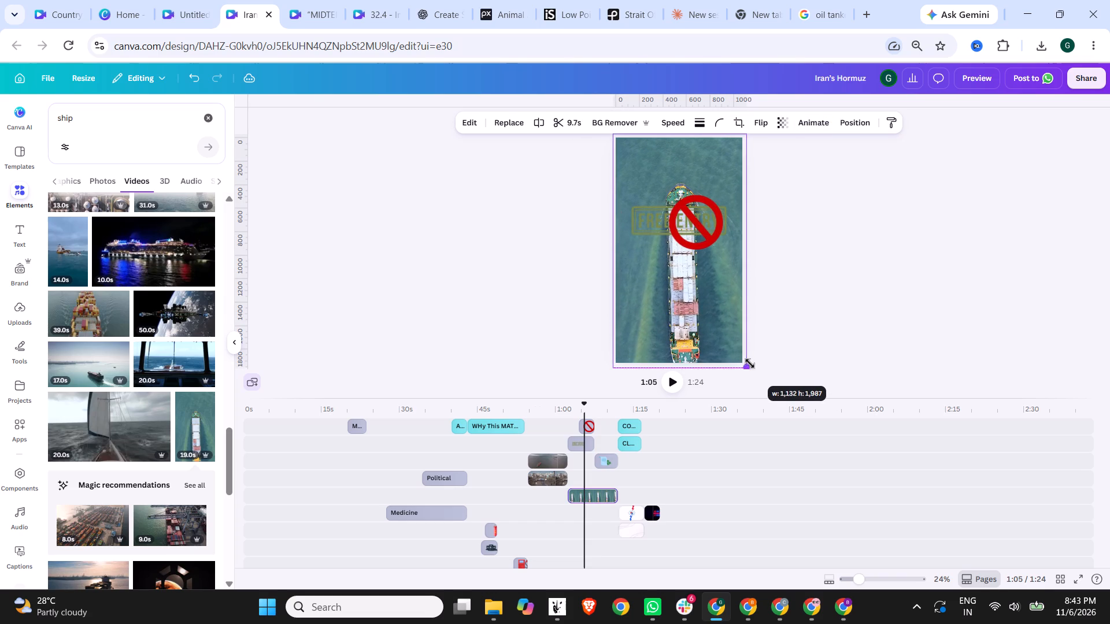
left_click_drag(750, 363, 749, 362)
left_click(786, 314)
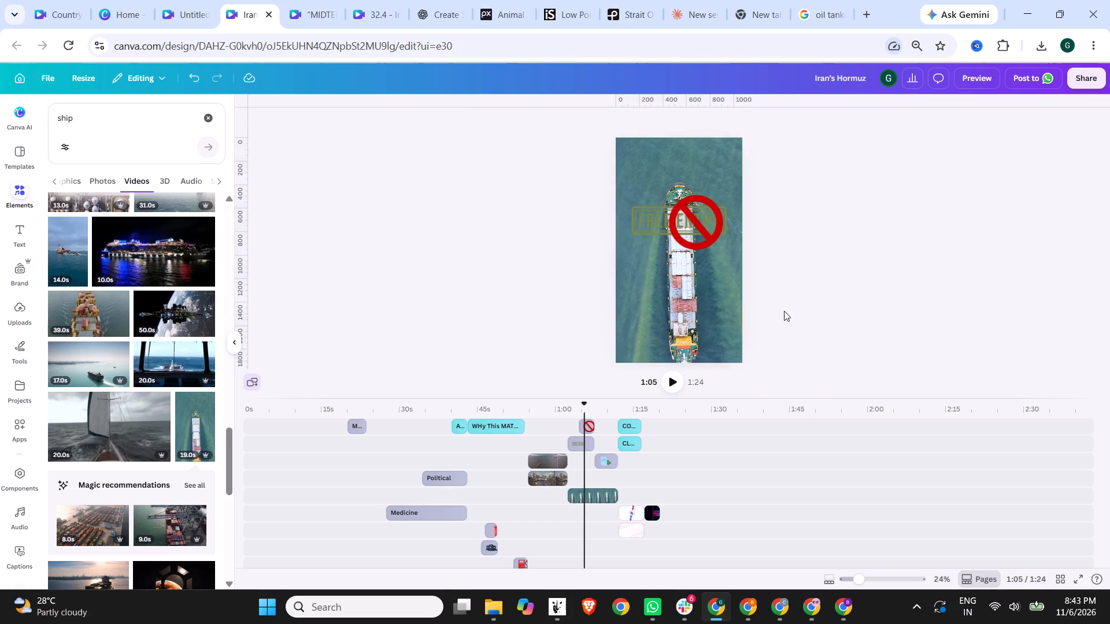
Recolour the FREE ENTRY stamp white.
left_click(641, 217)
left_click(626, 122)
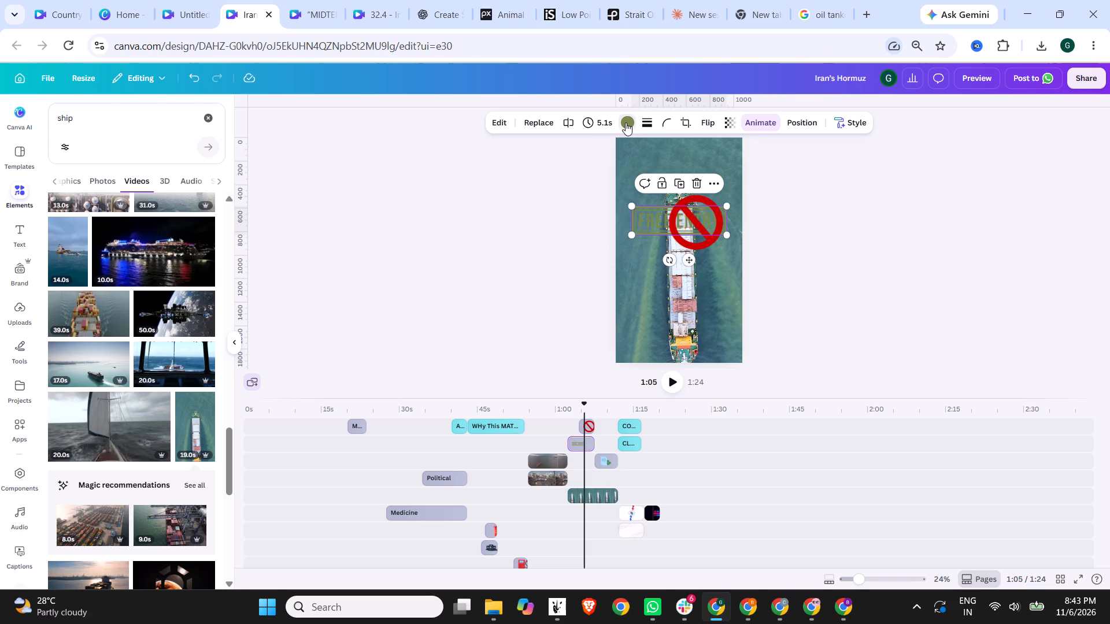
left_click(132, 213)
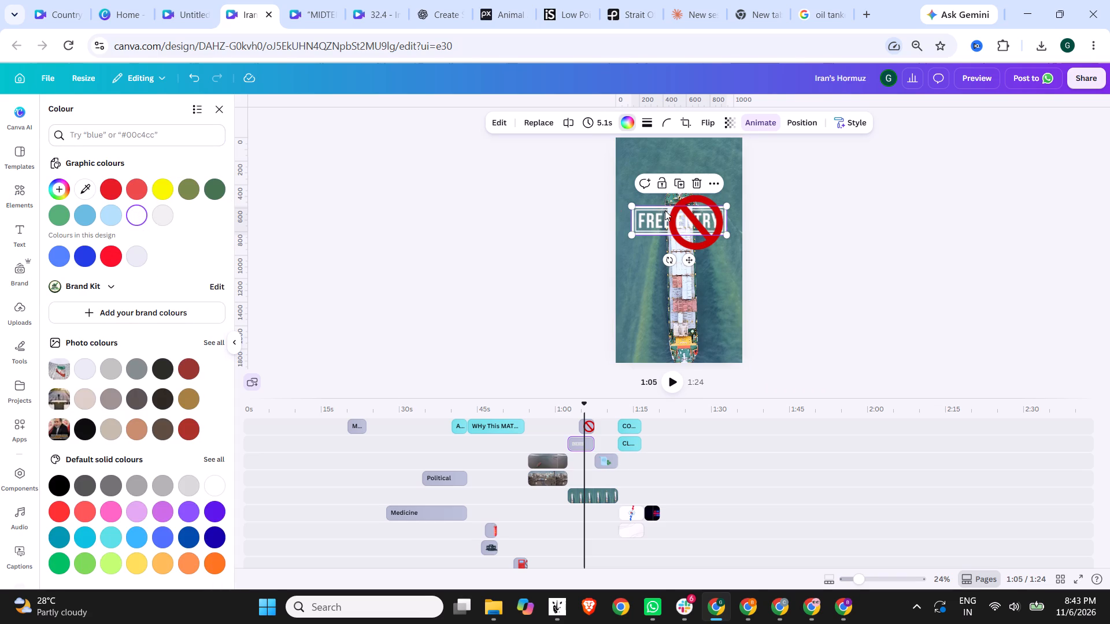
Move the FREE ENTRY stamp and the red prohibition sign to the top of the page, above the ship, with the sign overlapping the stamp.
left_click_drag(665, 214, 664, 159)
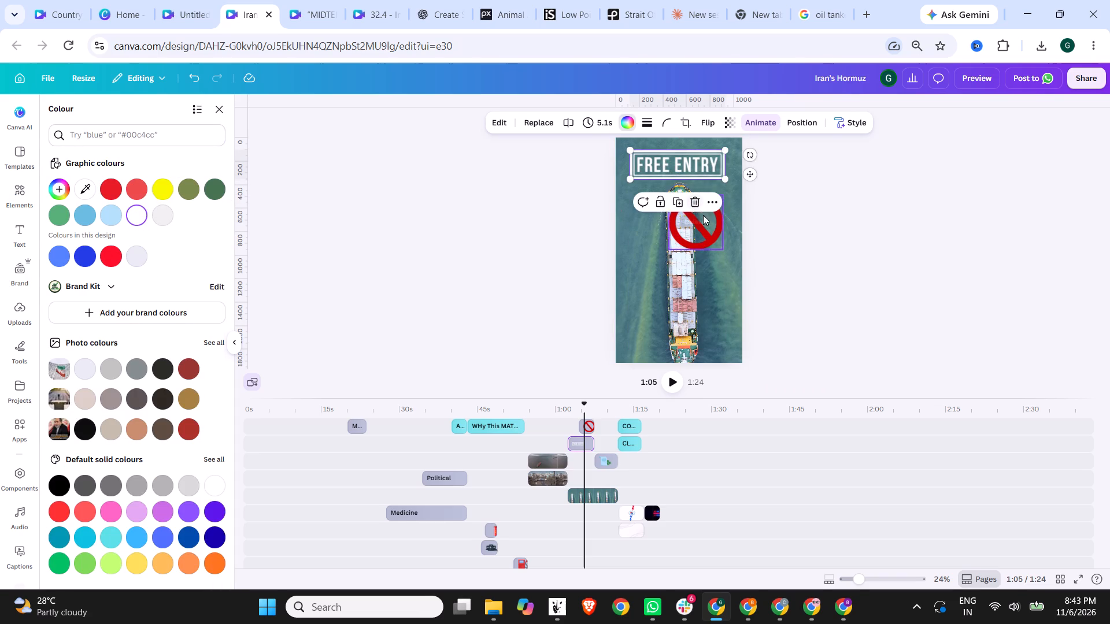
left_click_drag(702, 230, 711, 178)
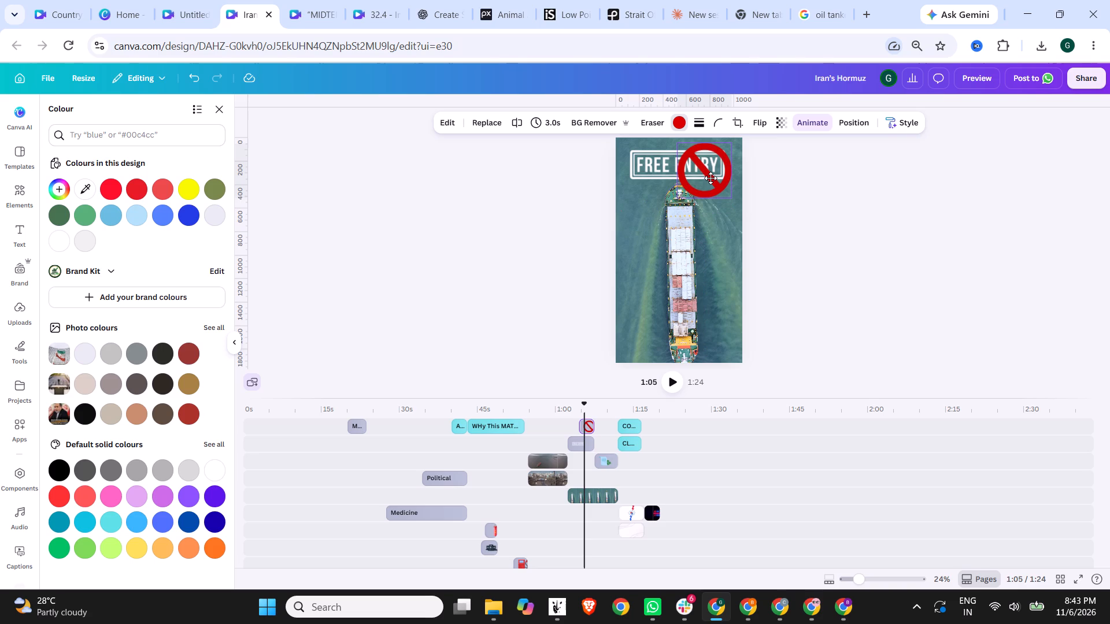
left_click_drag(711, 178, 704, 173)
left_click(770, 181)
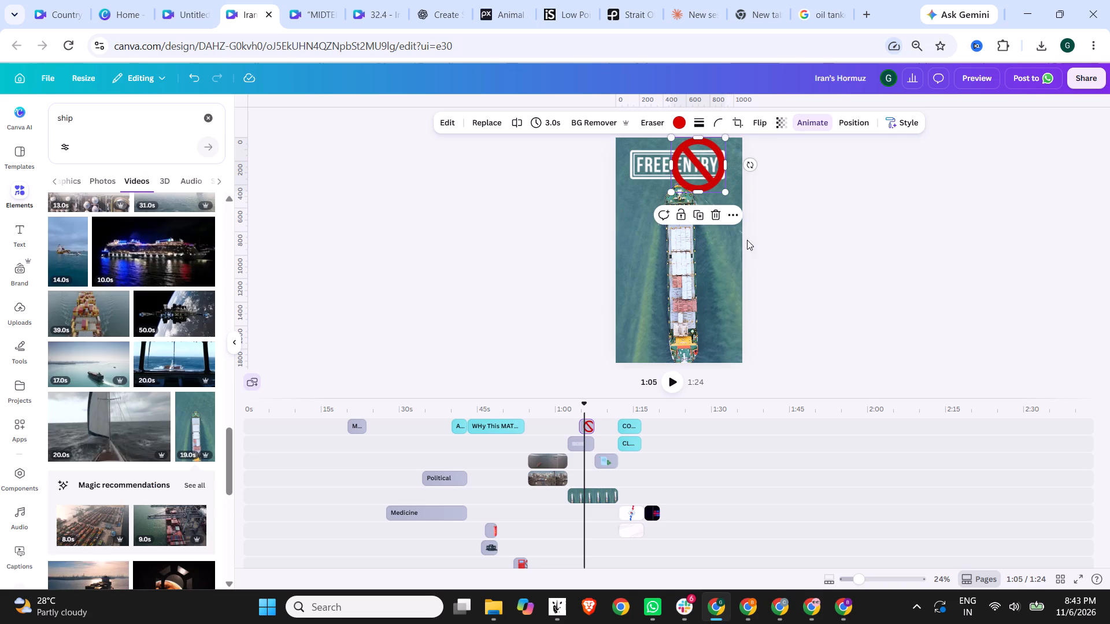
left_click(1004, 234)
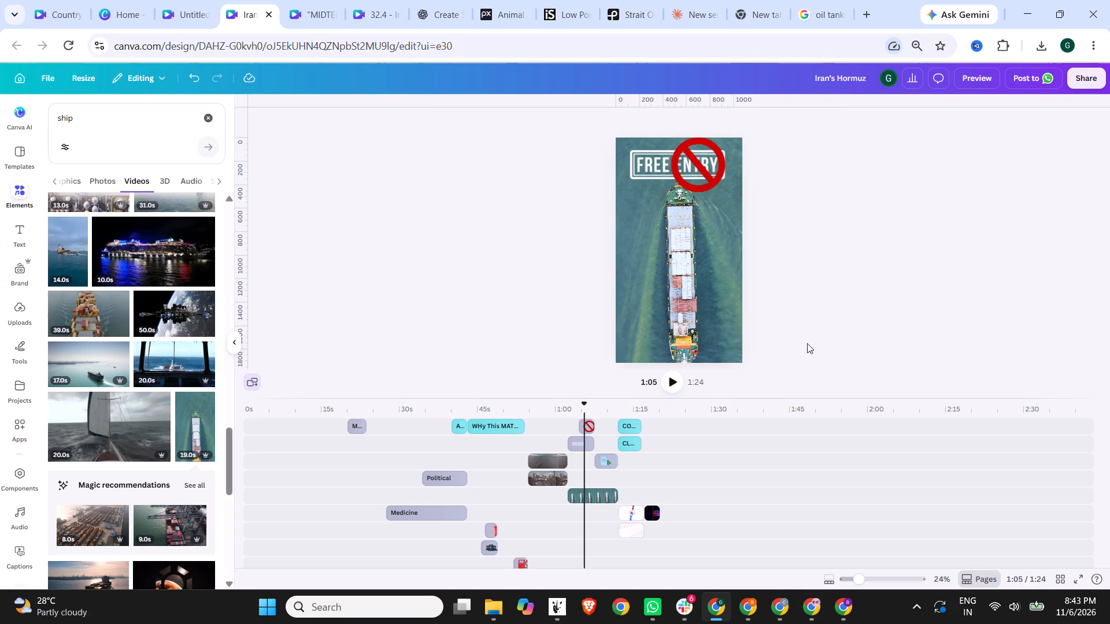
Preview the video at full size from the beginning through to the country flags scene.
left_click(972, 72)
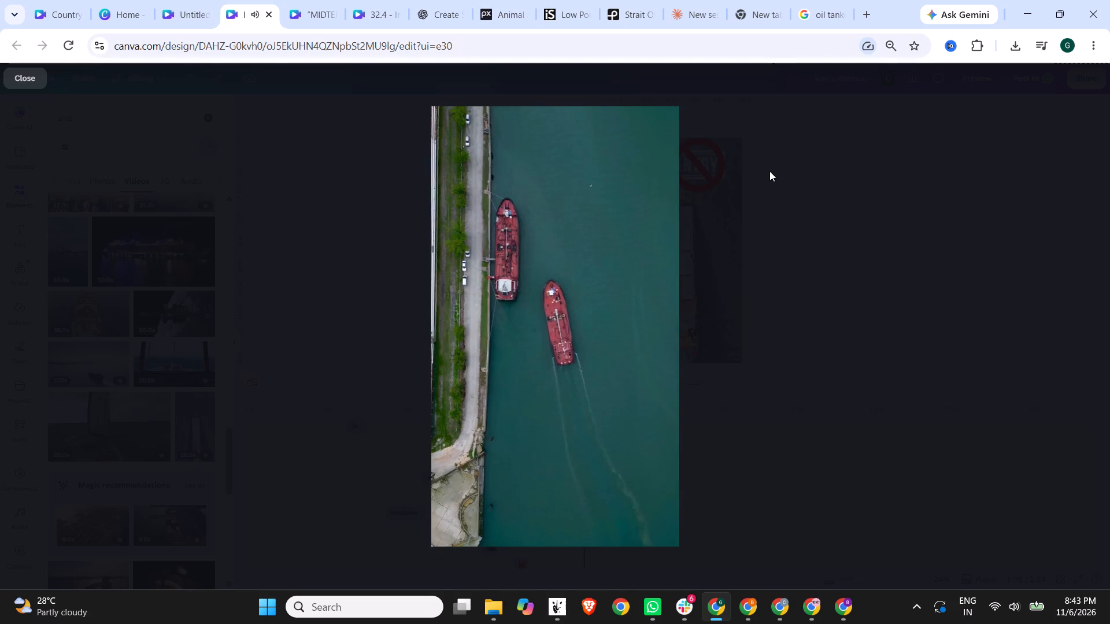
key("Escape")
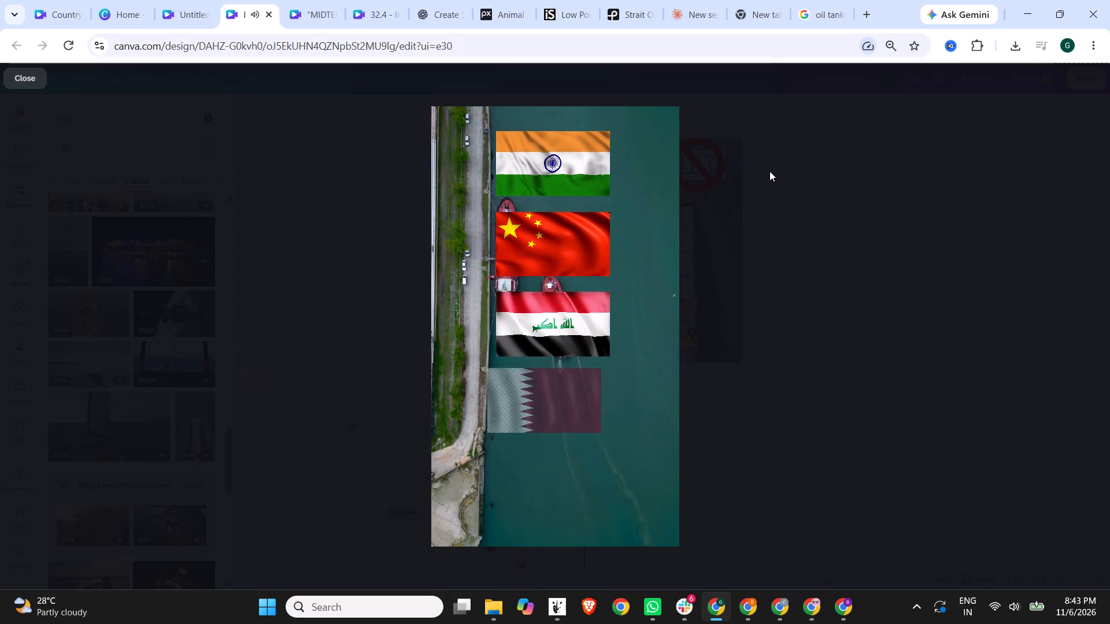
Play the video from about 5 s, and replay the voiceover around the minister's photo from about 9 s to the ship scene.
left_click(271, 413)
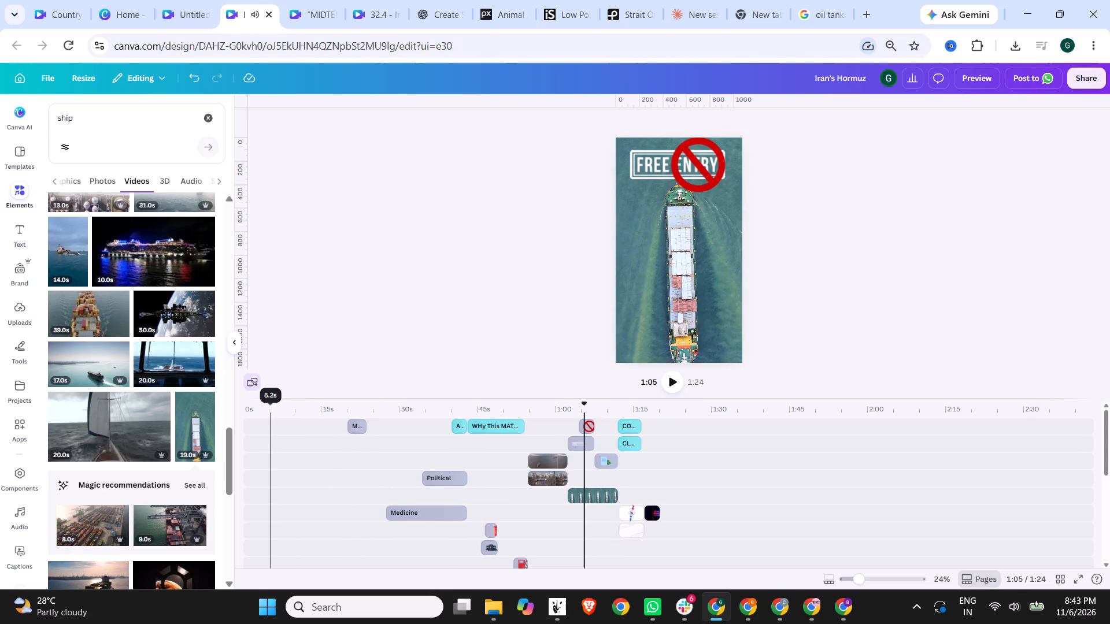
scroll(432, 513, "down", 6)
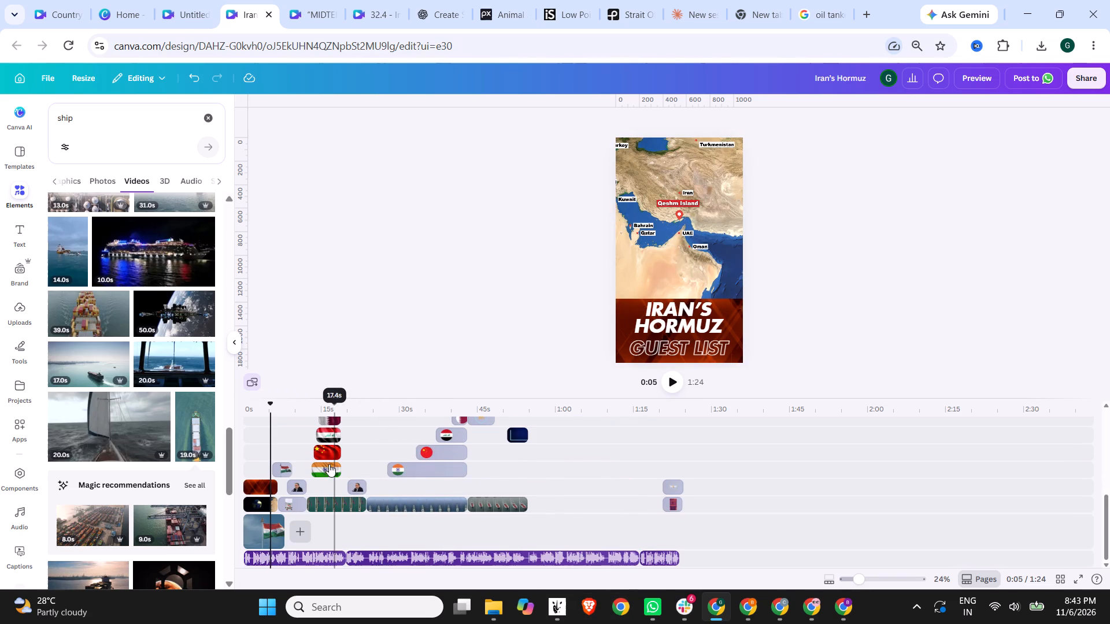
left_click(670, 387)
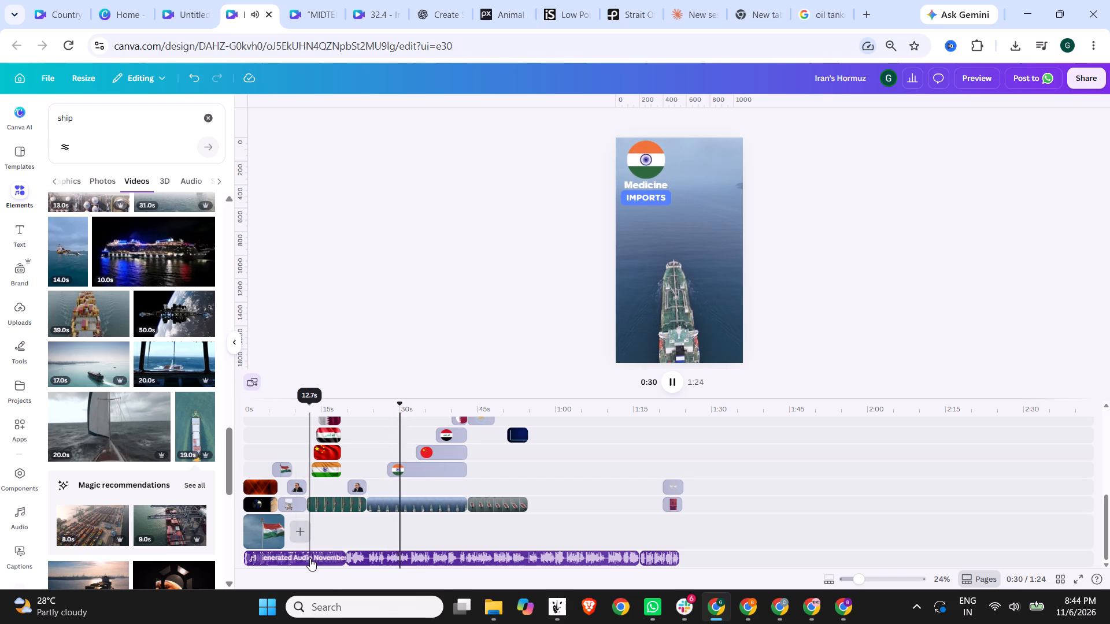
left_click(294, 400)
left_click(292, 409)
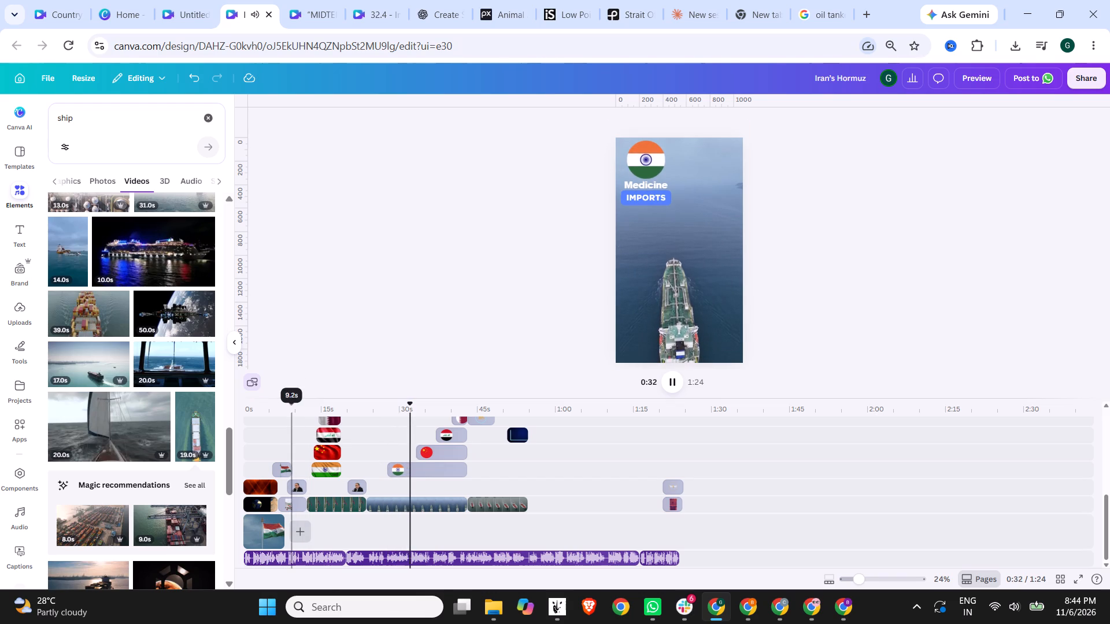
left_click(674, 380)
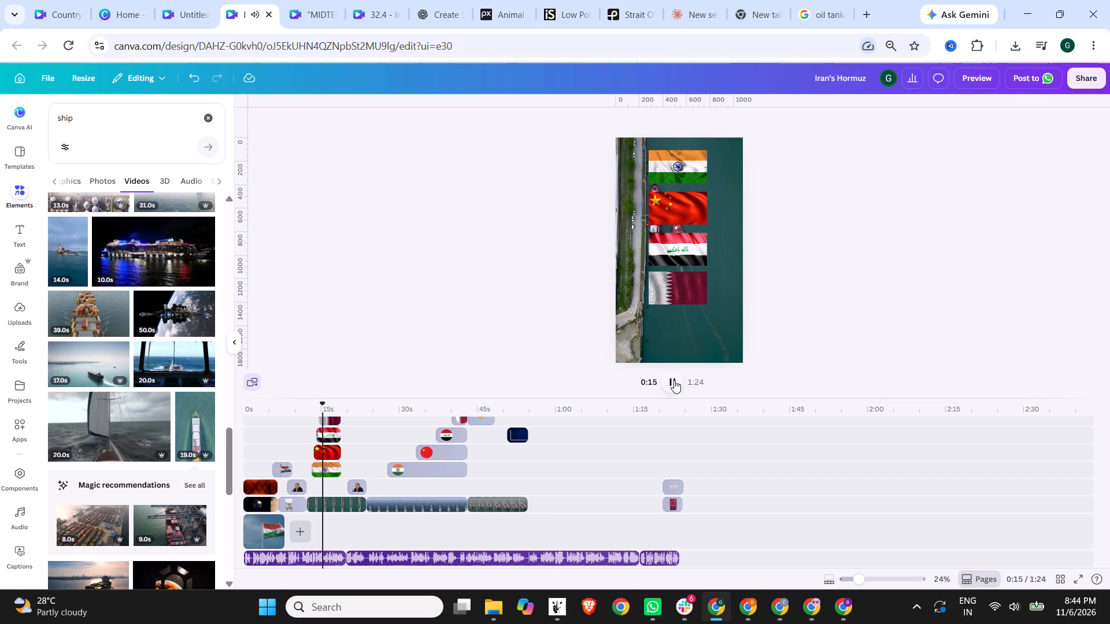
left_click(674, 380)
left_click(294, 403)
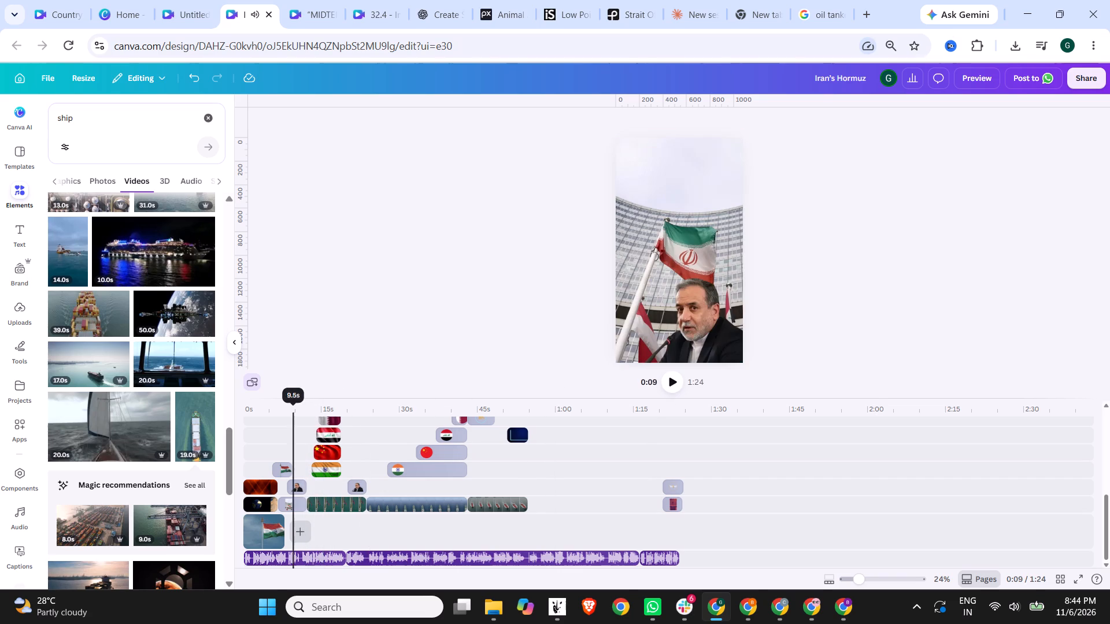
left_click(672, 376)
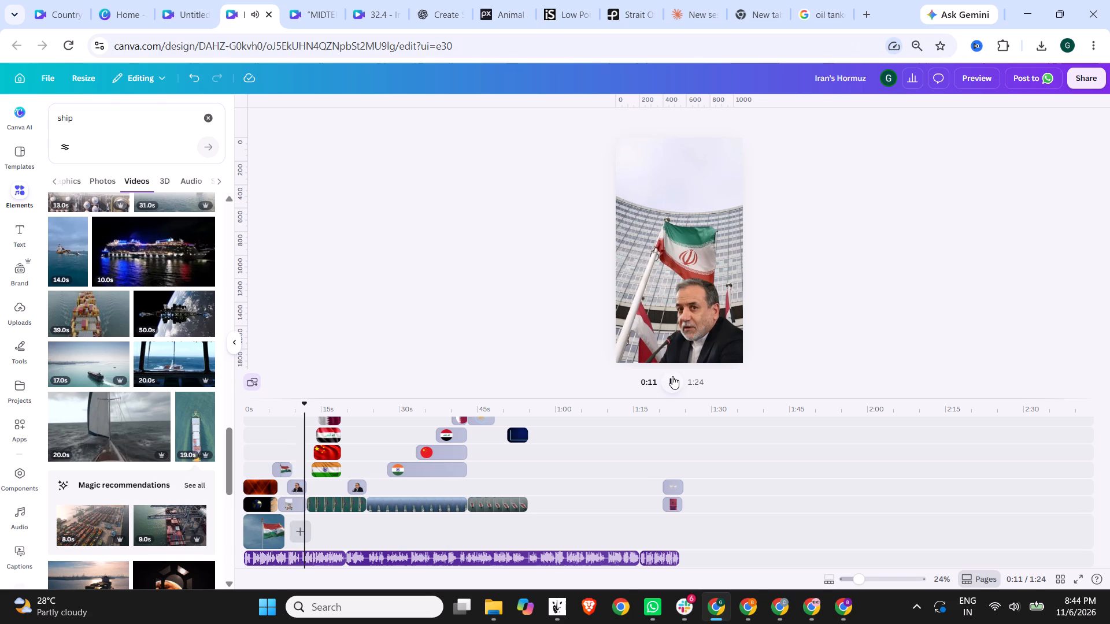
left_click(672, 376)
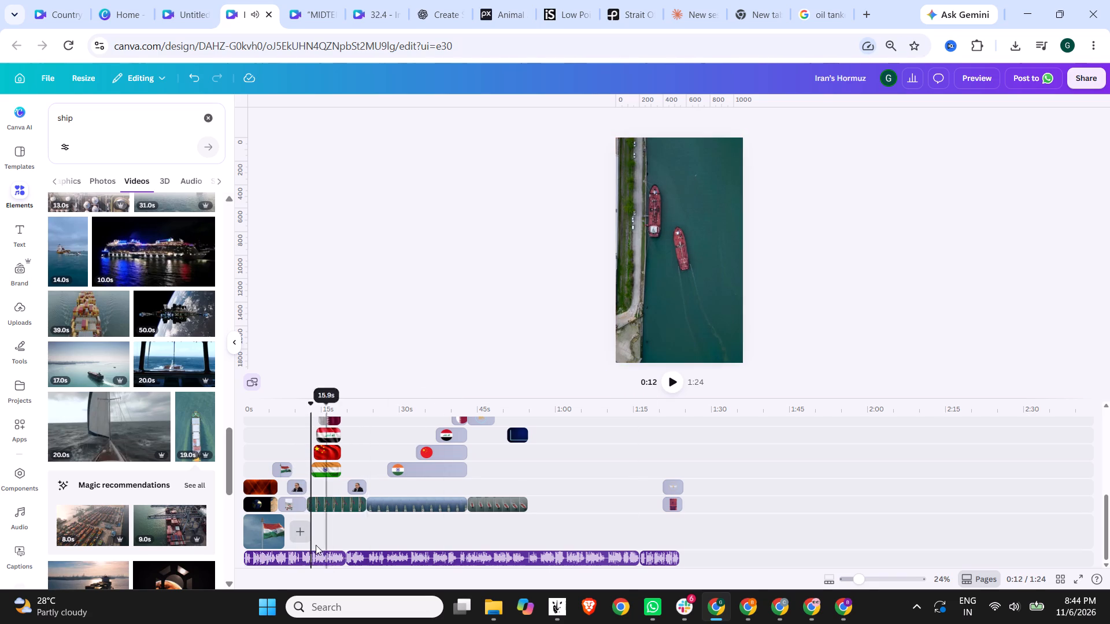
Replay the voiceover between about 8 s and 13 s to find the spoken passage at the change from the minister's photo to the ship scene.
scroll(316, 545, "up", 9, "ctrl")
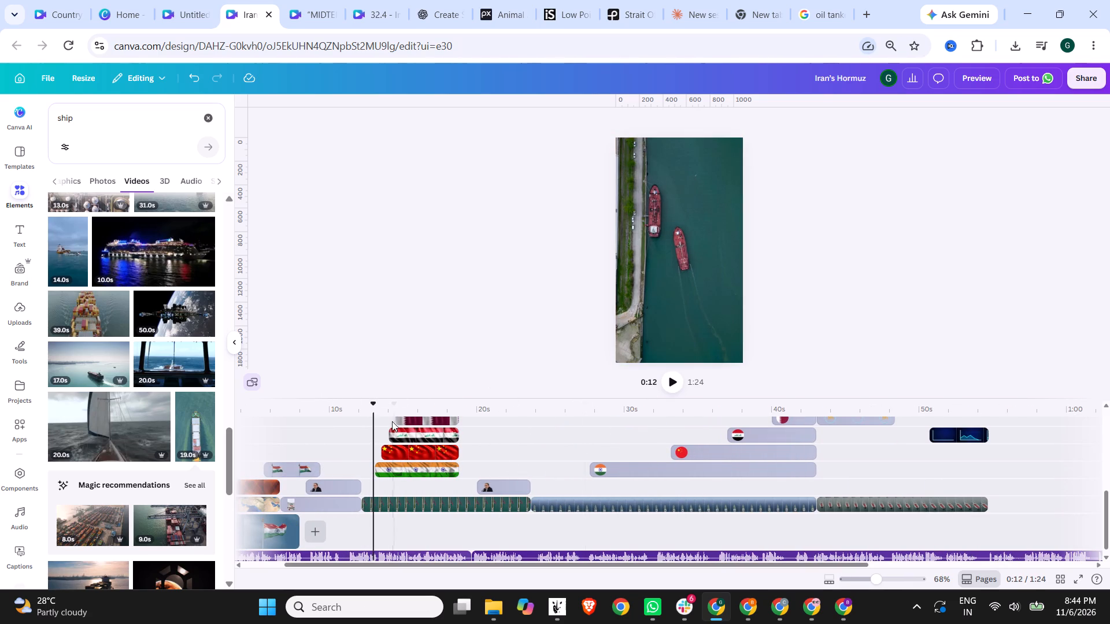
left_click(361, 410)
left_click(674, 380)
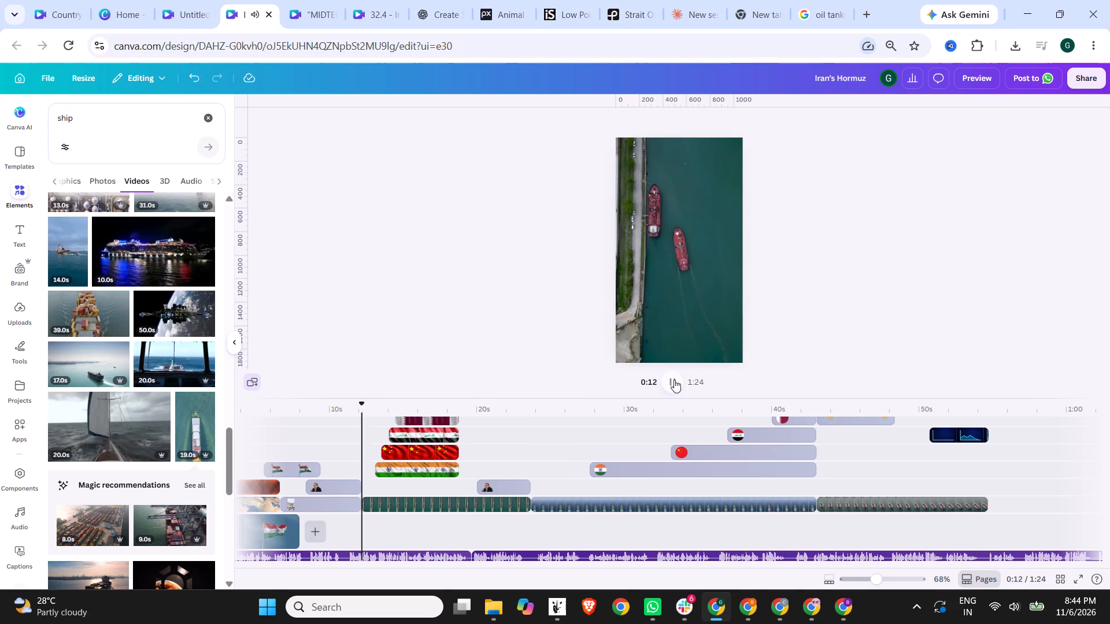
left_click(674, 380)
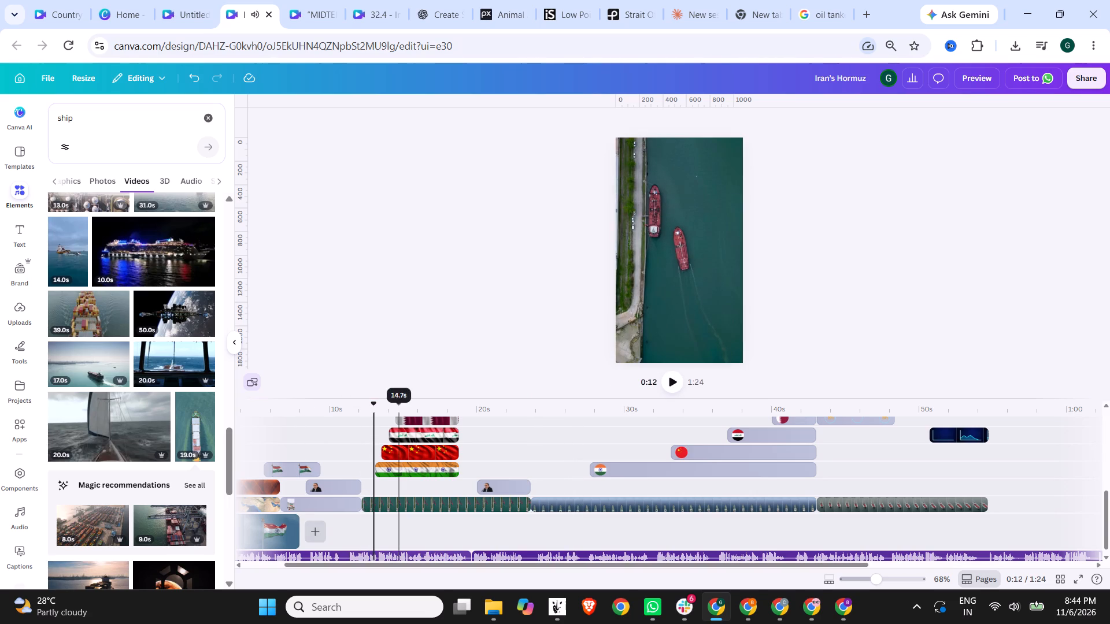
left_click(369, 411)
left_click(368, 410)
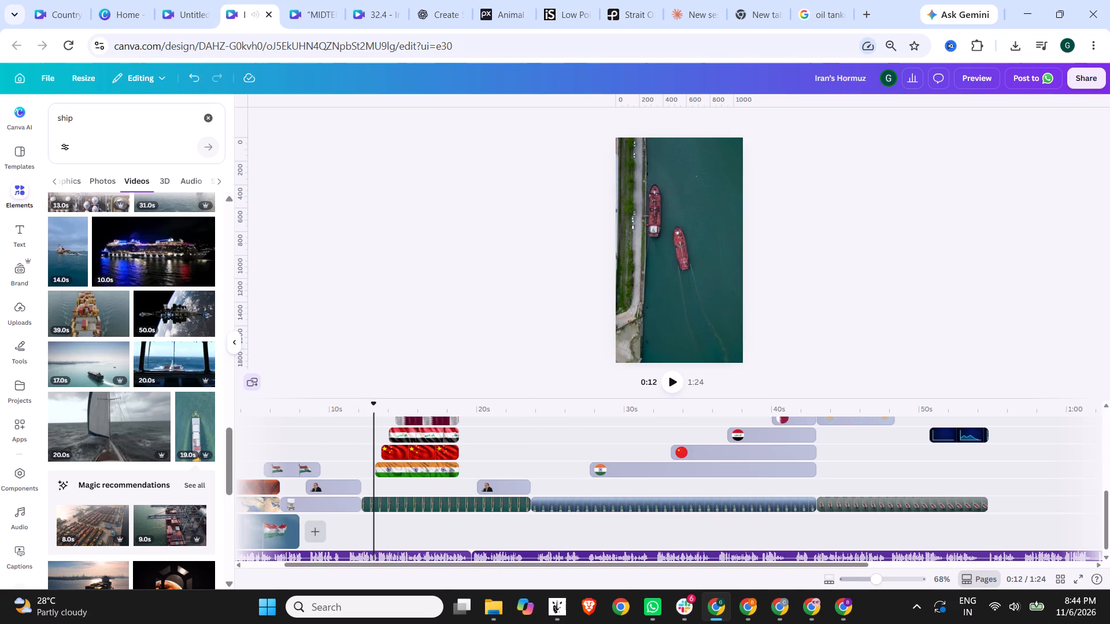
left_click(367, 410)
left_click(371, 408)
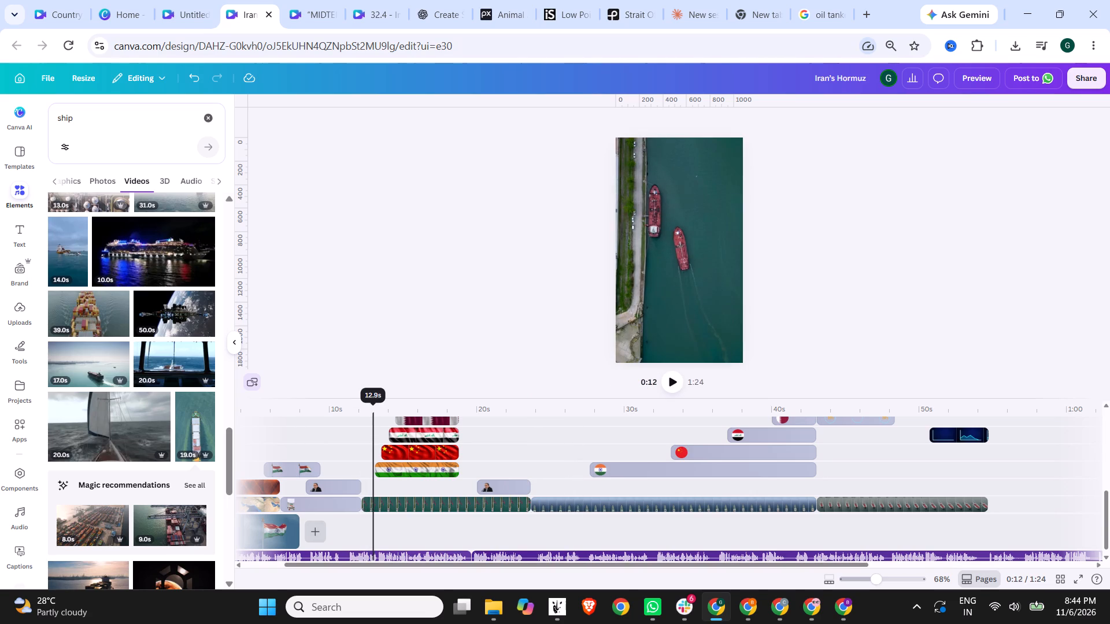
left_click(354, 406)
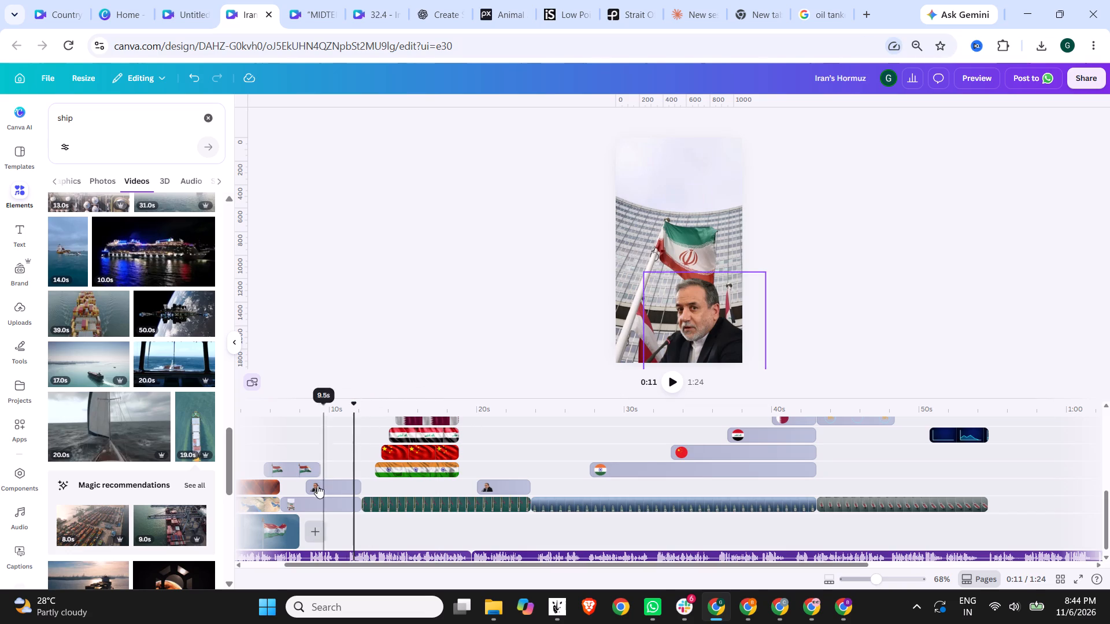
left_click(343, 411)
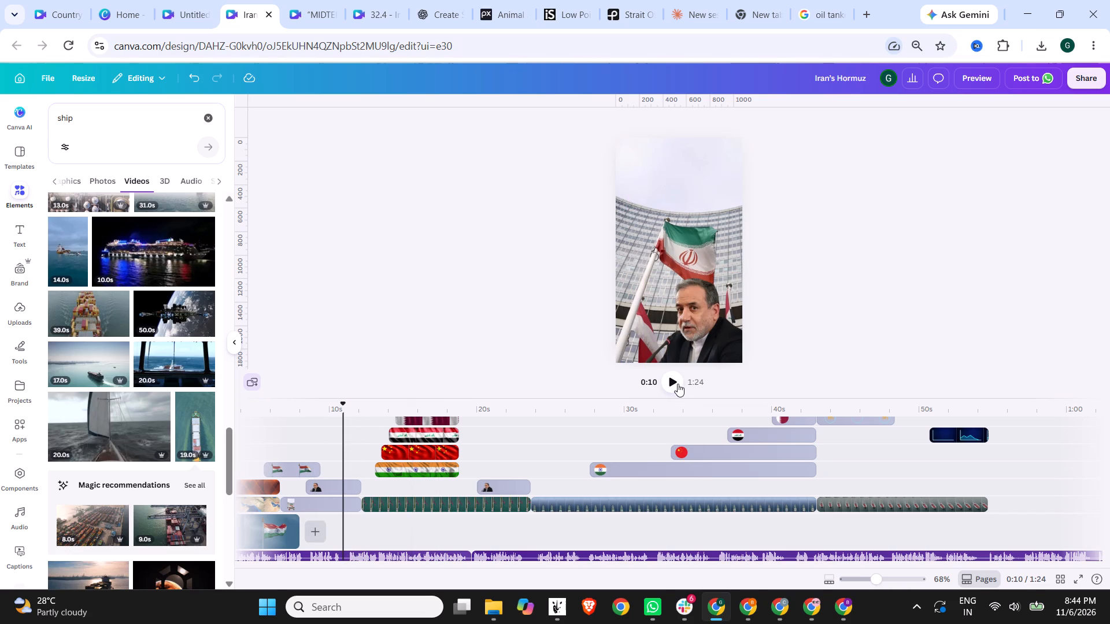
left_click(676, 382)
left_click(676, 382)
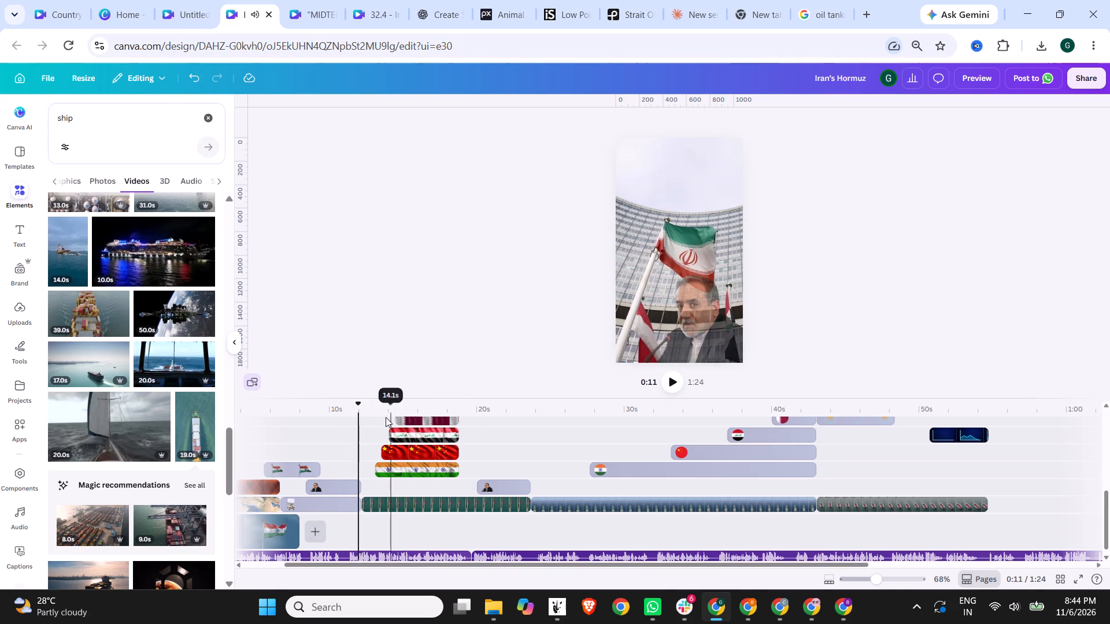
left_click(317, 411)
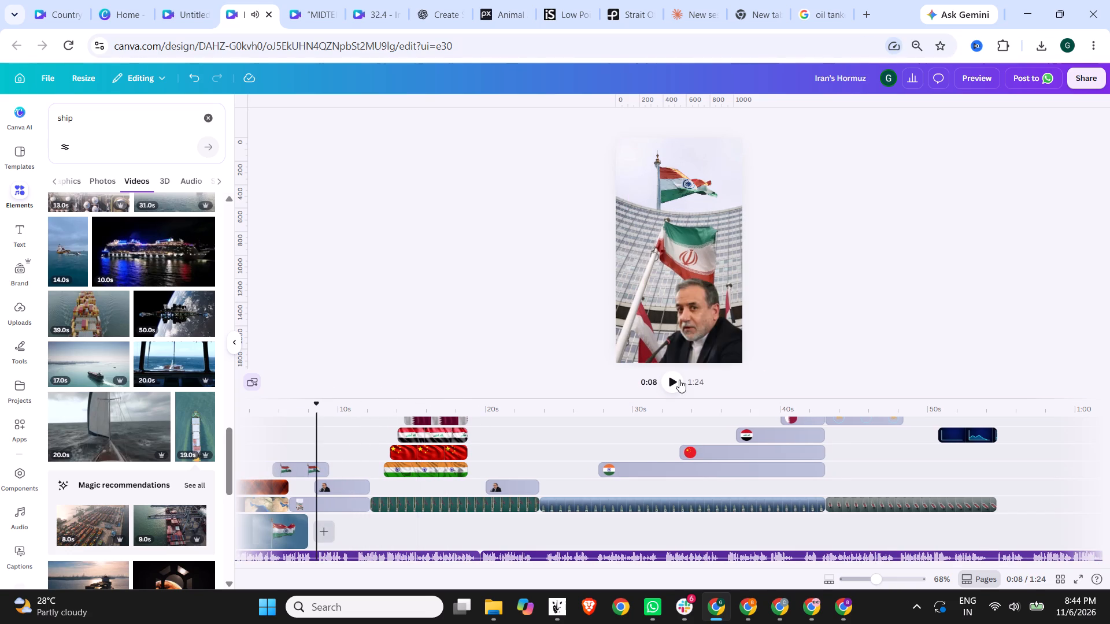
left_click(679, 380)
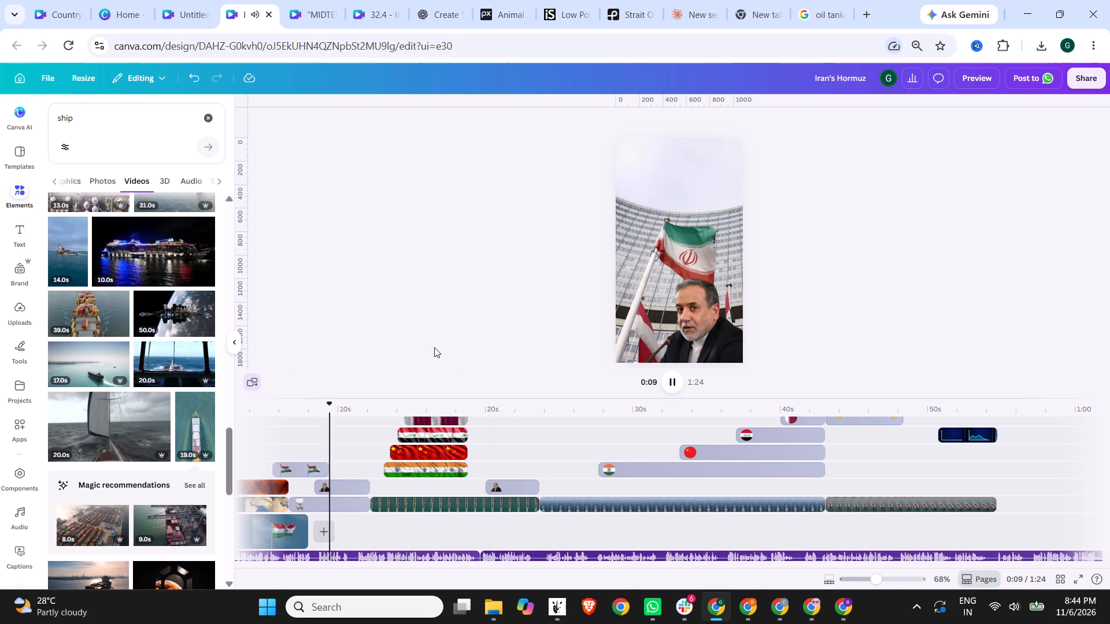
left_click(666, 378)
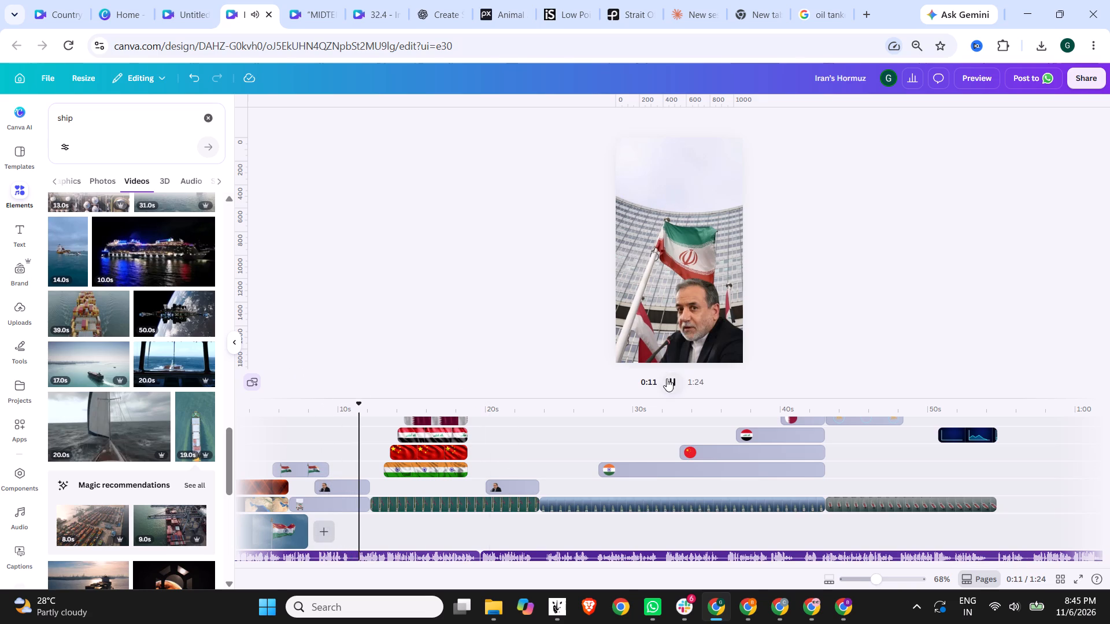
Split the first voiceover clip at 0:10 and again at 0:12, and delete the short piece between the two cuts.
left_click(352, 410)
left_click(352, 413)
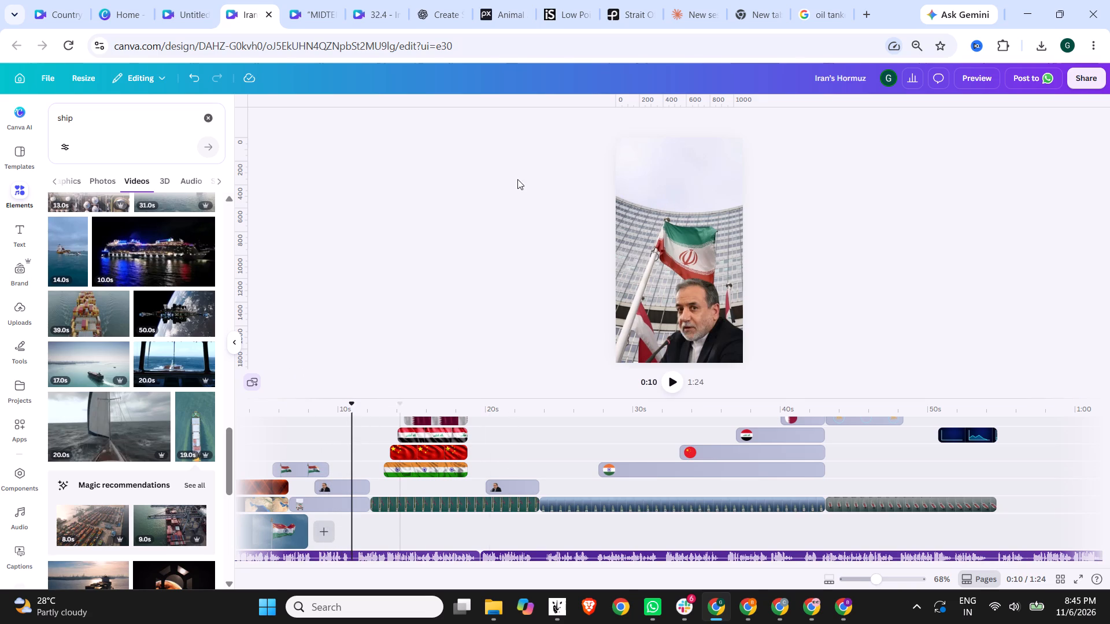
left_click(351, 554)
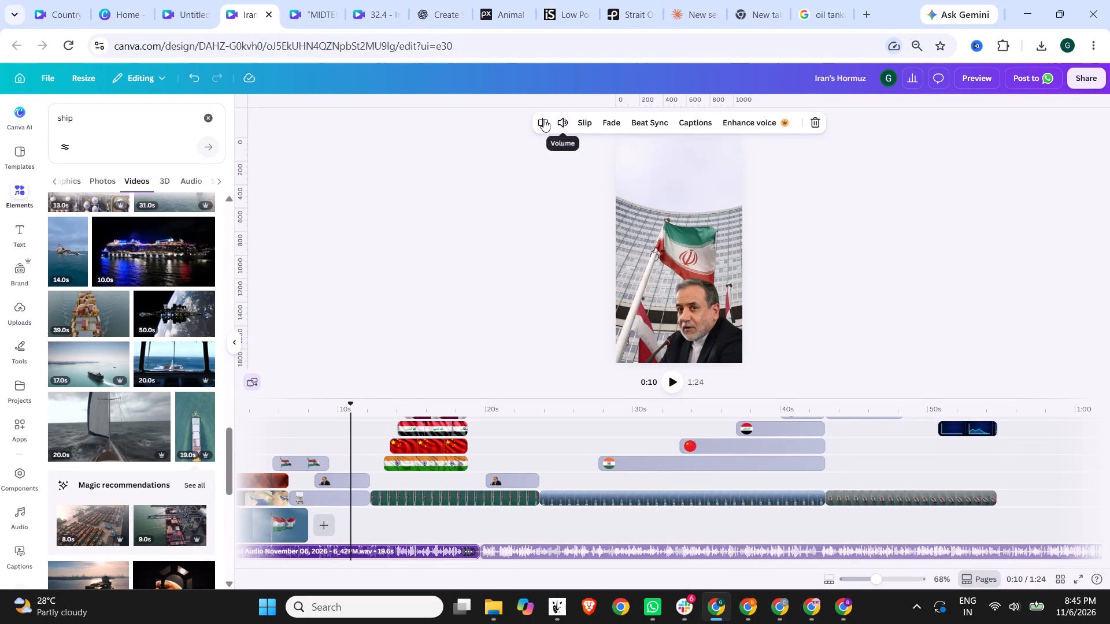
left_click(543, 119)
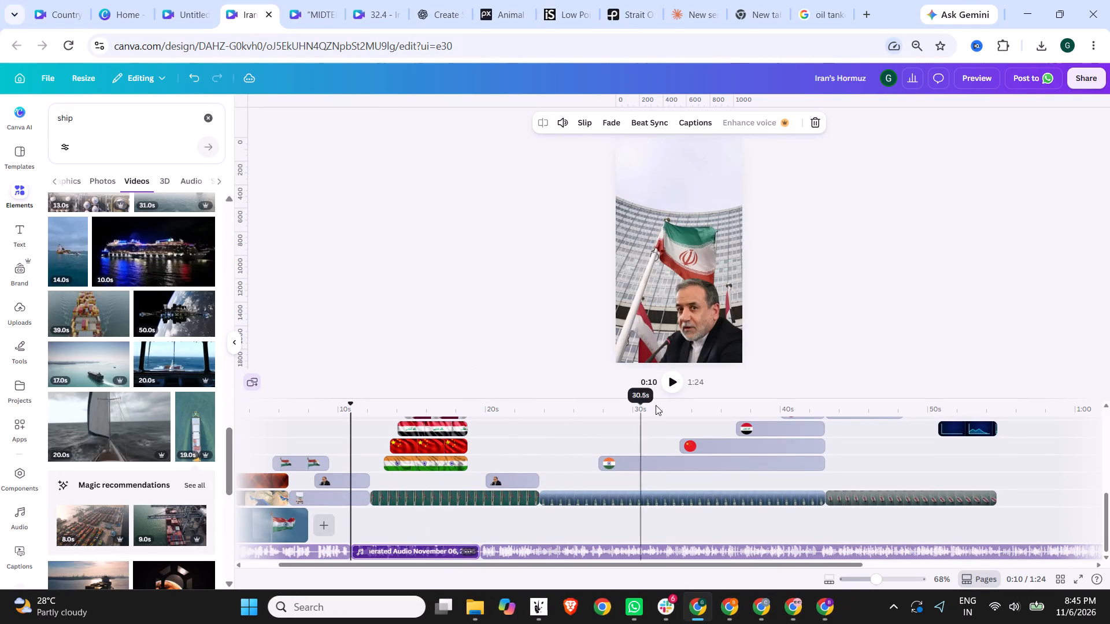
left_click(665, 384)
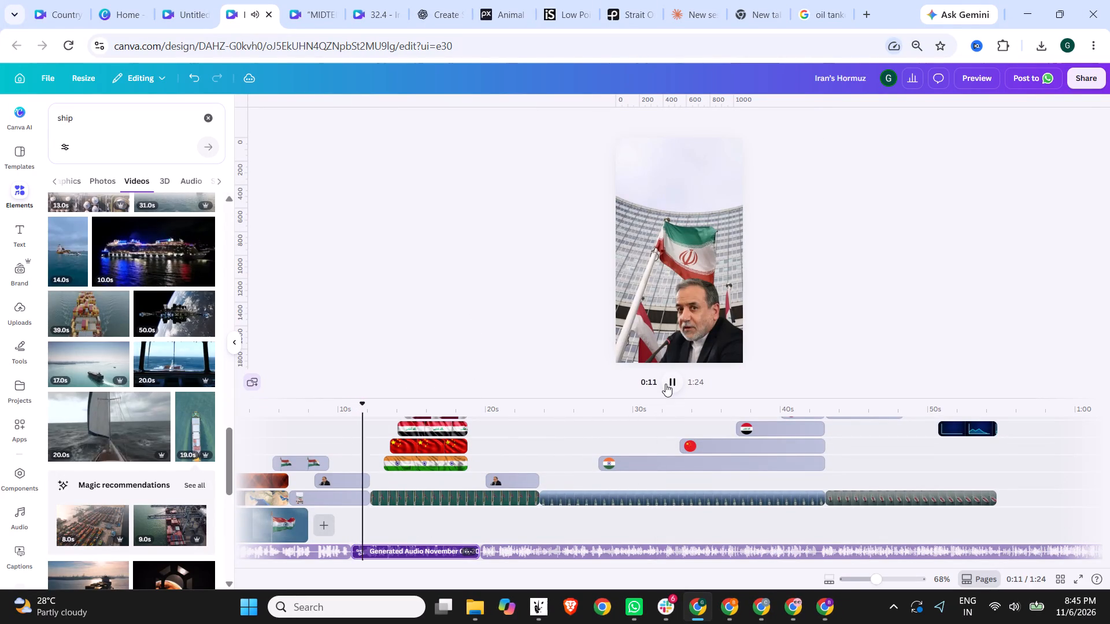
left_click(665, 384)
double_click(665, 384)
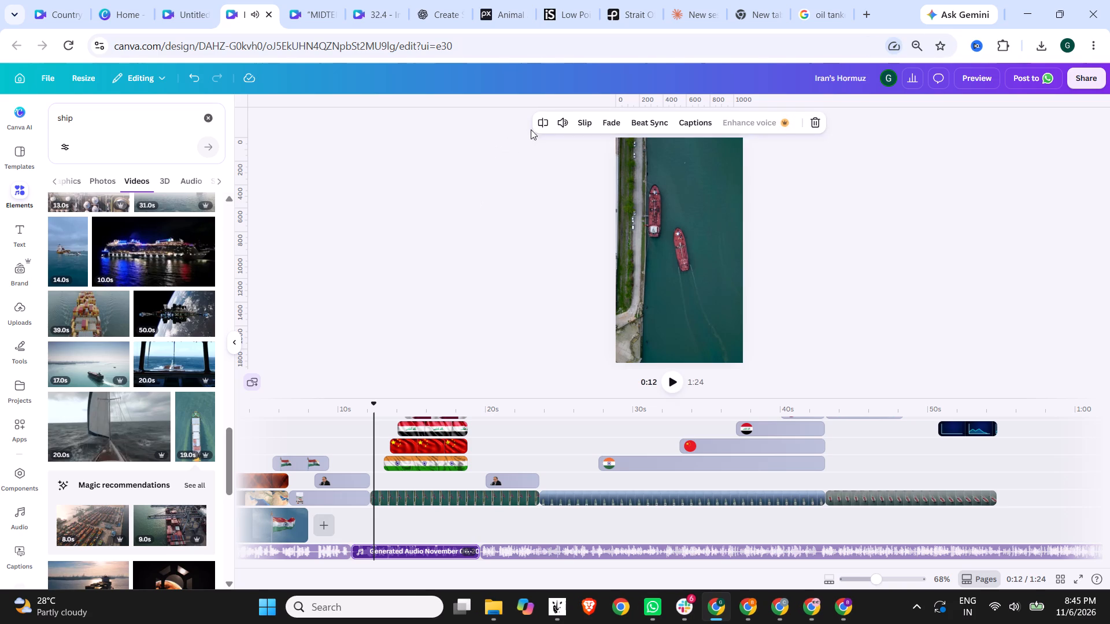
left_click(541, 123)
left_click(368, 548)
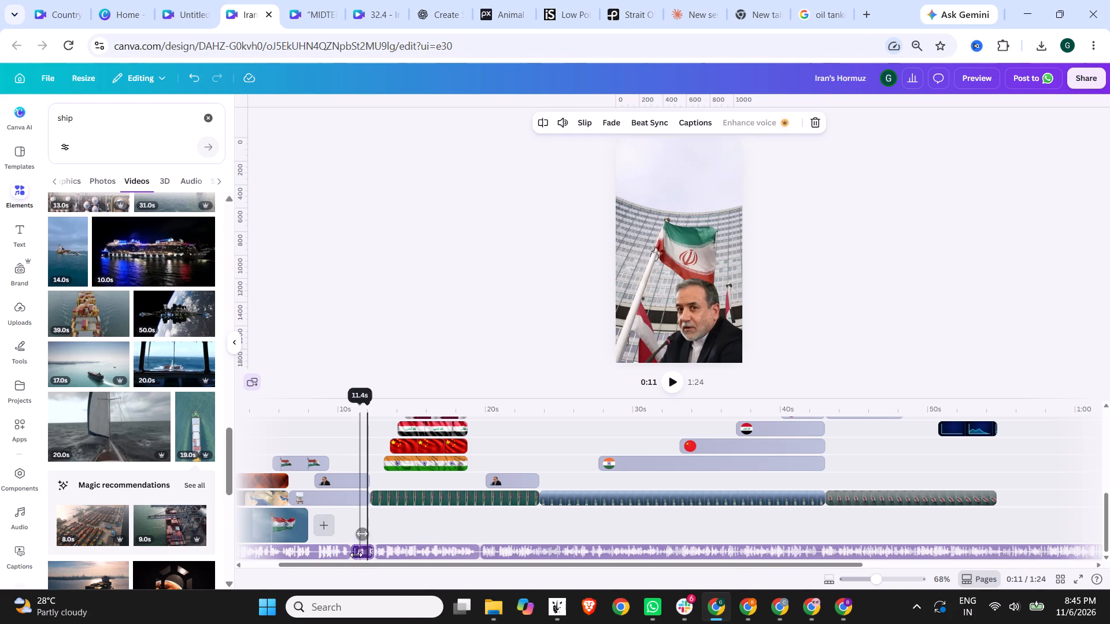
key("Delete")
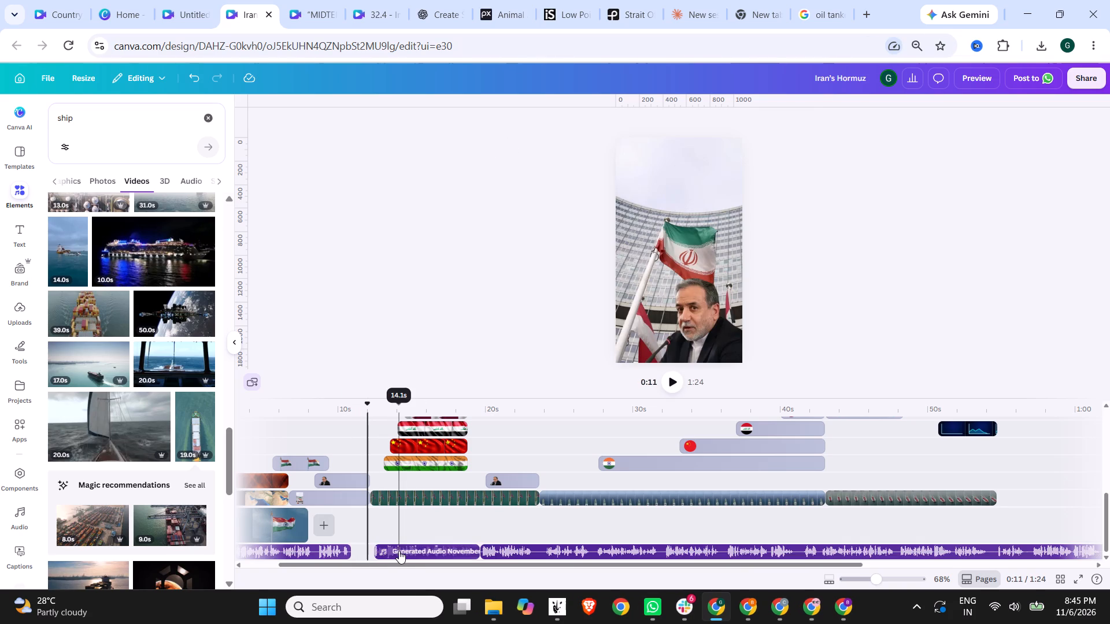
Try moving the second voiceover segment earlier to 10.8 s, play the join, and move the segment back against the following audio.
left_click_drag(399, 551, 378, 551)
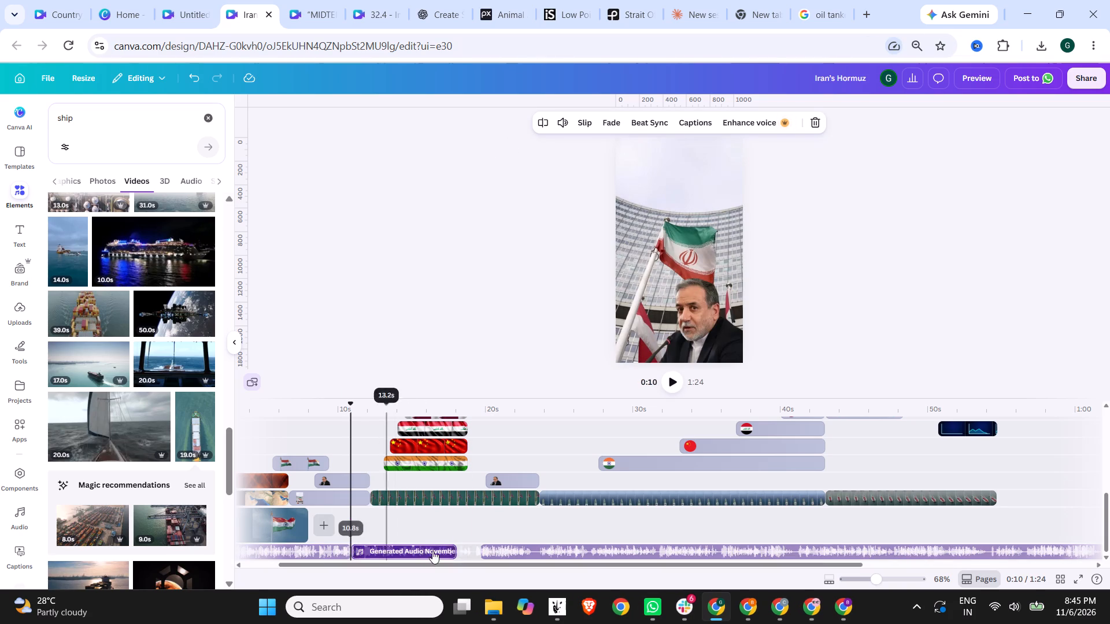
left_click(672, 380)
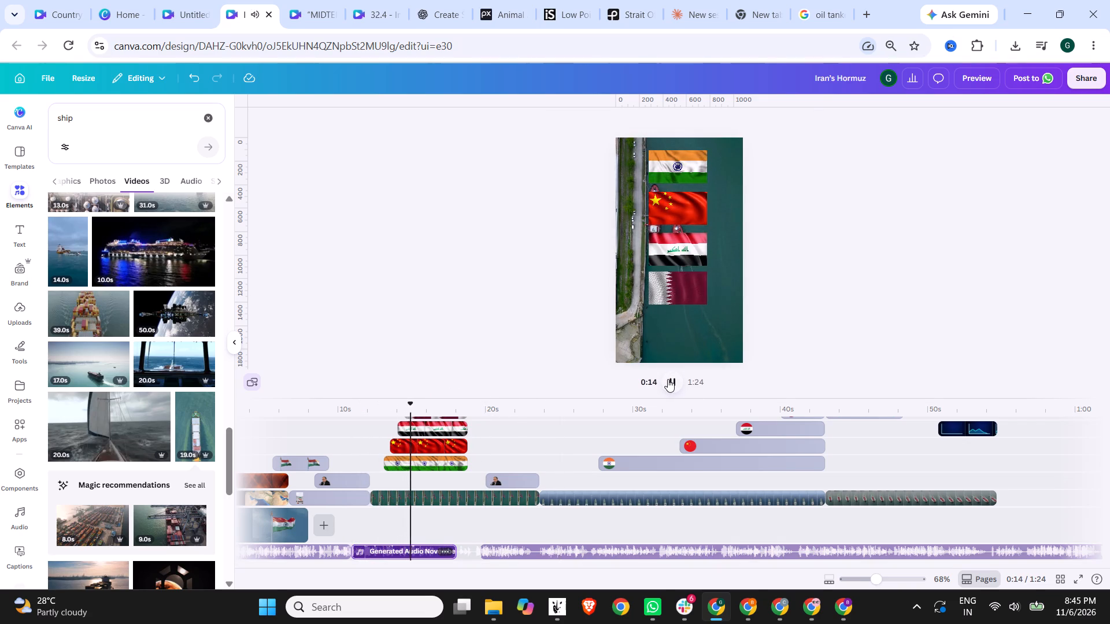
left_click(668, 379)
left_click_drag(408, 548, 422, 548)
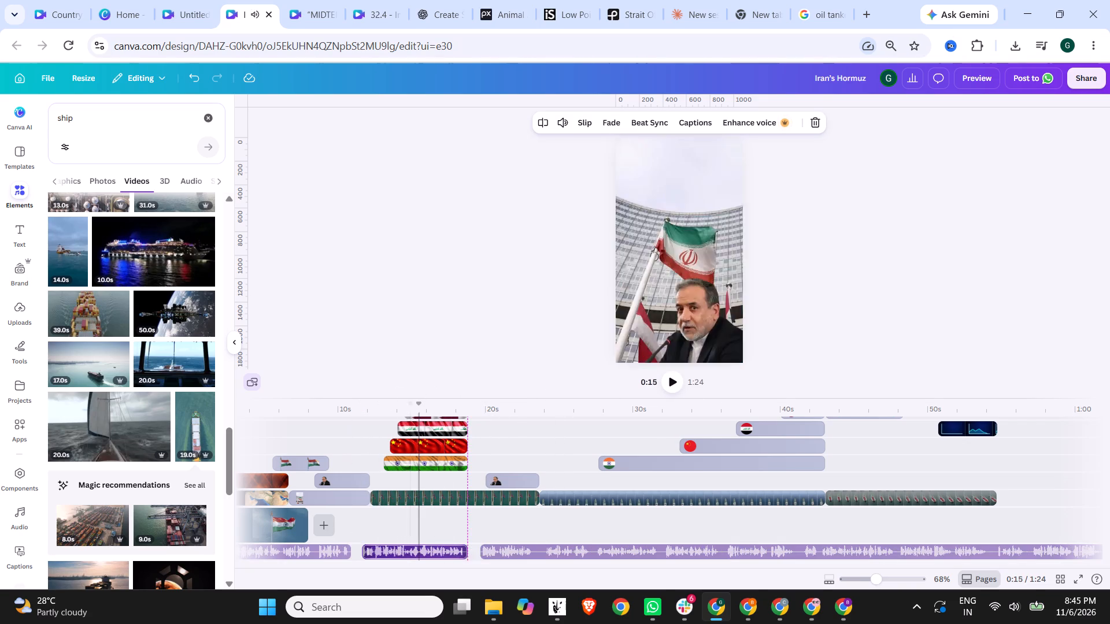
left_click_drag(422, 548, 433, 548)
Trim the starts of the minister's photo clip and the waving flag overlay to durations of 2.7 s and 3.3 s.
scroll(425, 489, "down", 1, "ctrl")
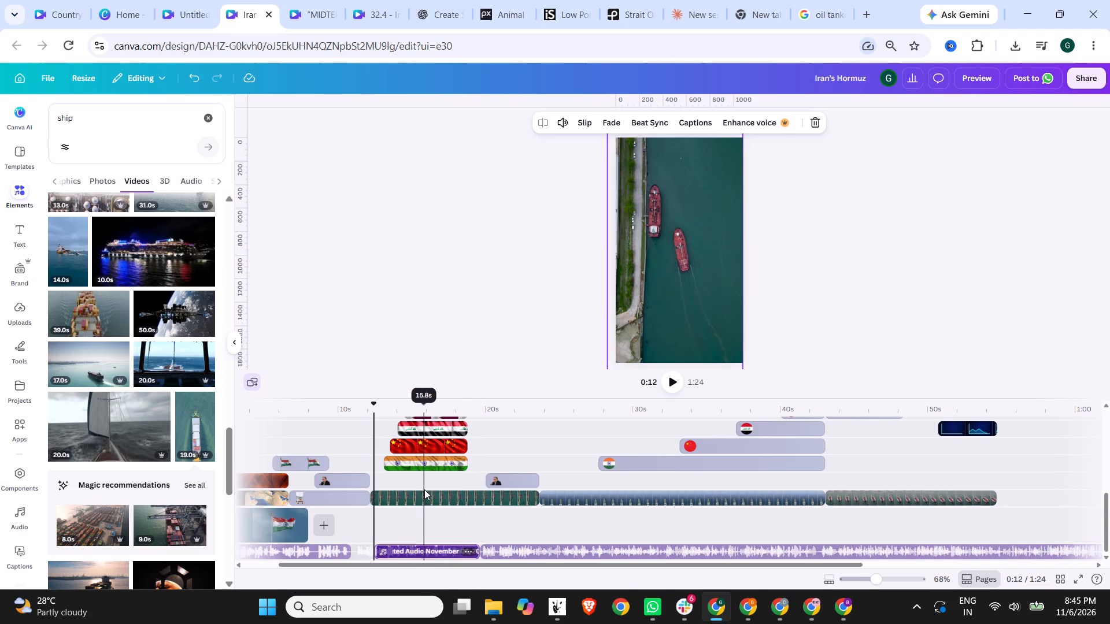
left_click(374, 568)
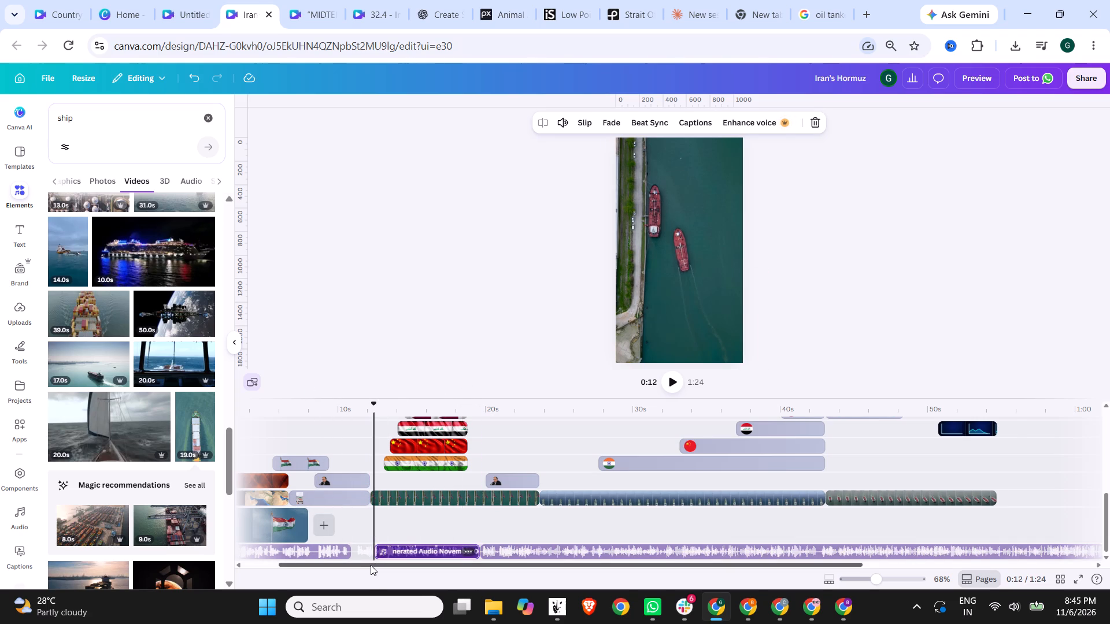
left_click_drag(371, 565, 256, 559)
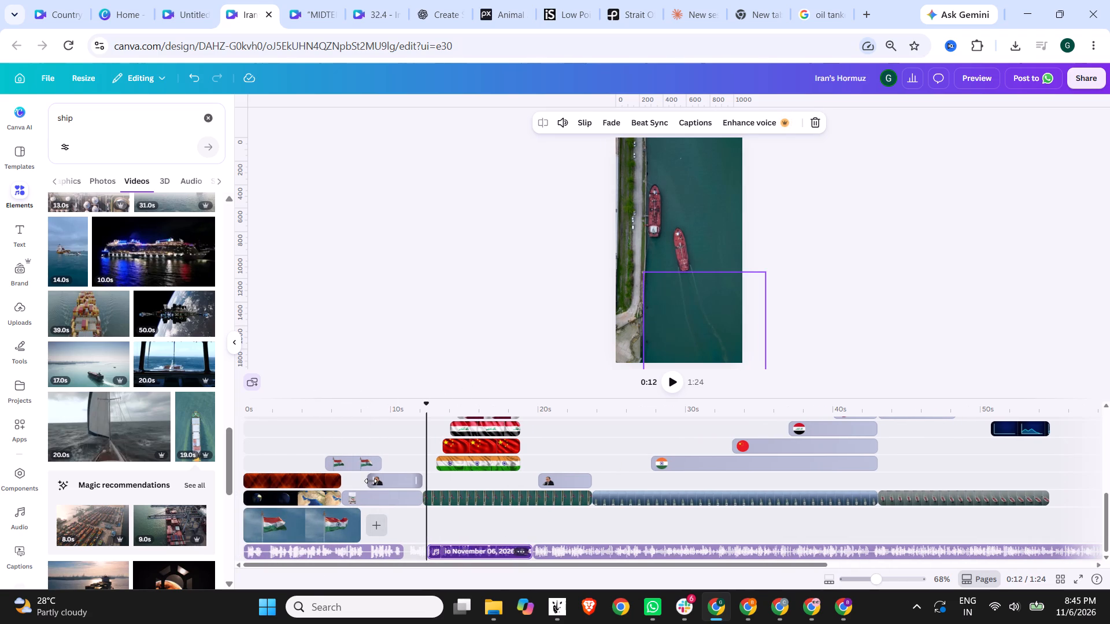
left_click_drag(371, 481, 384, 481)
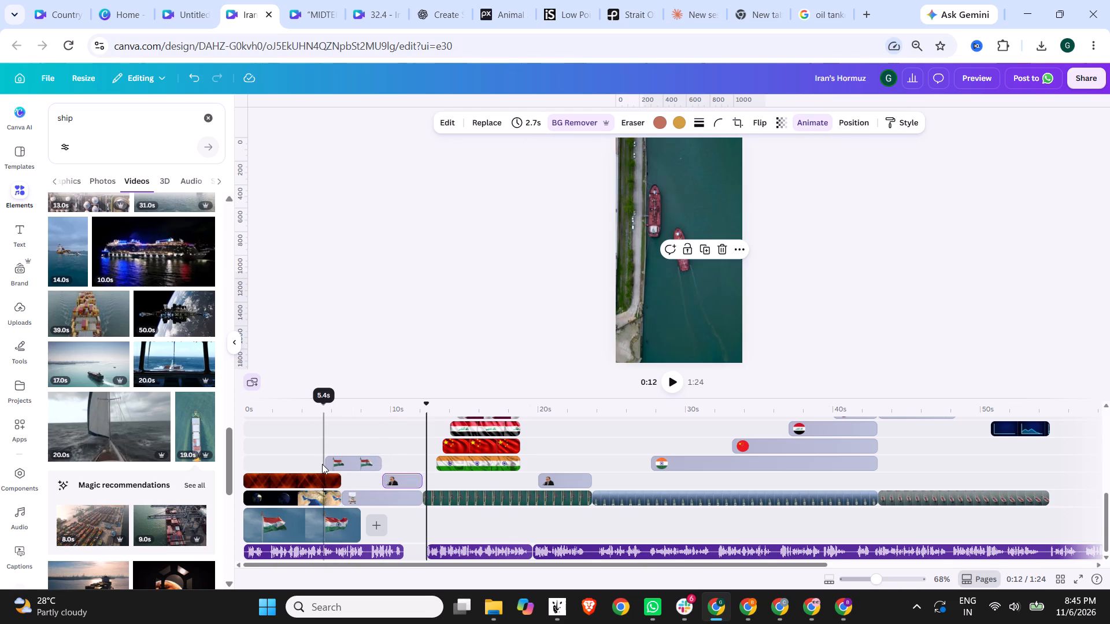
left_click_drag(326, 463, 334, 462)
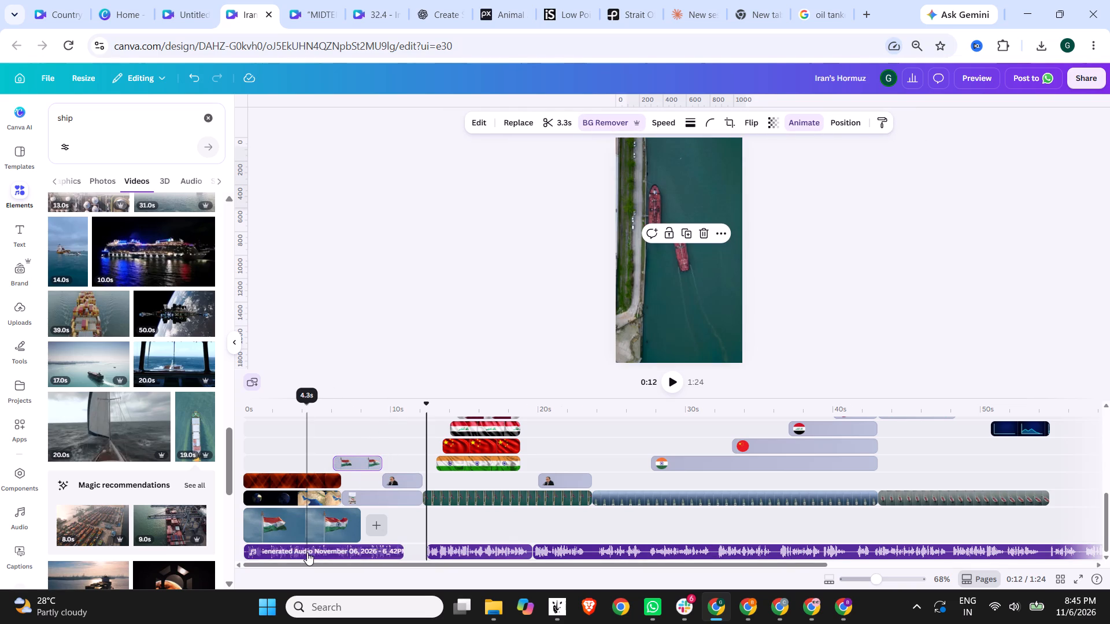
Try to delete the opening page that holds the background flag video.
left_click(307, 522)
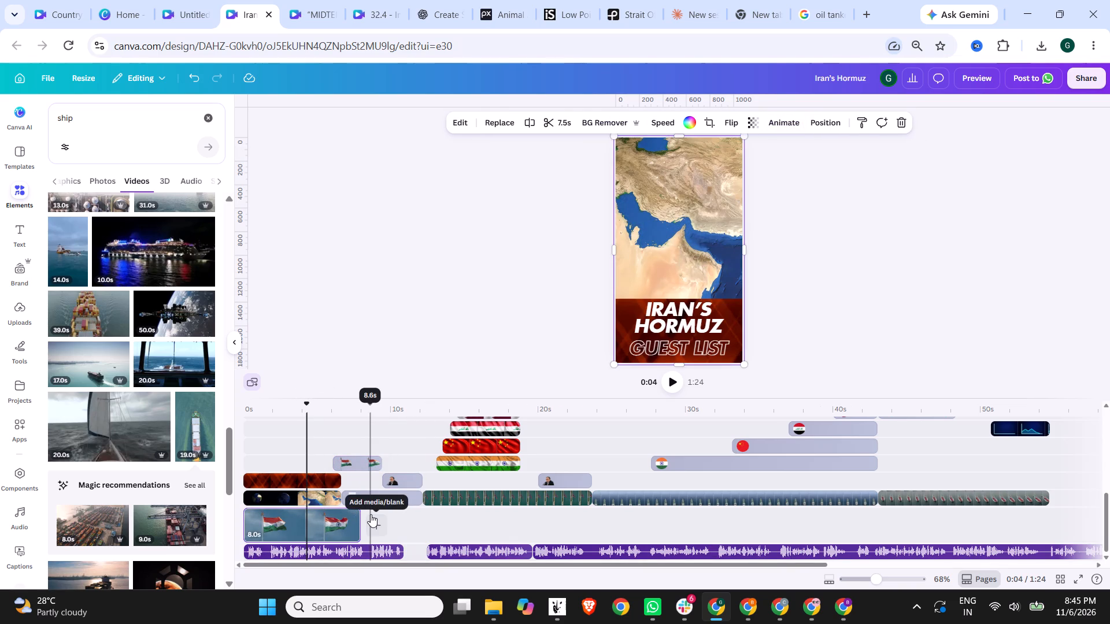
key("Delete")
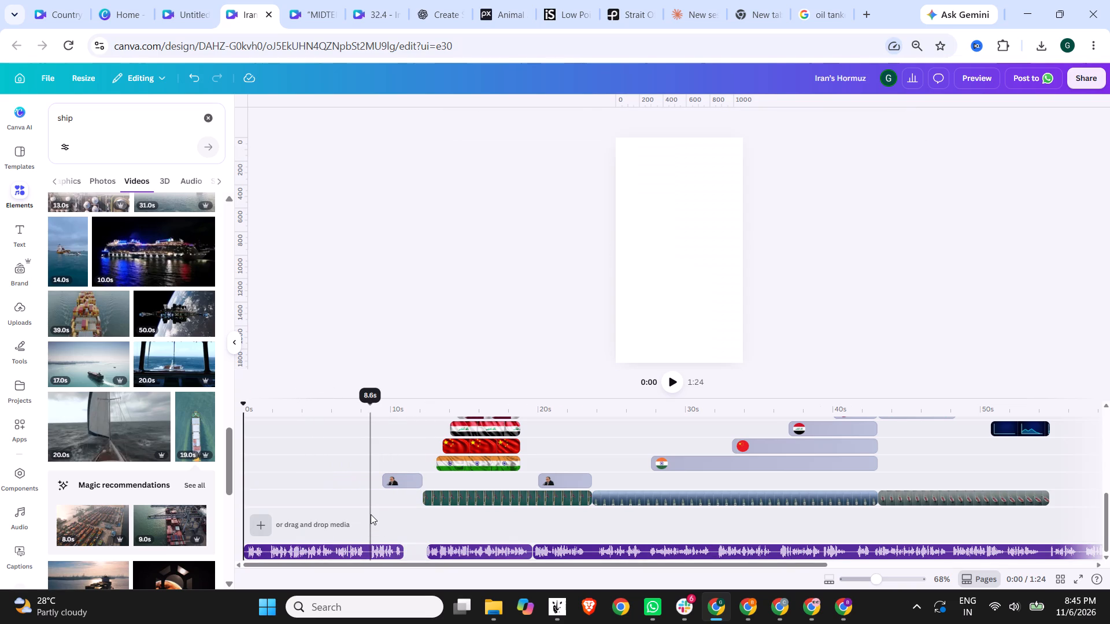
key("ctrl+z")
Detach the flag video from the opening page's background and delete it.
right_click(314, 525)
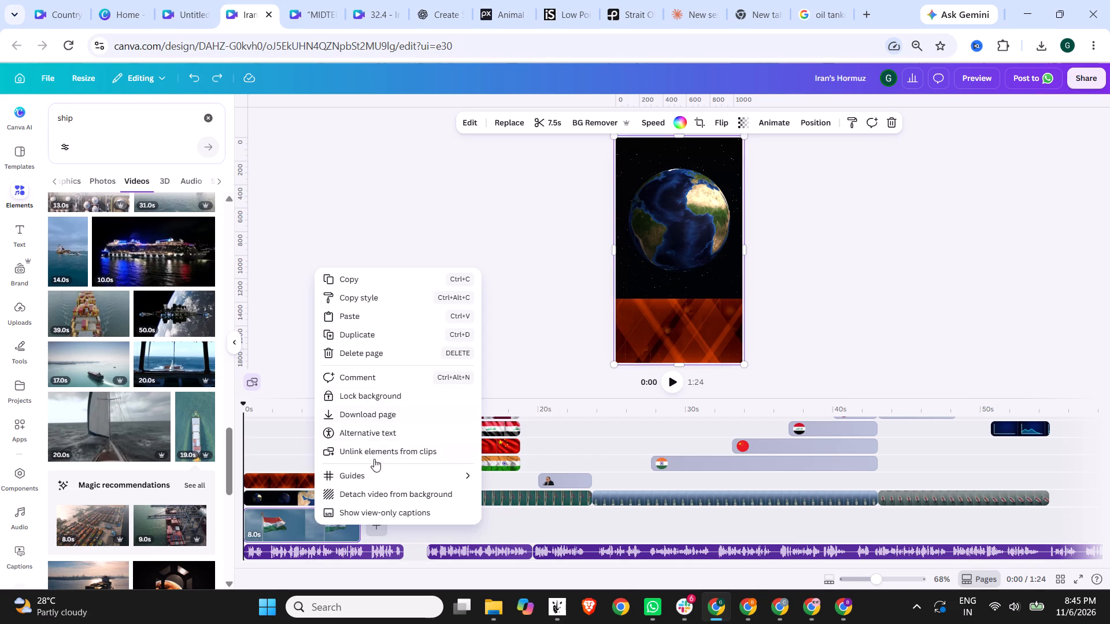
left_click(383, 493)
left_click(314, 514)
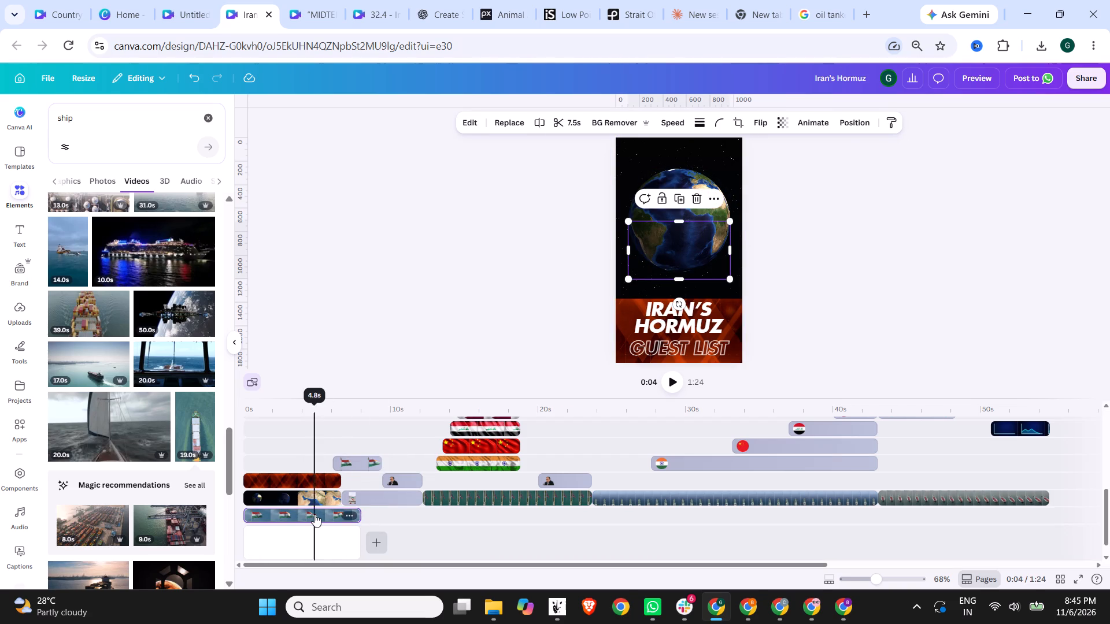
key("Delete")
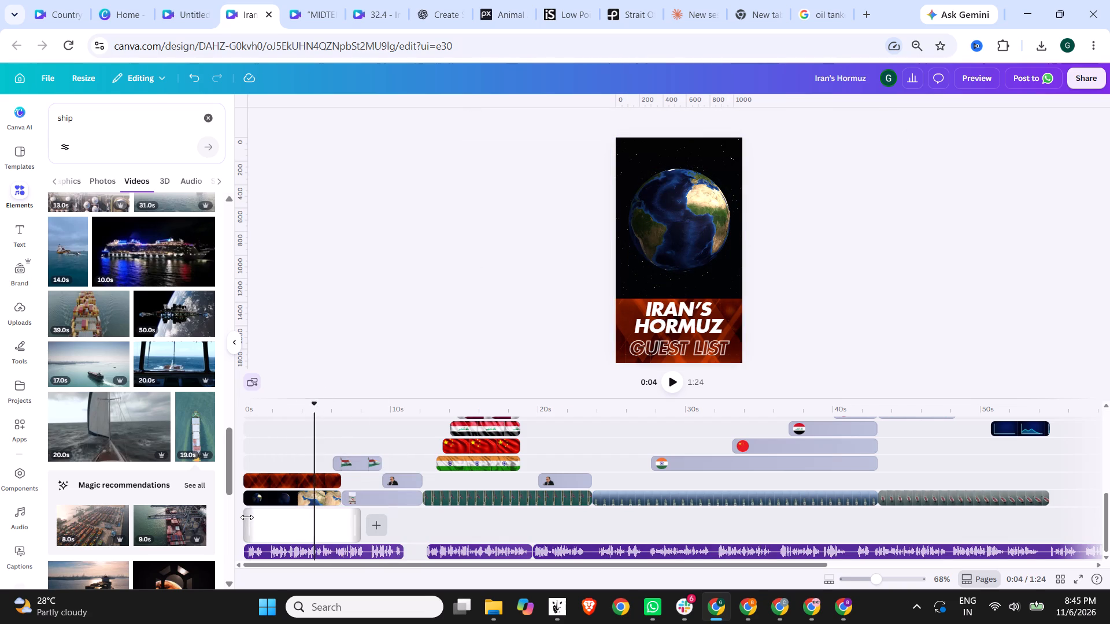
Extend the blank opening page's duration to 8.4 s from its start edge.
left_click_drag(246, 517, 243, 517)
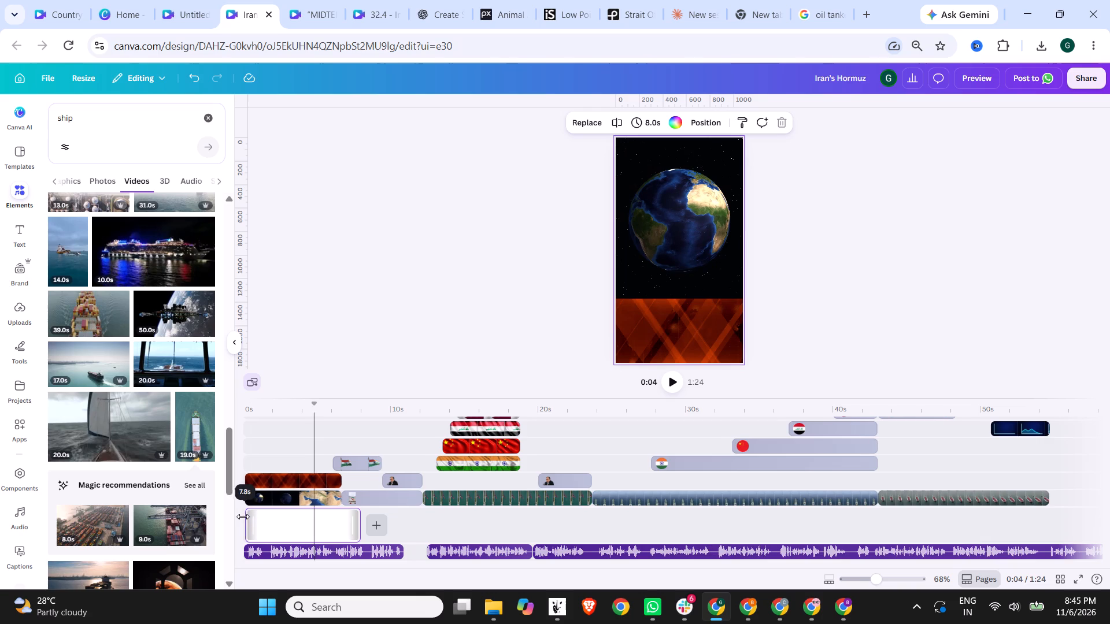
left_click_drag(243, 517, 239, 517)
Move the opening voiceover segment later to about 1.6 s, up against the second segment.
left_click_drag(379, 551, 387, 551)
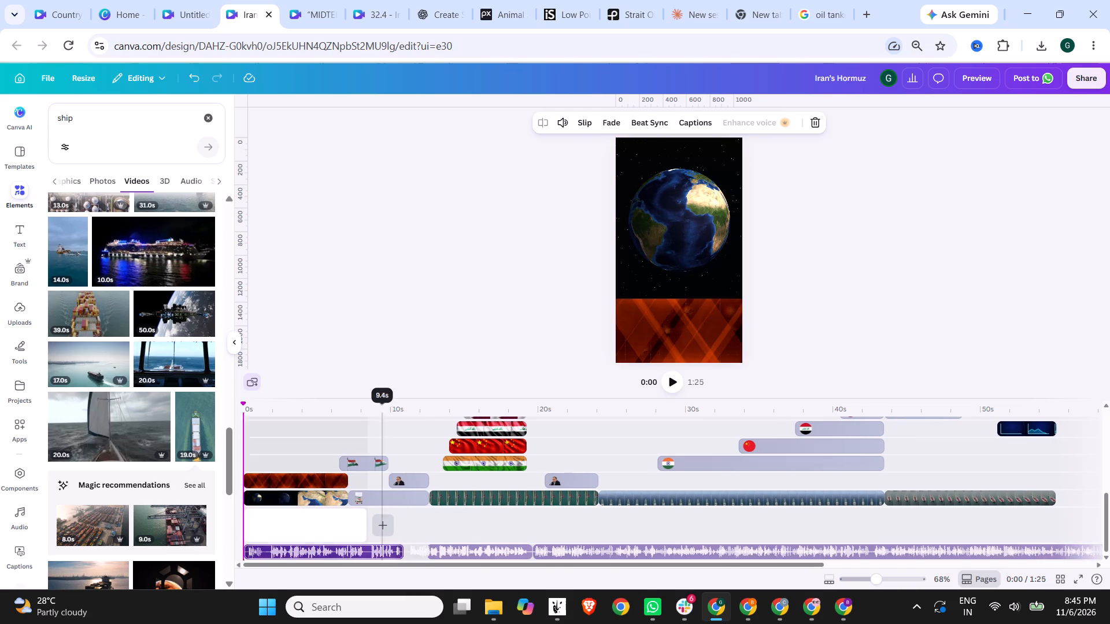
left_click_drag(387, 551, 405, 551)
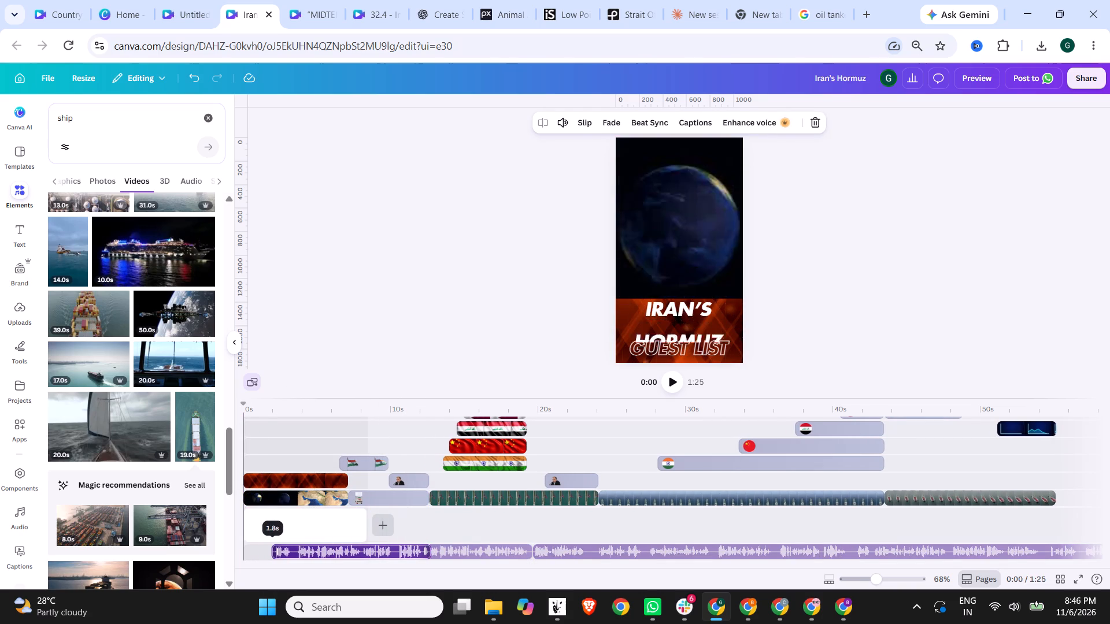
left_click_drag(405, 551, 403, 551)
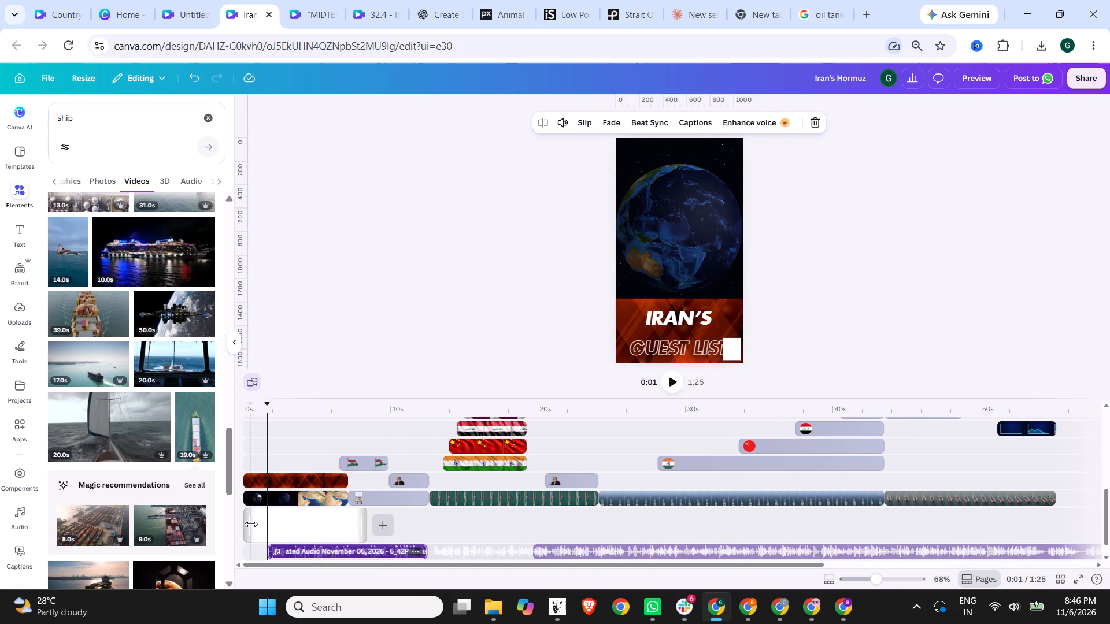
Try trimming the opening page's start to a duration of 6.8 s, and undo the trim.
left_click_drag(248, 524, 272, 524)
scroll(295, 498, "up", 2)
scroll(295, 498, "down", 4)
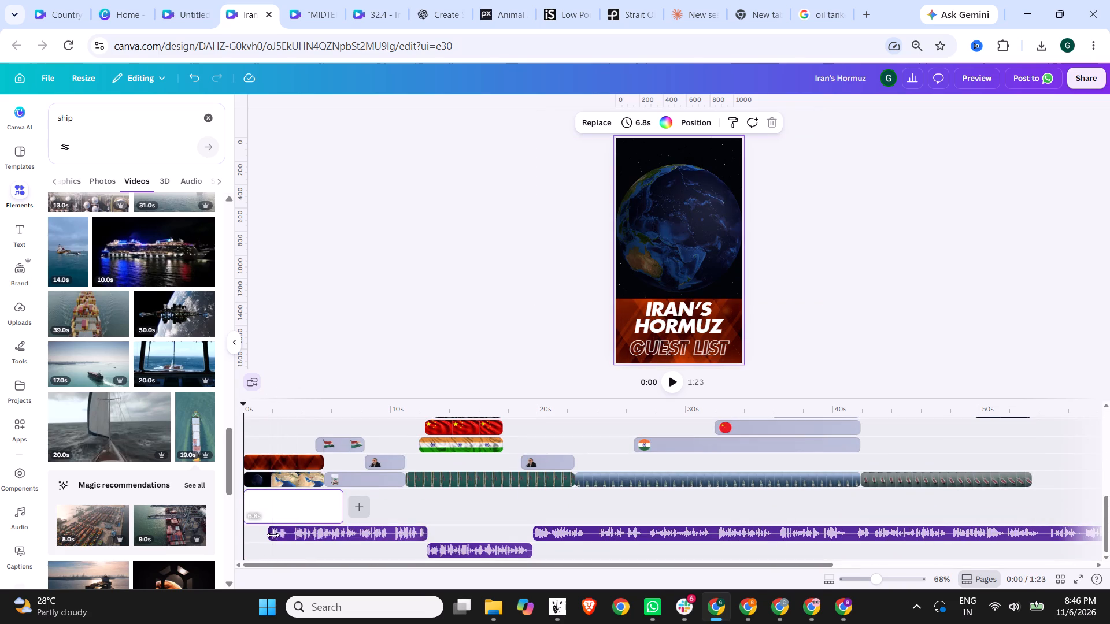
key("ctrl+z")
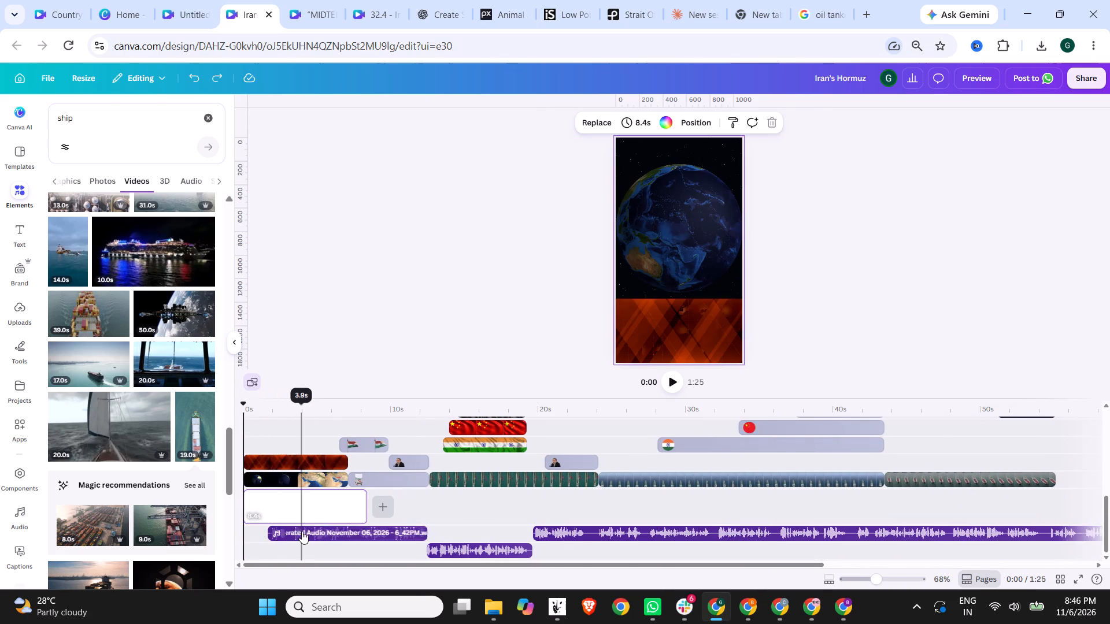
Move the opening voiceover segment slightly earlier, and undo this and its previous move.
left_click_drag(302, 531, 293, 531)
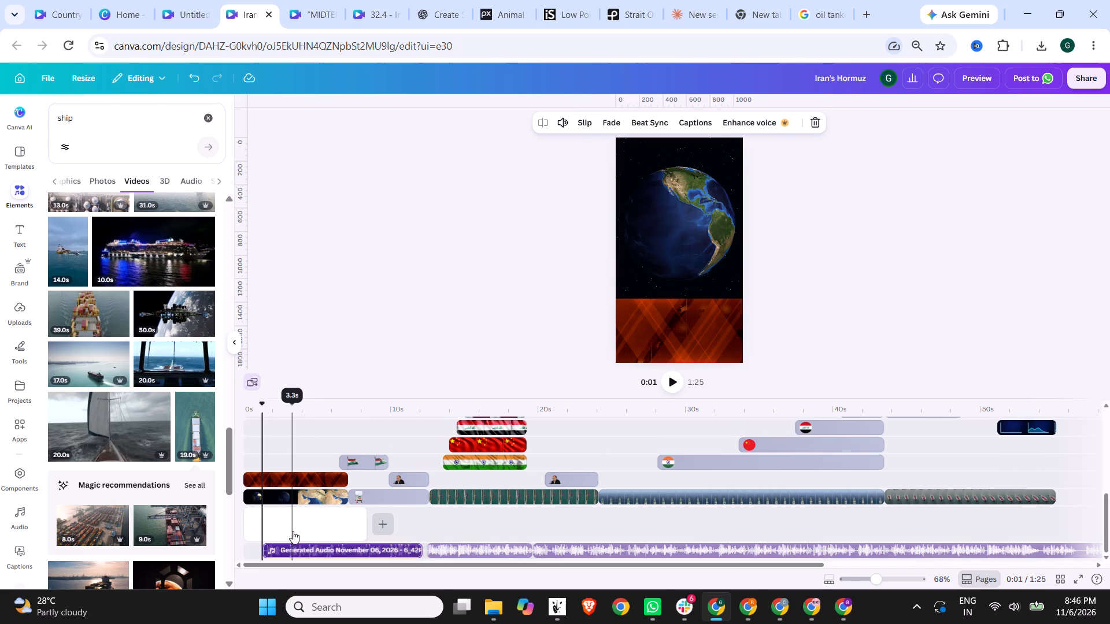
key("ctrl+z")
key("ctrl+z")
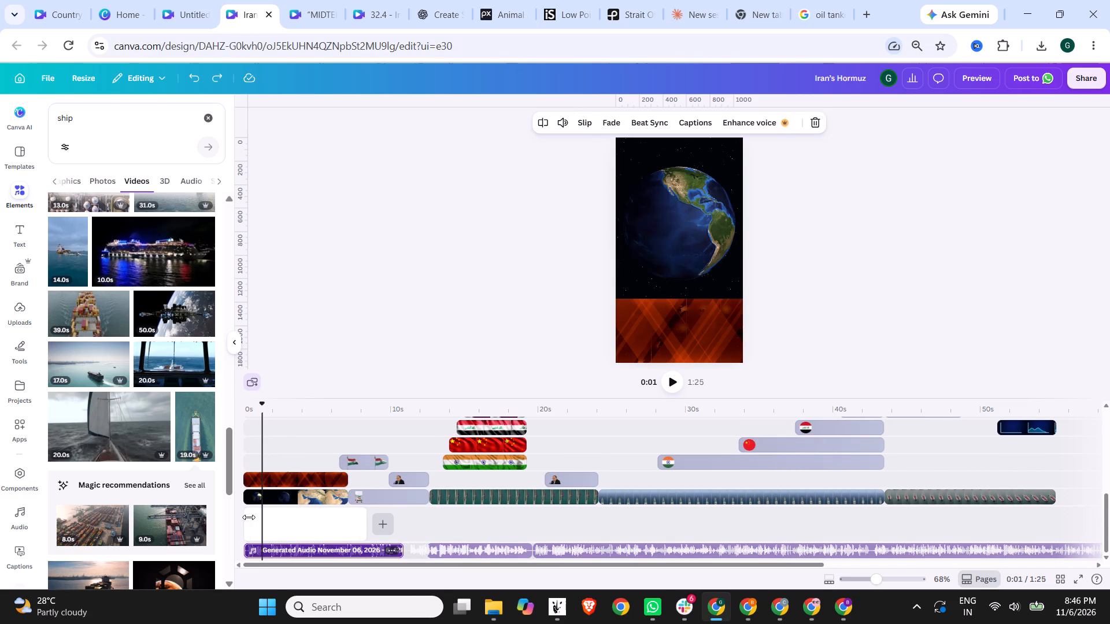
Trim the blank opening page from its start edge to a duration of 7.8 s.
left_click_drag(246, 517, 261, 518)
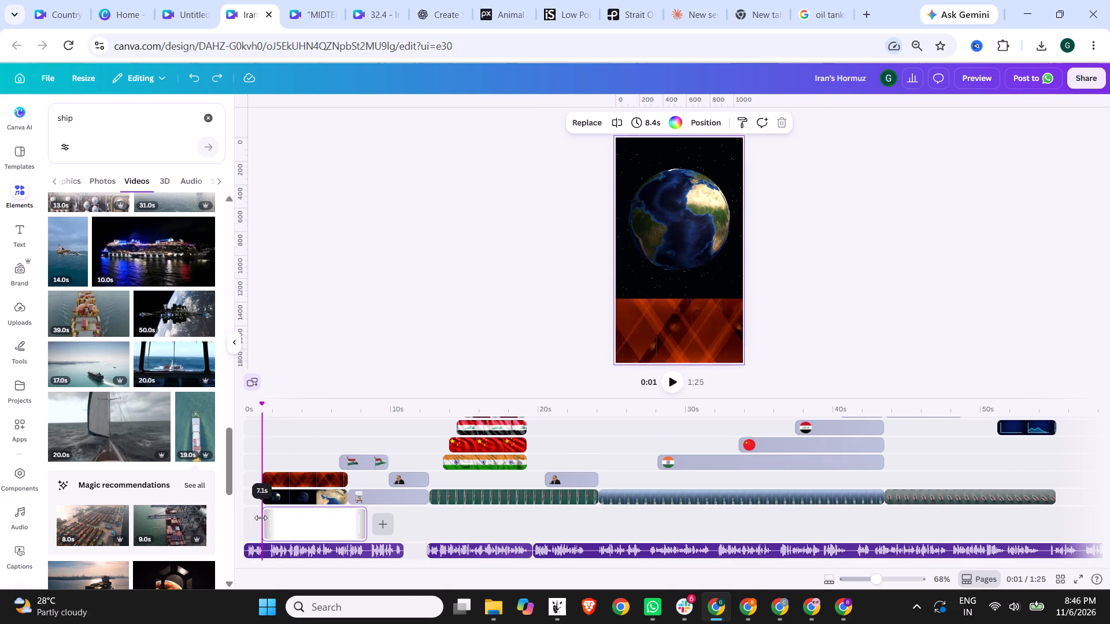
left_click_drag(261, 518, 255, 518)
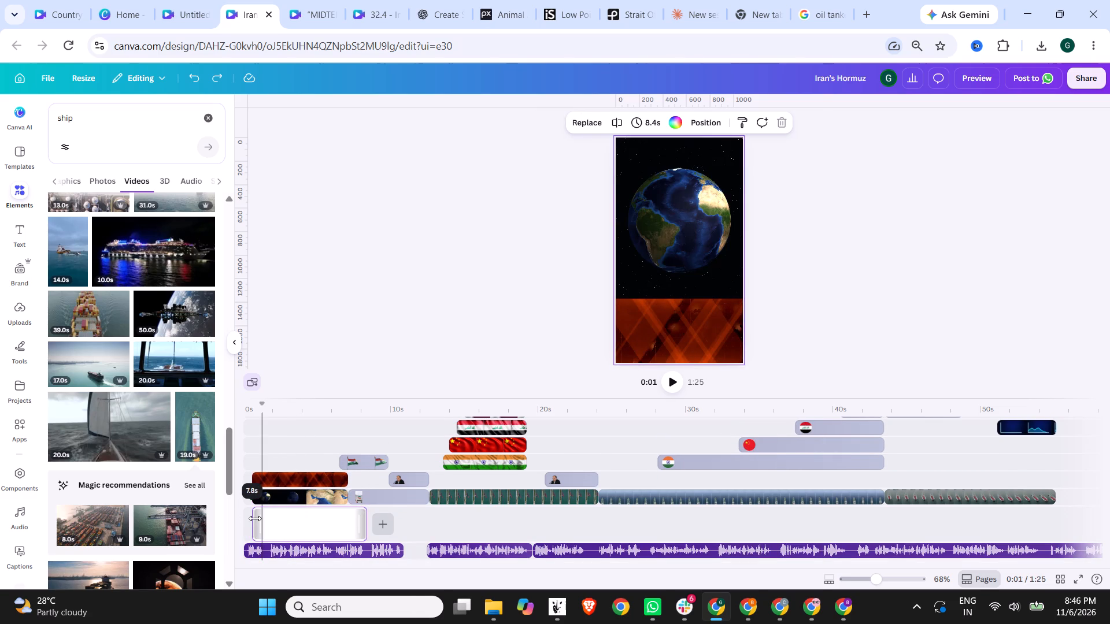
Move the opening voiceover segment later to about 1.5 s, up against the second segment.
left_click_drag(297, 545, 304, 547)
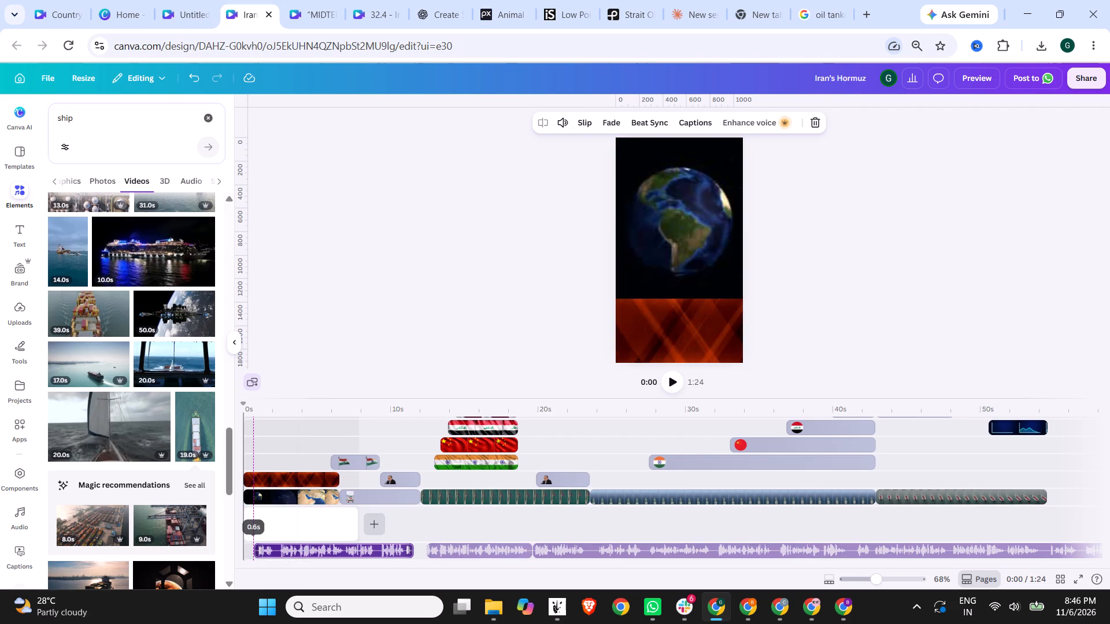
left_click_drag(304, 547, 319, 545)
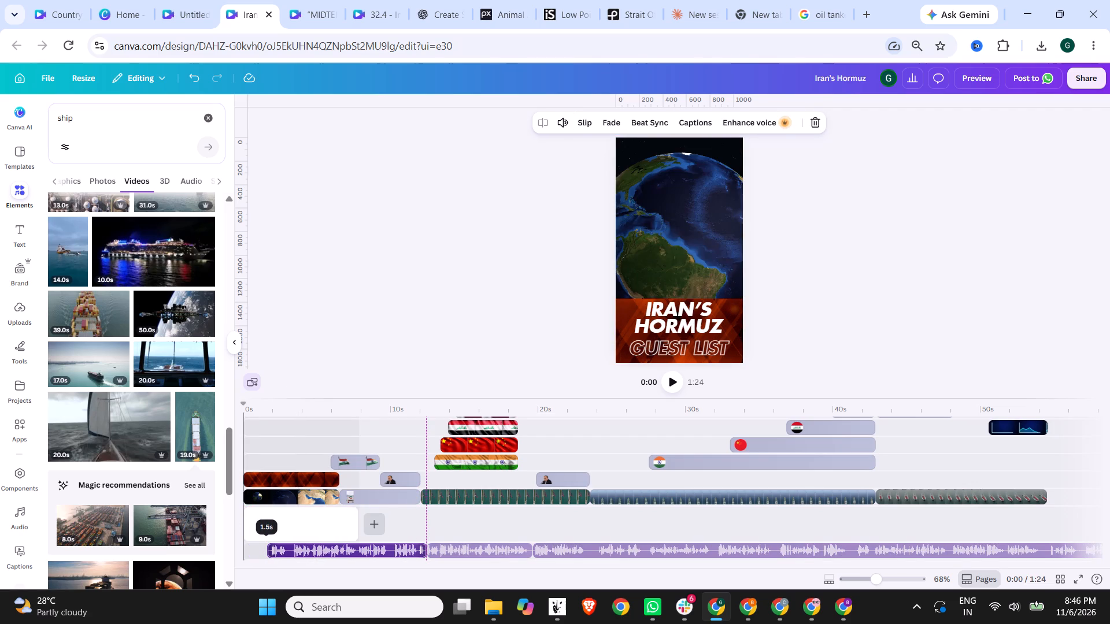
Move the Guest List title clip in the opening slightly later on the timeline.
scroll(257, 518, "up", 4)
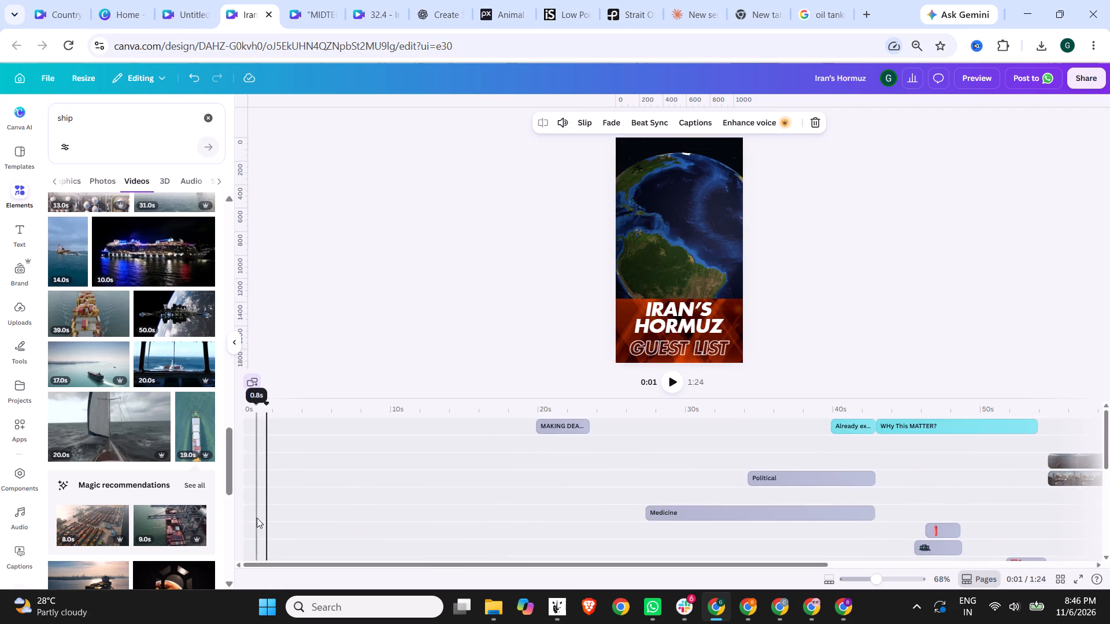
scroll(257, 516, "up", 4)
scroll(257, 514, "down", 3)
scroll(273, 500, "up", 1)
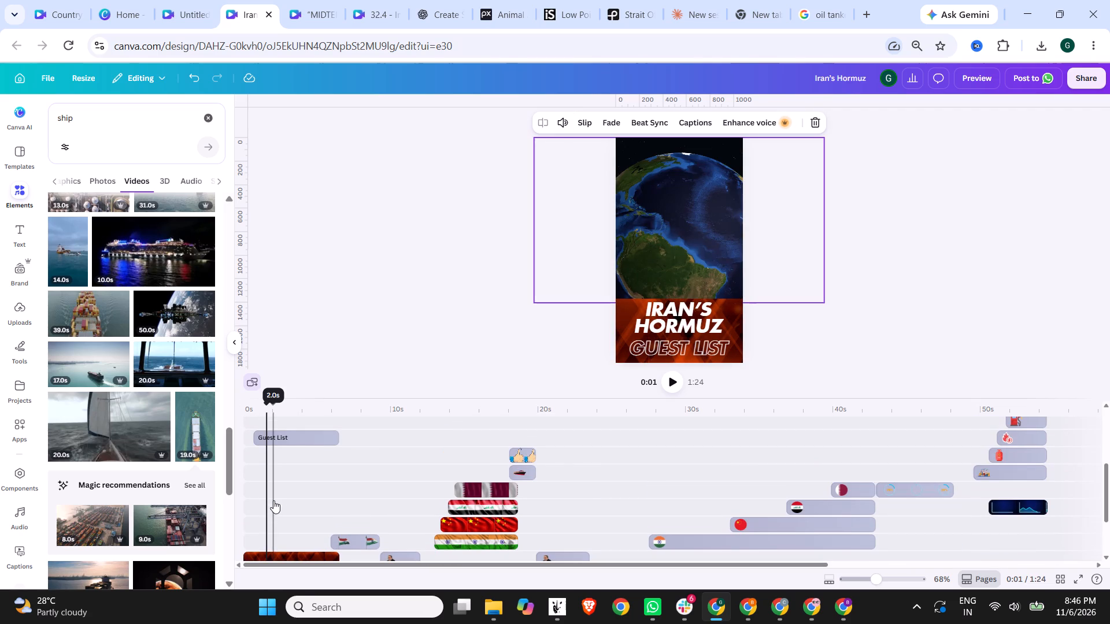
left_click_drag(288, 437, 305, 436)
scroll(276, 484, "down", 3)
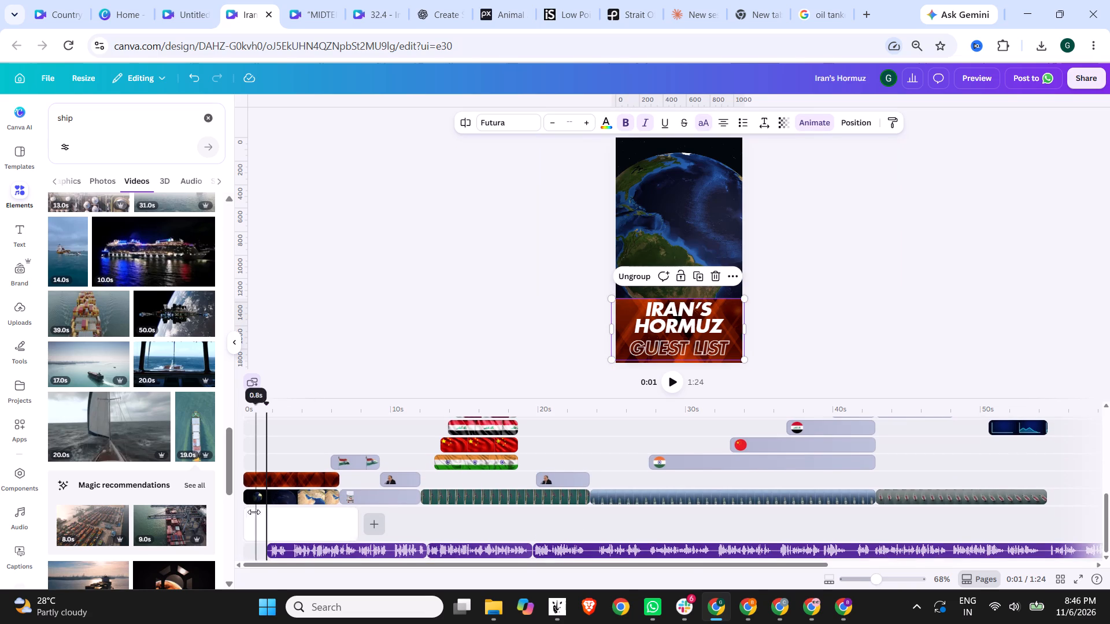
Trim the blank opening page from its start edge to a duration of 6.2 s.
left_click_drag(250, 513, 272, 514)
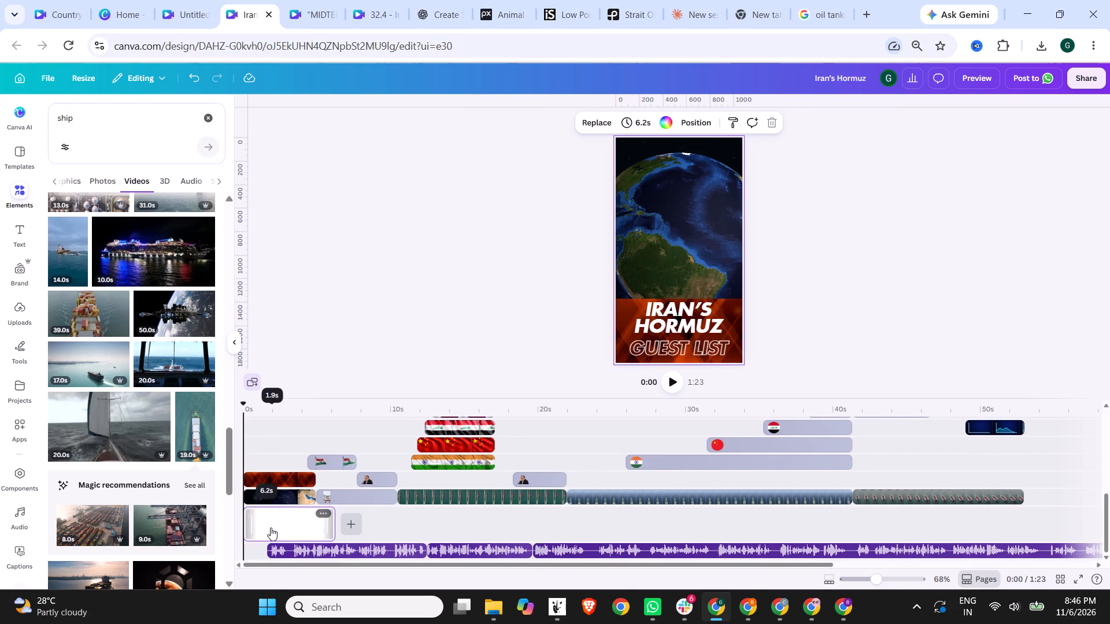
Move the opening voiceover segment back to the very start of the timeline.
left_click_drag(291, 547, 265, 548)
left_click_drag(404, 548, 417, 547)
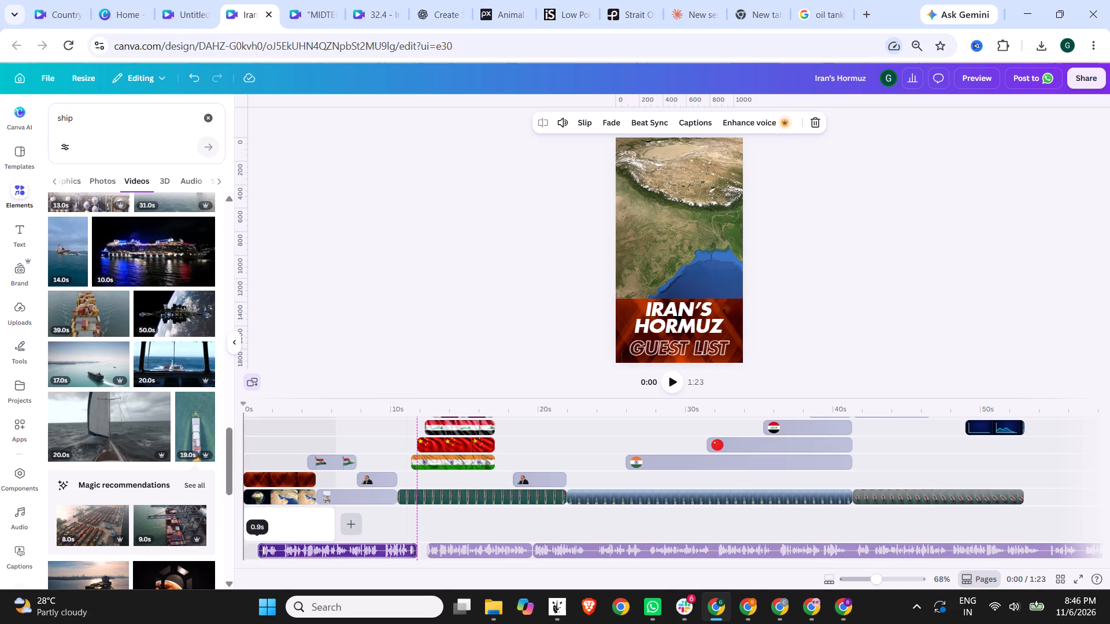
left_click_drag(417, 547, 417, 547)
left_click_drag(386, 551, 366, 551)
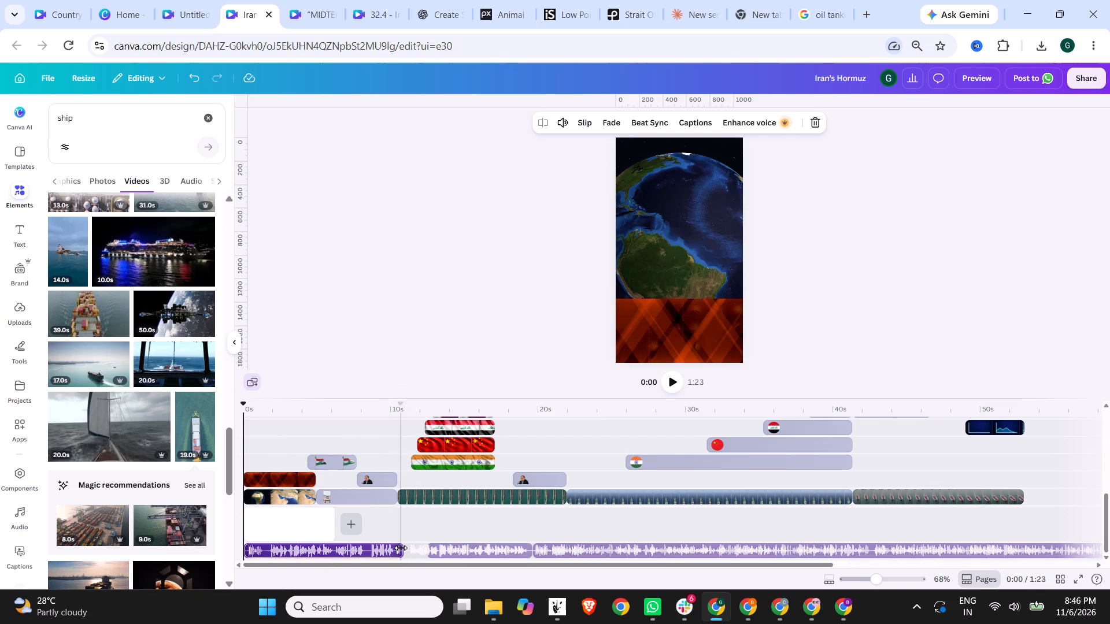
Review the opening's playback, trim the second voiceover segment's start slightly to about 12.7 s, and play from there.
left_click(665, 382)
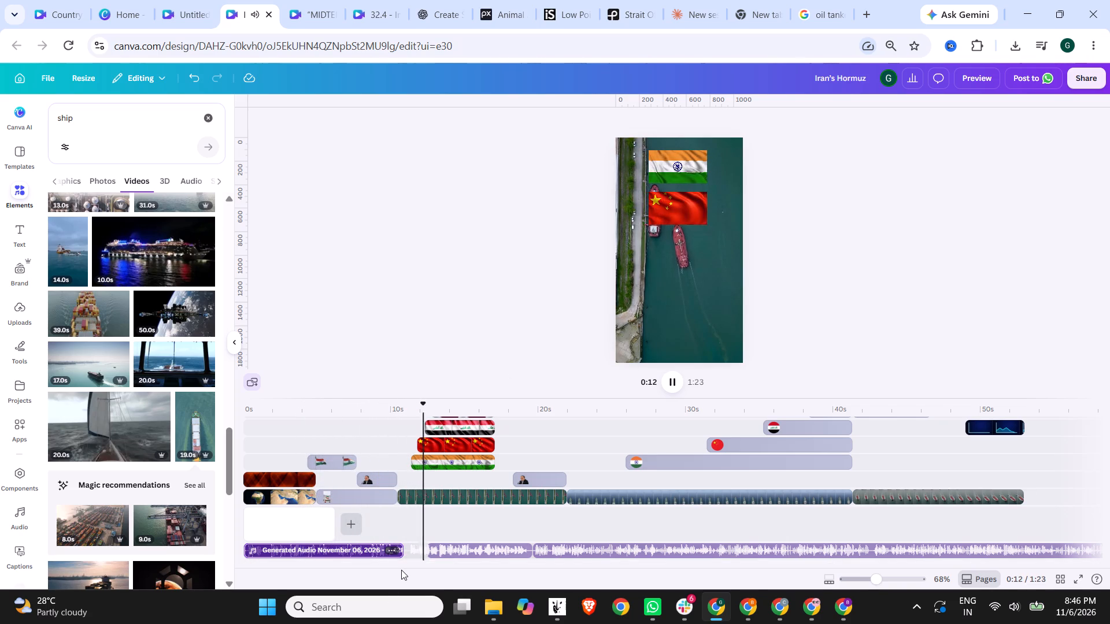
left_click(441, 551)
left_click(430, 549)
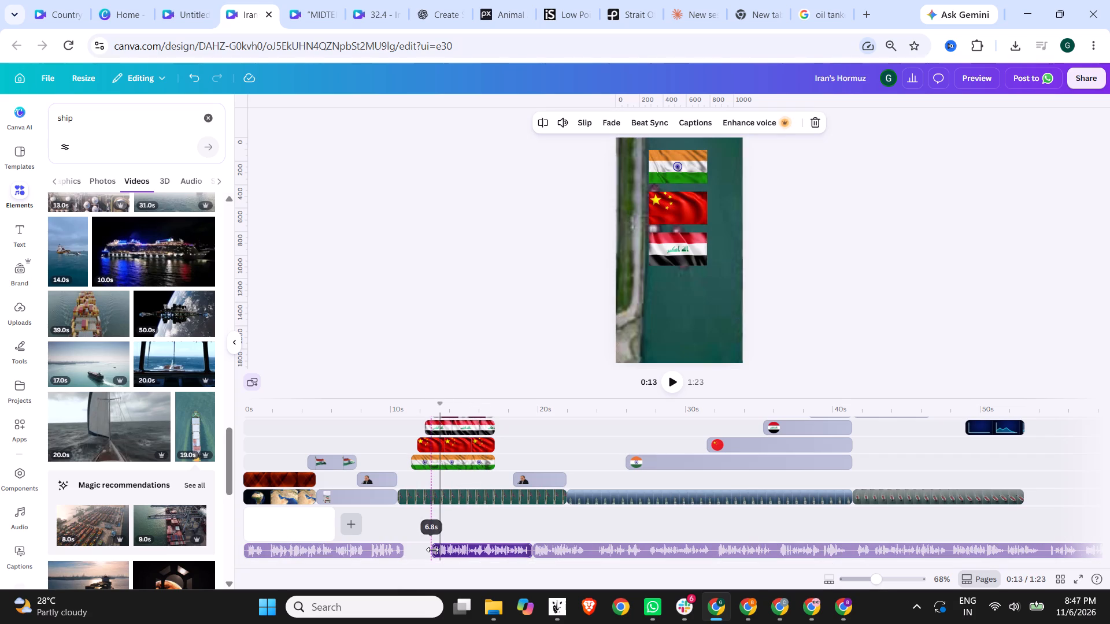
left_click(663, 384)
left_click(669, 382)
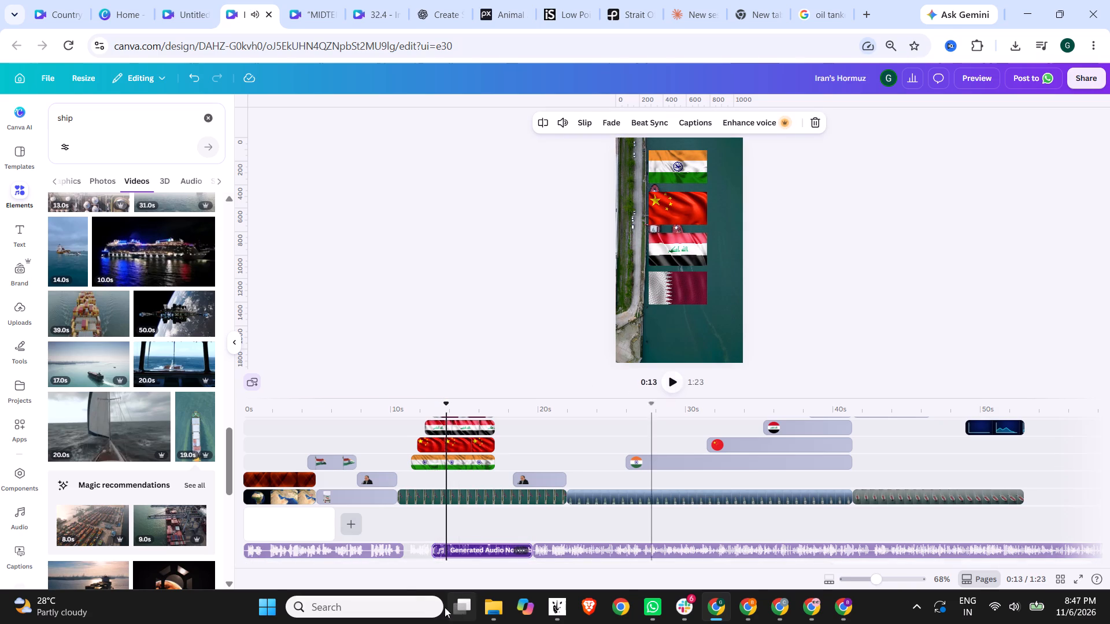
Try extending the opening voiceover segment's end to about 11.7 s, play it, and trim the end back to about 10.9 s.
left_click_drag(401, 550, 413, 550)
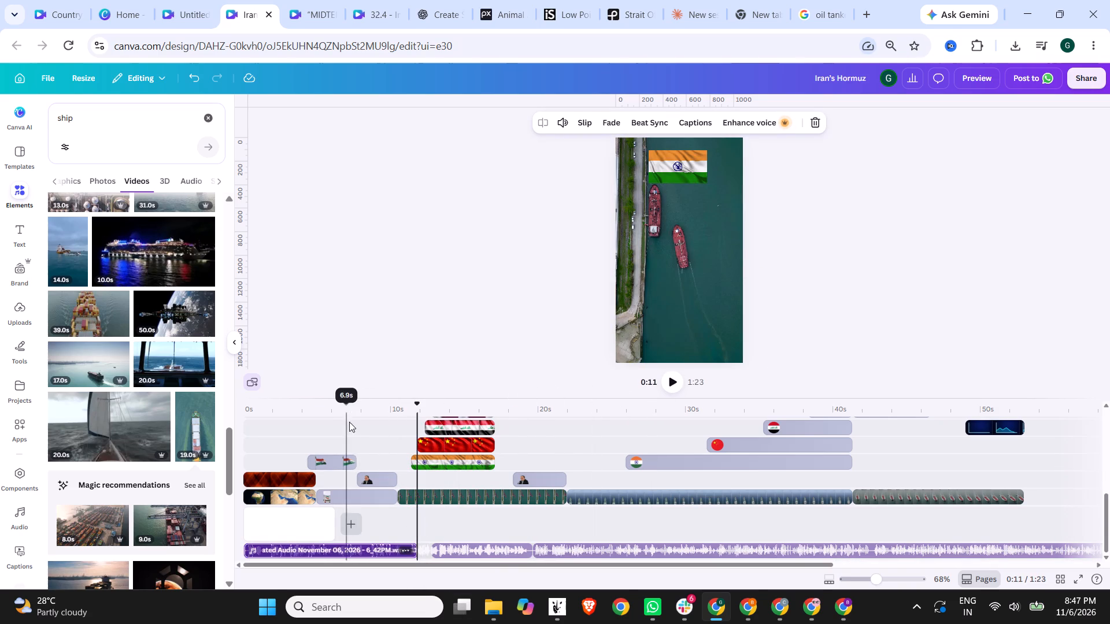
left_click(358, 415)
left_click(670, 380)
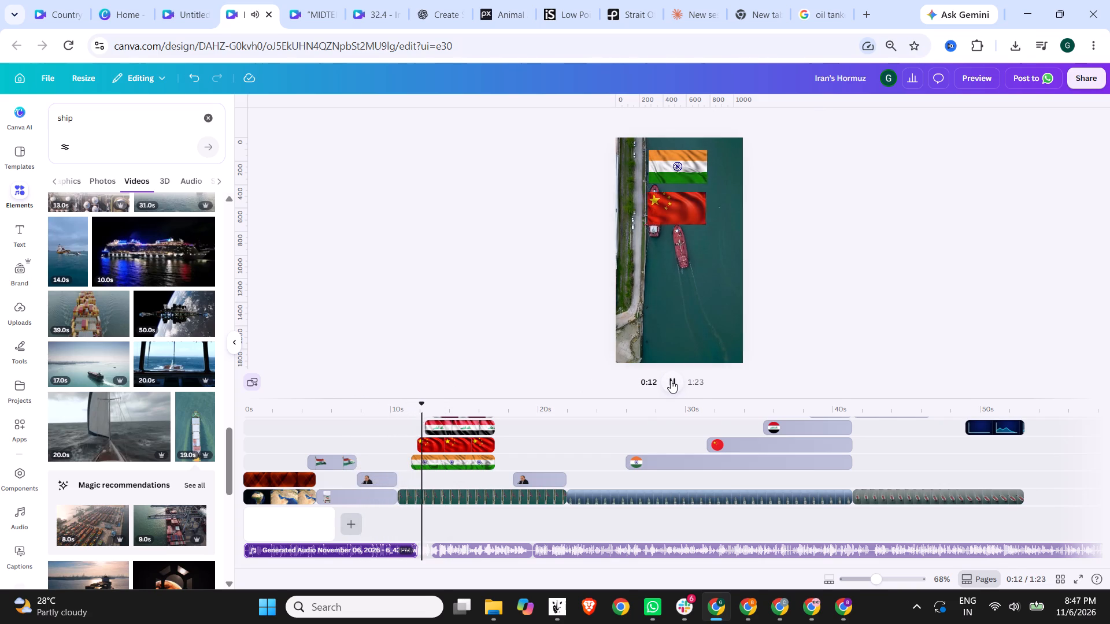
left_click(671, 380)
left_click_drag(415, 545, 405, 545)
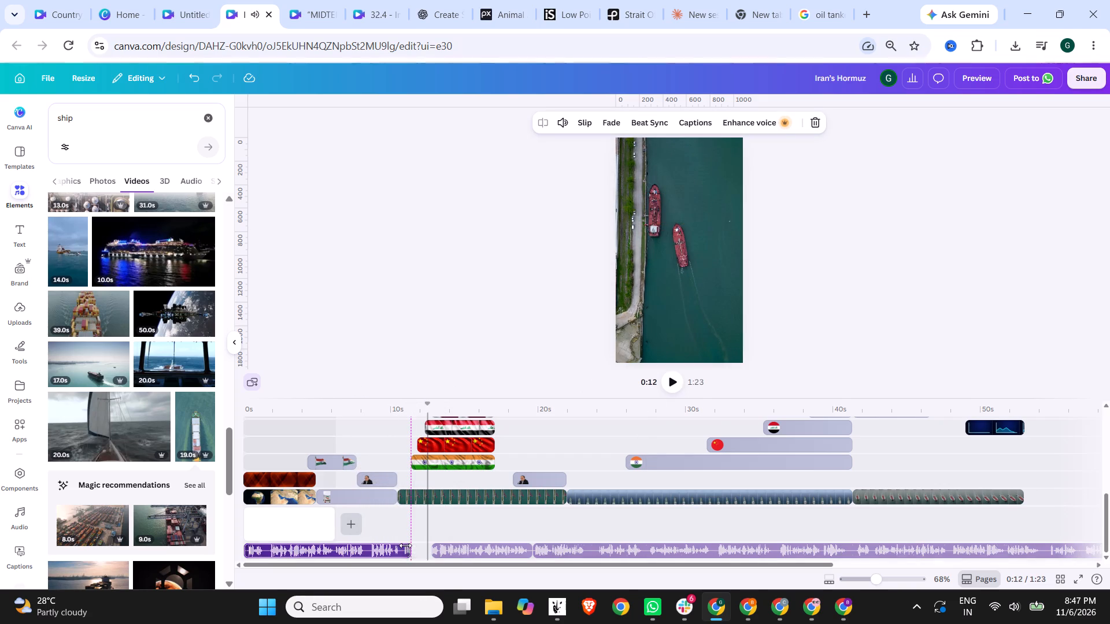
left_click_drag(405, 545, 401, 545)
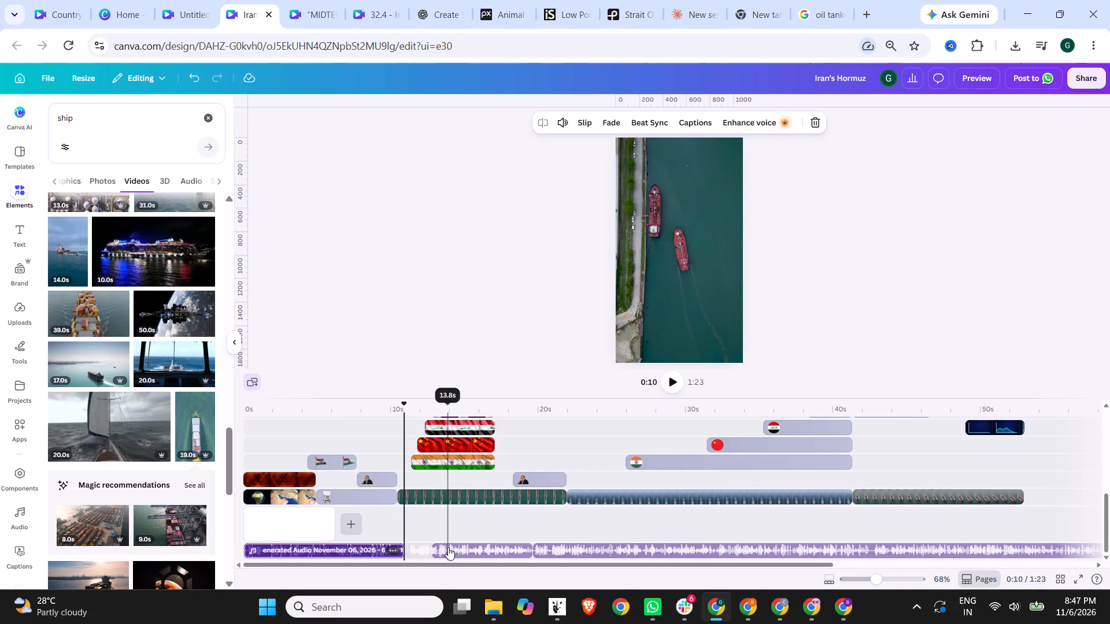
Trim the building photo's start to about 5.8 s and move the waving flags clip later to about 5.4 s.
left_click(356, 496)
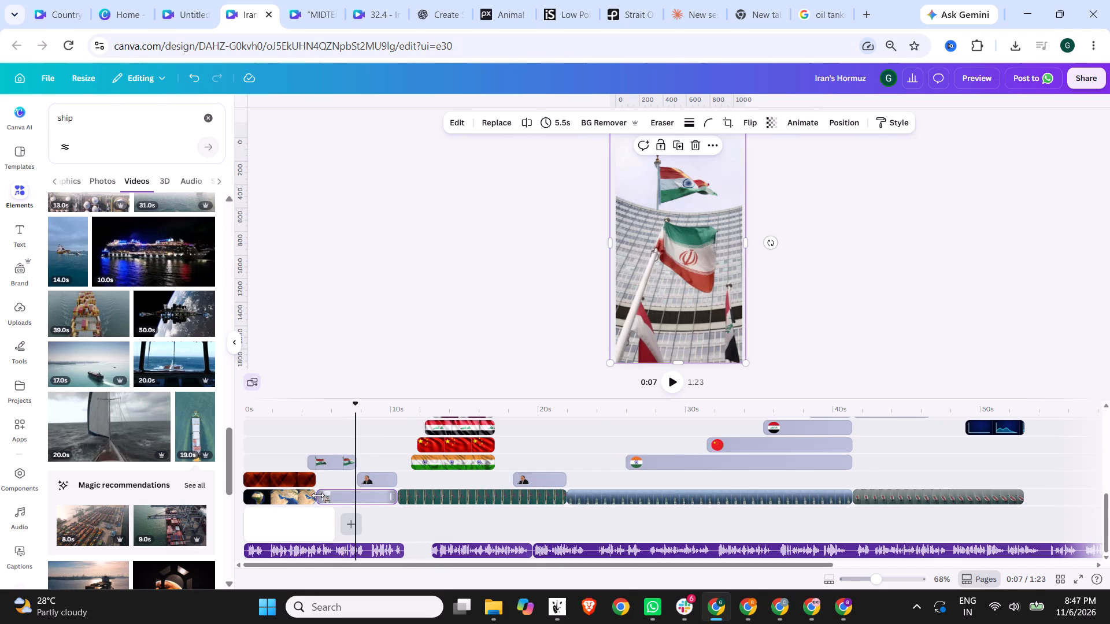
left_click_drag(322, 495, 334, 495)
left_click_drag(318, 458, 339, 459)
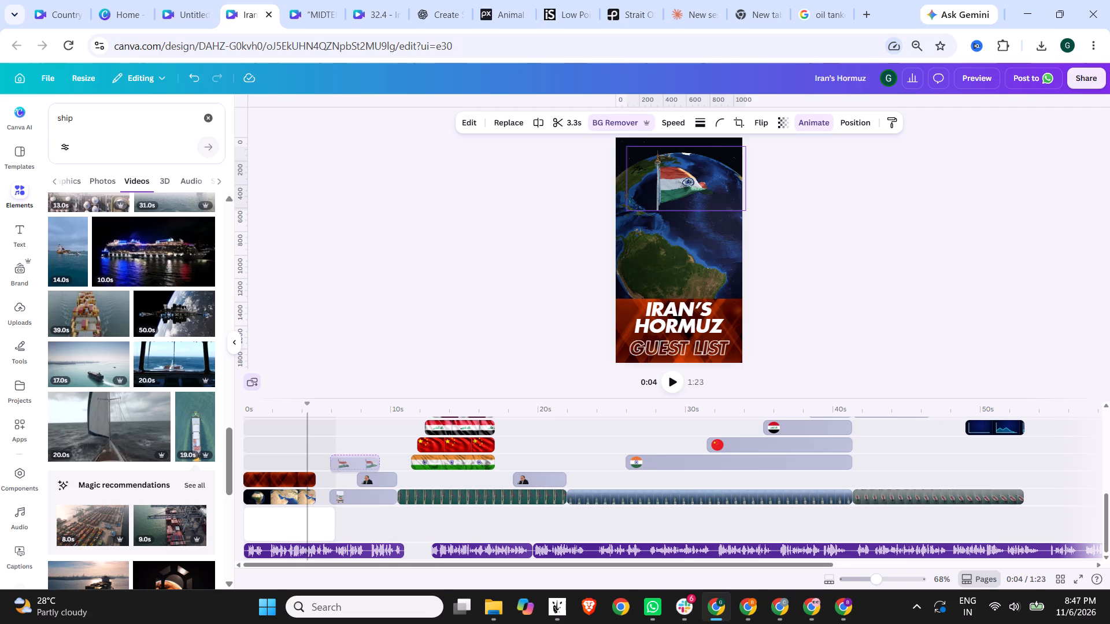
left_click_drag(339, 459, 334, 460)
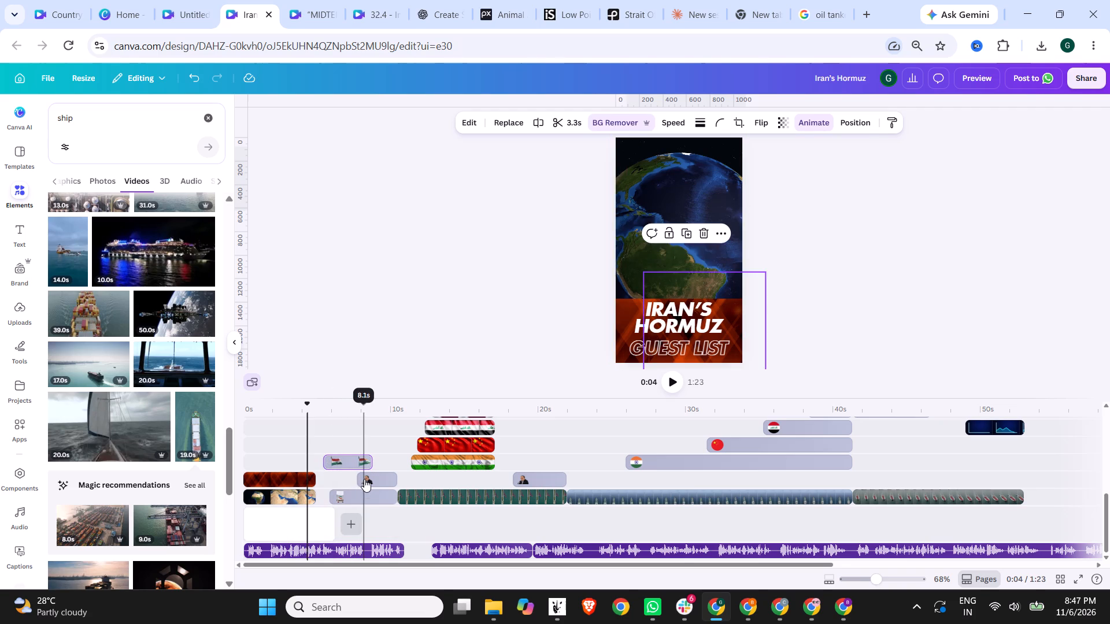
Extend the first speaker cutout photo from its start edge to a duration of 3.3 s.
left_click(364, 479)
left_click(356, 478)
left_click(362, 477)
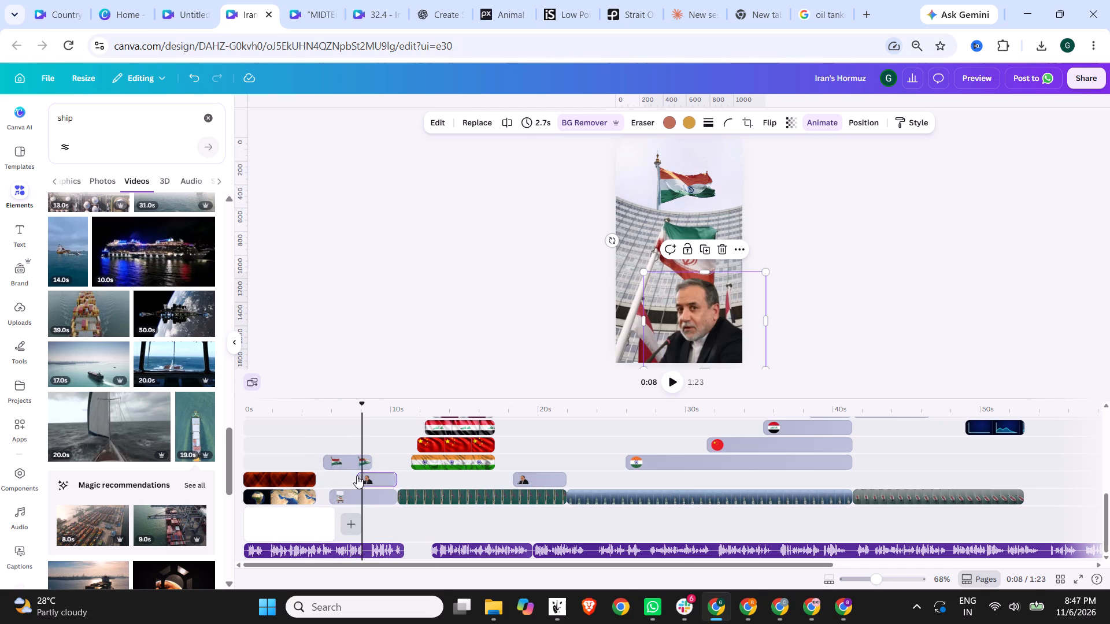
left_click_drag(358, 475, 349, 475)
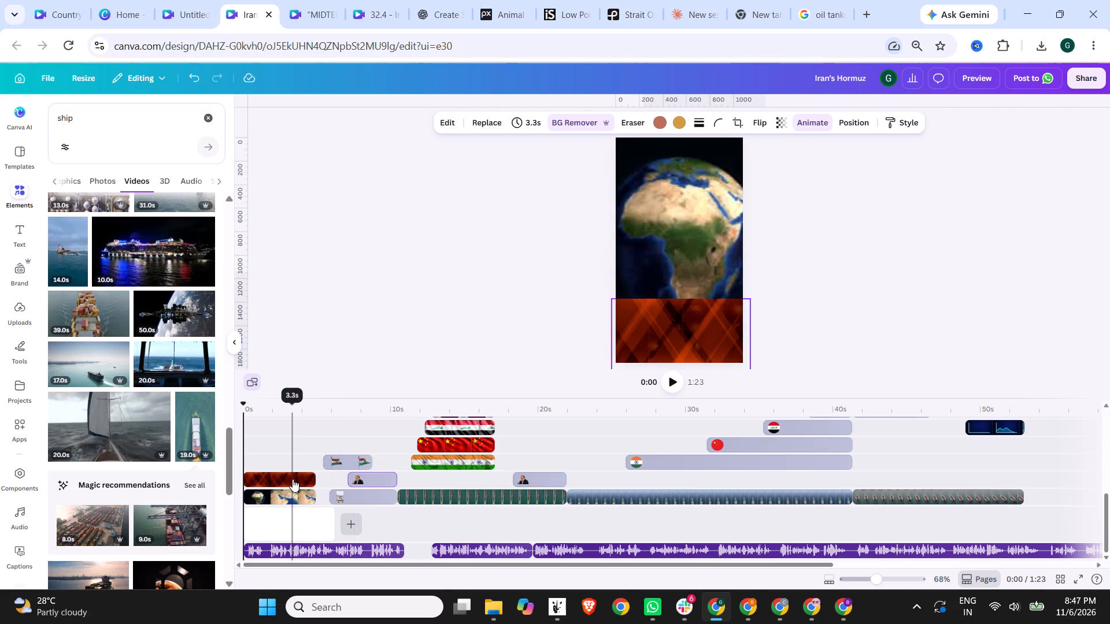
Move the red textured background clip and the Earth video later, so both end where the building photo starts.
left_click_drag(293, 479, 304, 479)
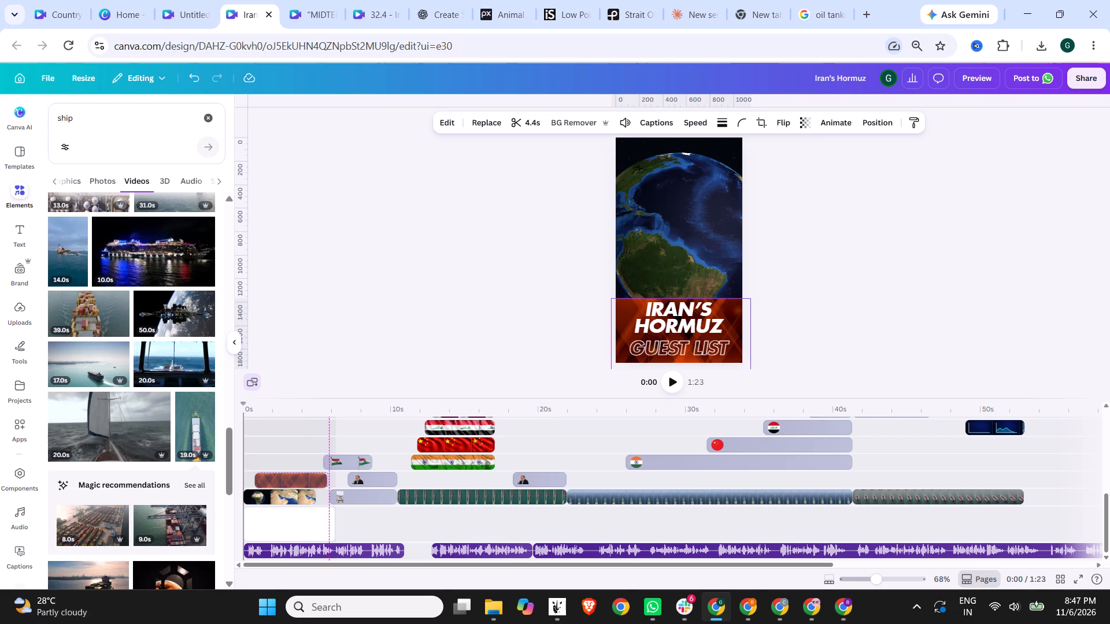
left_click_drag(298, 500, 309, 499)
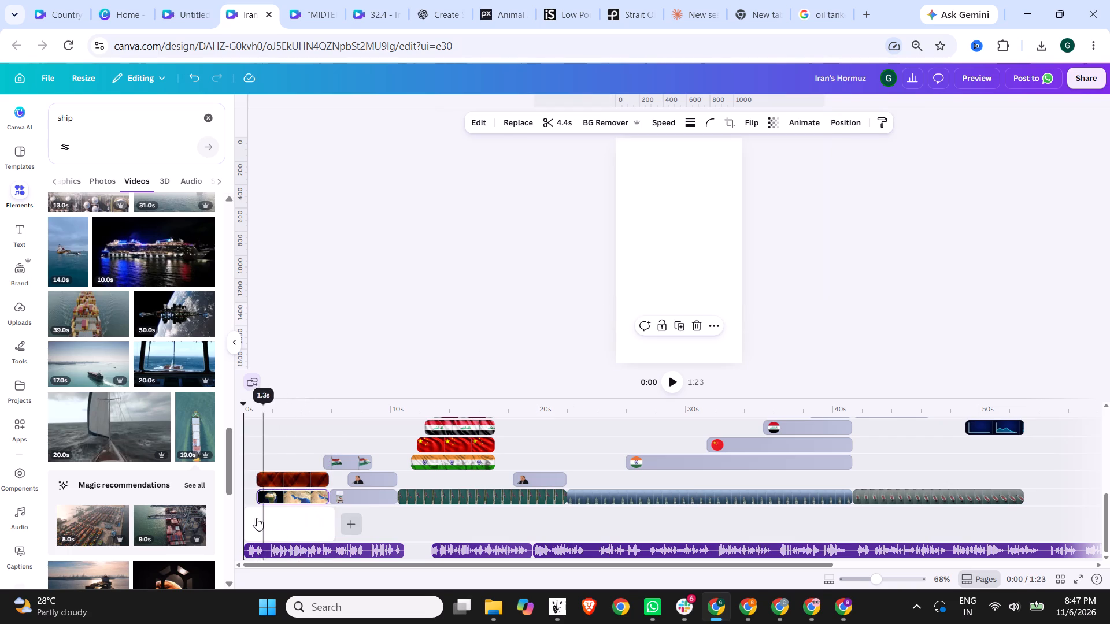
Trim the blank opening page from its start edge to a duration of 5.3 s.
left_click_drag(247, 519, 257, 519)
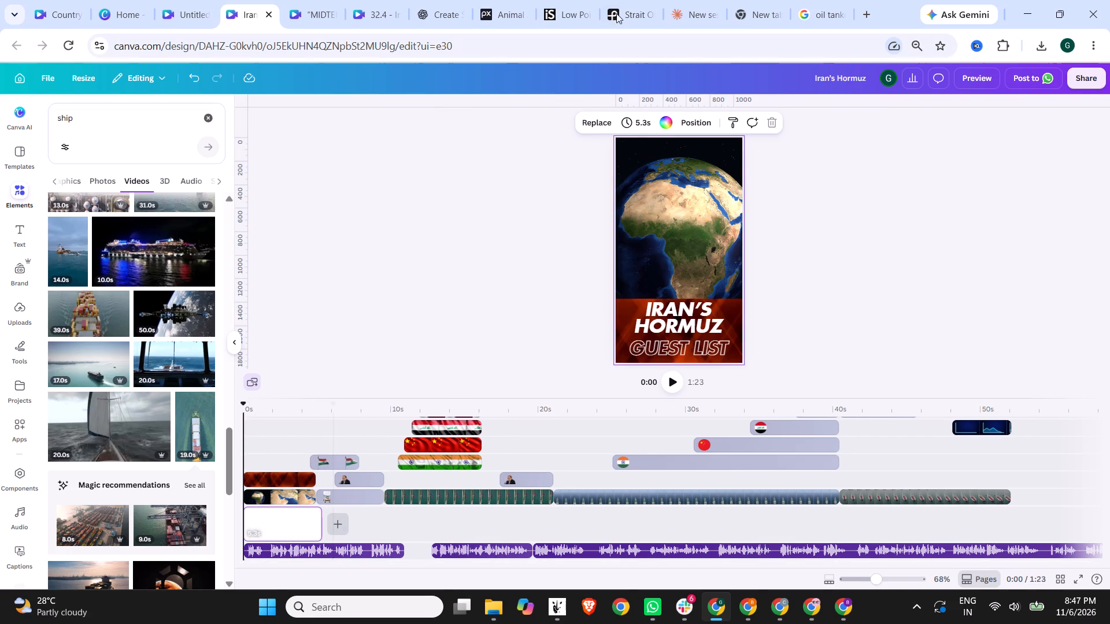
Preview the opening of the video at full size, and return to the editor.
left_click(975, 82)
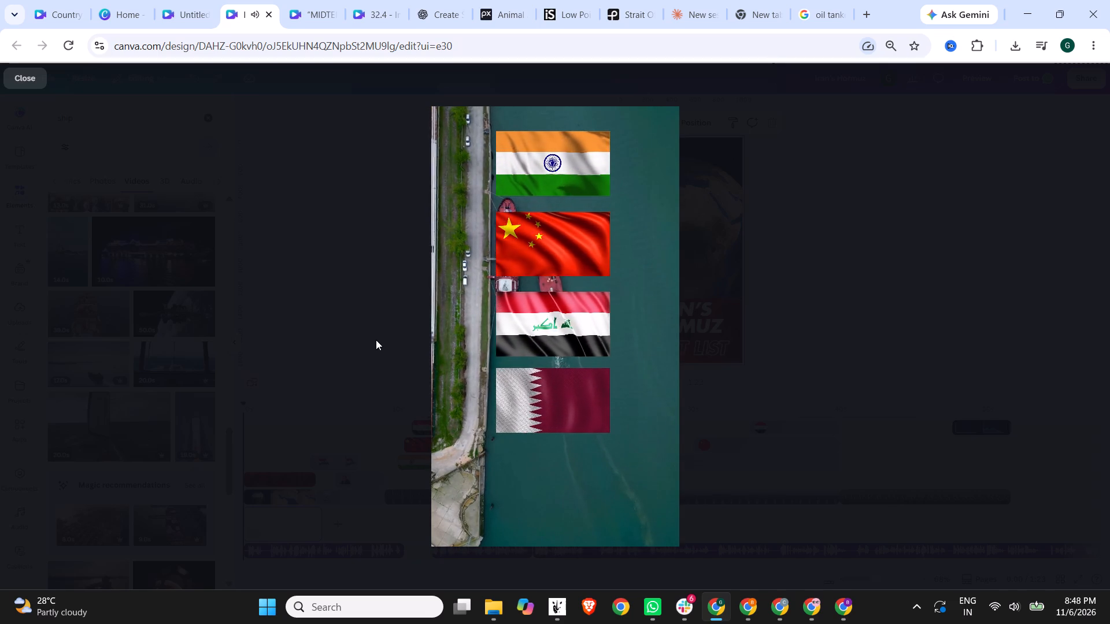
key("Escape")
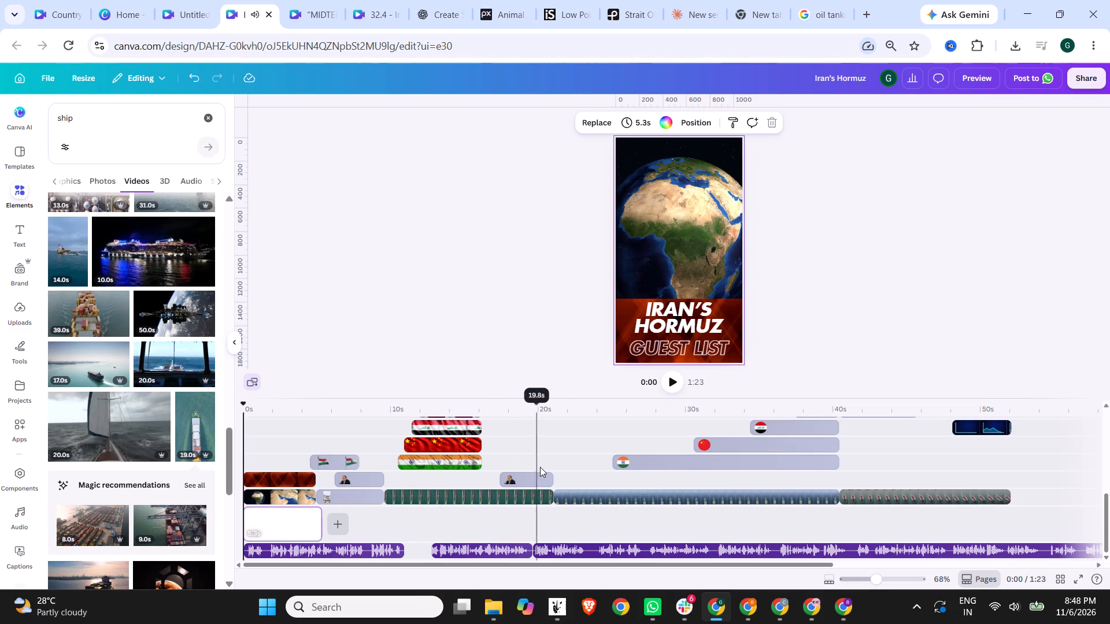
Move the second voiceover segment earlier to about 10.9 s, up against the end of the opening segment.
scroll(542, 495, "up", 2)
scroll(536, 497, "down", 2)
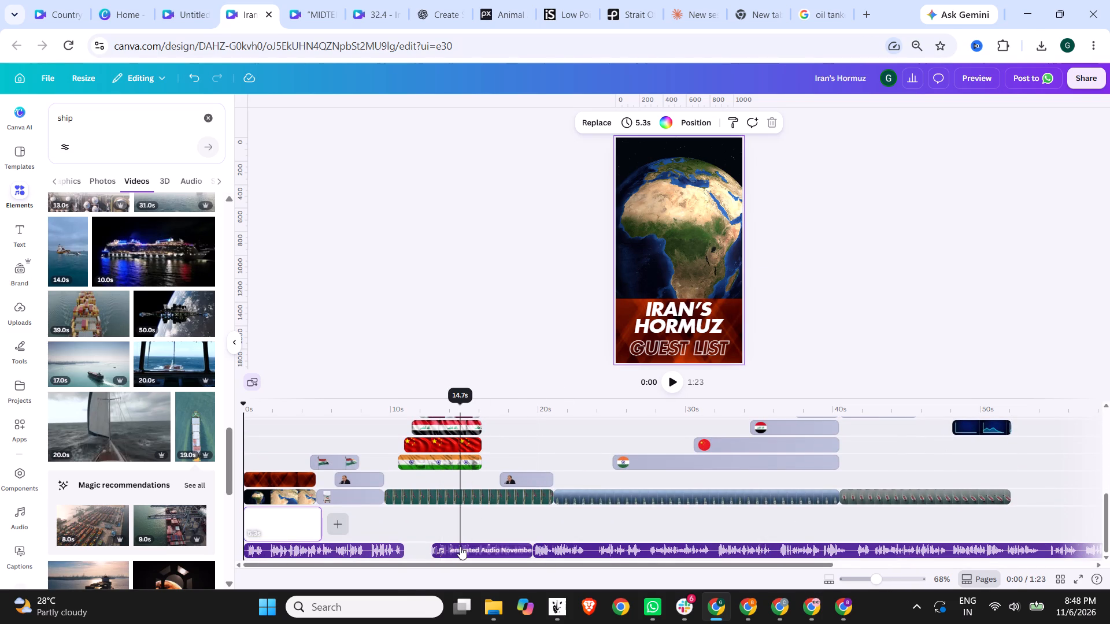
left_click_drag(460, 547, 435, 547)
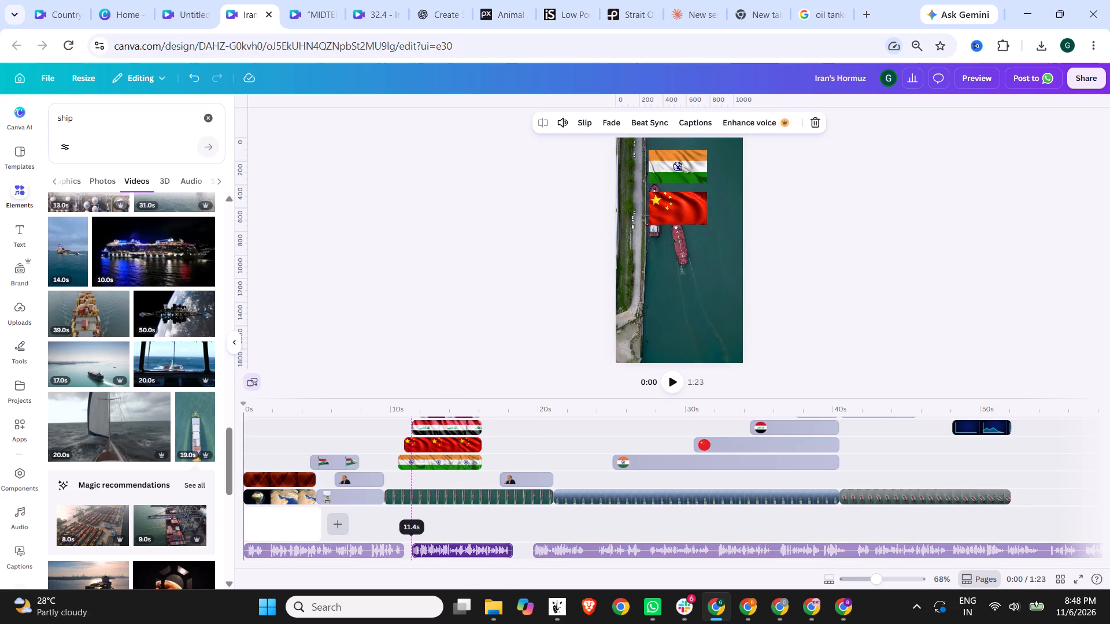
left_click_drag(435, 547, 432, 546)
Move the third voiceover segment earlier to about 17.6 s, up against the end of the second segment.
left_click_drag(558, 547, 556, 547)
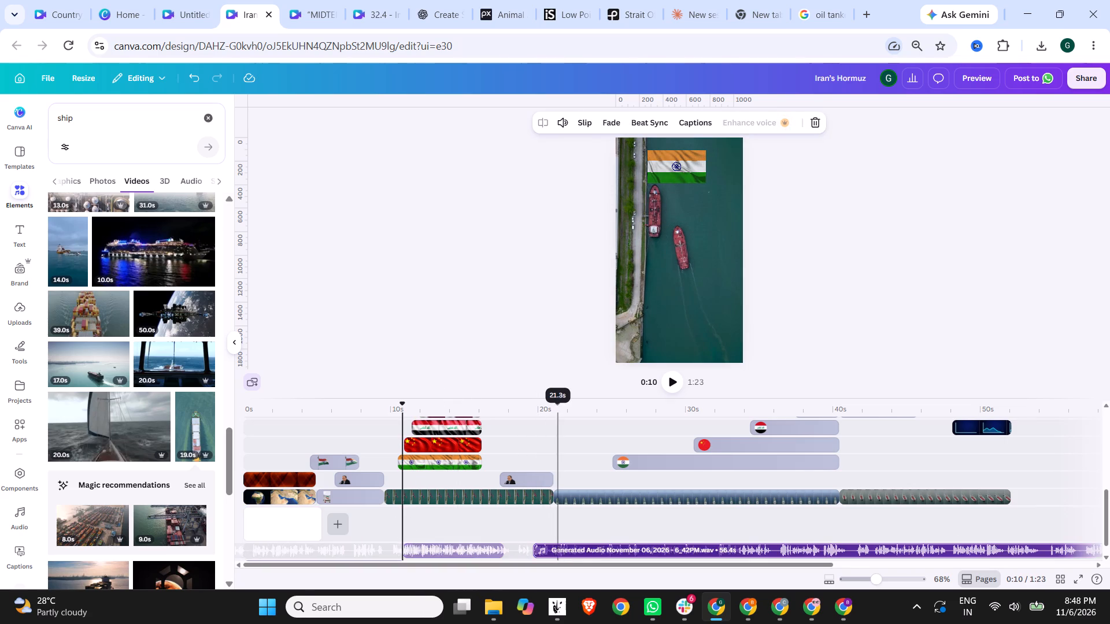
left_click_drag(556, 547, 531, 547)
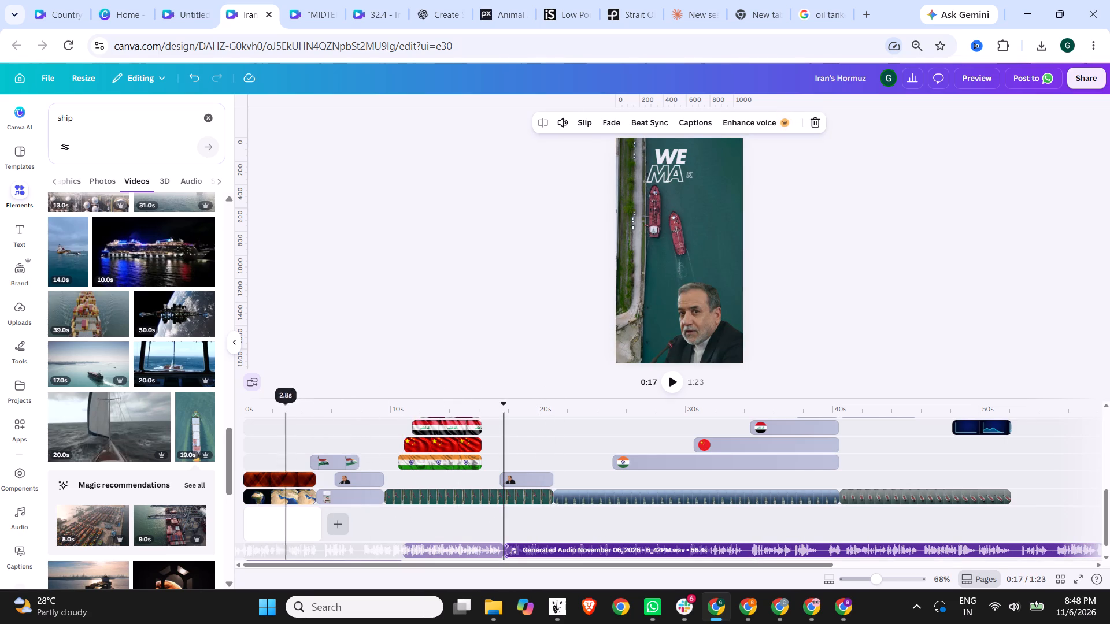
Play the video from about 1 s to check the voiceover against the clips.
left_click(261, 410)
left_click(675, 380)
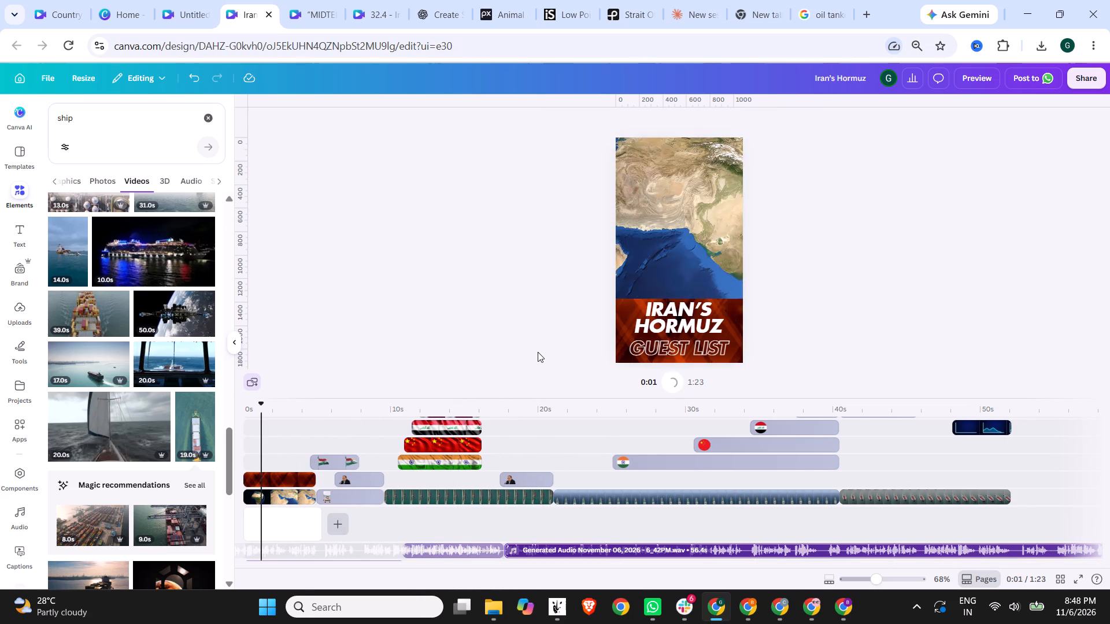